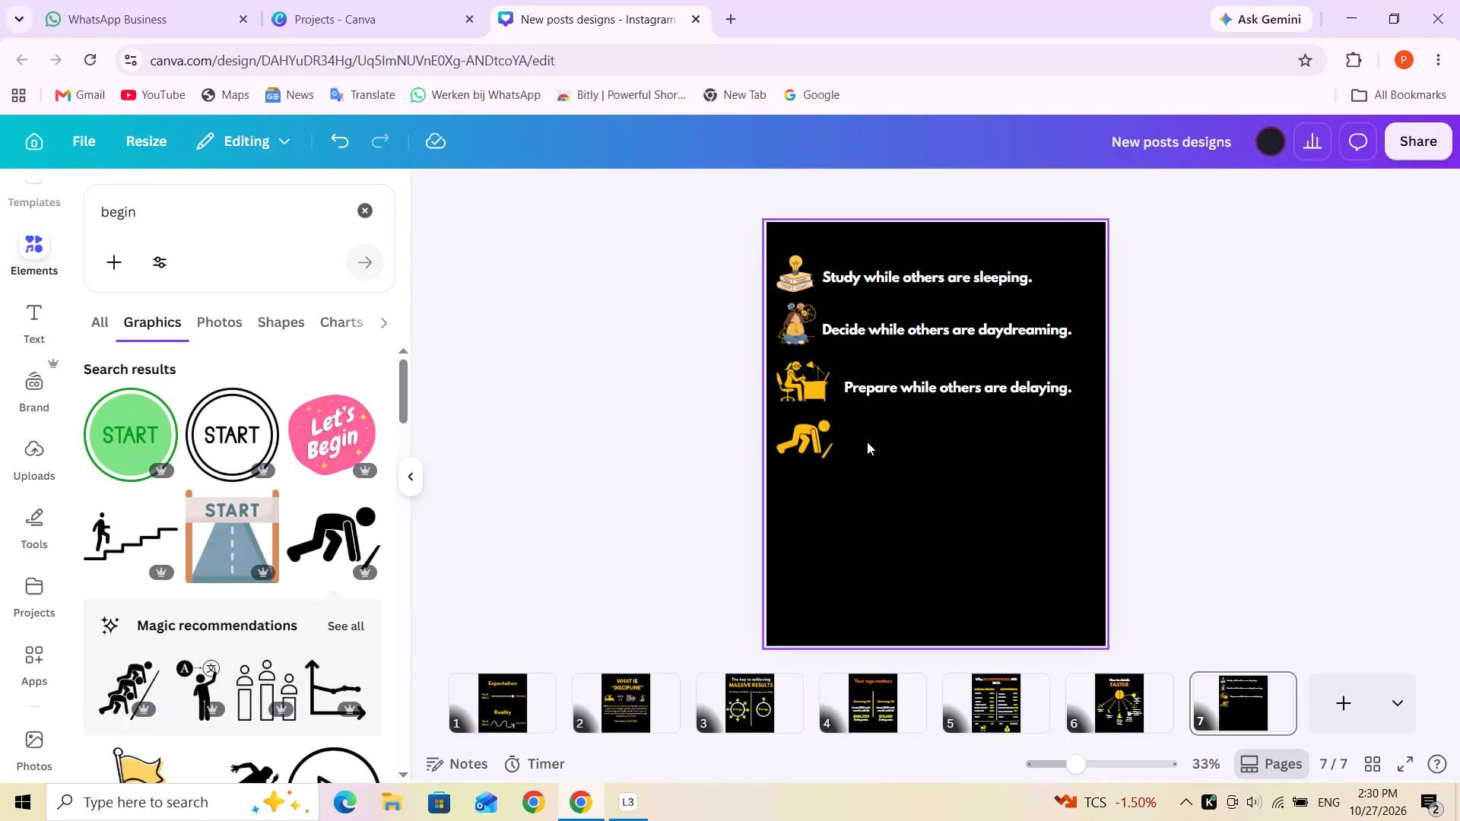
Duplicate the "Prepare while others are delaying." text line and place the copy beside the yellow crouching runner graphic, aligned with the line above.
left_click(884, 391)
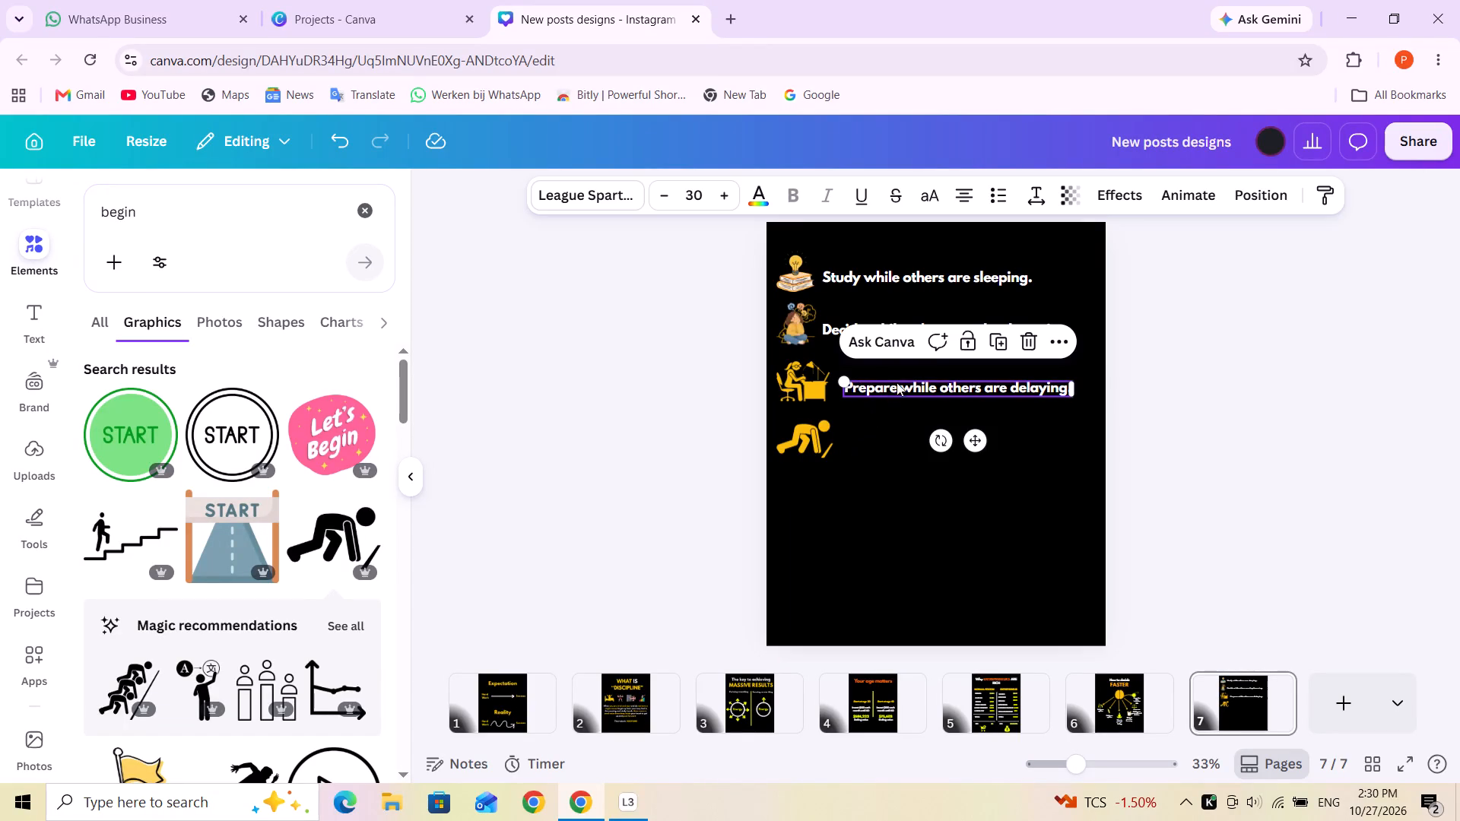
left_click(998, 338)
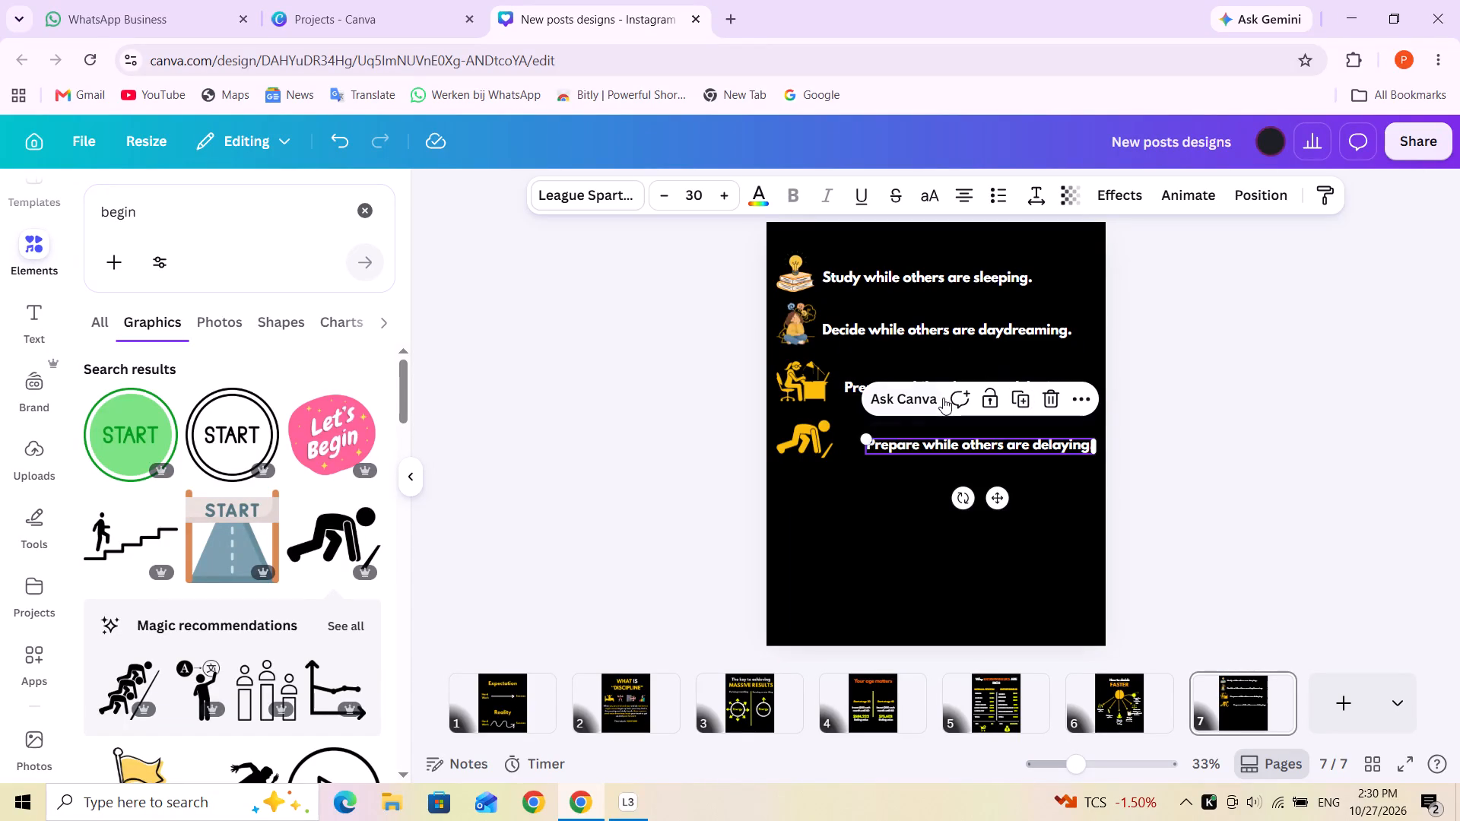
left_click_drag(937, 453, 918, 445)
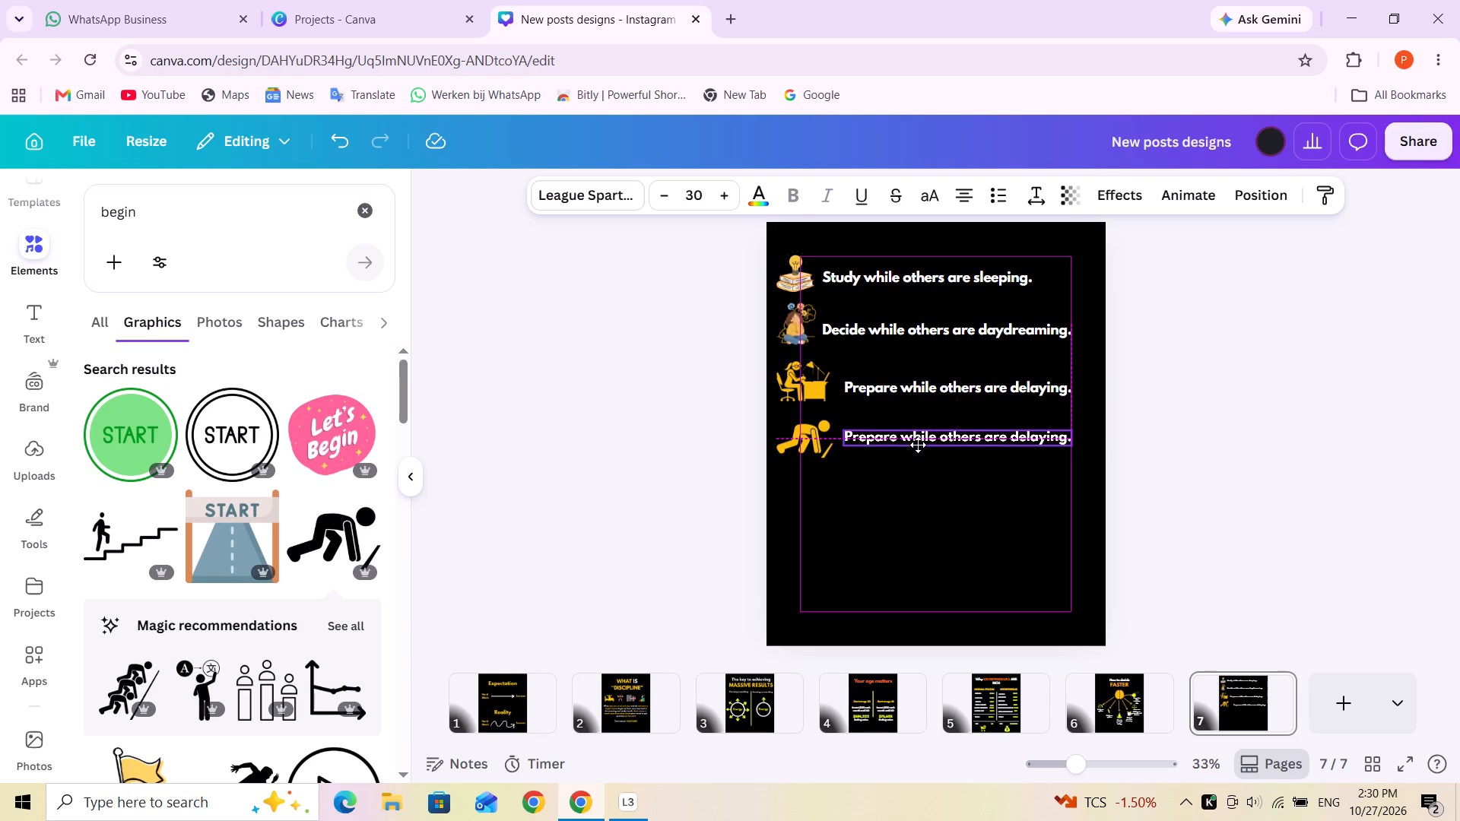
left_click_drag(918, 445, 920, 439)
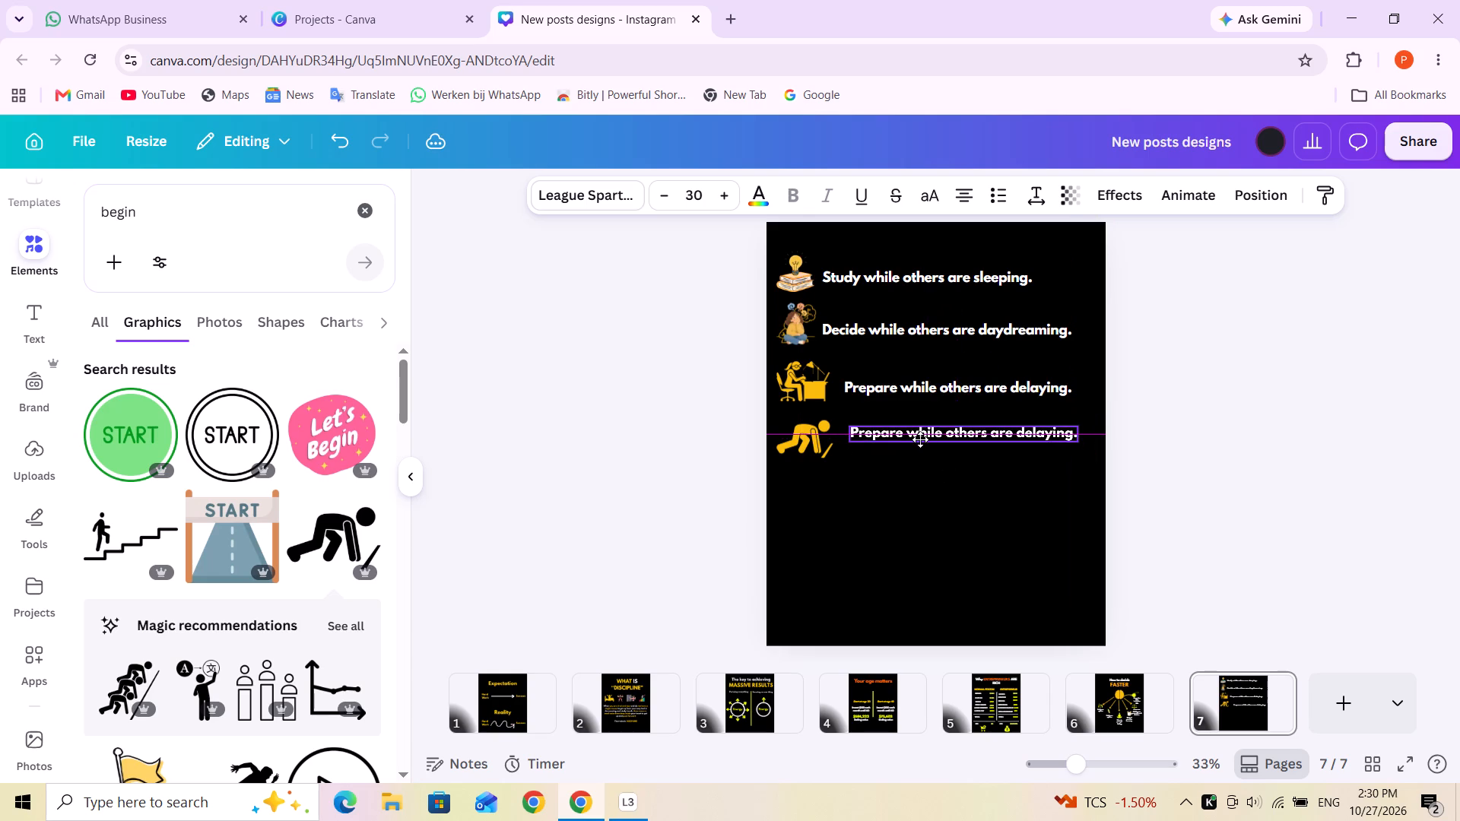
left_click_drag(920, 439, 915, 439)
Replace the copied line's wording beside the runner graphic with "Begin while others are pro".
triple_click(915, 439)
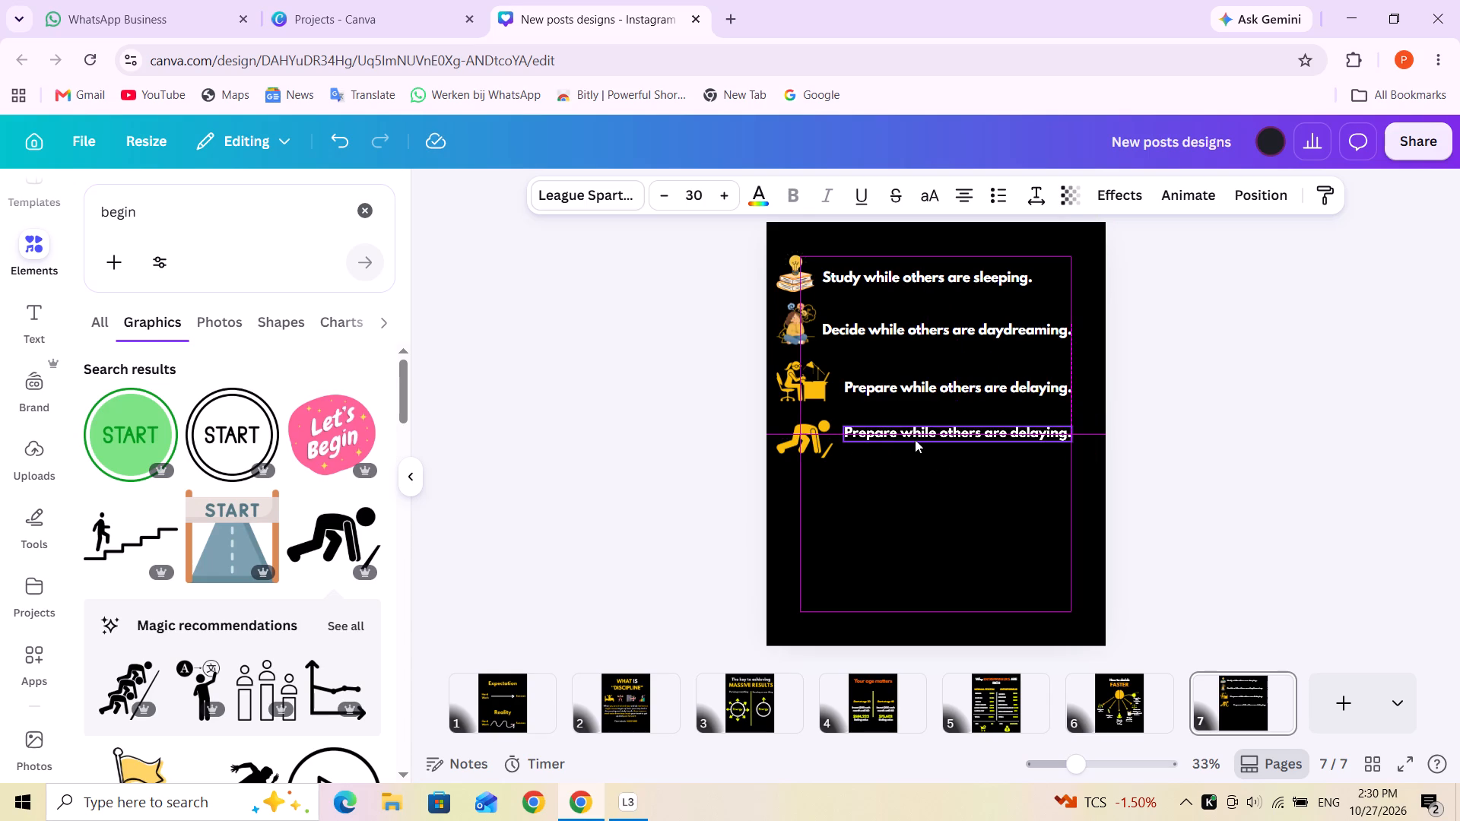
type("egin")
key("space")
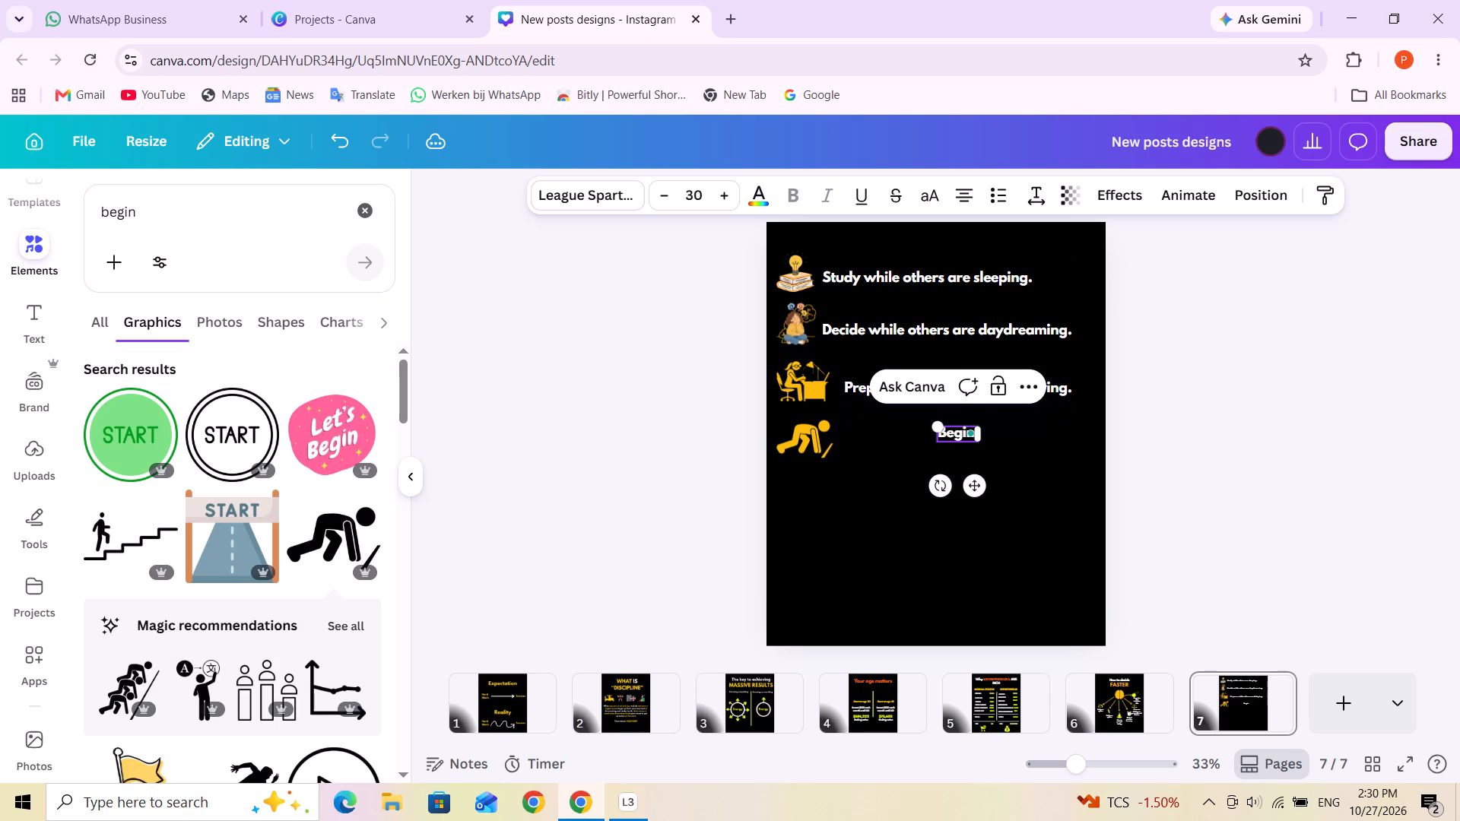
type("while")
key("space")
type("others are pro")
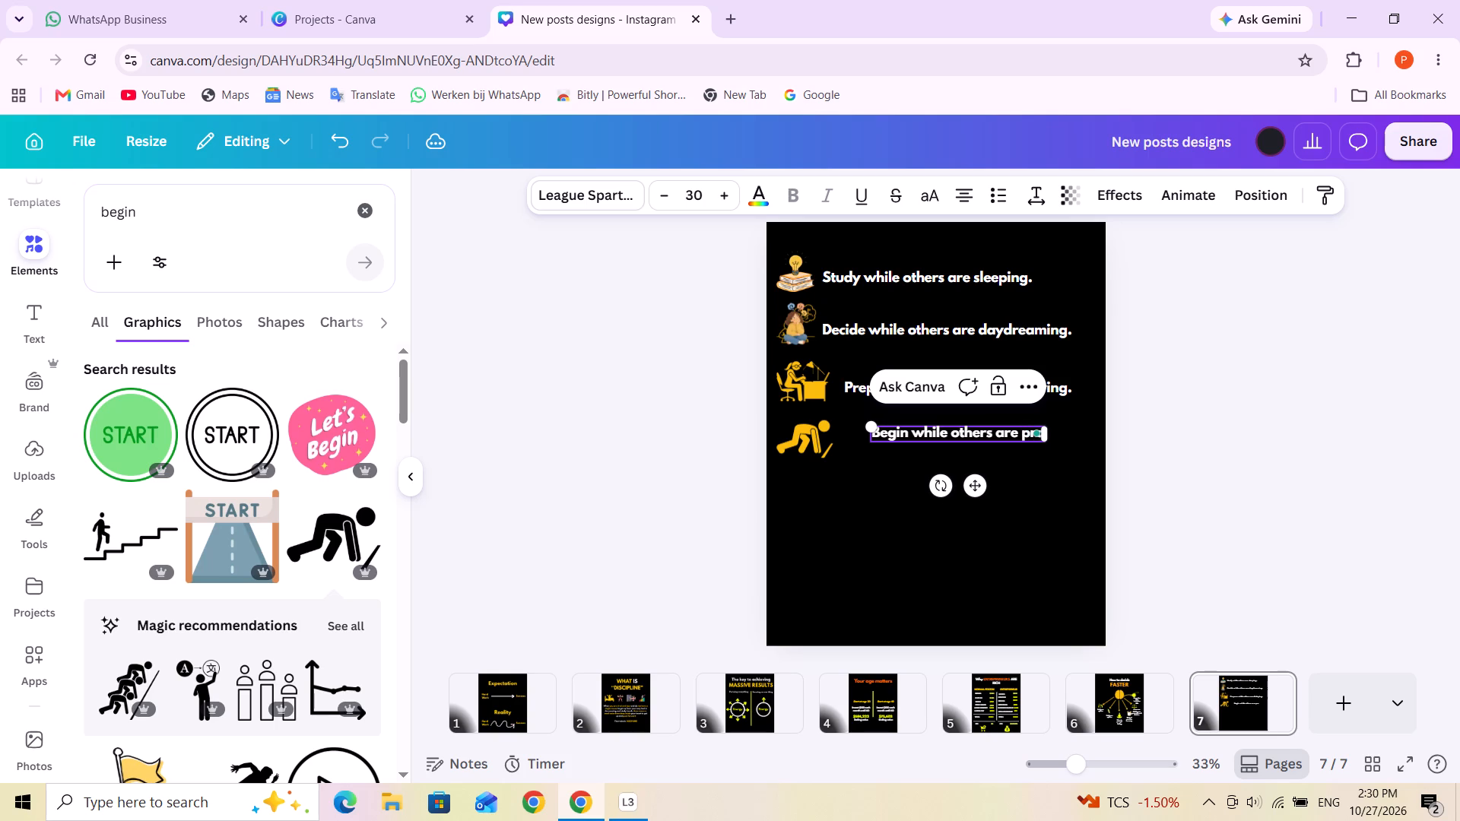
Complete the fourth line's text so it reads "Begin while others are procastinating.".
type("cas")
type("tinating")
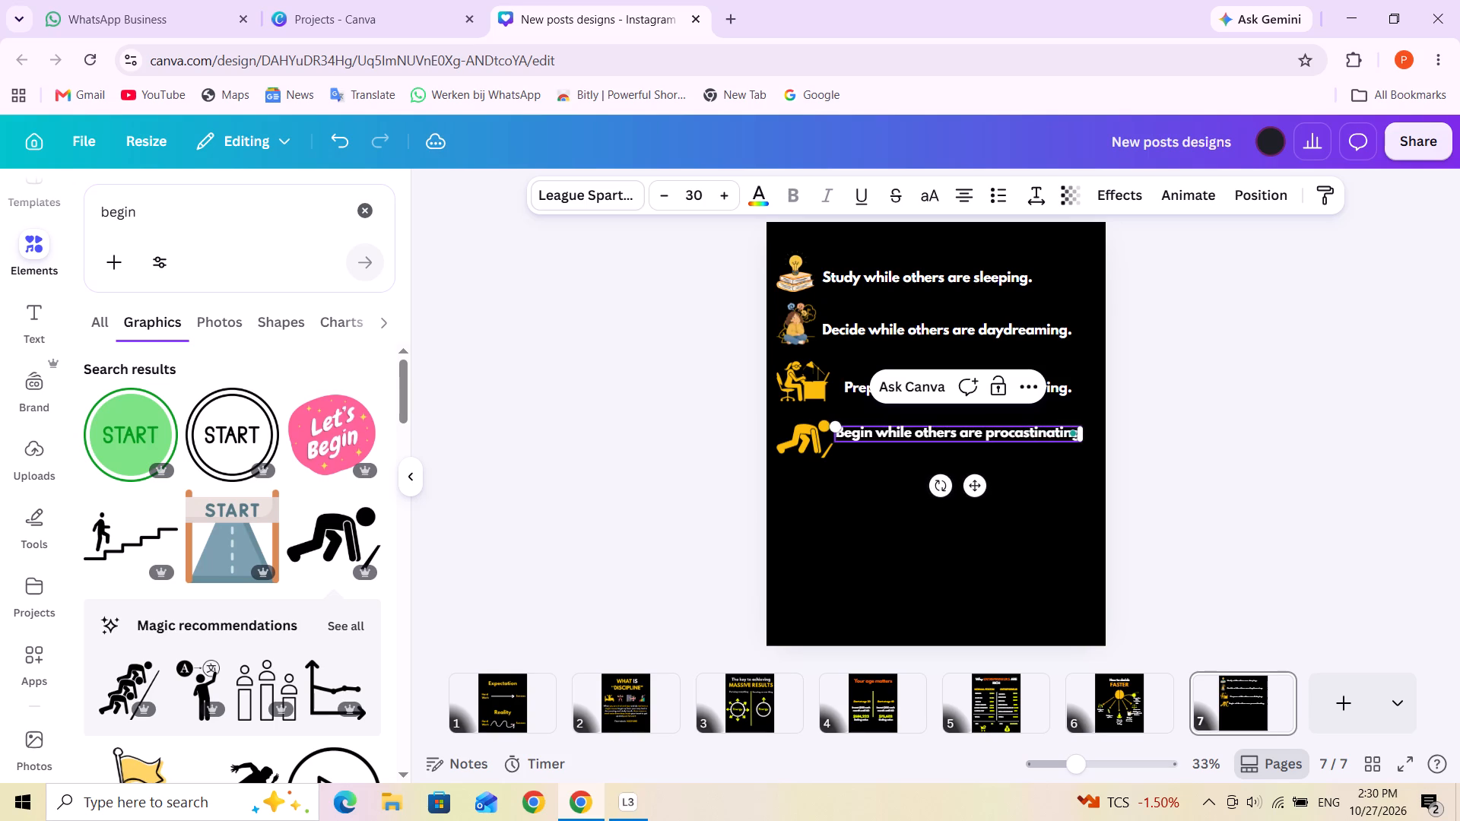
key("period")
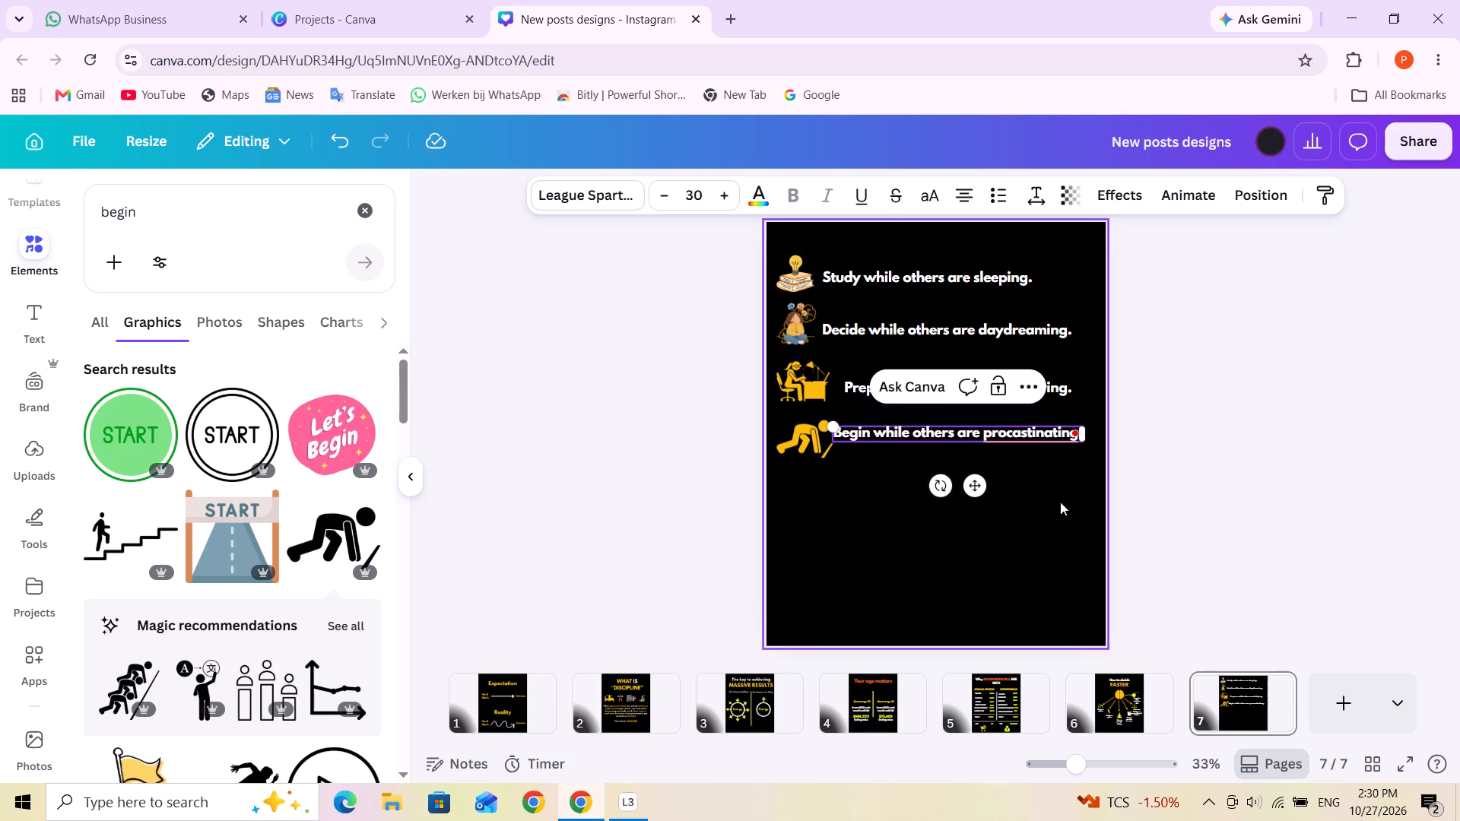
left_click(1060, 502)
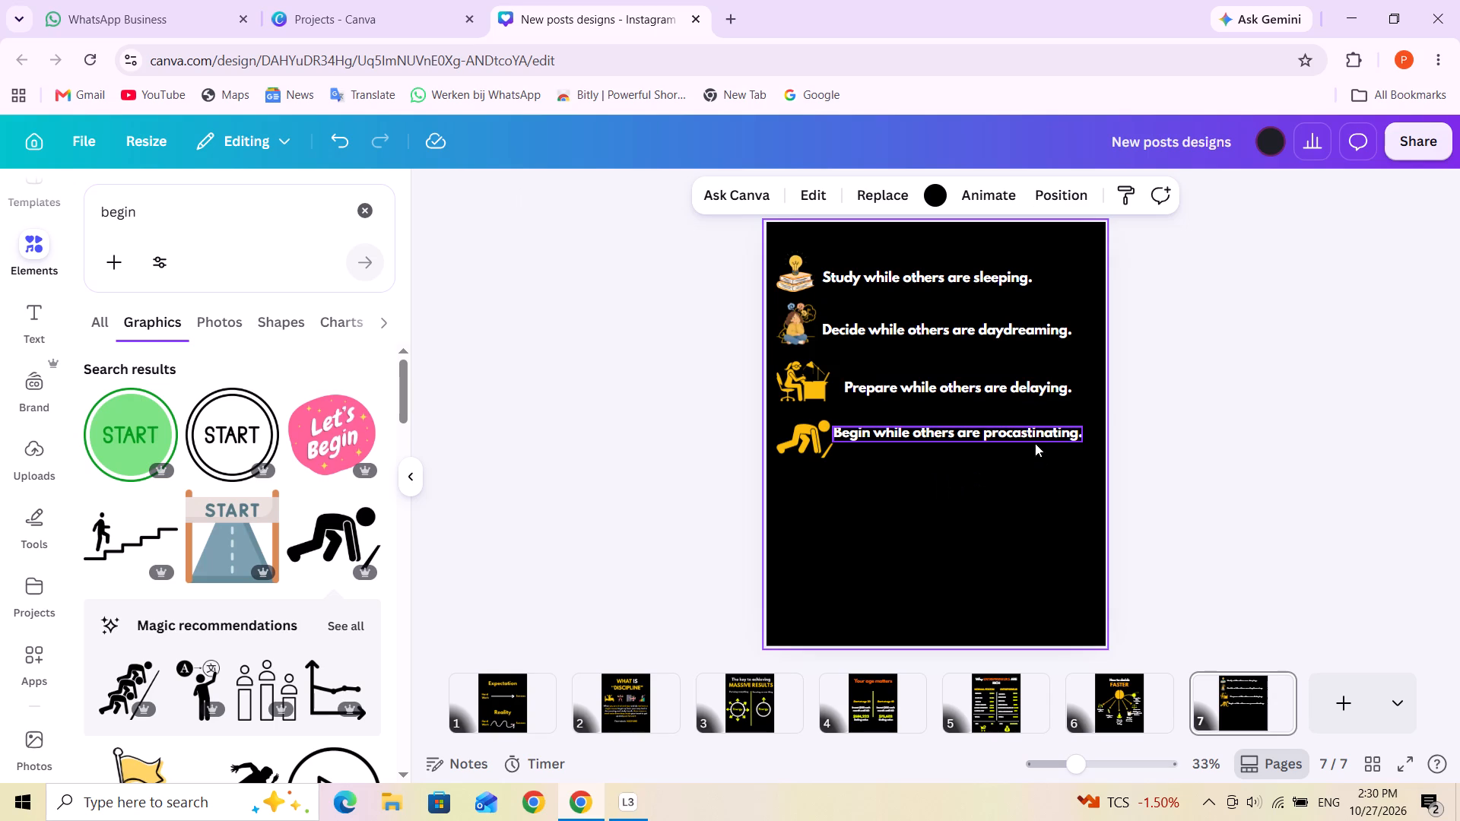
left_click(1035, 481)
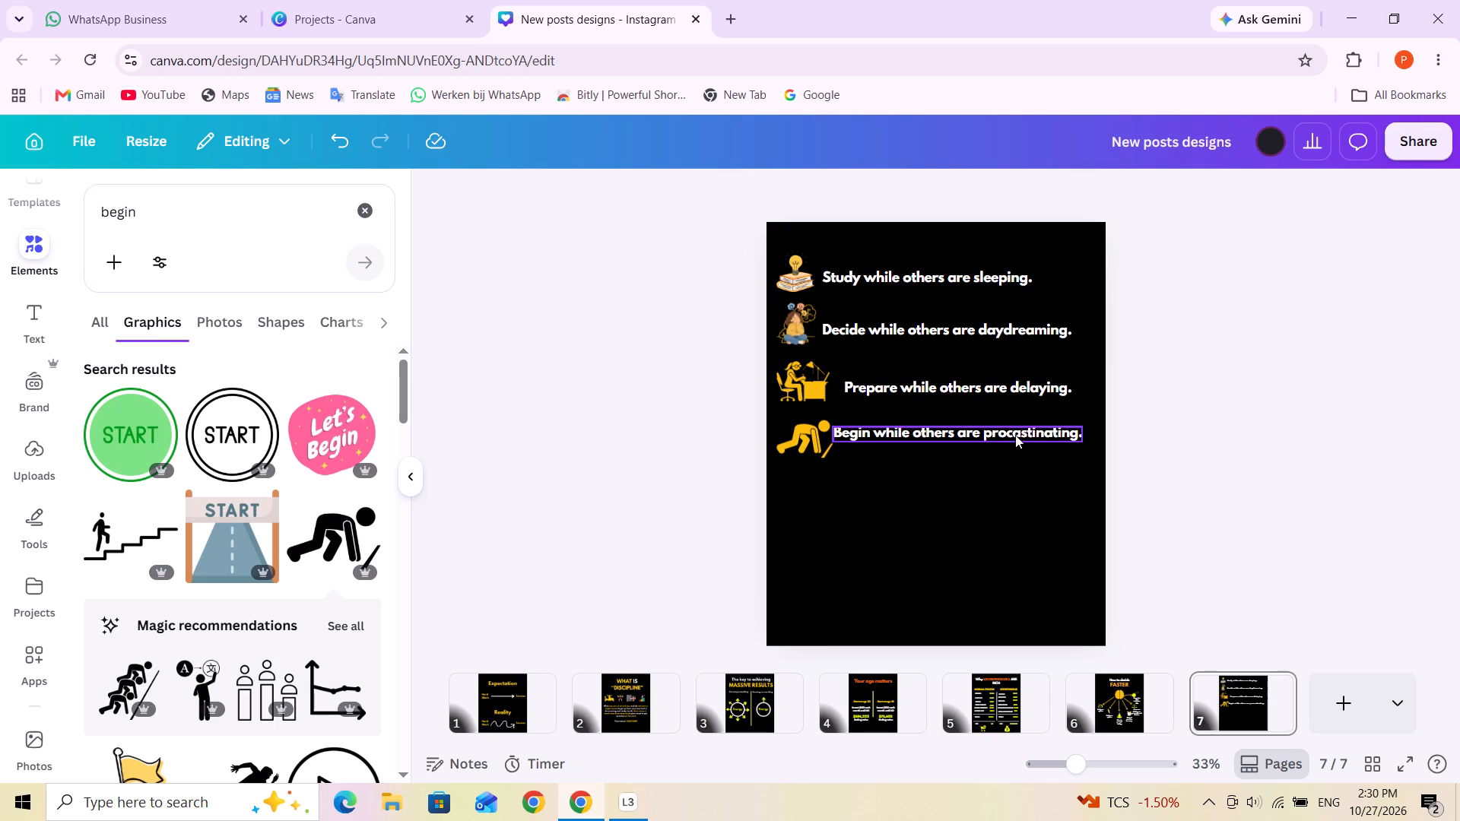
Move the "Begin while others" line so it aligns with the line above and centres on the crawling-figure icon.
left_click_drag(1015, 435, 1031, 439)
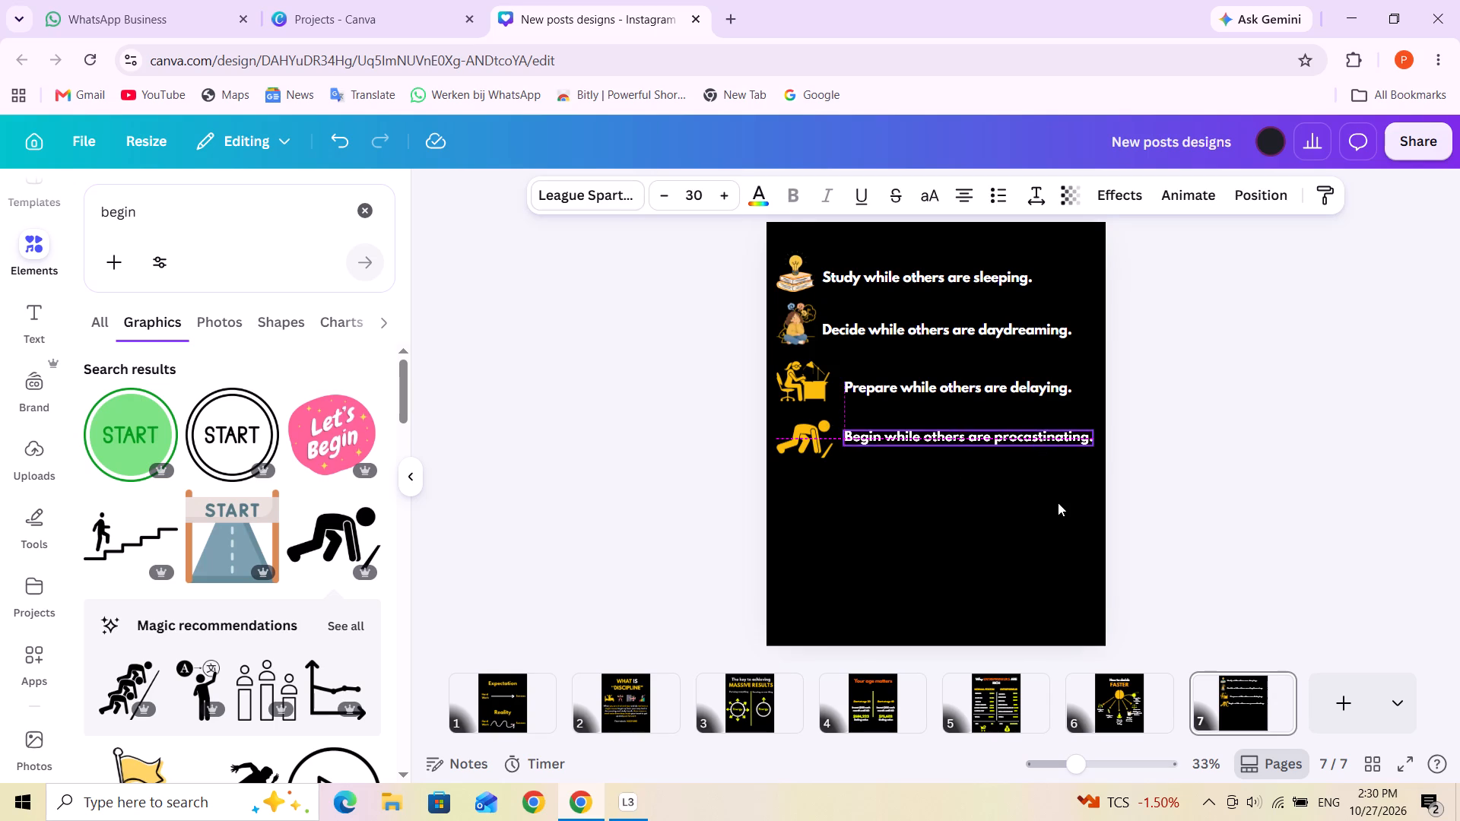
left_click(1056, 494)
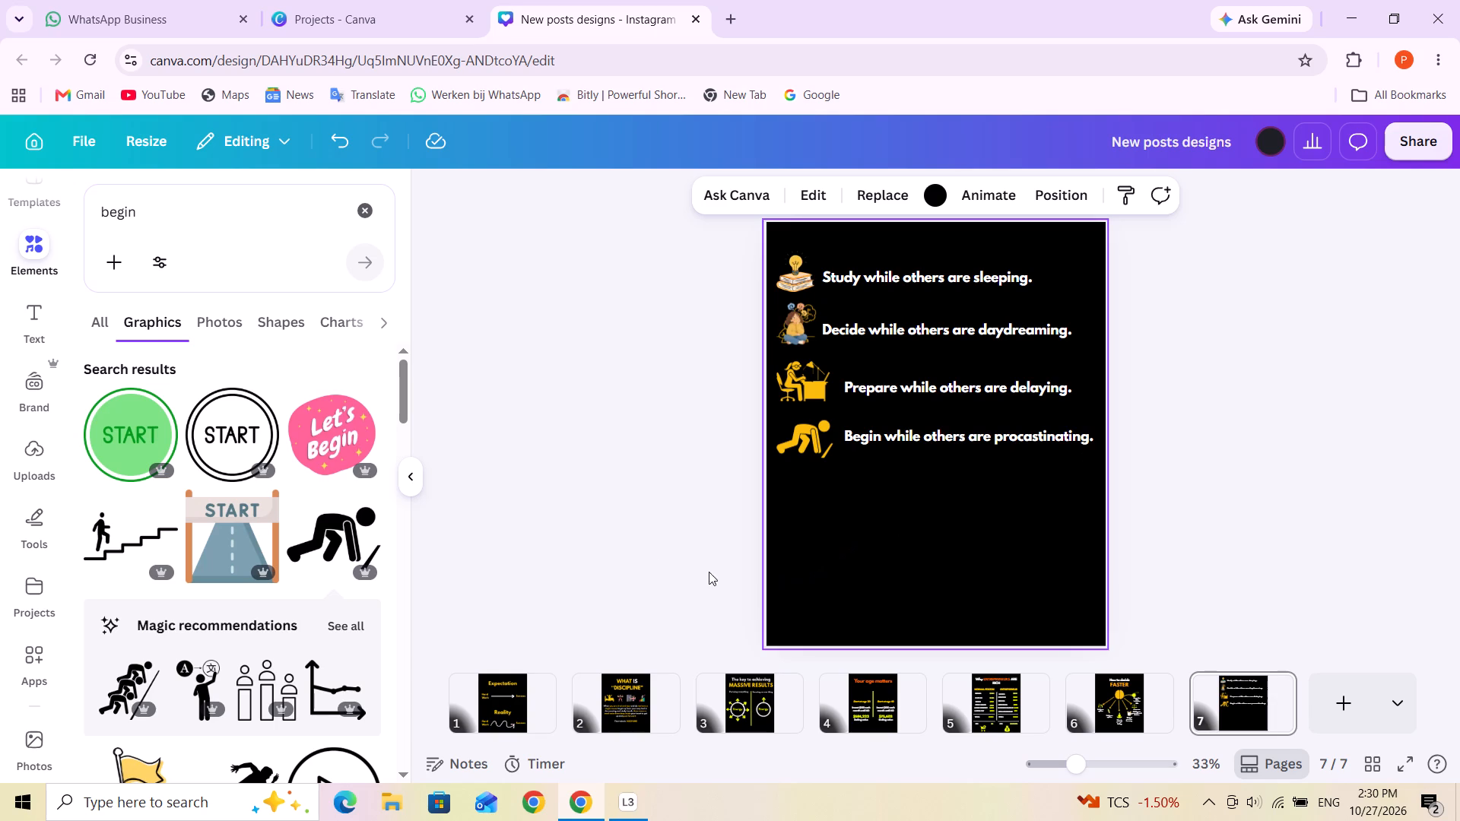
Search the graphics for "work" and add the black silhouette of a person working on a laptop to the page.
triple_click(174, 232)
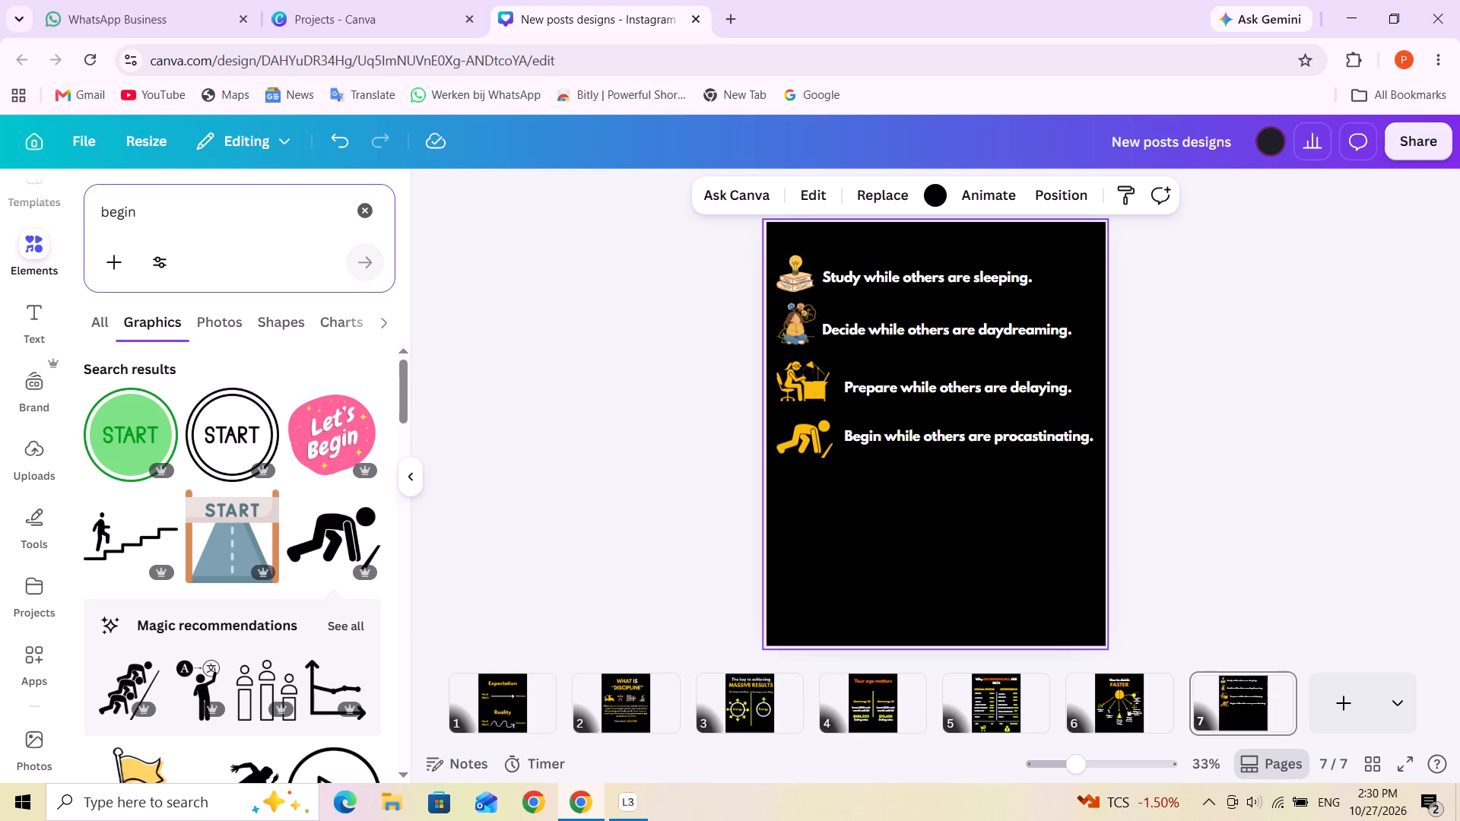
triple_click(170, 220)
type("work")
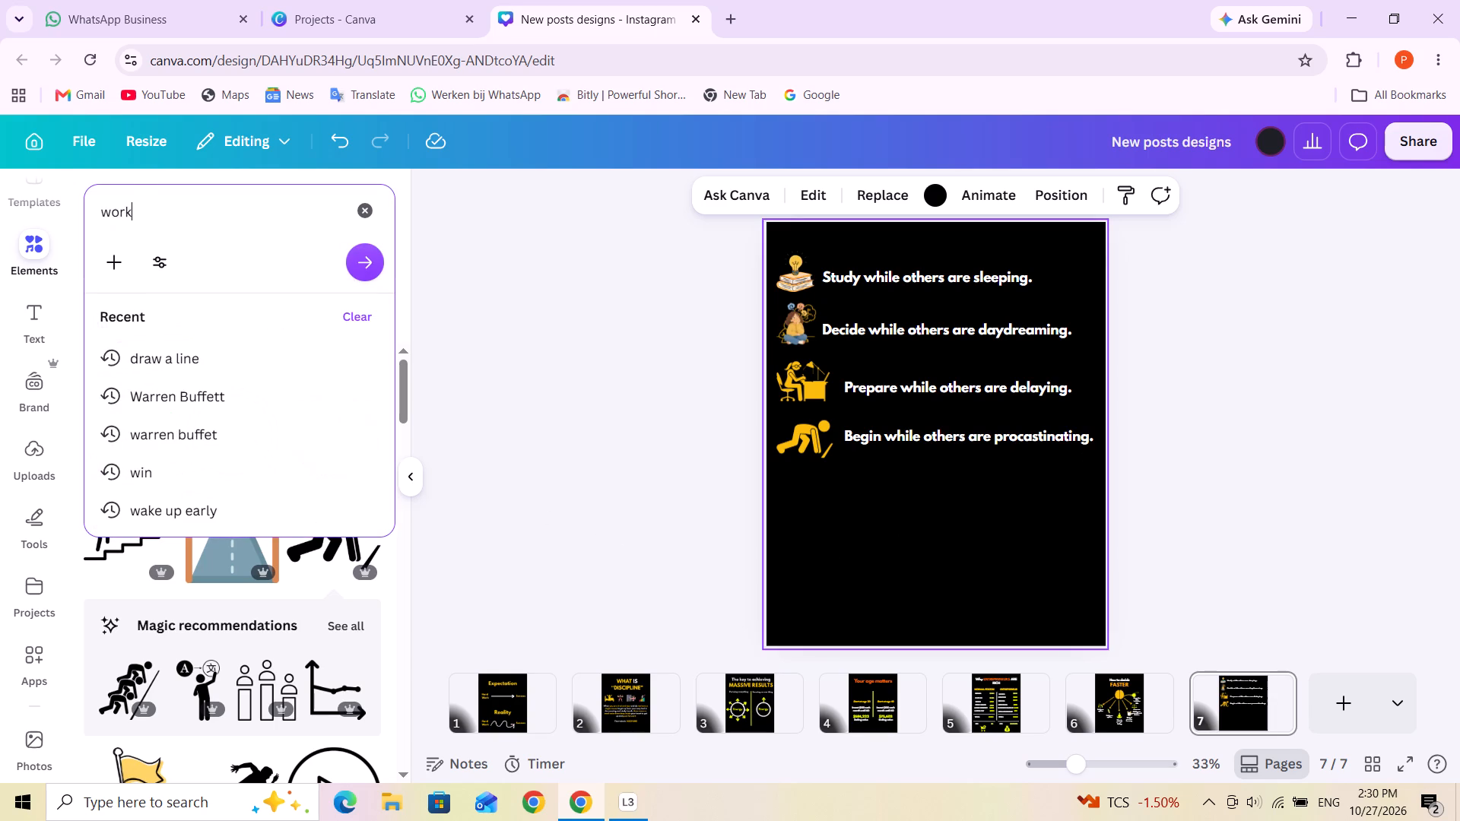
key("Return")
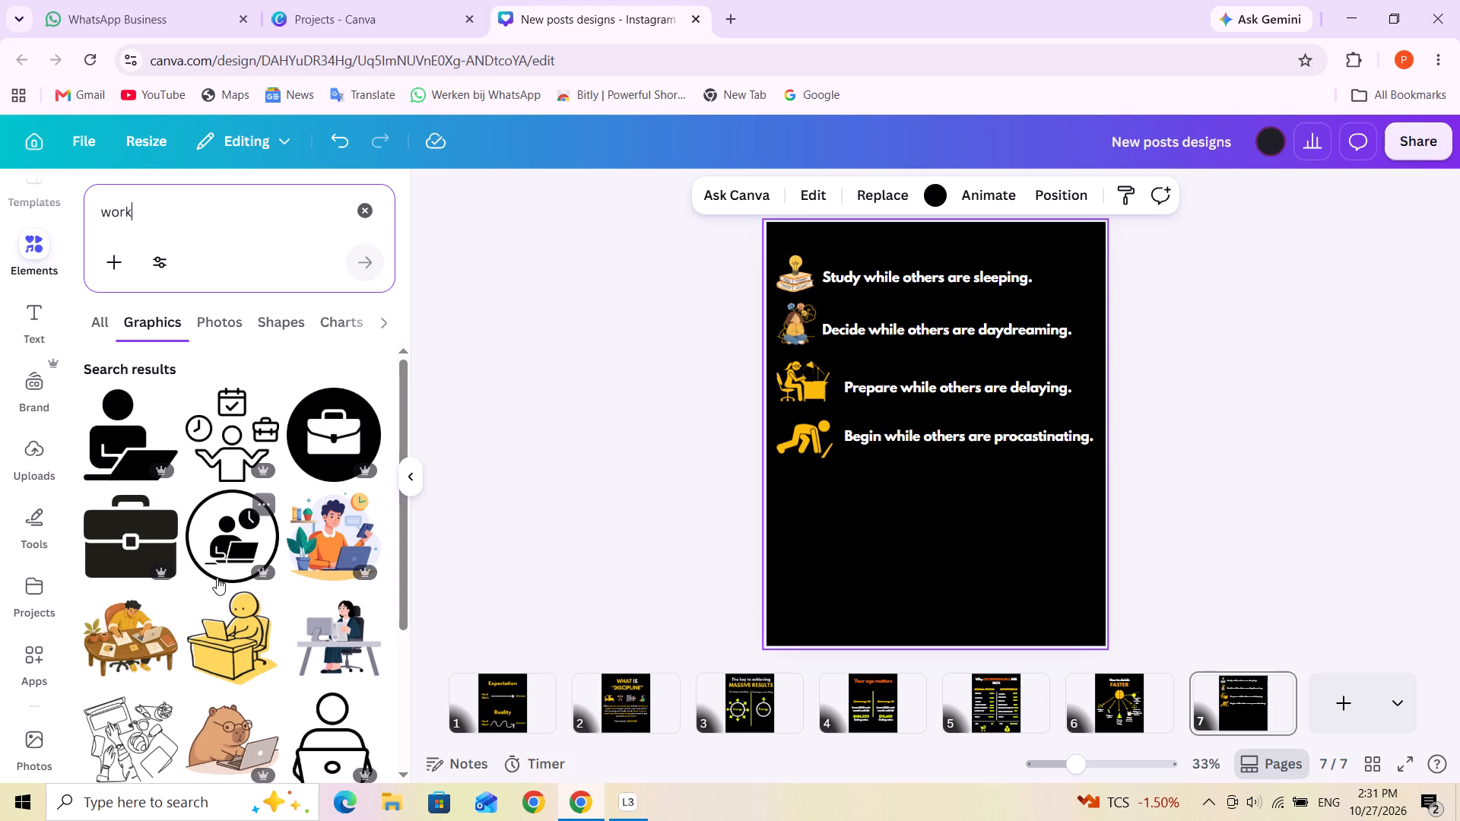
scroll(225, 565, "down", 1)
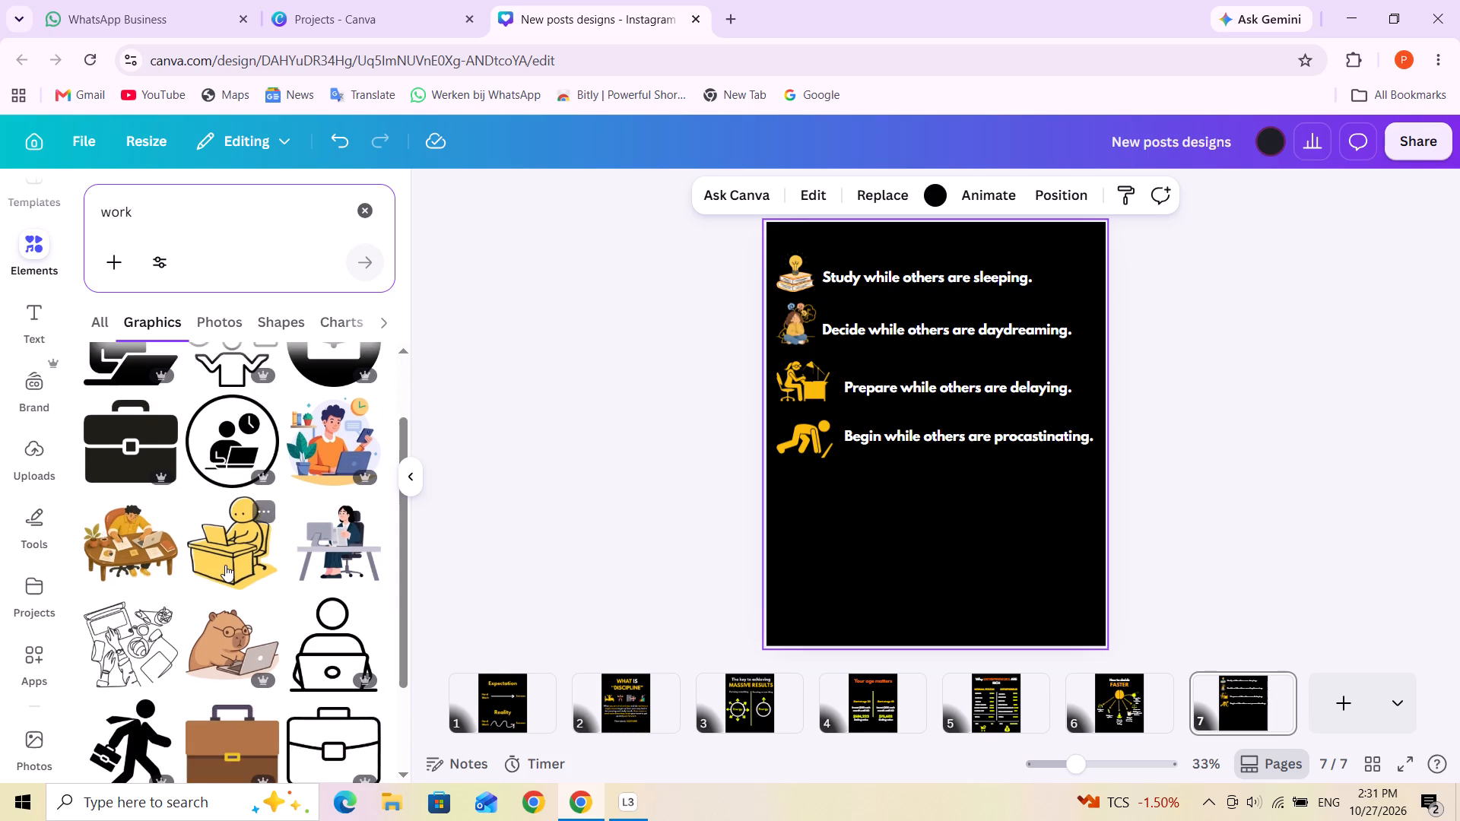
scroll(225, 565, "down", 2)
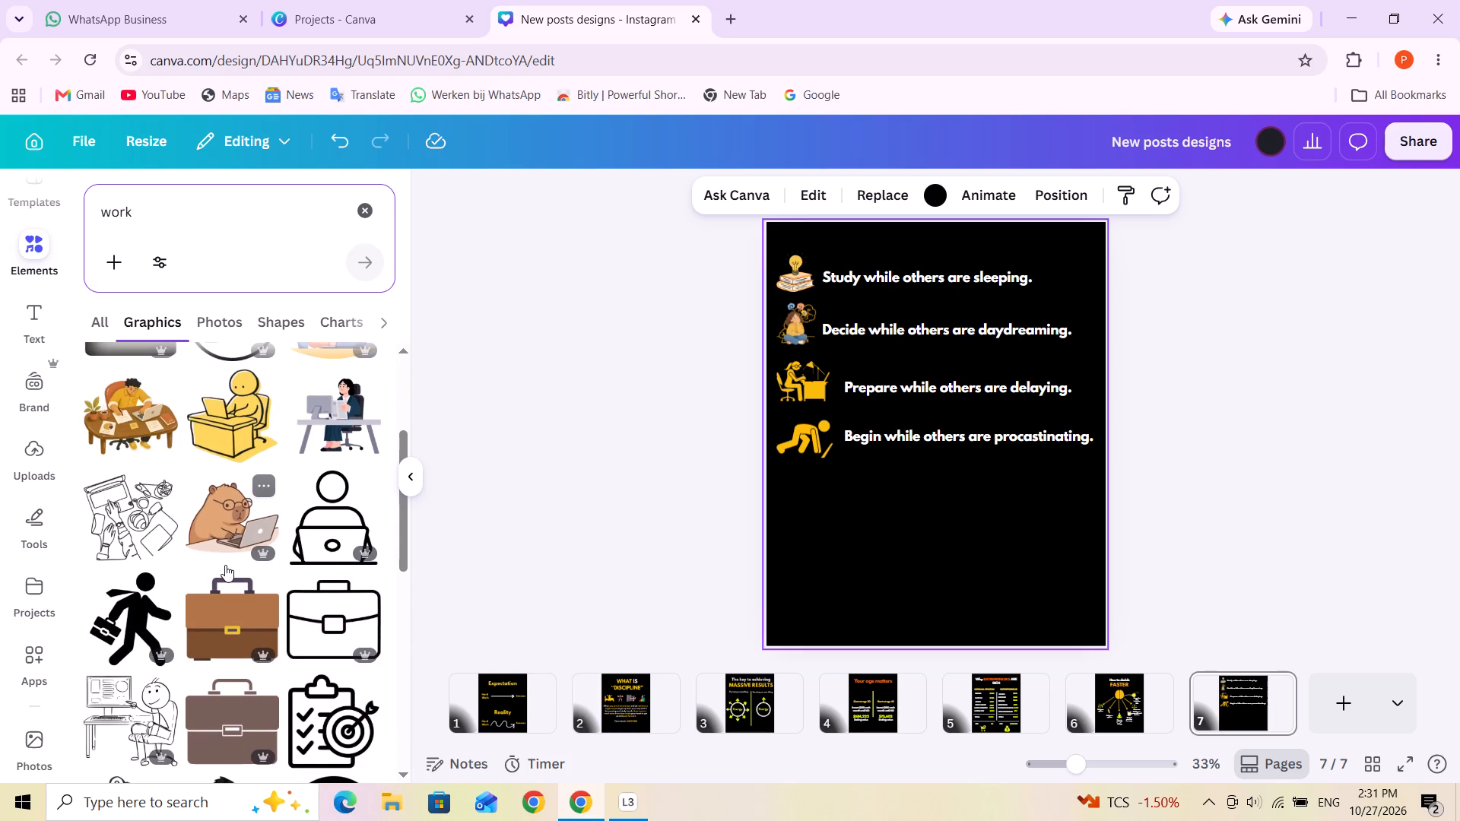
scroll(225, 565, "down", 3)
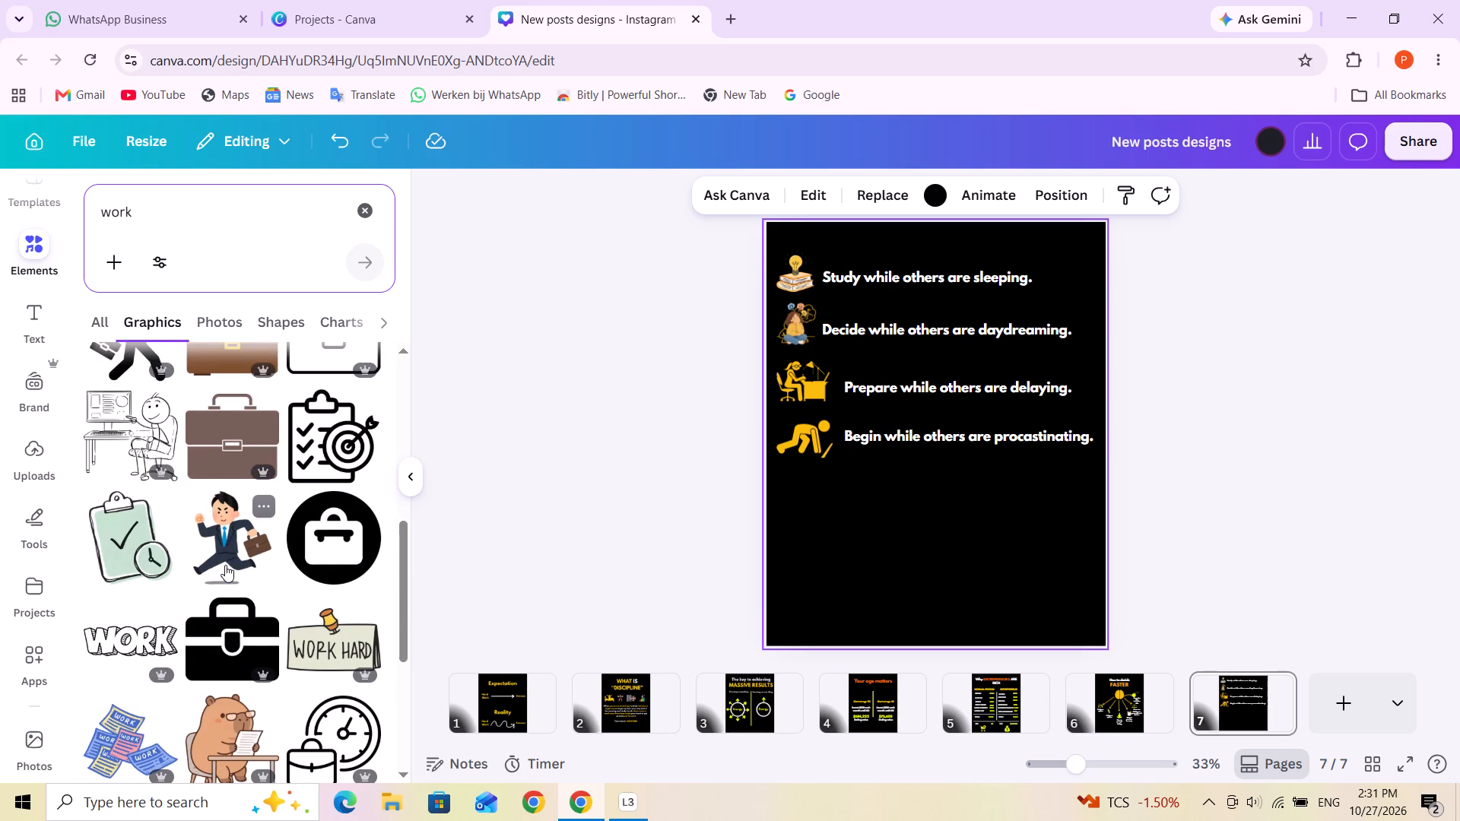
scroll(225, 565, "down", 3)
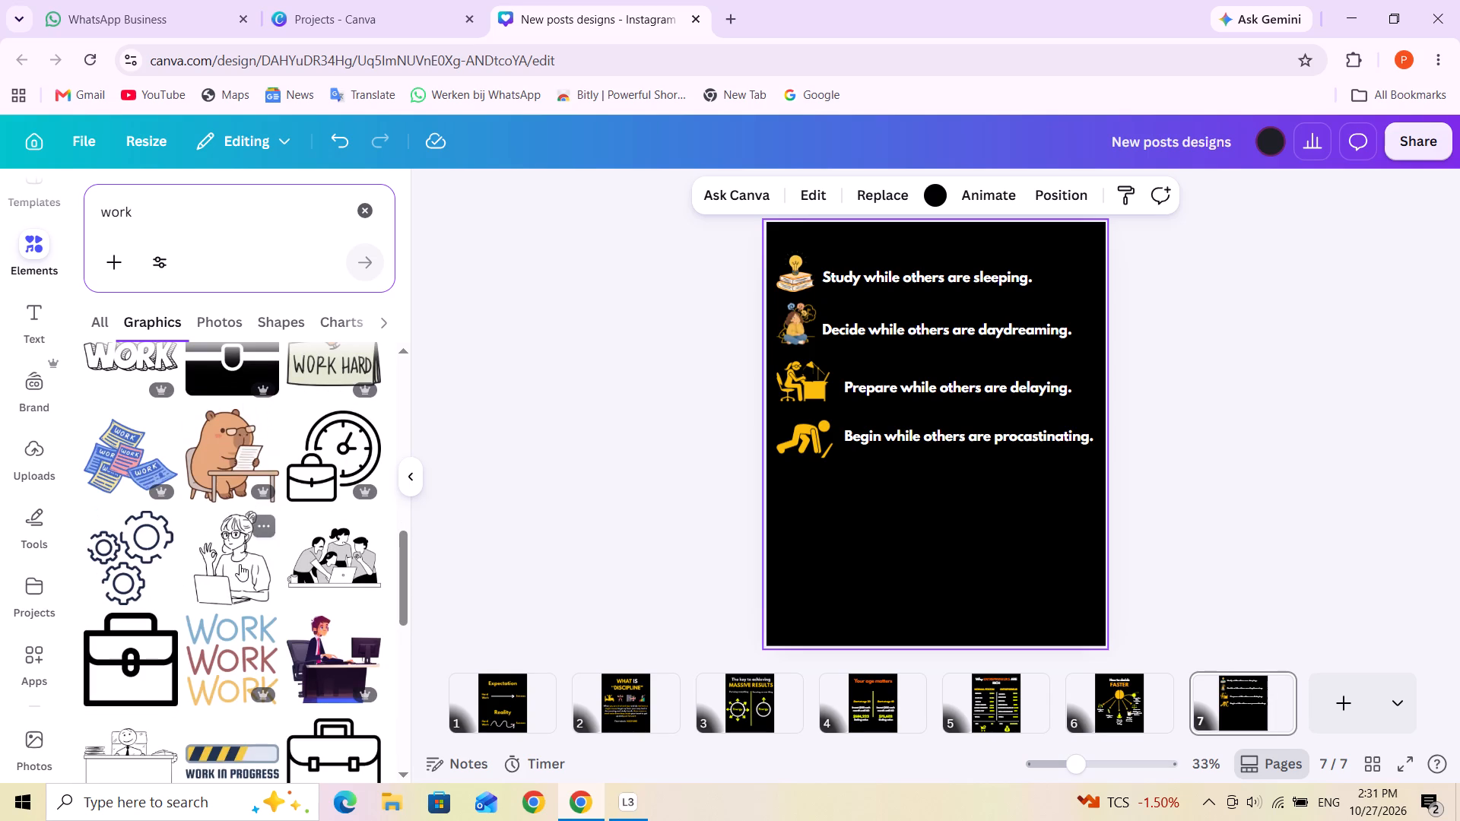
scroll(240, 564, "up", 10)
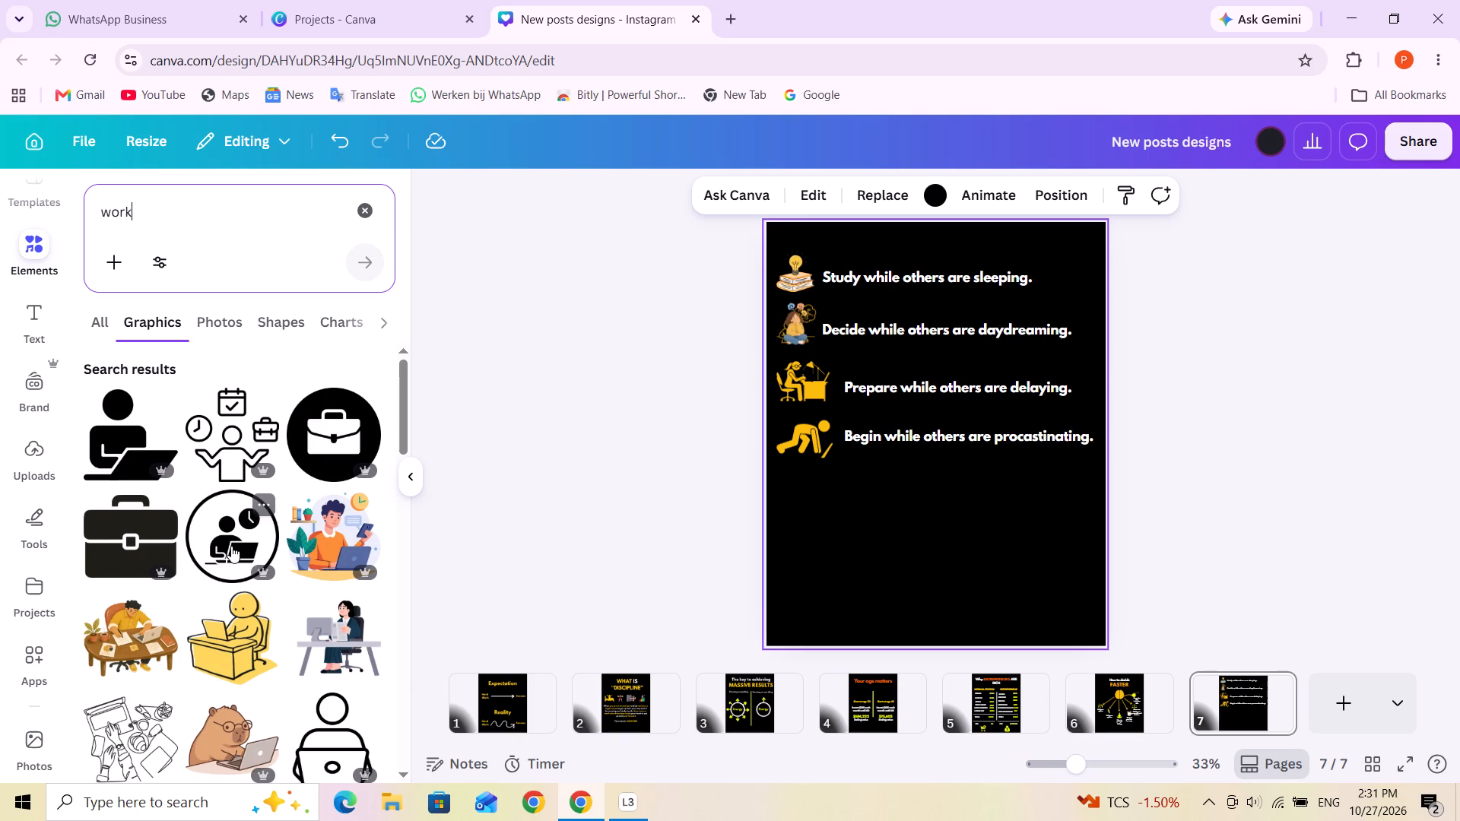
scroll(231, 546, "down", 1)
scroll(233, 547, "up", 3)
left_click(113, 442)
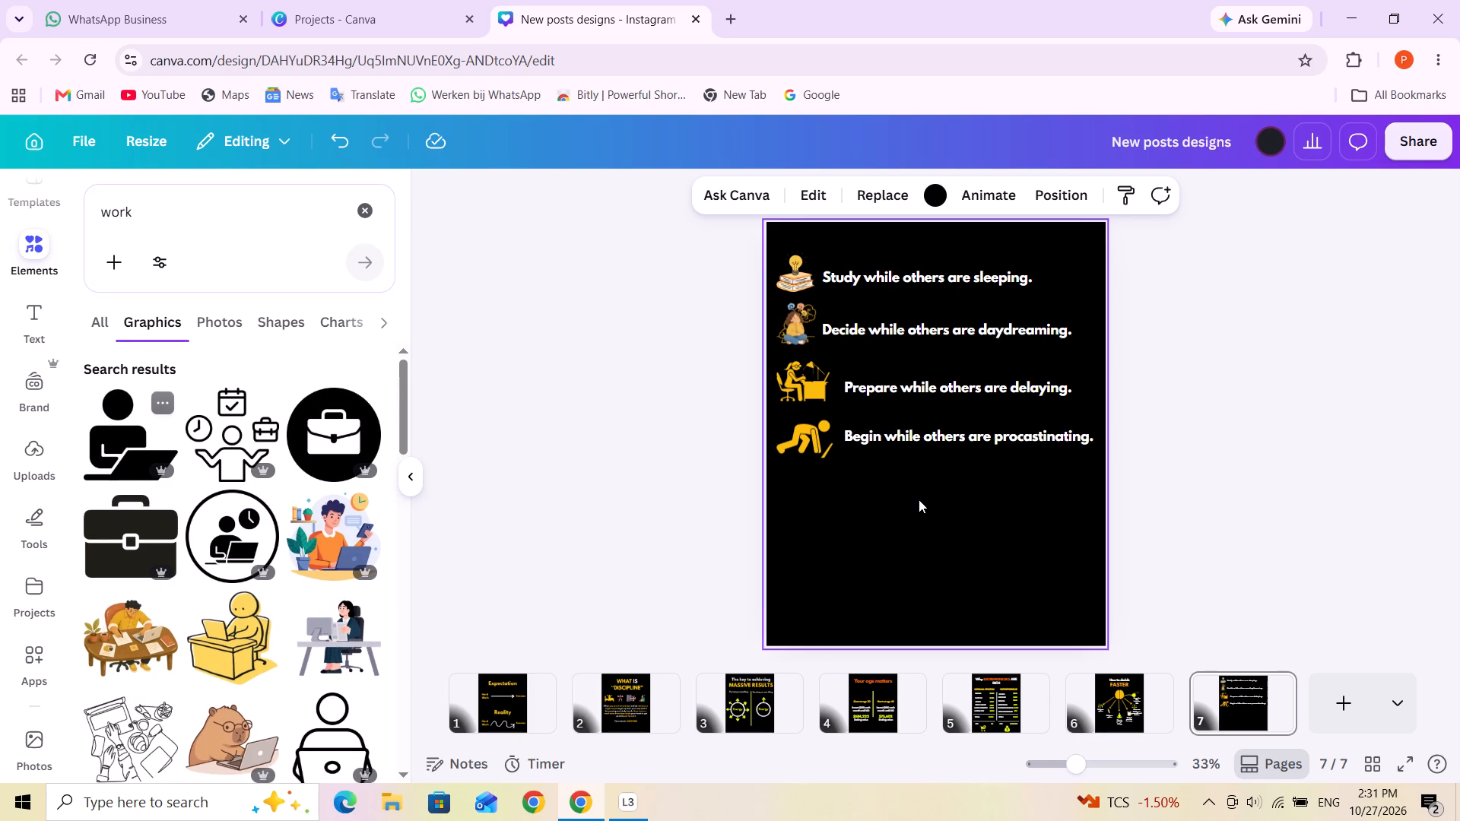
Shrink the added laptop-worker graphic to roughly the size of the existing row icons.
left_click_drag(936, 472, 922, 516)
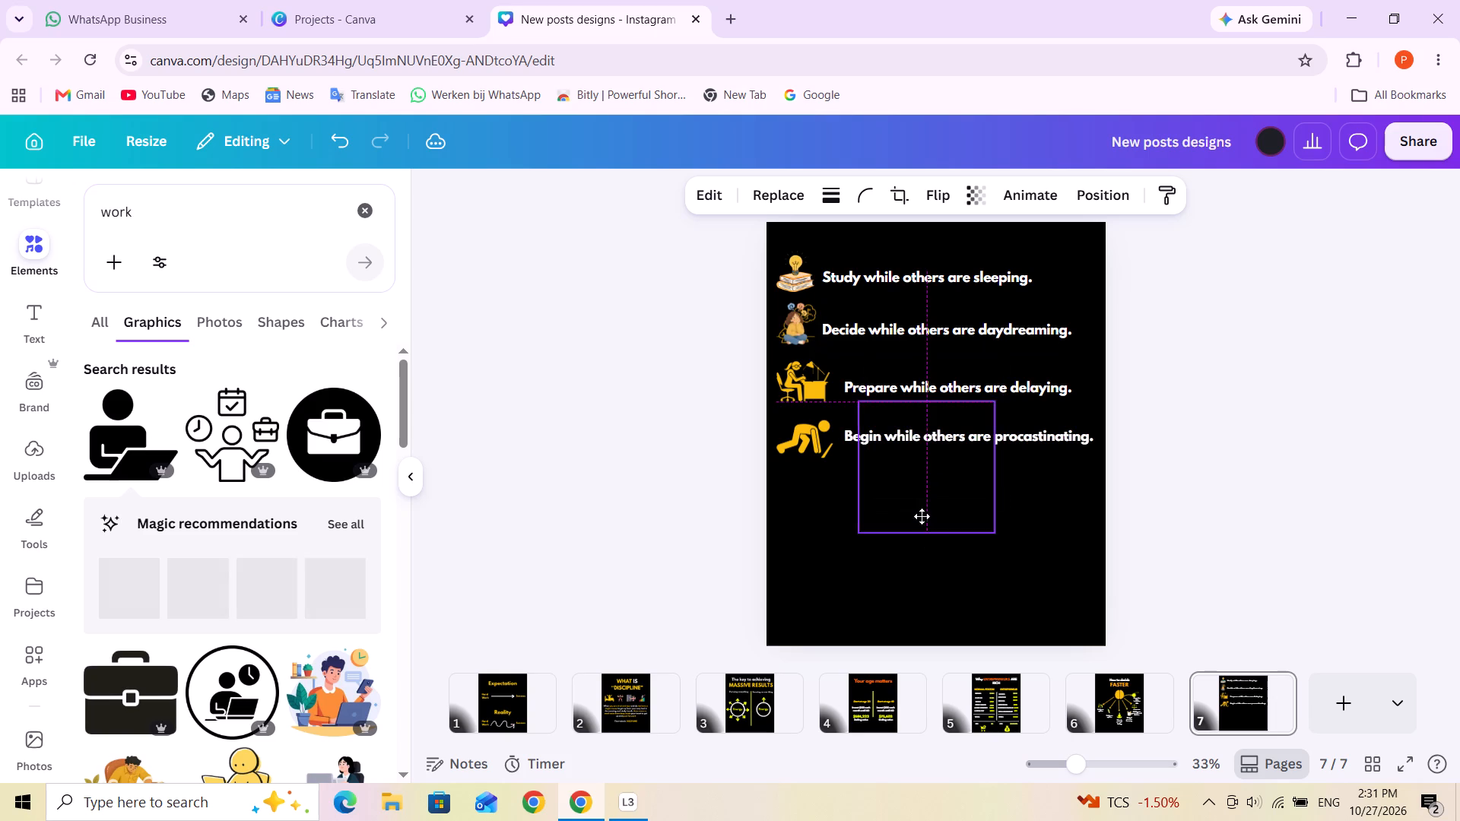
left_click_drag(922, 516, 915, 528)
left_click(915, 528)
left_click(1033, 537)
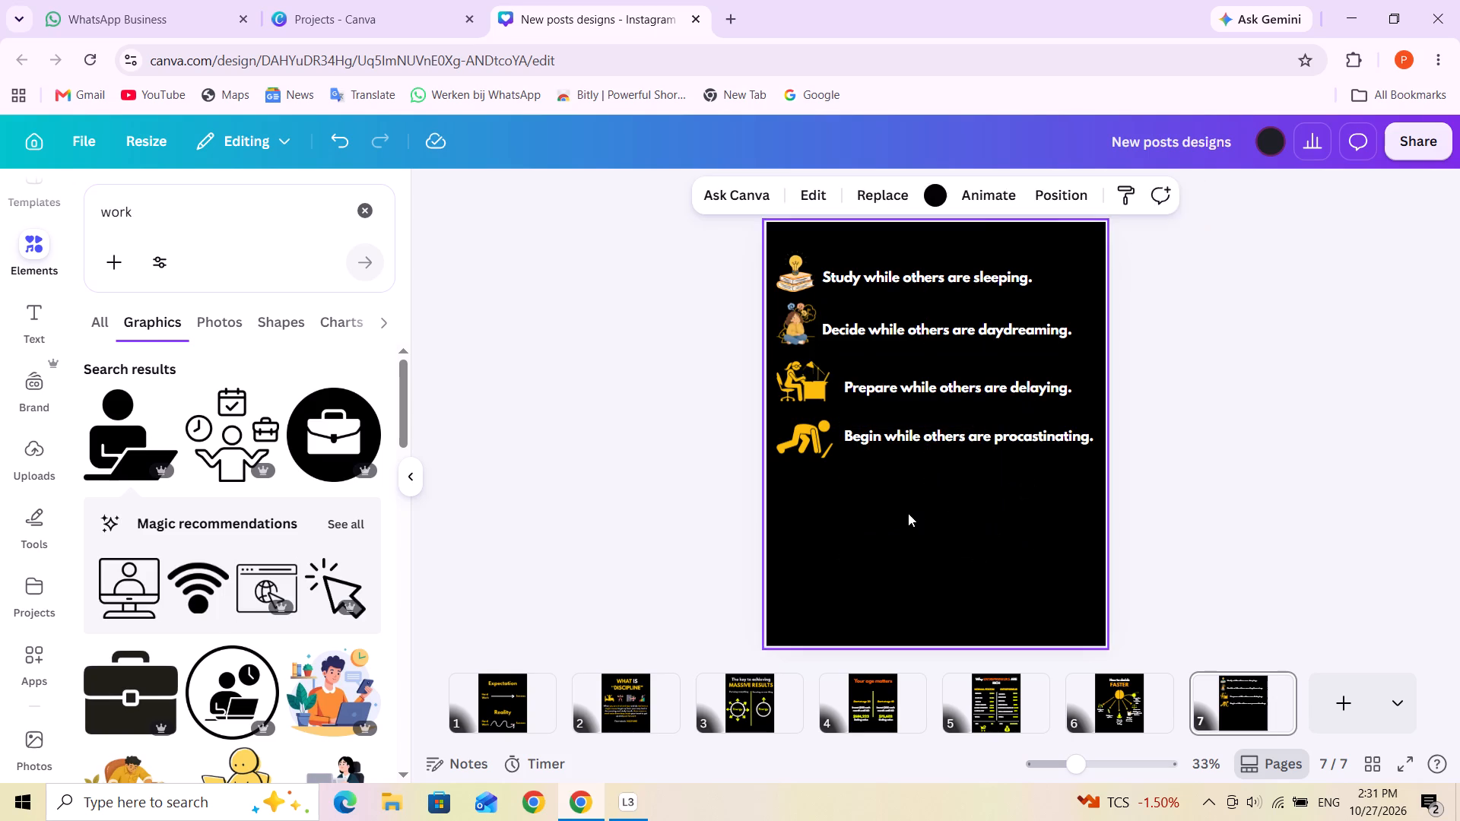
left_click(907, 512)
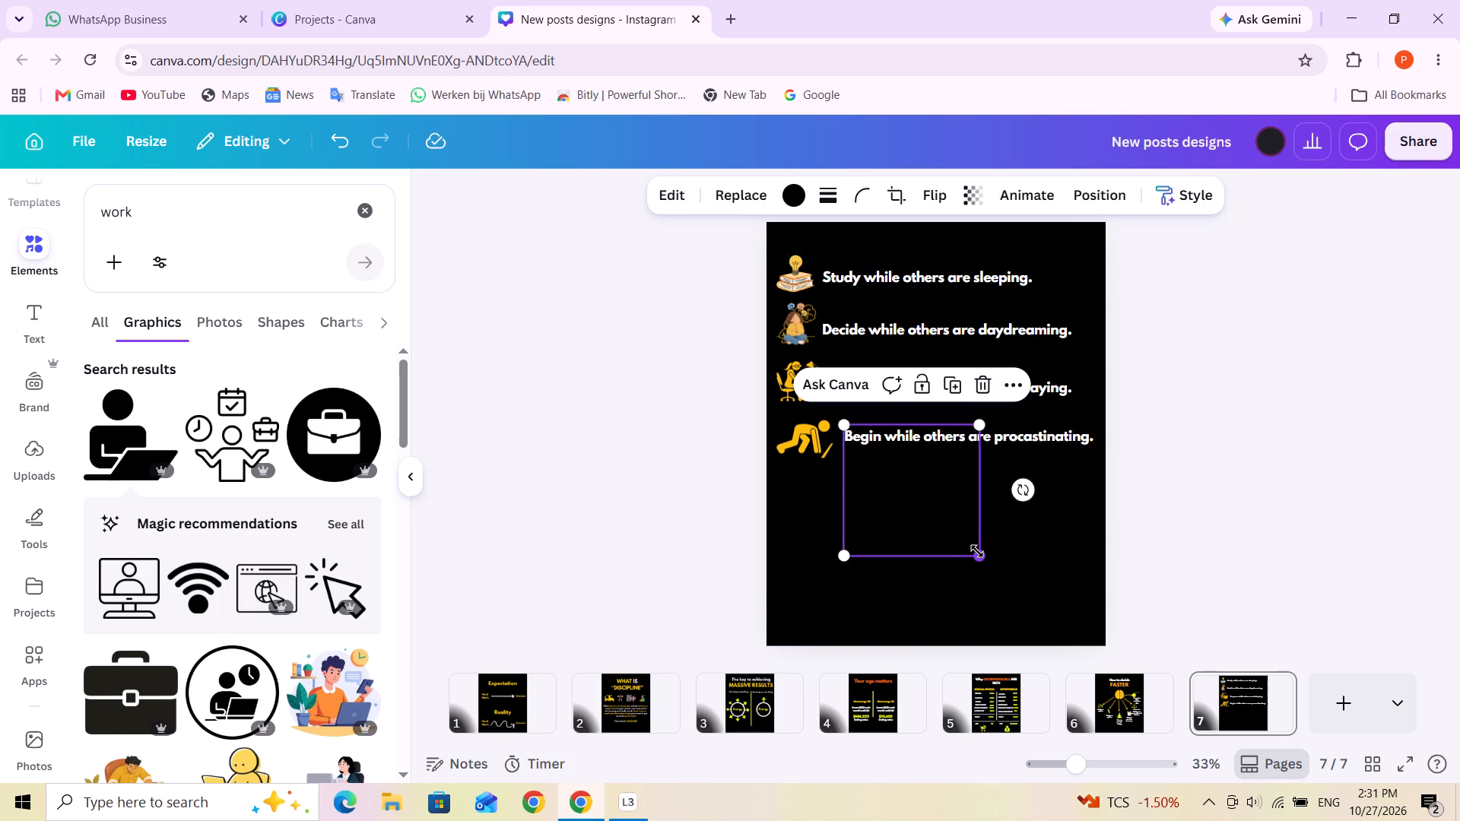
left_click_drag(977, 551, 909, 425)
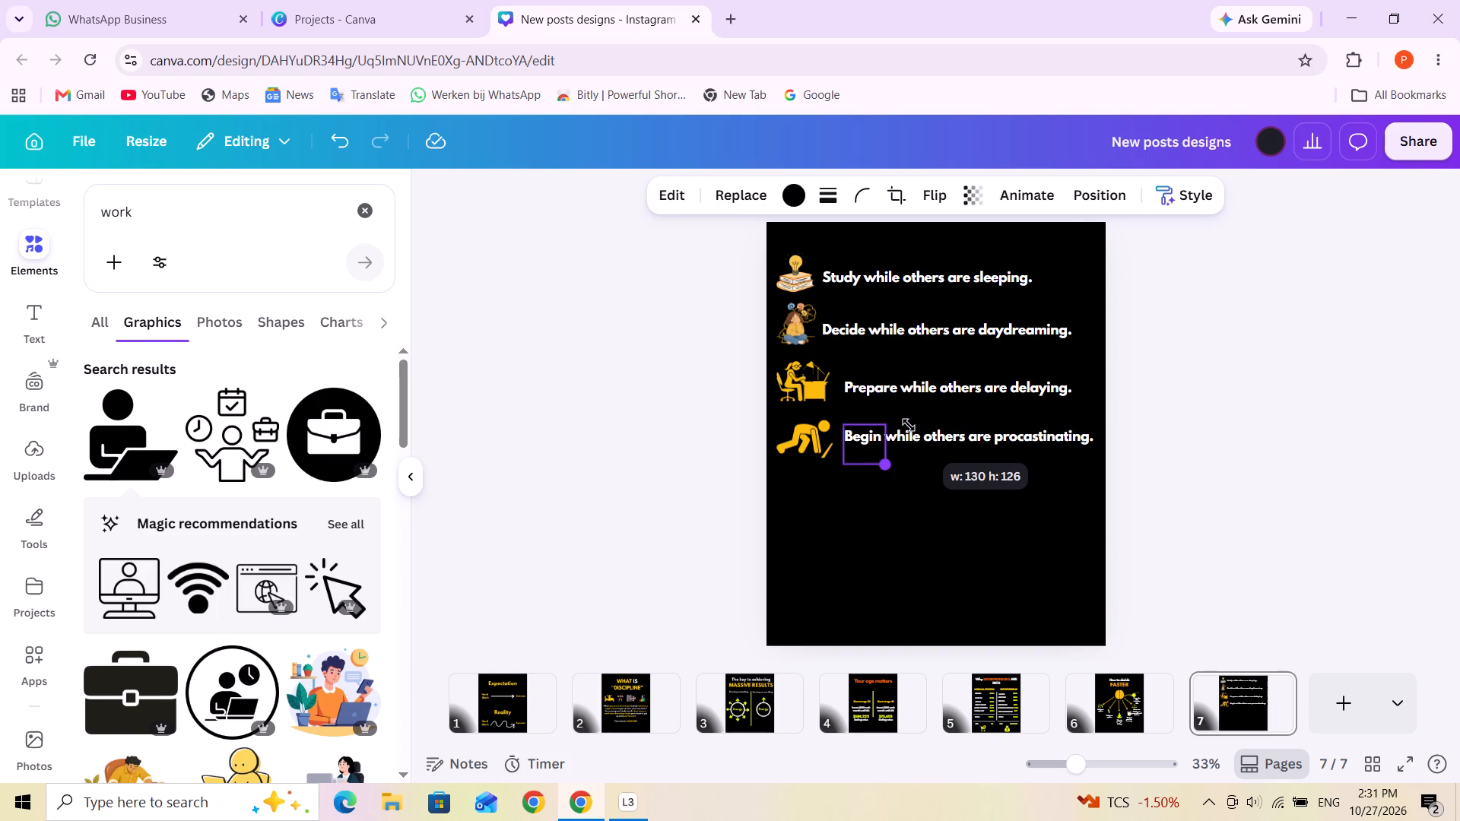
left_click_drag(909, 425, 908, 423)
left_click(940, 496)
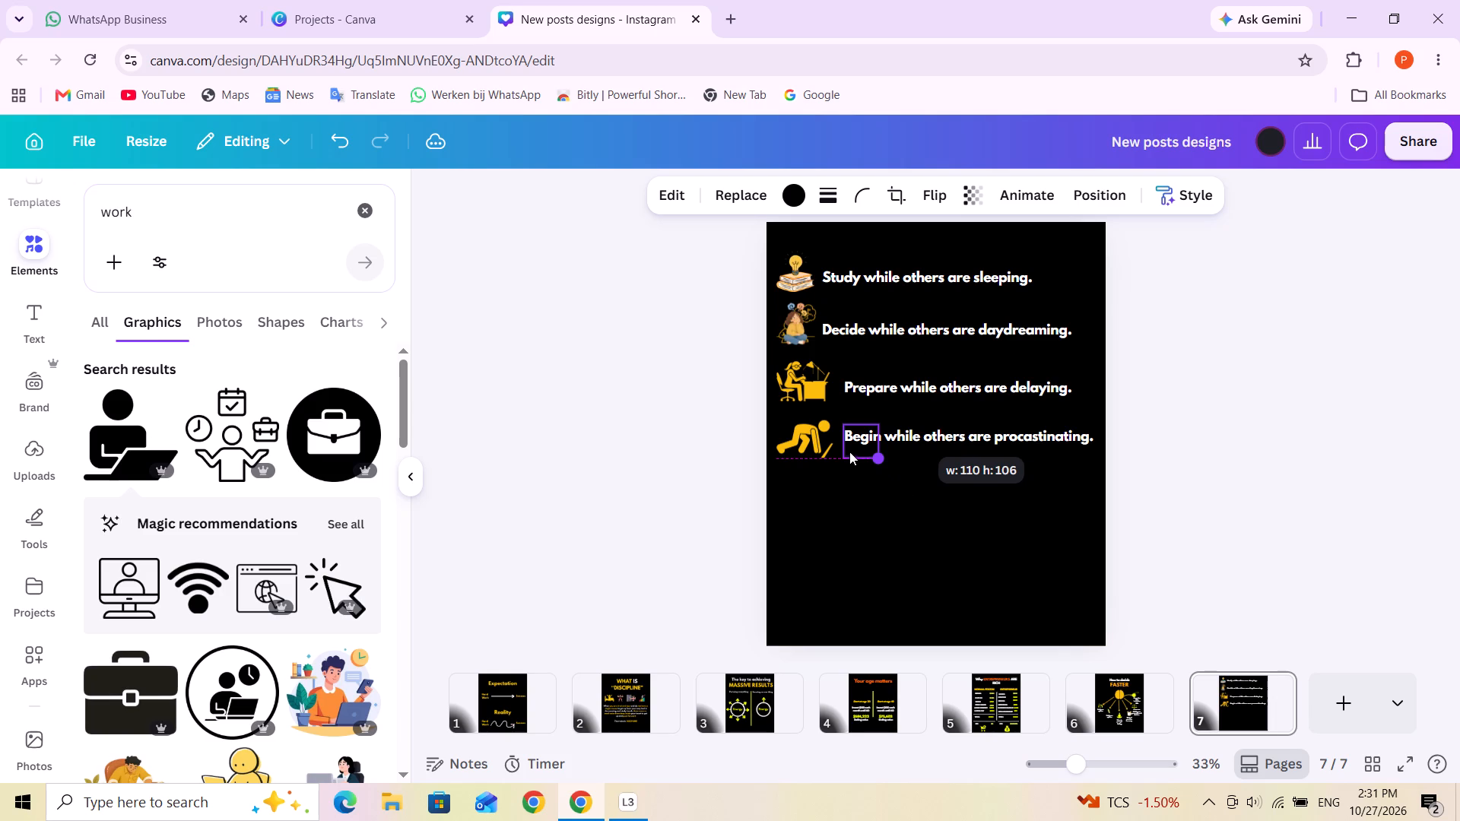
left_click(917, 490)
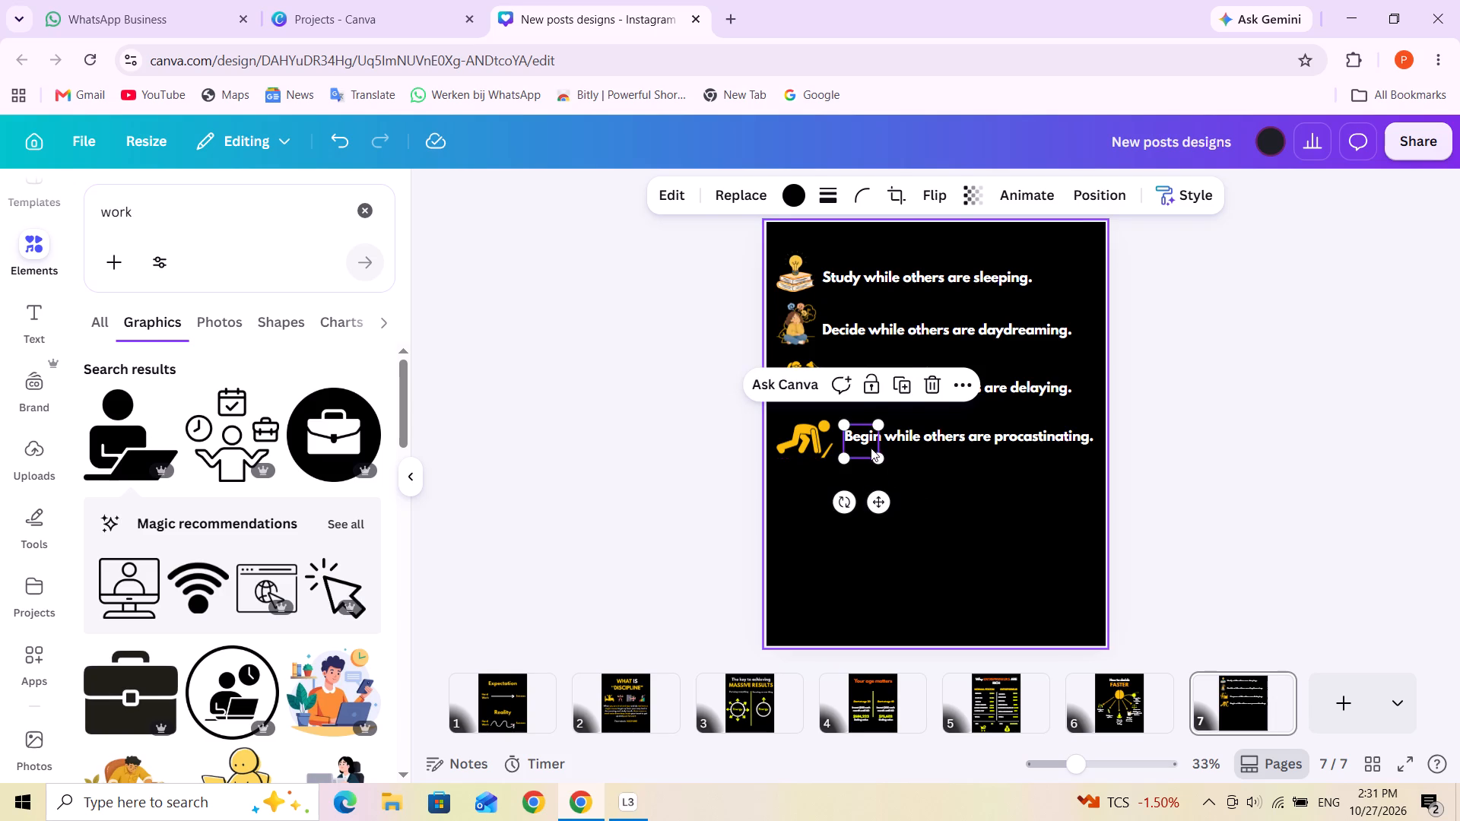
left_click(851, 450)
left_click(881, 423)
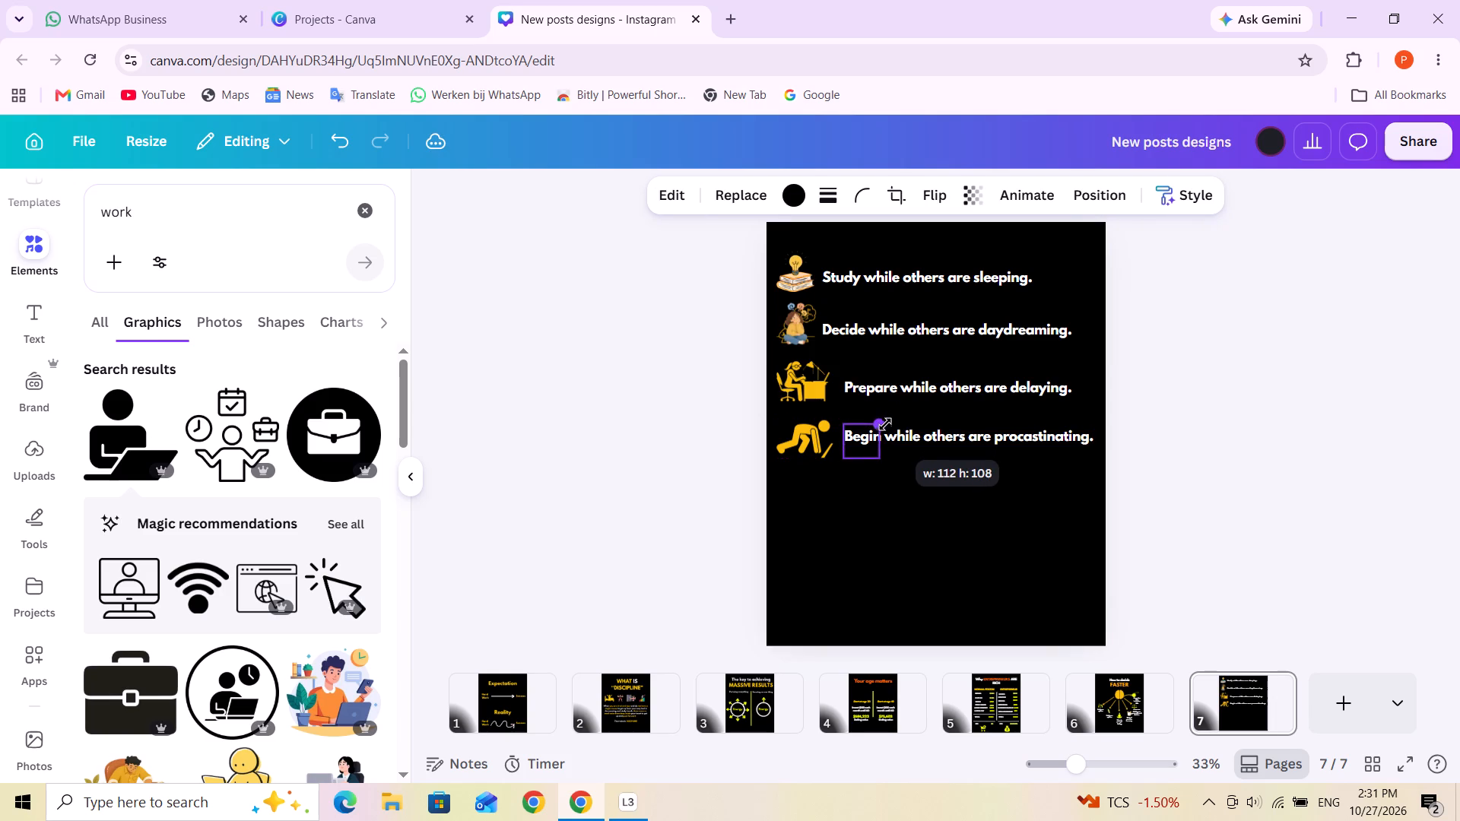
left_click(914, 487)
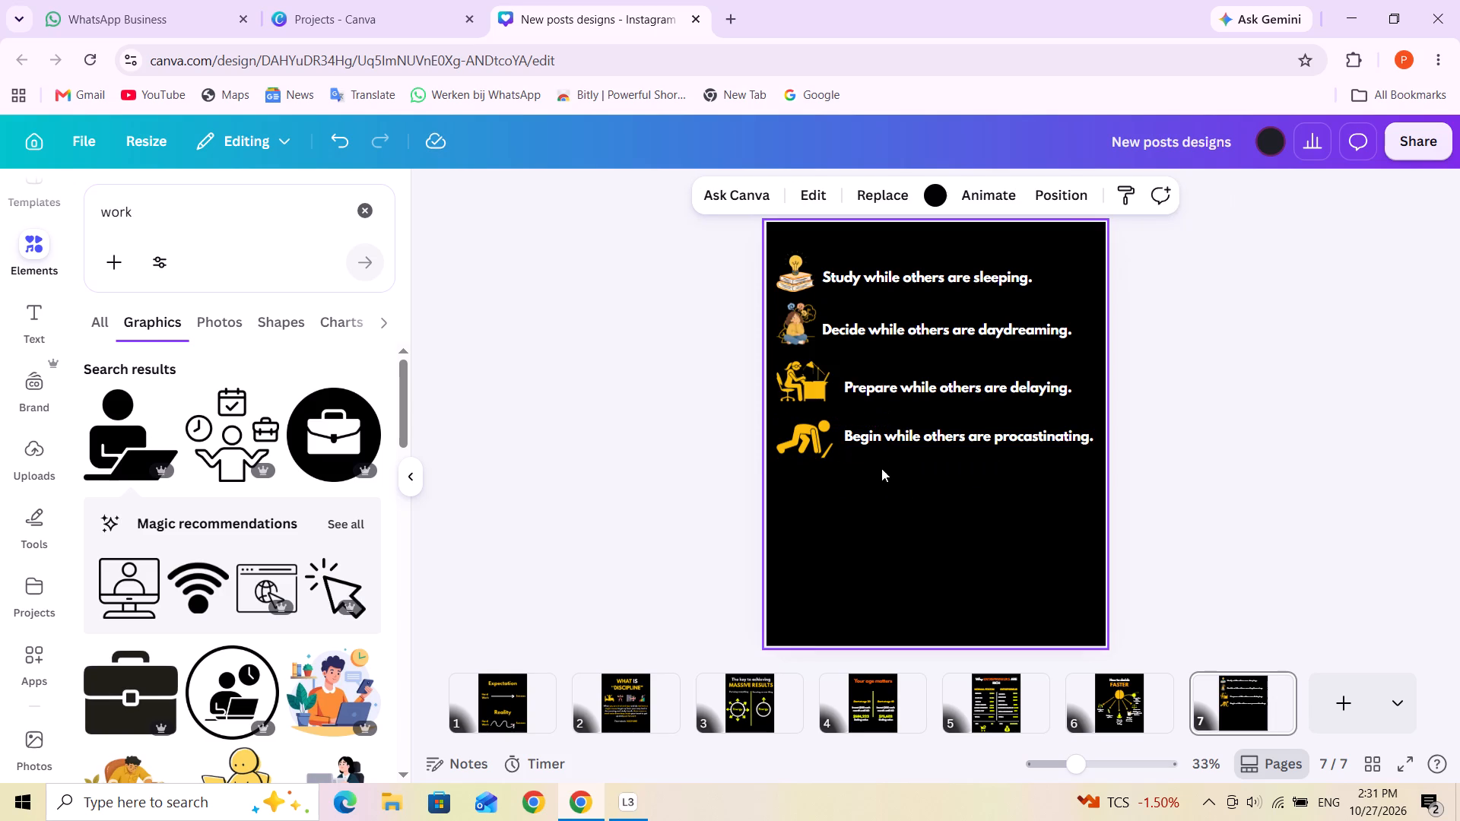
Place the laptop-worker graphic in the icon column directly below the crawling figure.
left_click(865, 457)
left_click_drag(862, 453, 803, 504)
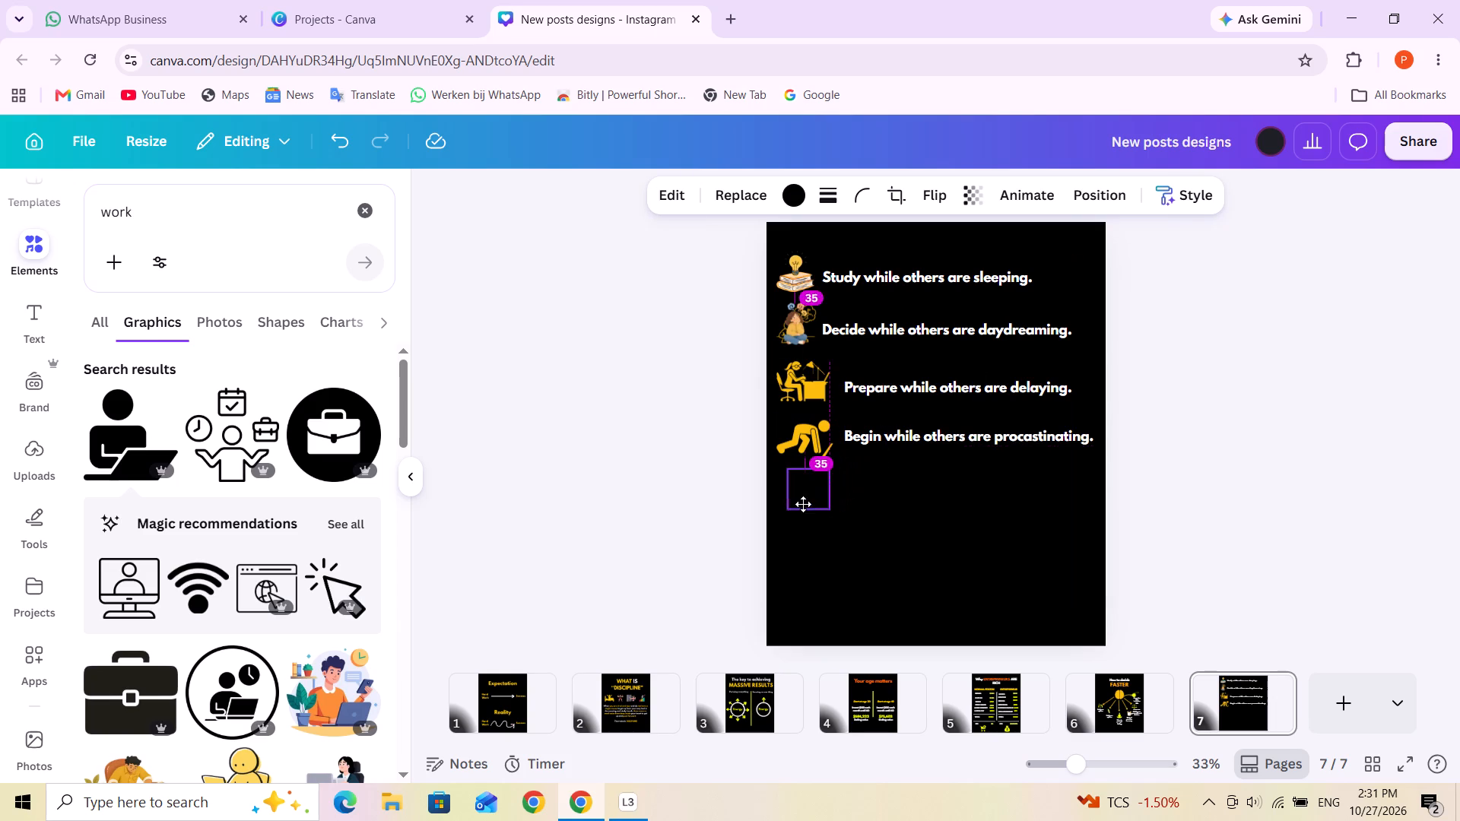
left_click_drag(803, 504, 798, 503)
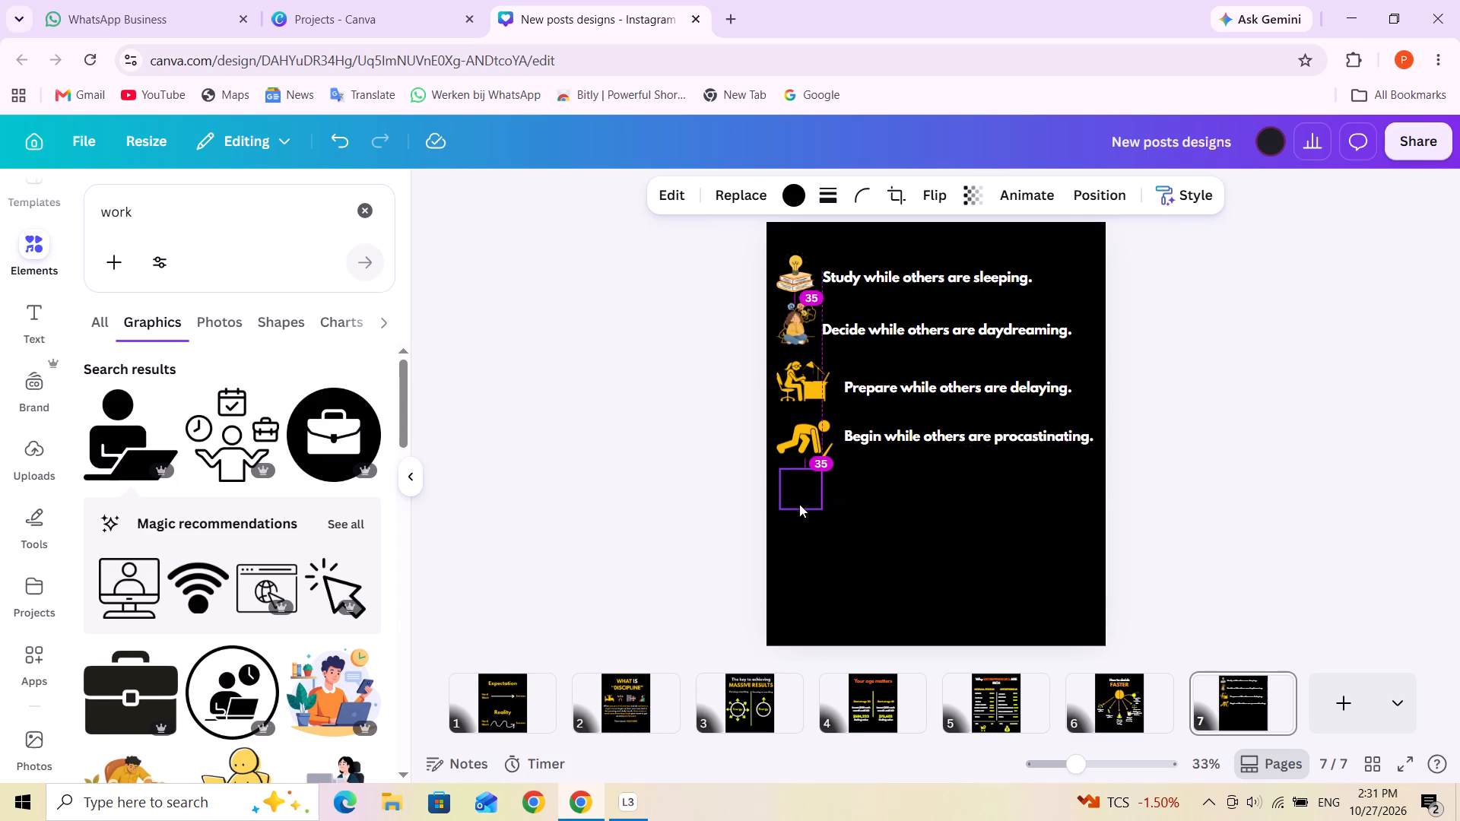
Recolour the laptop-worker graphic from the graphic colours to amber yellow, matching the icons above it.
left_click(795, 193)
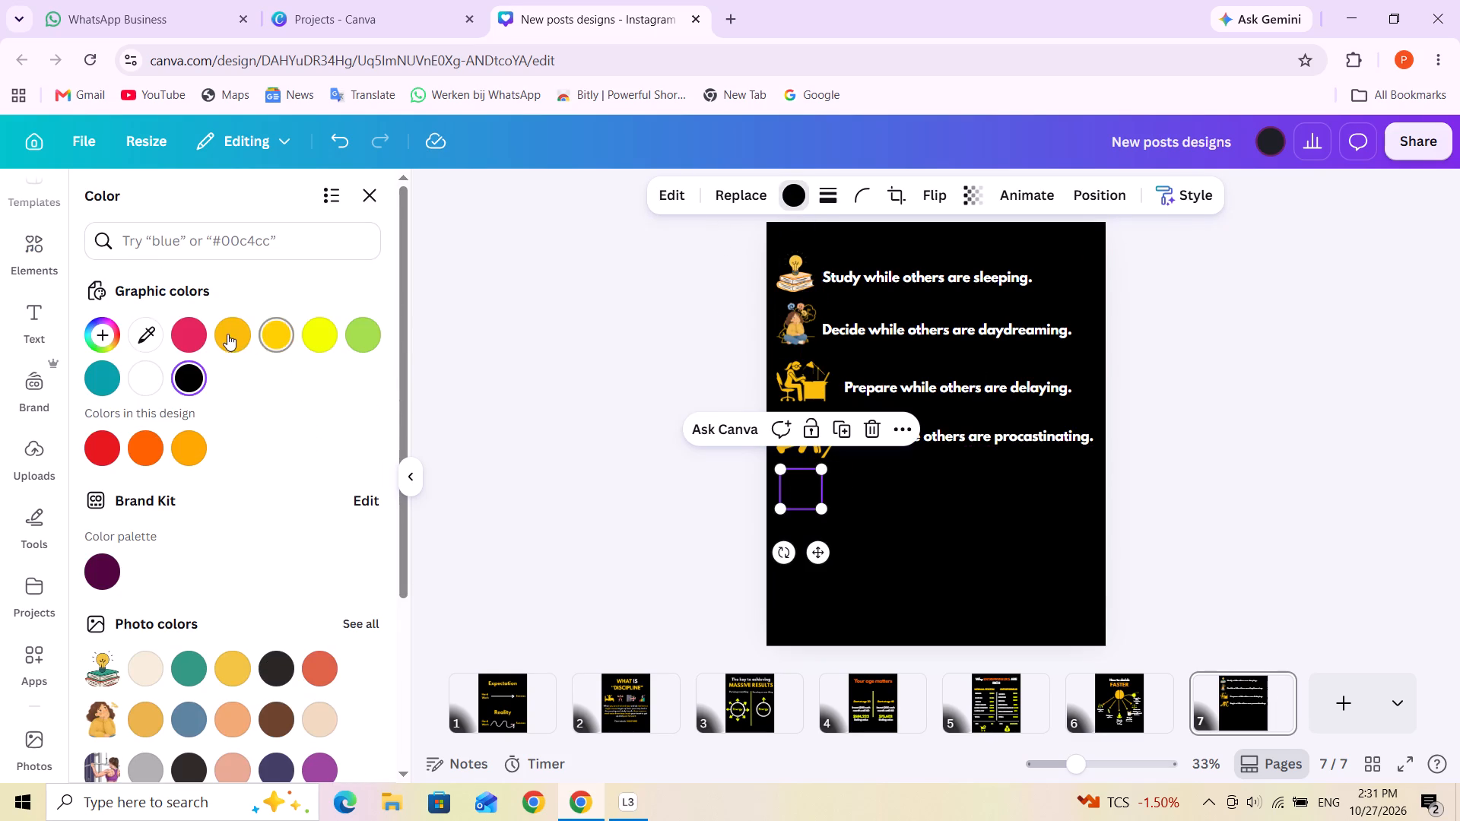
left_click(225, 334)
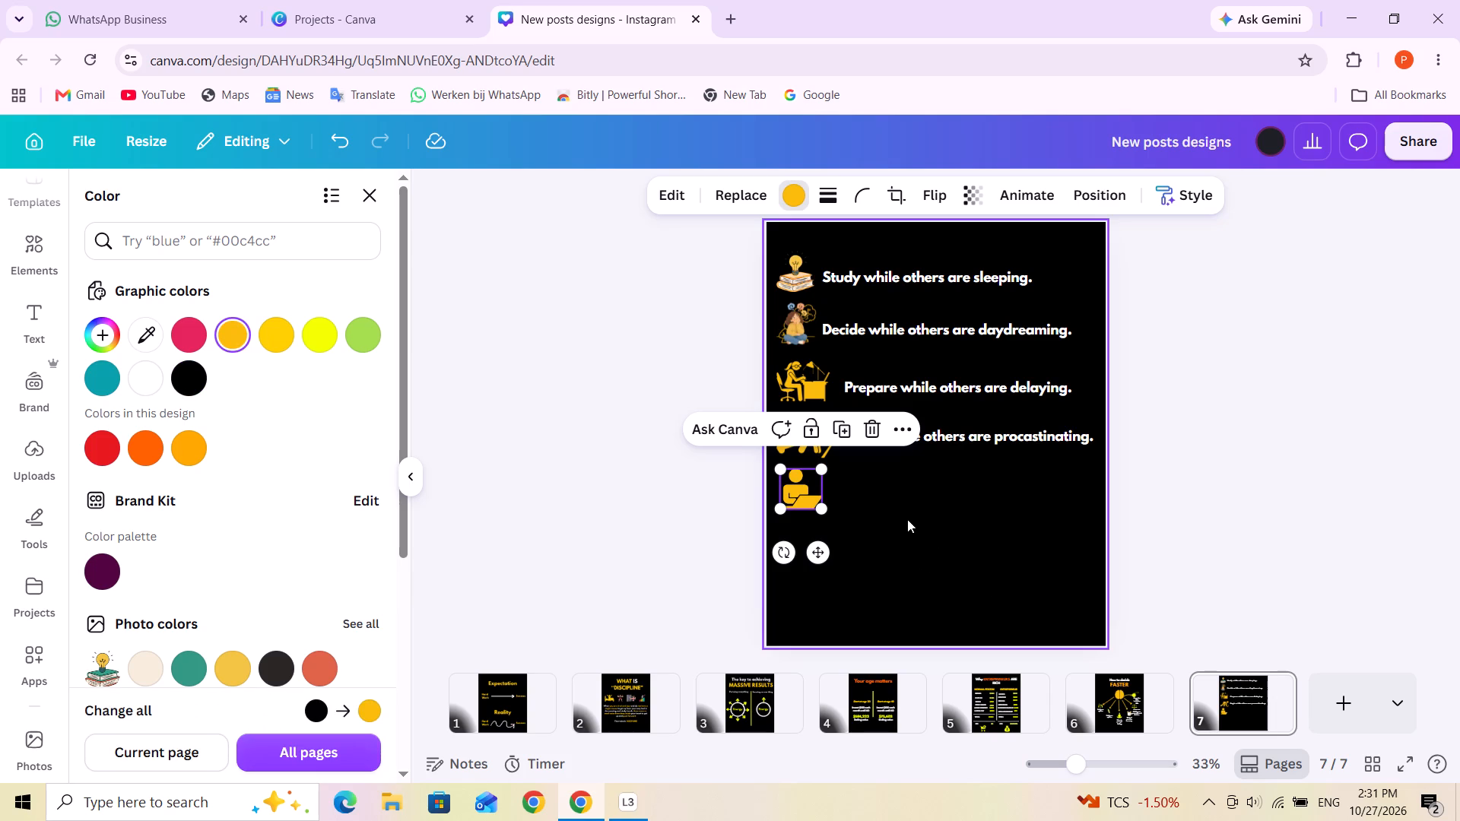
left_click(906, 518)
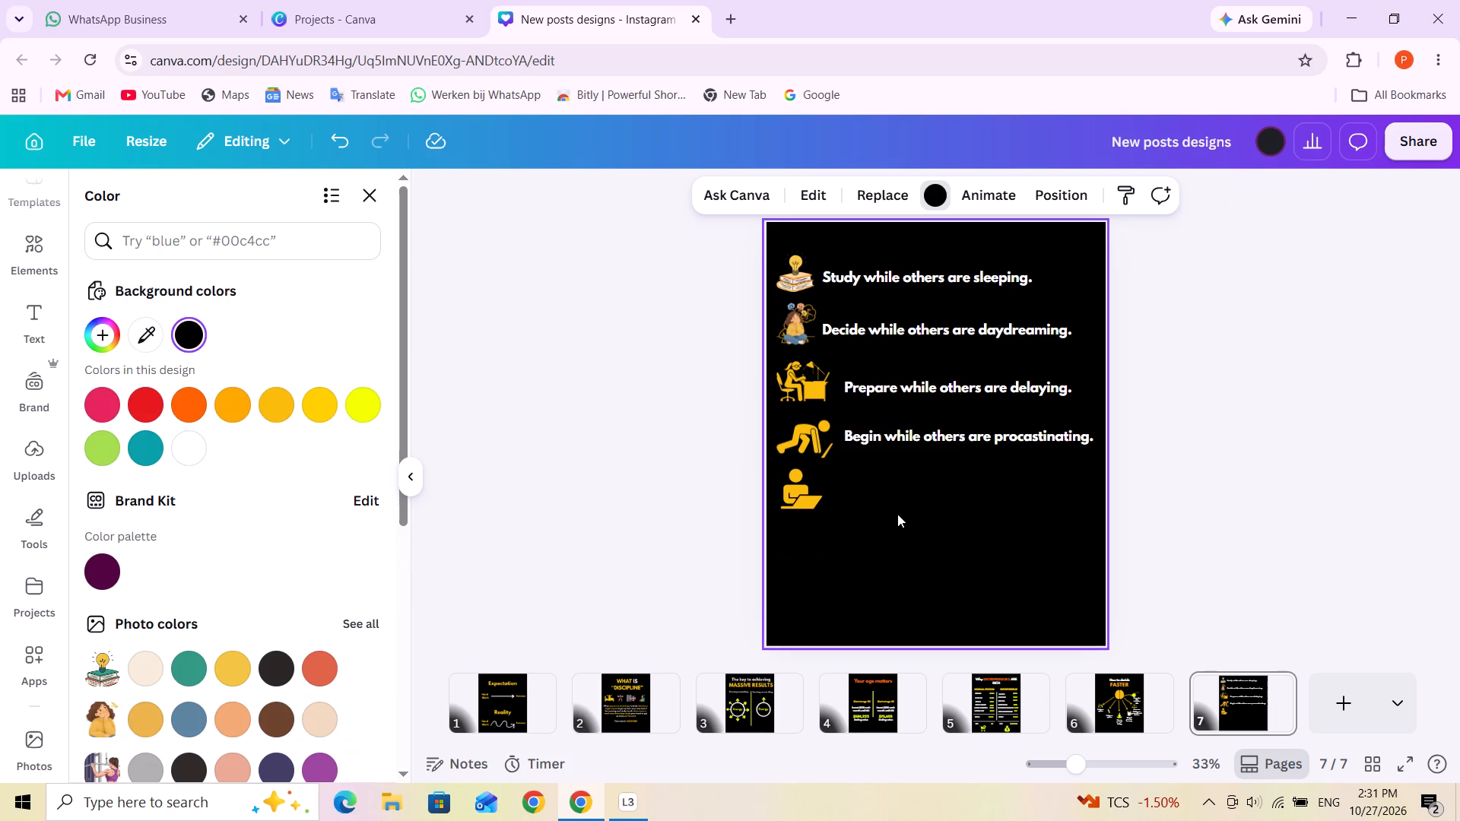
Duplicate the "Begin while others are procastinating." line into the row beside the laptop-worker icon.
left_click(889, 429)
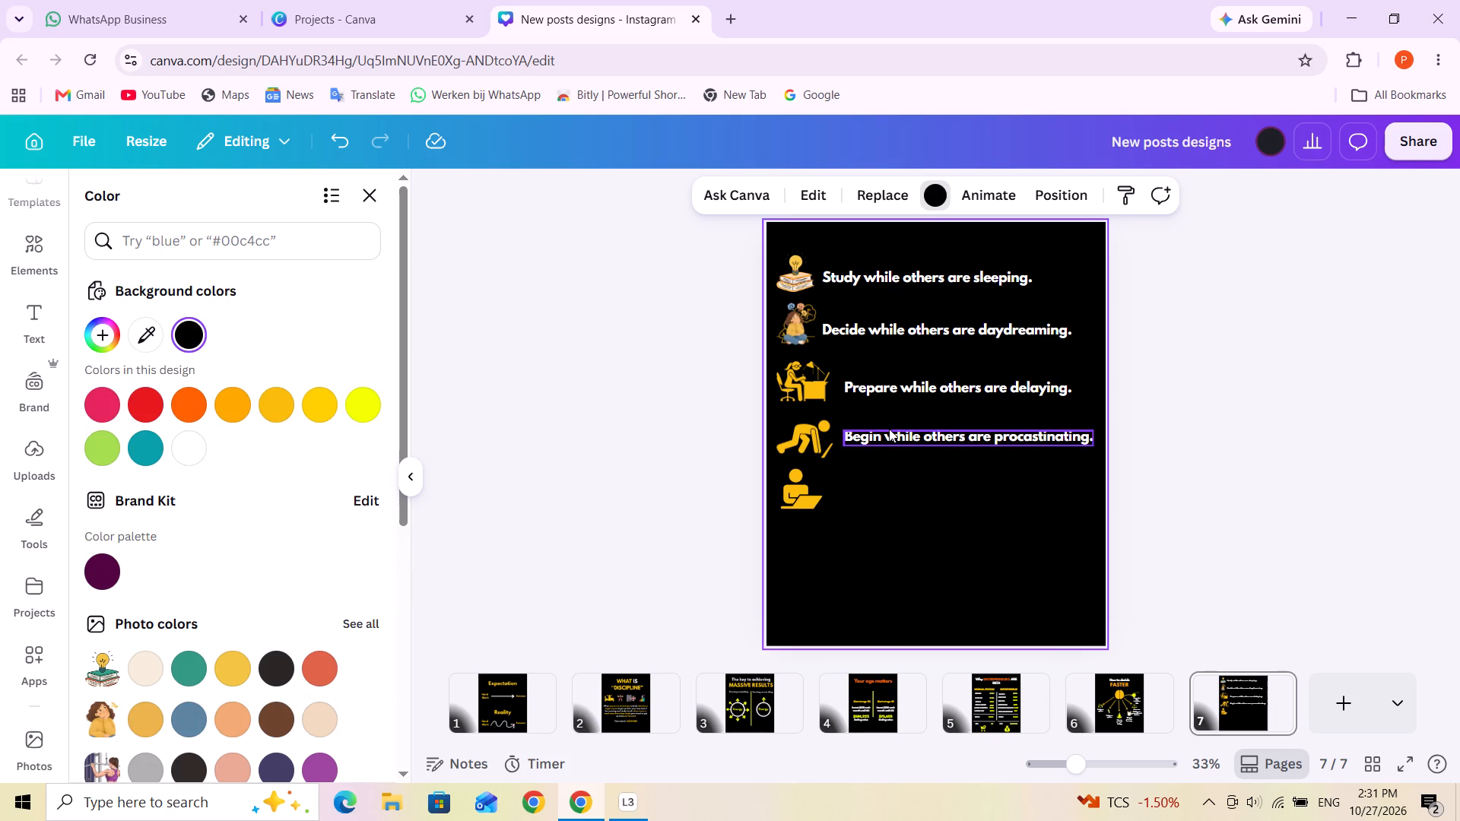
left_click(1007, 395)
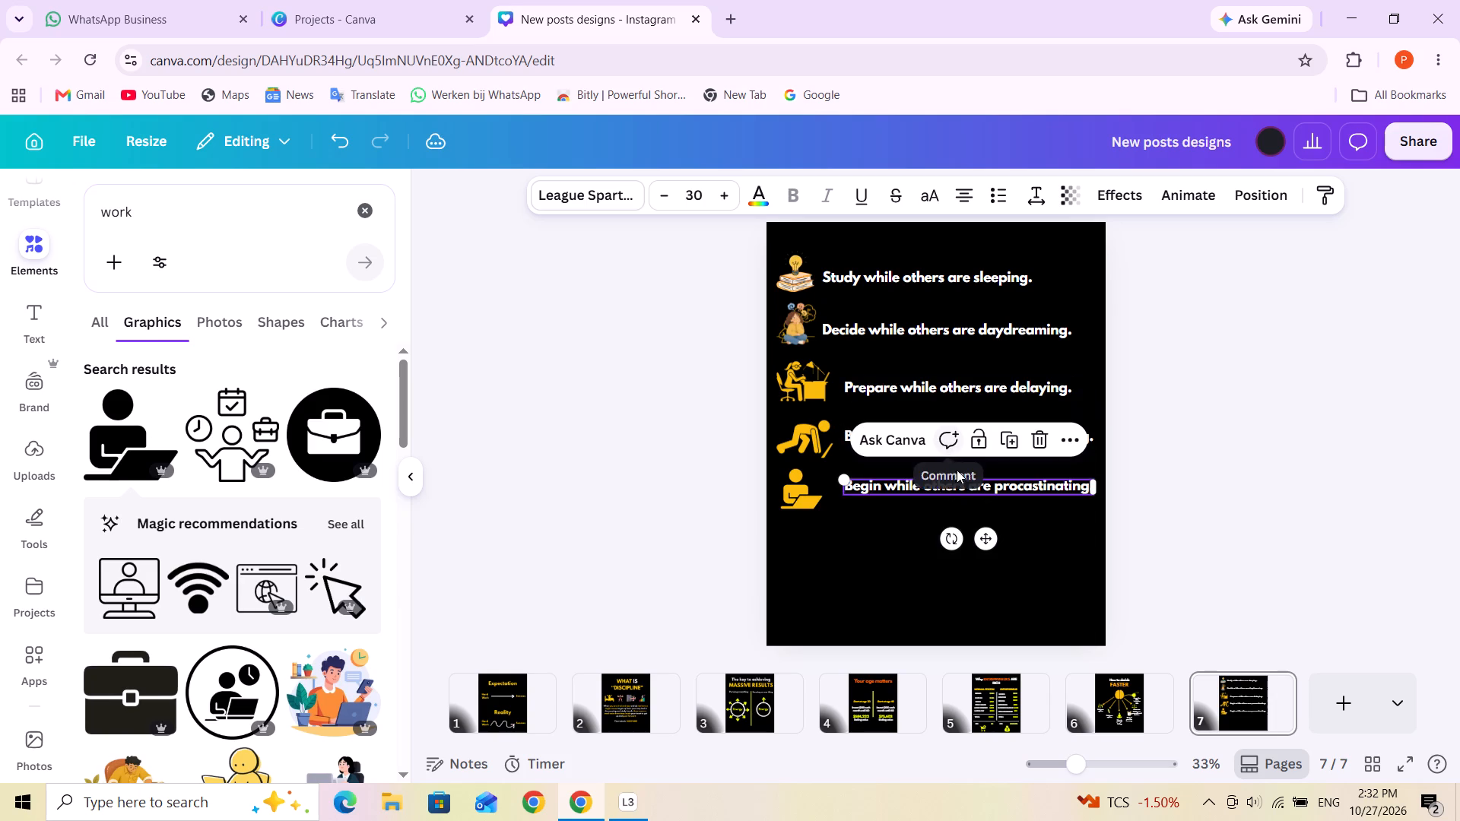
Replace the duplicated line's text with "Work while others are wishing.".
left_click(916, 480)
triple_click(916, 480)
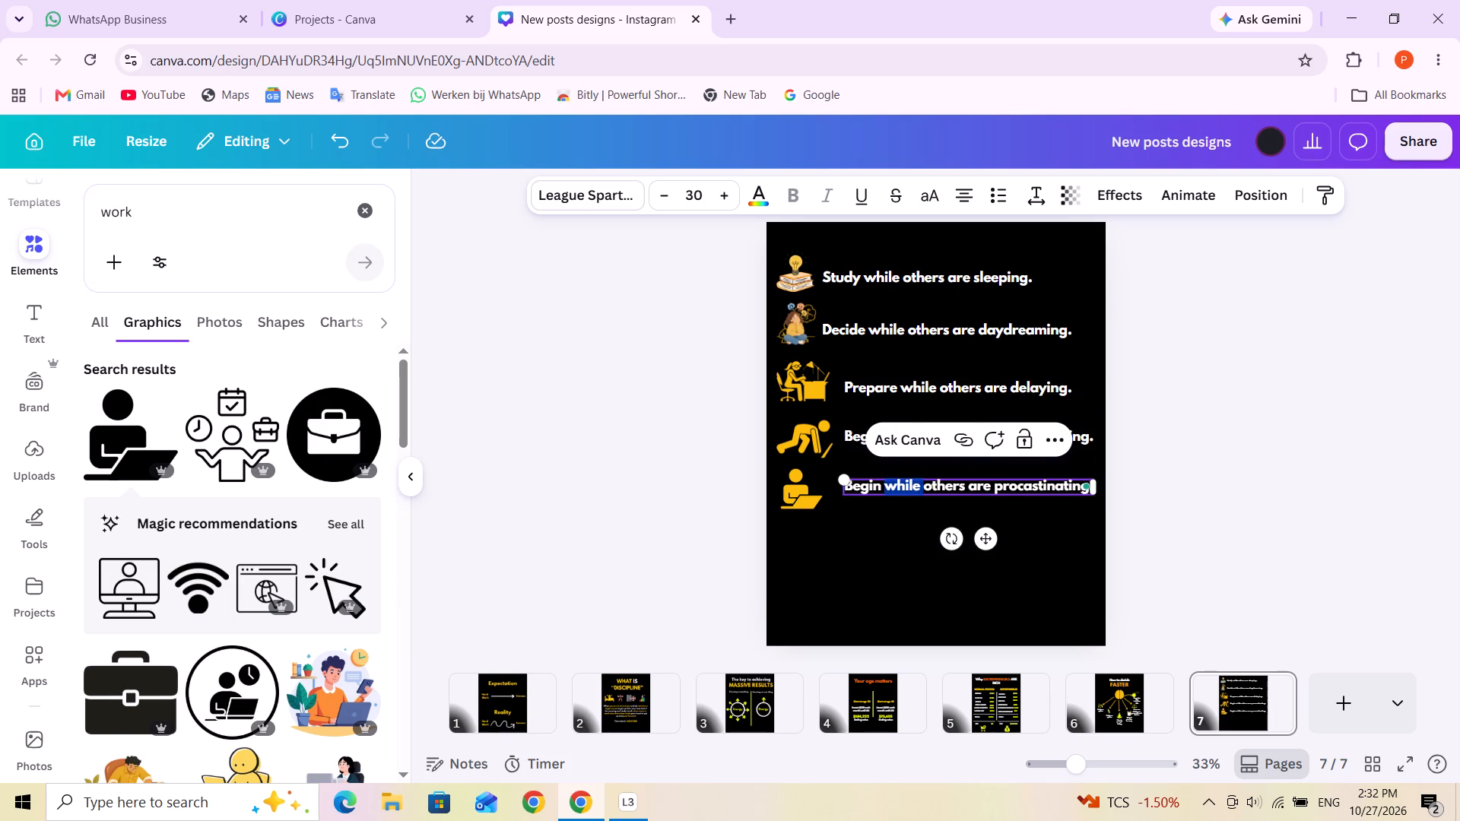
triple_click(912, 480)
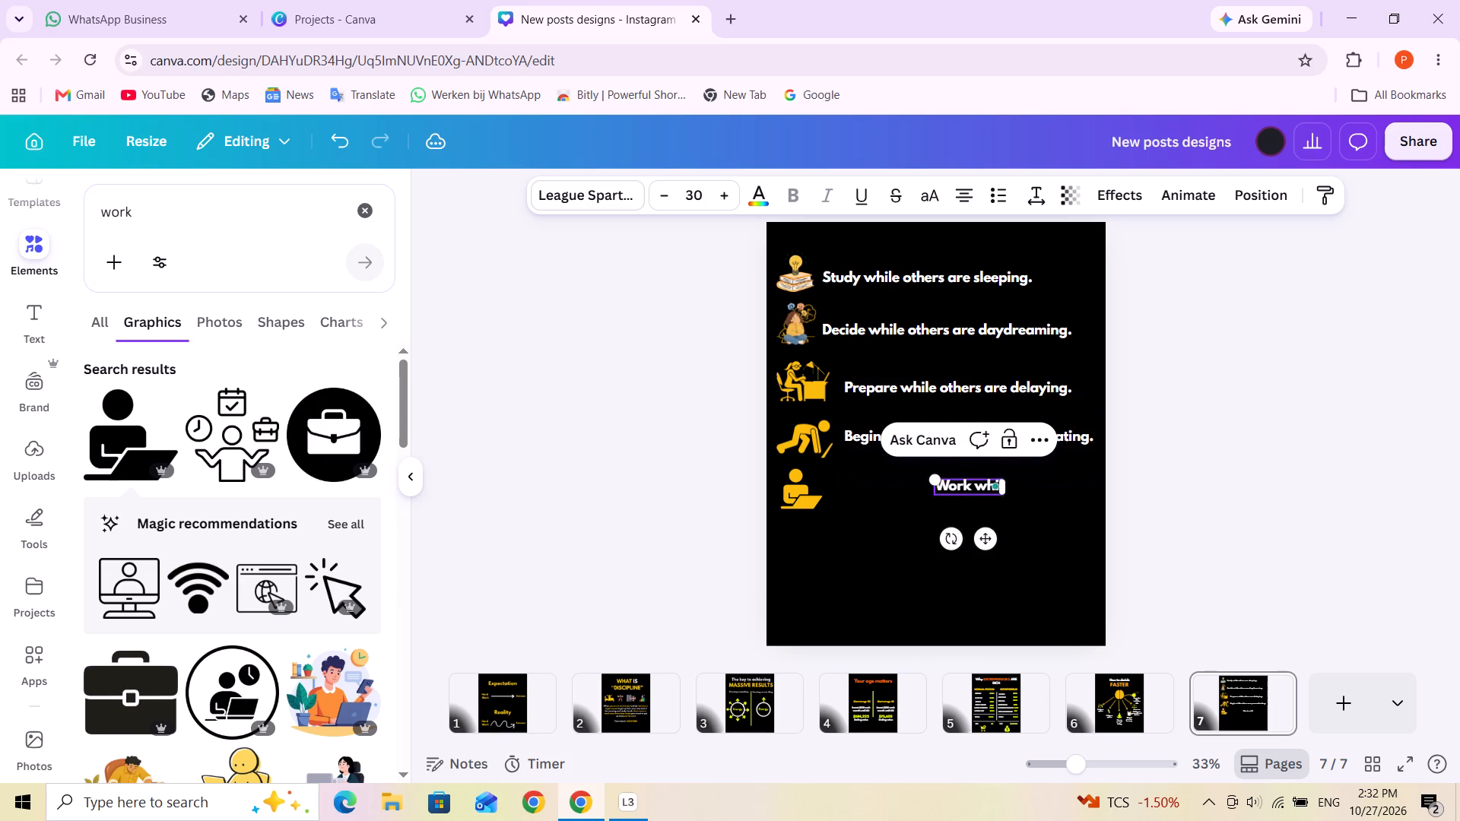
key("space")
type("others are")
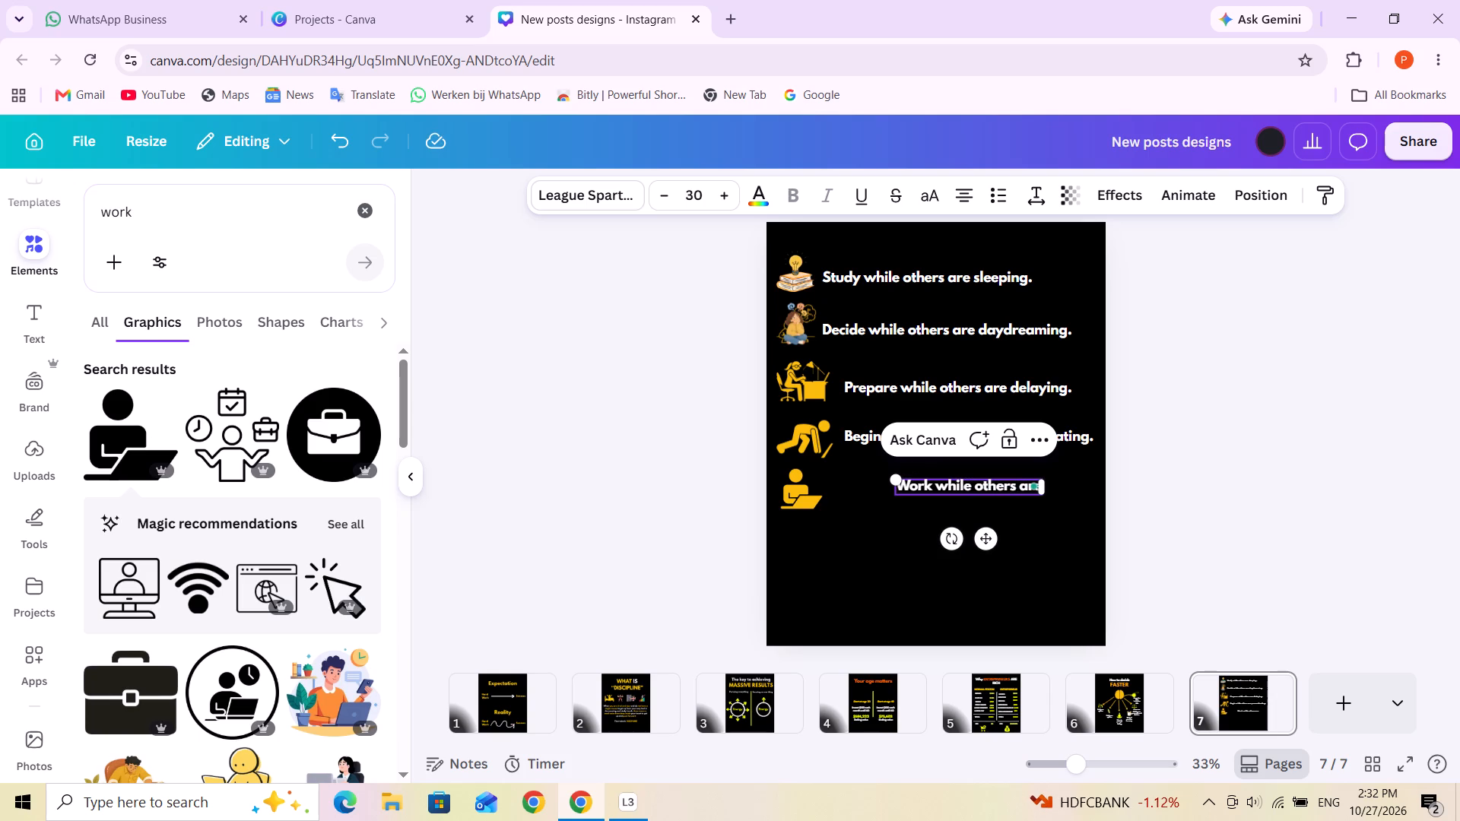
key("space")
type("wishing")
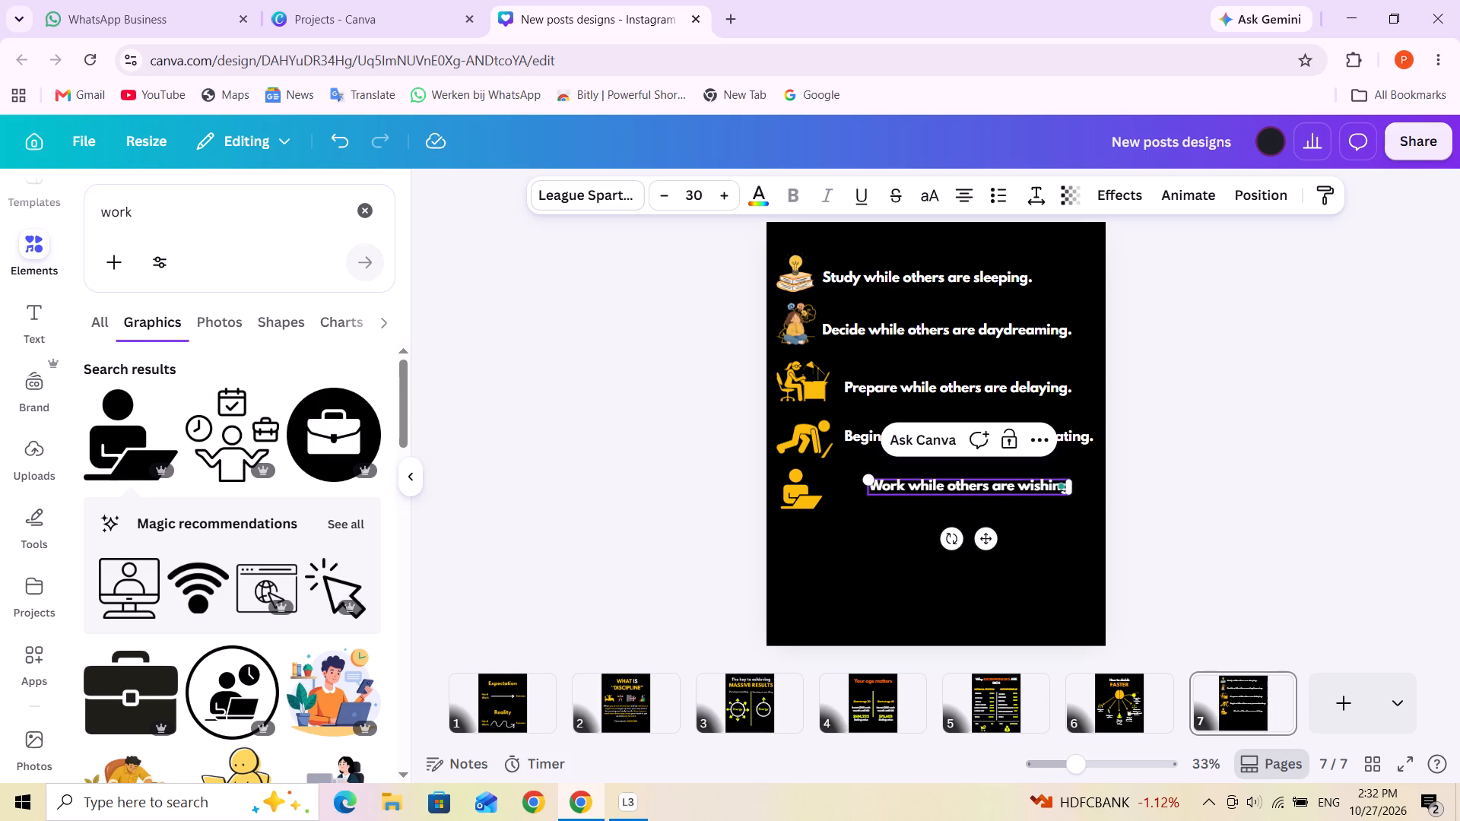
key("period")
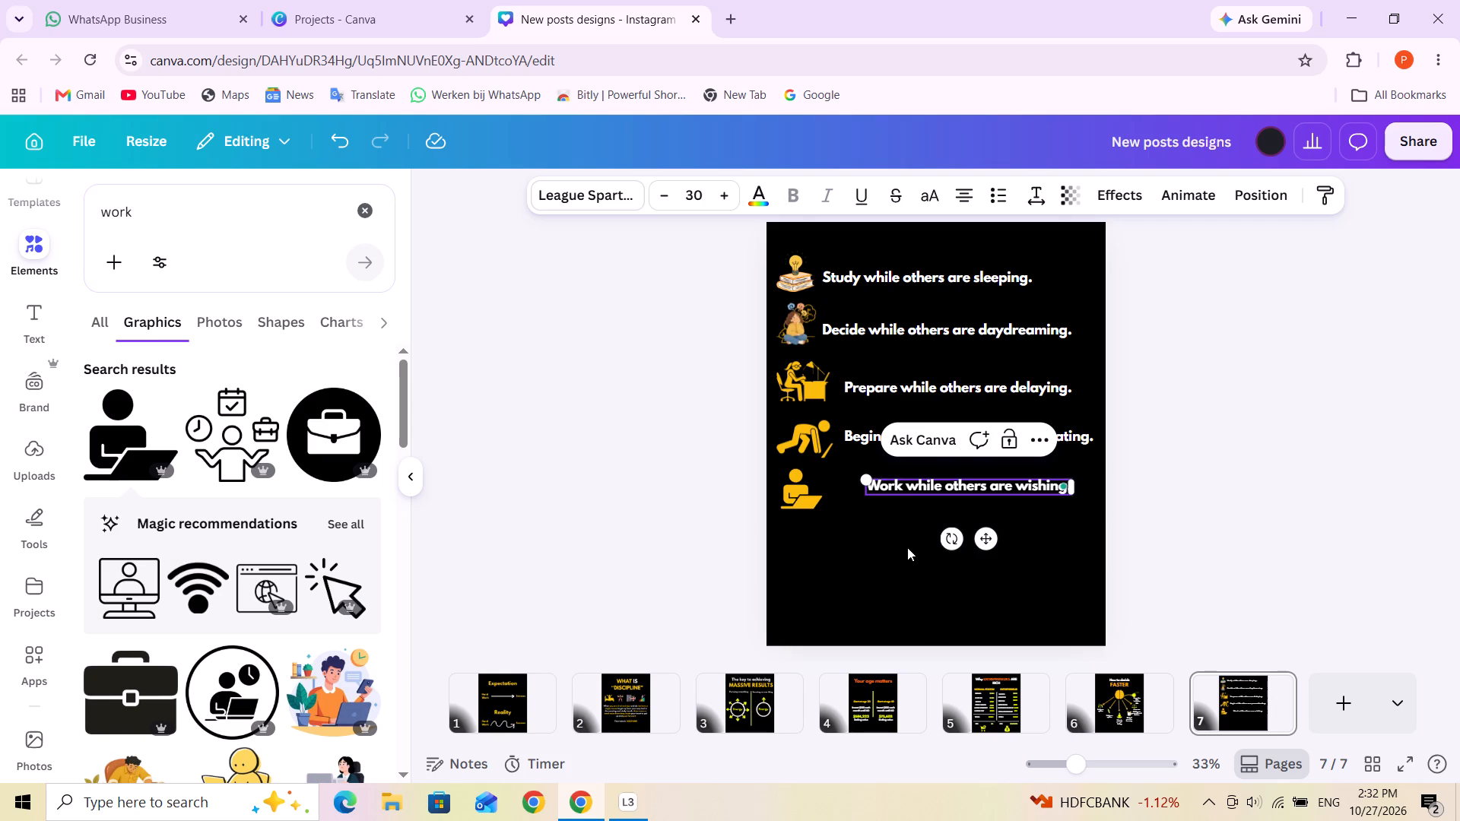
left_click(907, 547)
Align the start of the "Work while others are wishing." line with the start of the "Begin" line above it.
left_click_drag(1007, 493, 982, 492)
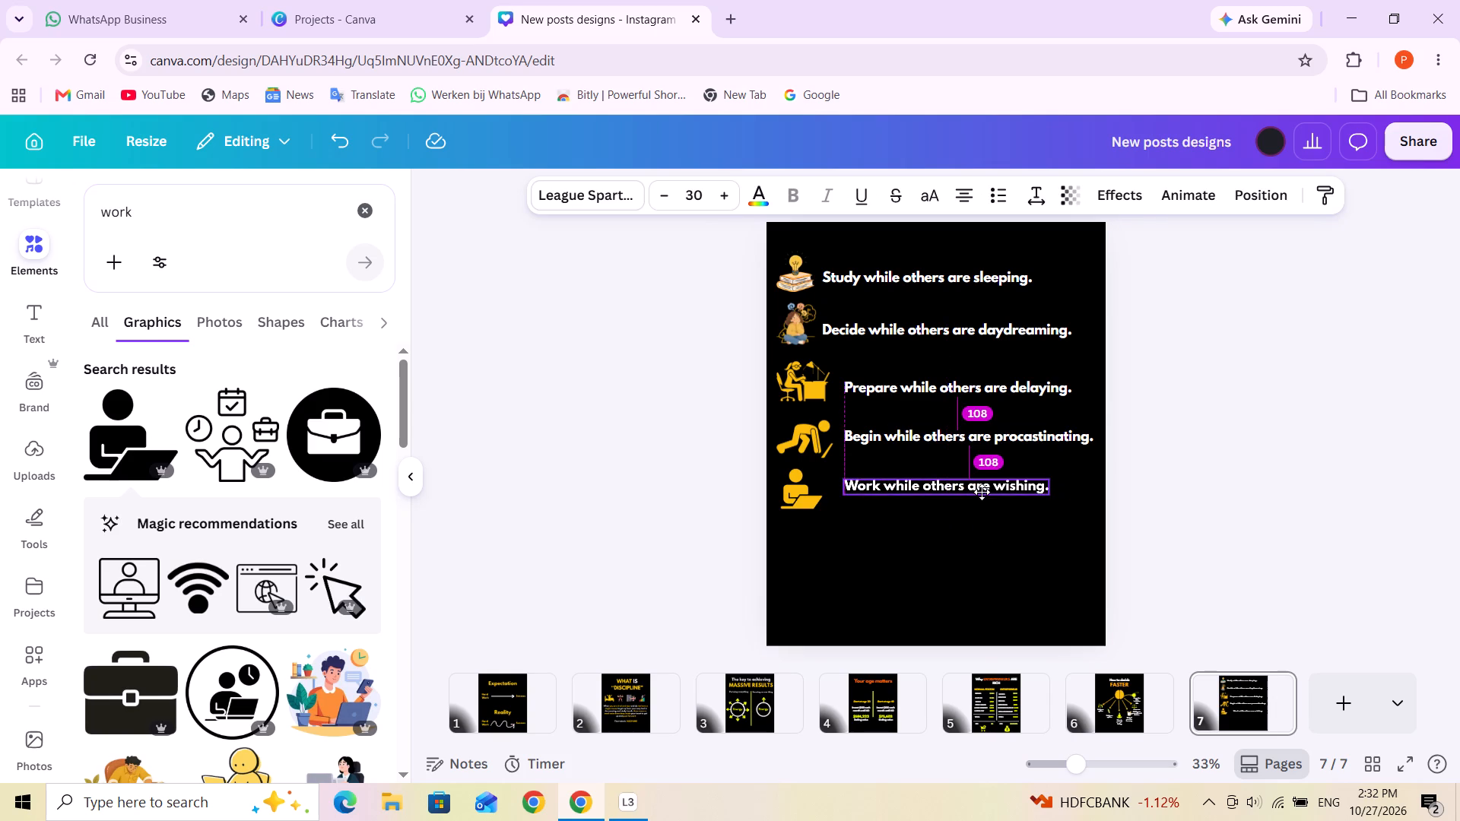
left_click_drag(982, 492, 981, 492)
left_click(1026, 528)
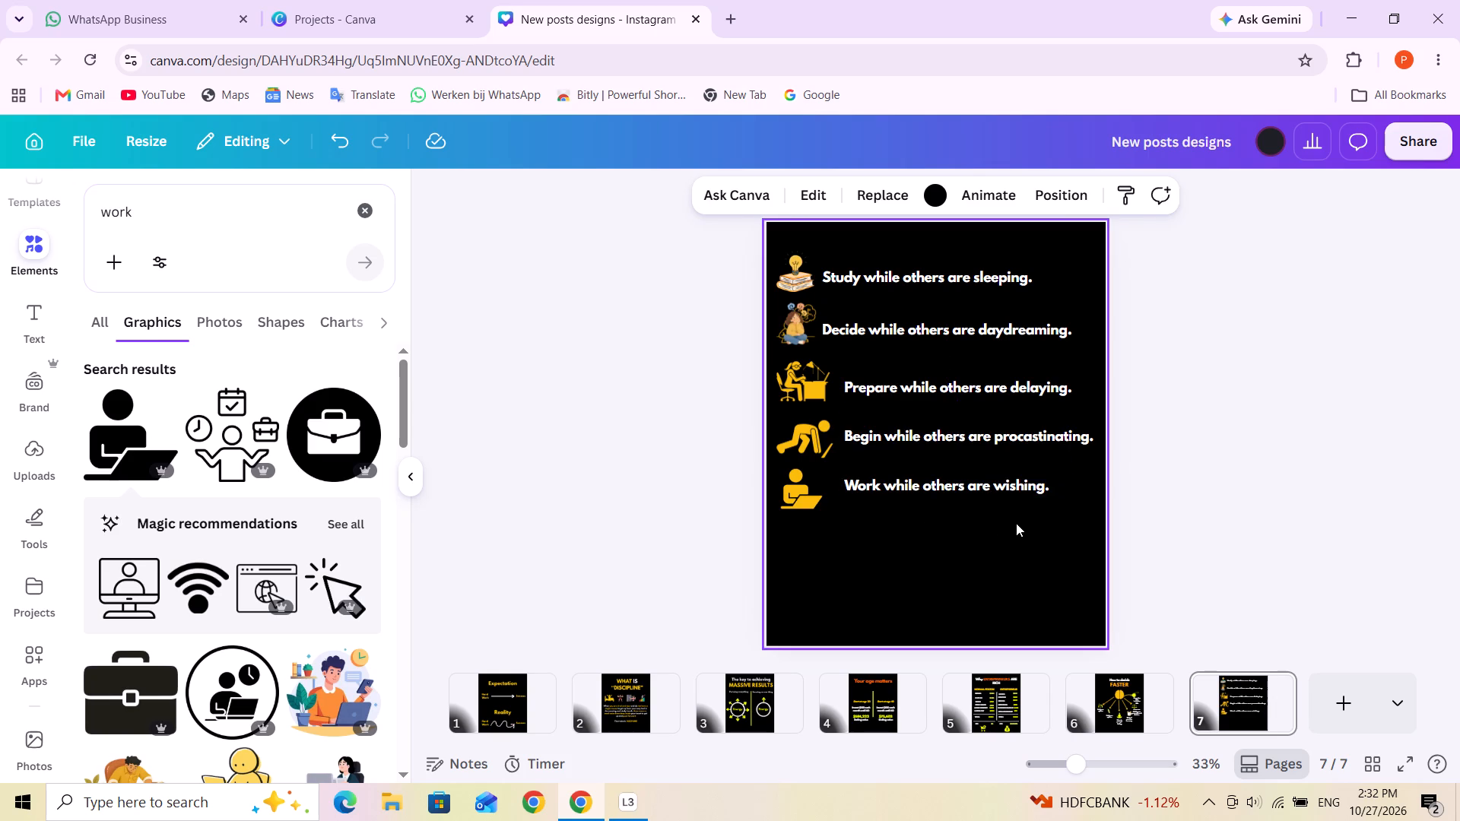
Nudge the "Work while others are wishing." line slightly down so it sits level with the laptop-worker icon.
left_click(871, 488)
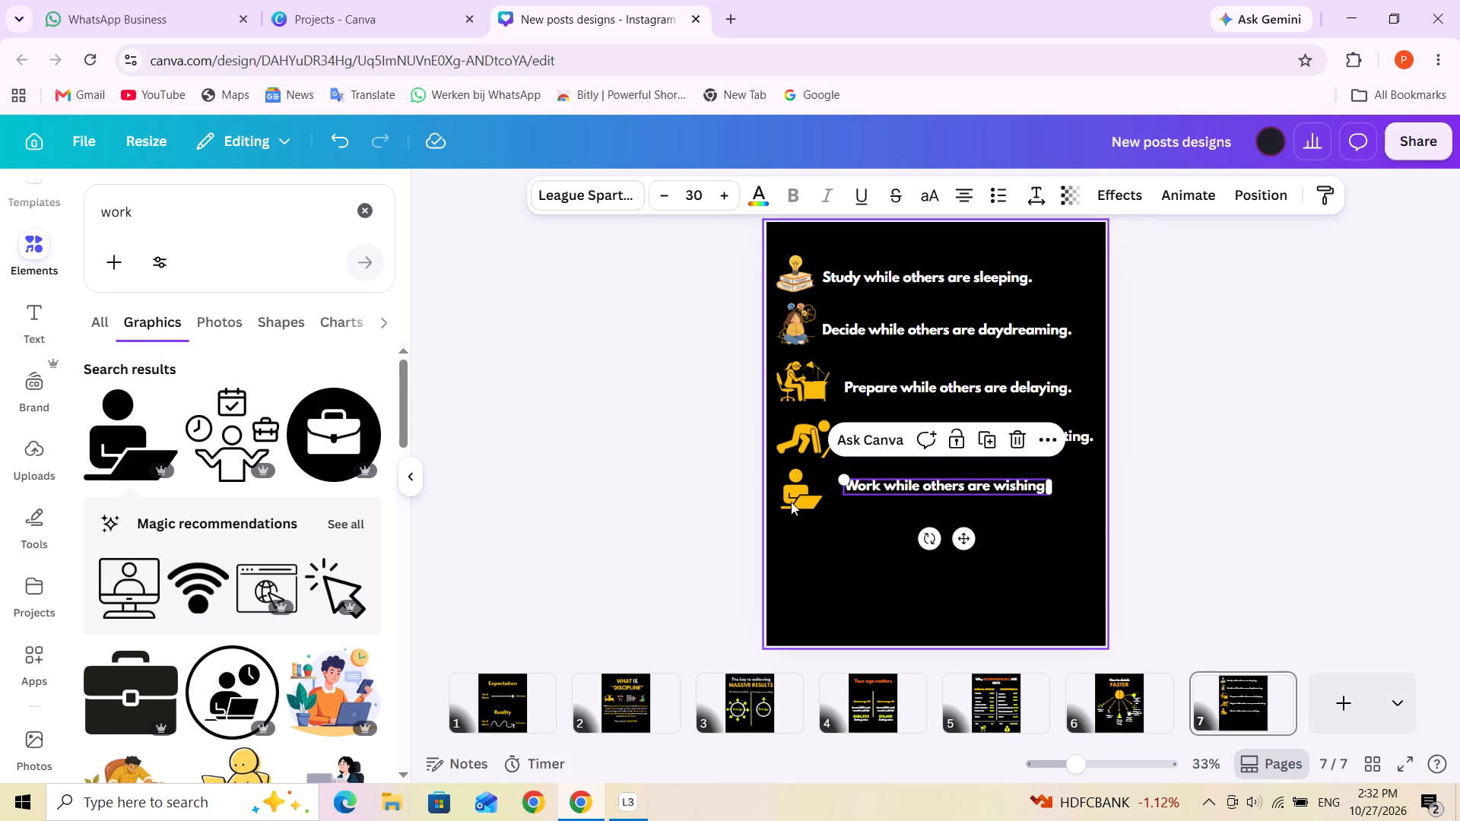
left_click(800, 498)
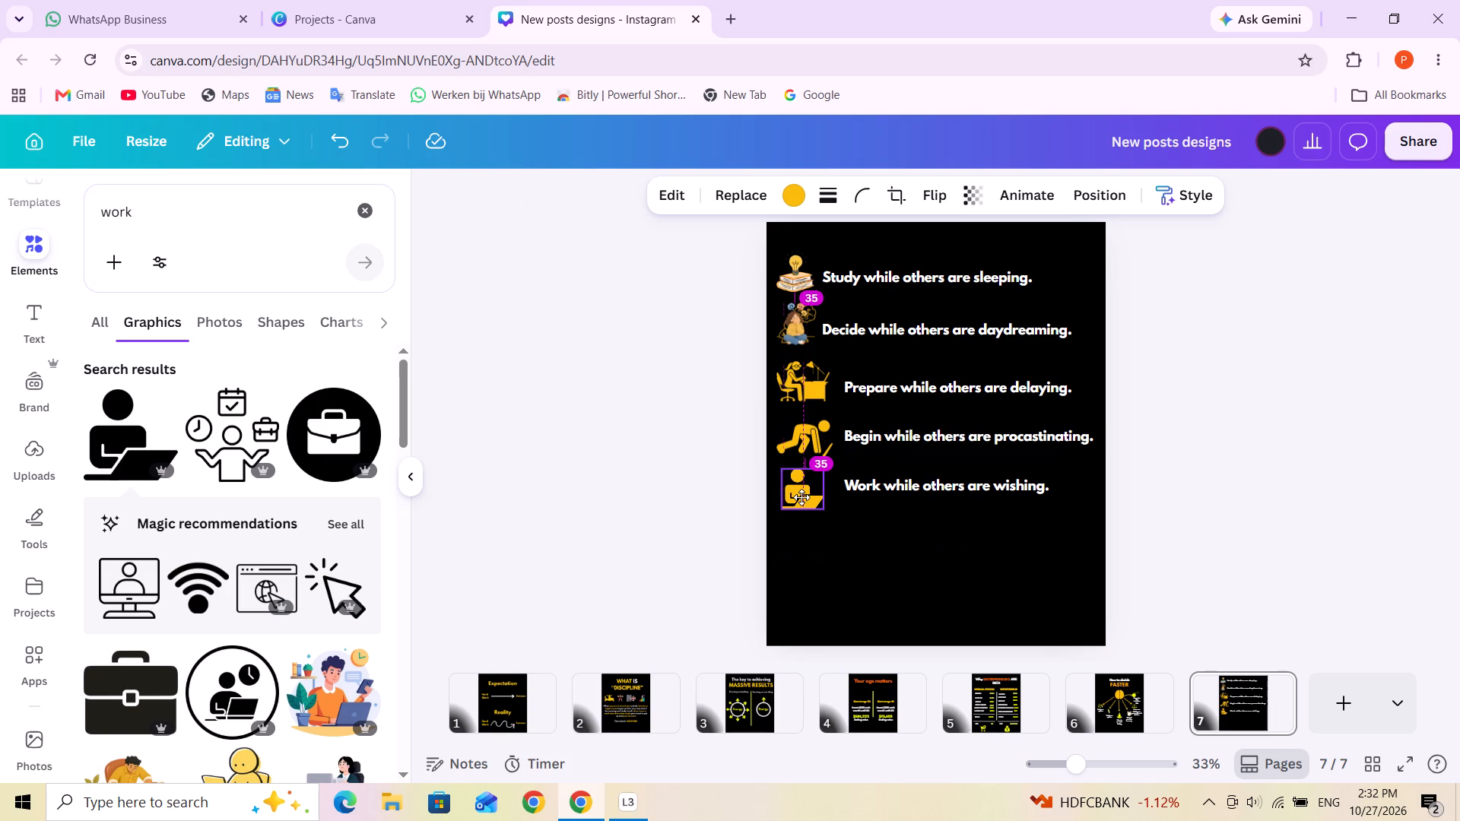
left_click(913, 531)
left_click(911, 487)
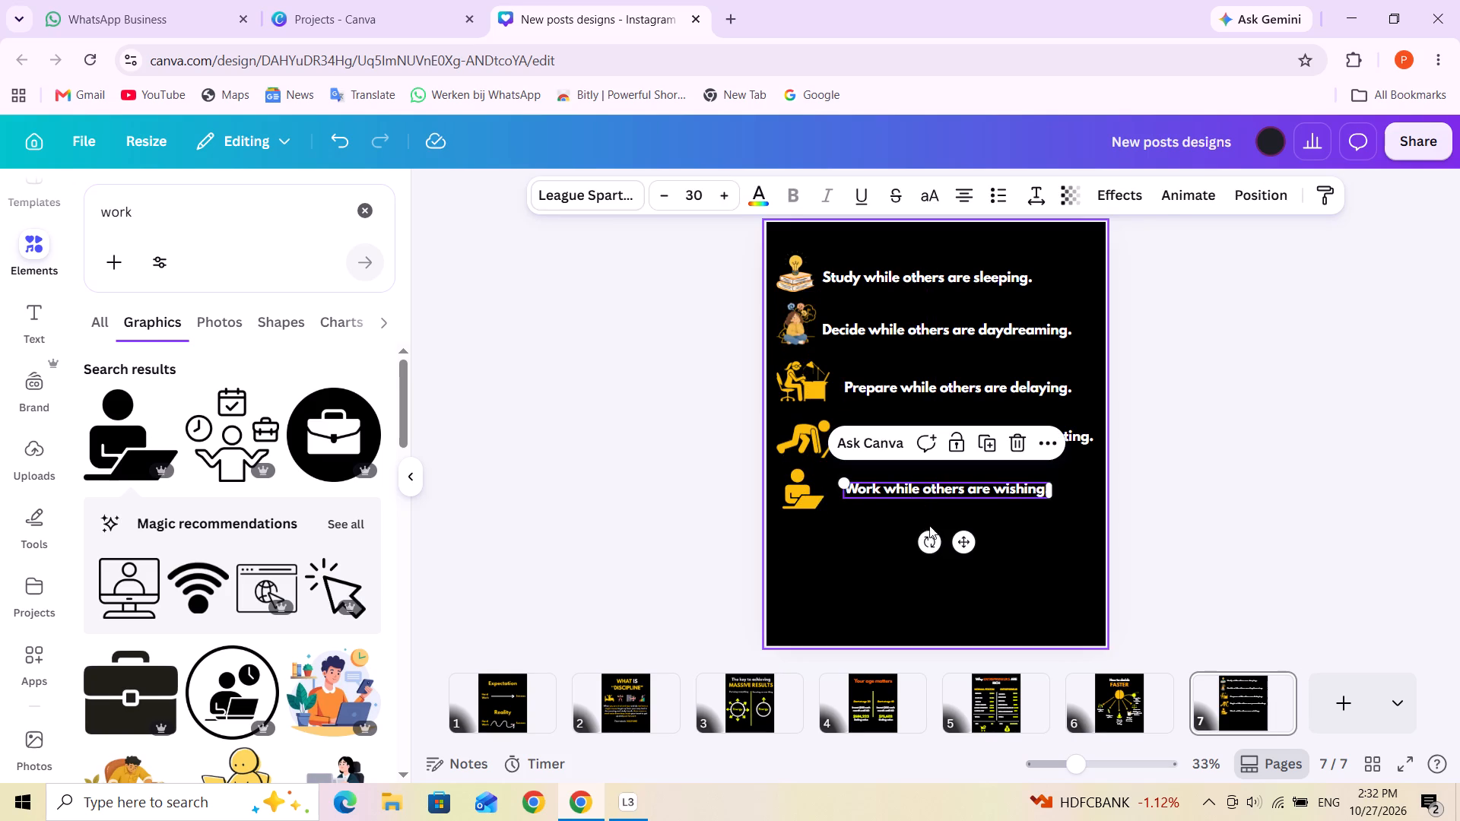
left_click(1046, 534)
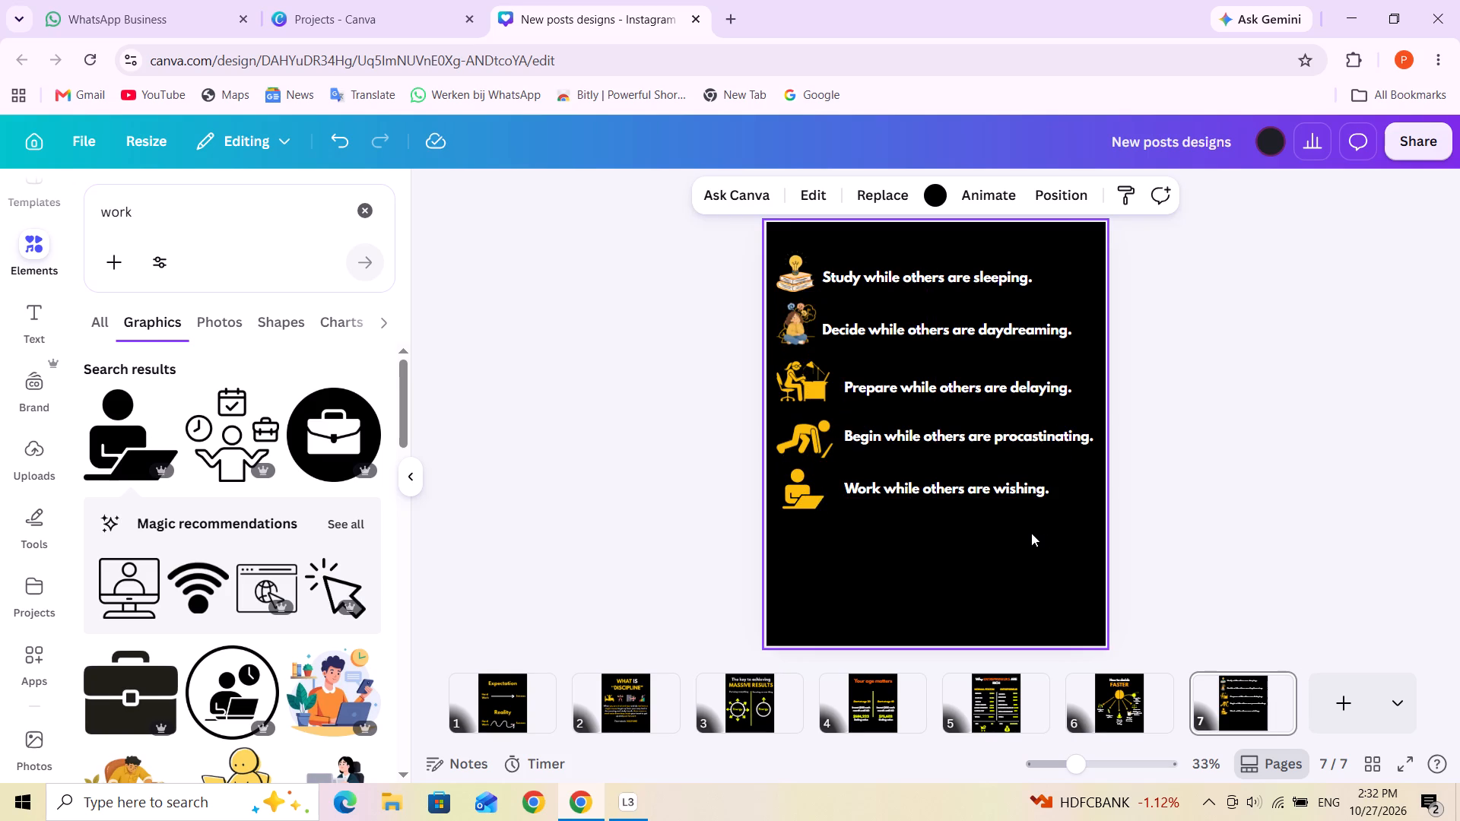
Search the graphics for "listen" and add the black outline of a hand cupped behind an ear.
triple_click(230, 214)
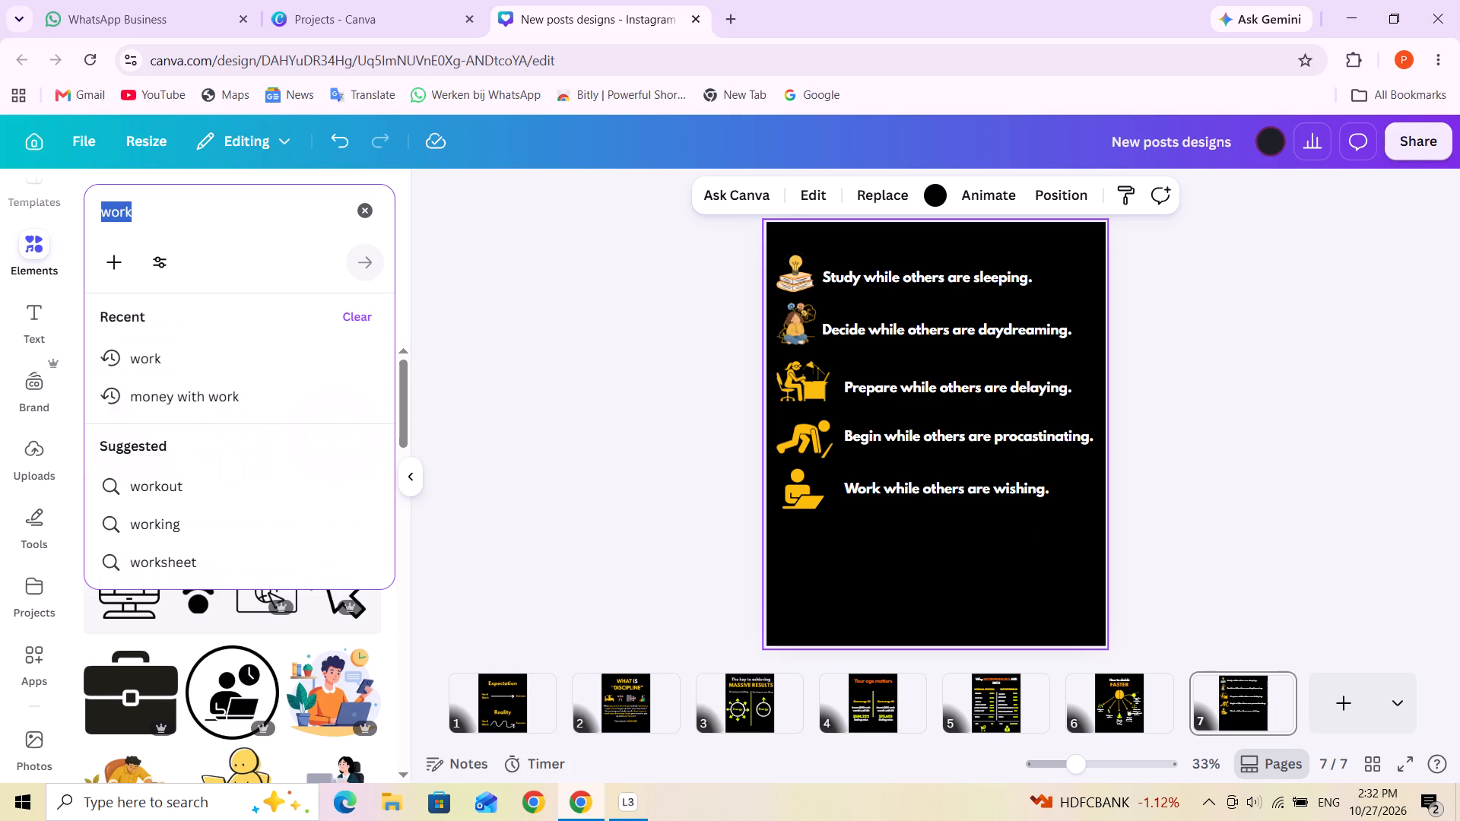
type("liat")
key("BackSpace")
key("BackSpace")
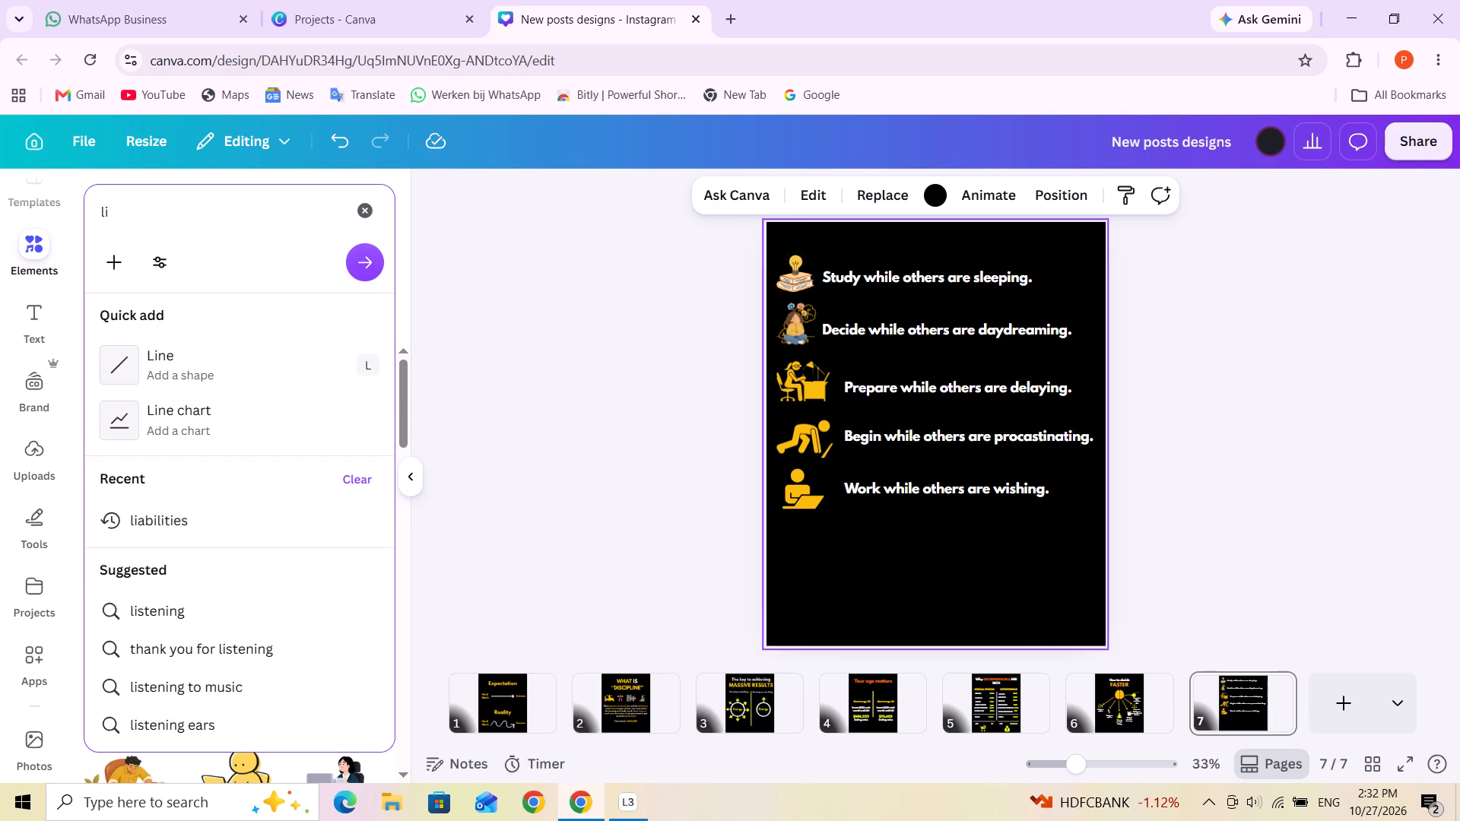
type("sten")
key("Return")
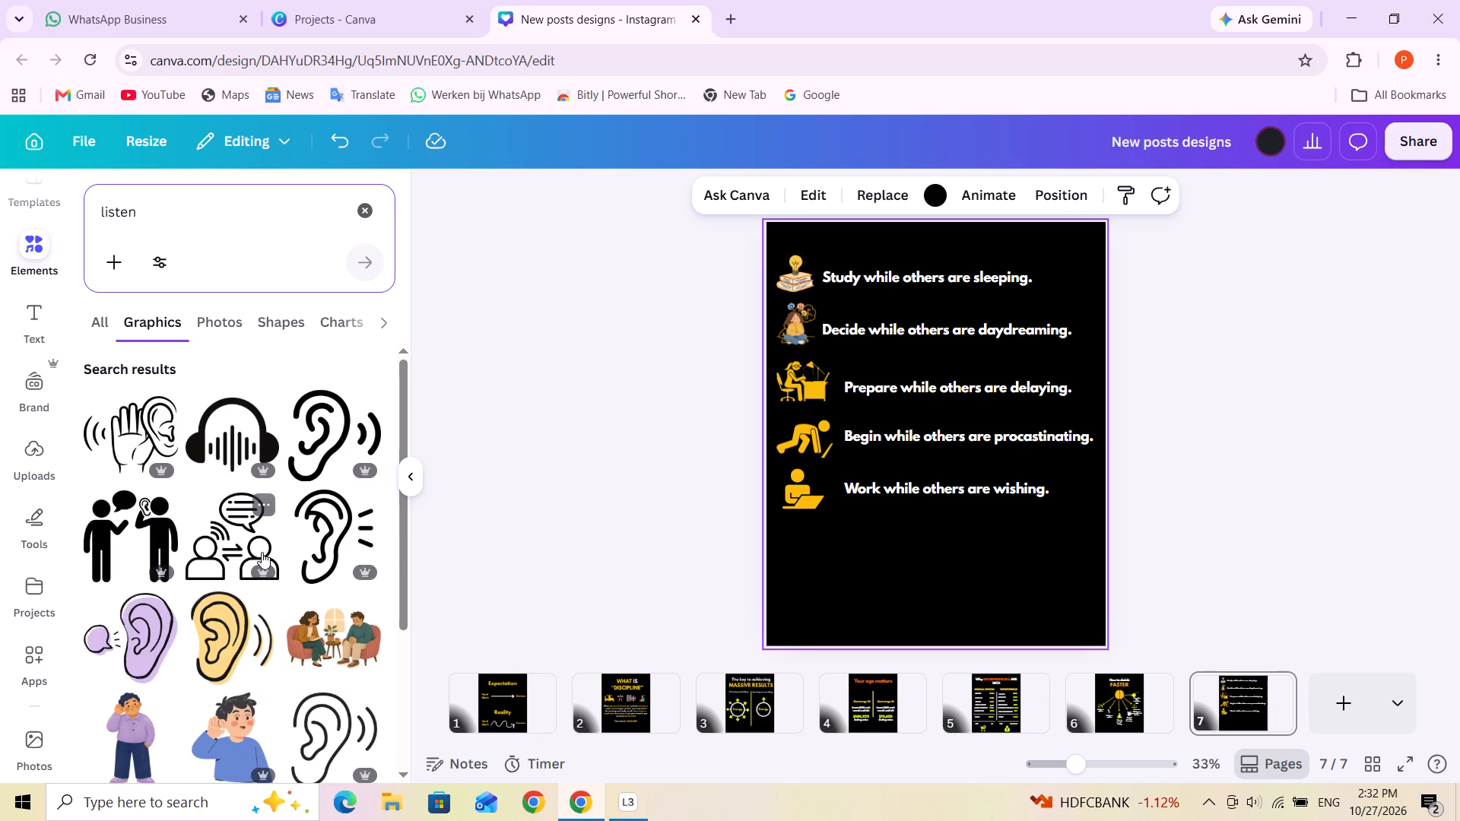
scroll(262, 552, "down", 3)
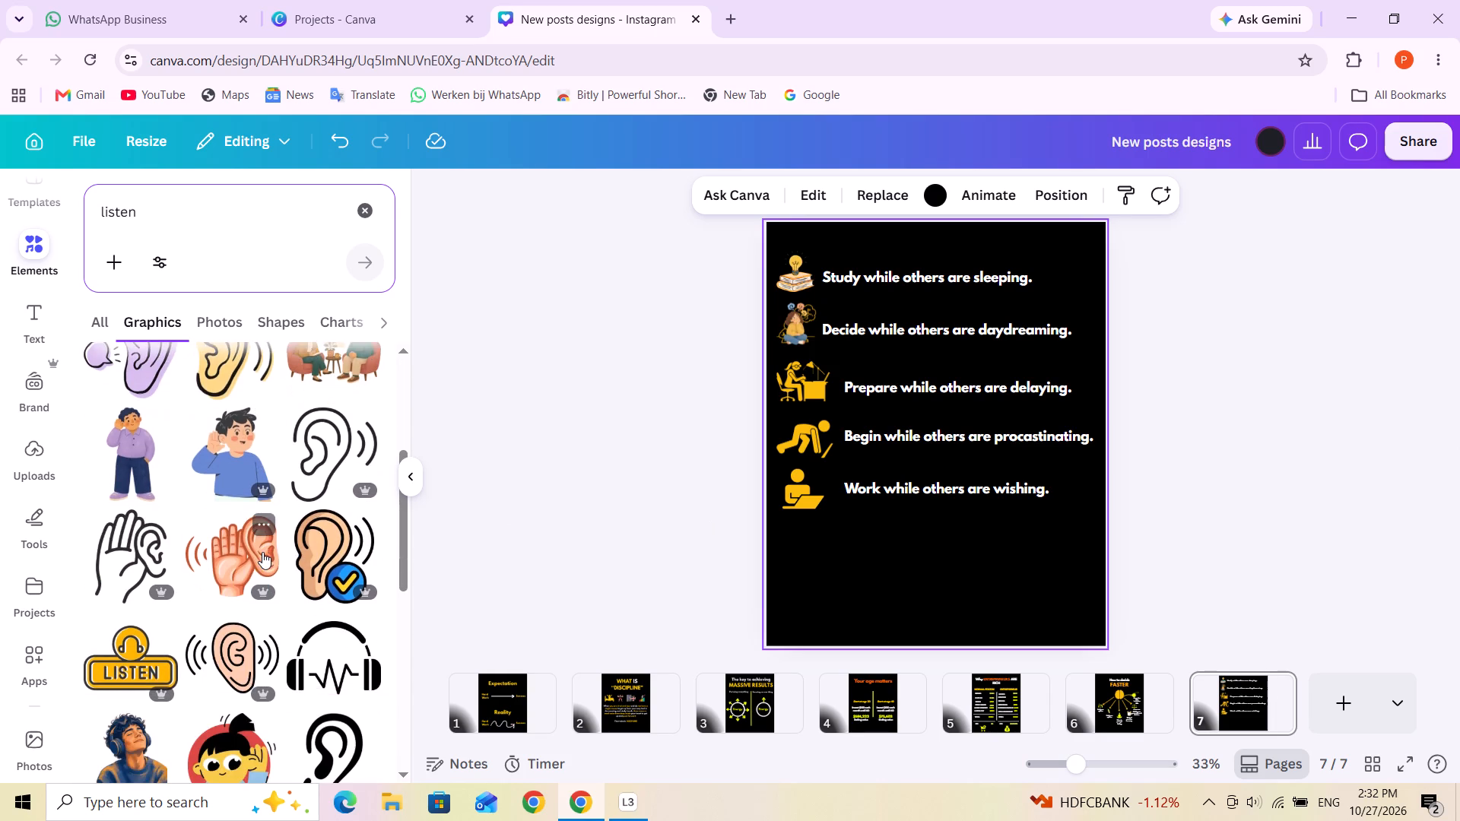
scroll(262, 552, "down", 2)
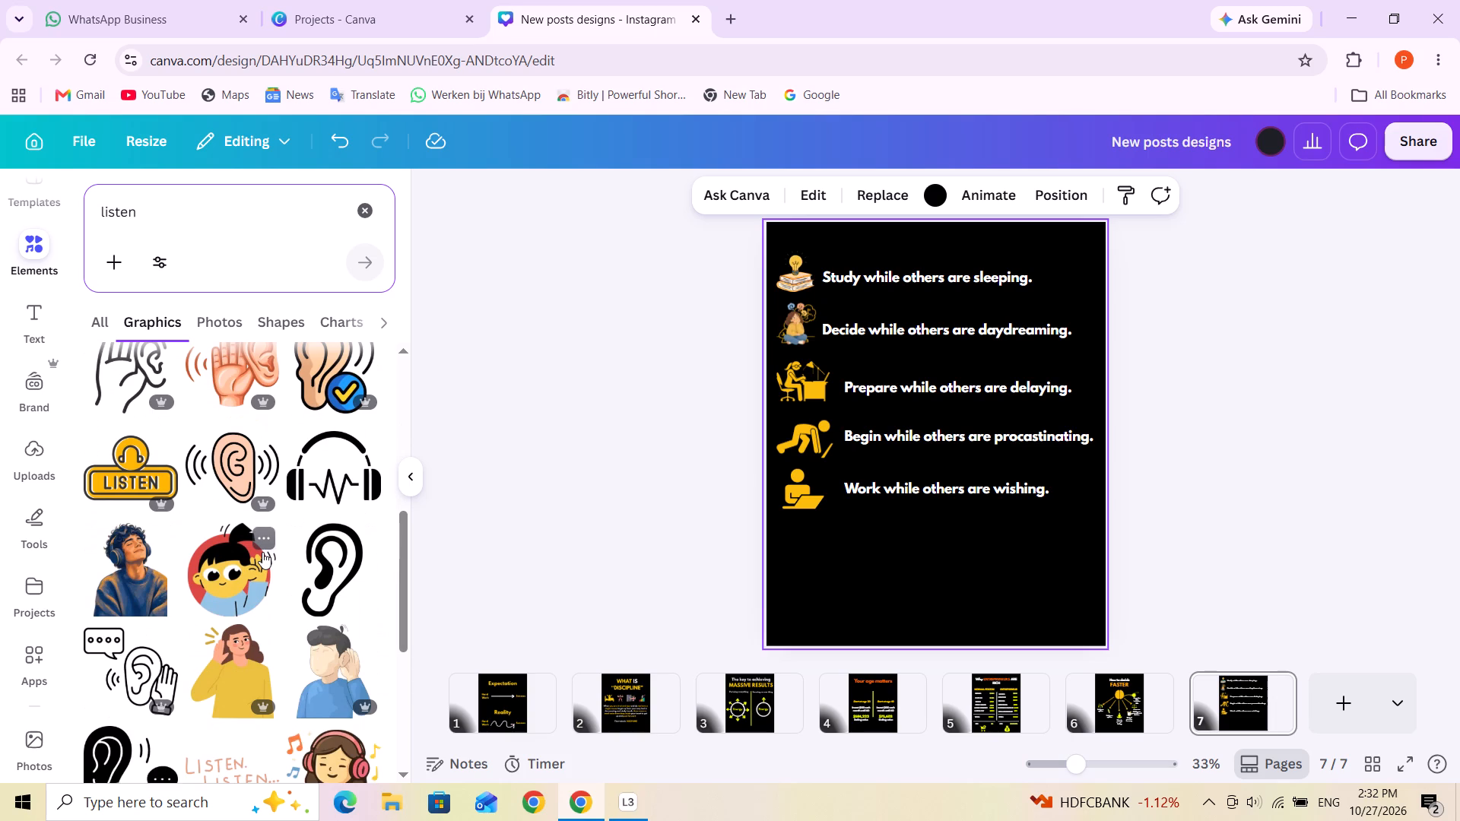
scroll(262, 552, "down", 2)
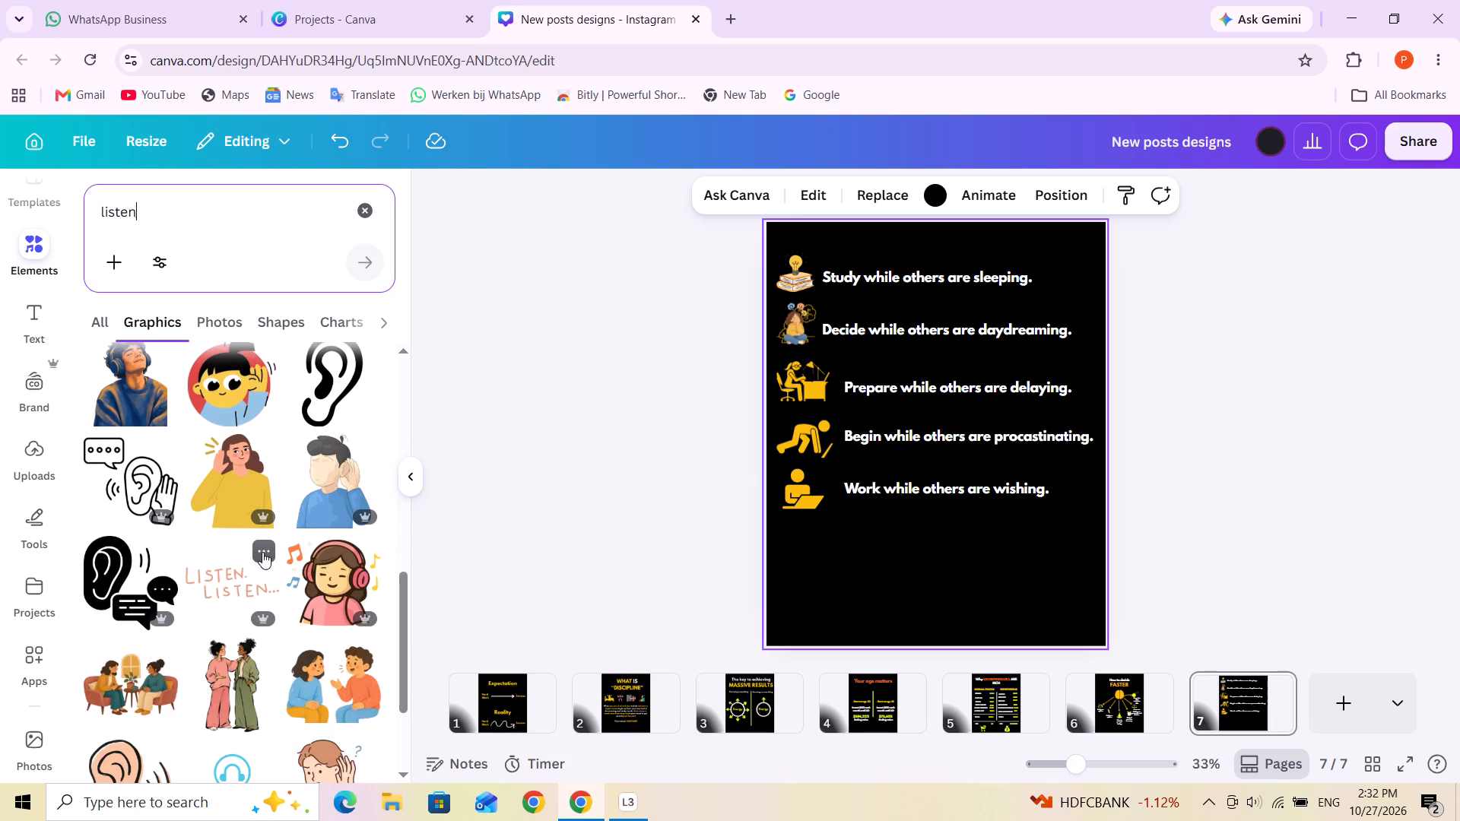
scroll(262, 552, "down", 2)
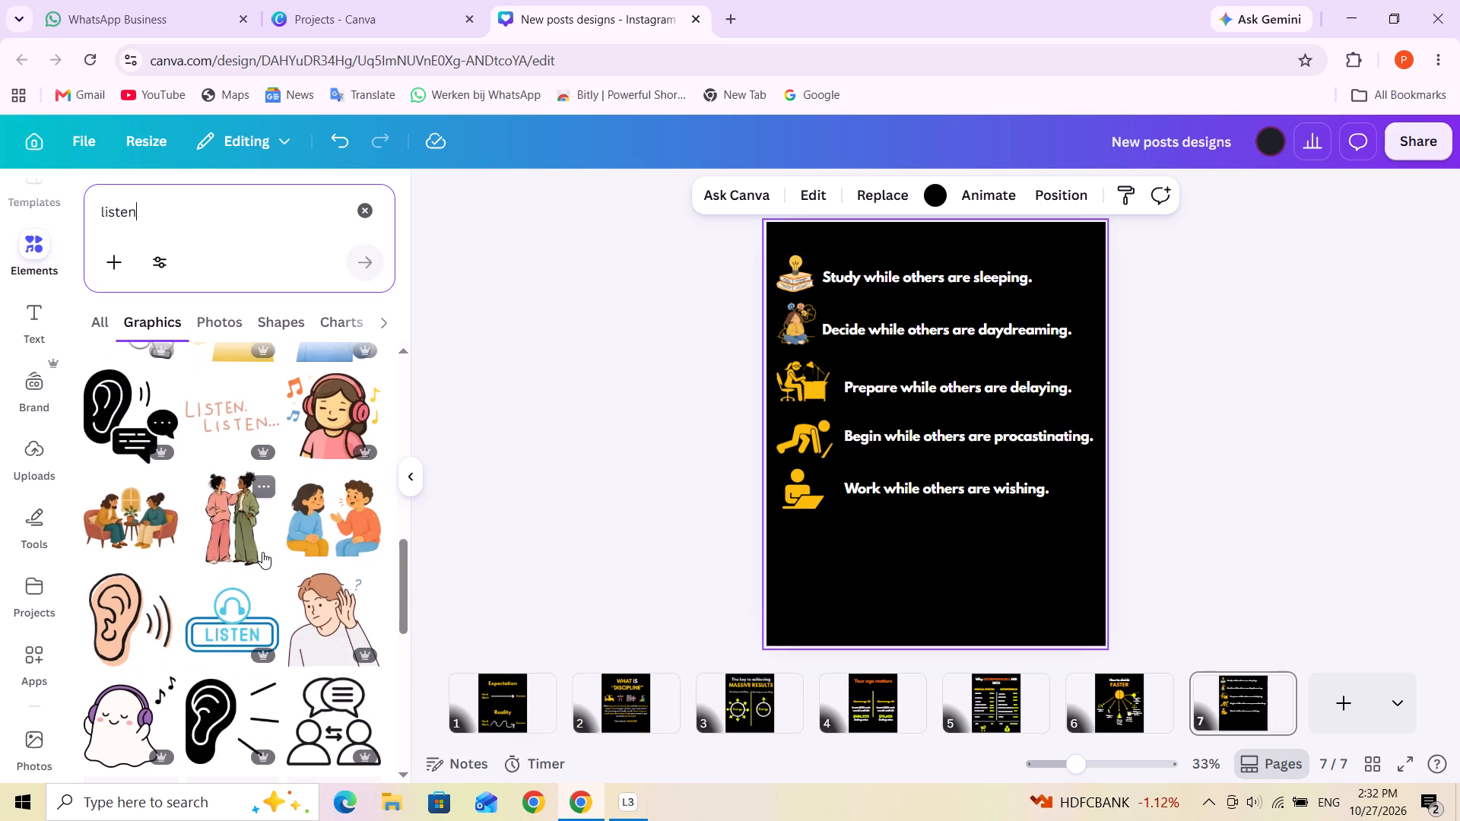
scroll(262, 552, "up", 3)
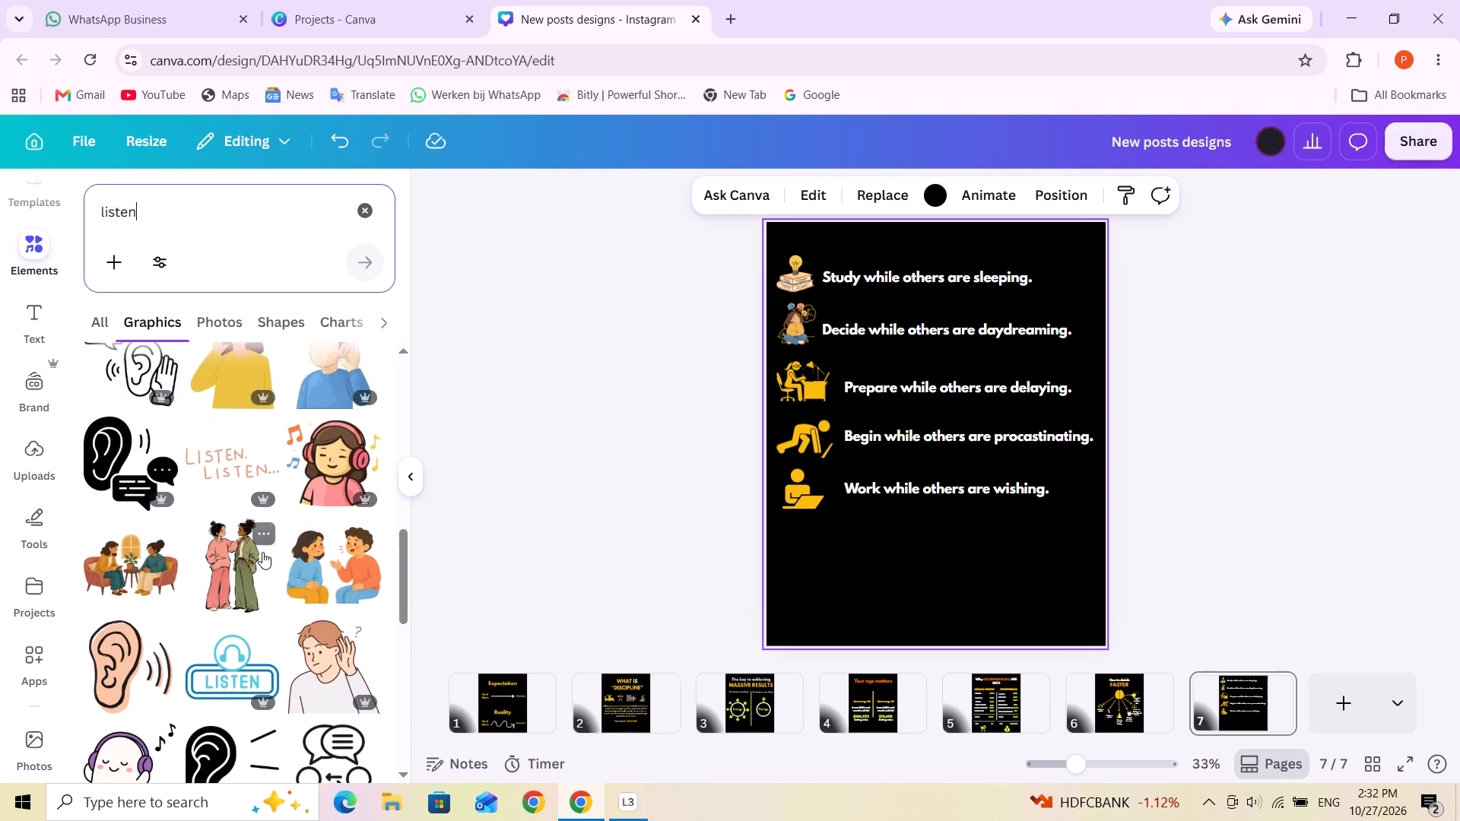
scroll(262, 552, "up", 7)
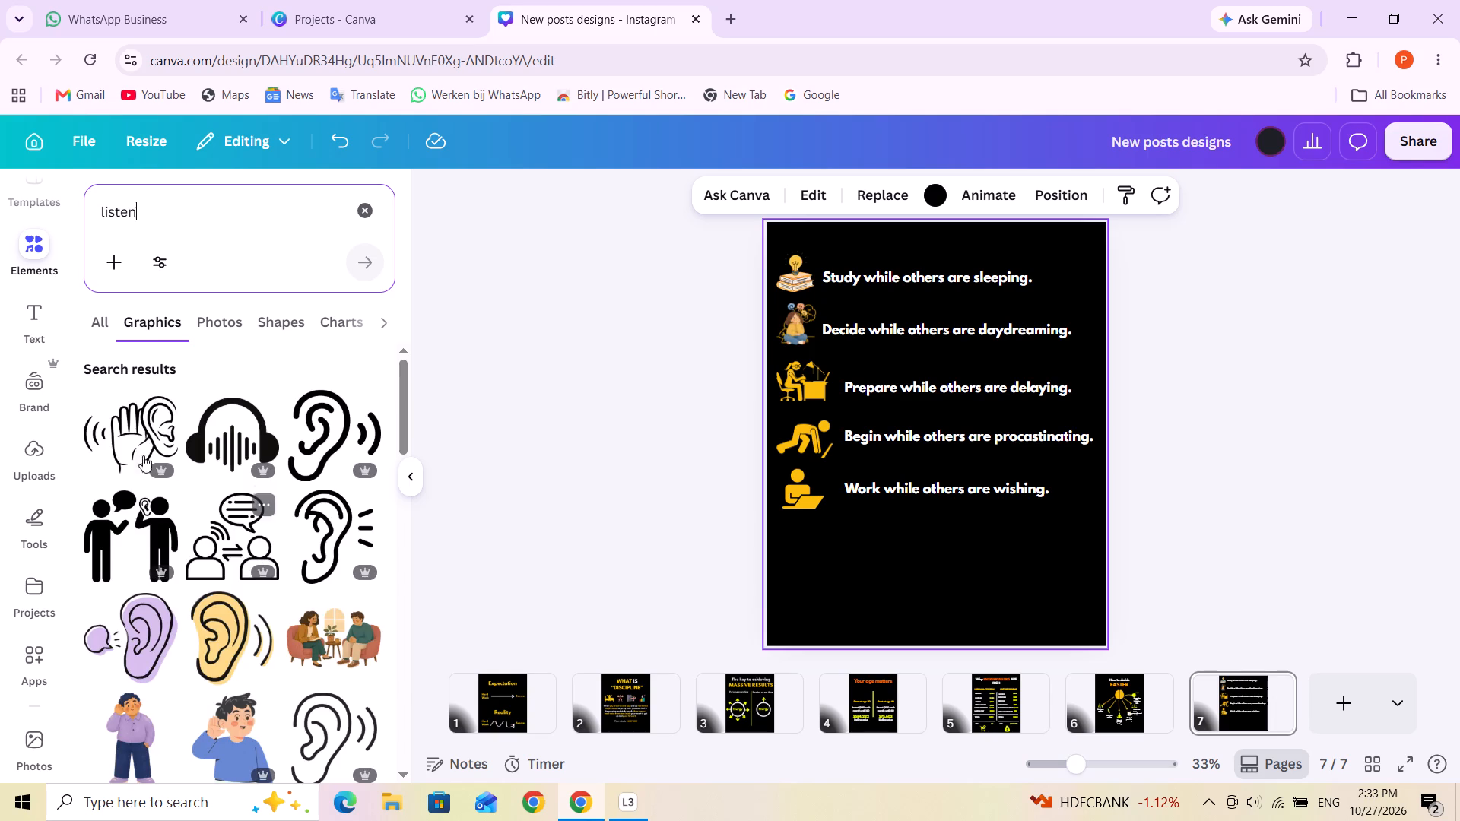
left_click(122, 434)
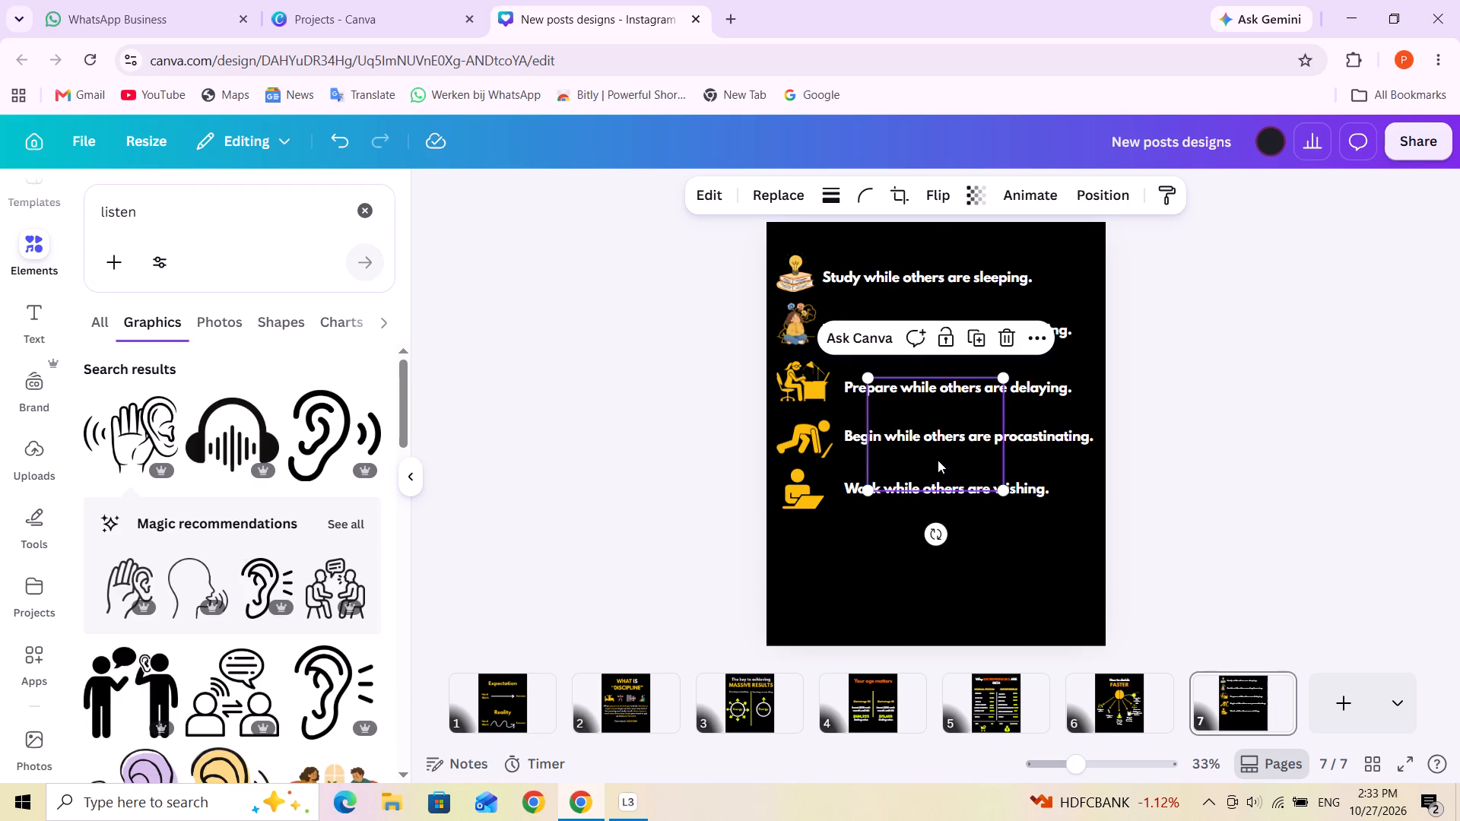
Move the ear graphic down to the "Work" row and shrink it to roughly the size of the row icons.
left_click_drag(938, 460, 902, 551)
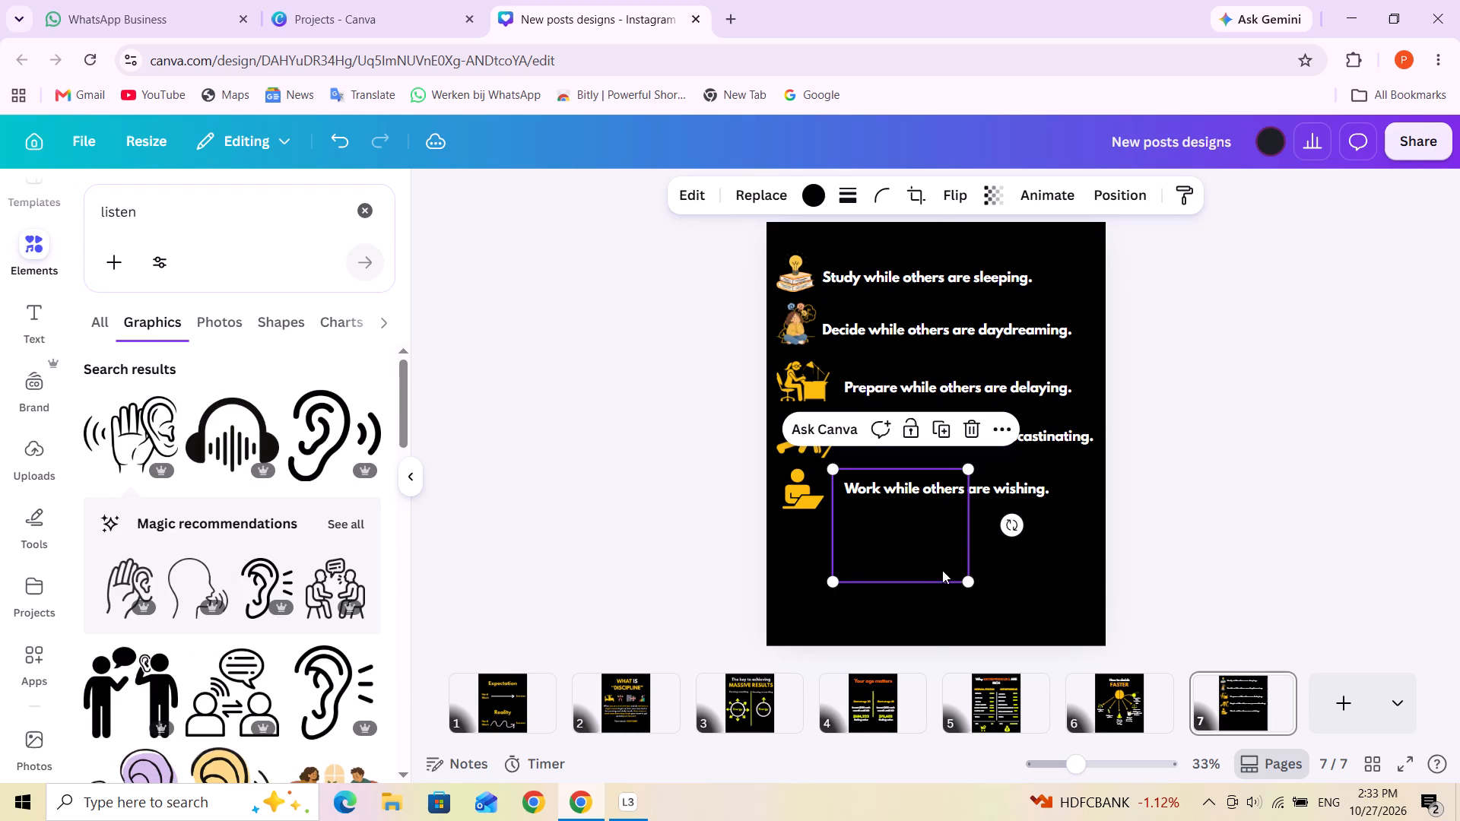
left_click(977, 586)
left_click_drag(969, 580, 912, 504)
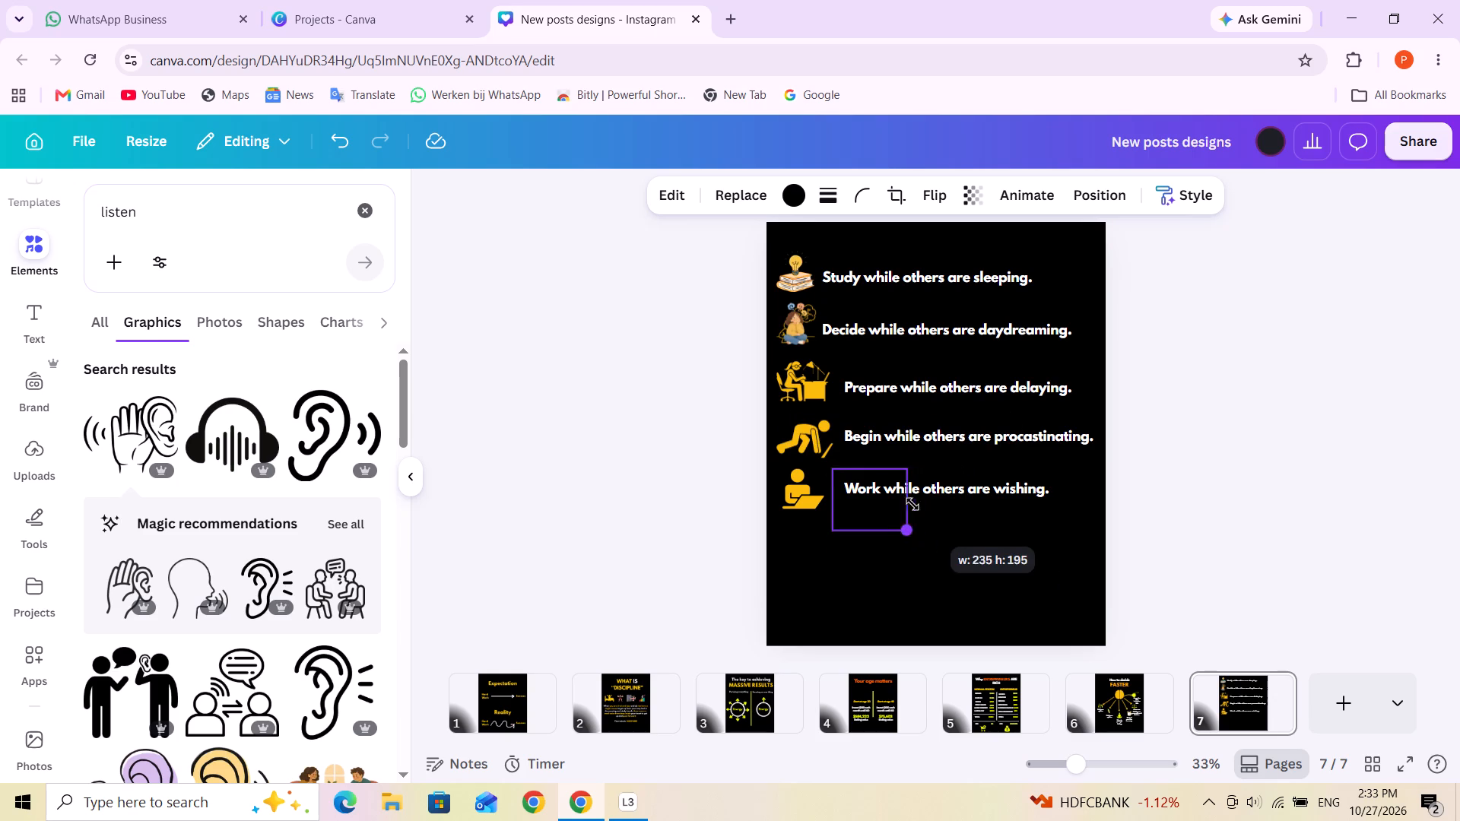
left_click_drag(912, 504, 900, 490)
left_click(967, 531)
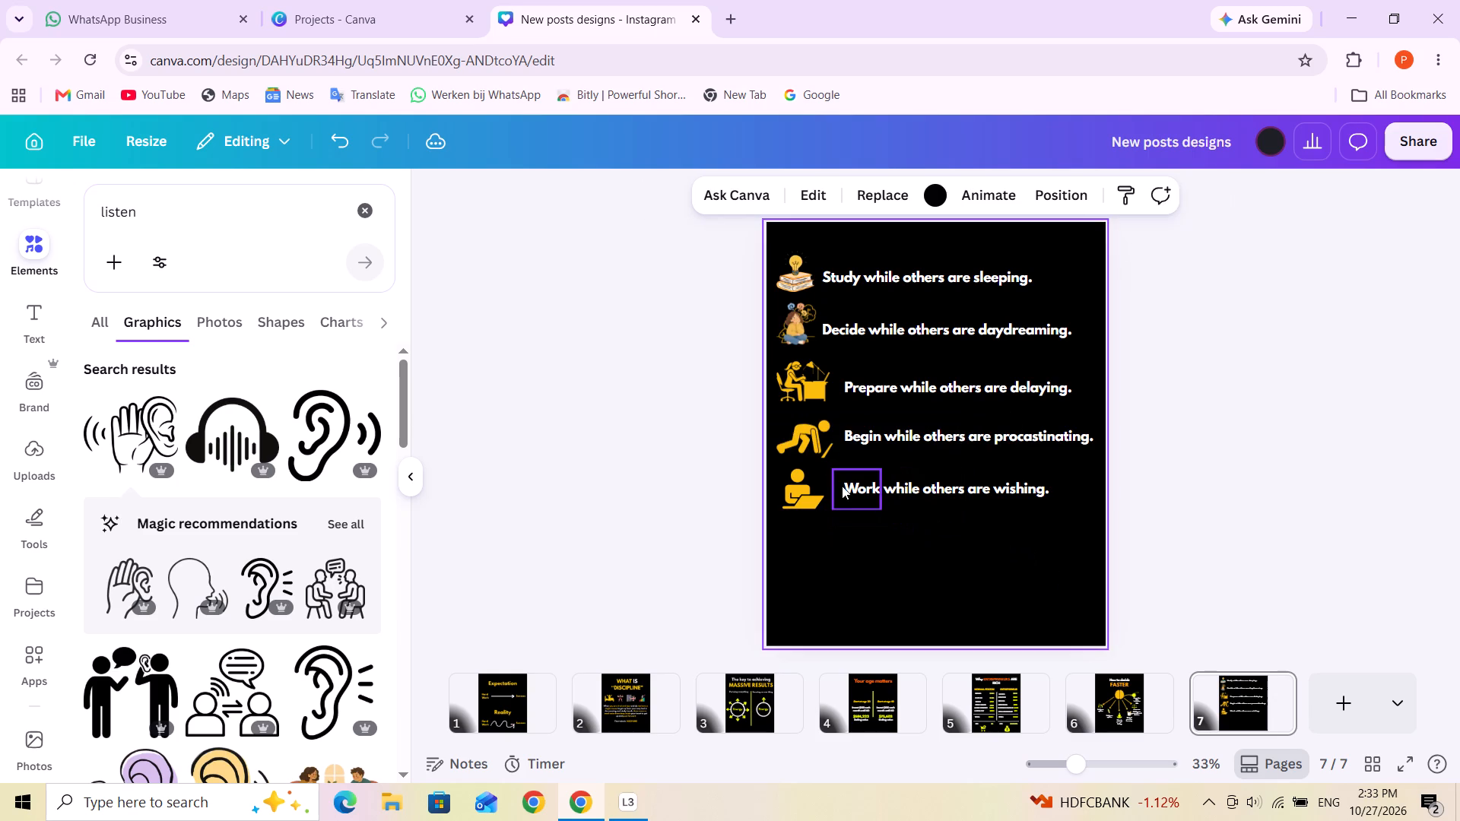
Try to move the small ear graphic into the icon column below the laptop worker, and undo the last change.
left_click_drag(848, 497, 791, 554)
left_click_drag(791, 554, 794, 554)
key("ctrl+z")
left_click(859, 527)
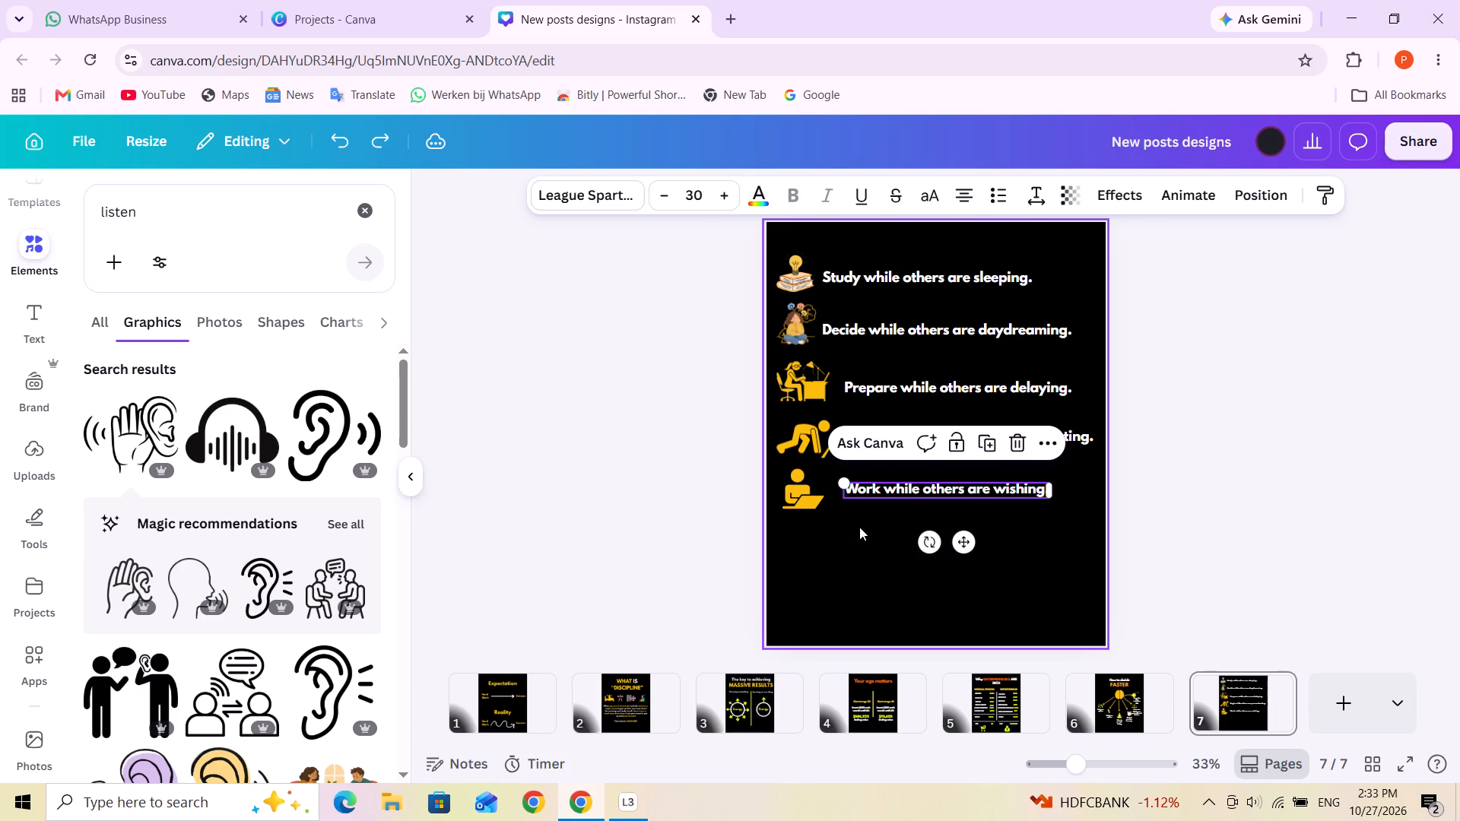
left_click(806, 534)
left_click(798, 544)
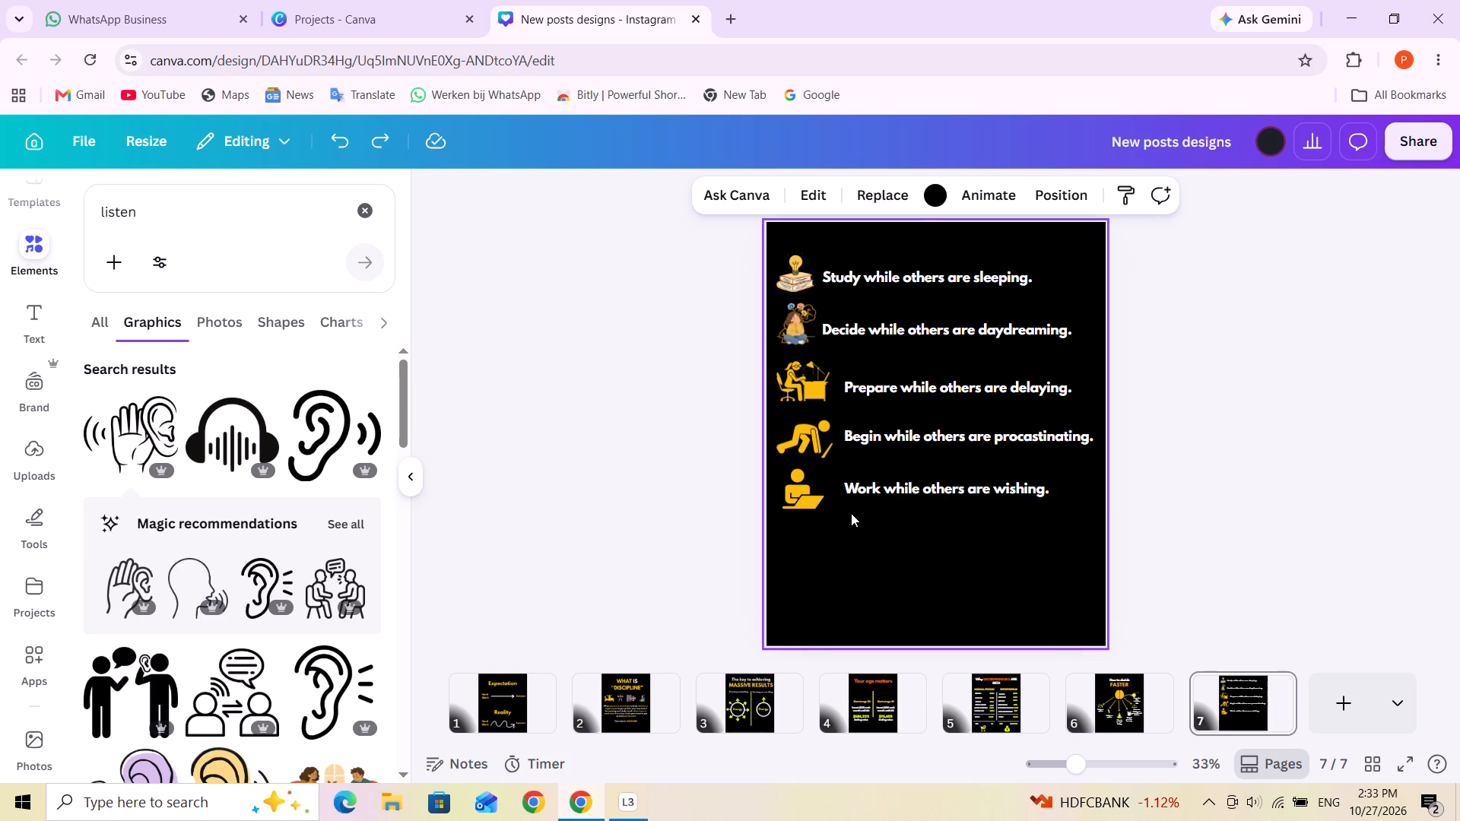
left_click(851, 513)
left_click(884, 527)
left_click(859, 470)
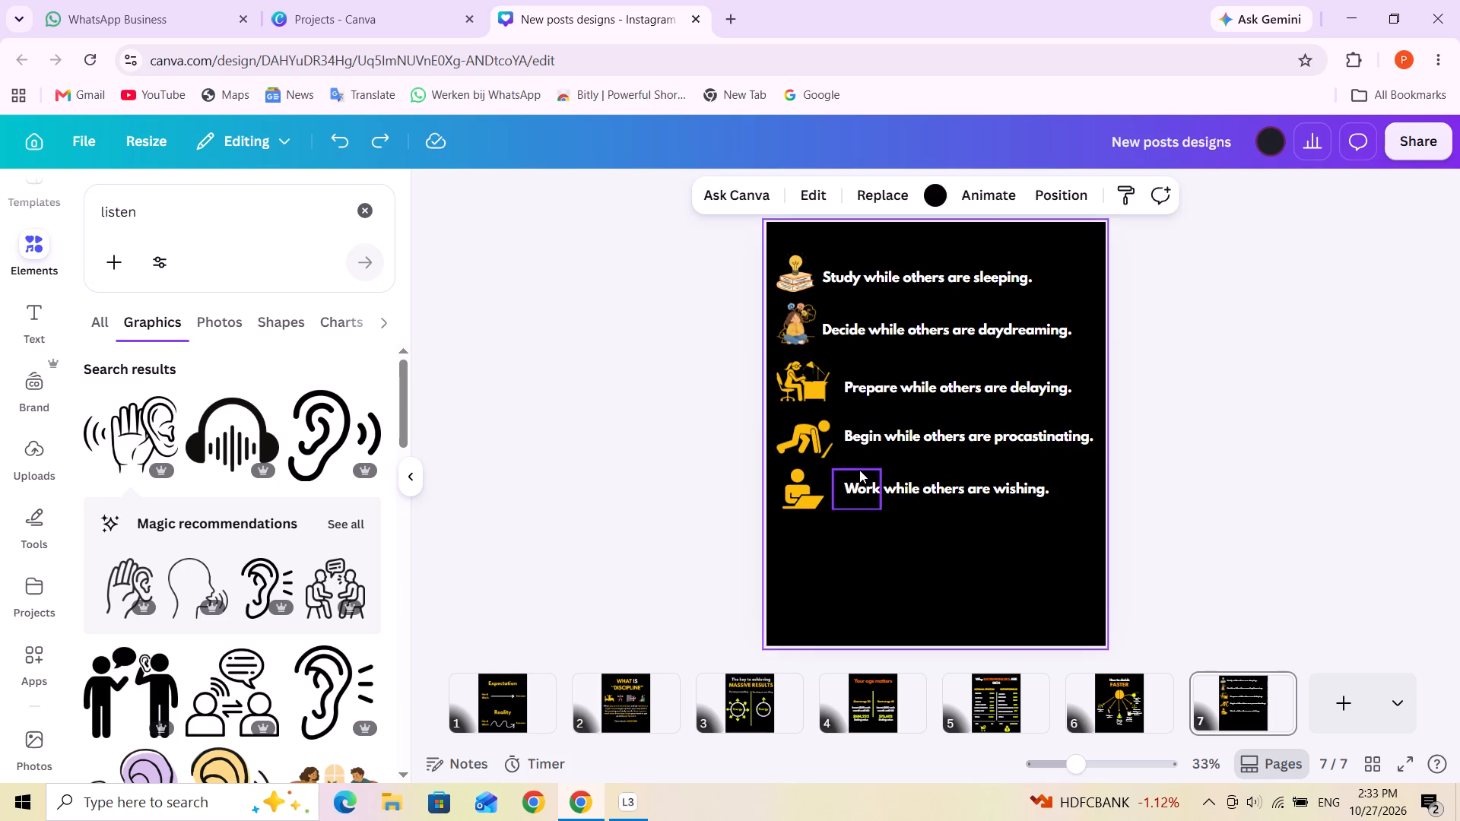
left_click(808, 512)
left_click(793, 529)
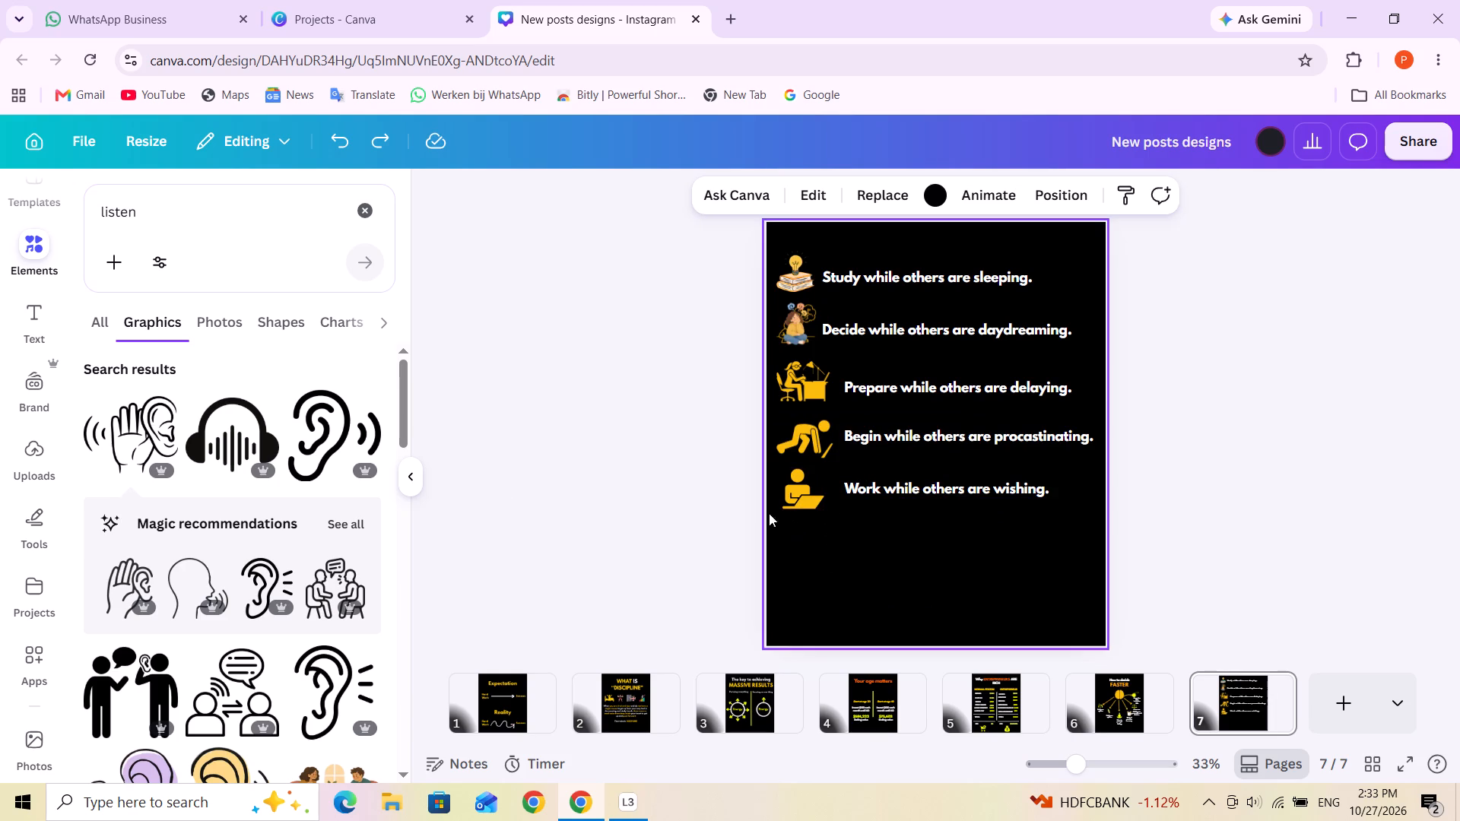
Add the cupped-hand ear graphic again and place it in the icon column directly below the laptop worker.
left_click(130, 438)
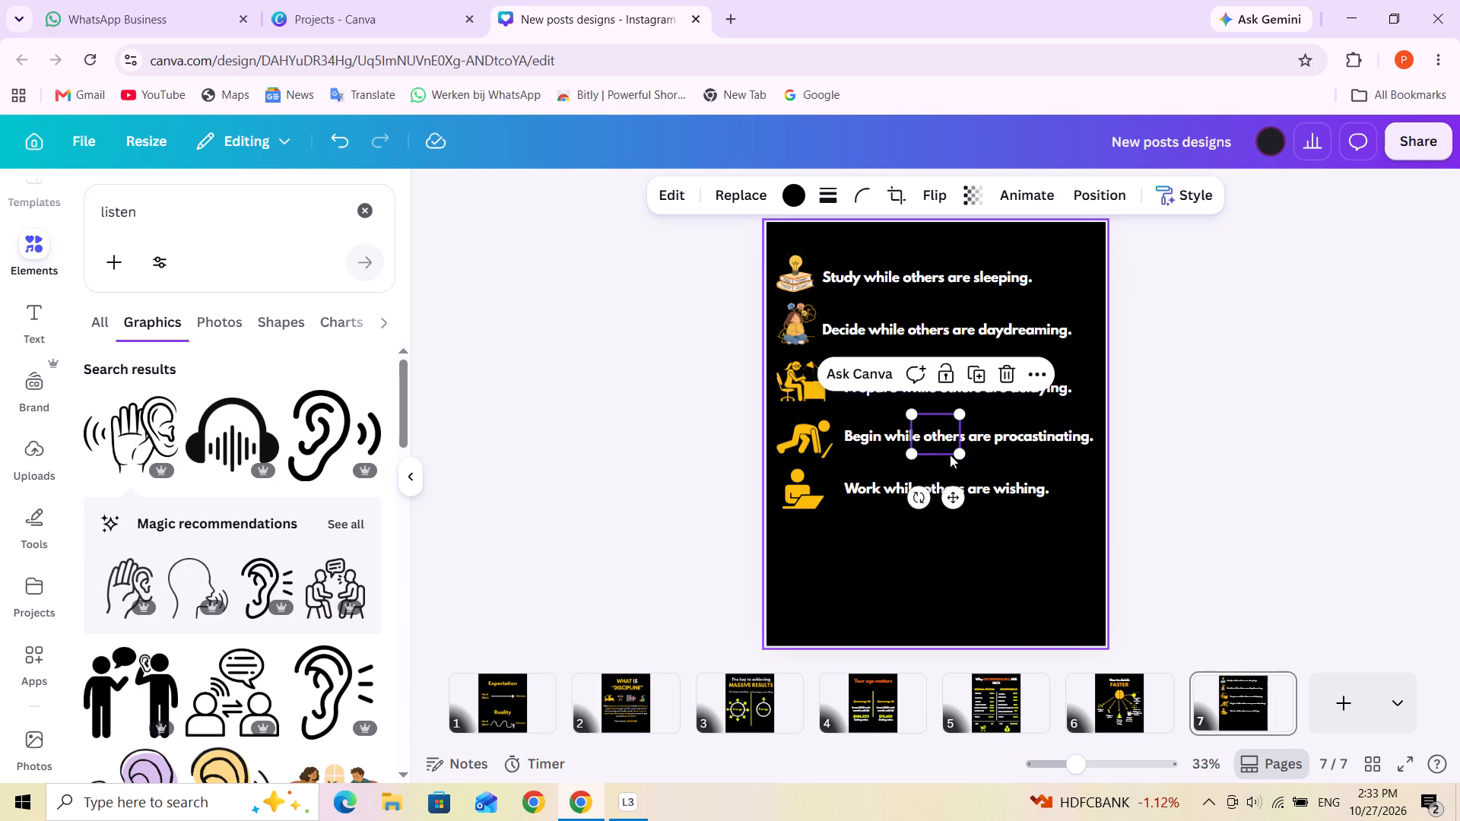
left_click_drag(938, 447, 855, 503)
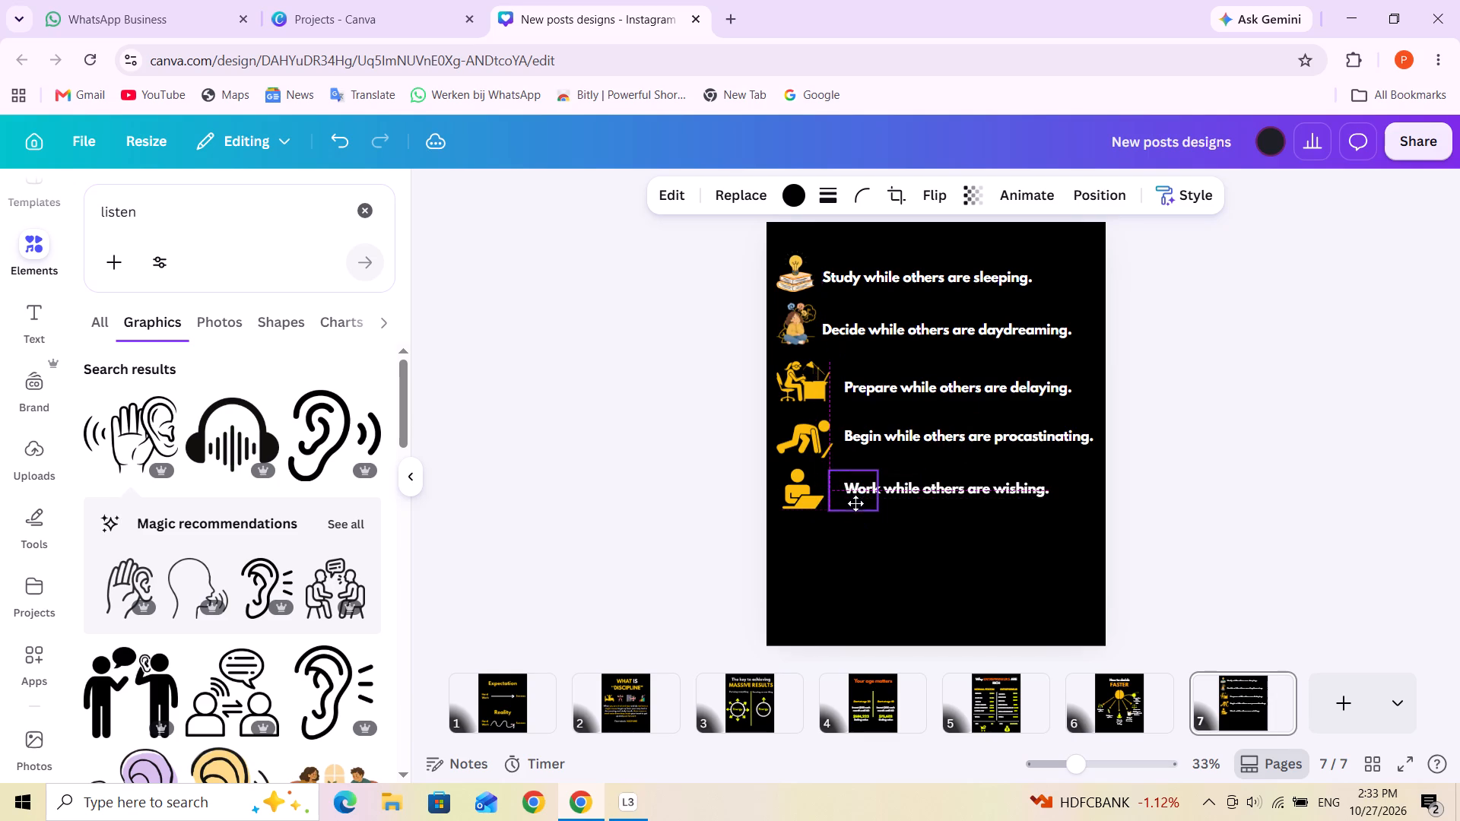
left_click_drag(855, 503, 855, 500)
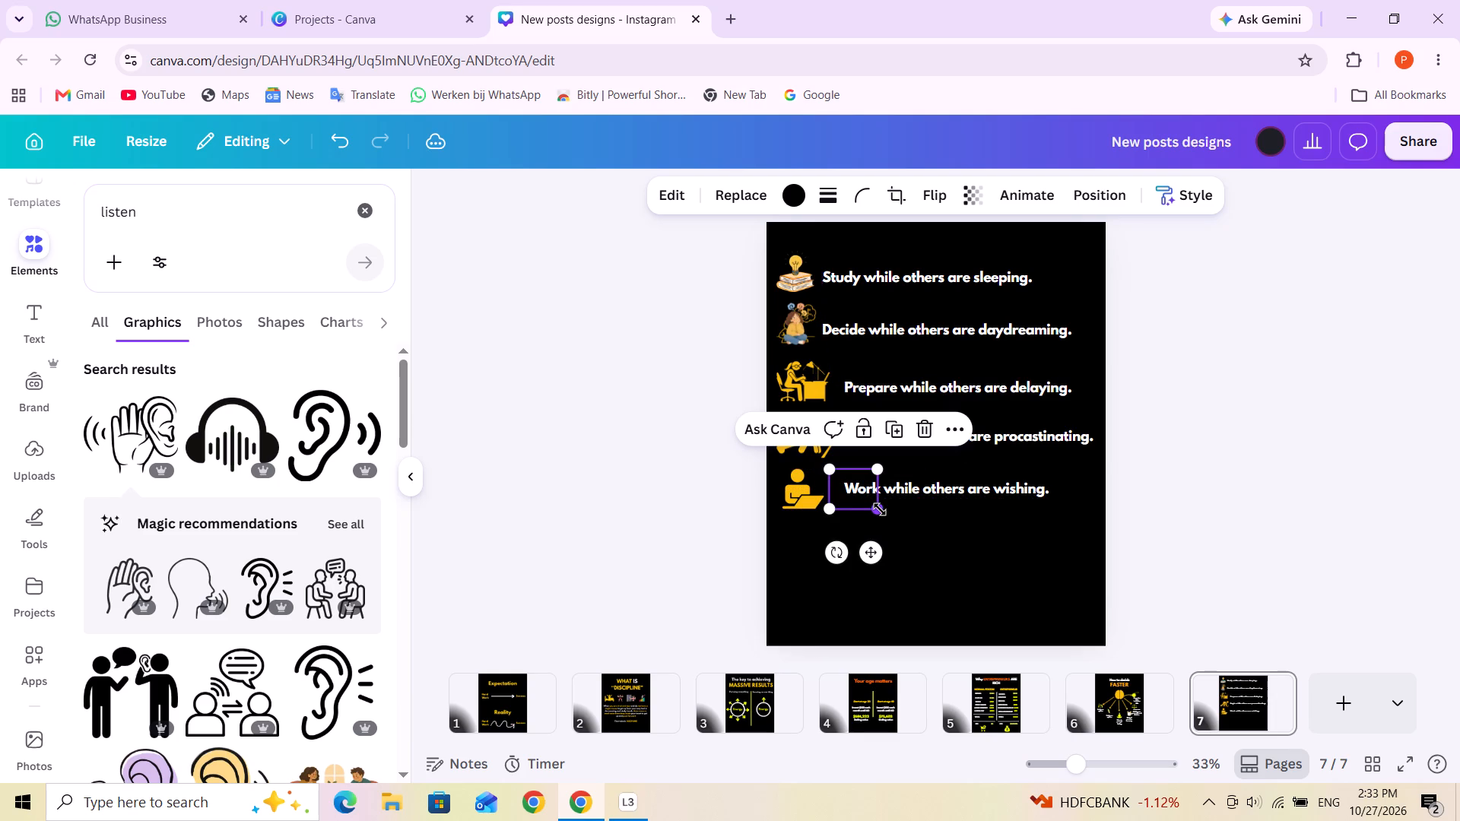
left_click(880, 509)
left_click(955, 539)
left_click_drag(839, 500, 792, 550)
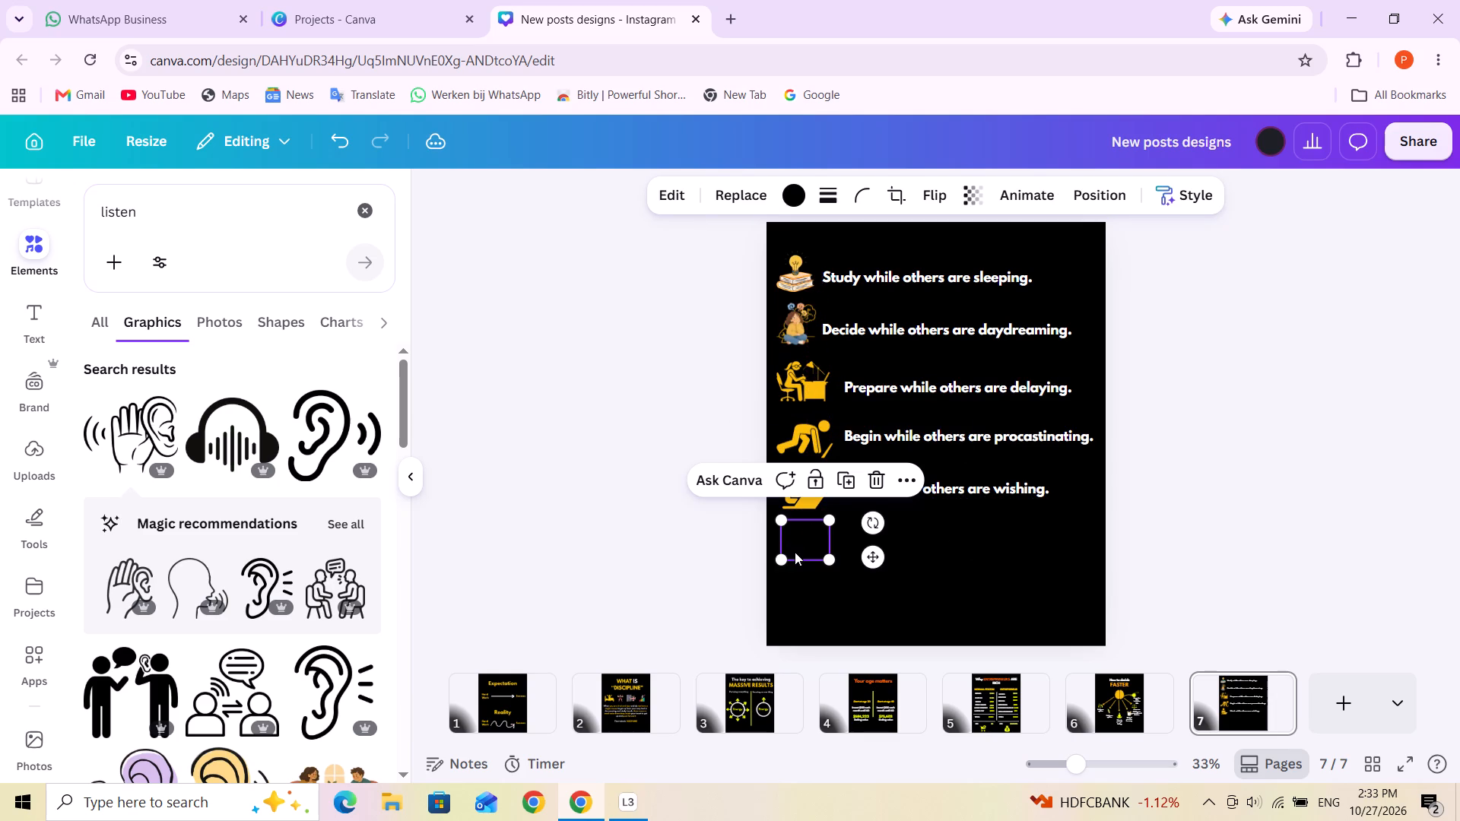
Recolor the cupped-hand ear graphic in the icon column to the amber yellow of the other icons.
left_click(794, 199)
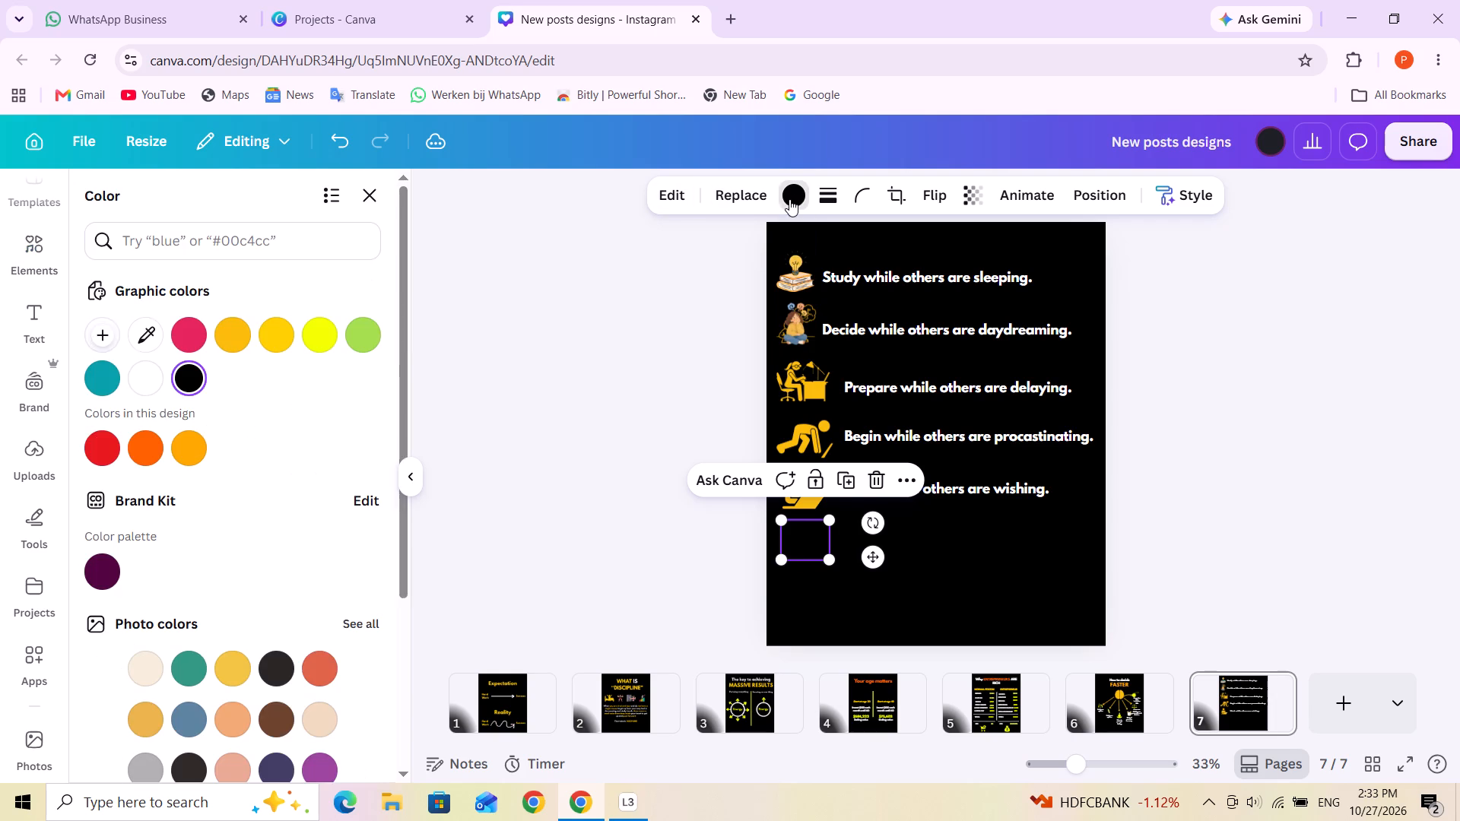
left_click(224, 339)
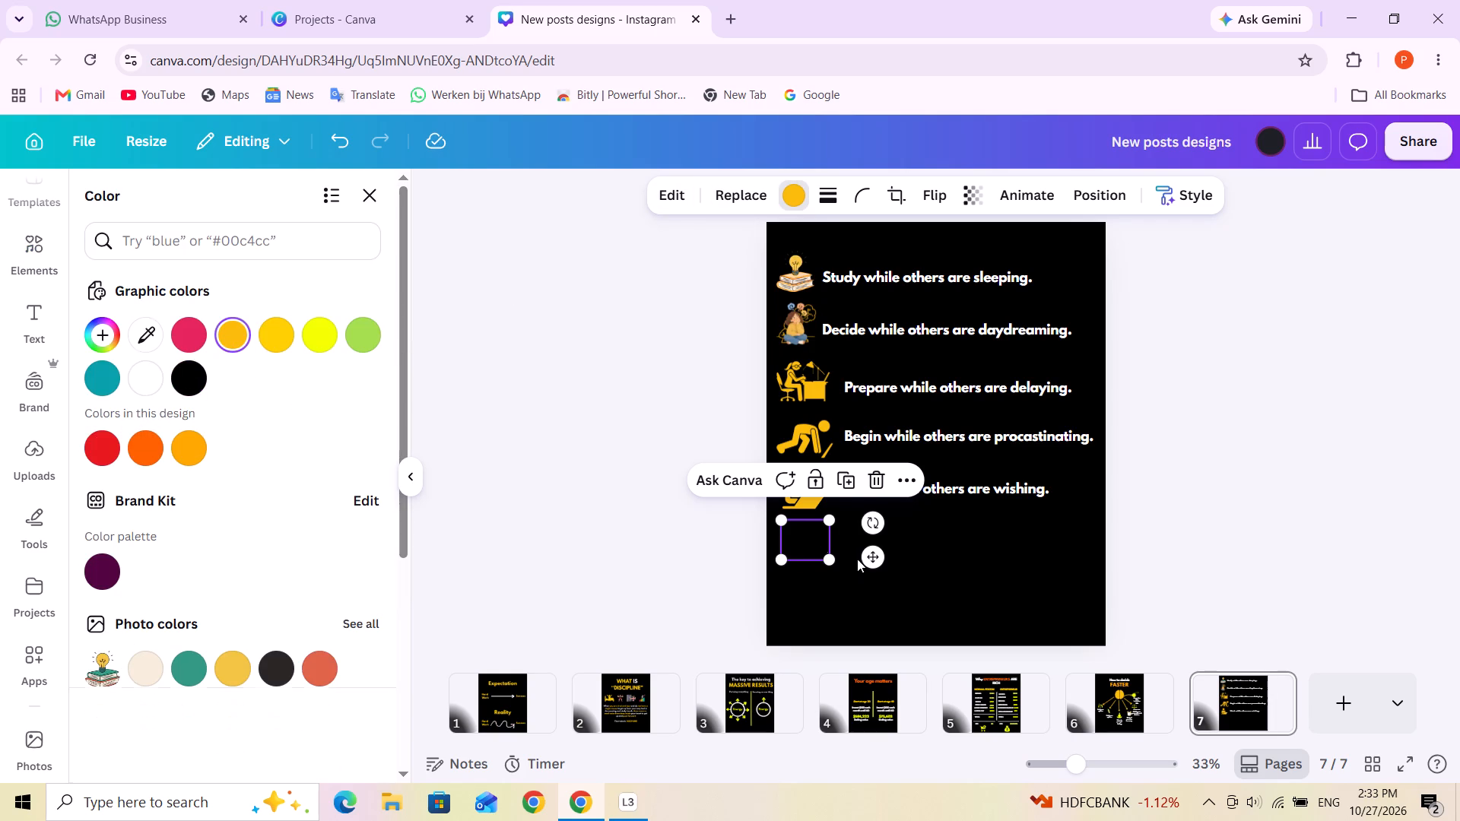
left_click(944, 559)
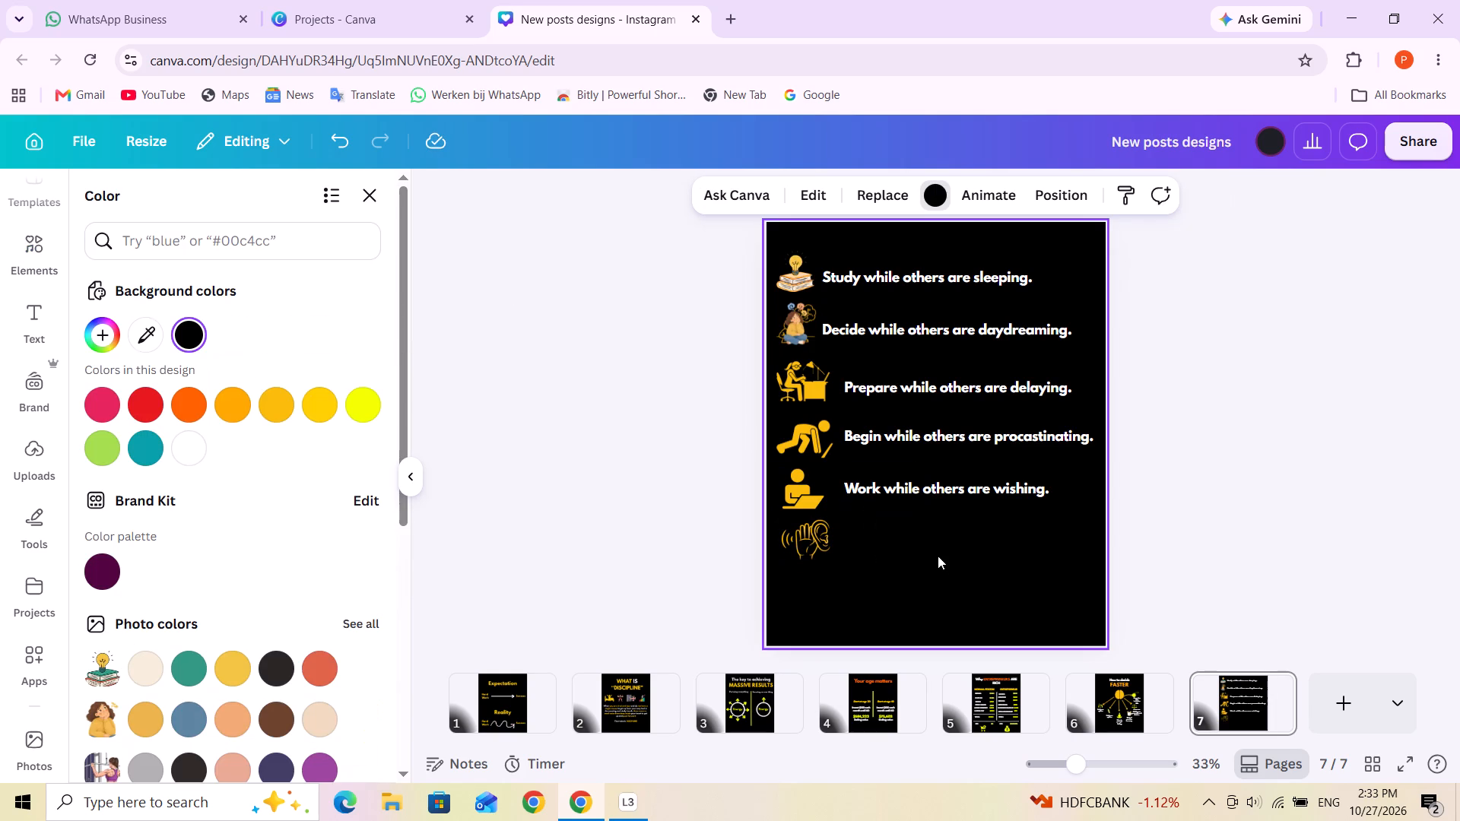
Duplicate the "Work while others are wishing." line beside the ear icon and reword the copy as "Listen while others are talking.".
left_click(906, 497)
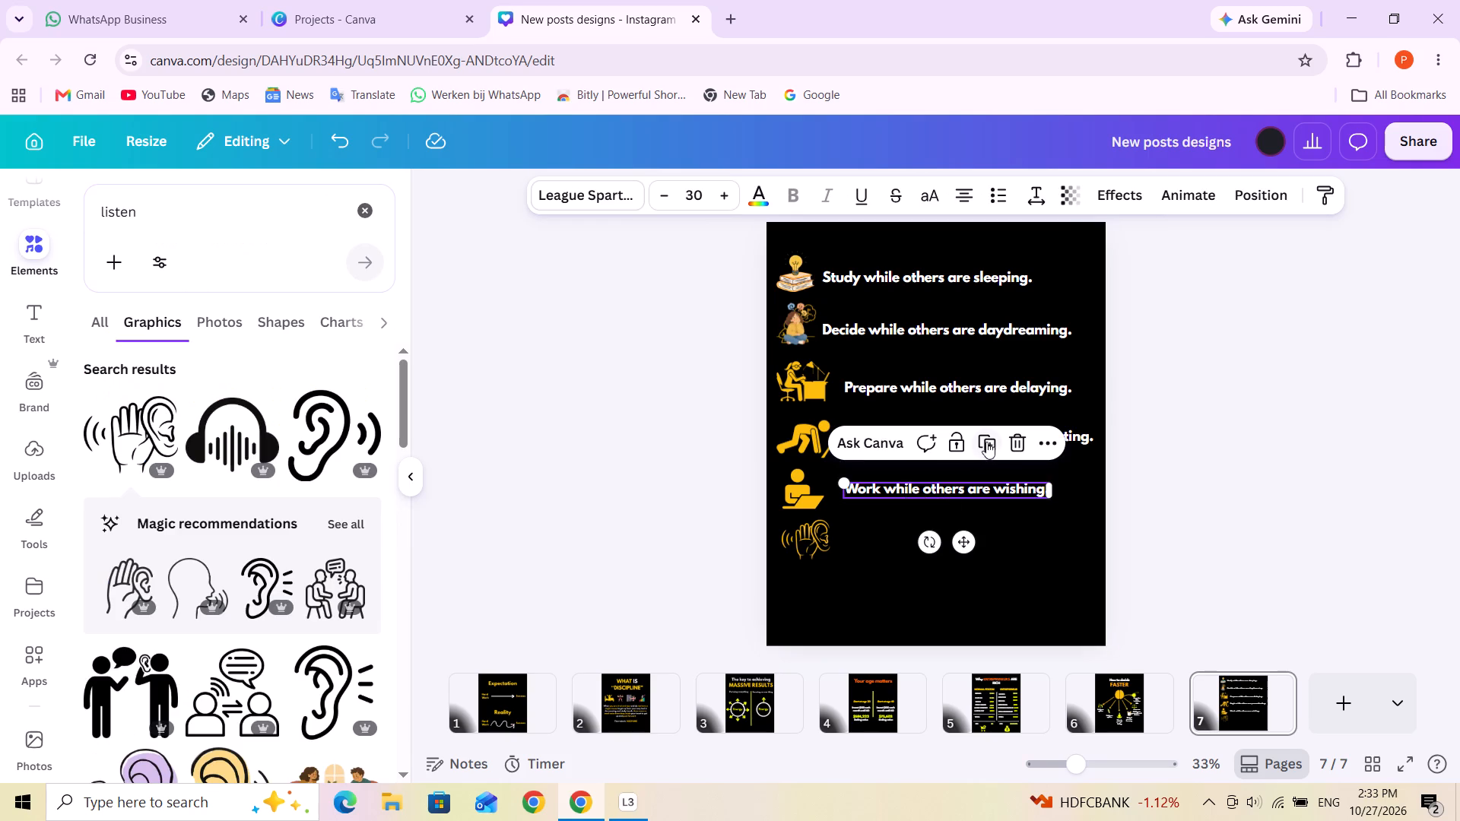
left_click(989, 442)
triple_click(907, 541)
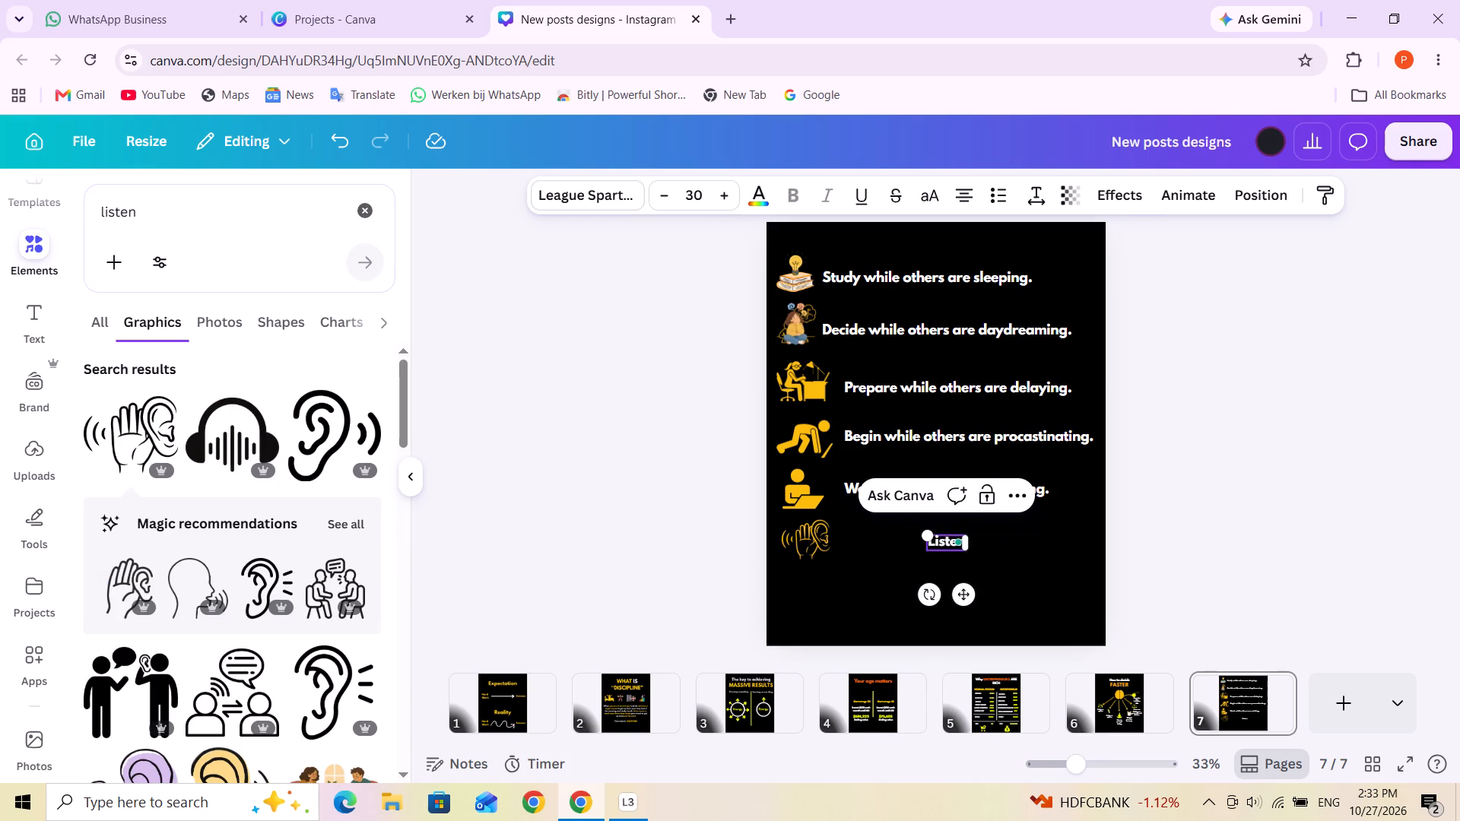
key("space")
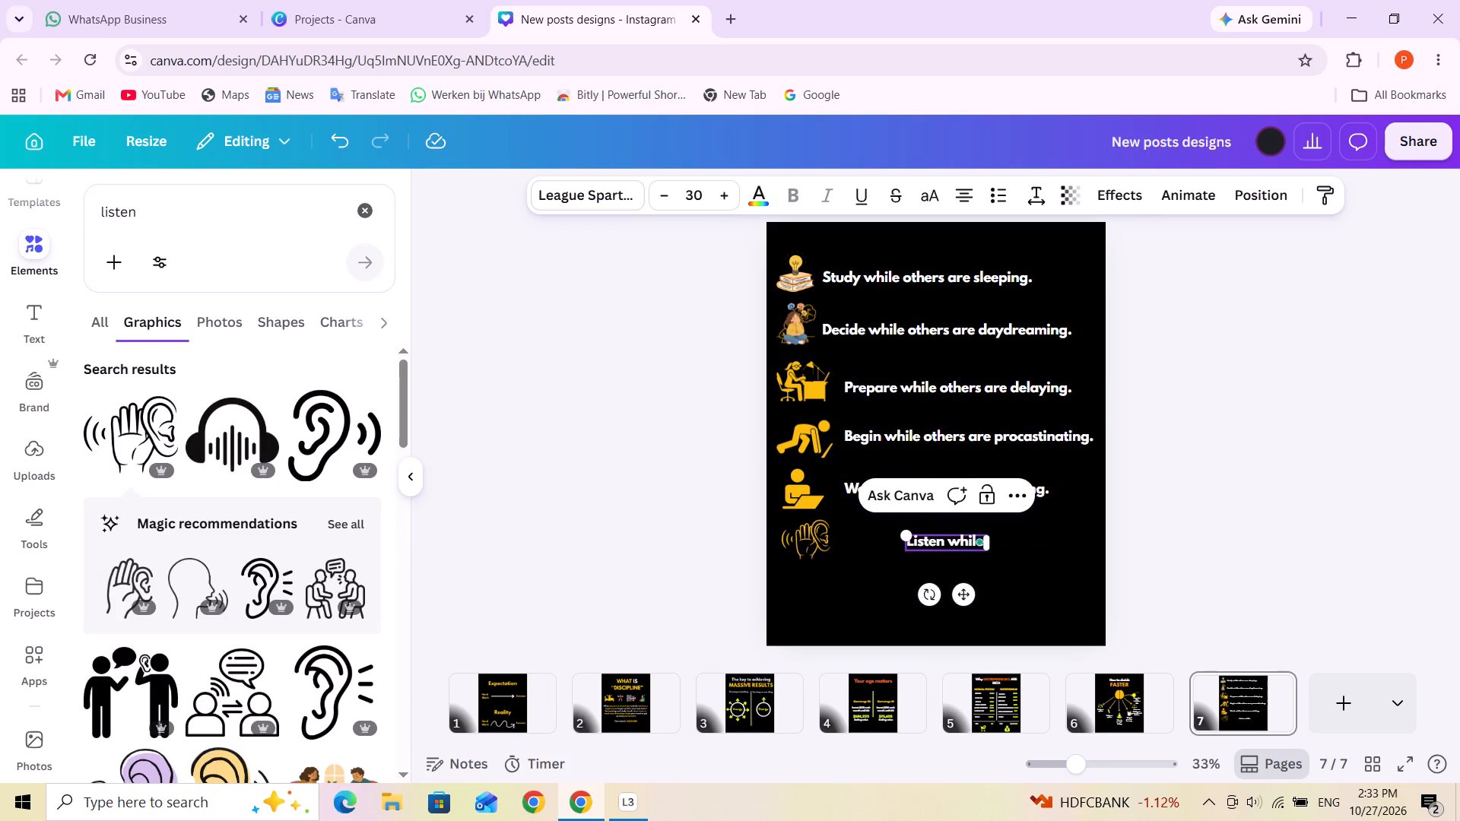
type("others are")
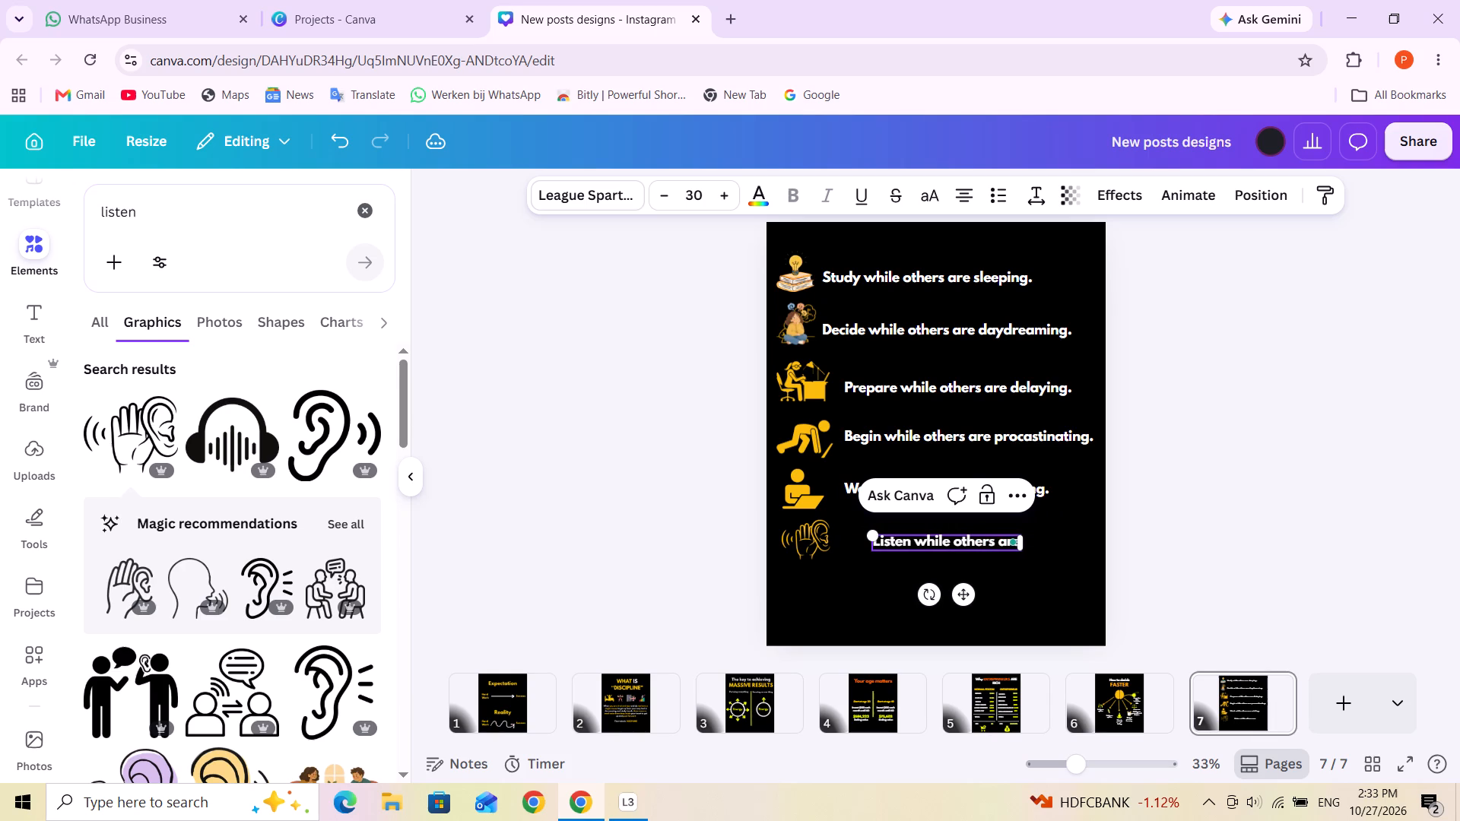
key("space")
type("tal,ing")
key("BackSpace")
key("BackSpace")
key("BackSpace")
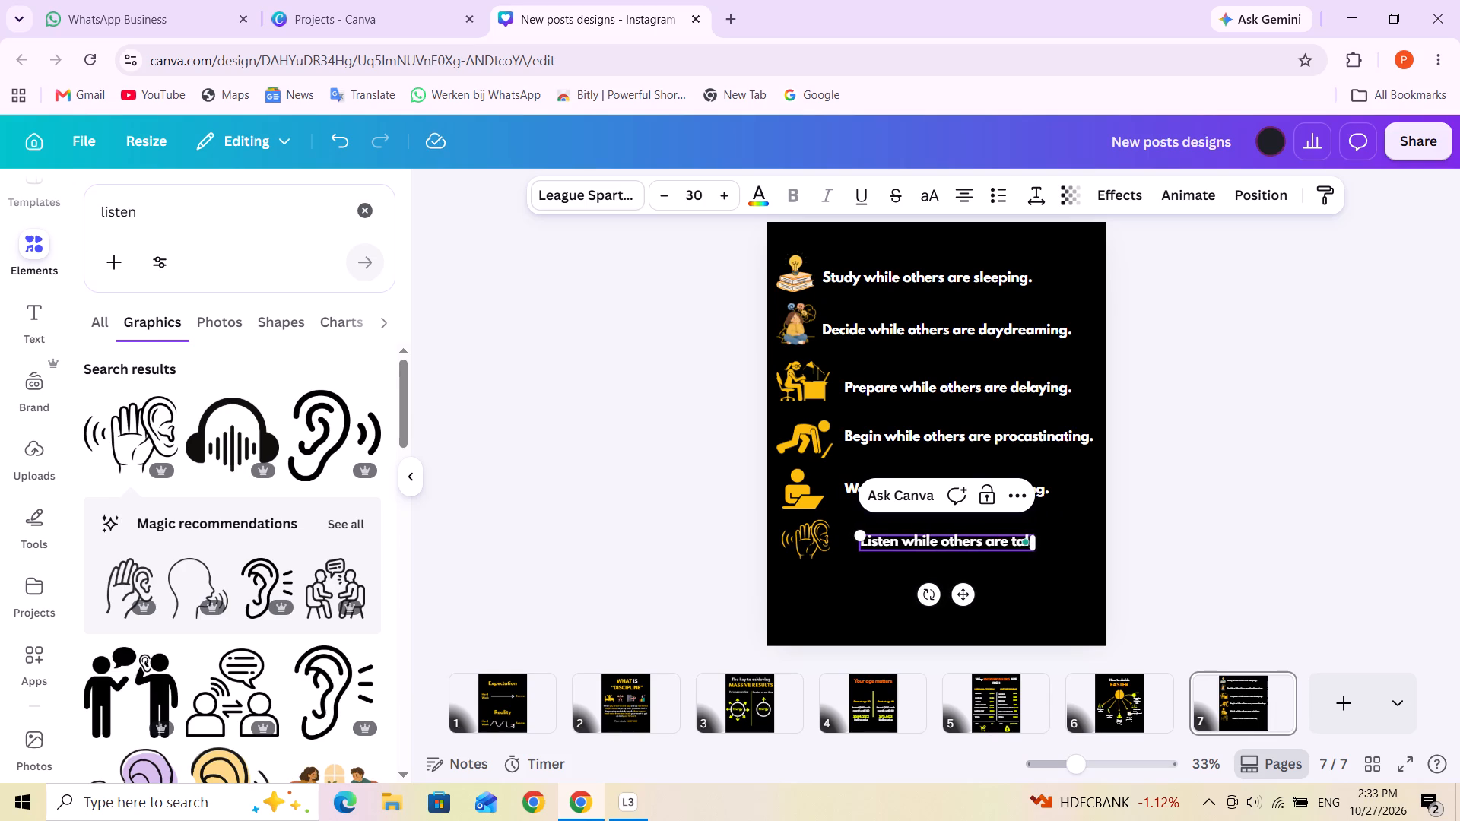
type("king.")
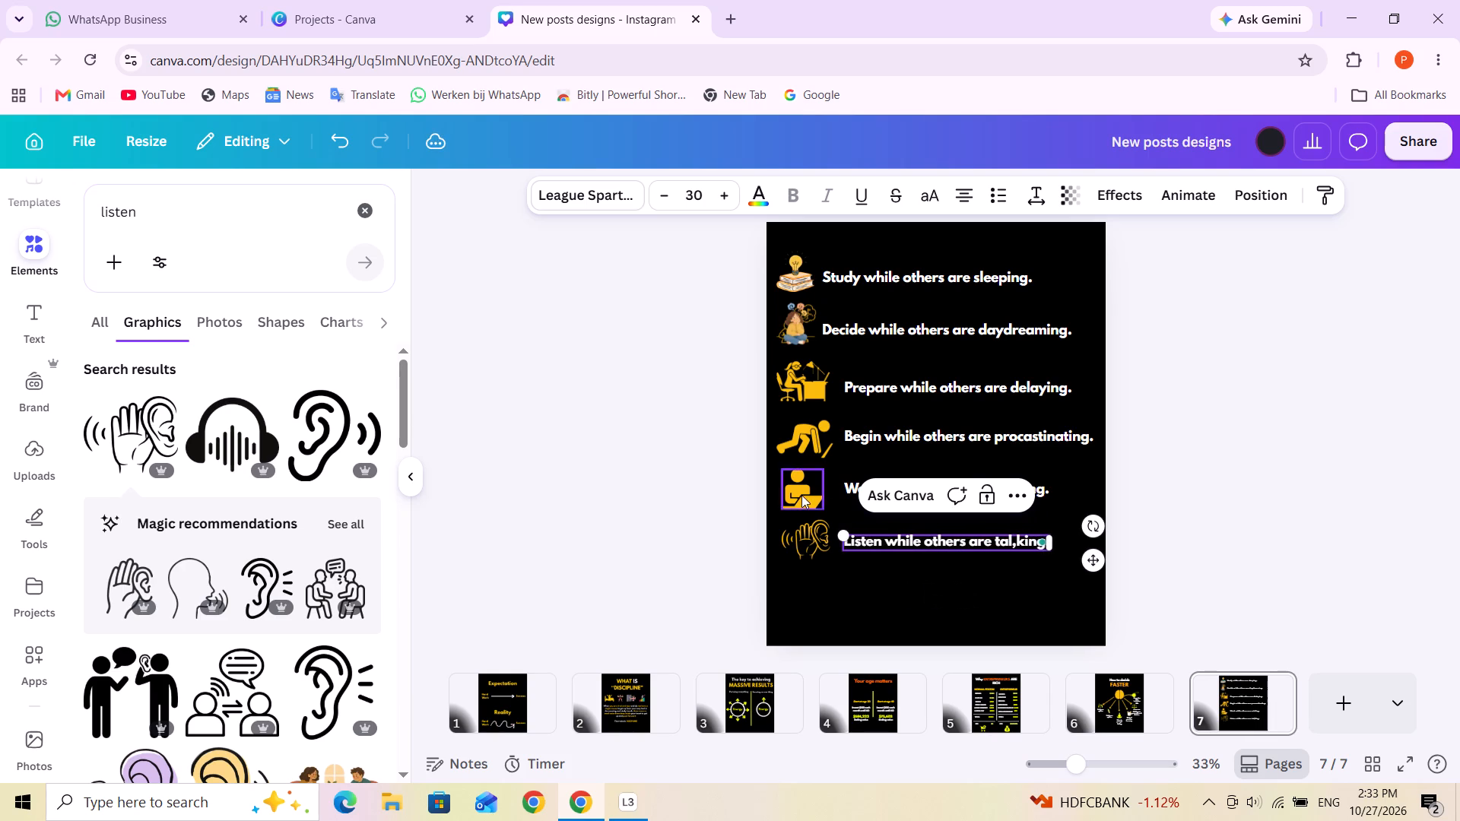
Correct the spelling of the last word in the "Listen" line to "talking".
key("BackSpace")
key("BackSpace")
key("BackSpace")
key("BackSpace")
key("BackSpace")
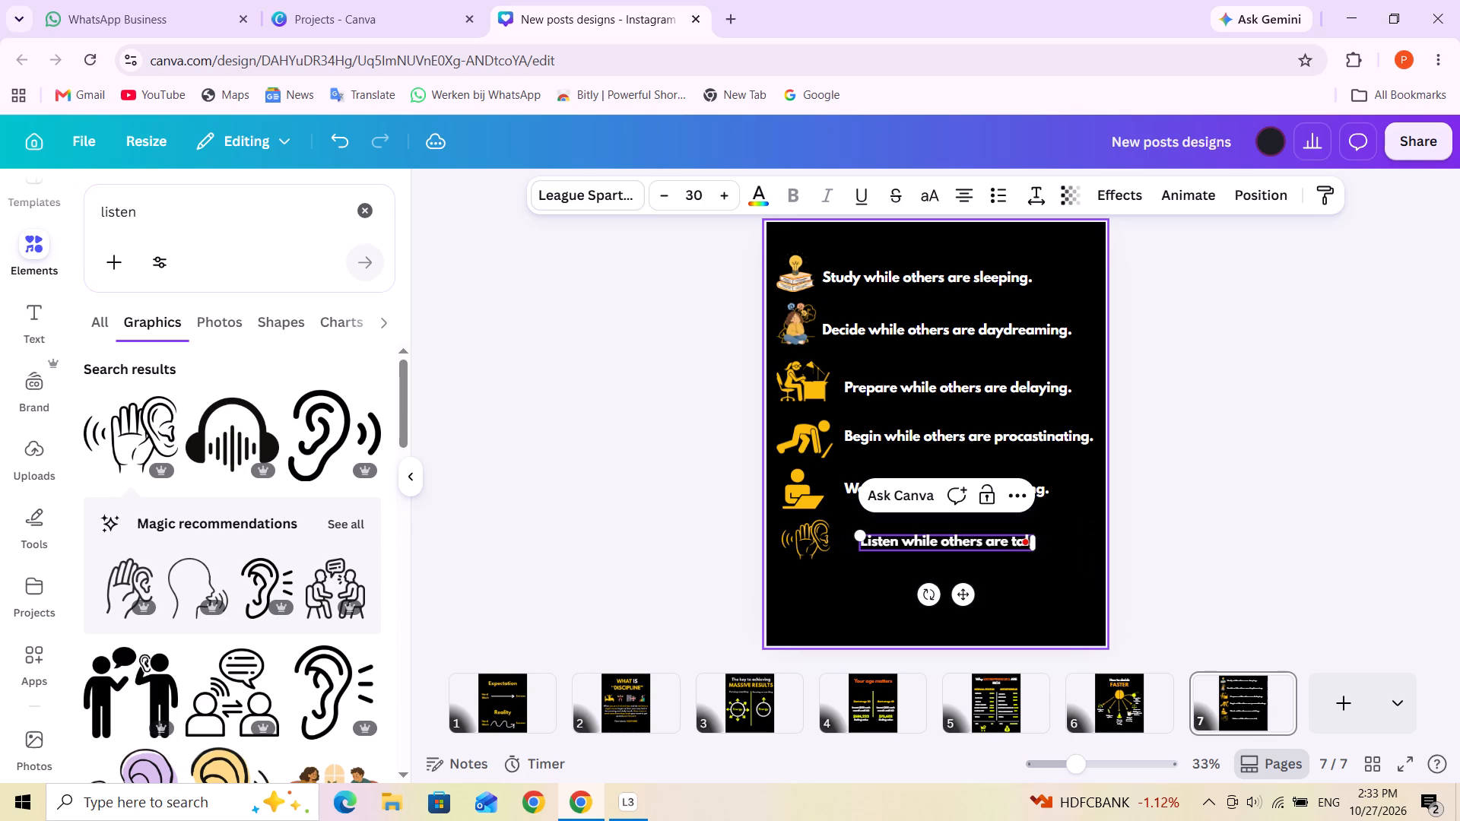
type("king")
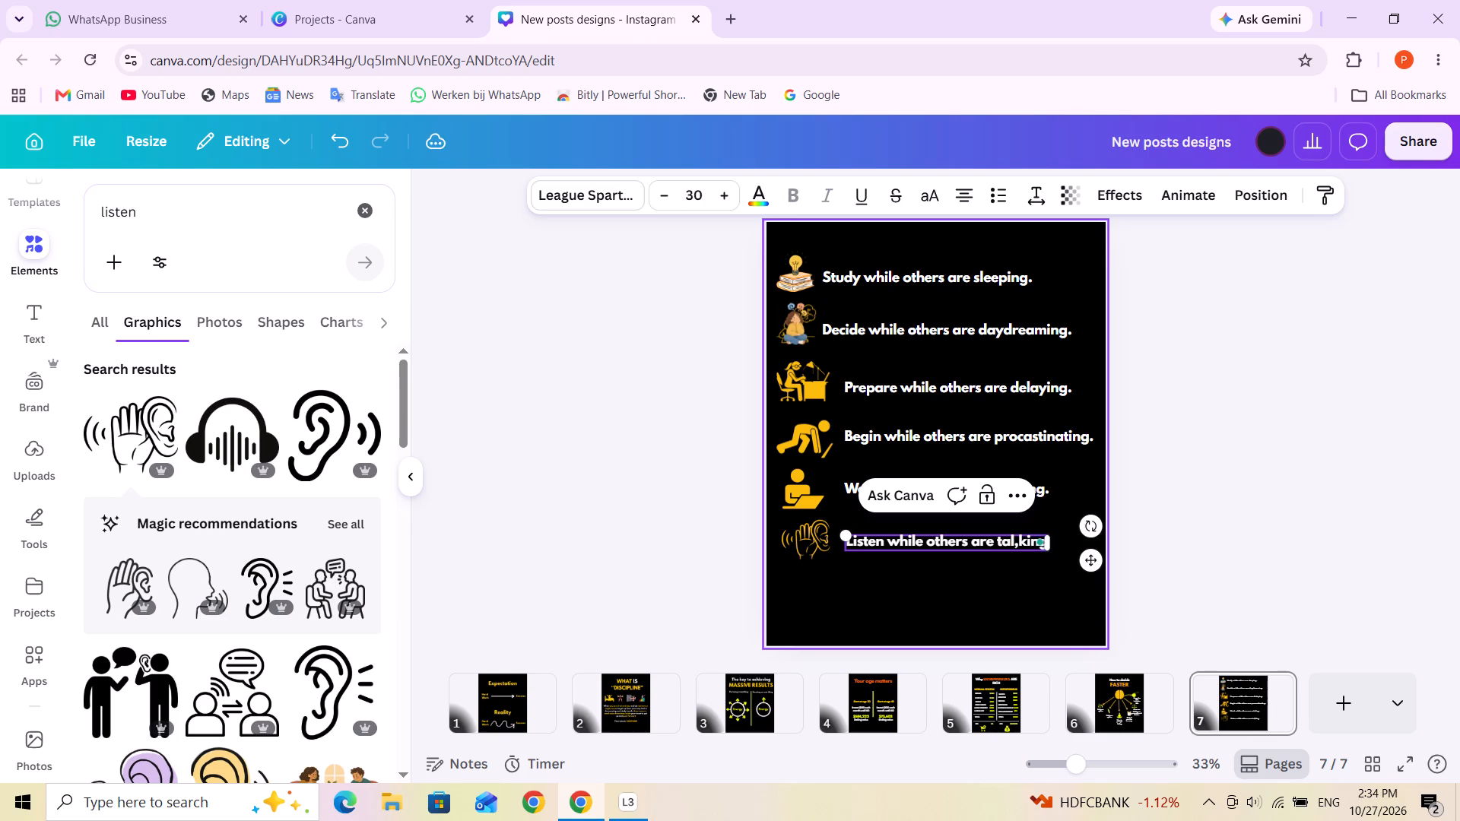
key("BackSpace")
key("BackSpace")
key("BackSpace")
key("BackSpace")
key("BackSpace")
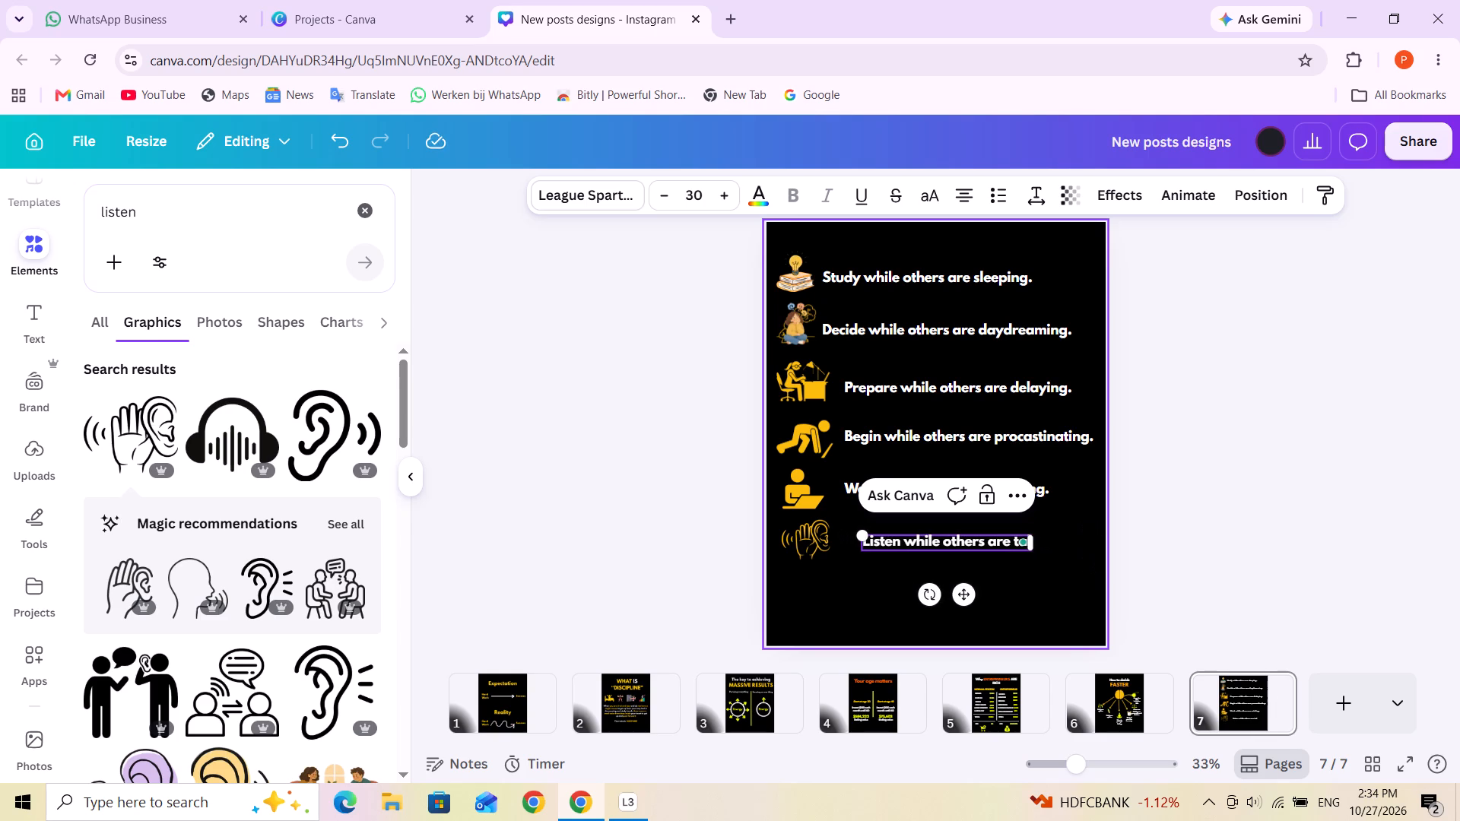
type("lkin")
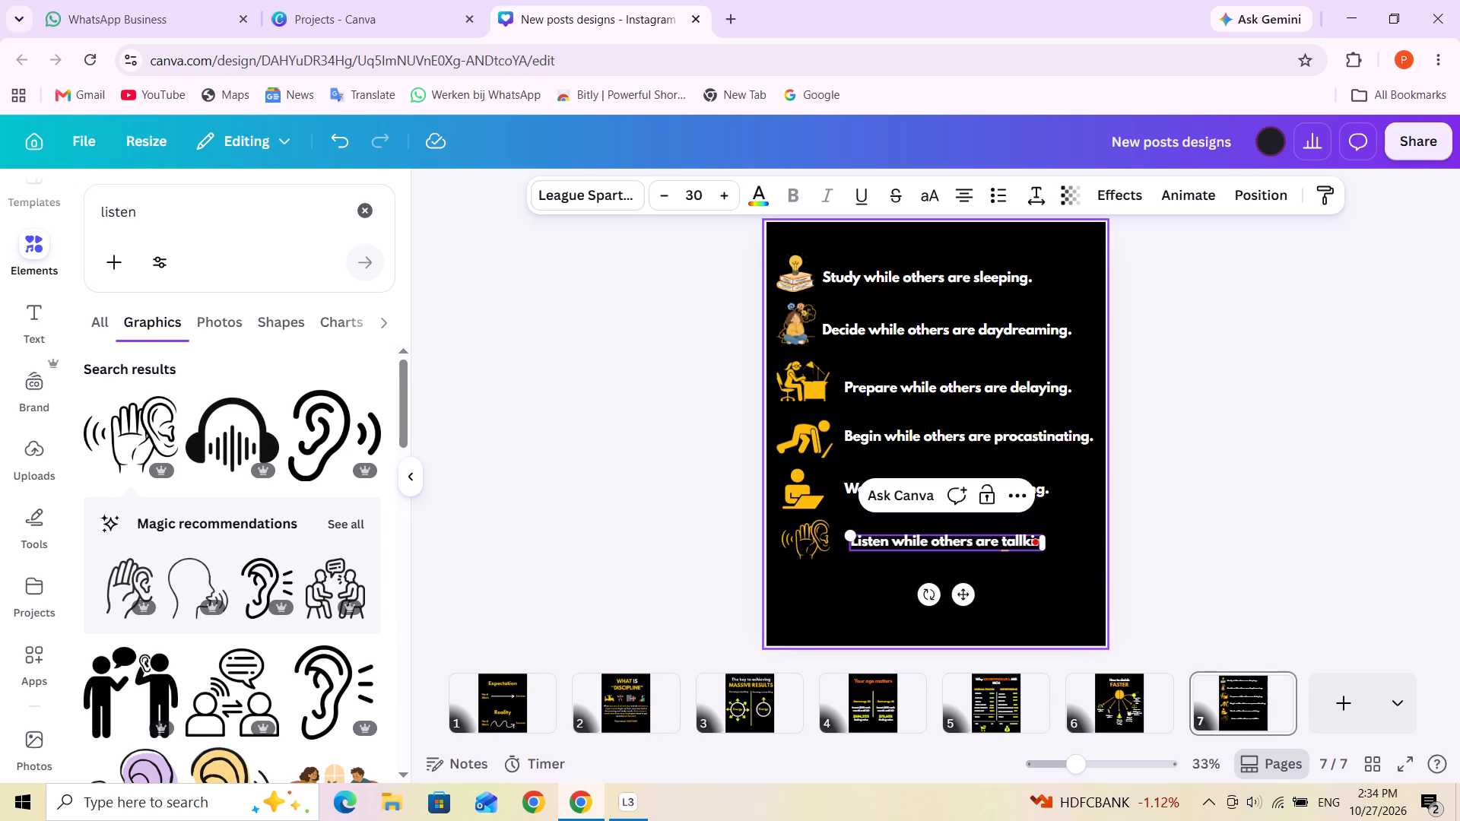
key("BackSpace")
key("BackSpace")
key("BackSpace")
key("BackSpace")
type("lking")
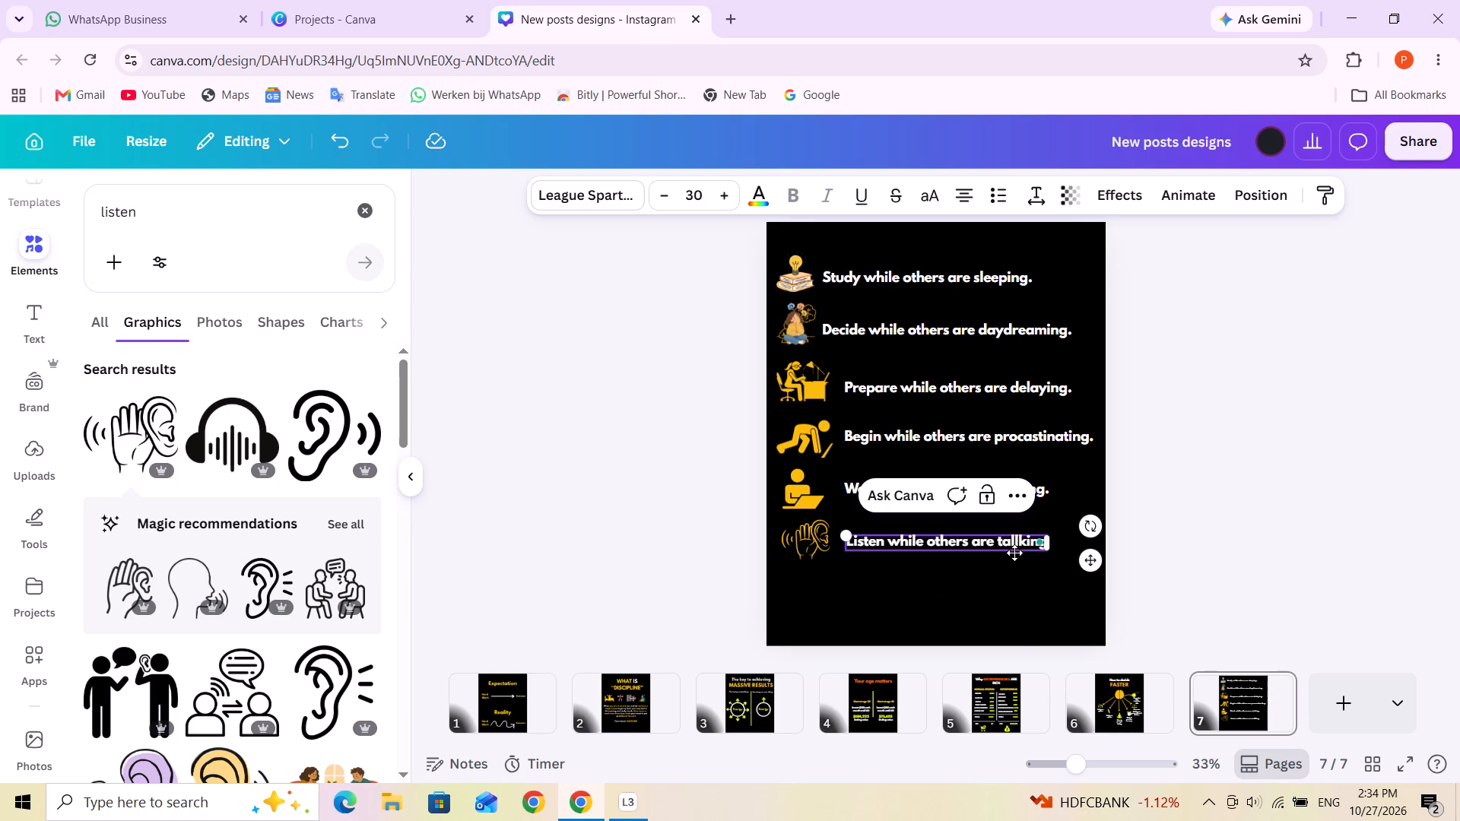
left_click(1015, 544)
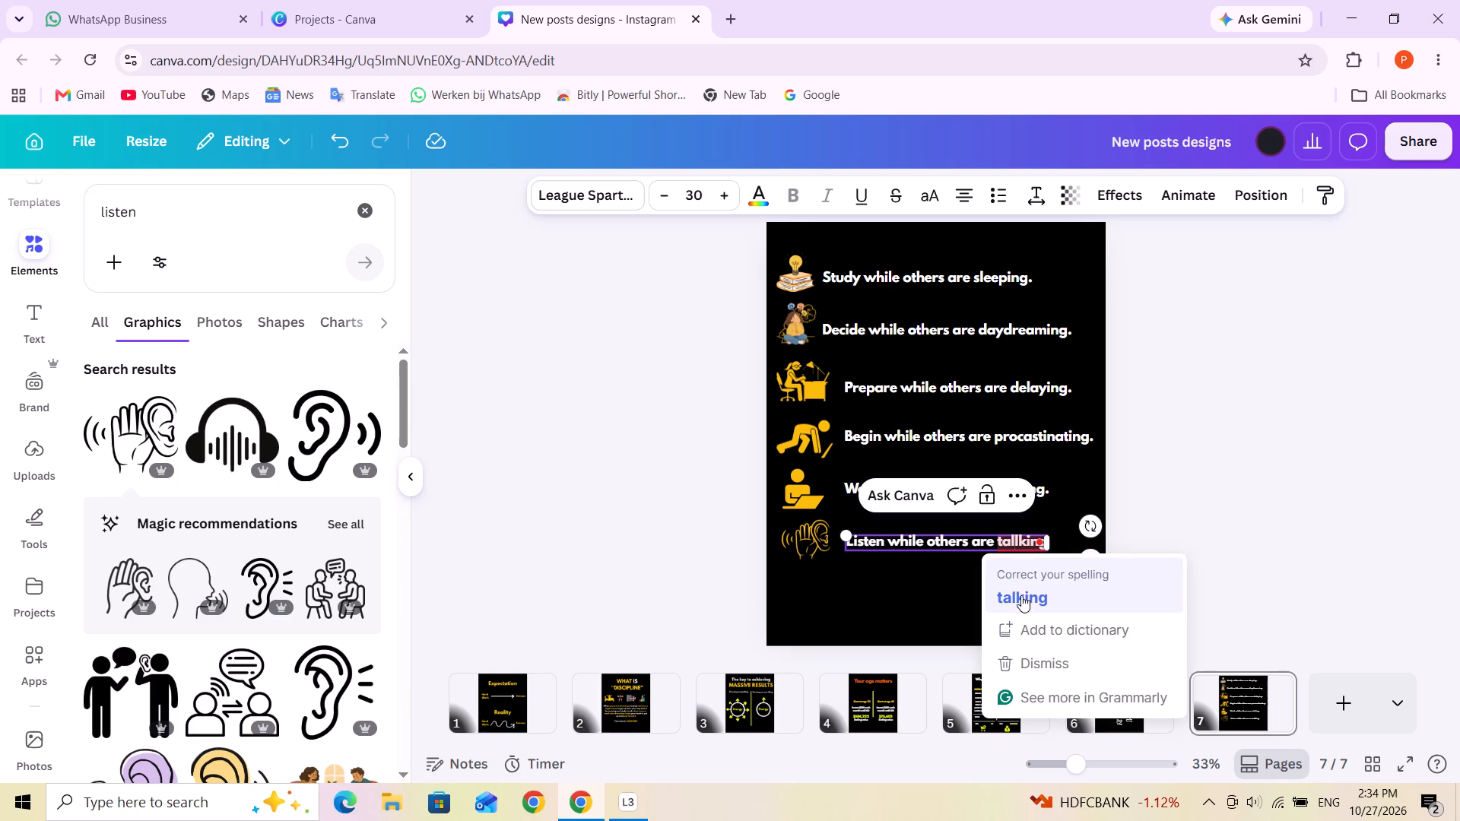
left_click(1023, 600)
left_click(1060, 573)
left_click(1064, 571)
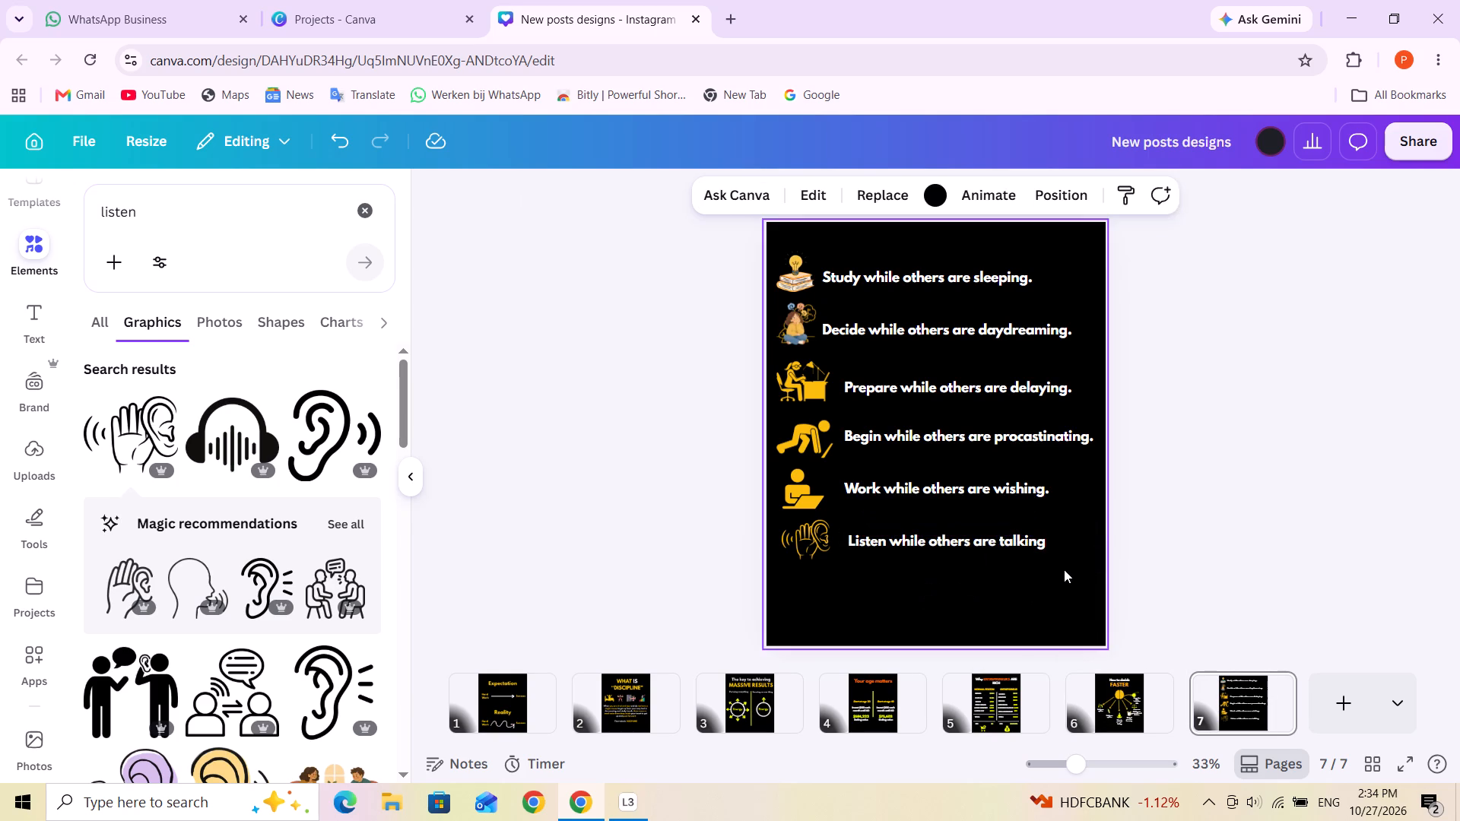
Add a period at the end of the "Listen while others are talking" line.
left_click(1046, 543)
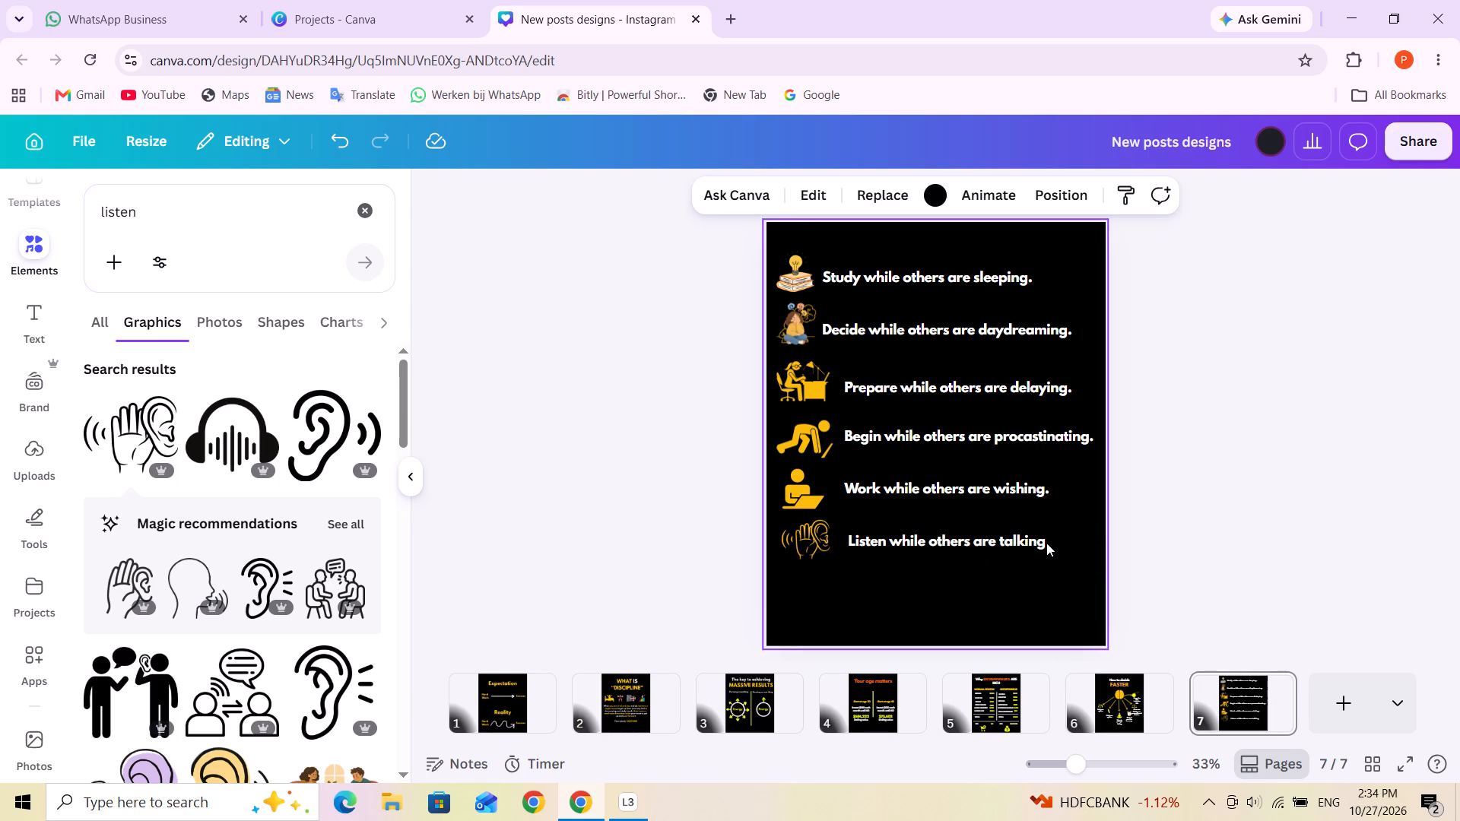
left_click(1046, 543)
left_click(1046, 543)
left_click(1042, 540)
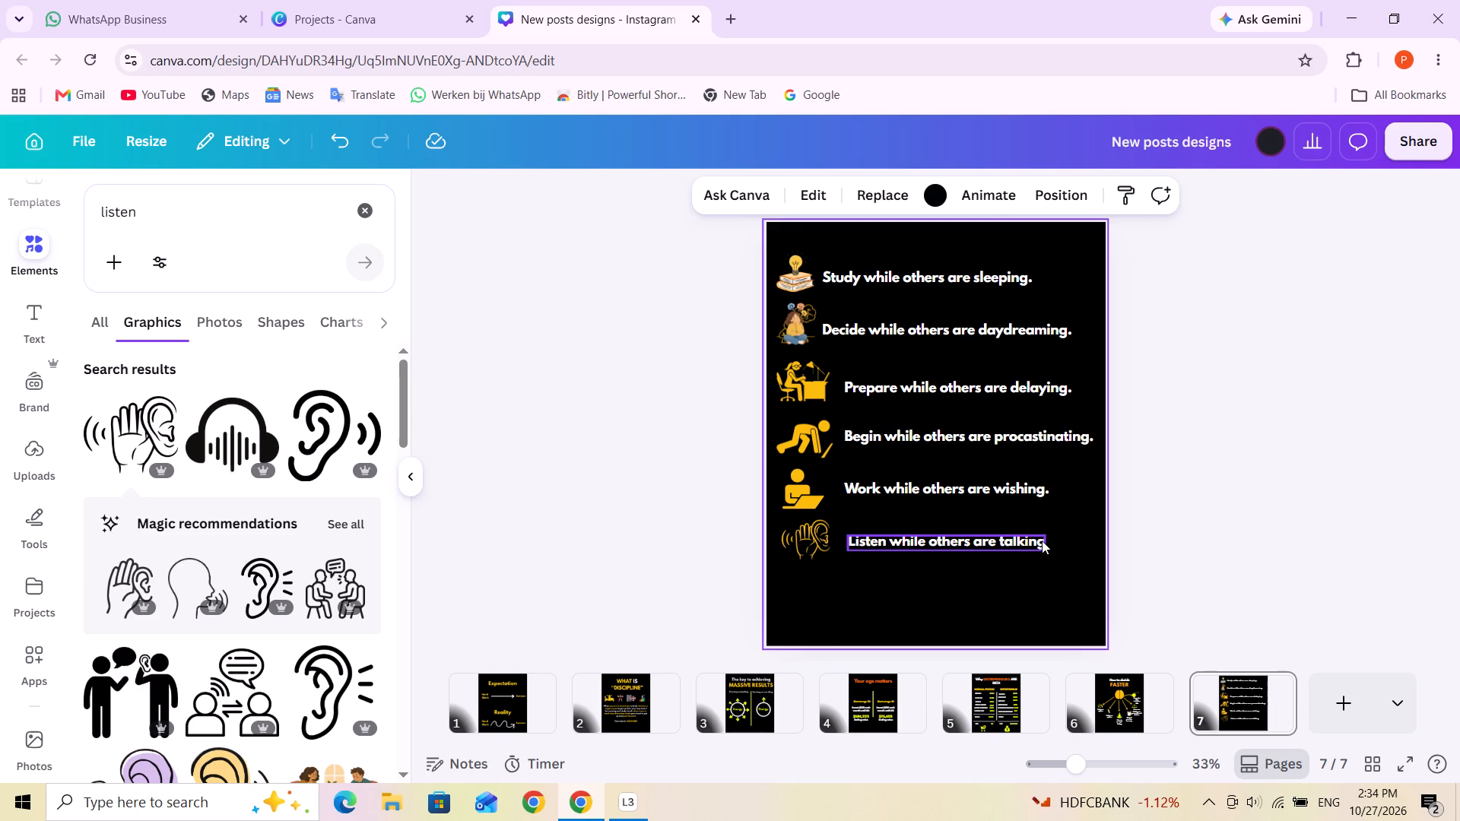
left_click(1045, 541)
key("period")
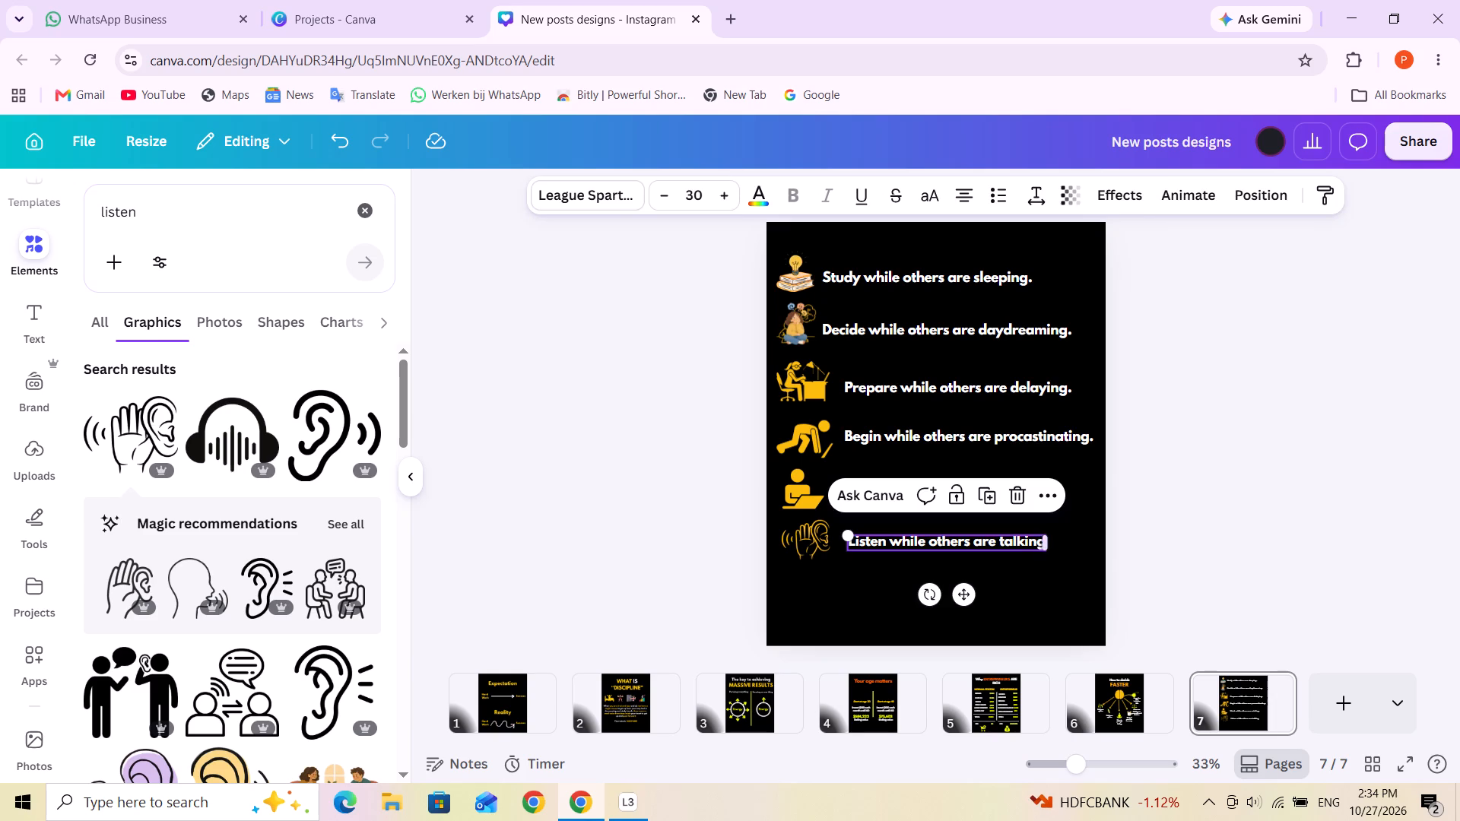
left_click(1062, 553)
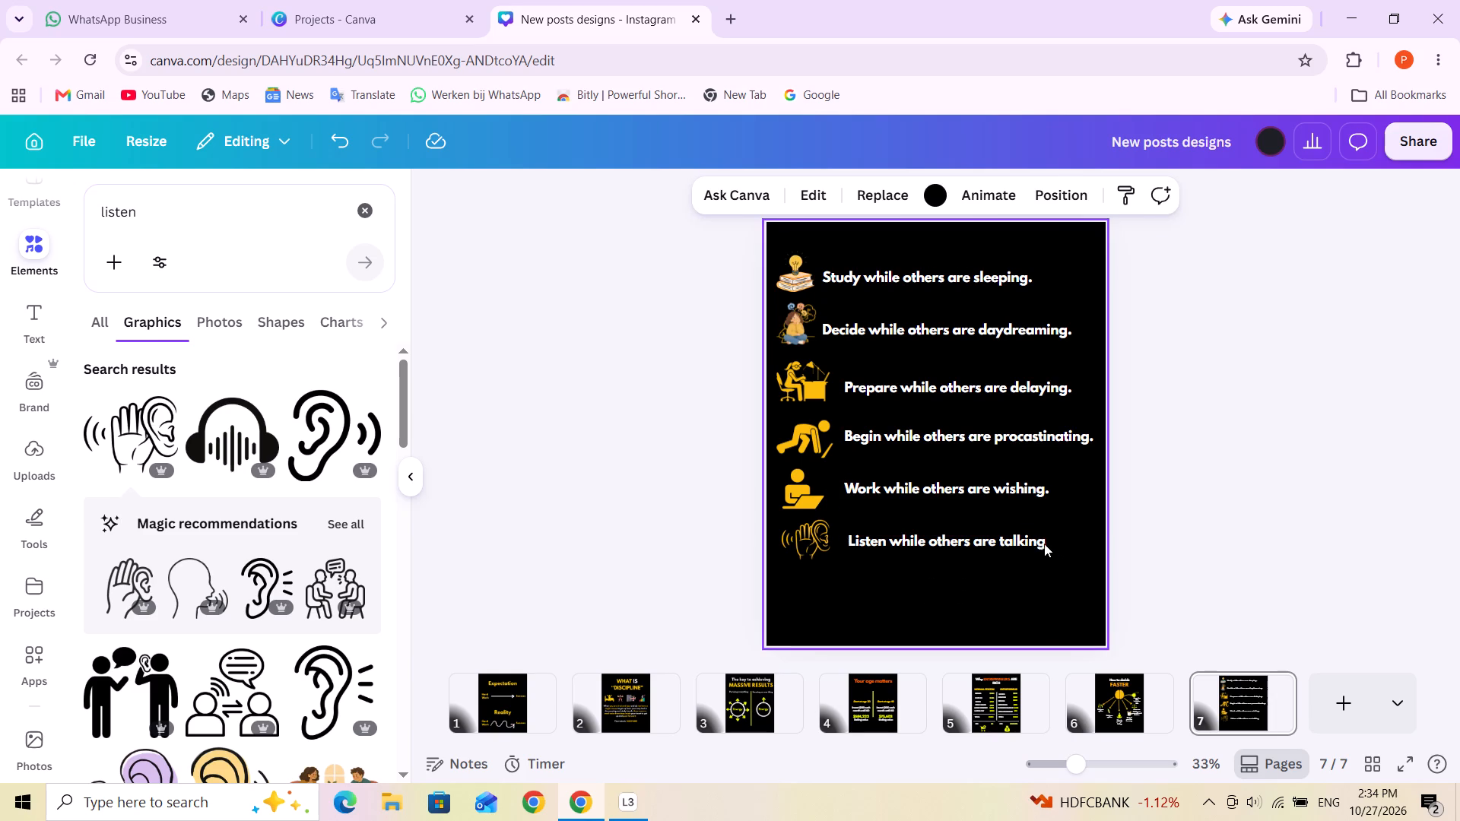
left_click(1042, 541)
left_click(1037, 541)
key("Right")
key("Right")
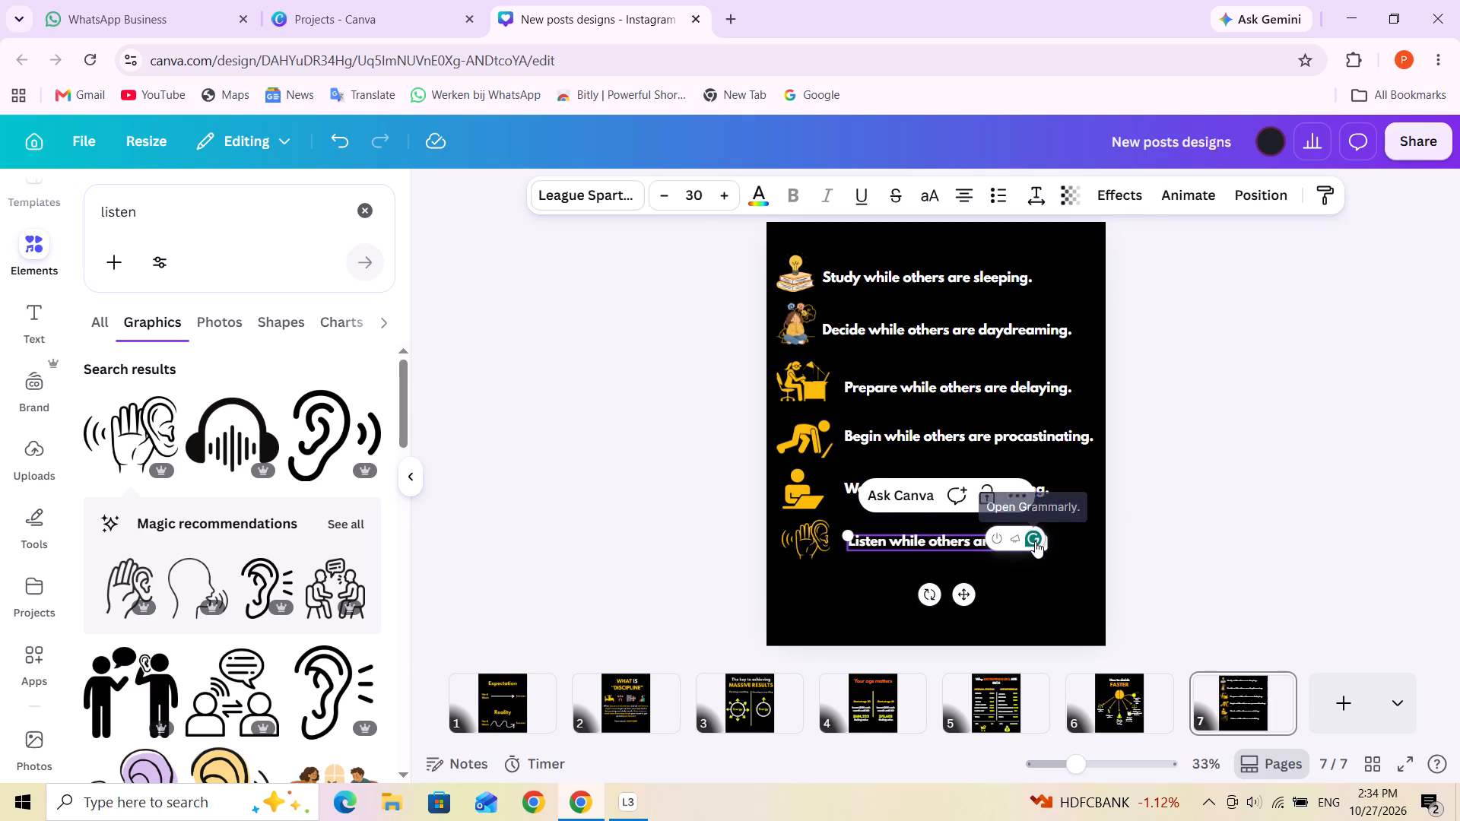
key("period")
left_click(1056, 579)
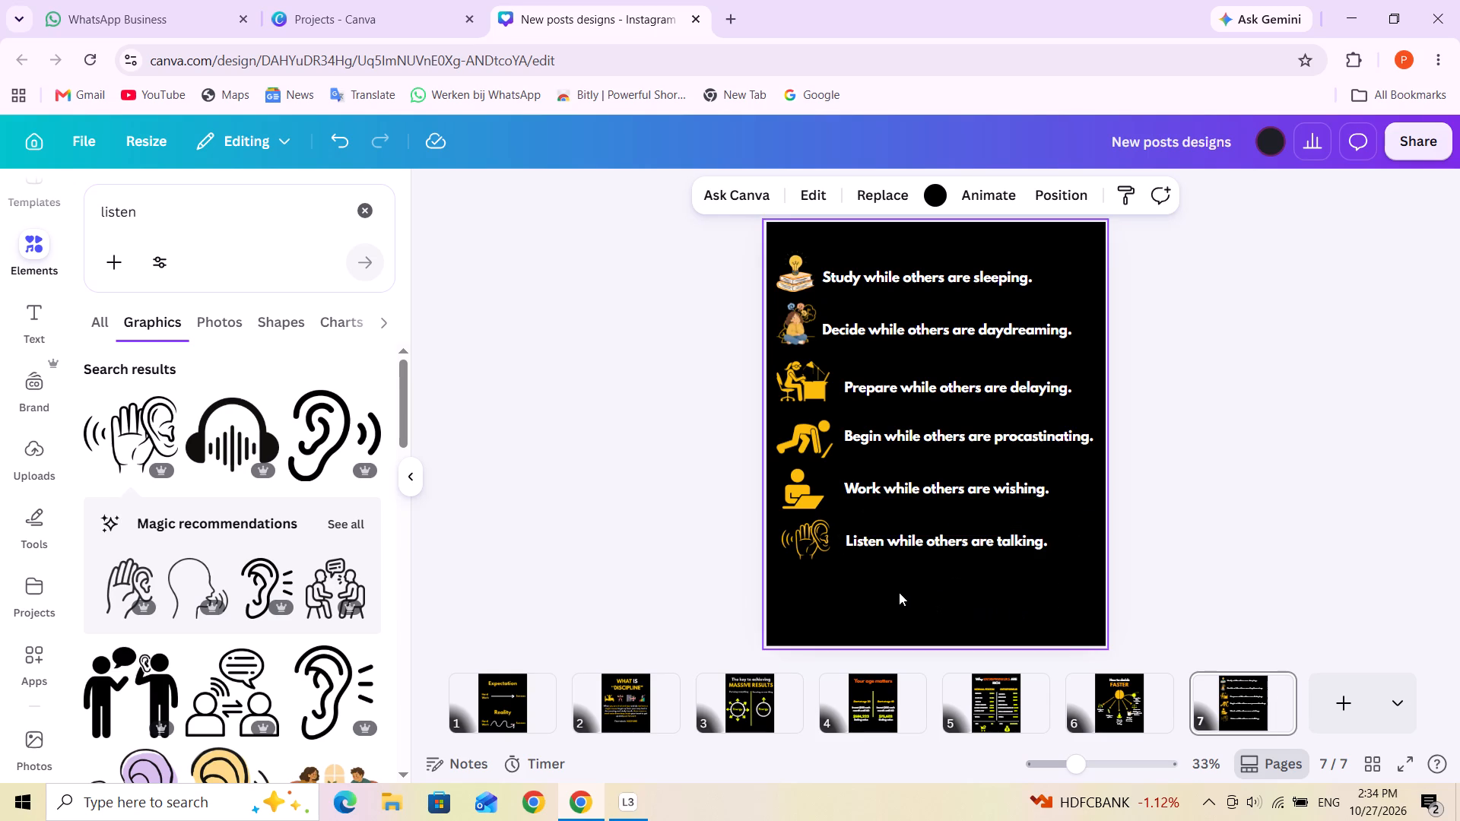
Search the graphics for "smile" and add the round yellow smiley face with oval eyes and a black outline.
triple_click(173, 209)
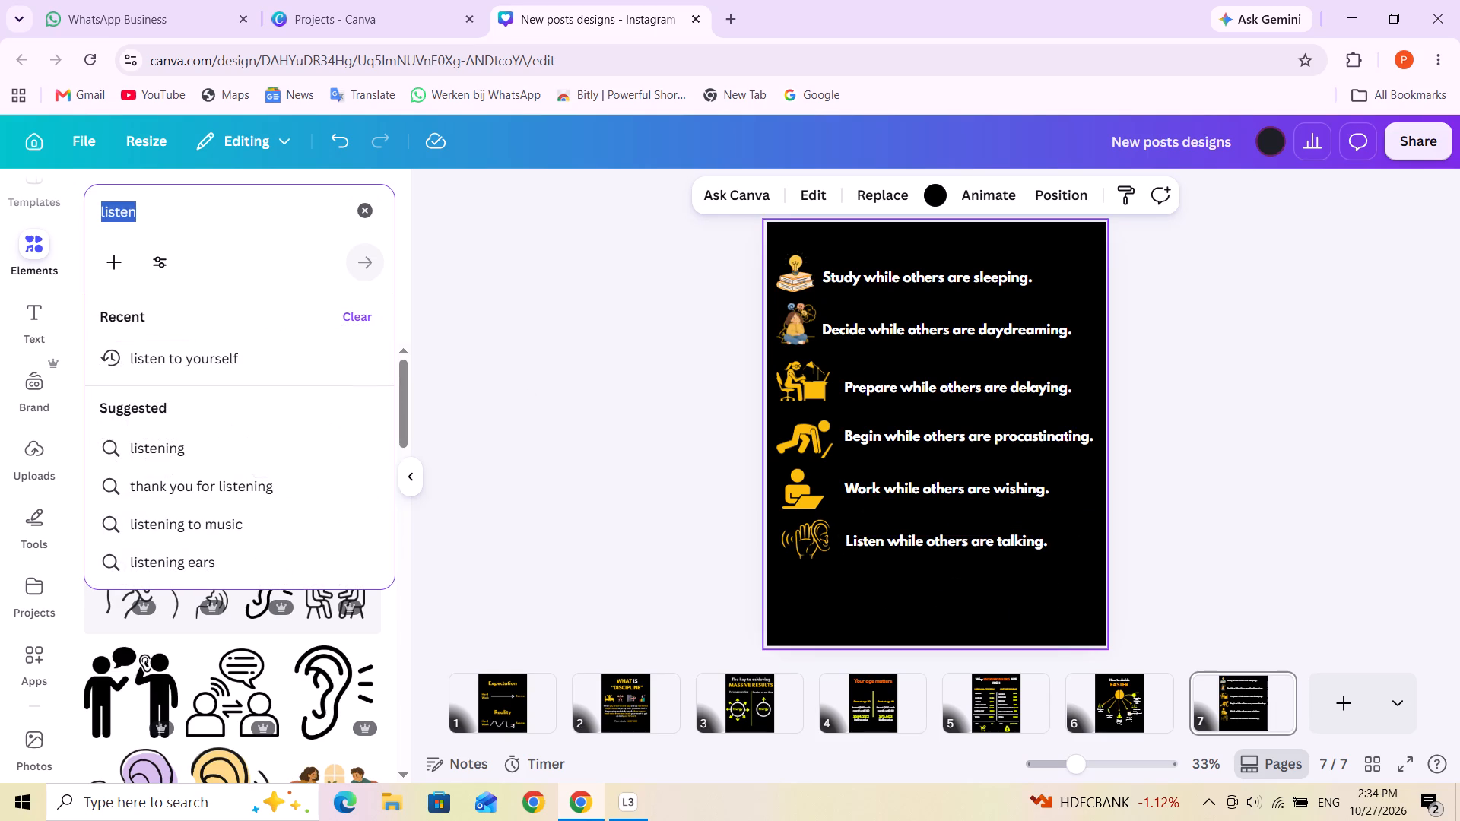
type("smile")
key("Return")
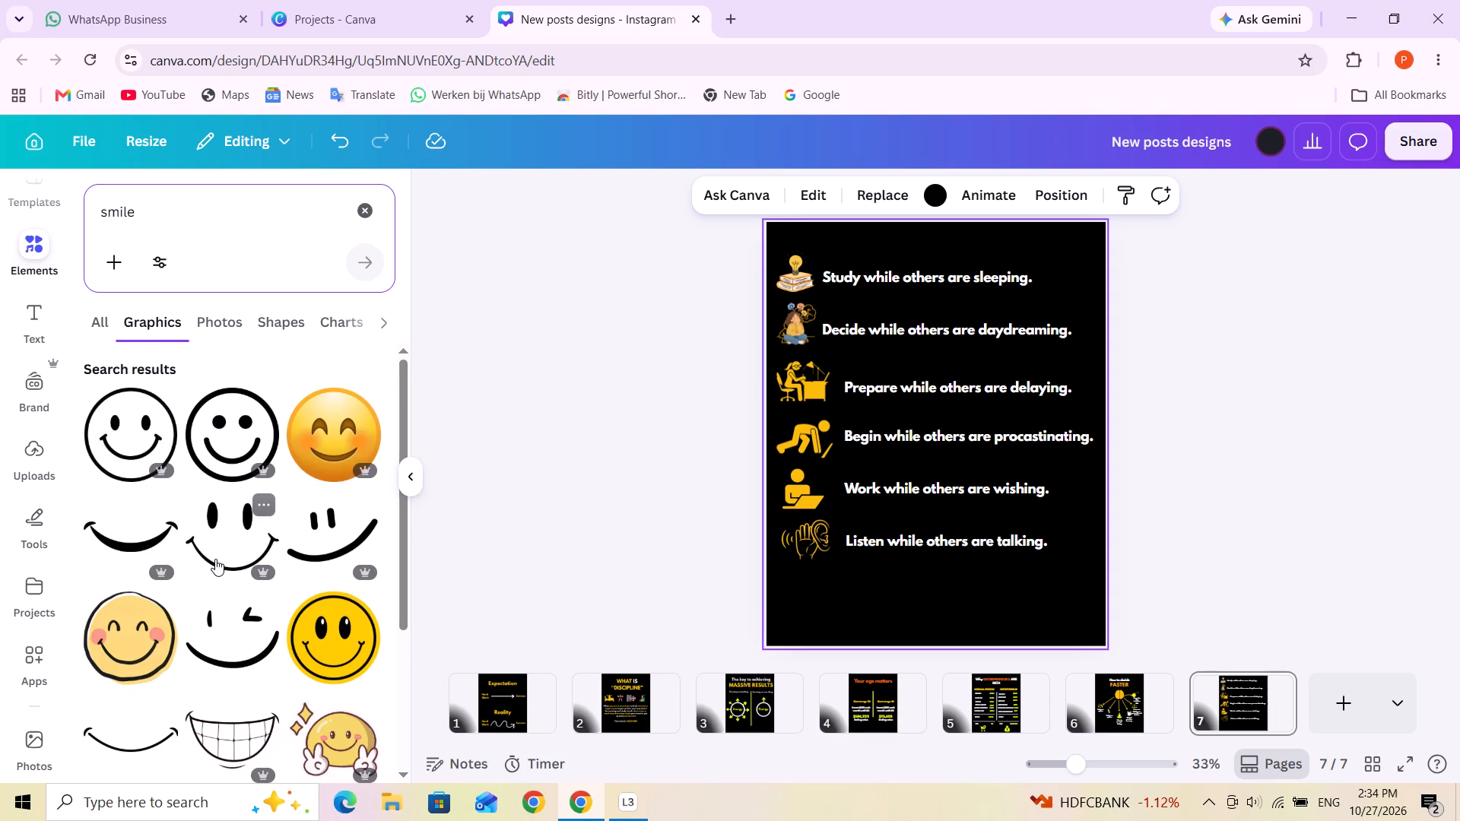
scroll(254, 588, "down", 1)
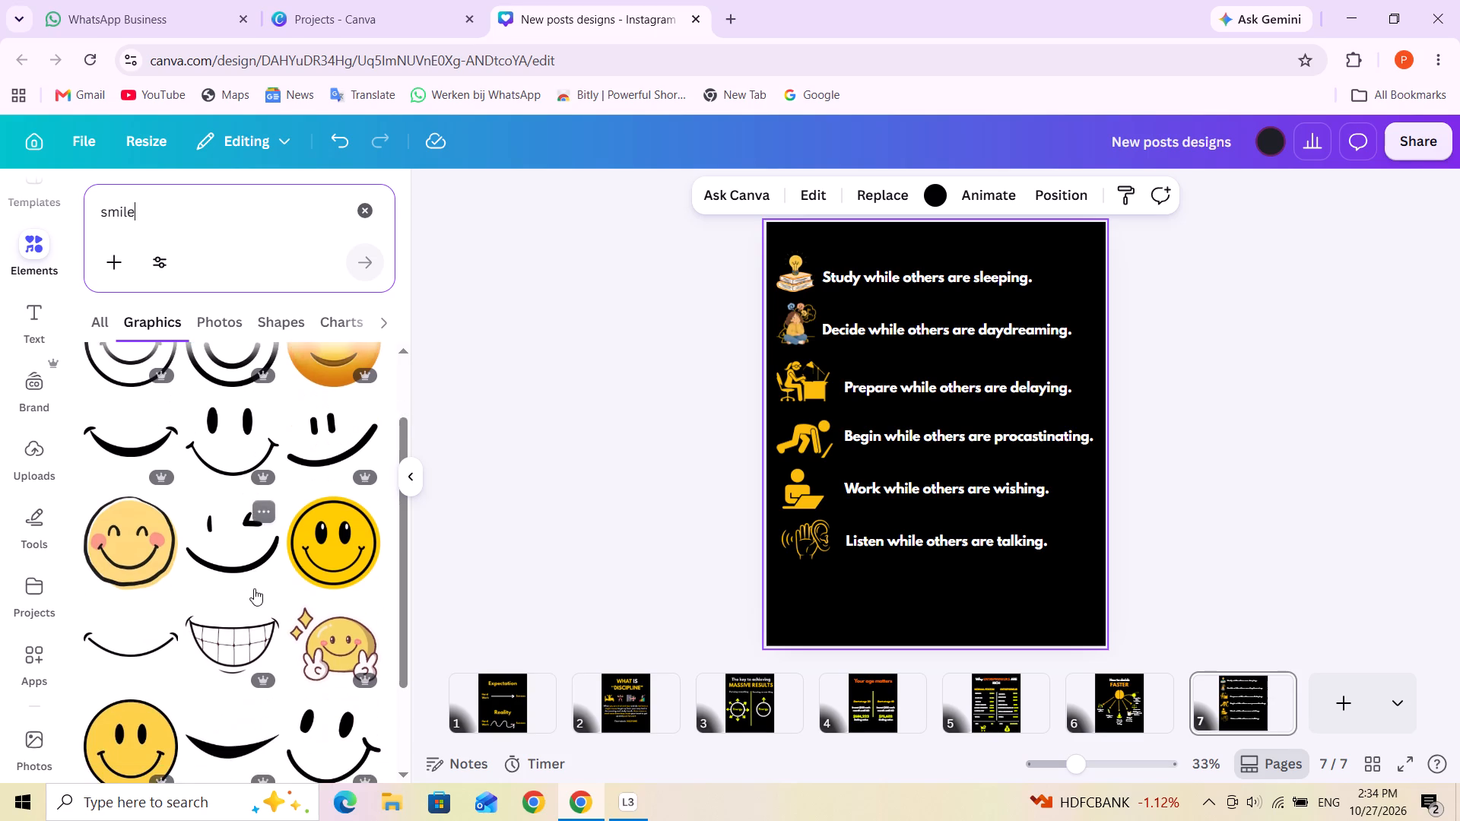
scroll(254, 588, "down", 6)
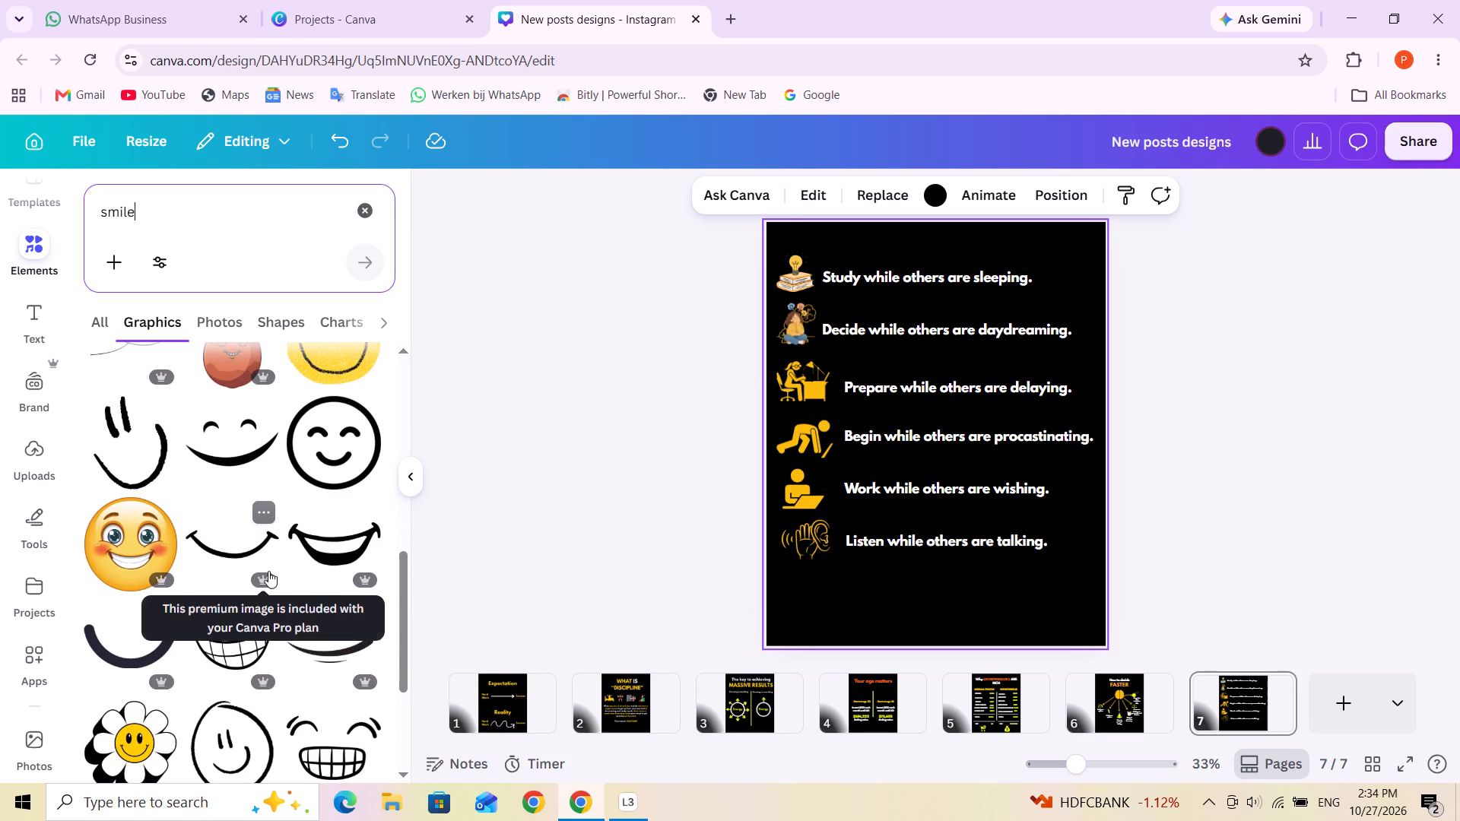
scroll(282, 573, "down", 1)
scroll(308, 562, "up", 2)
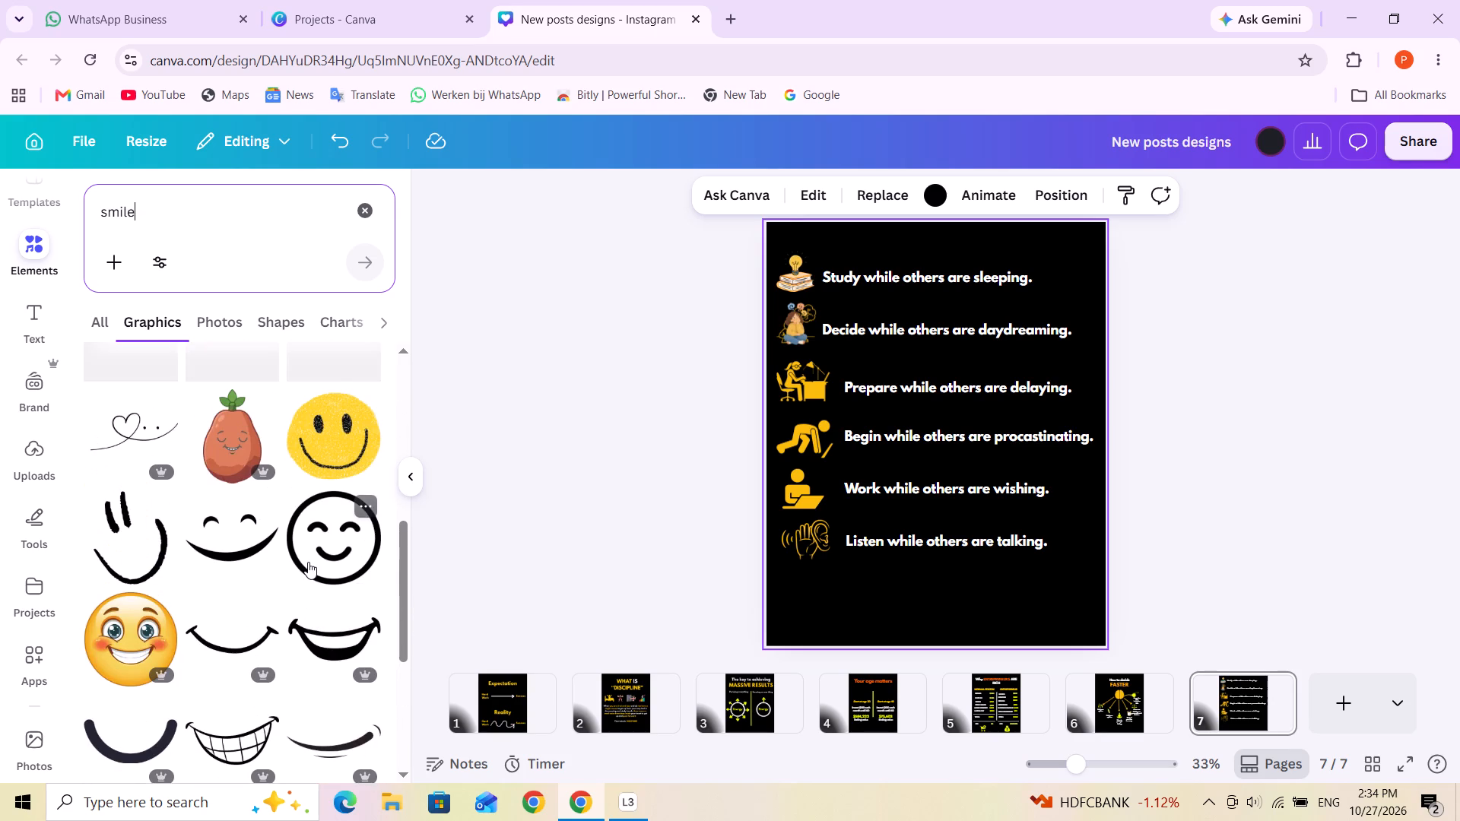
scroll(308, 562, "down", 4)
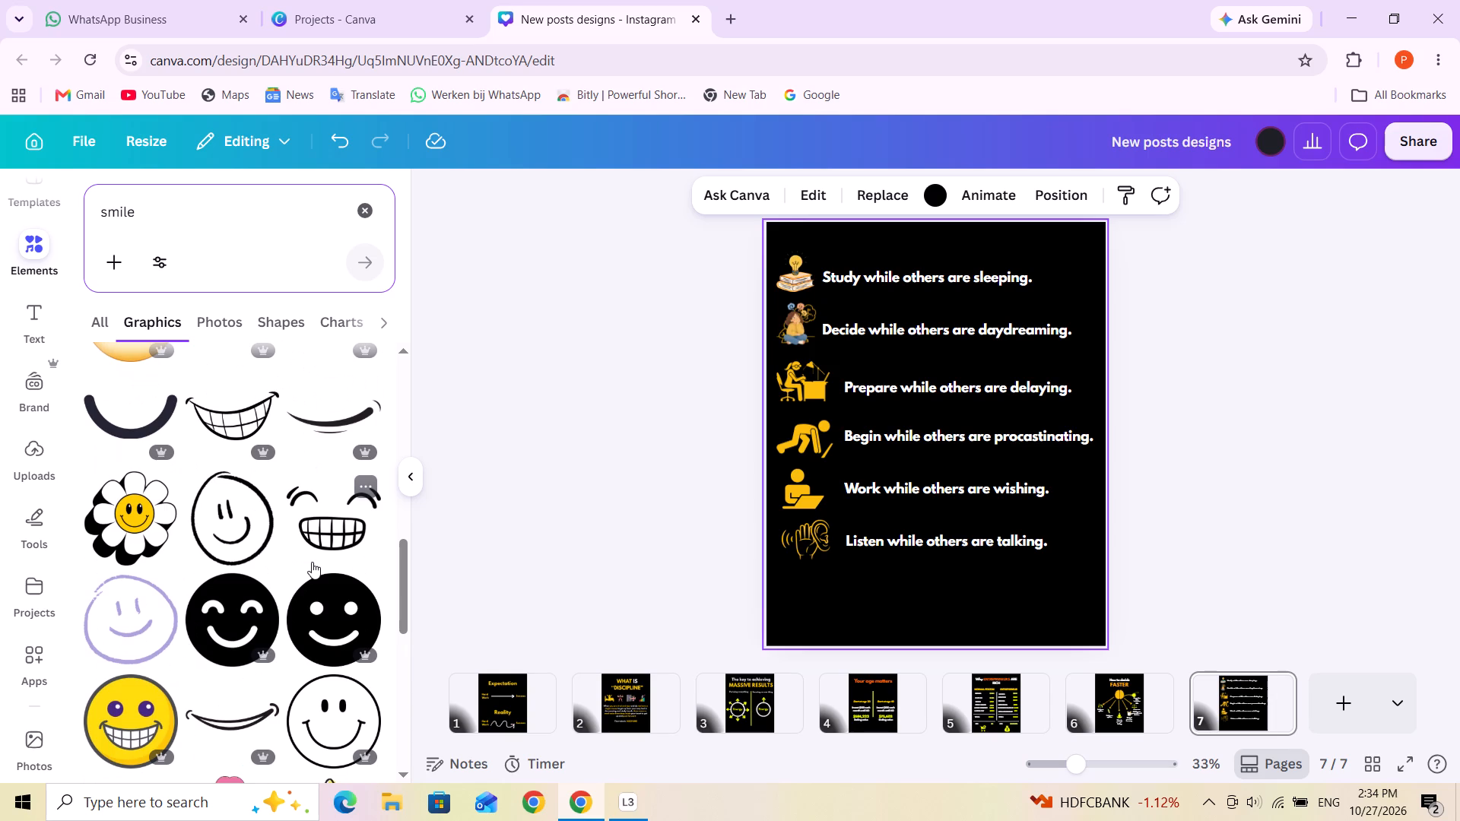
scroll(312, 562, "down", 3)
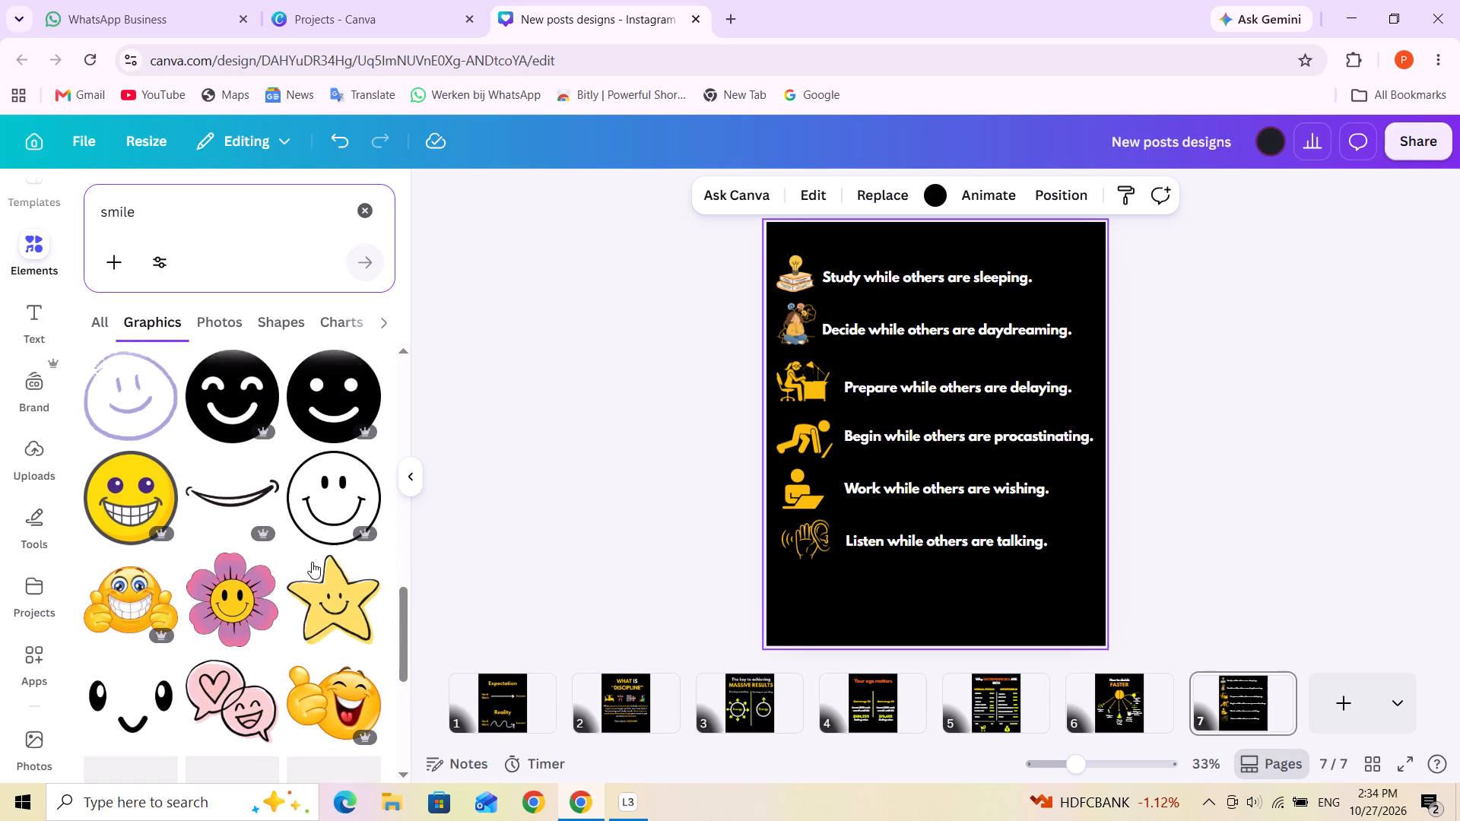
scroll(312, 562, "down", 4)
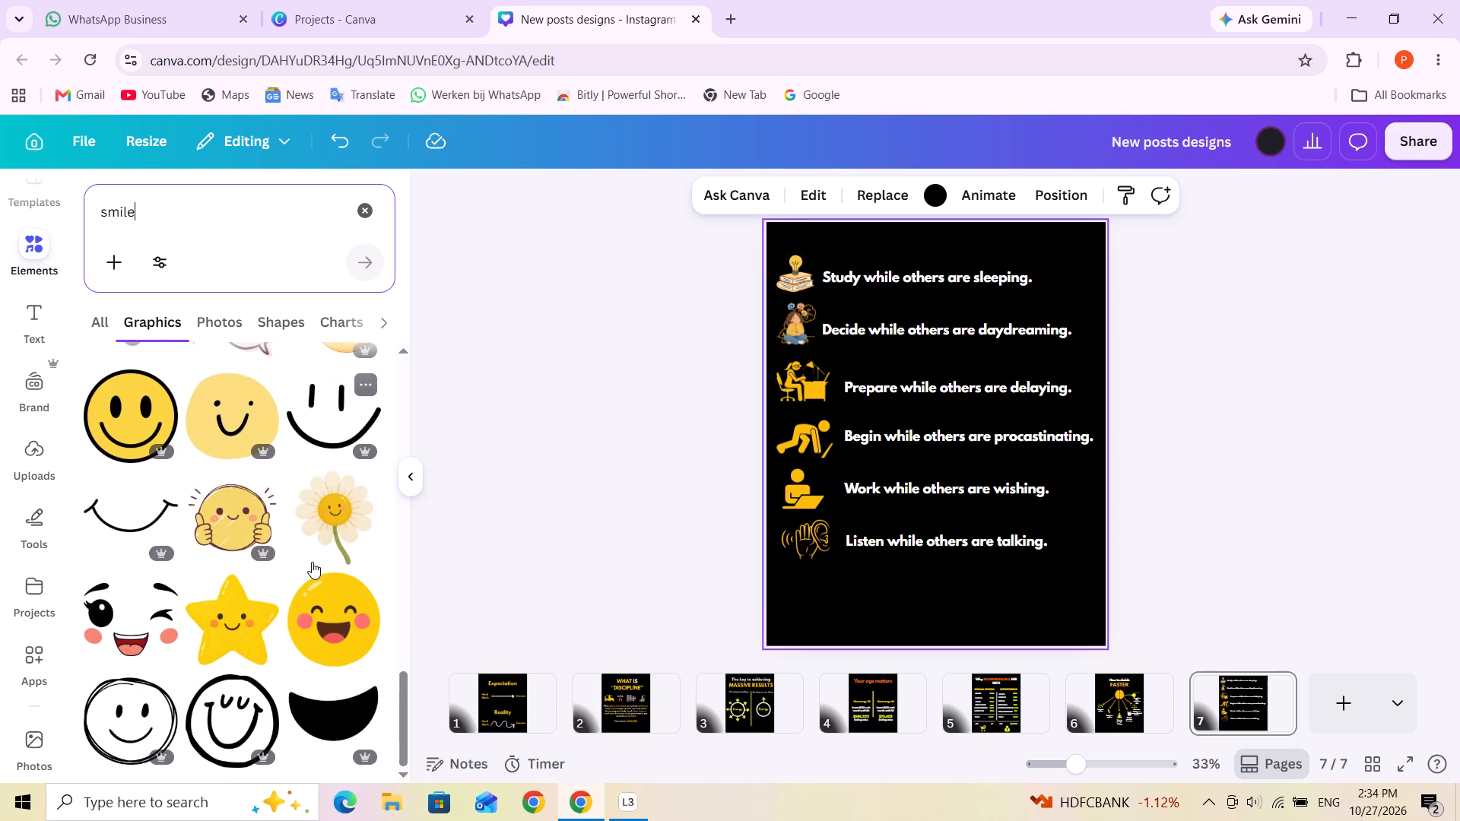
scroll(312, 562, "down", 3)
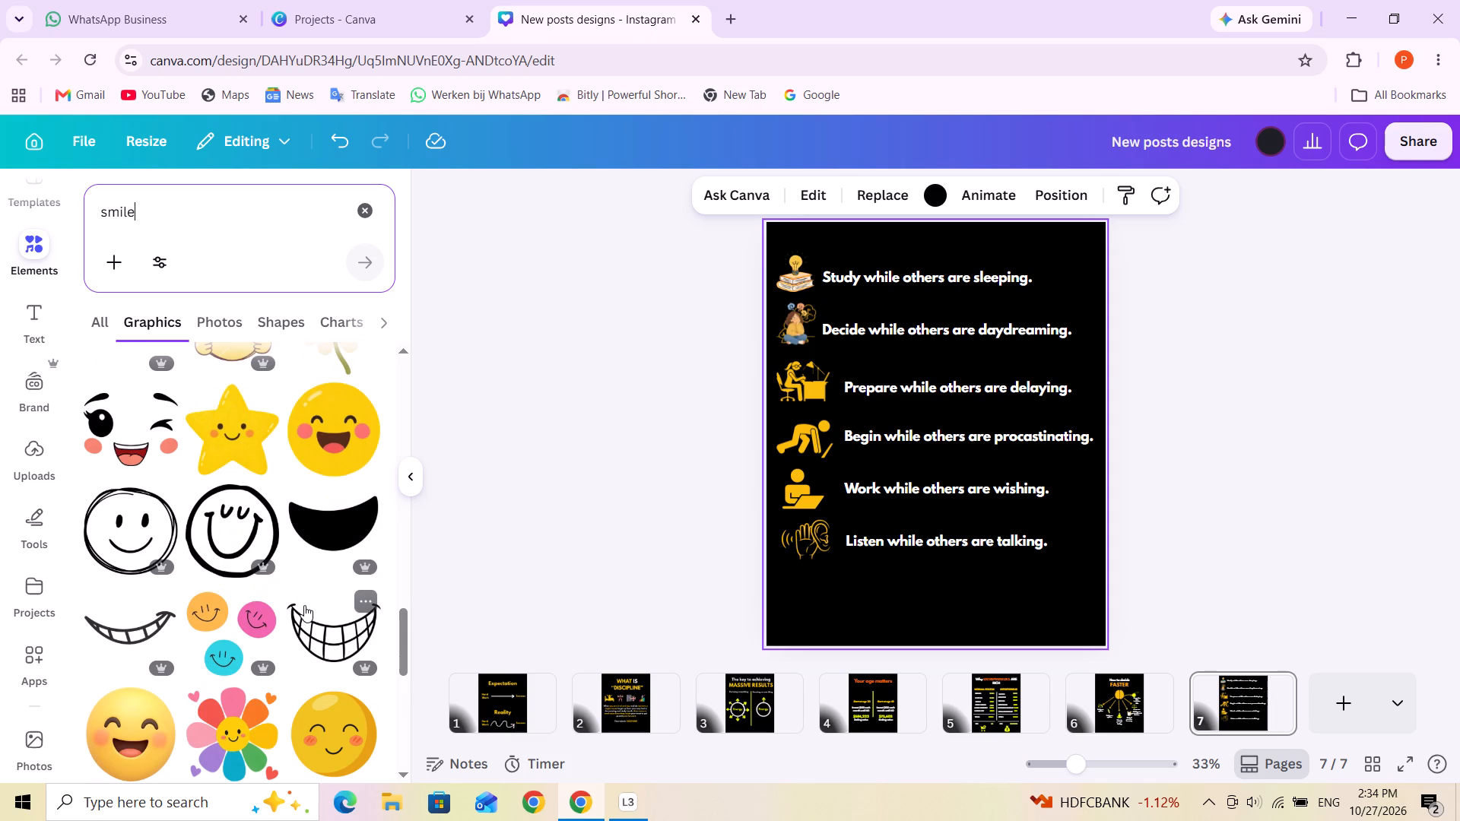
scroll(304, 605, "up", 3)
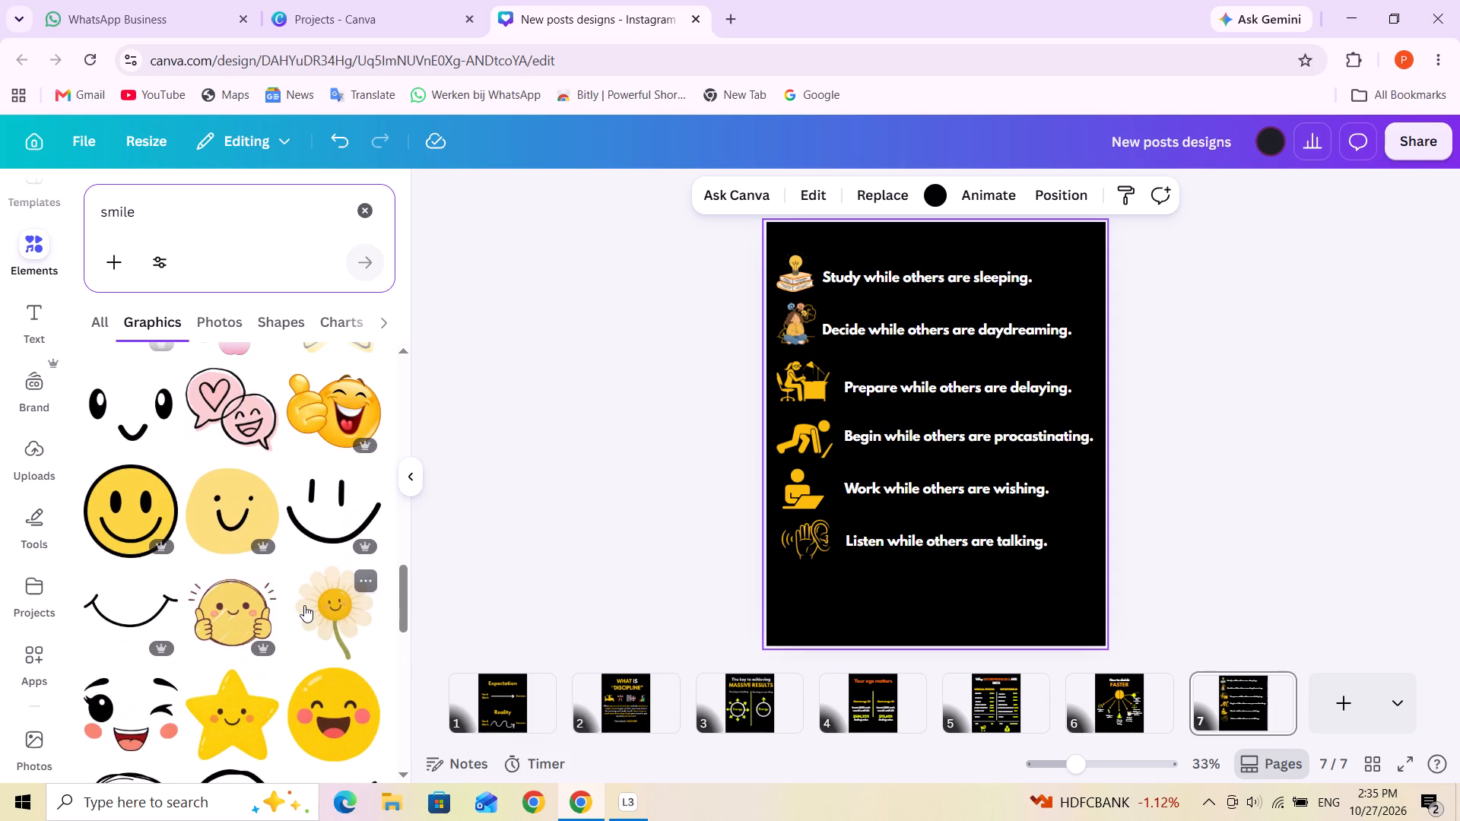
left_click(136, 515)
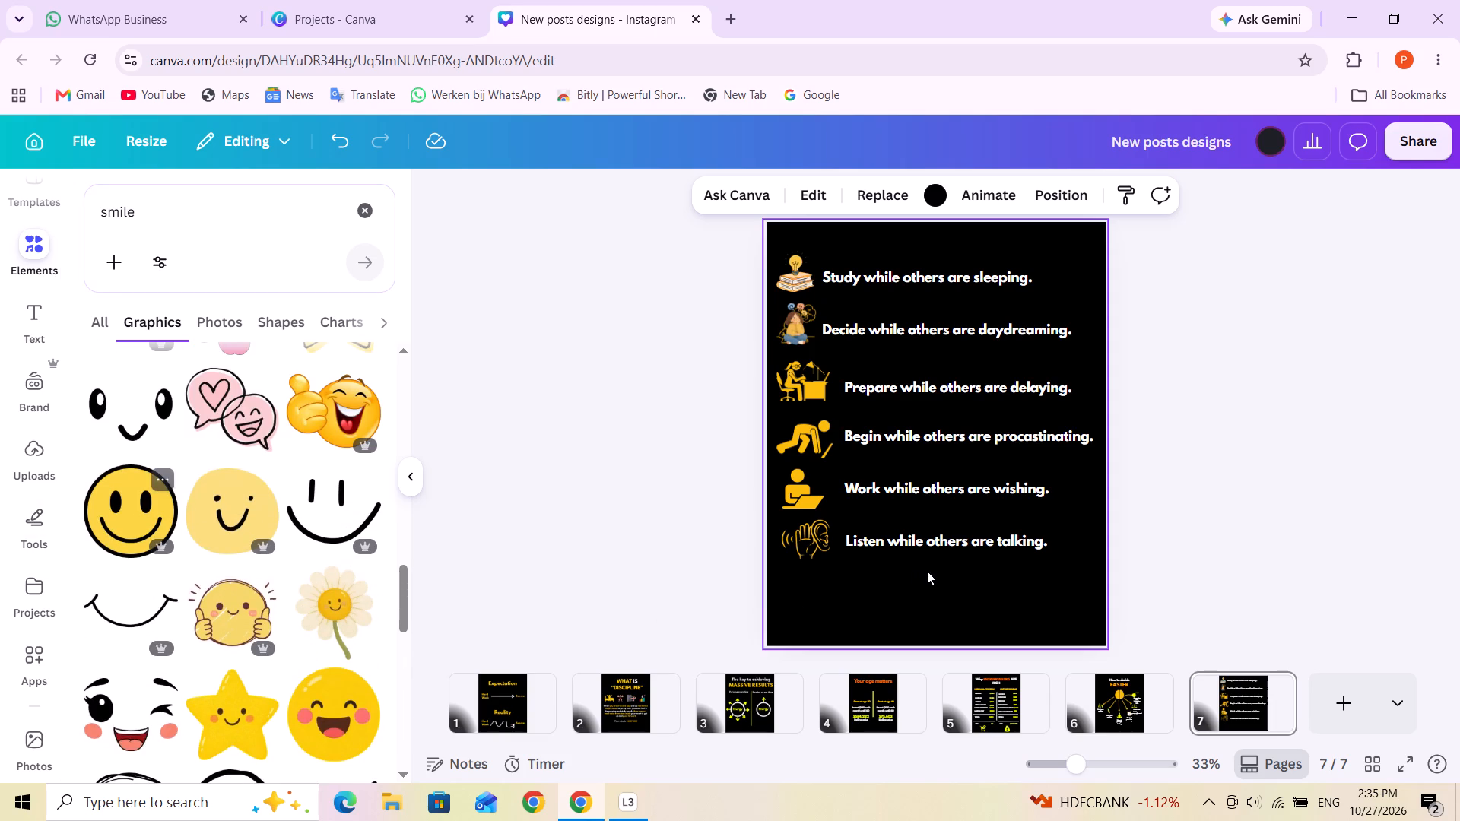
left_click(1076, 538)
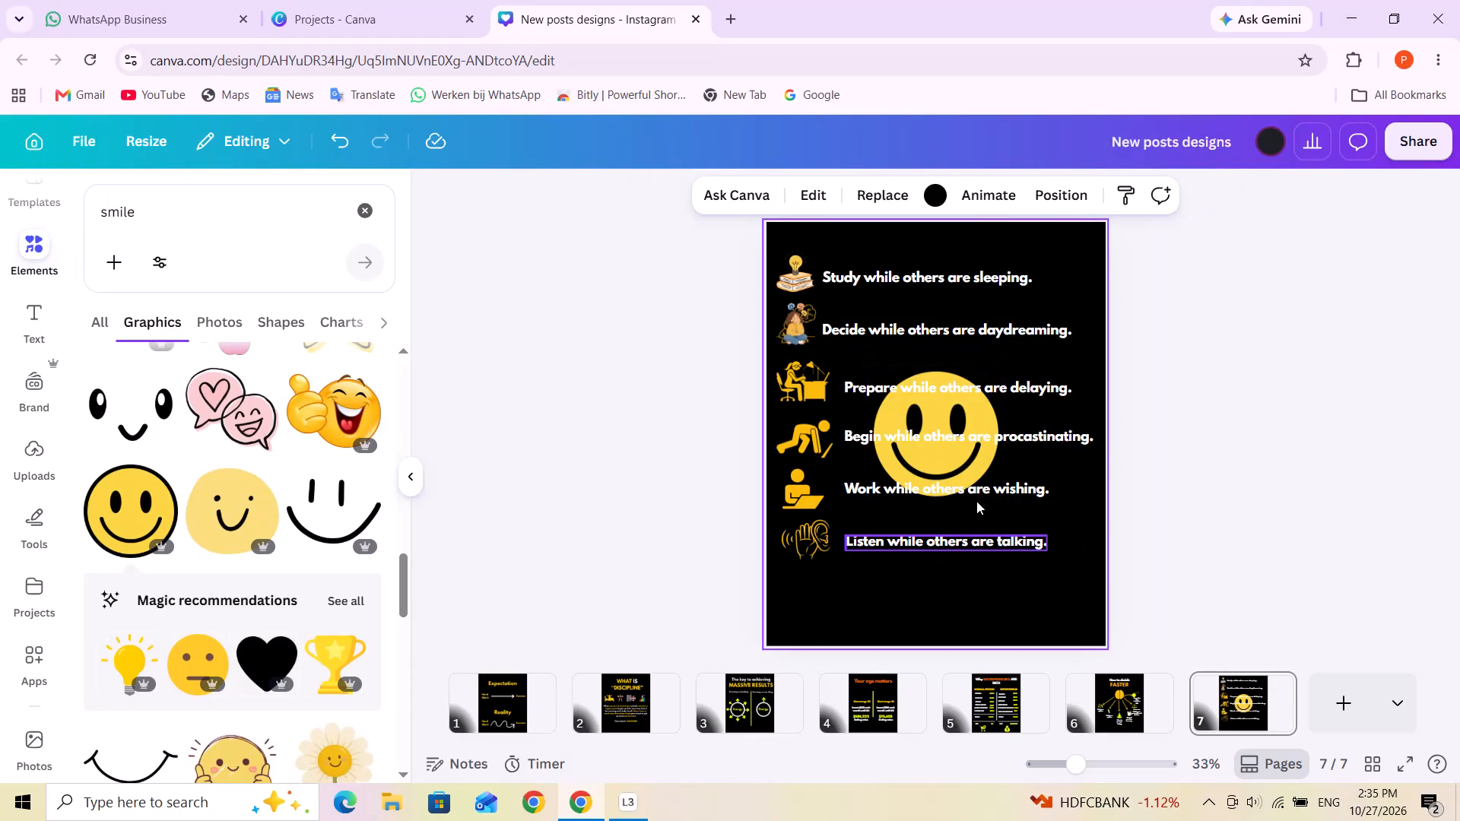
Move the smiley face down to the "Listen while others are talking." line and shrink it to about 127 by 127.
left_click_drag(959, 471, 943, 570)
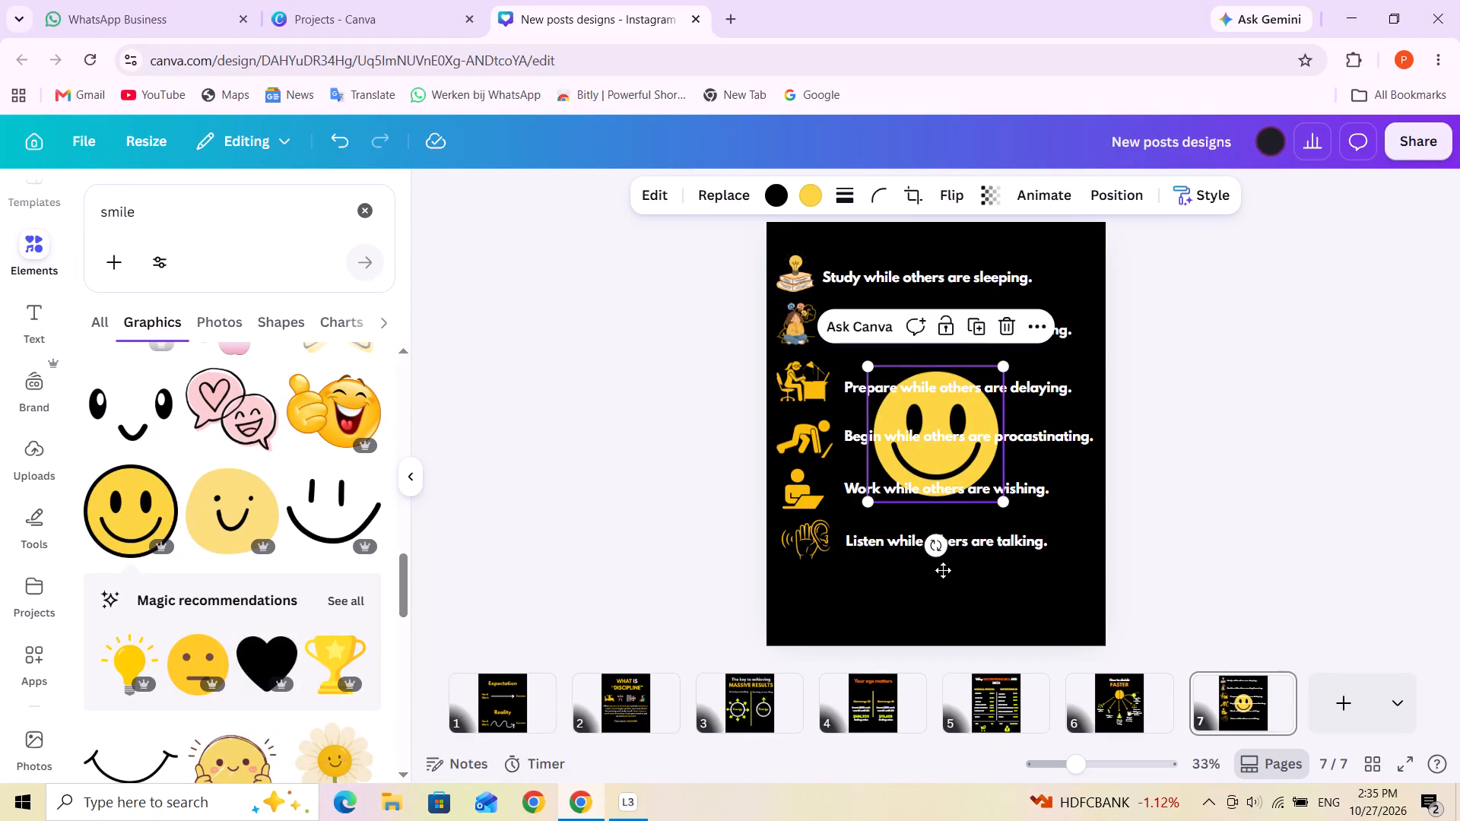
left_click_drag(943, 570, 929, 627)
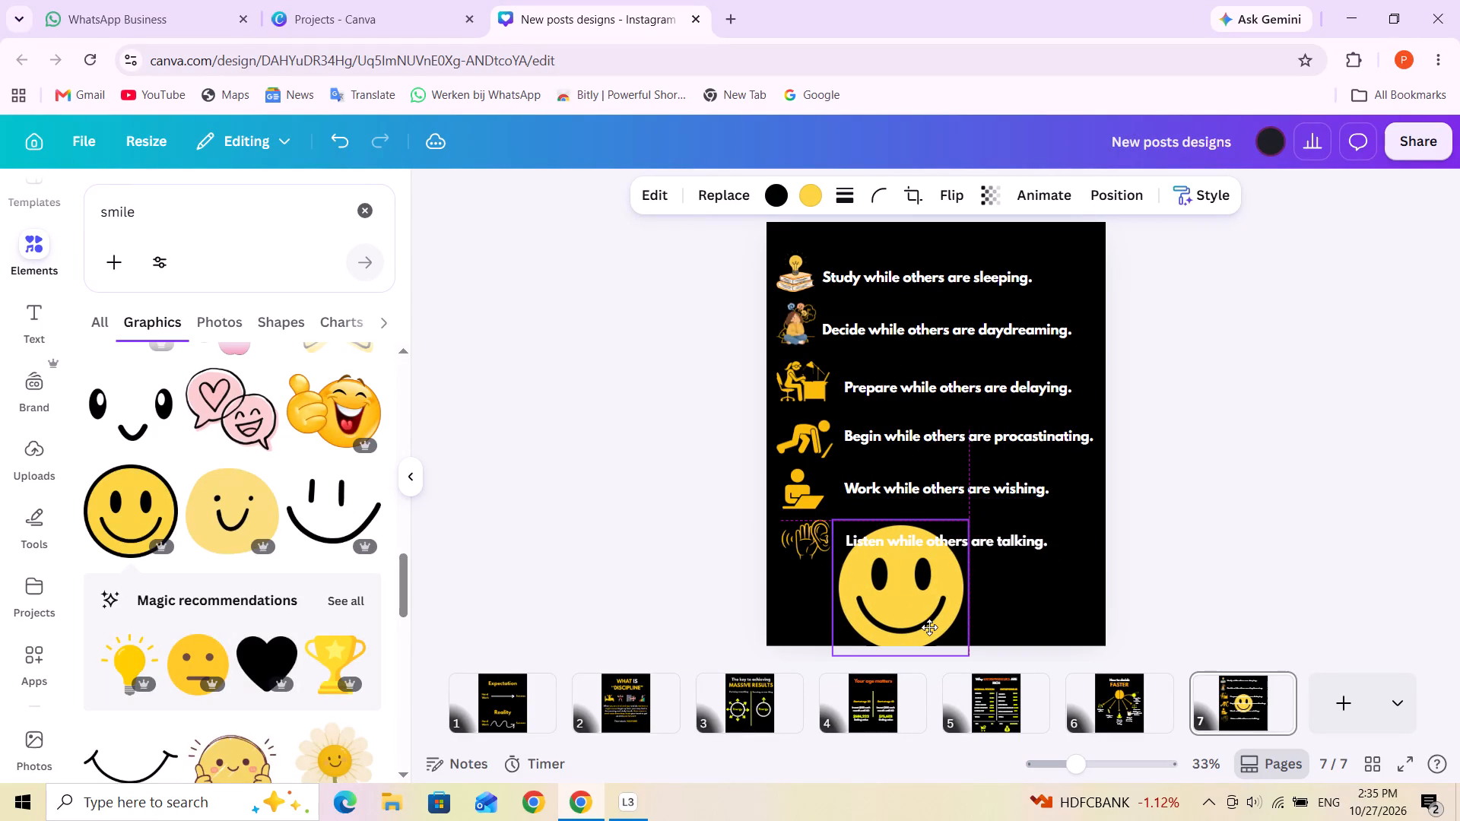
left_click_drag(929, 627, 928, 627)
left_click_drag(969, 655, 930, 581)
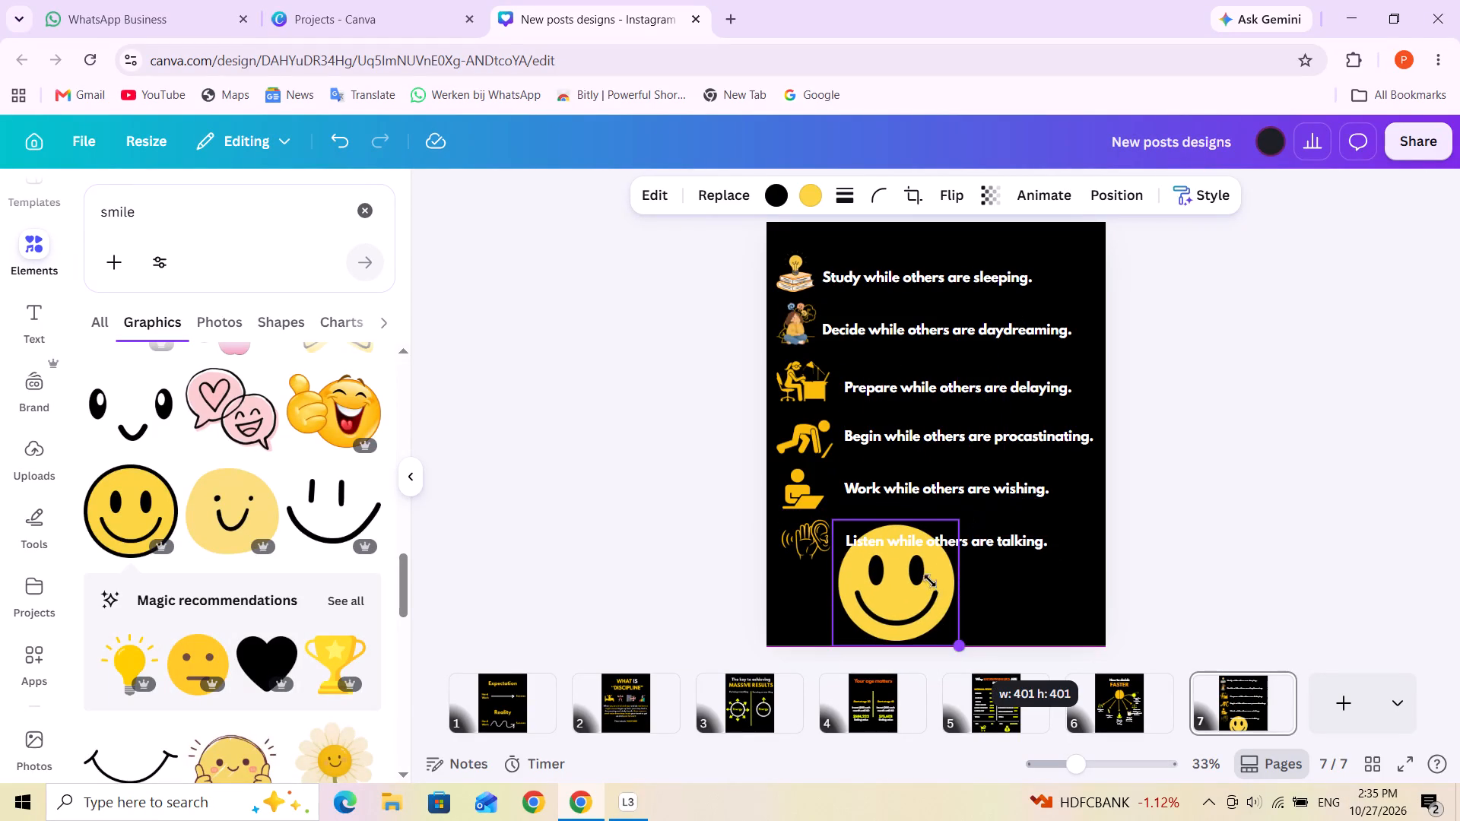
left_click_drag(930, 581, 857, 536)
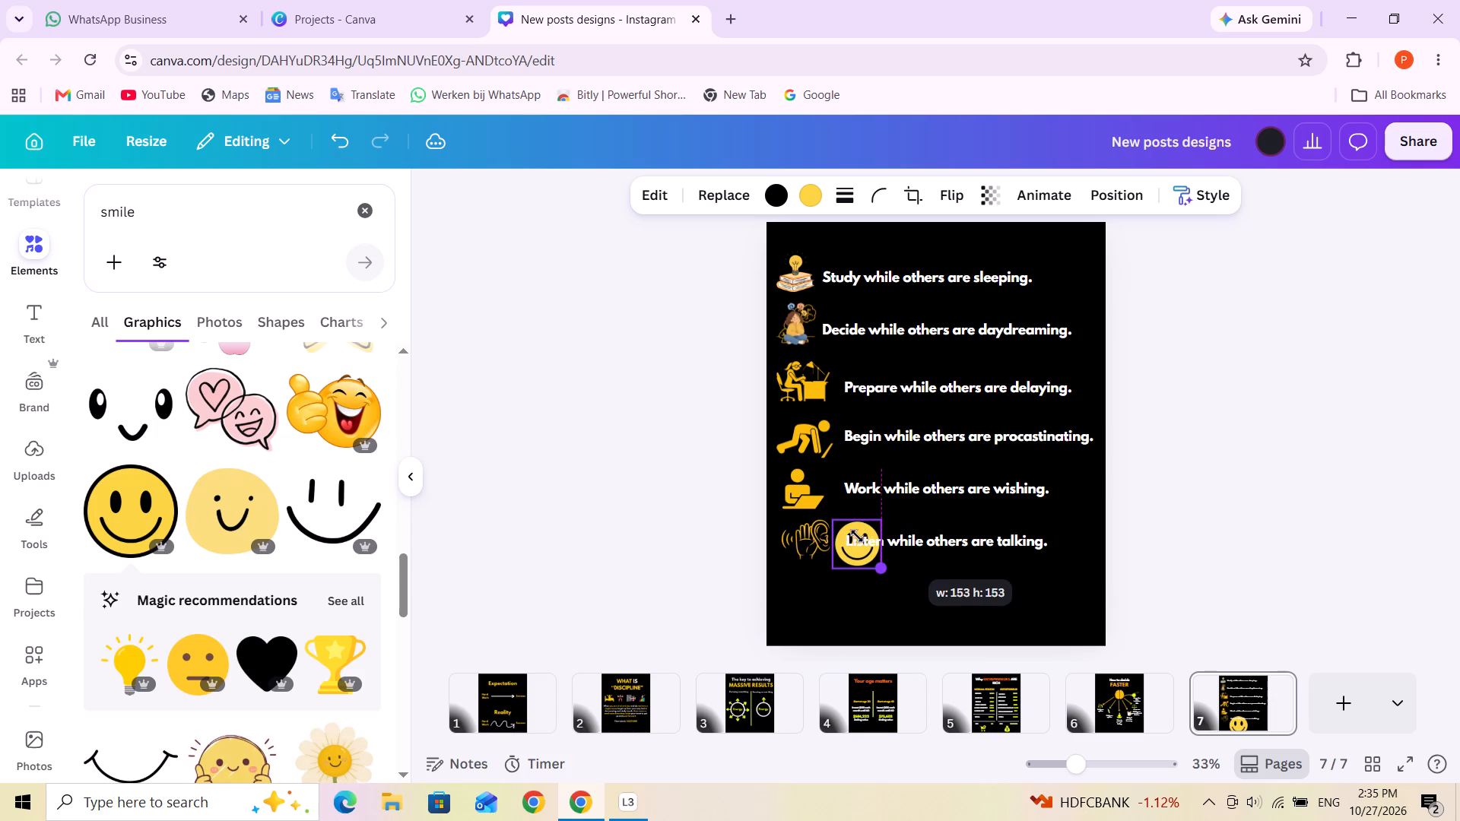
left_click_drag(857, 536, 868, 563)
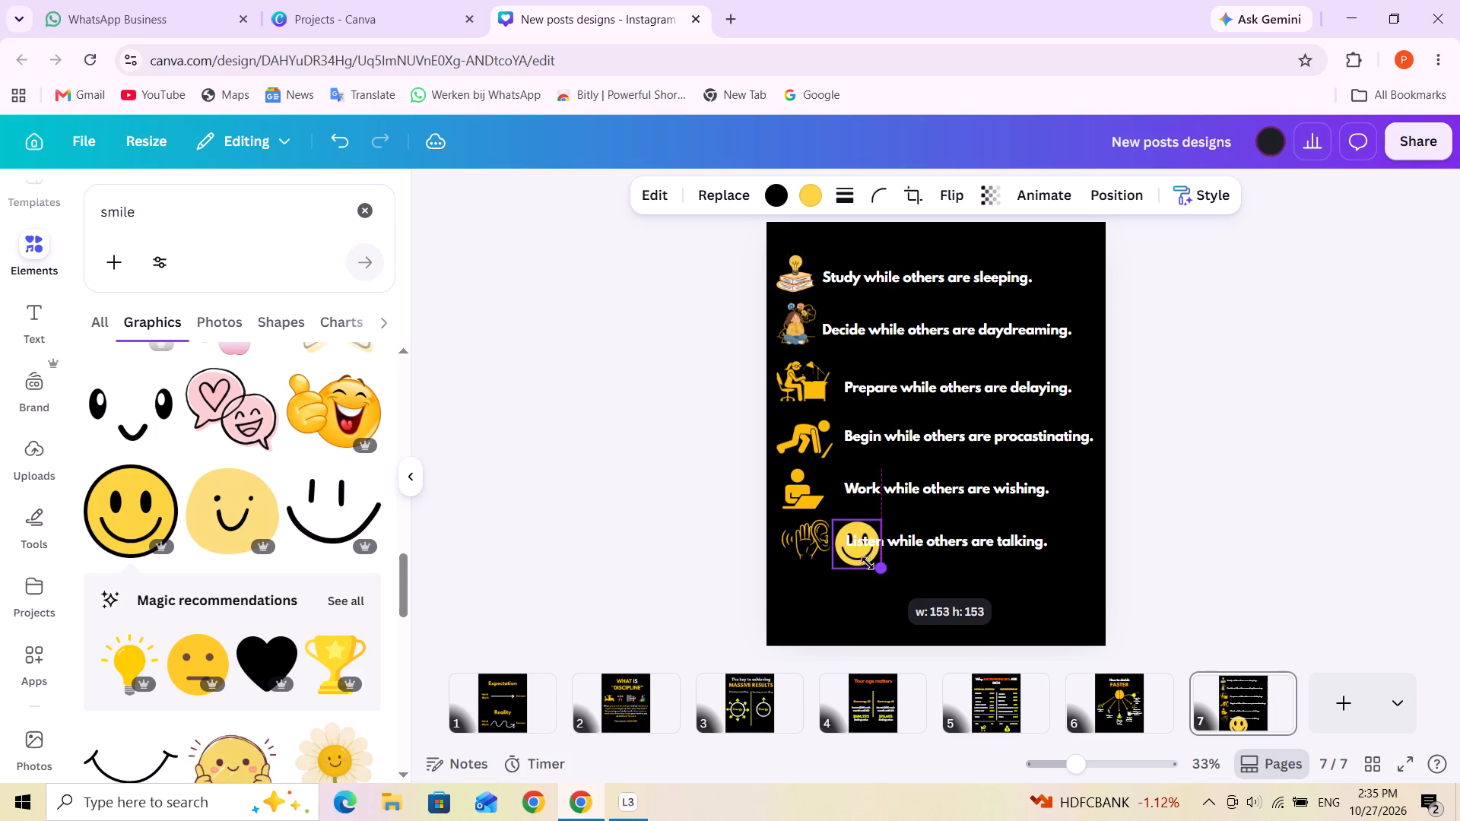
left_click_drag(868, 563, 868, 559)
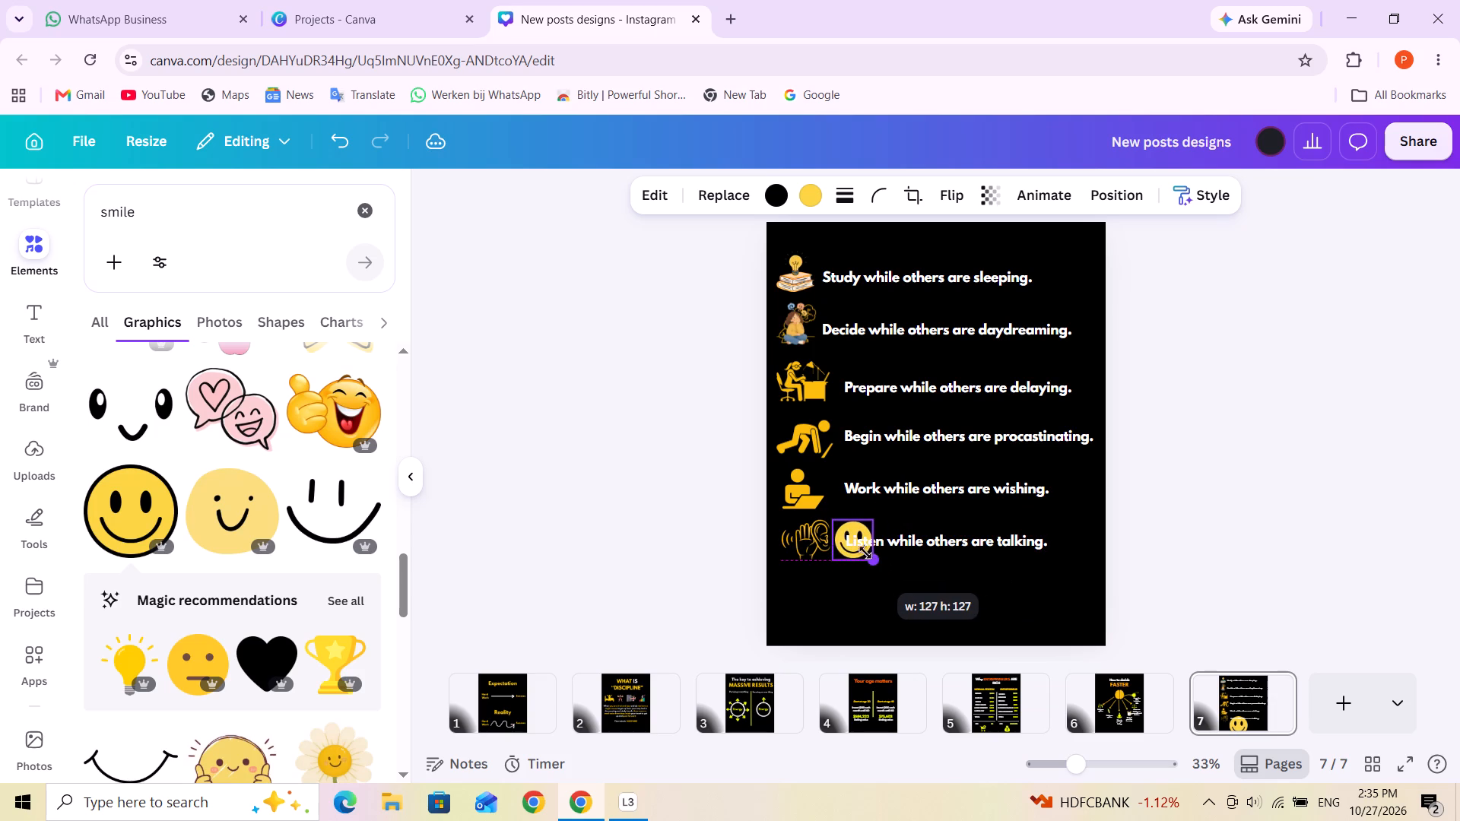
left_click(919, 521)
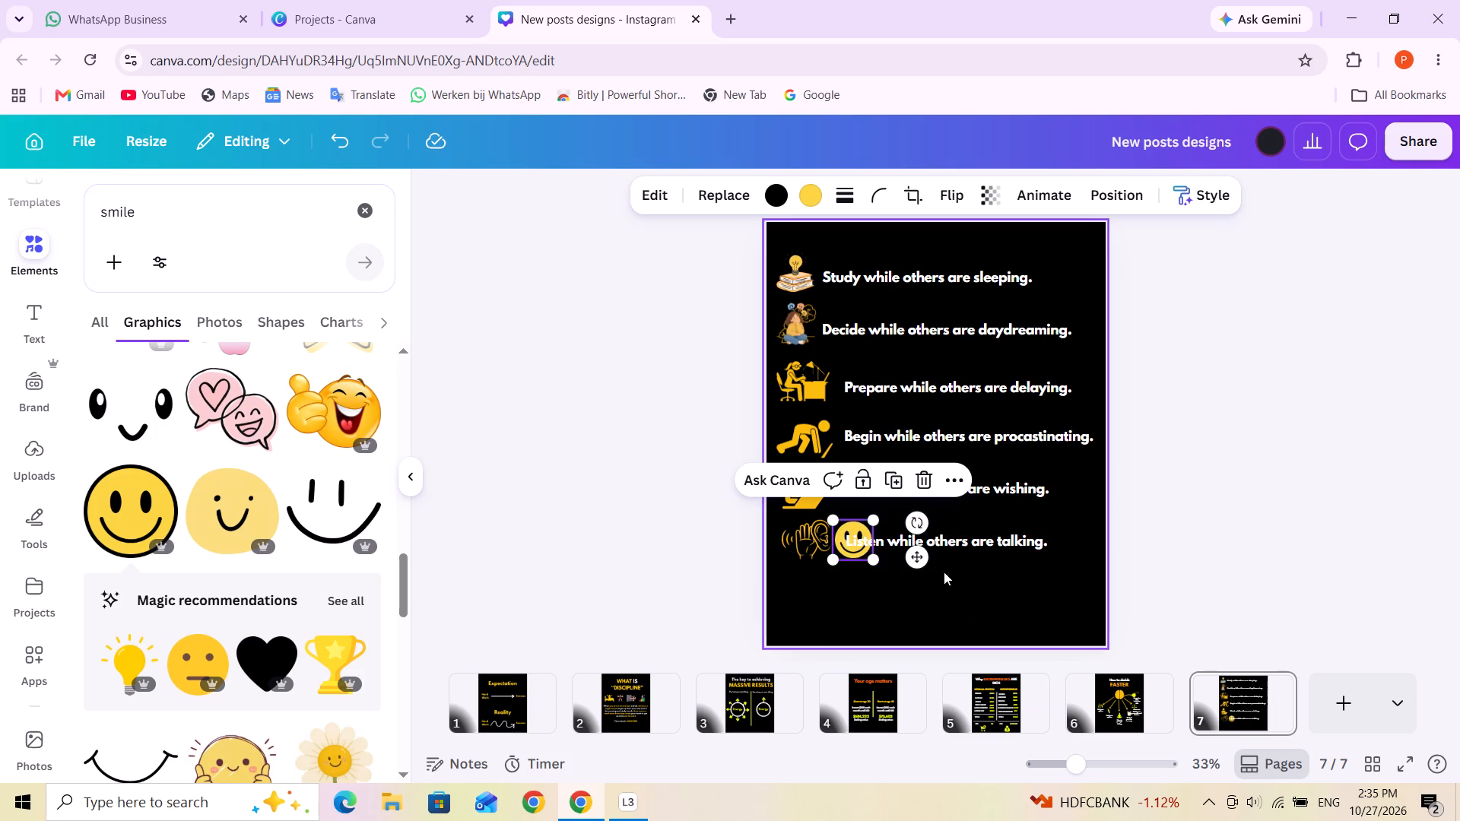
left_click(951, 588)
Shrink the smiley face slightly more and place it directly below the ear icon in the icon column.
left_click_drag(853, 525, 808, 582)
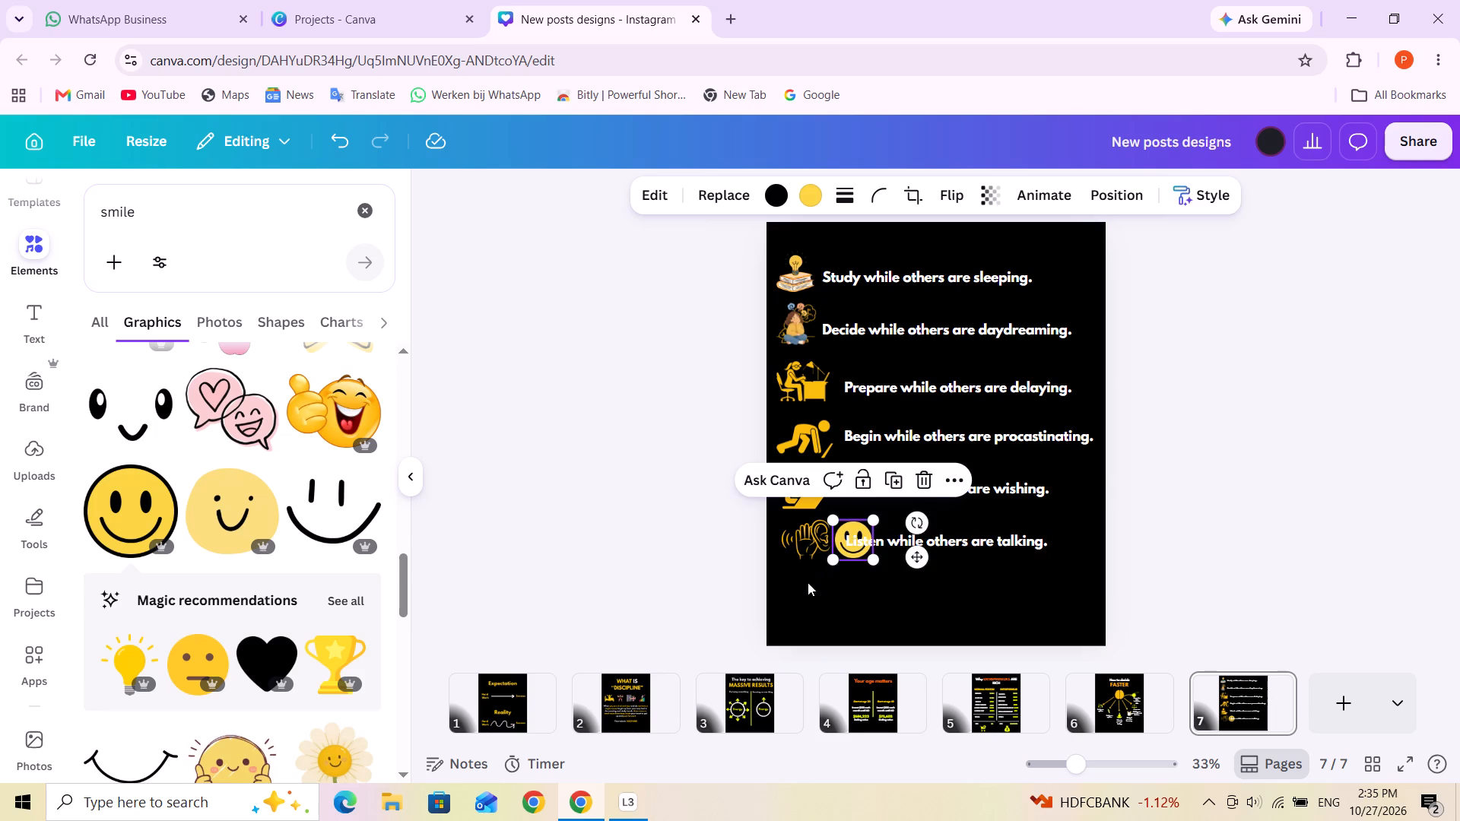
left_click_drag(808, 582, 849, 540)
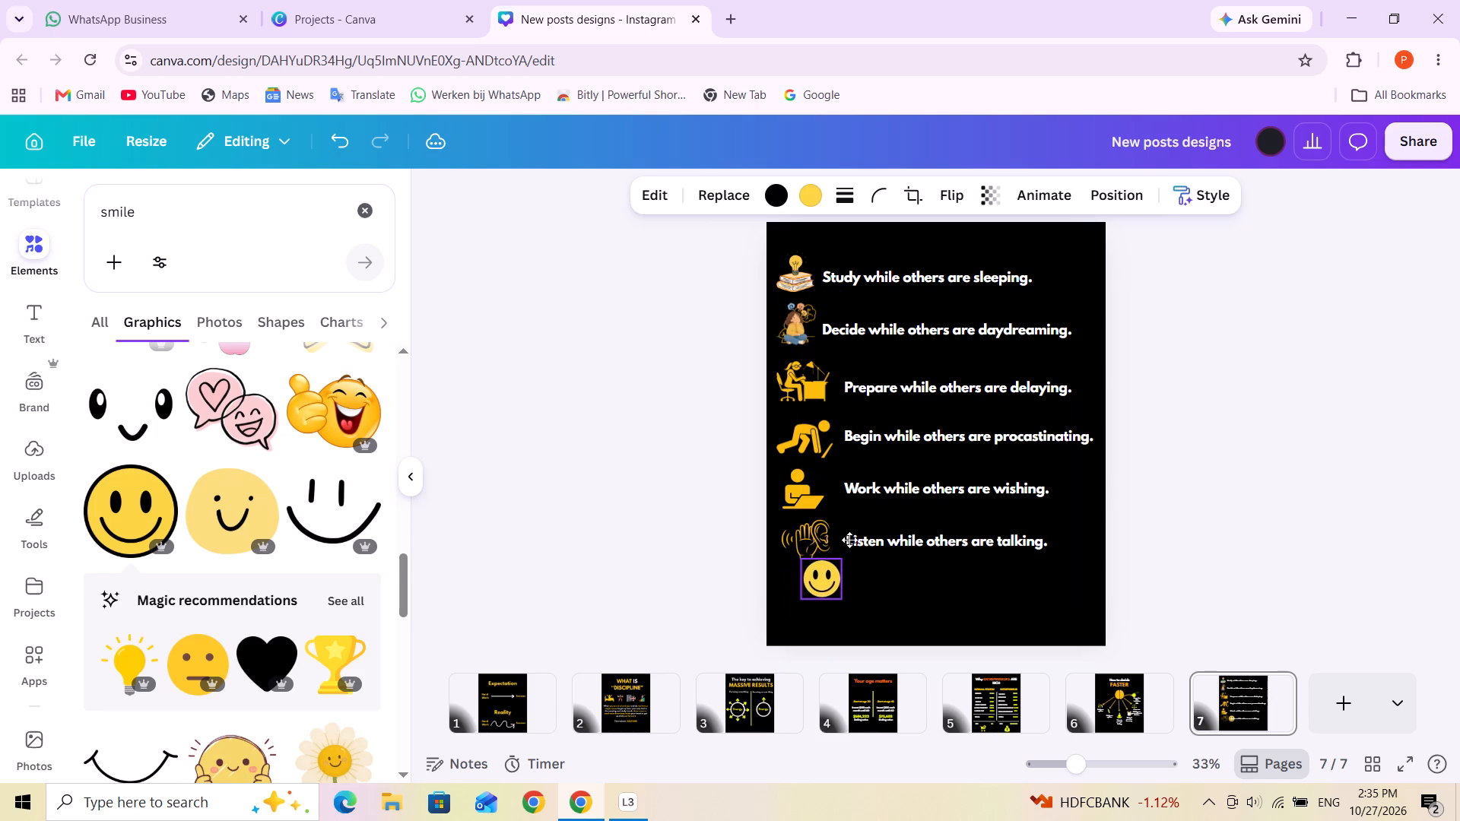
left_click_drag(849, 540, 870, 528)
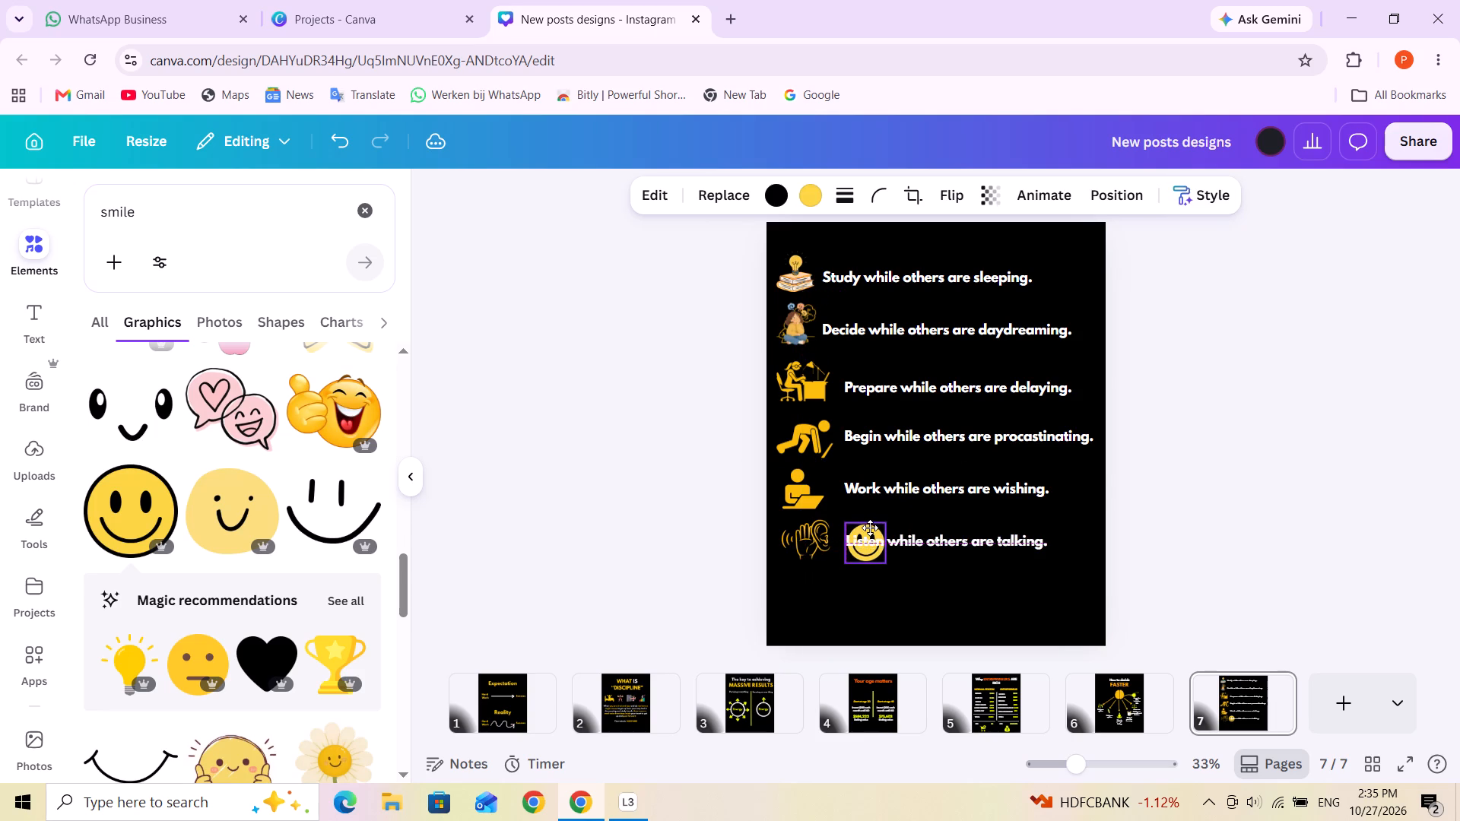
left_click_drag(870, 528, 870, 527)
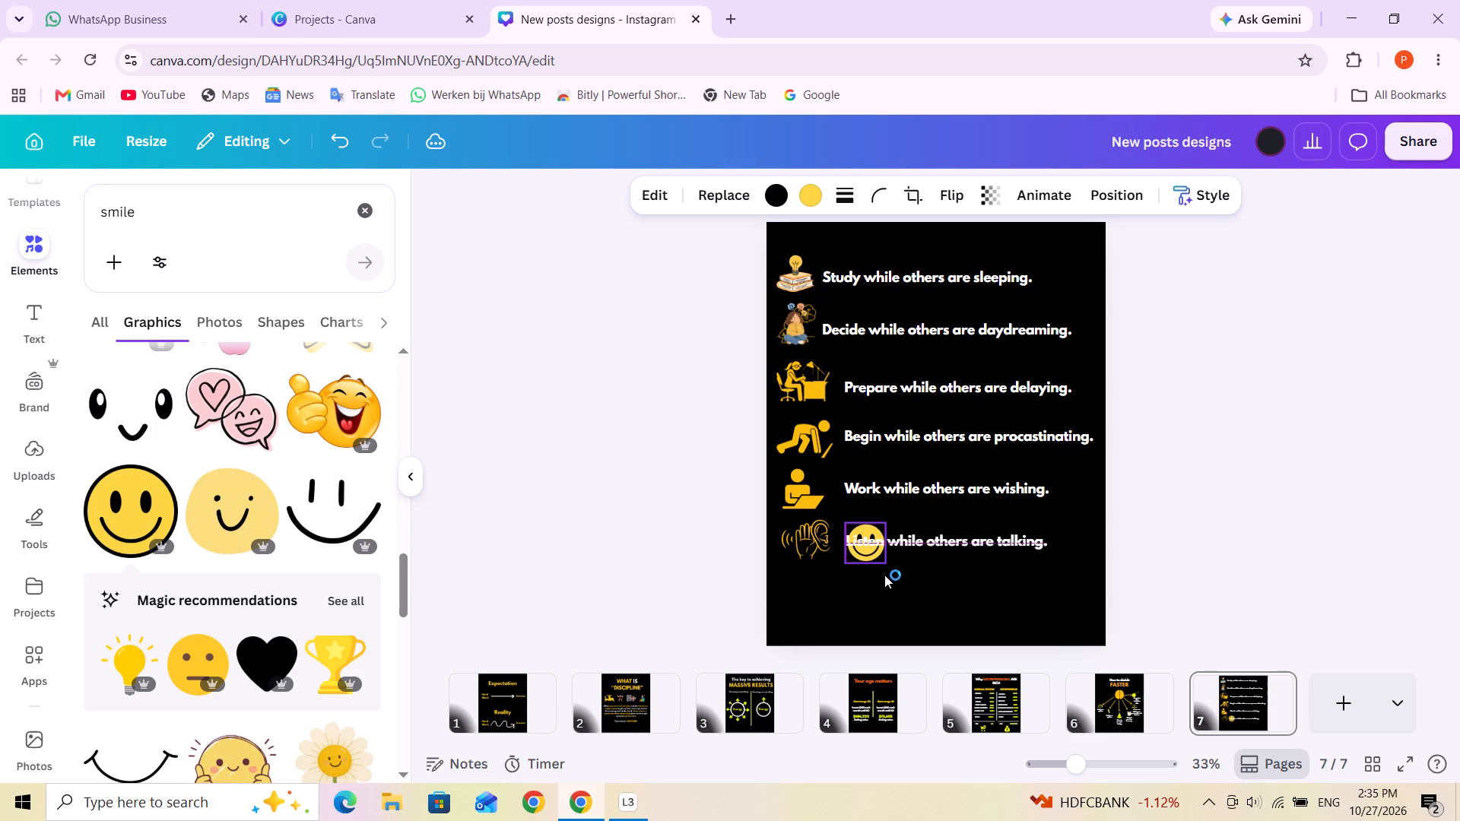
left_click(943, 584)
left_click(878, 558)
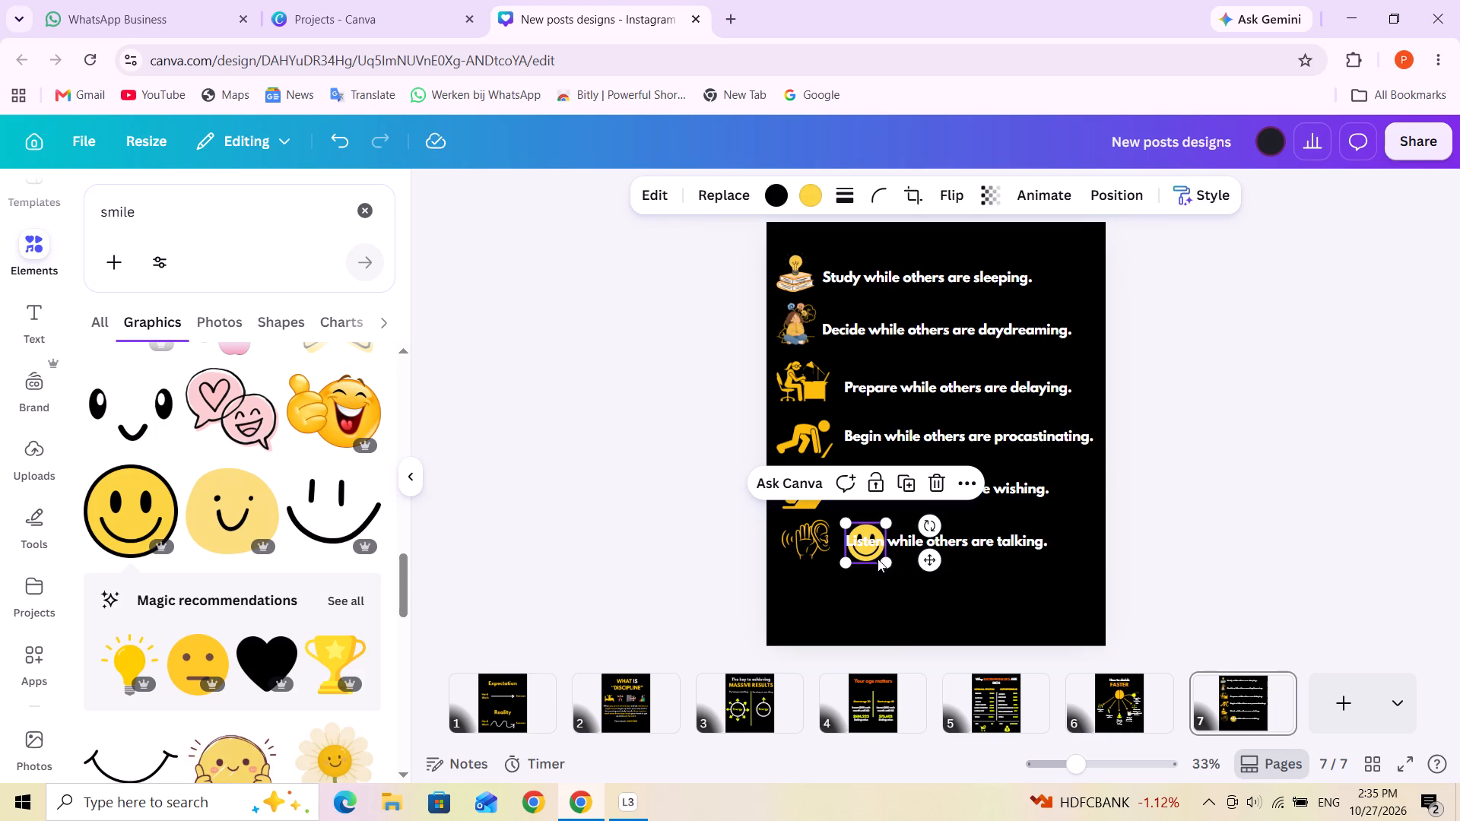
left_click_drag(886, 562, 885, 555)
left_click(953, 574)
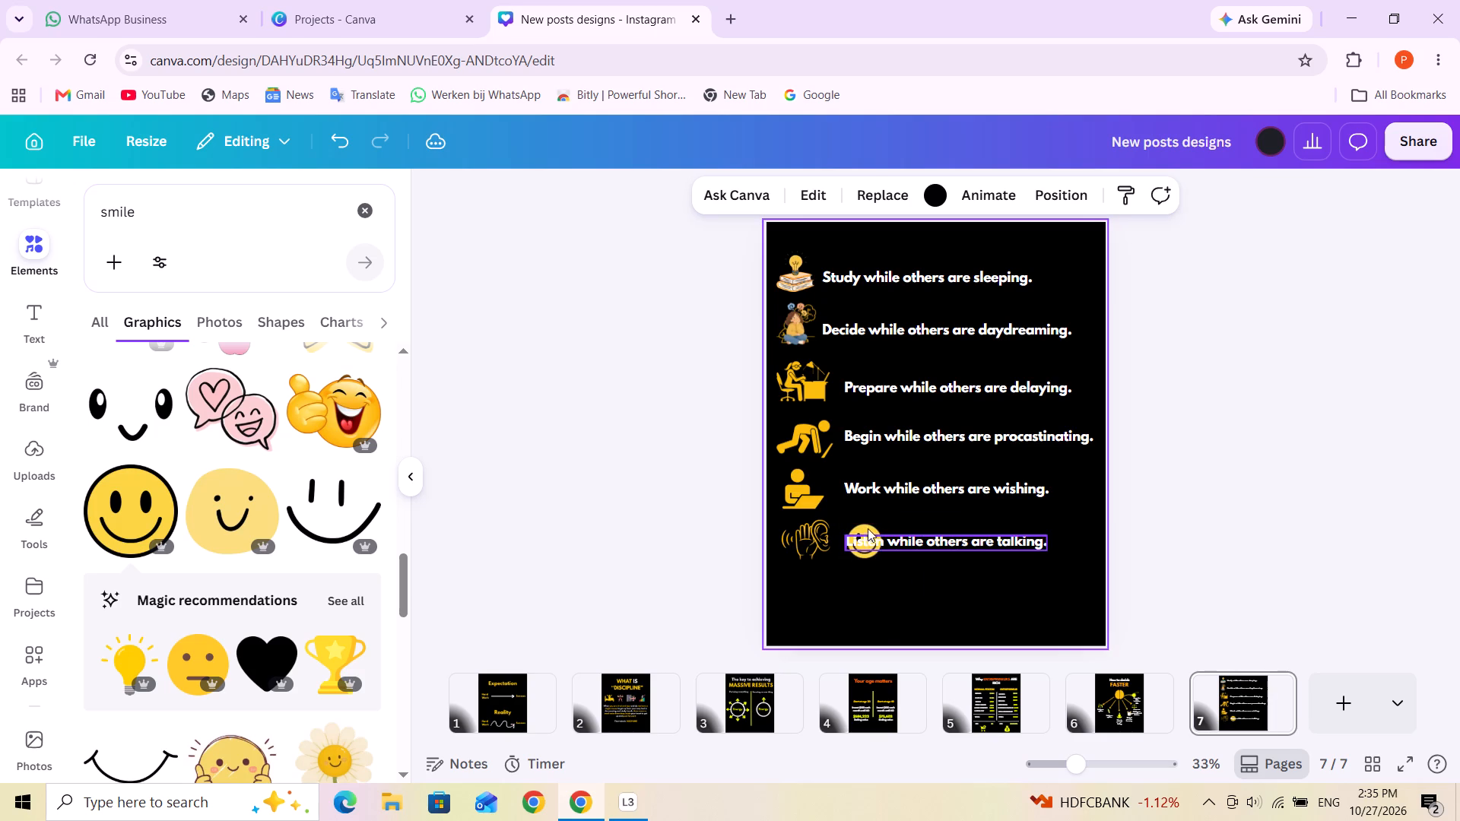
left_click_drag(867, 527, 802, 576)
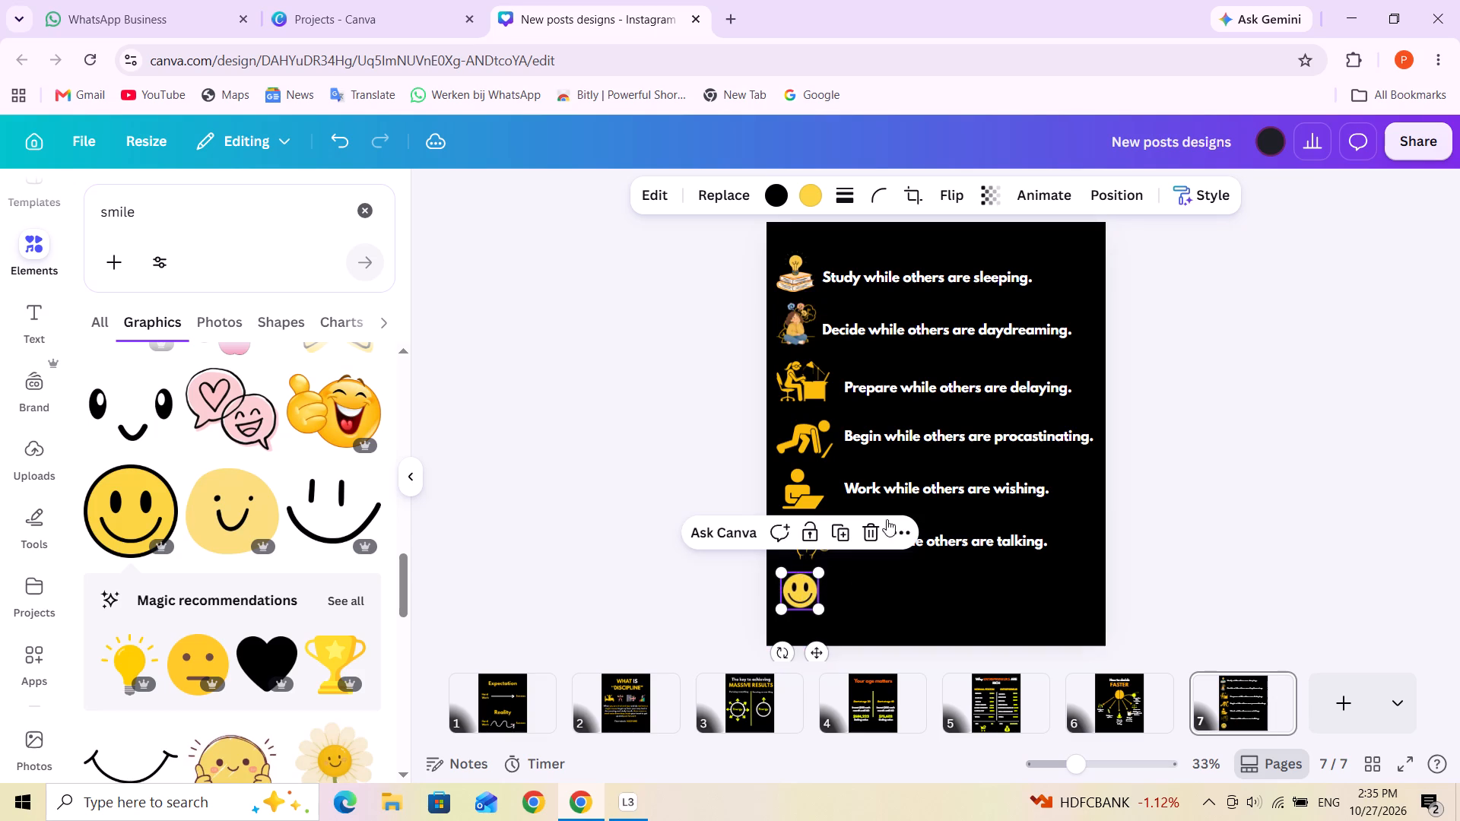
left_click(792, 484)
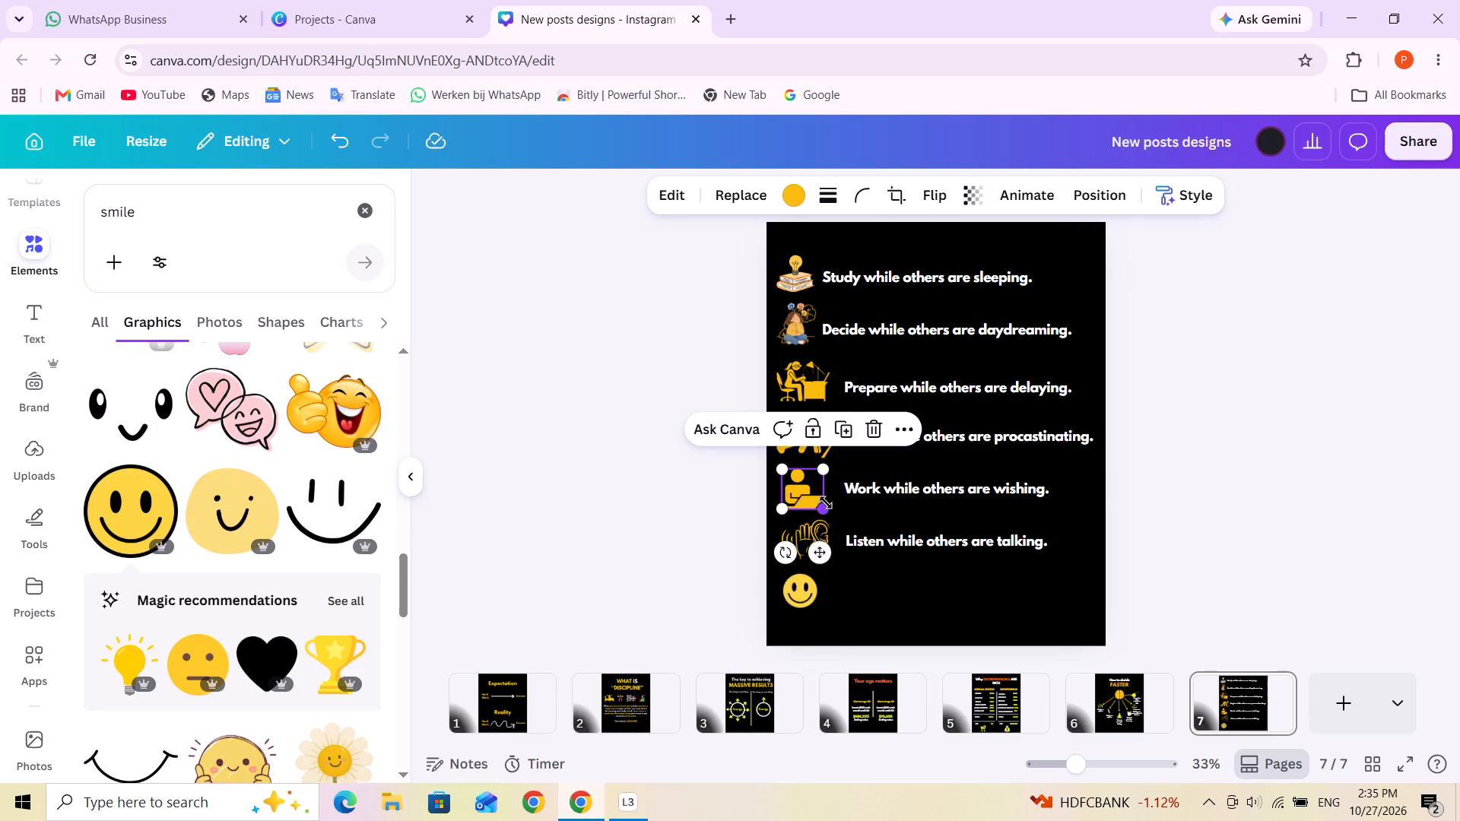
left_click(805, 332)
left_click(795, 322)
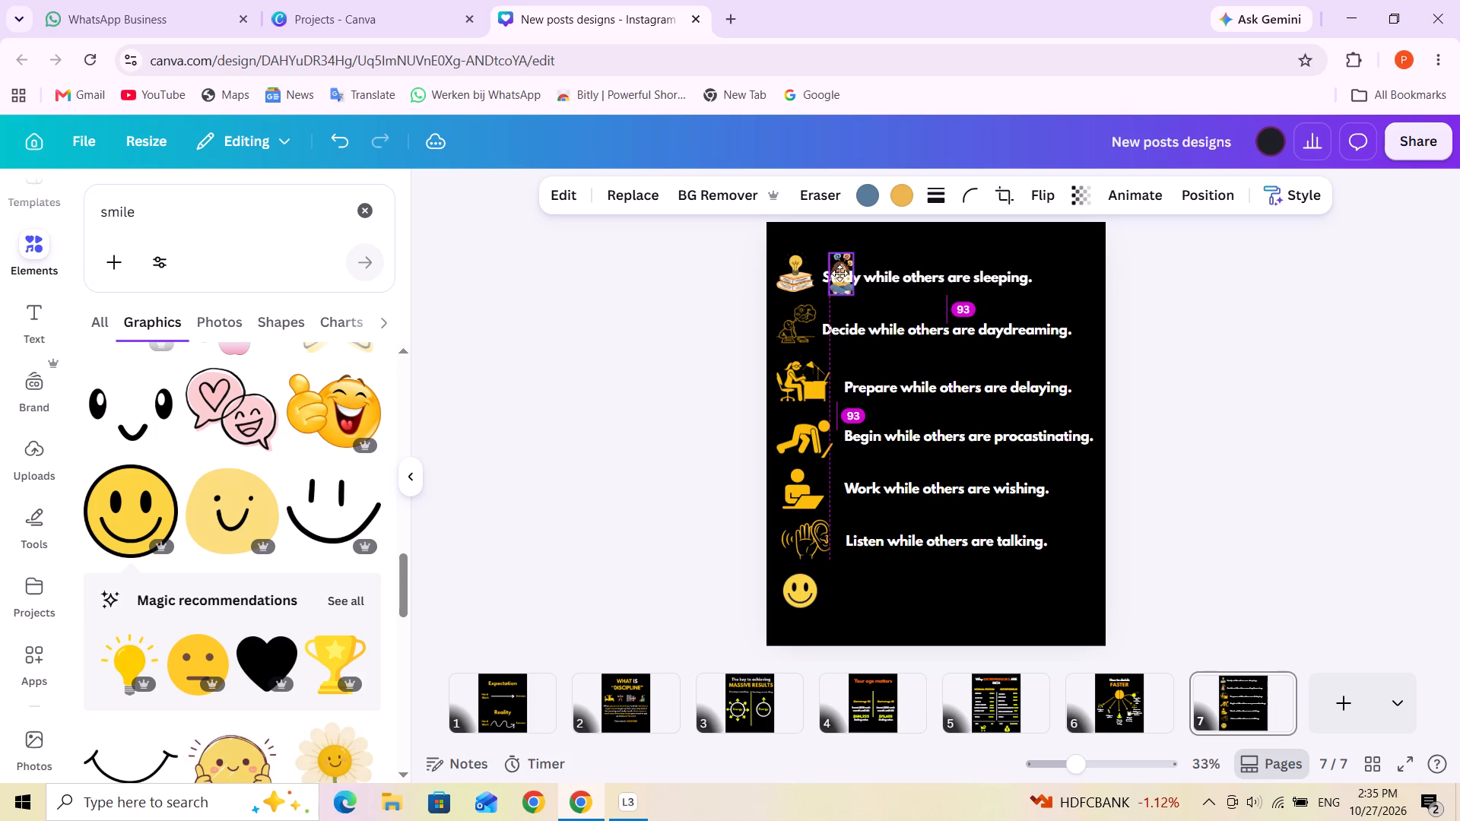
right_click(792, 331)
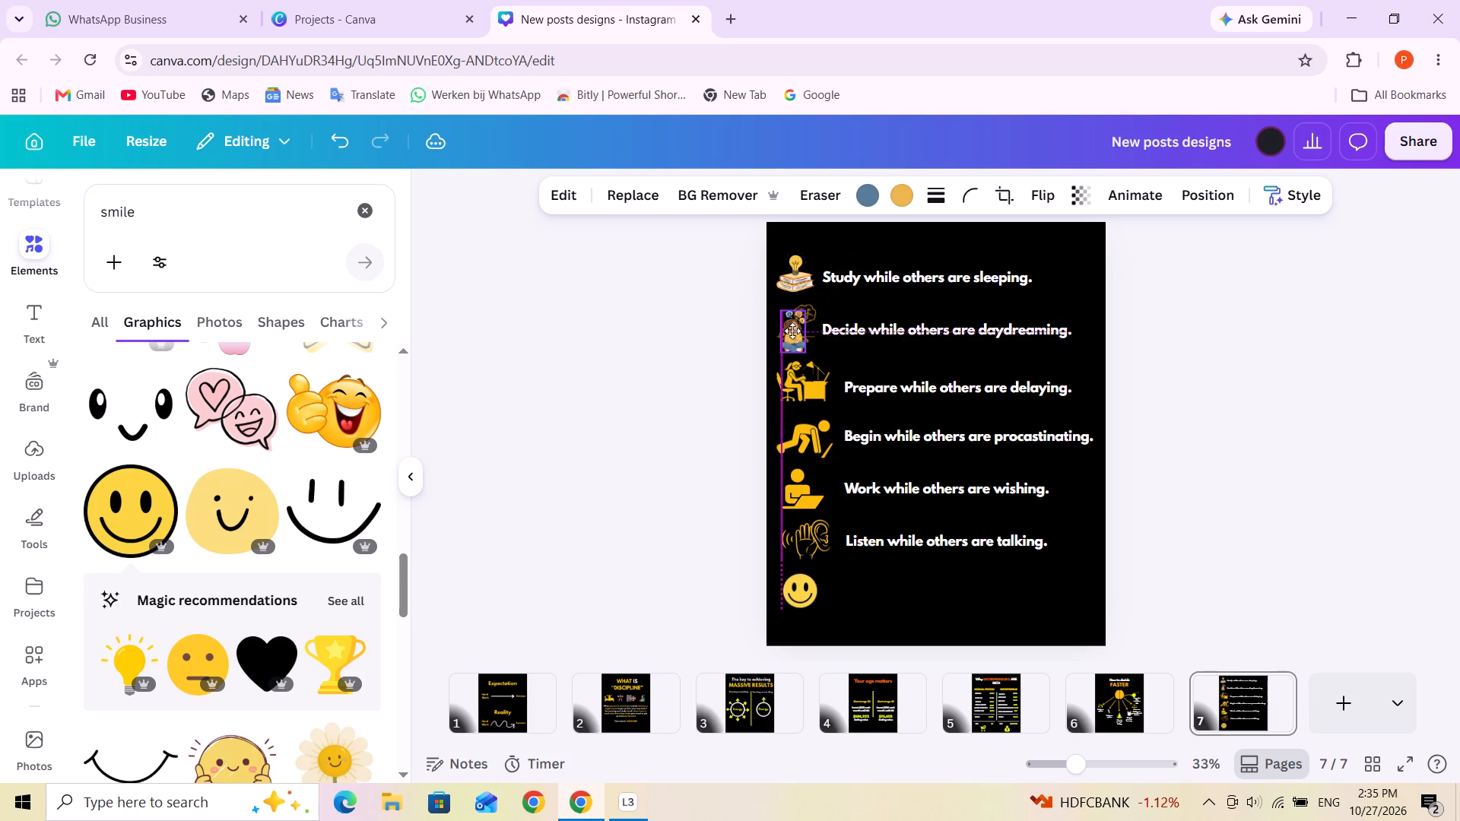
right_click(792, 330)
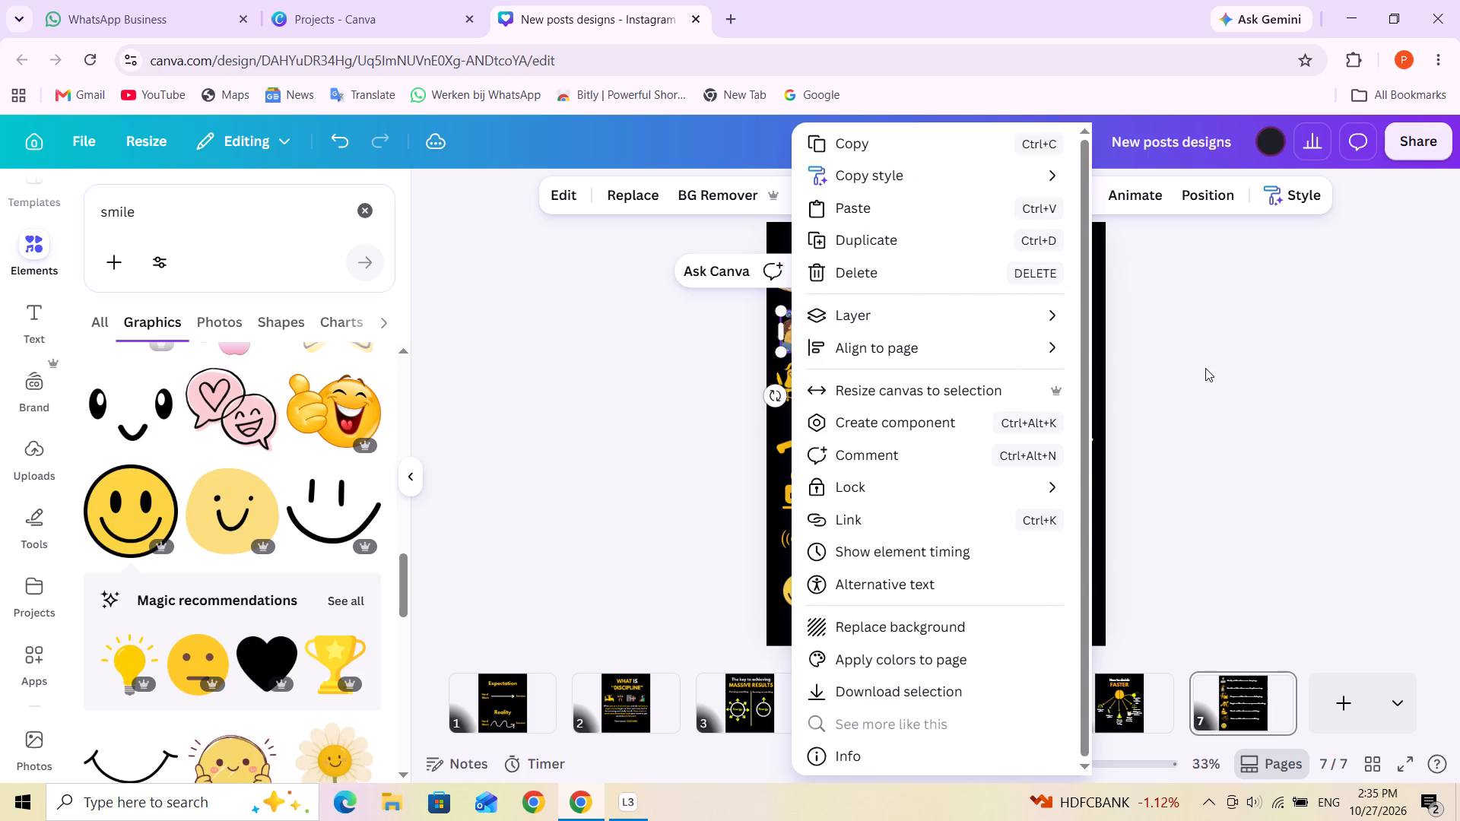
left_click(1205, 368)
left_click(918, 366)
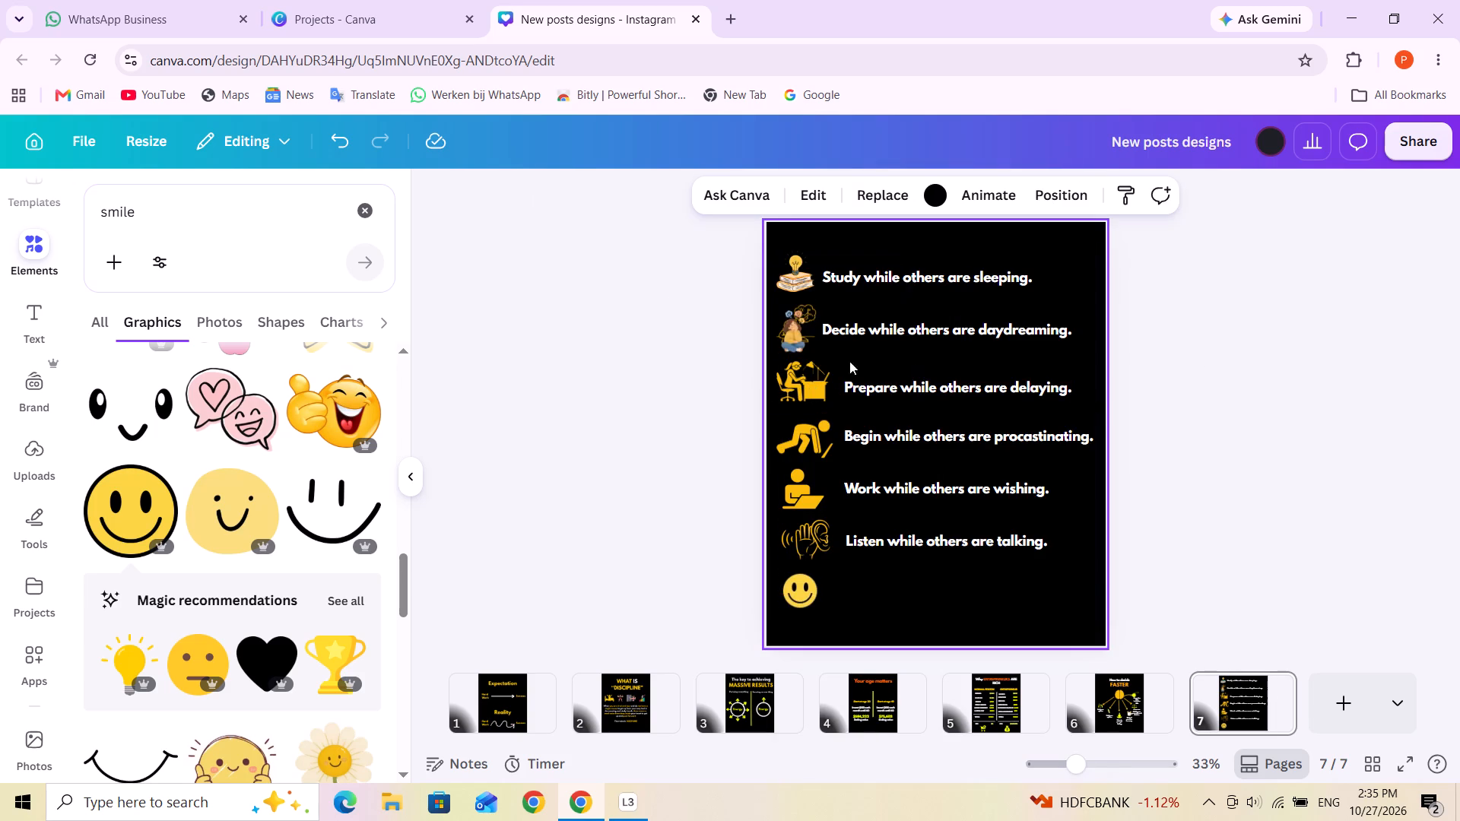
Move the coloured thinking figure away from the "Decide while others are daydreaming." line's icon spot and delete the yellow outline icon behind it.
left_click_drag(792, 337, 897, 356)
left_click(798, 331)
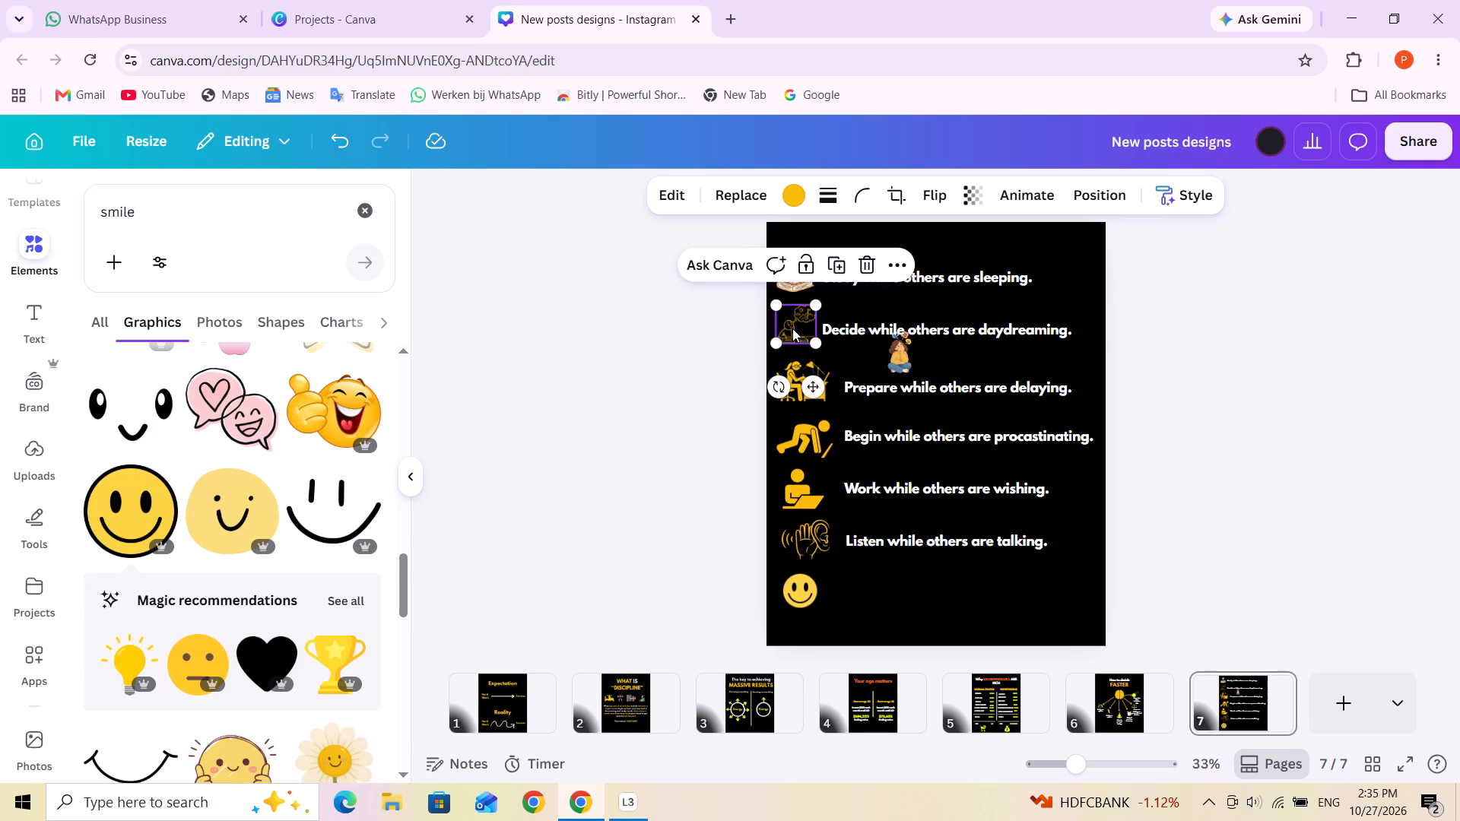
key("Delete")
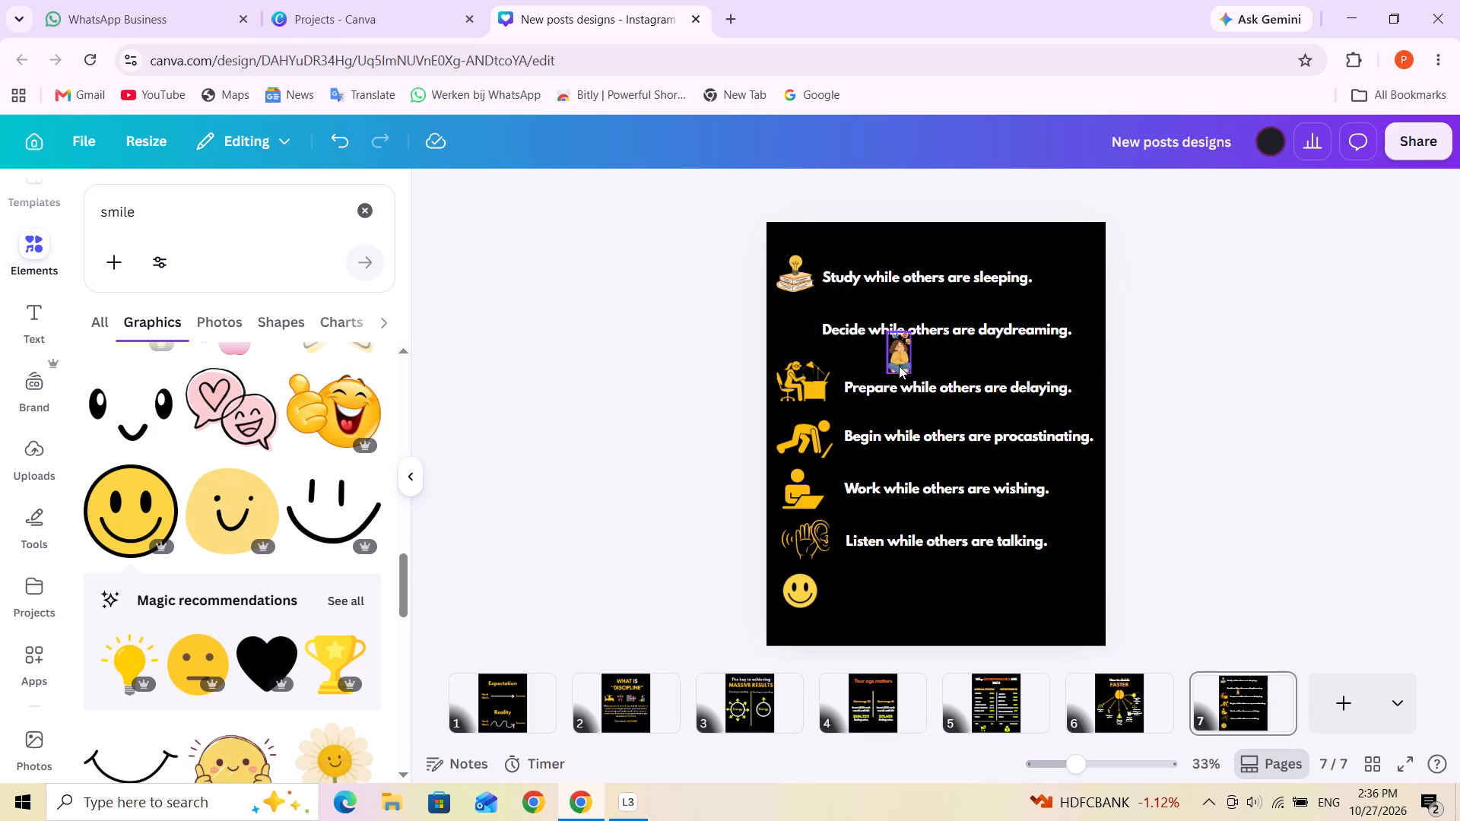
Move the coloured thinking figure back beside the "Decide while others are daydreaming." line, below the books-and-bulb icon.
left_click_drag(914, 364, 798, 332)
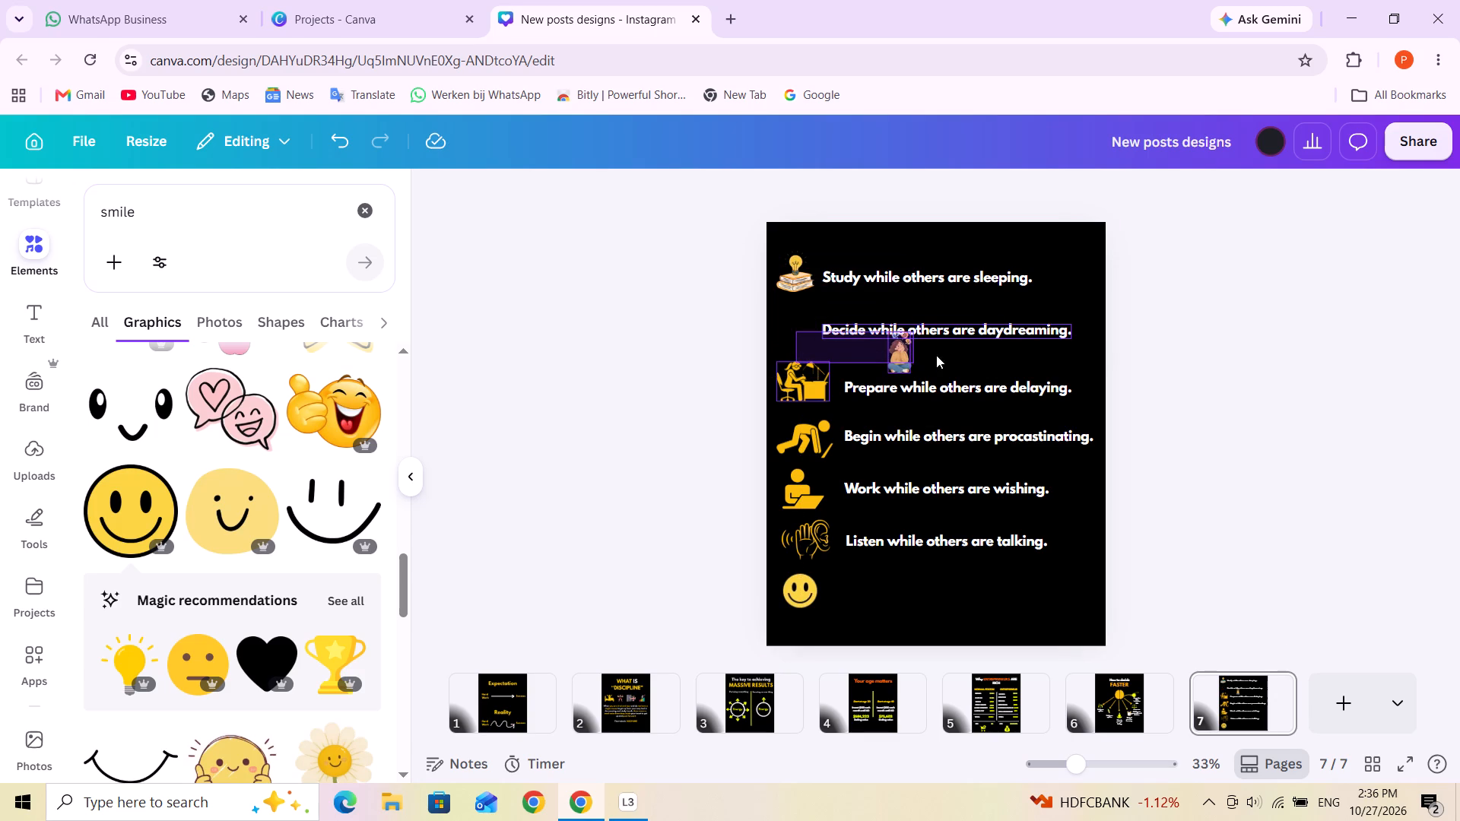
left_click(986, 361)
left_click_drag(896, 354, 795, 326)
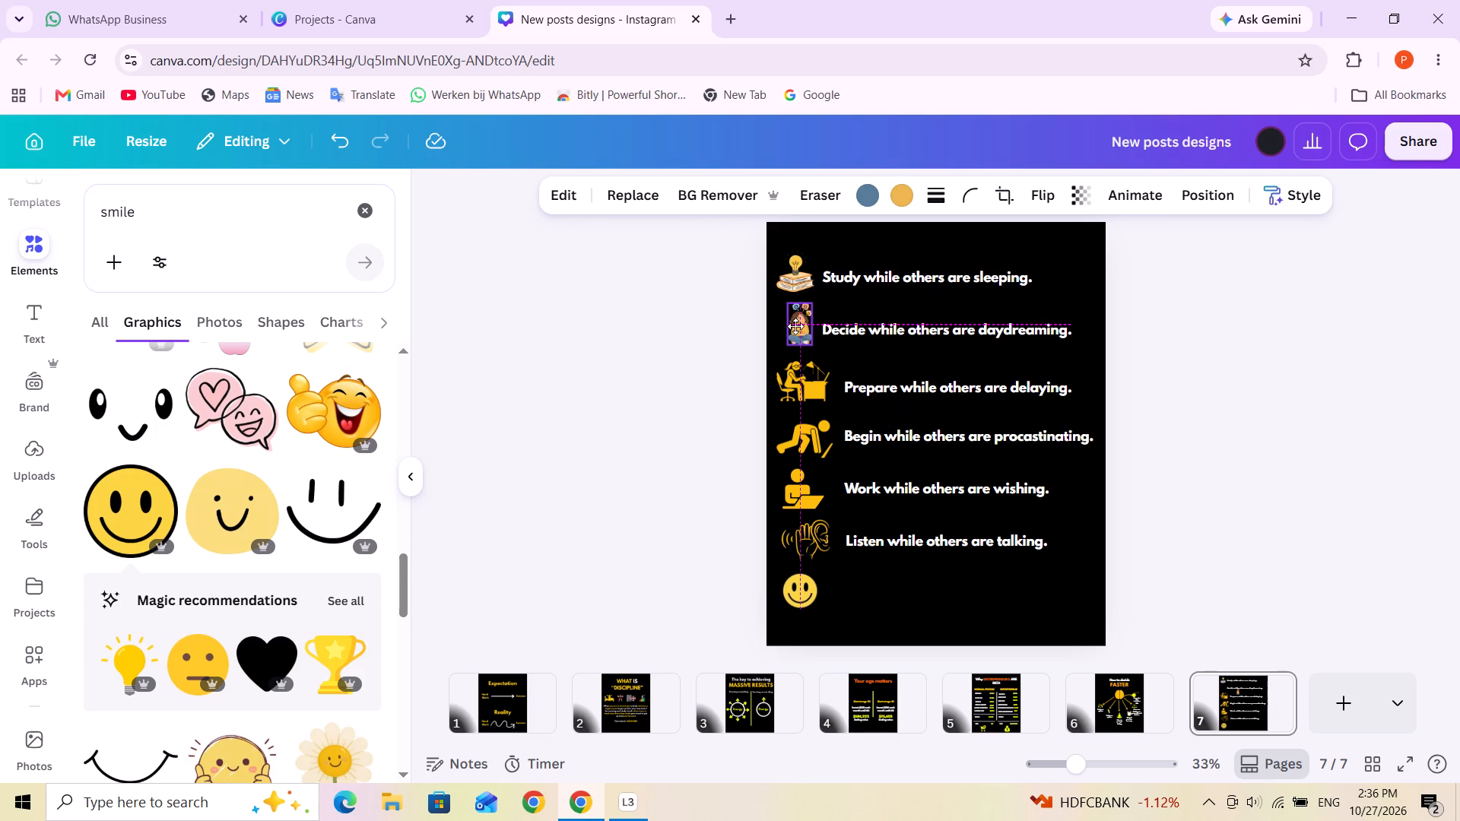
left_click_drag(795, 326, 791, 326)
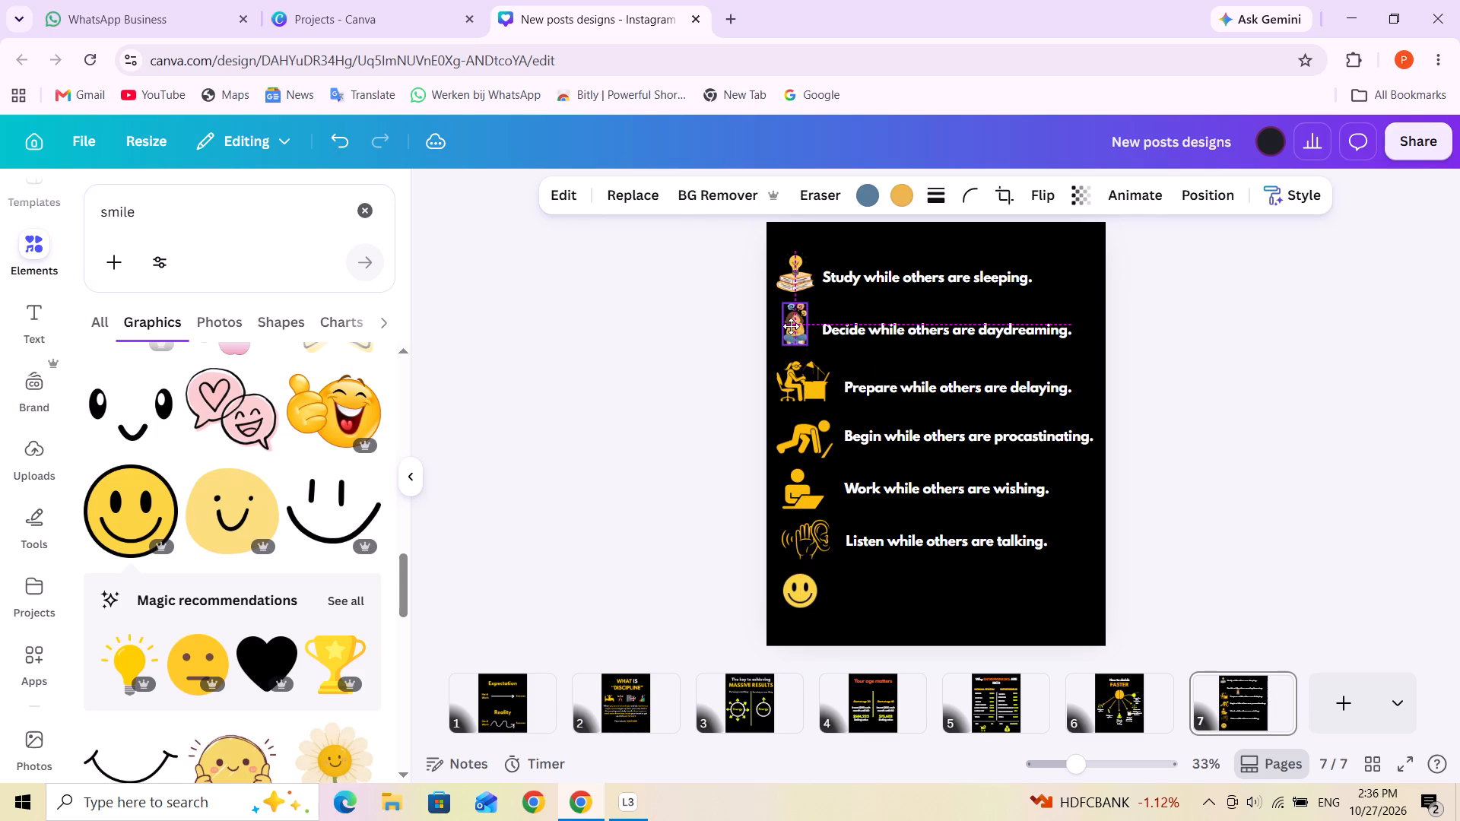
left_click_drag(791, 326, 794, 326)
left_click(923, 353)
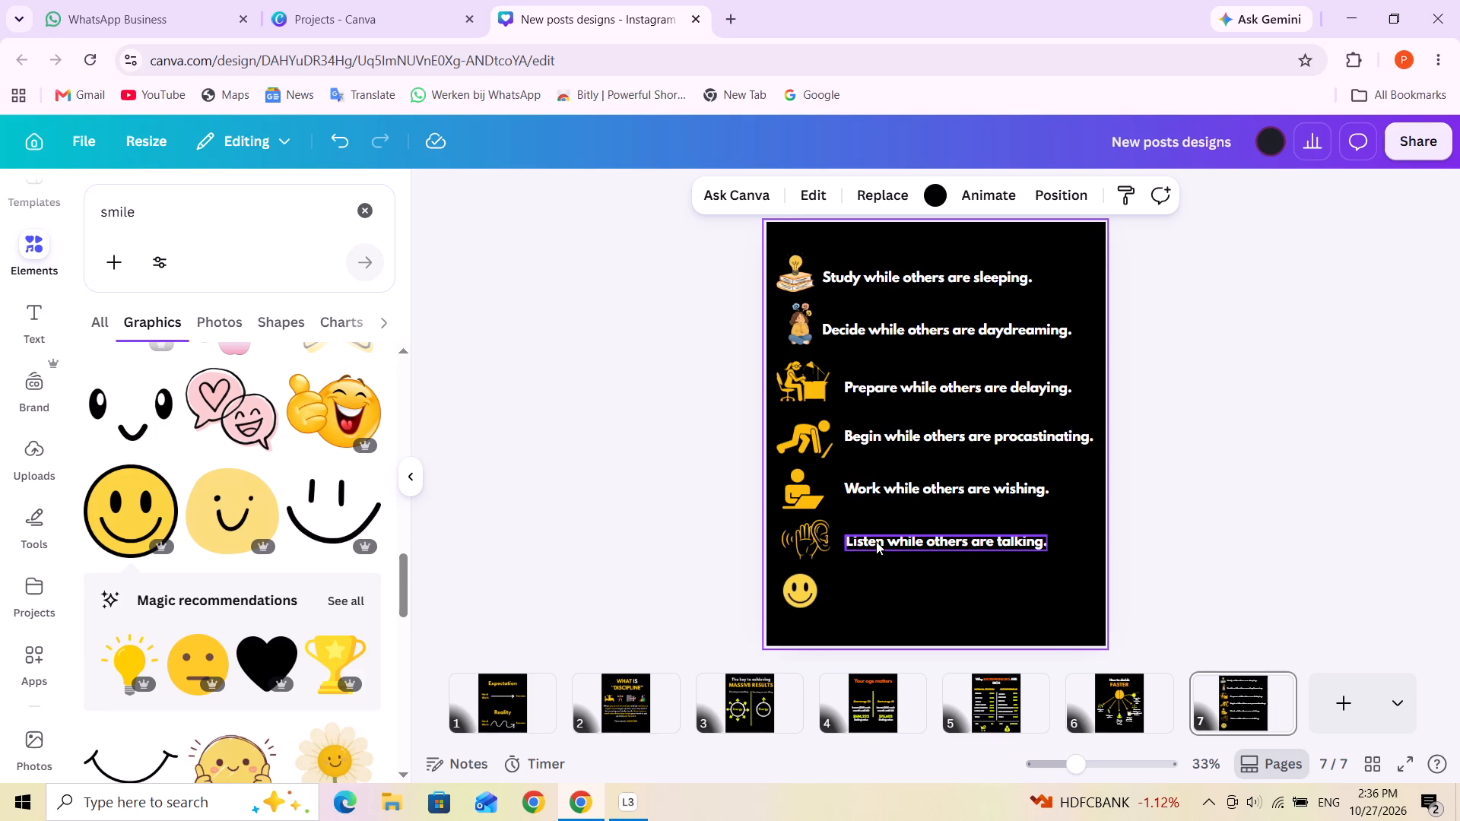
Shrink the coloured thinking figure beside the "Decide while others are daydreaming." line.
left_click(800, 541)
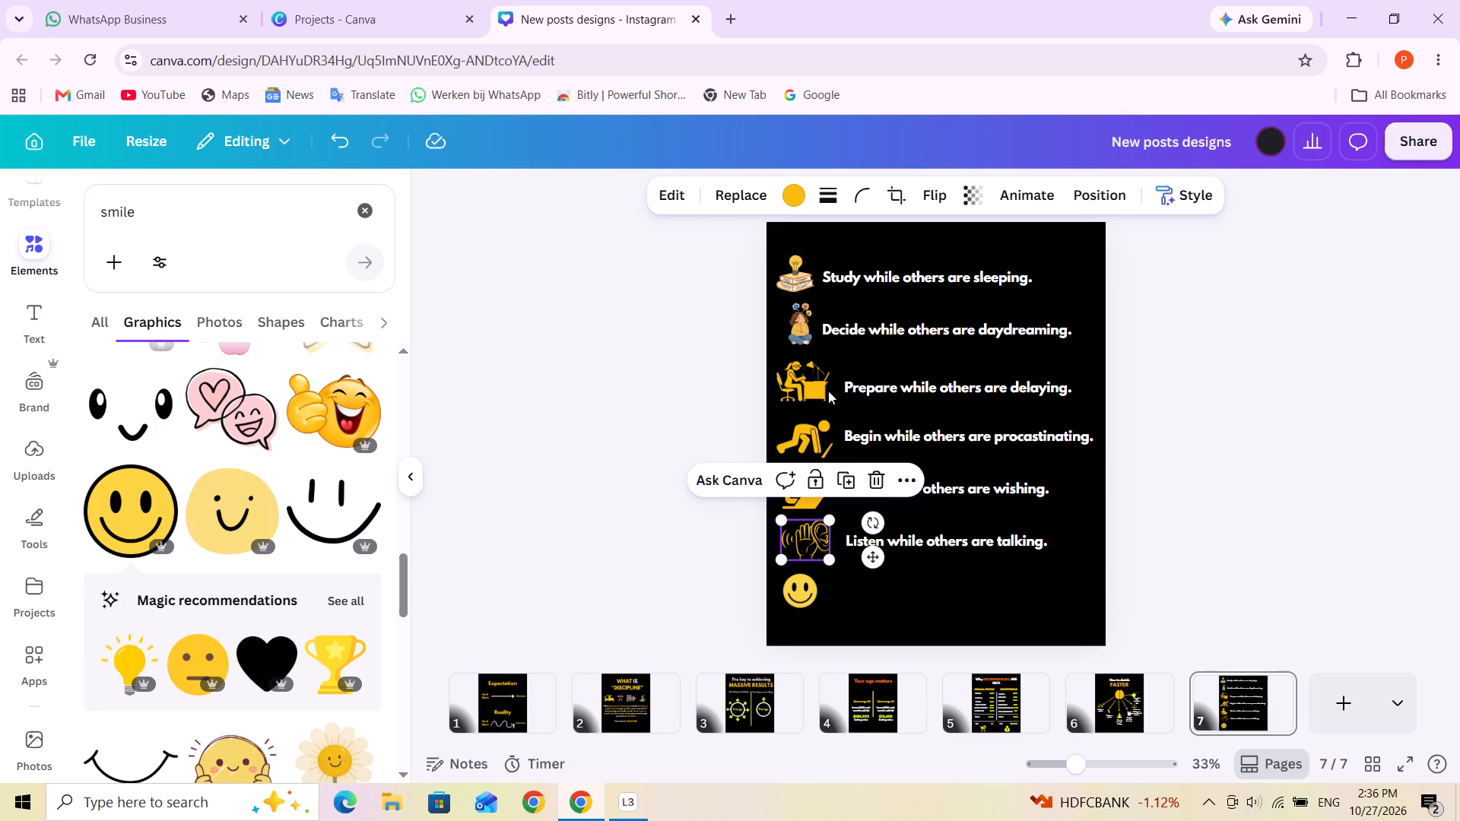
left_click(798, 332)
left_click_drag(812, 346, 798, 343)
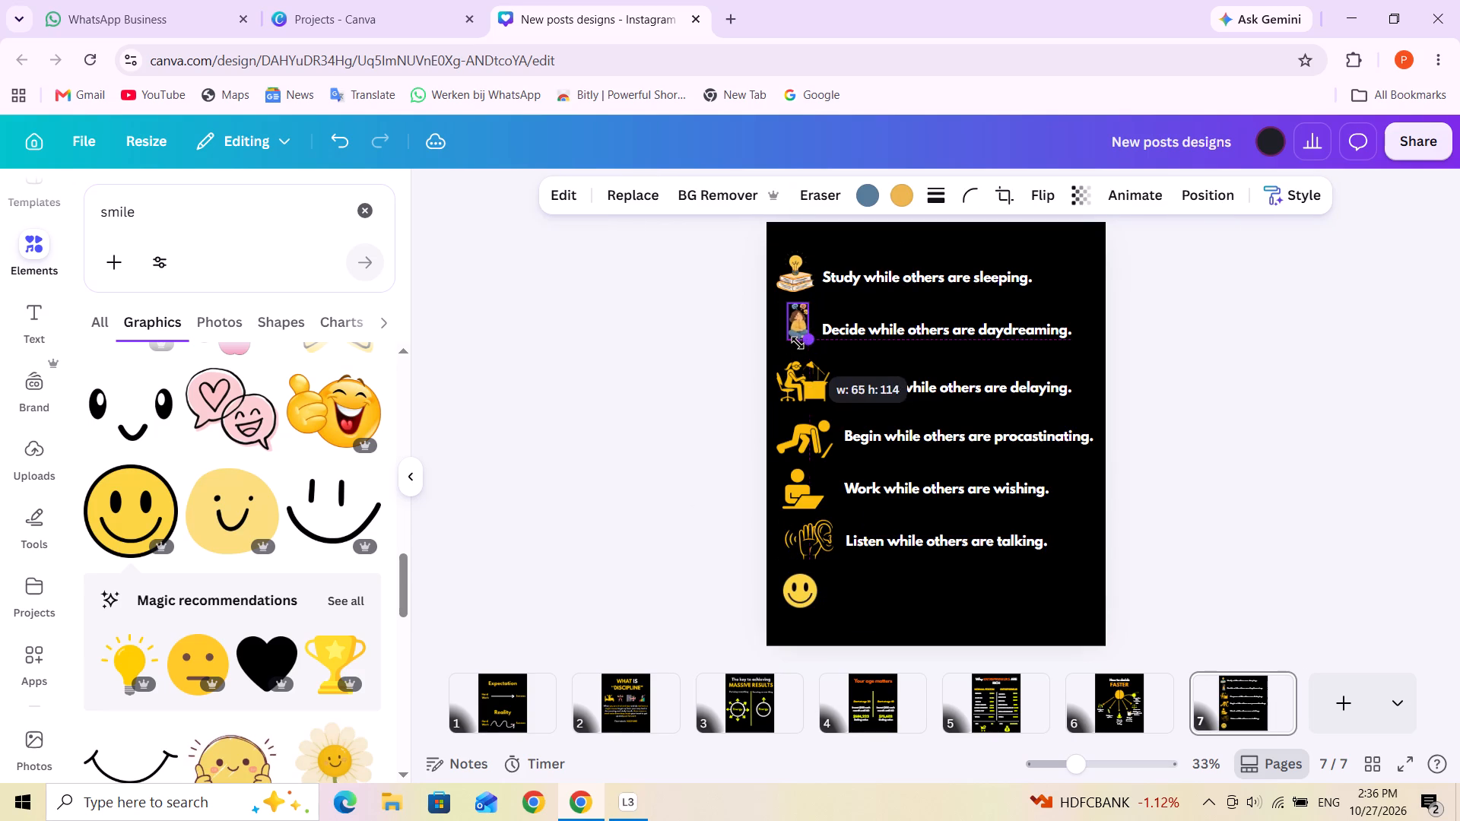
left_click_drag(798, 343, 797, 341)
left_click(852, 300)
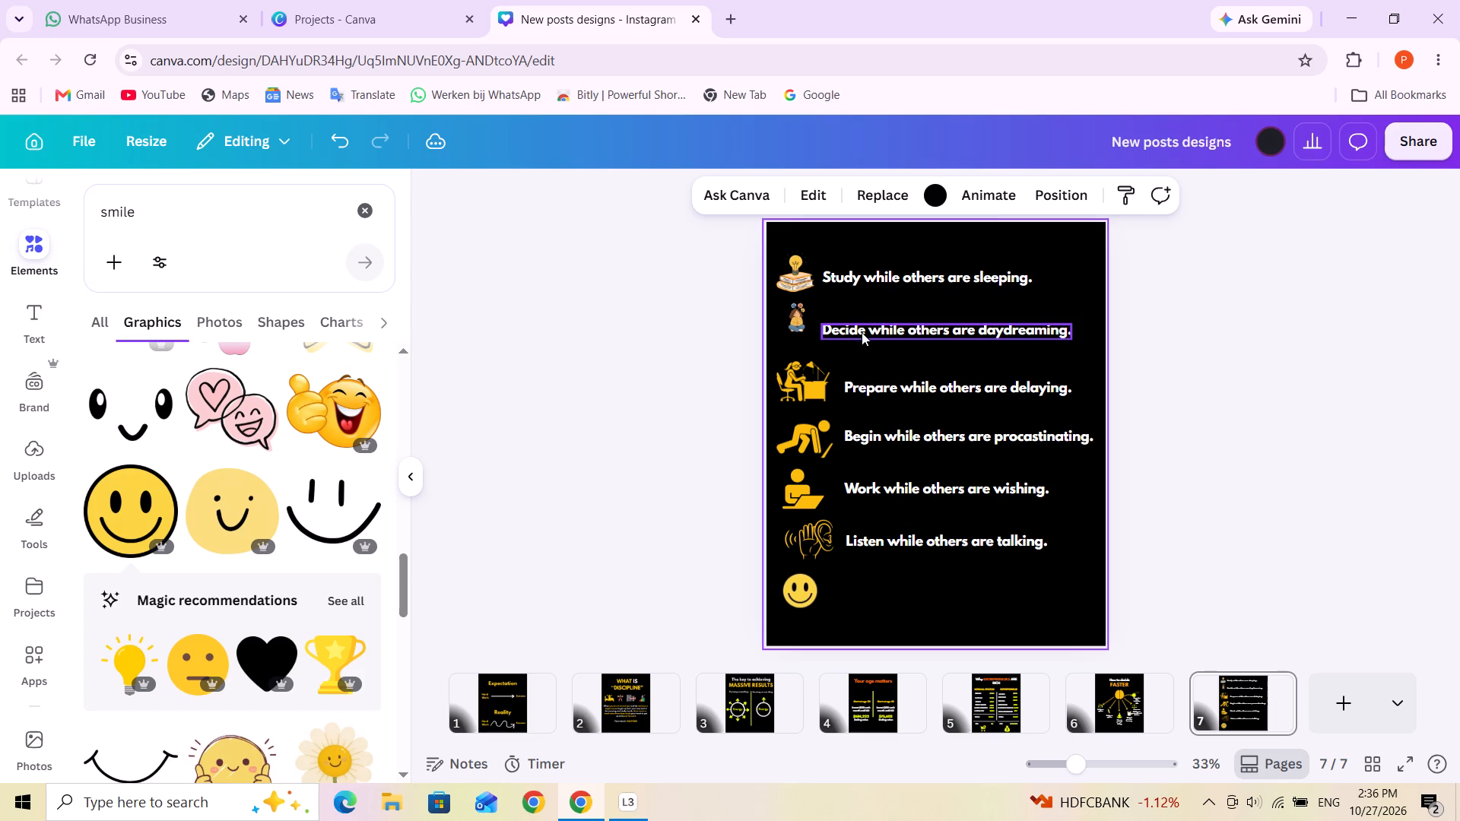
Raise the "Decide while others are daydreaming." line closer to the first line, level with its smaller icon.
left_click_drag(862, 332, 858, 322)
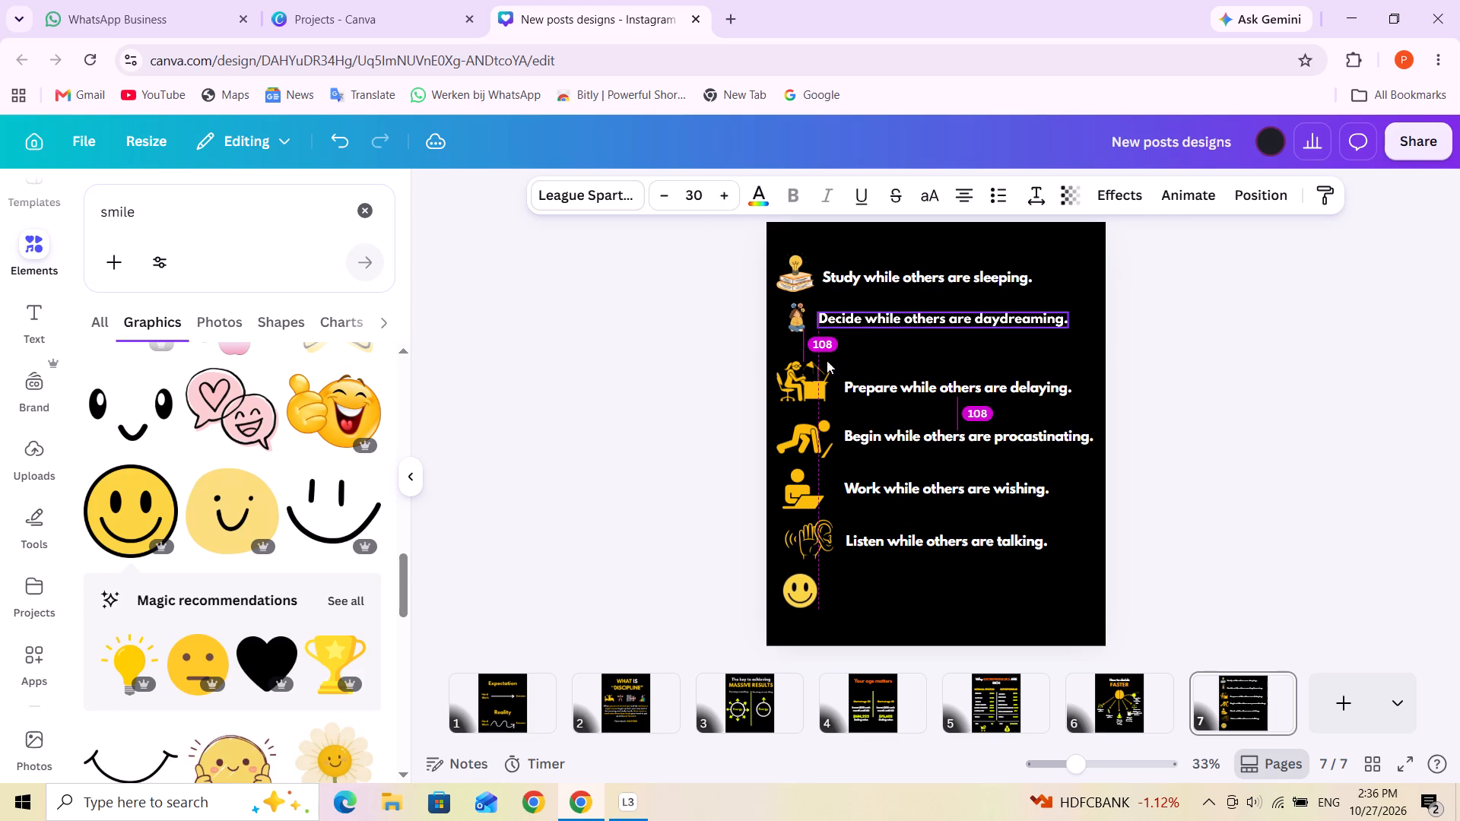
Move the person-at-desk icon up from the "Prepare" line to the start of the "Decide" line and shrink it slightly.
left_click(801, 391)
left_click(799, 385)
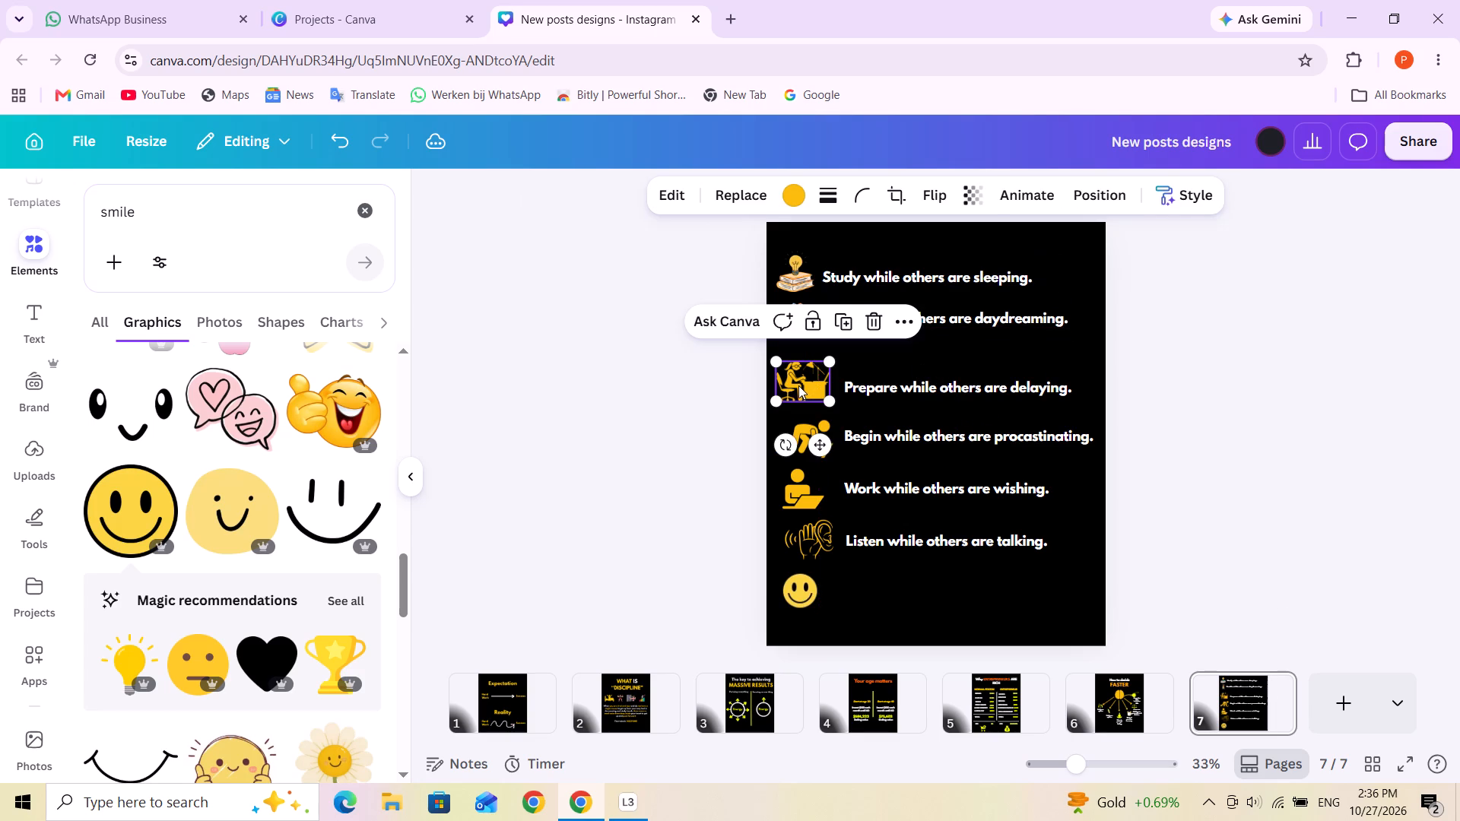
left_click_drag(797, 386, 844, 329)
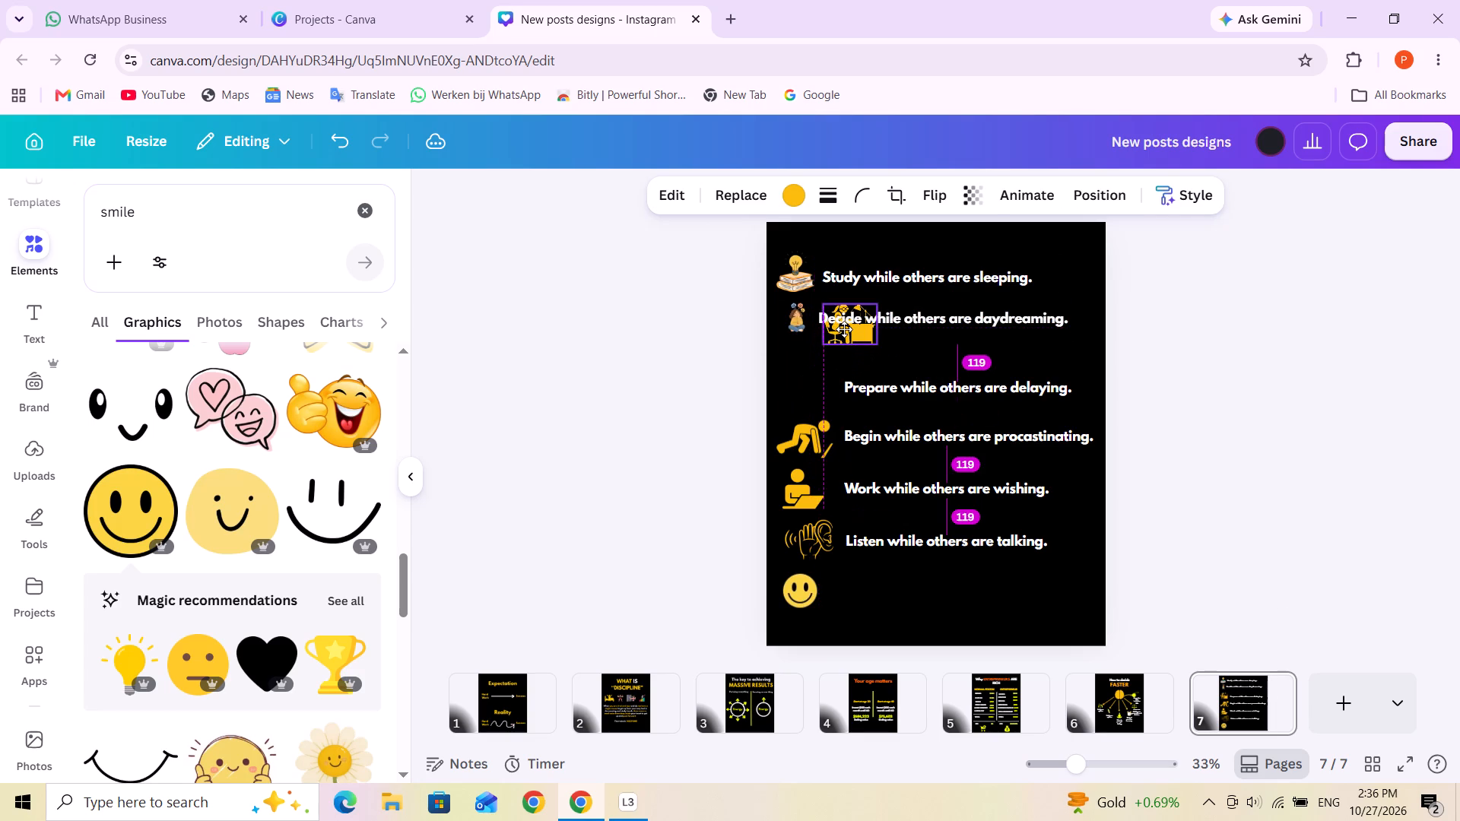
left_click_drag(844, 329, 844, 328)
left_click_drag(875, 347, 867, 338)
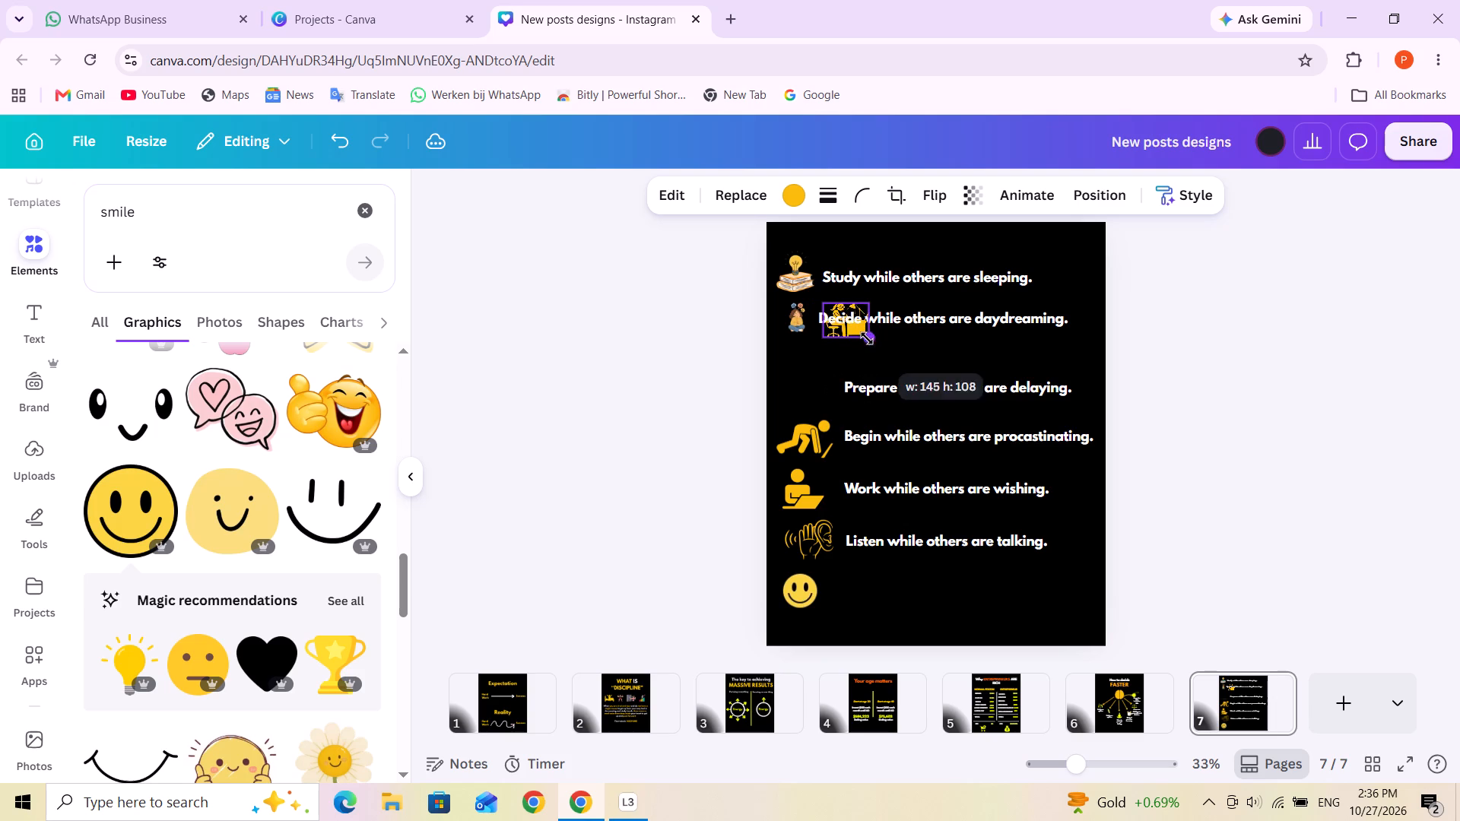
Shrink the person-at-desk icon slightly and move it off the "Decide" line to just below the coloured thinking figure.
left_click_drag(867, 338, 862, 334)
left_click(911, 351)
left_click(841, 325)
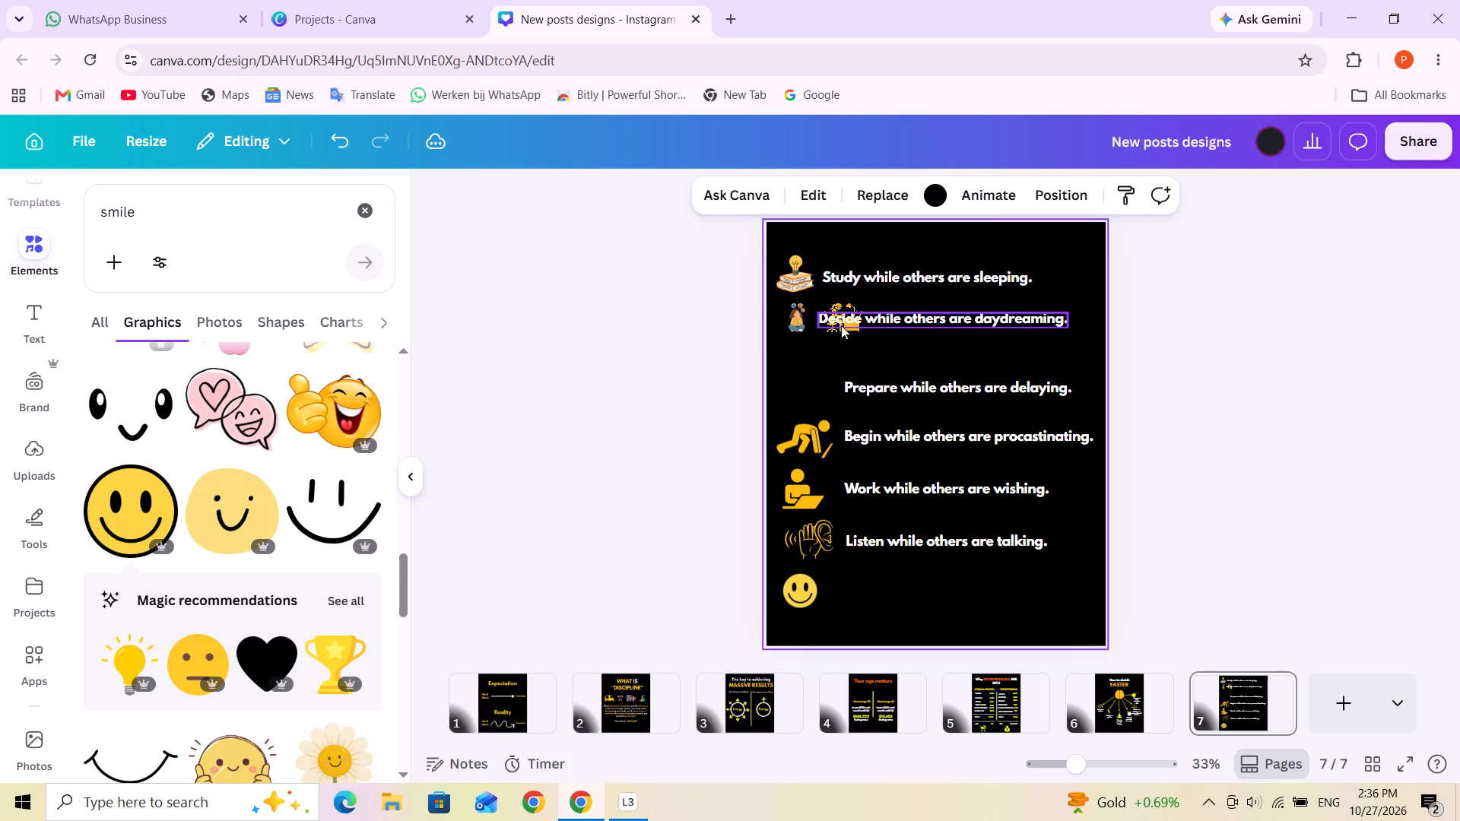
left_click(890, 354)
left_click_drag(846, 304, 807, 347)
Raise the "Prepare while others are delaying." line beside the person-at-desk icon and line the icon up beneath the thinking figure.
left_click(905, 398)
left_click_drag(903, 392, 900, 392)
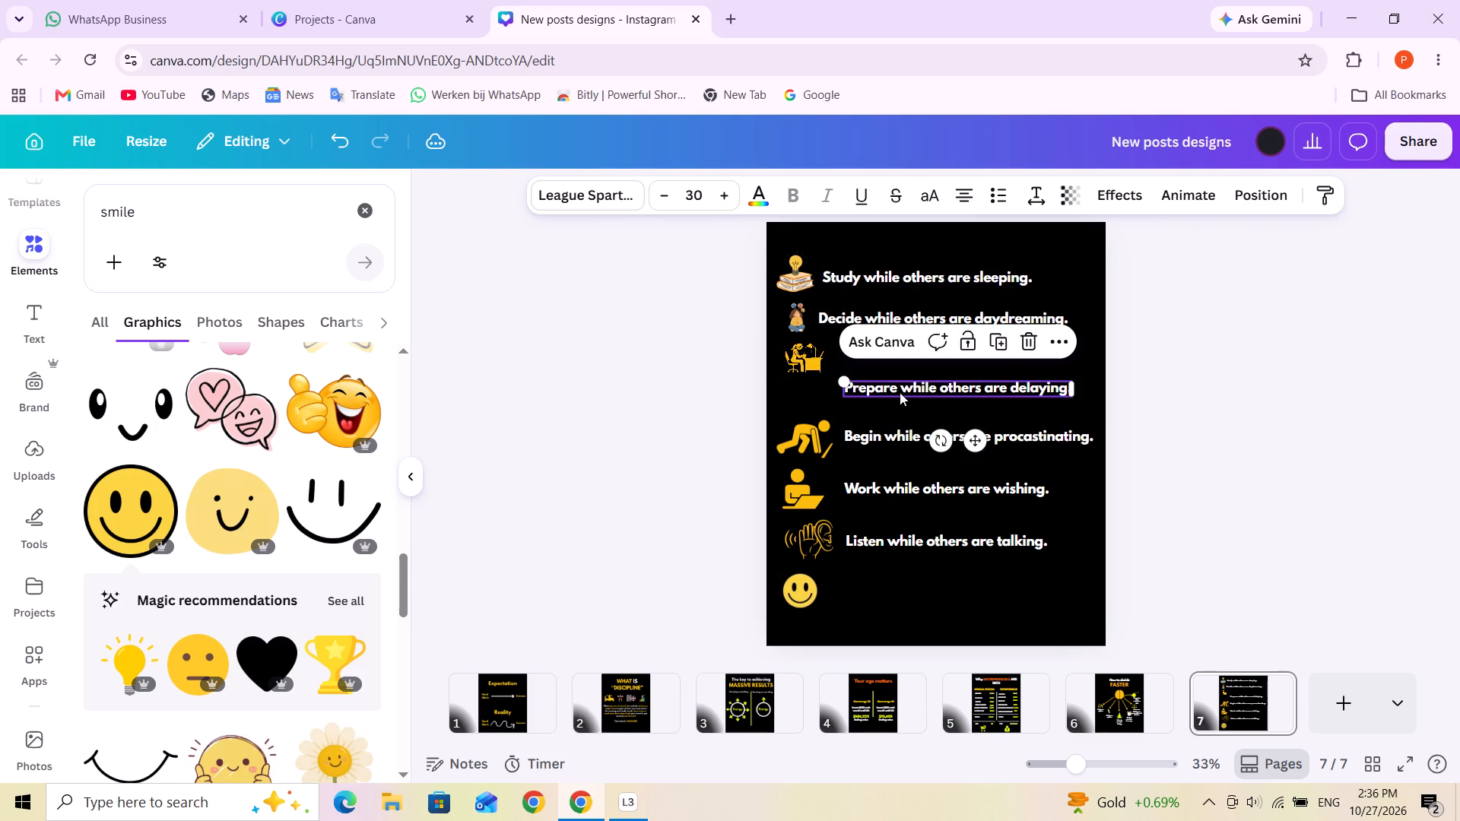
left_click_drag(900, 392, 879, 362)
left_click(1056, 389)
left_click(794, 361)
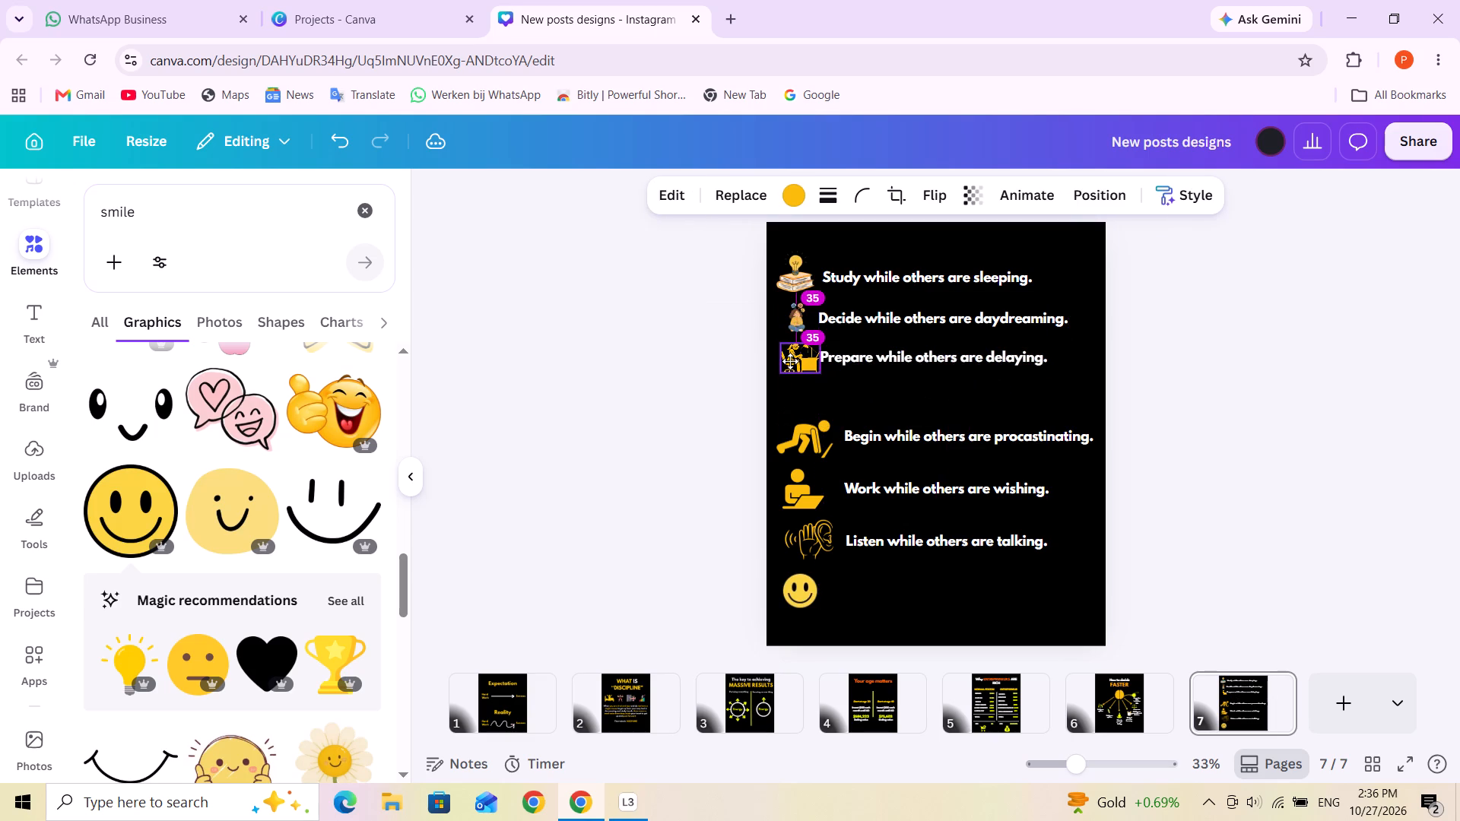
left_click(885, 347)
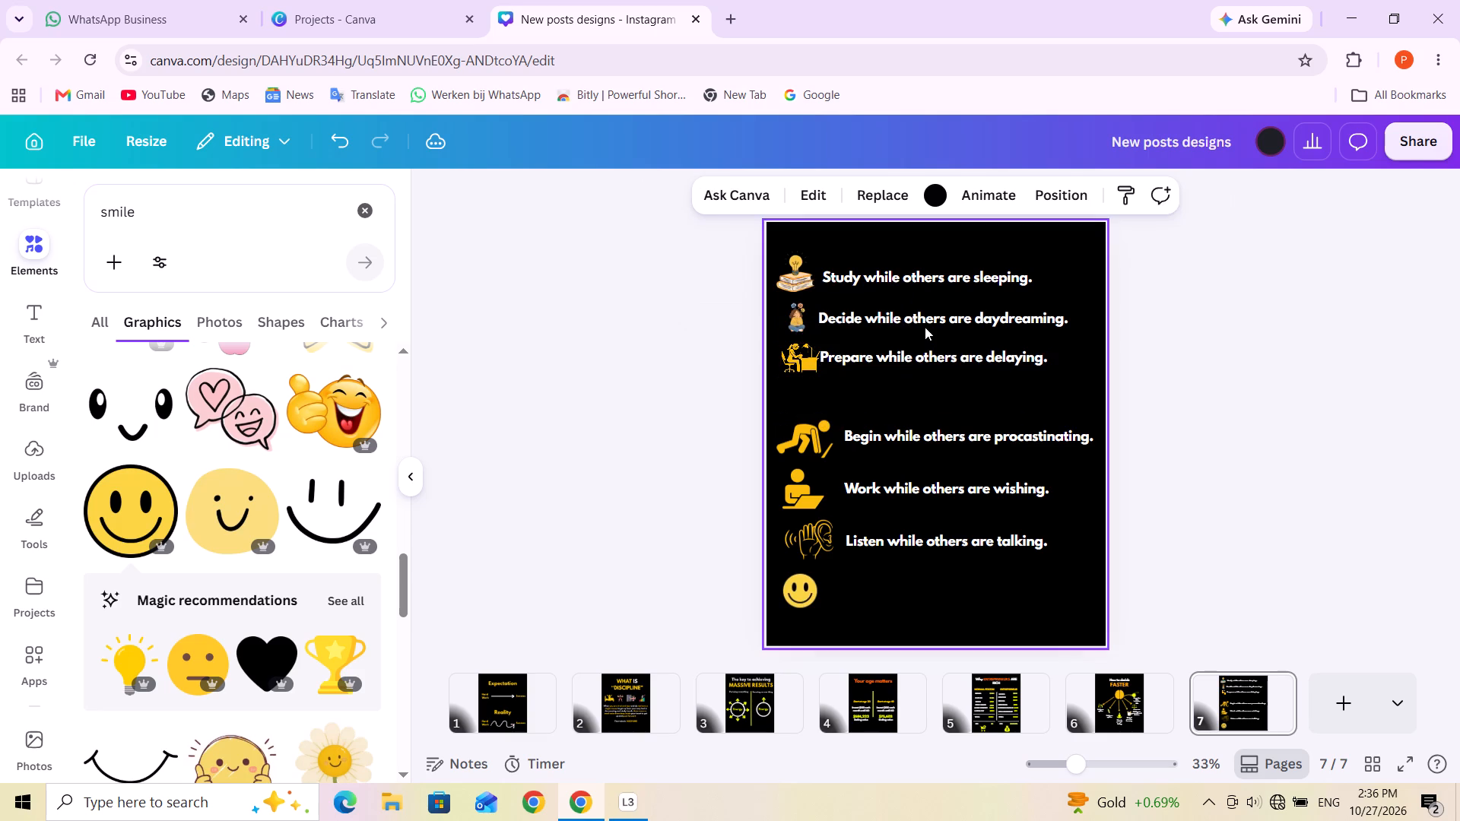
Shift the "Prepare while others are delaying." line slightly right to leave a gap after the person-at-desk icon.
left_click(925, 323)
left_click_drag(878, 356, 883, 356)
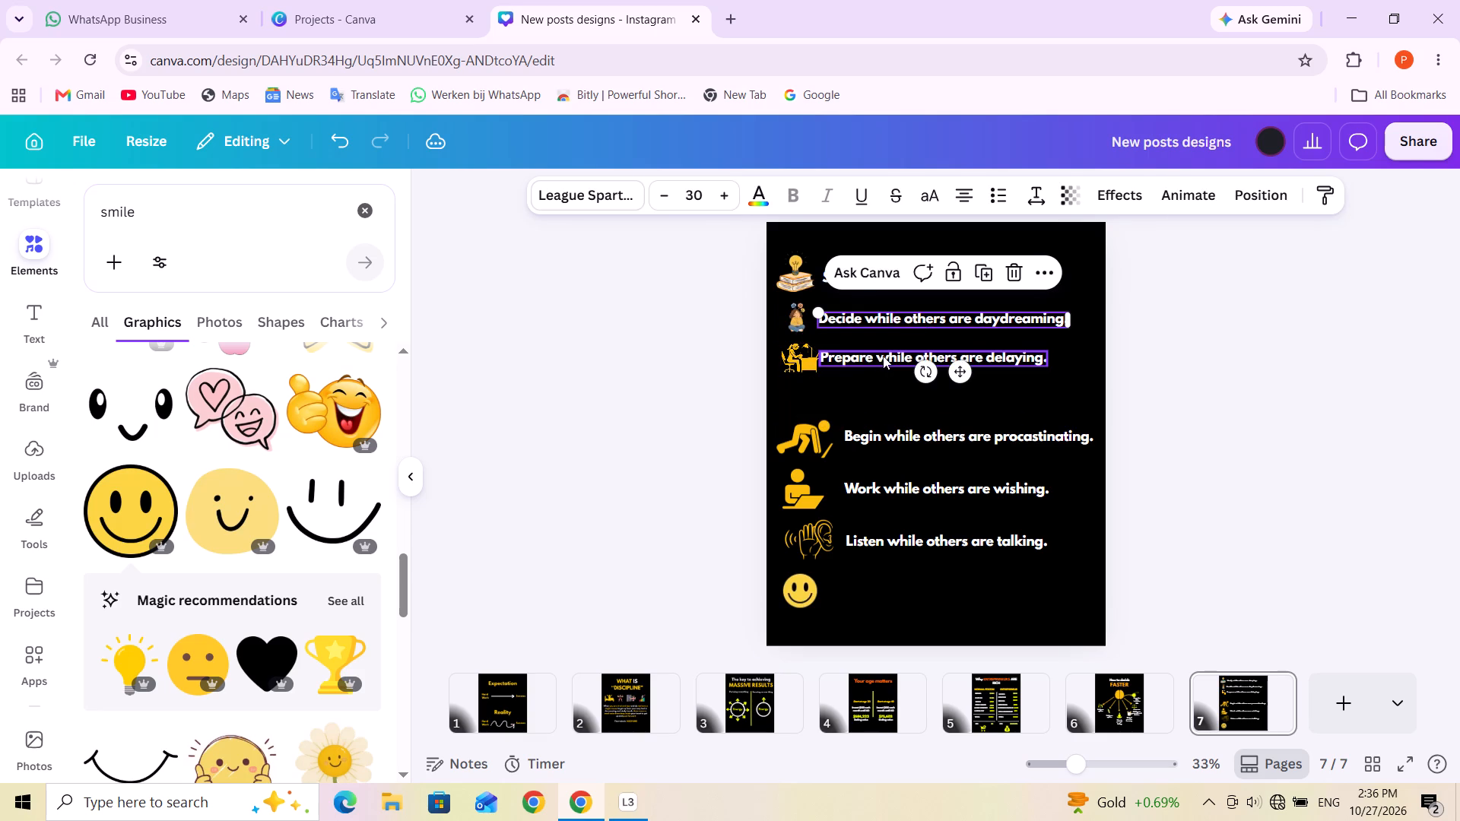
left_click_drag(883, 356, 887, 356)
Shift the "Decide while others are daydreaming." line right so its start aligns with the "Prepare" line below.
left_click(871, 323)
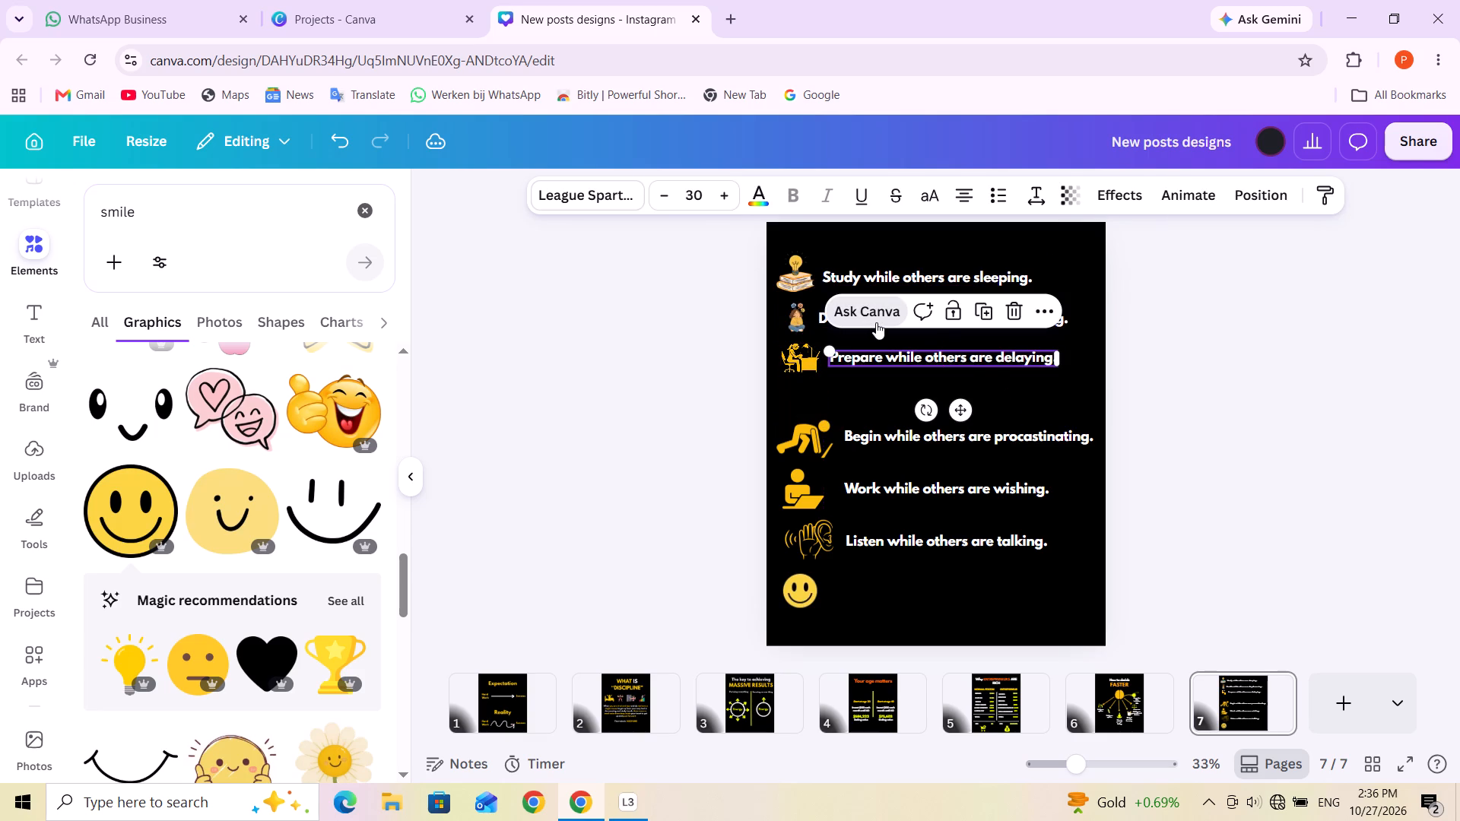
left_click(865, 385)
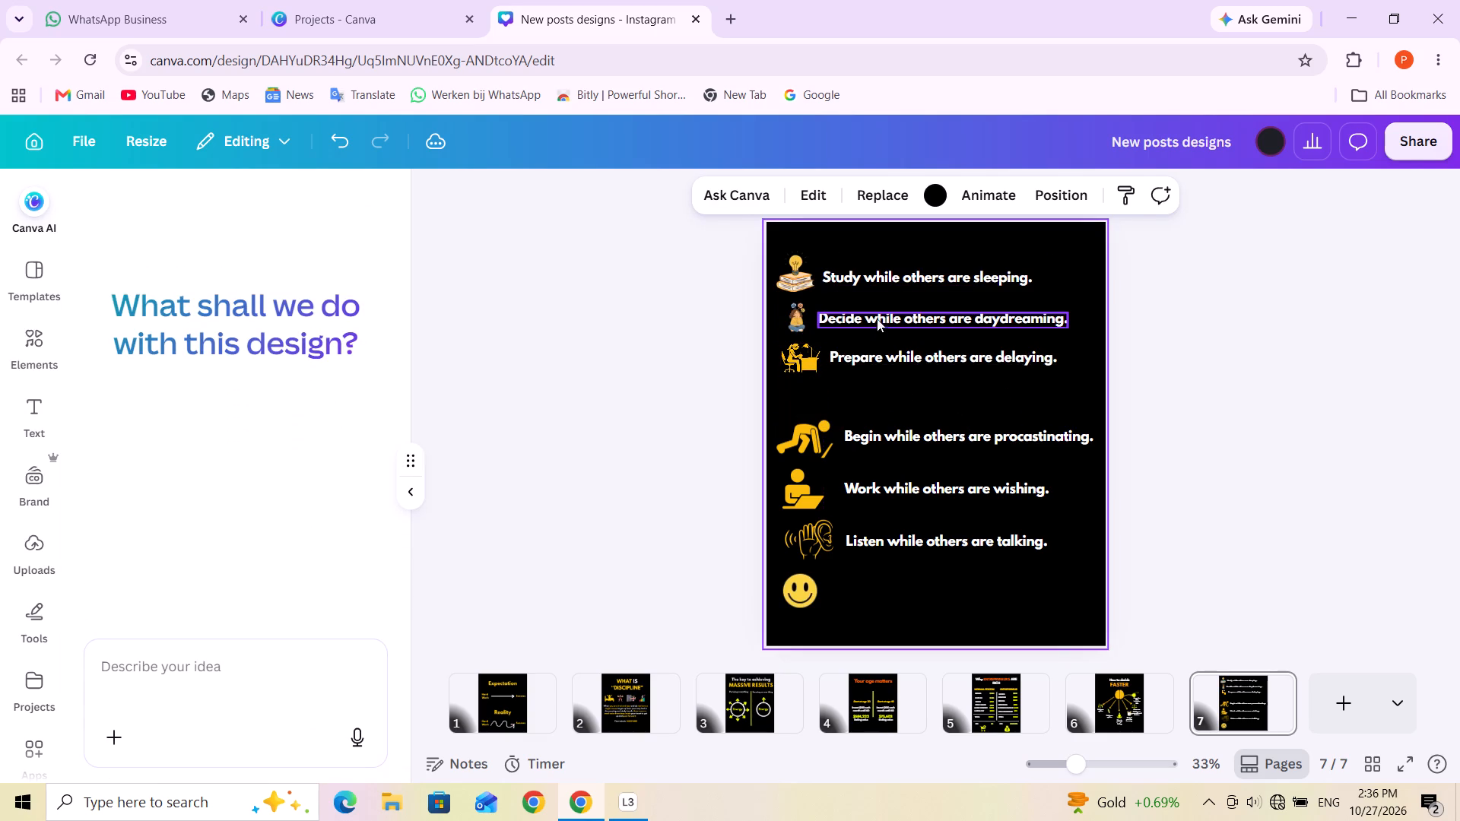
left_click_drag(894, 316, 900, 317)
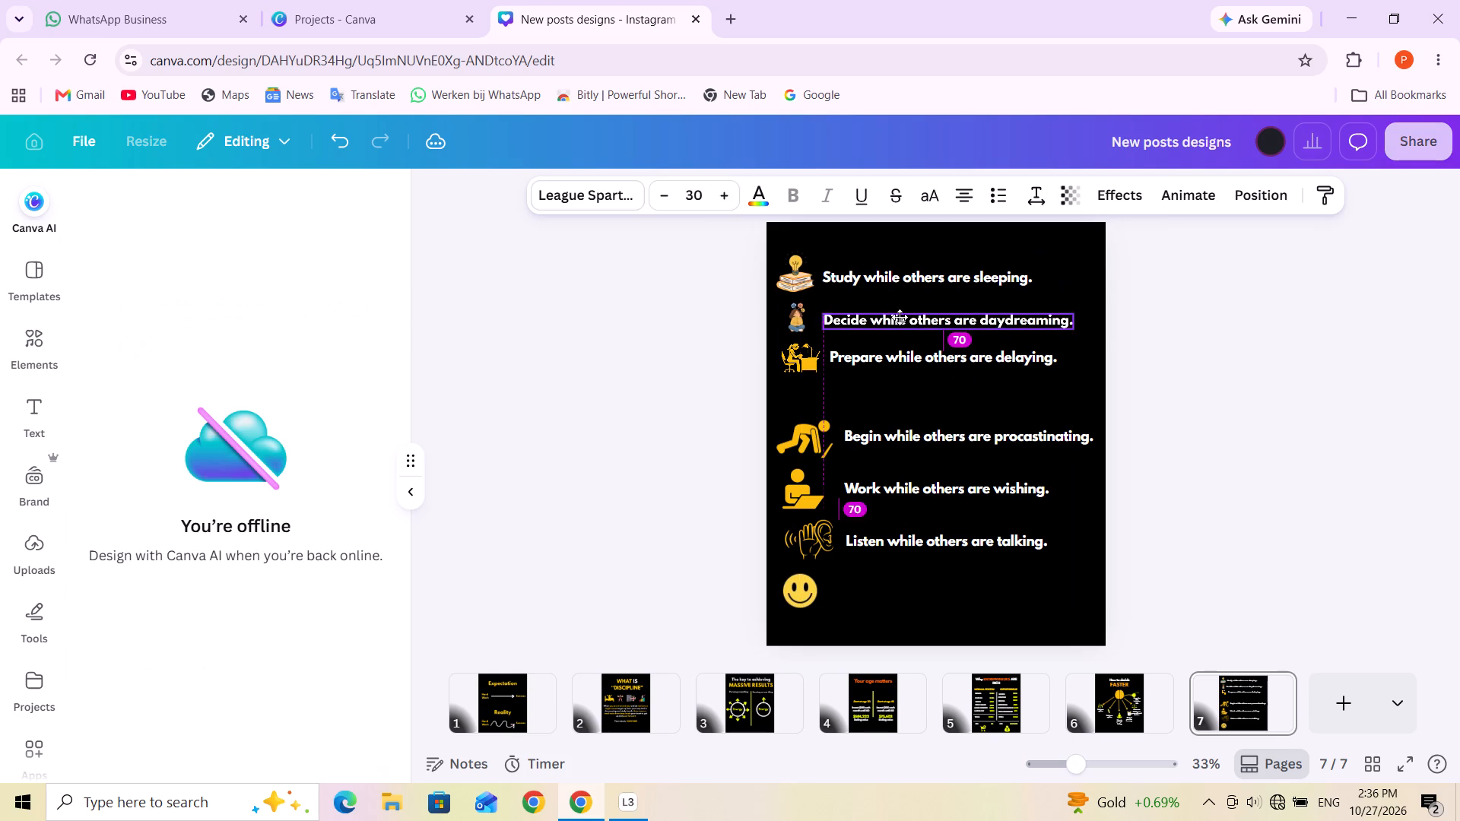
left_click_drag(900, 317, 905, 317)
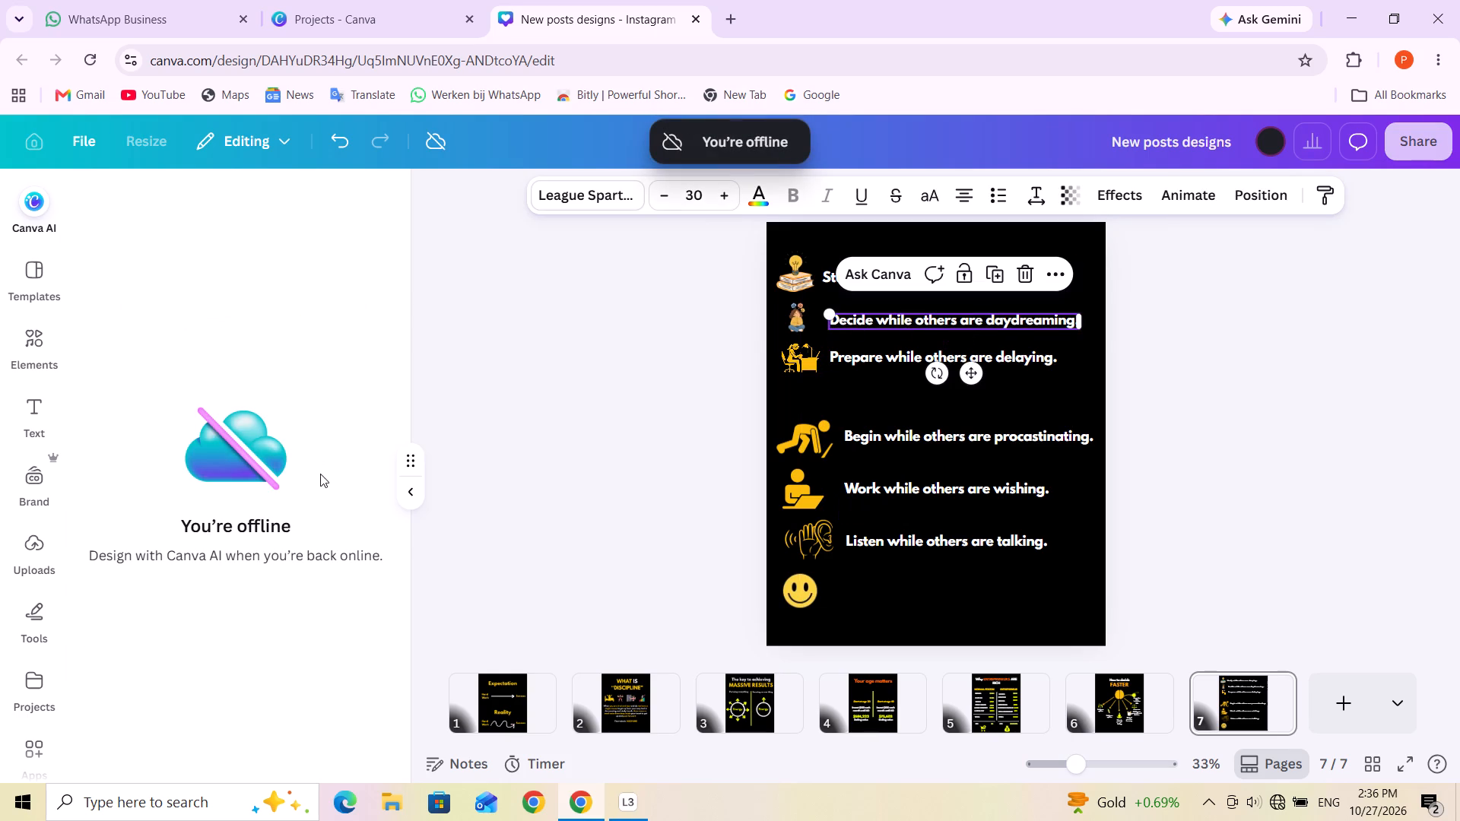
Disconnect the computer from its current Wi-Fi network, reconnect to it, and return to the design.
left_click(1281, 813)
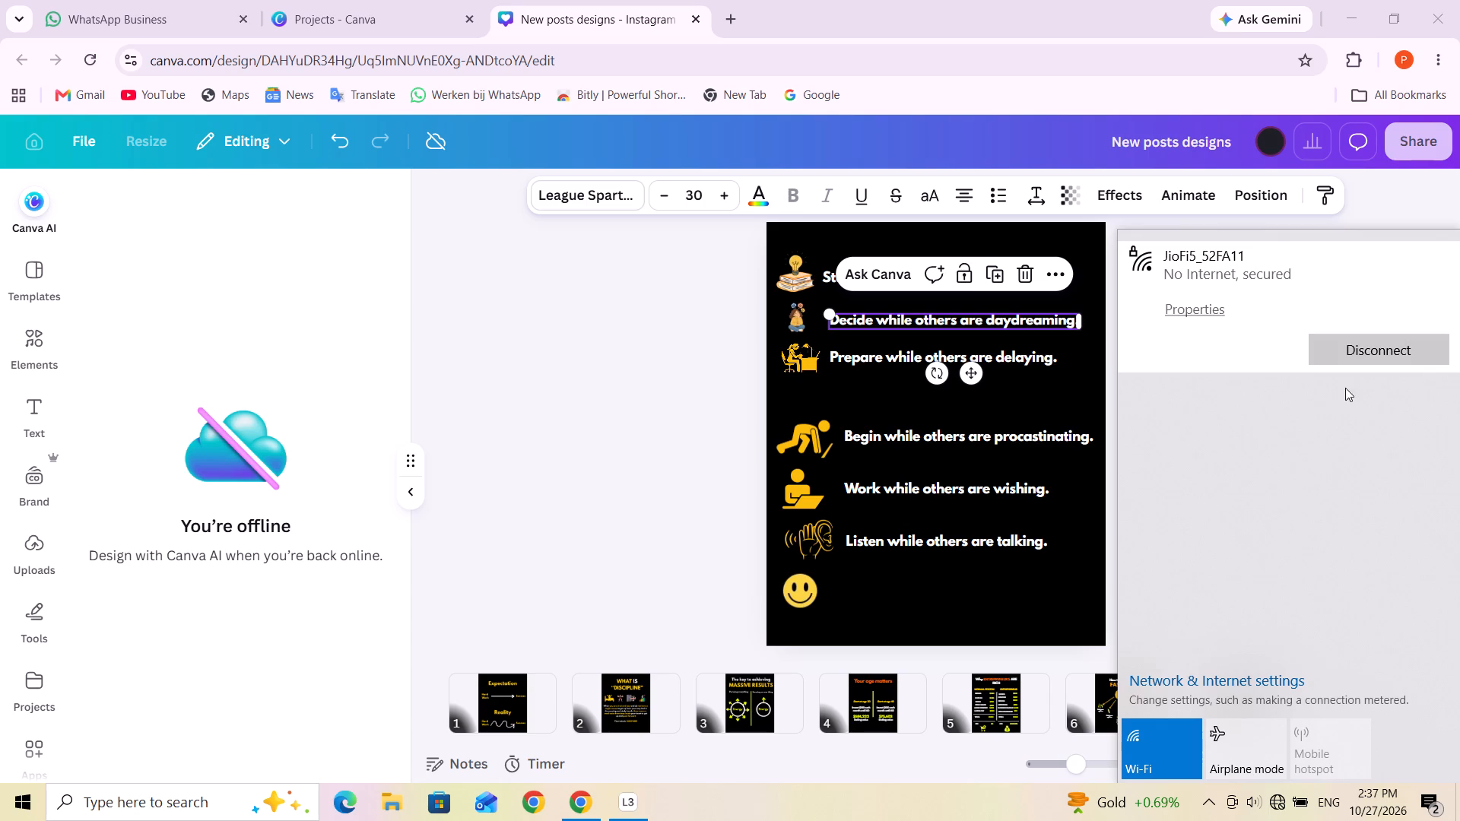
left_click(1351, 355)
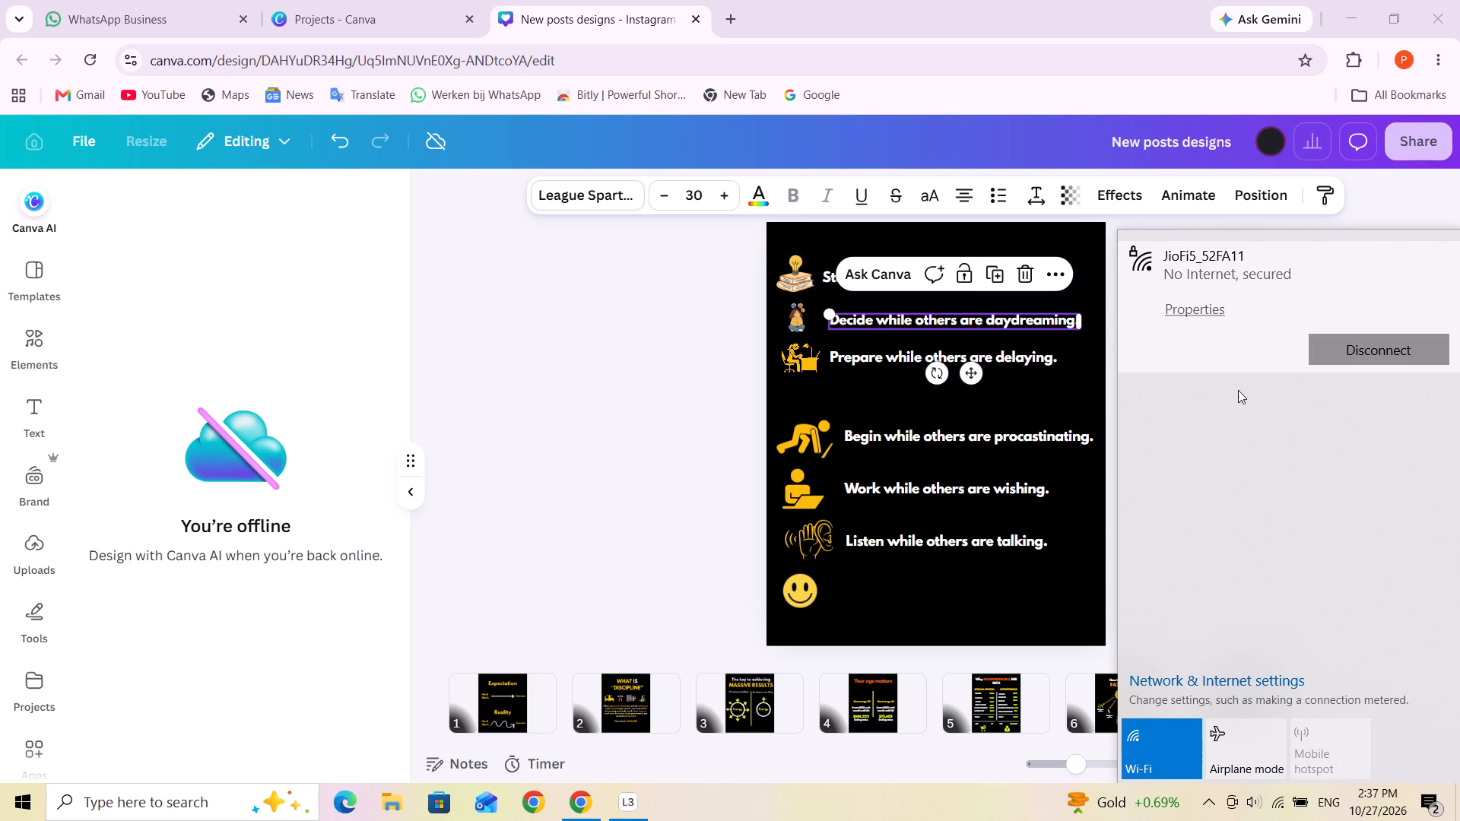
left_click(1233, 314)
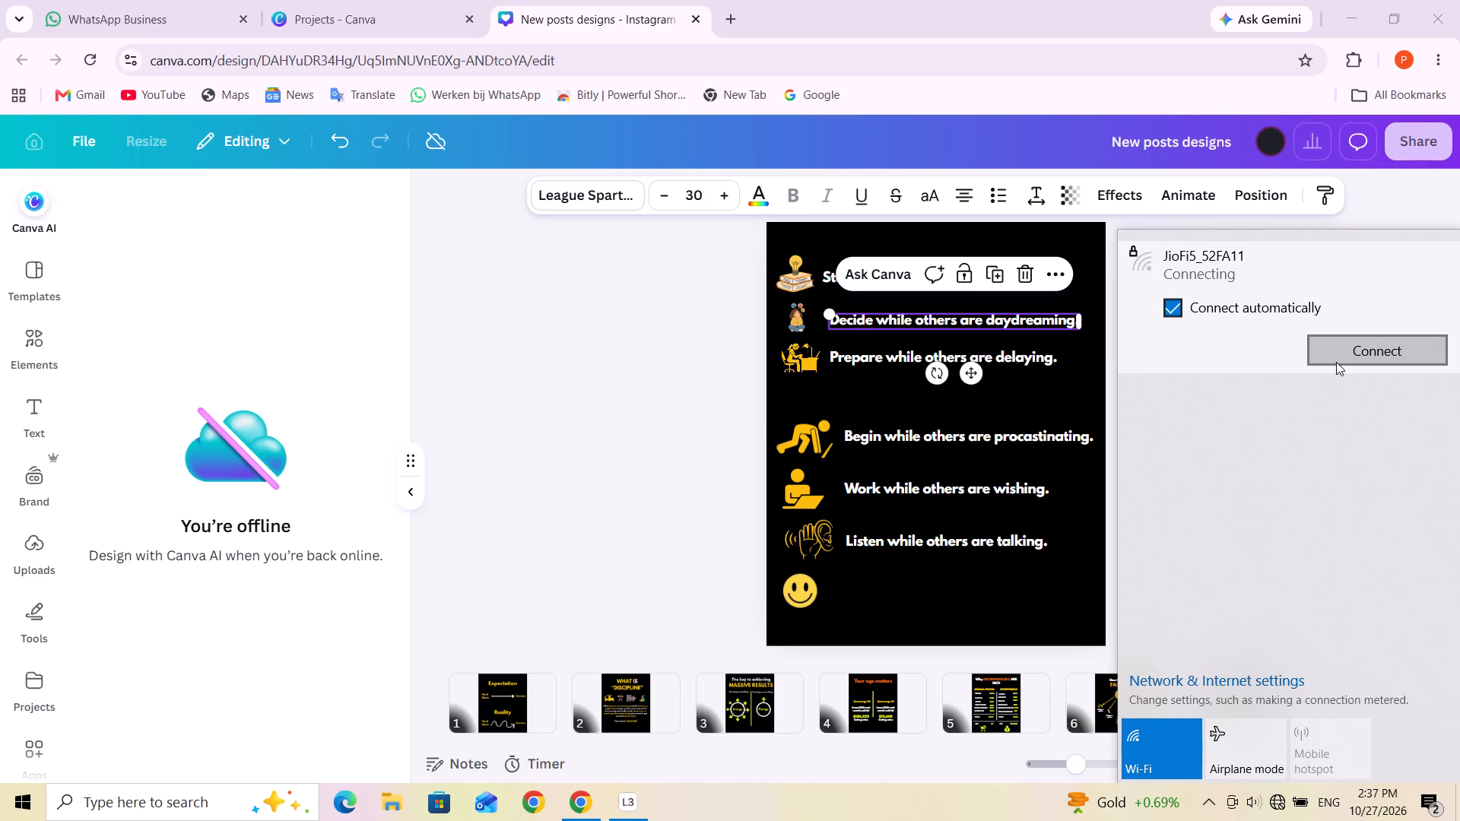
left_click(1340, 353)
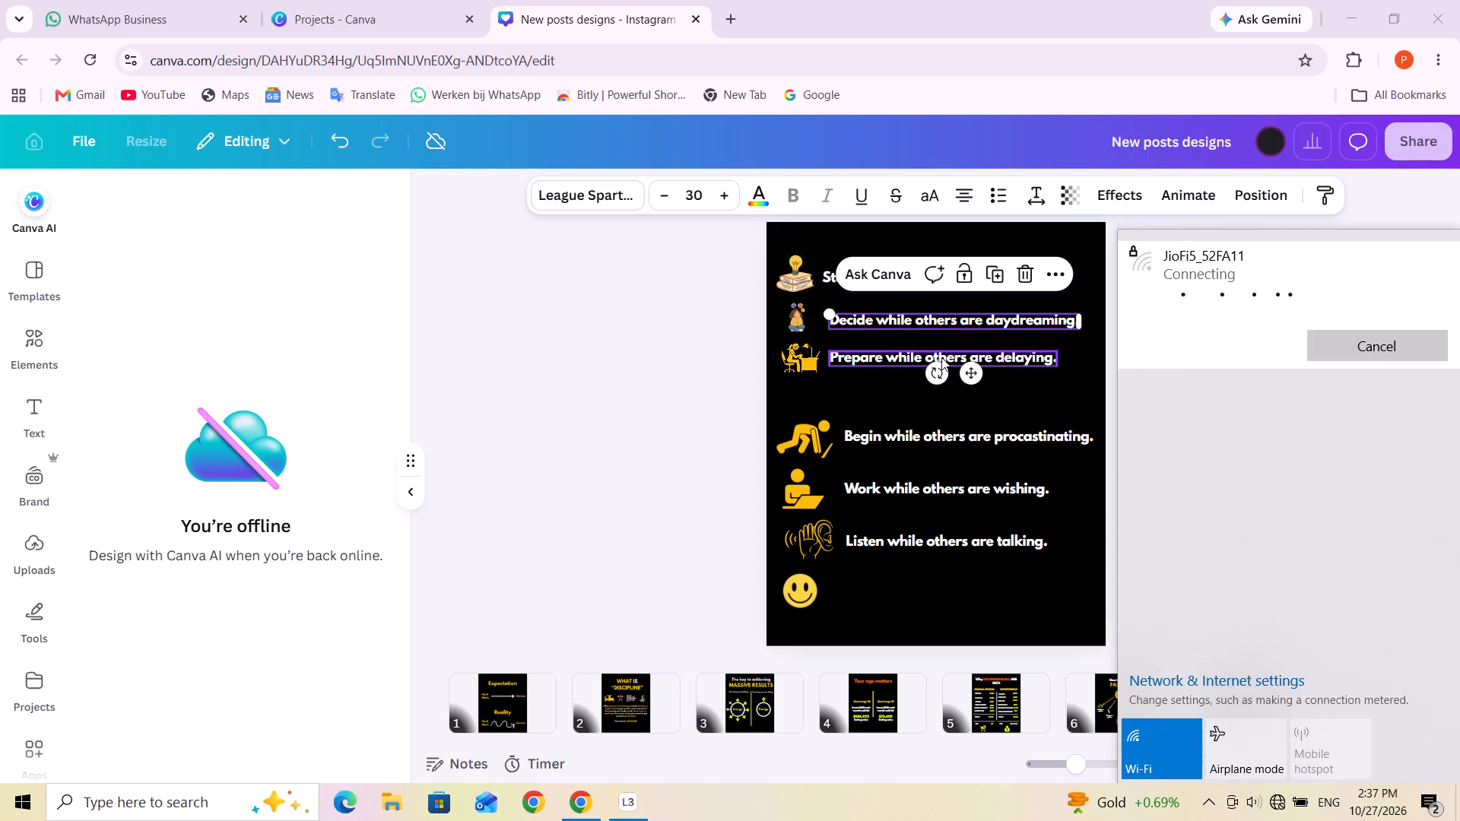
left_click(884, 386)
Shift the "Study while others are sleeping." line right so its start aligns with the "Decide" and "Prepare" lines.
left_click(881, 278)
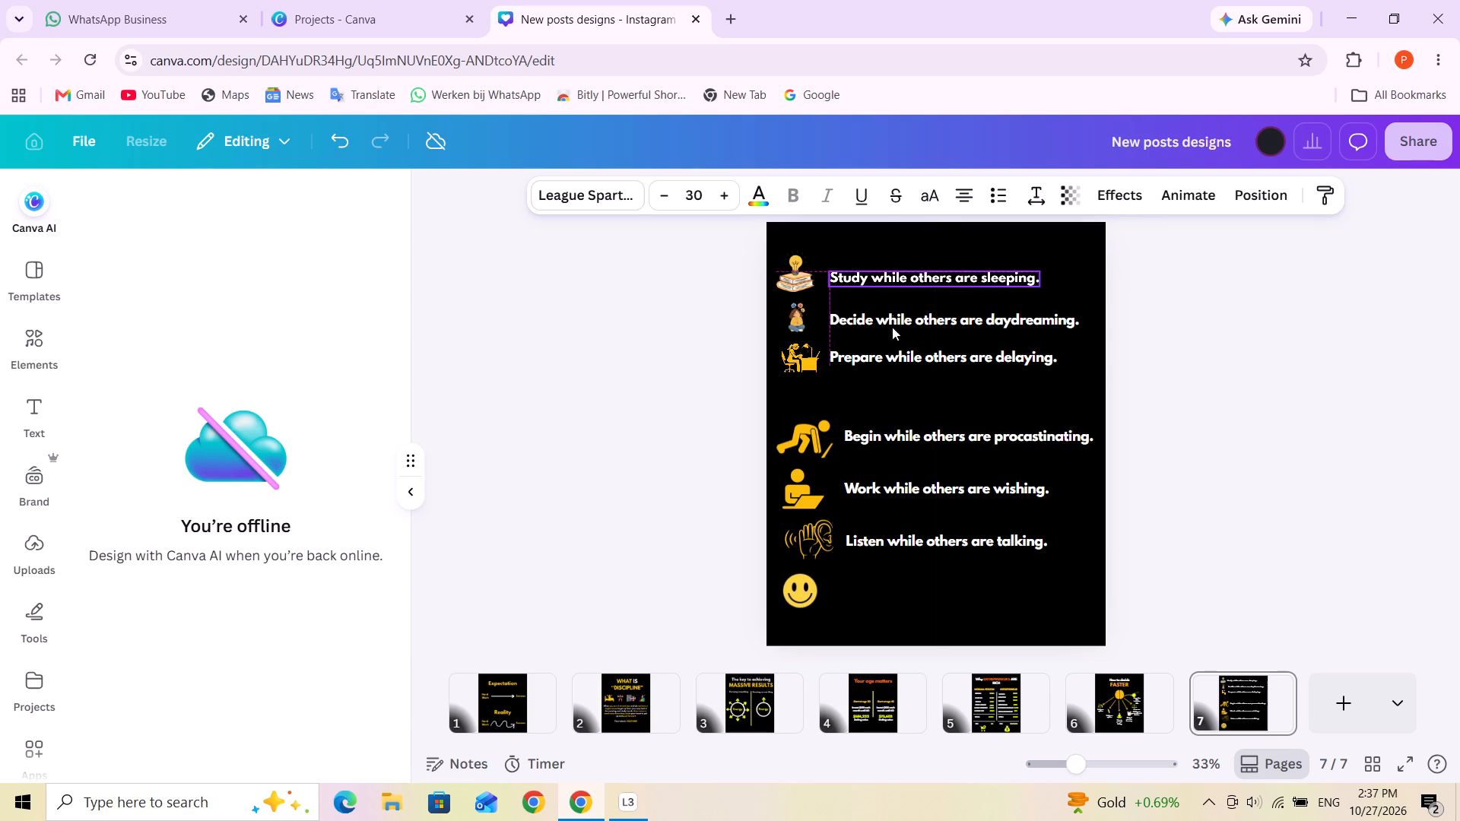
Bring back the Elements graphics results for "smile".
left_click(42, 290)
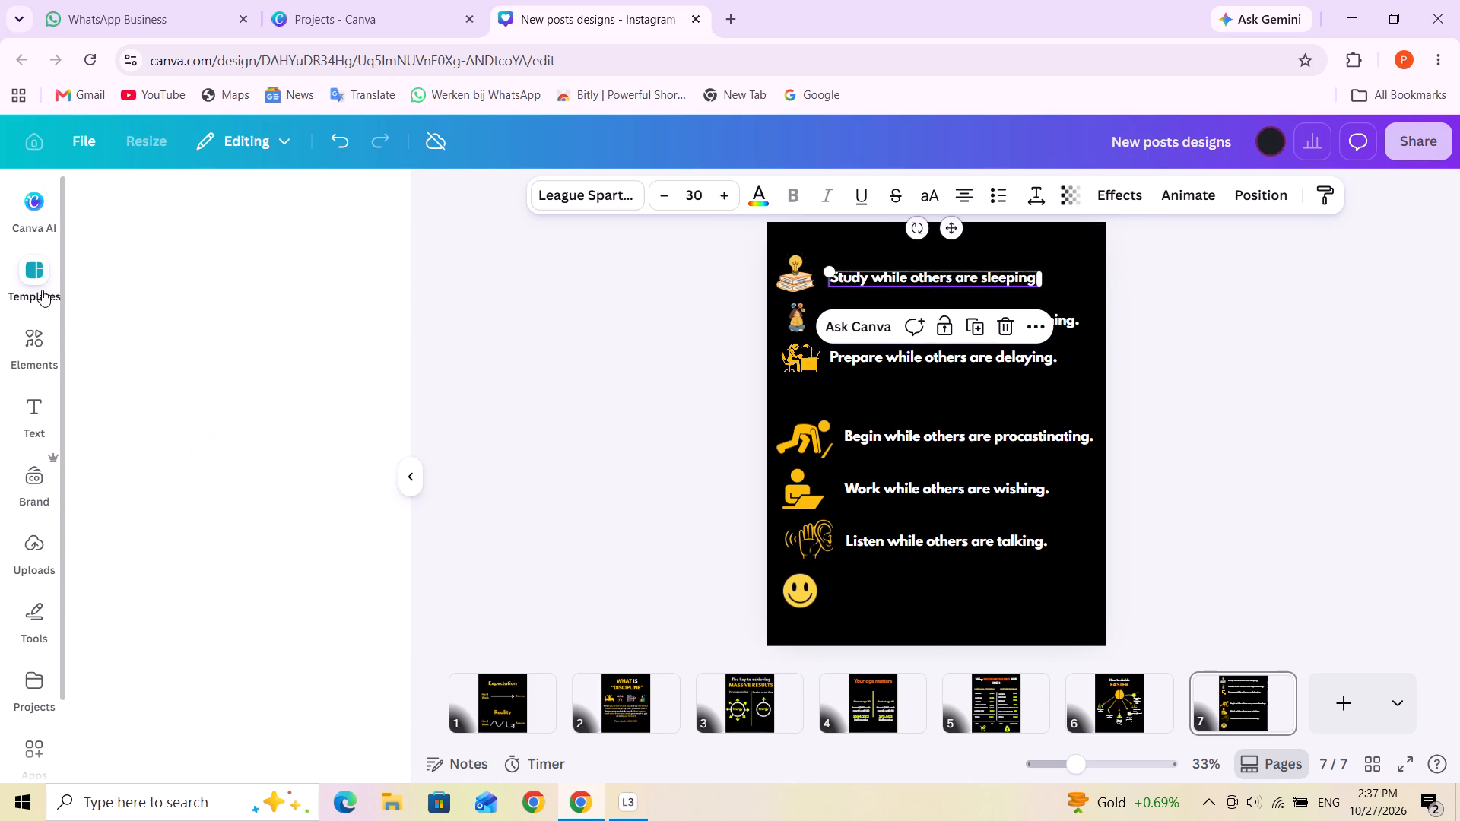
left_click(34, 347)
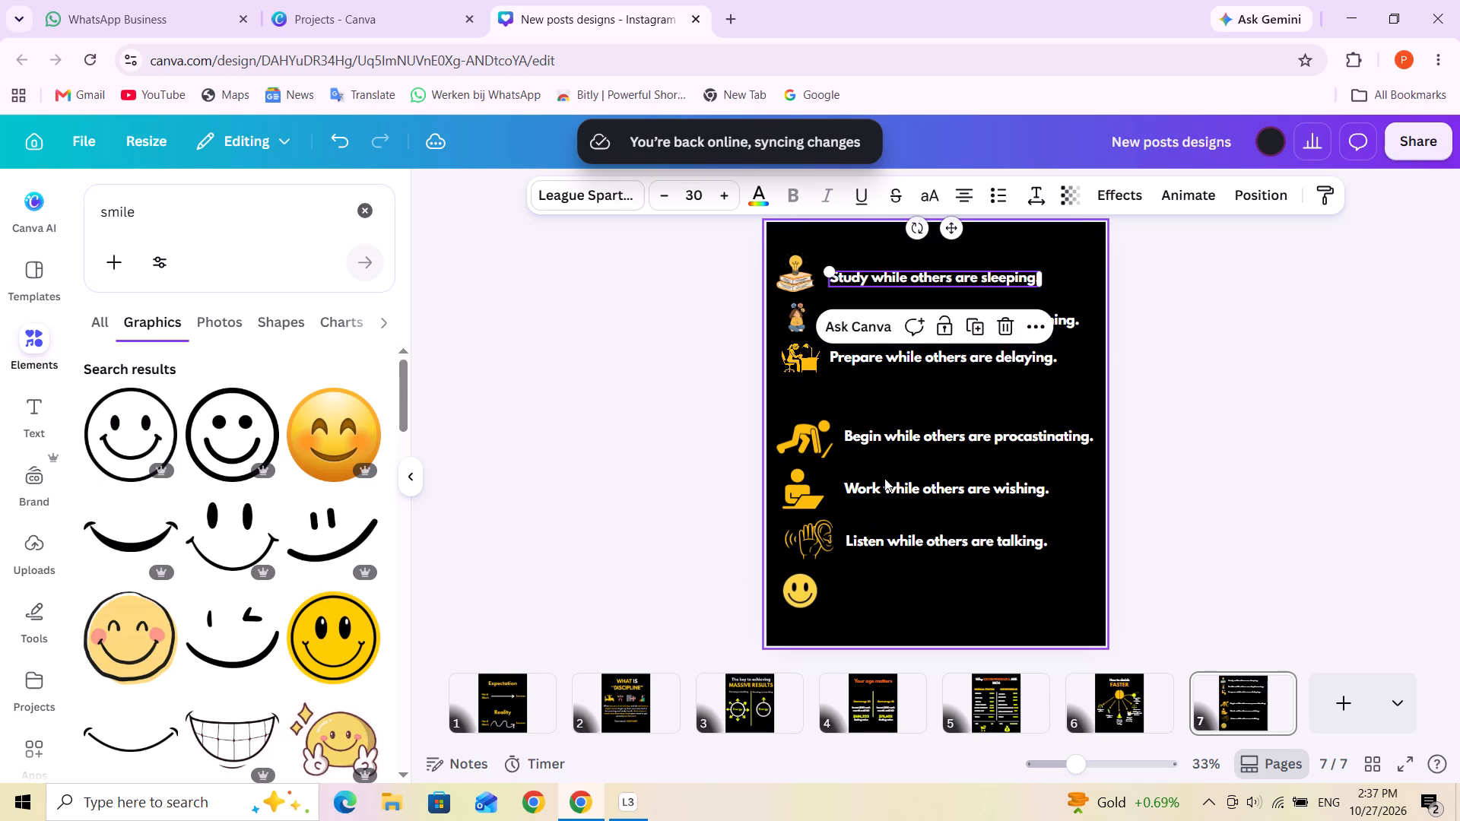
Move the crouching runner icon up from the "Begin" line to the "Prepare" line.
left_click_drag(808, 437, 894, 348)
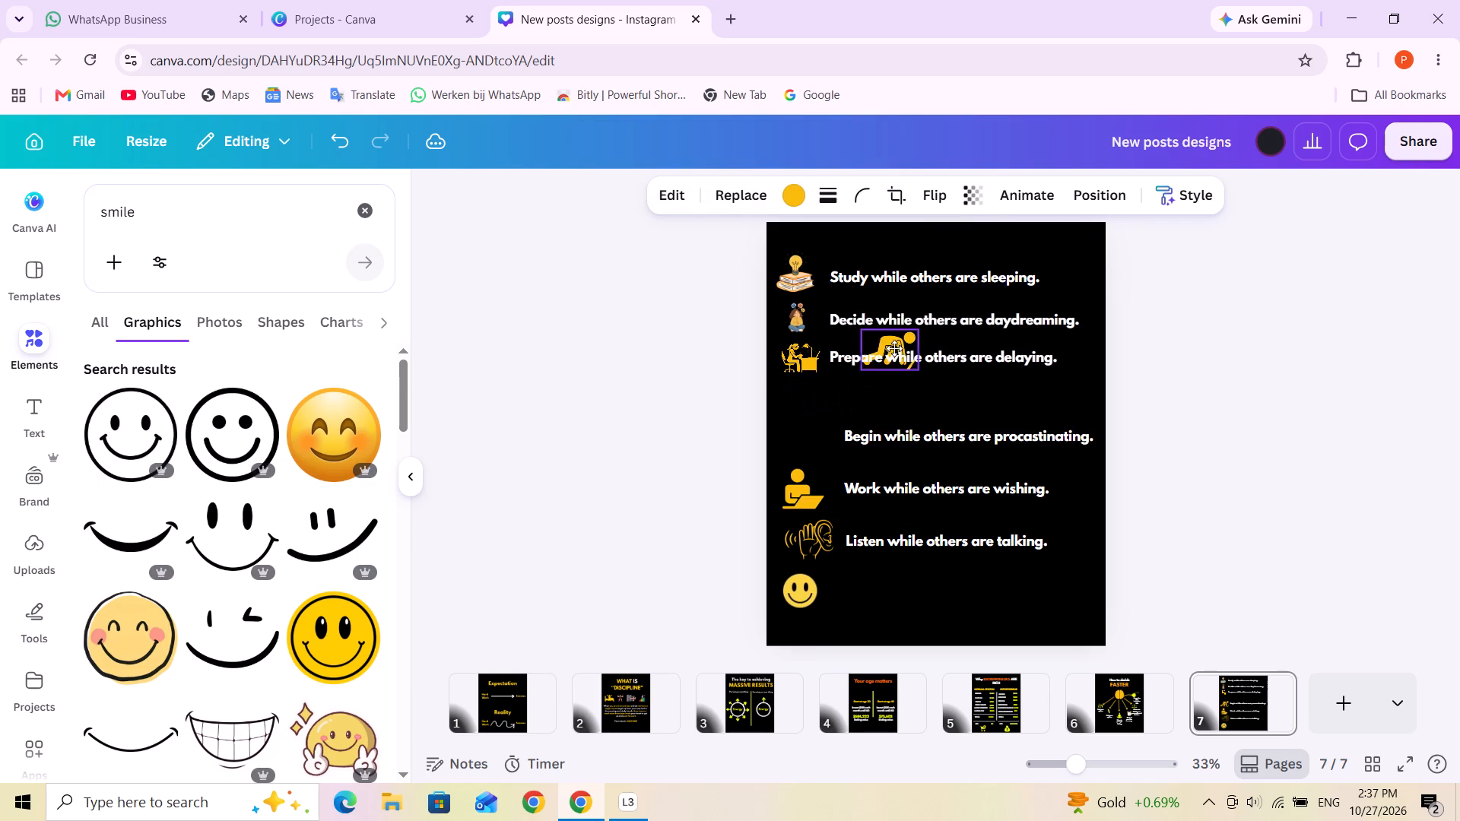
Move the crouched-runner icon onto the start of the "Prepare while others are delaying." line and shrink it to the other icons' scale.
left_click_drag(894, 348, 876, 360)
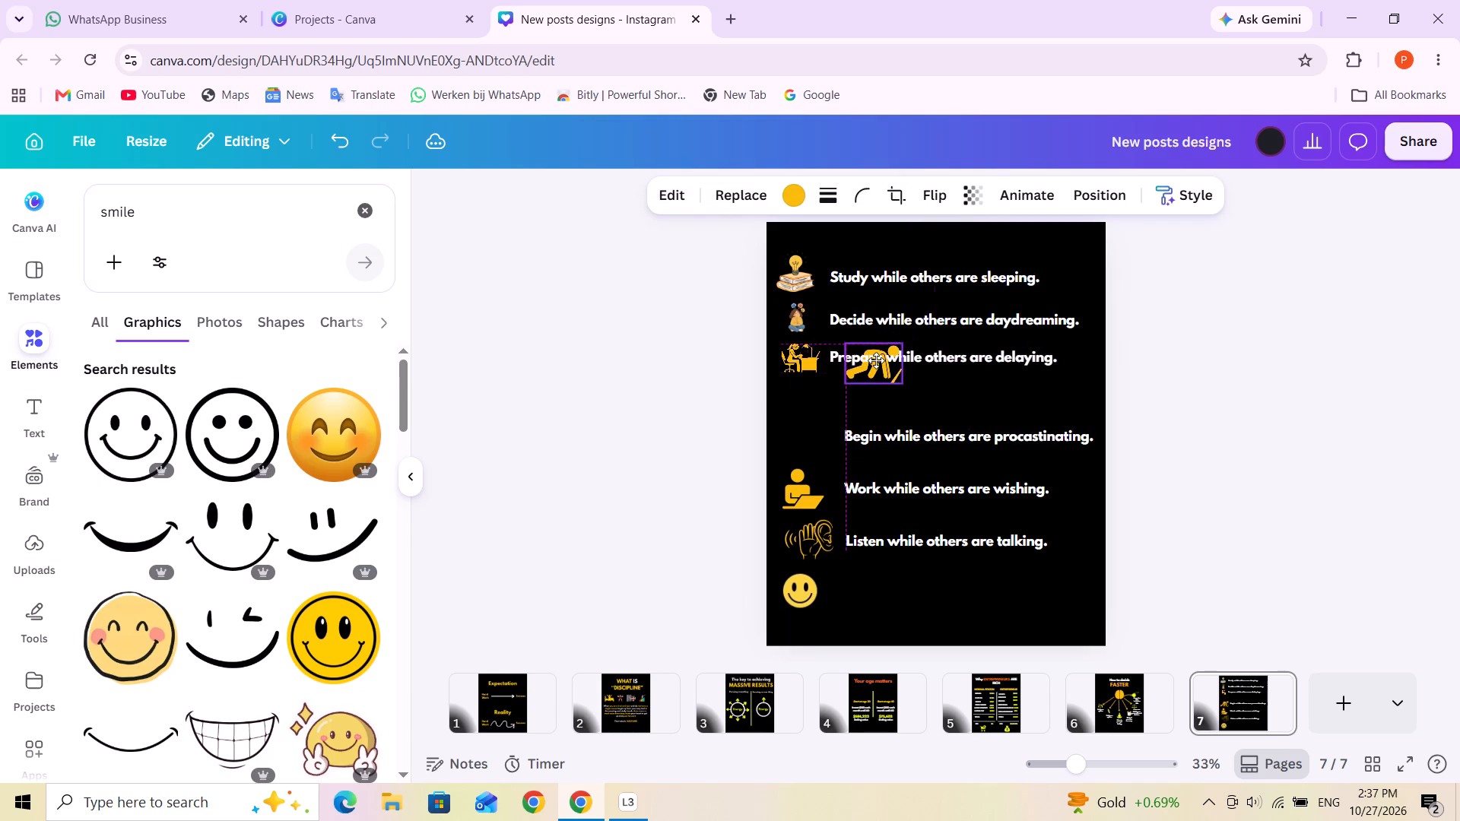
left_click_drag(876, 360, 876, 360)
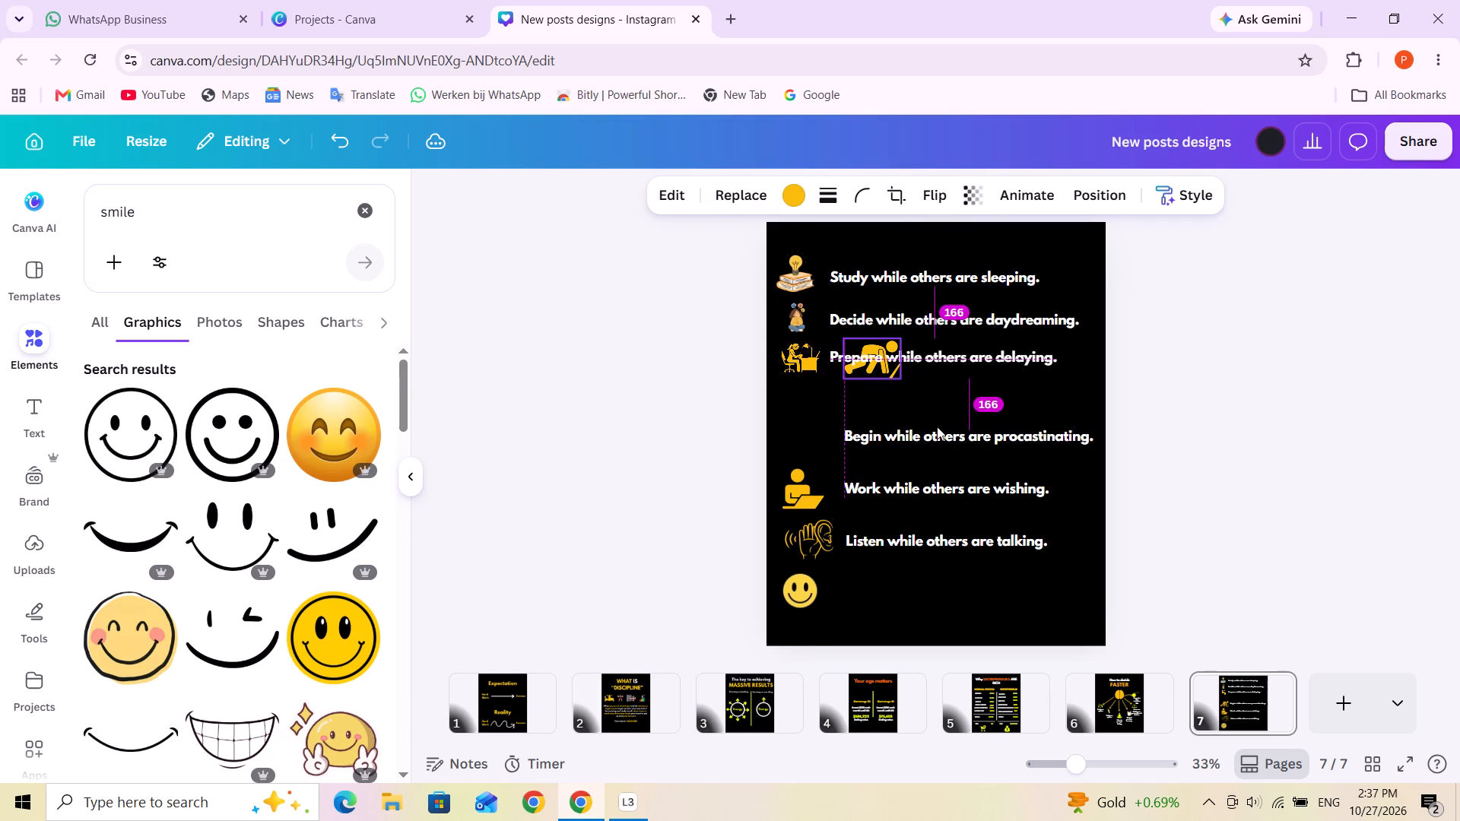
left_click(938, 427)
left_click(864, 372)
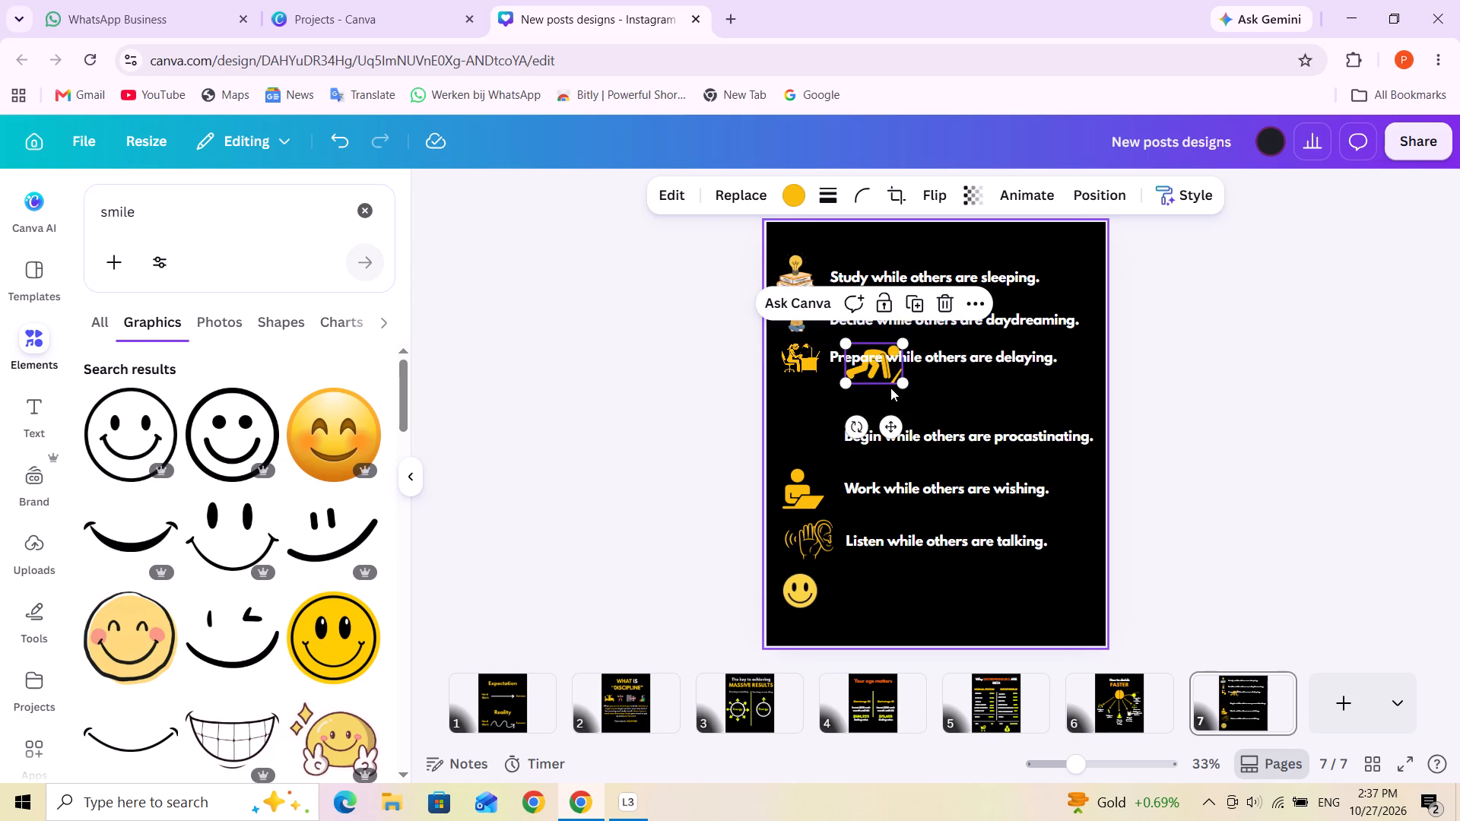
left_click_drag(900, 388, 878, 379)
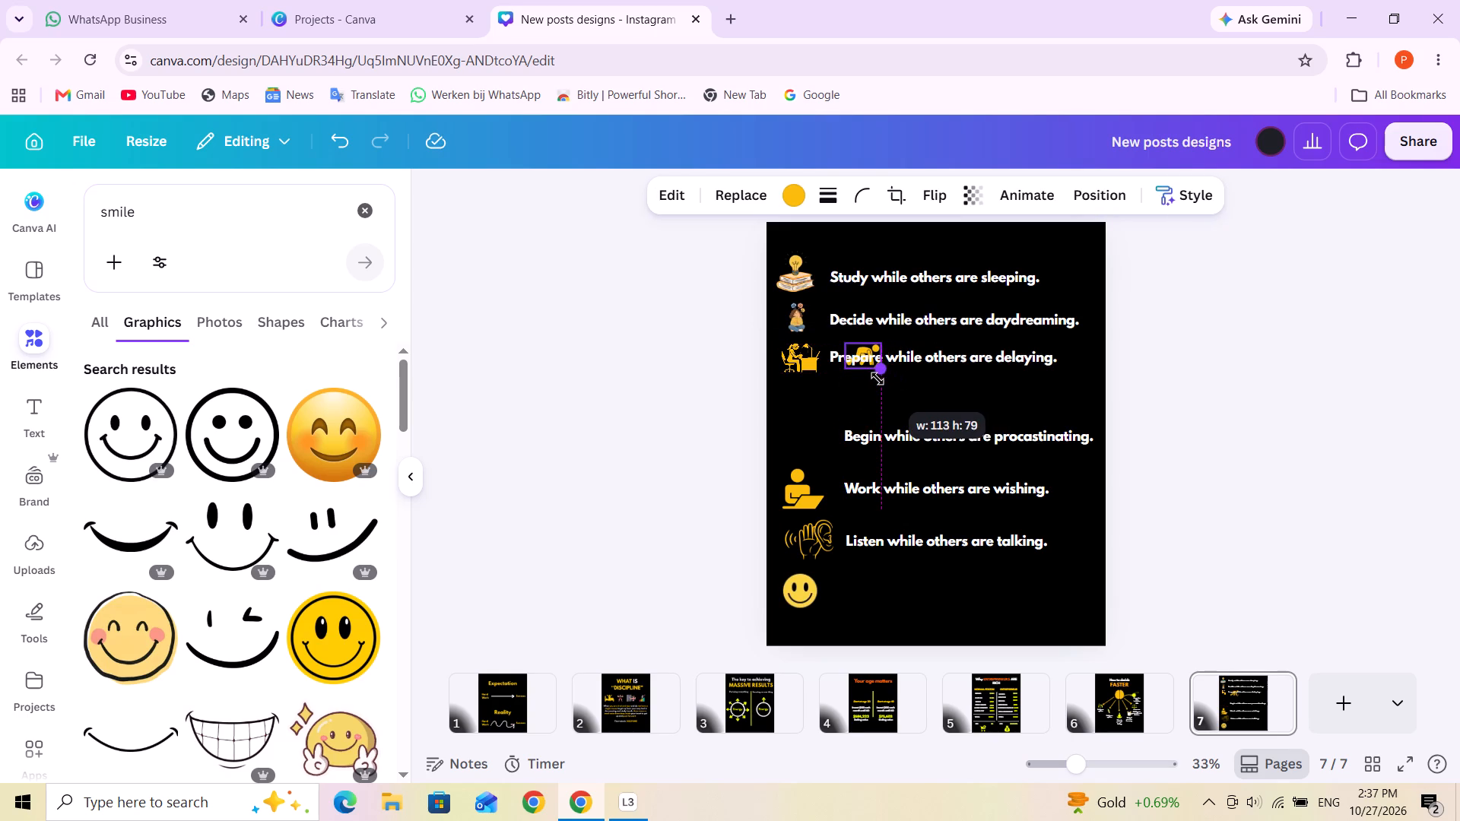
left_click_drag(878, 379, 883, 379)
left_click(949, 397)
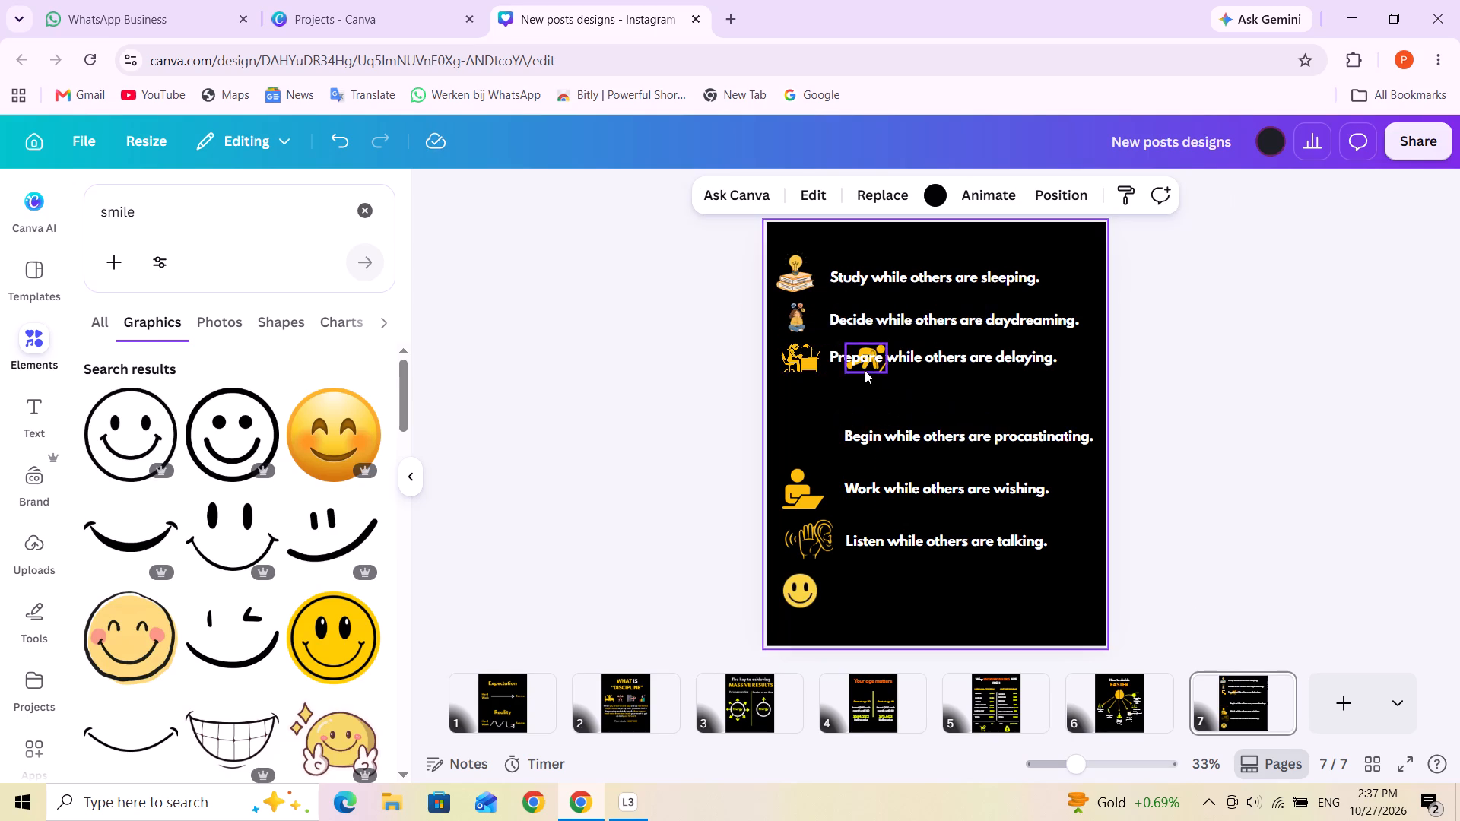
Place the smaller crouched-runner icon in the icon column, directly below the person-at-desk icon.
left_click(858, 366)
left_click(990, 390)
left_click_drag(857, 343, 799, 389)
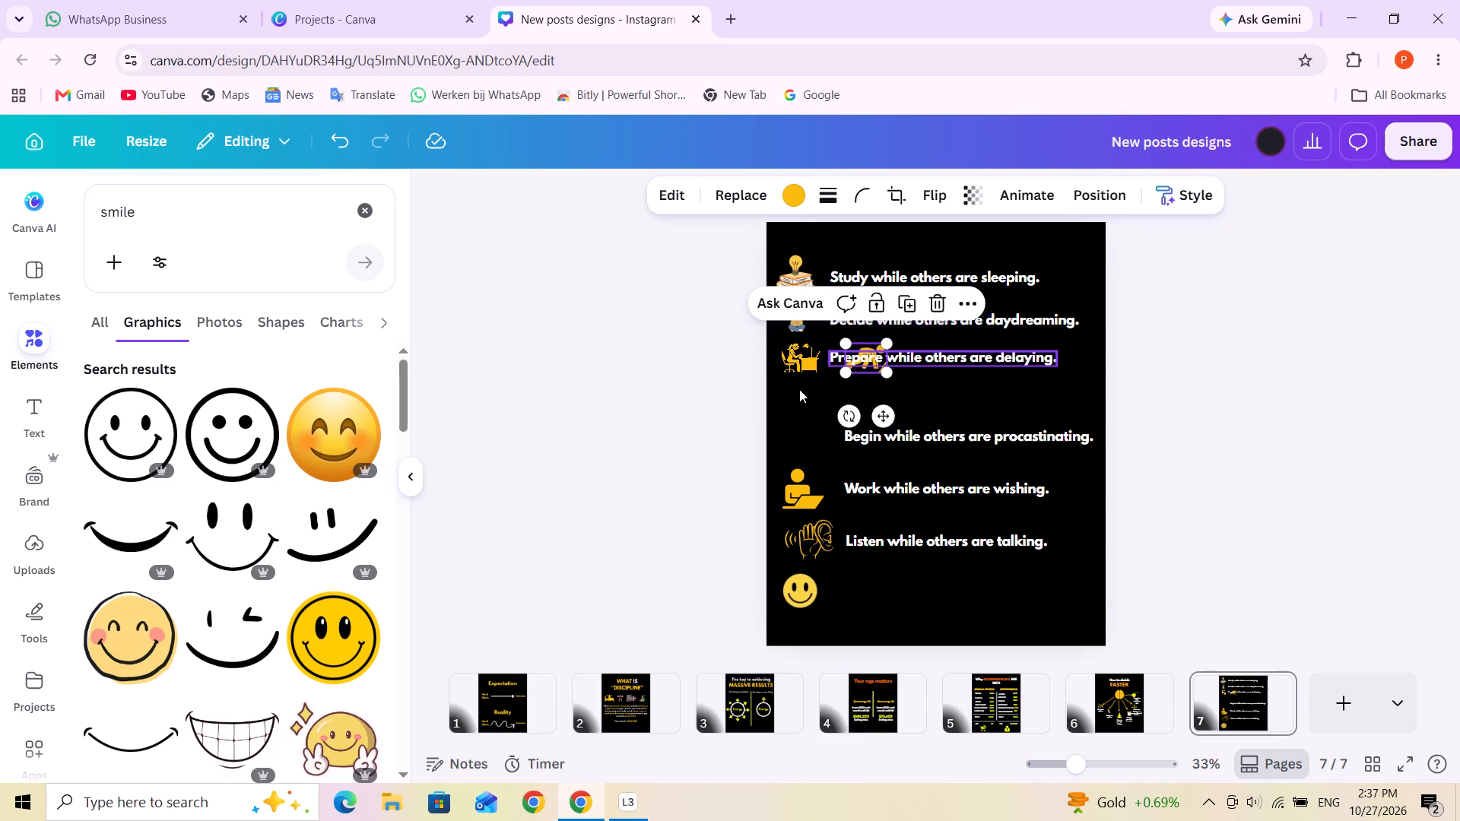
left_click_drag(799, 389, 799, 391)
left_click(1007, 390)
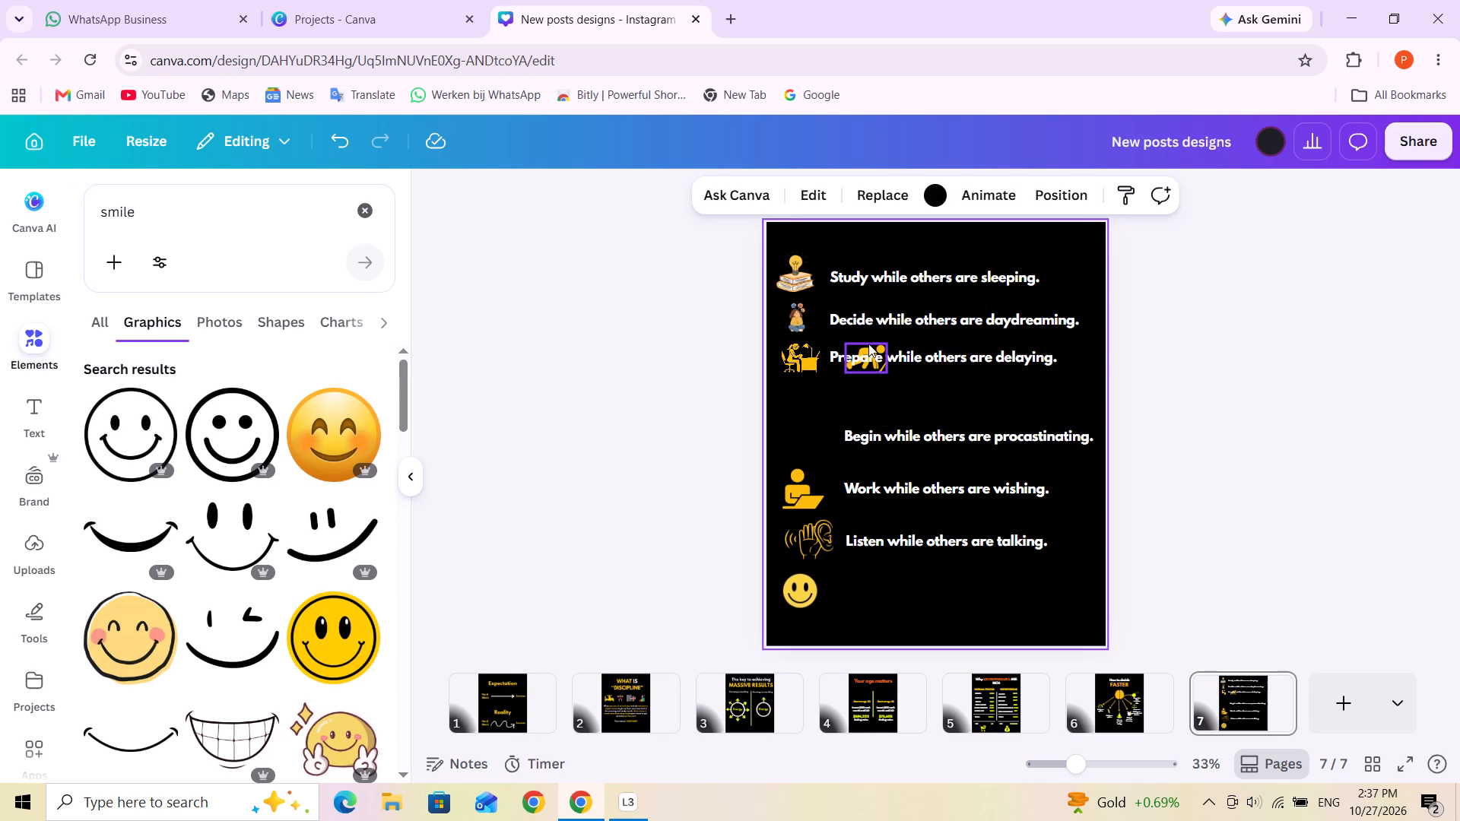
left_click_drag(865, 344, 801, 389)
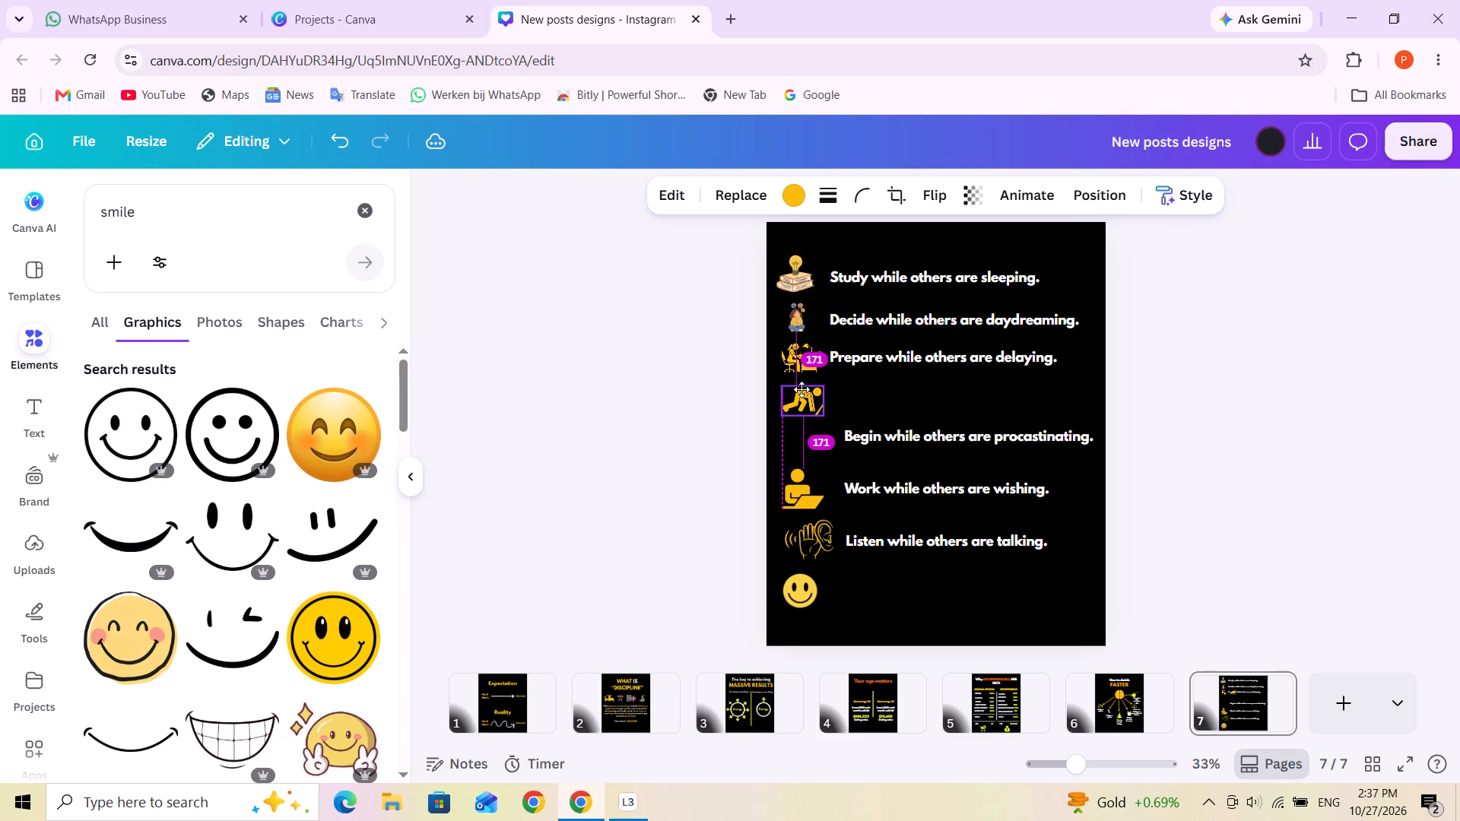
left_click_drag(801, 389, 801, 388)
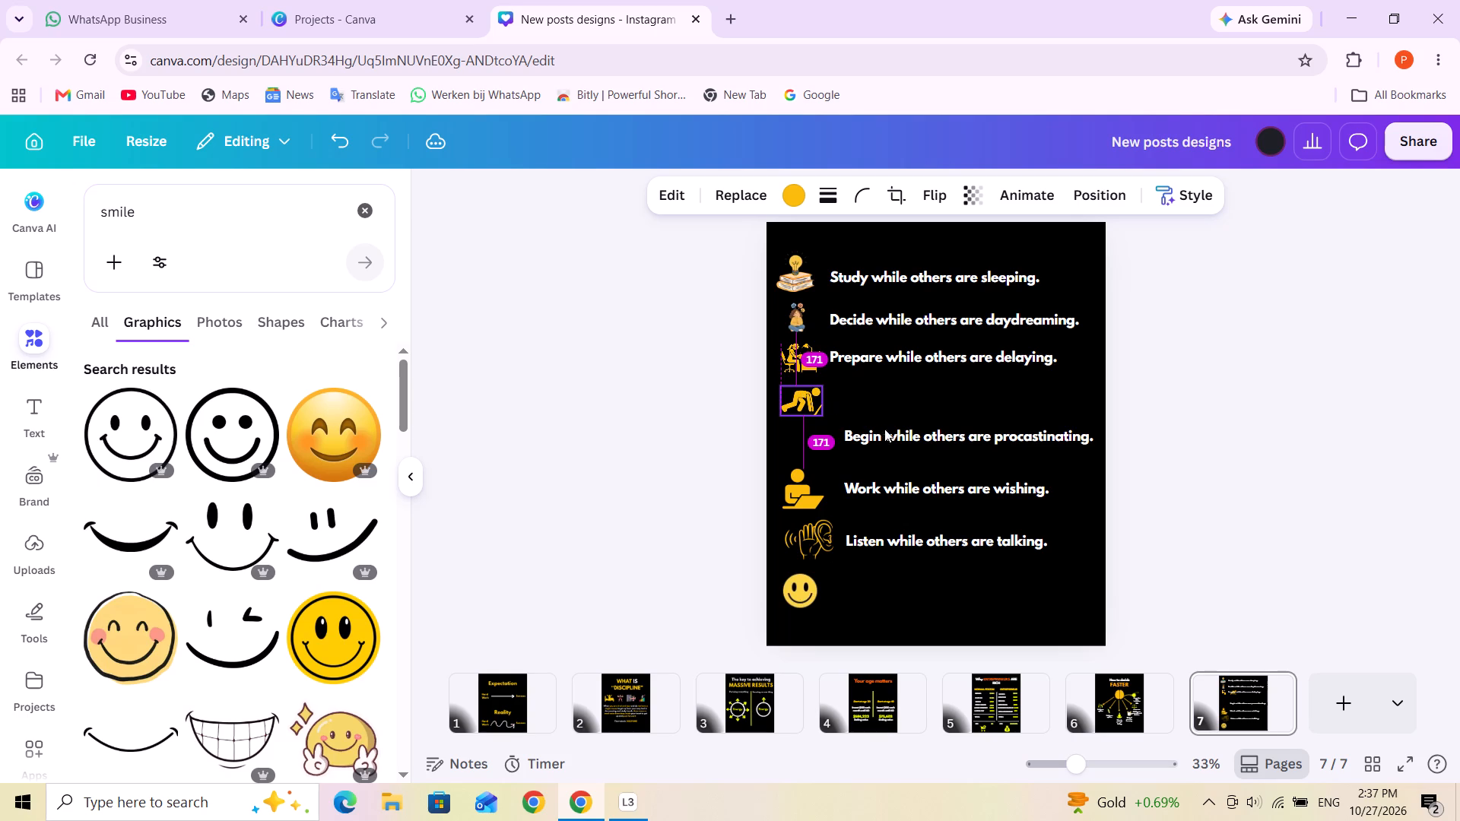
Raise the "Begin while others are procastinating." line beside the crouched-runner icon, aligned with the start of the lines above.
left_click(885, 437)
left_click_drag(885, 437, 870, 401)
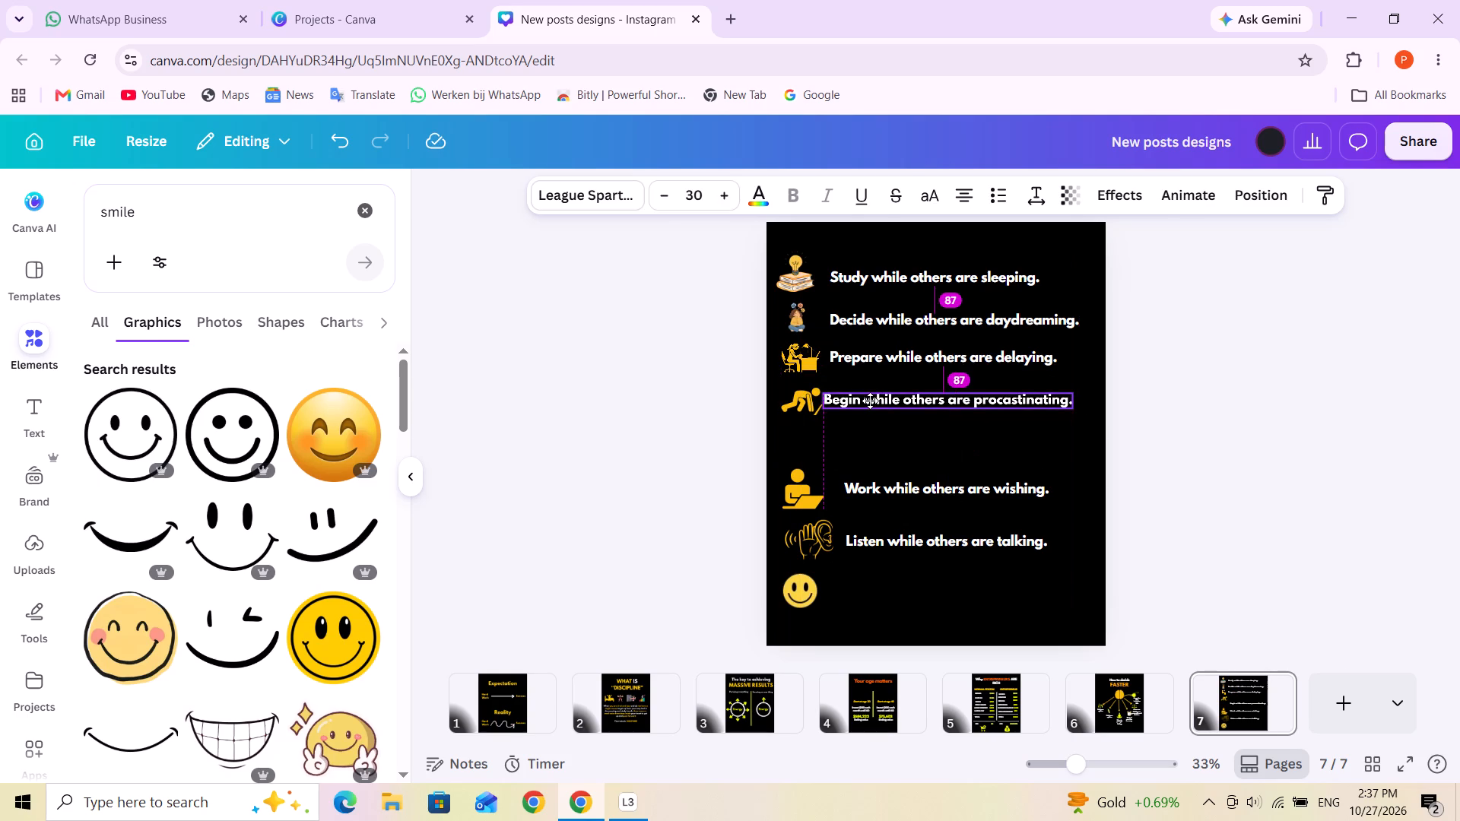
left_click_drag(870, 401, 871, 401)
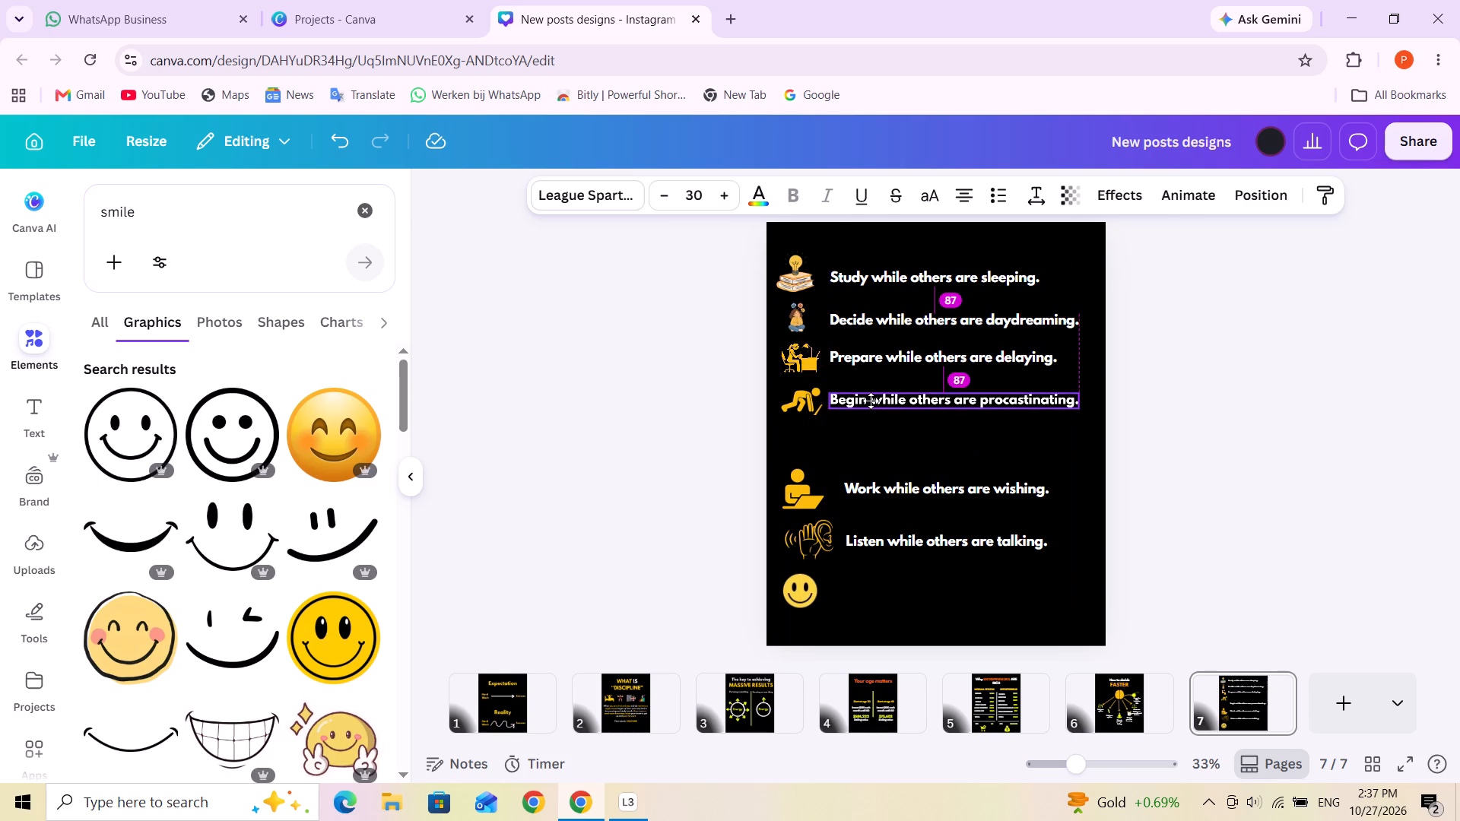
left_click_drag(871, 401, 871, 398)
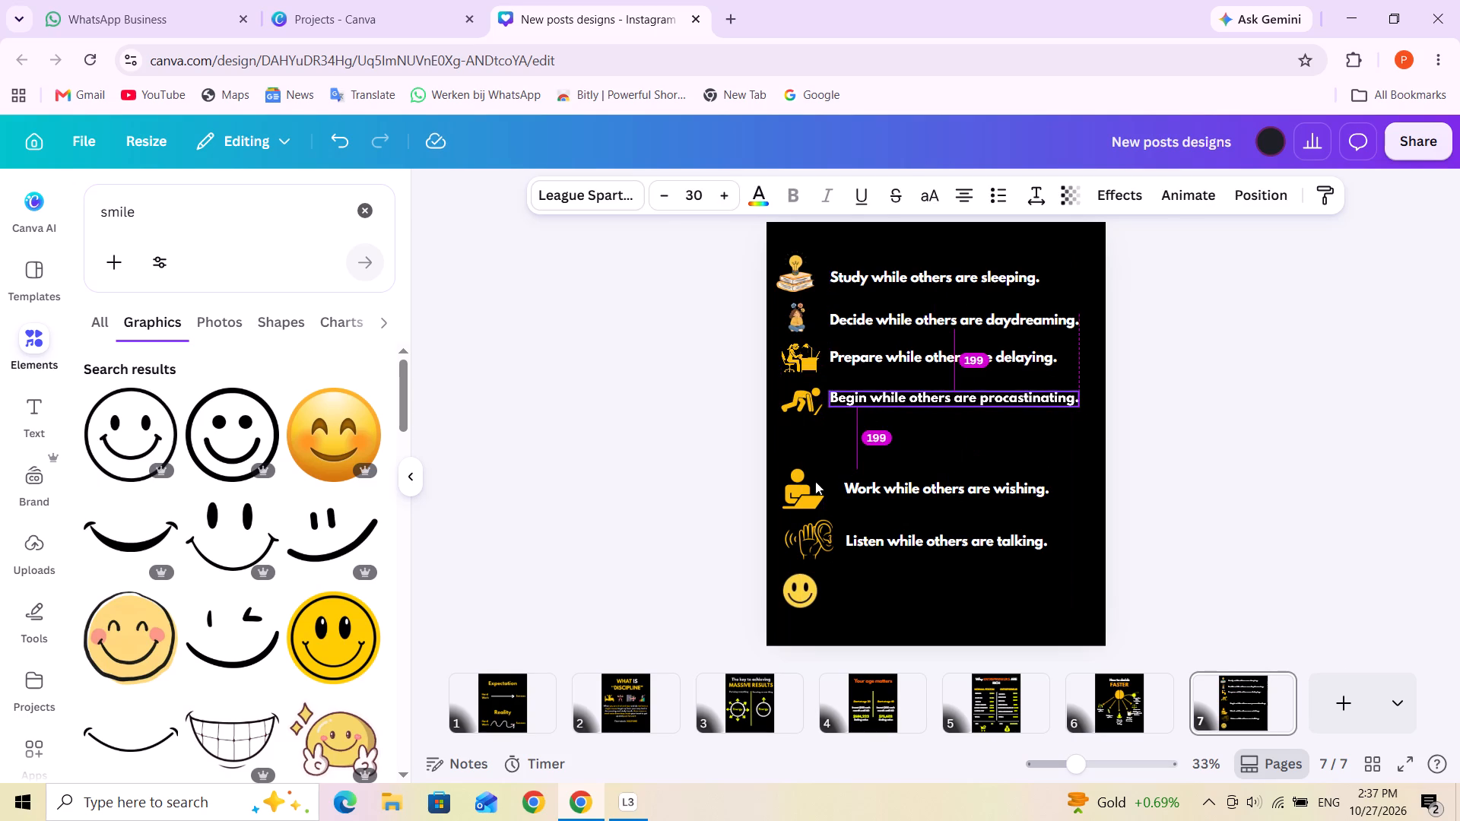
Shrink the person-with-laptop icon and place it in the icon column, just below the crouched-runner icon.
left_click(797, 487)
left_click_drag(801, 498, 846, 423)
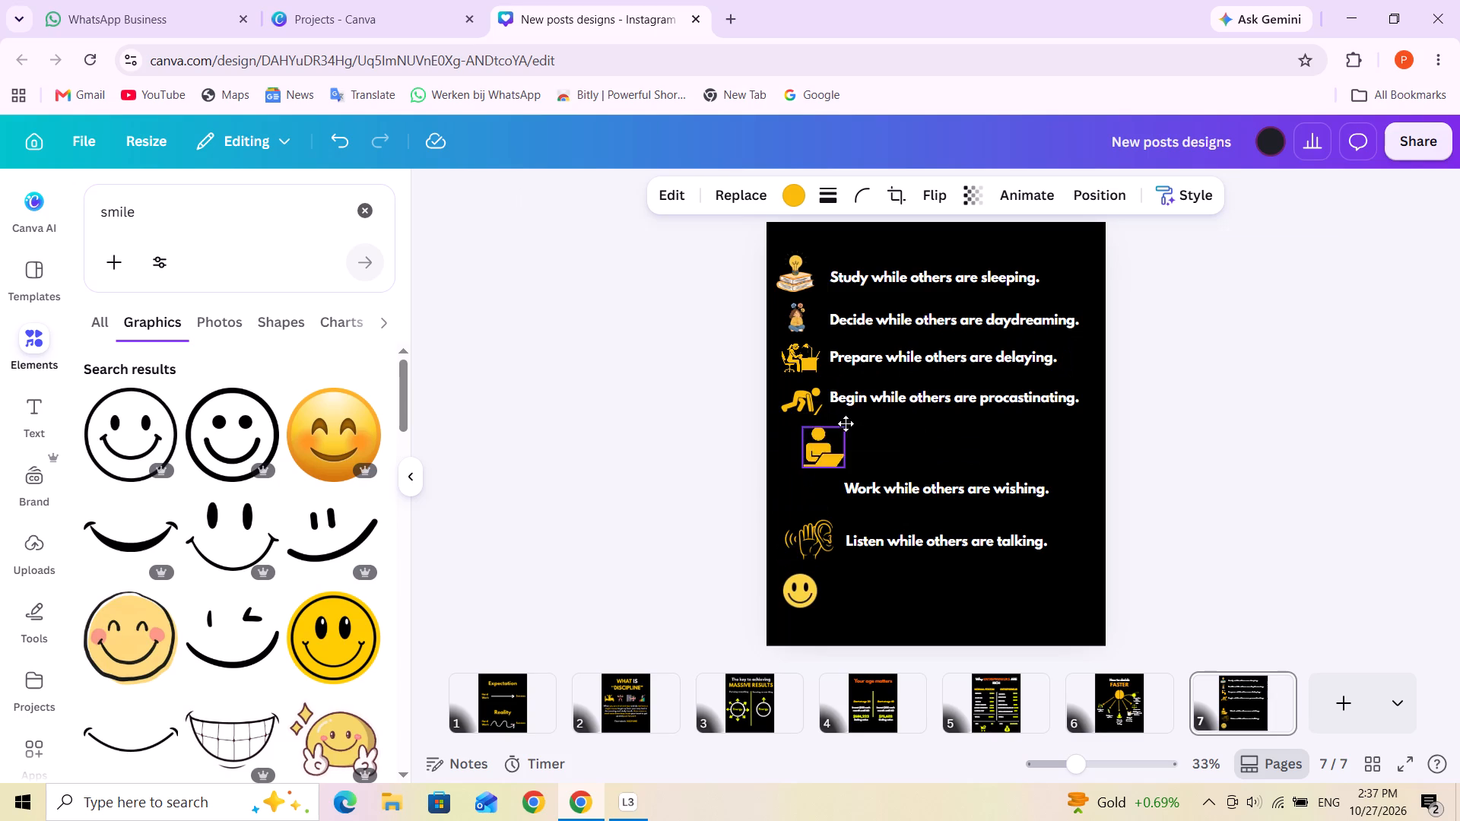
left_click_drag(846, 423, 856, 417)
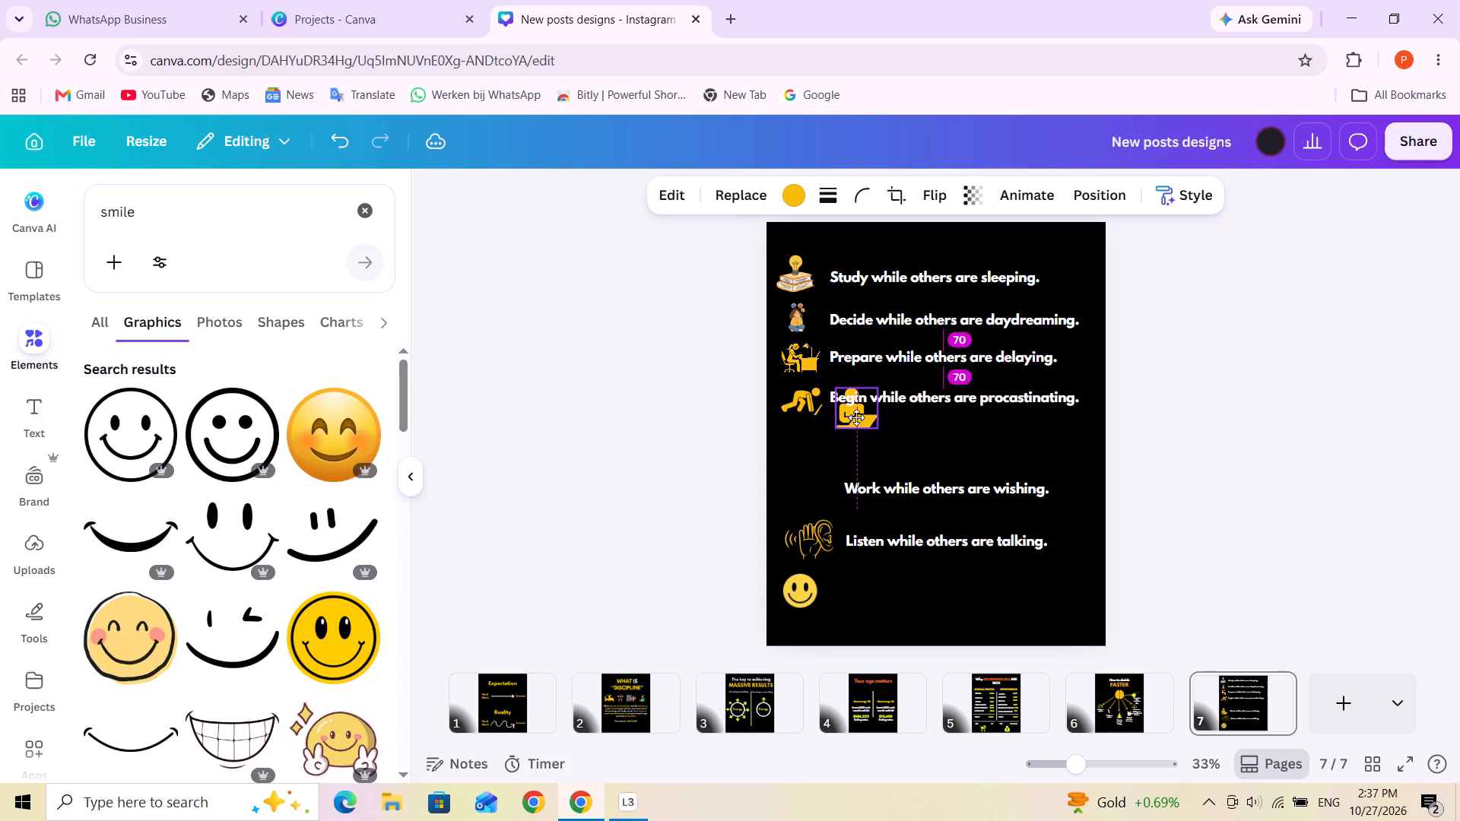
left_click_drag(856, 417, 855, 417)
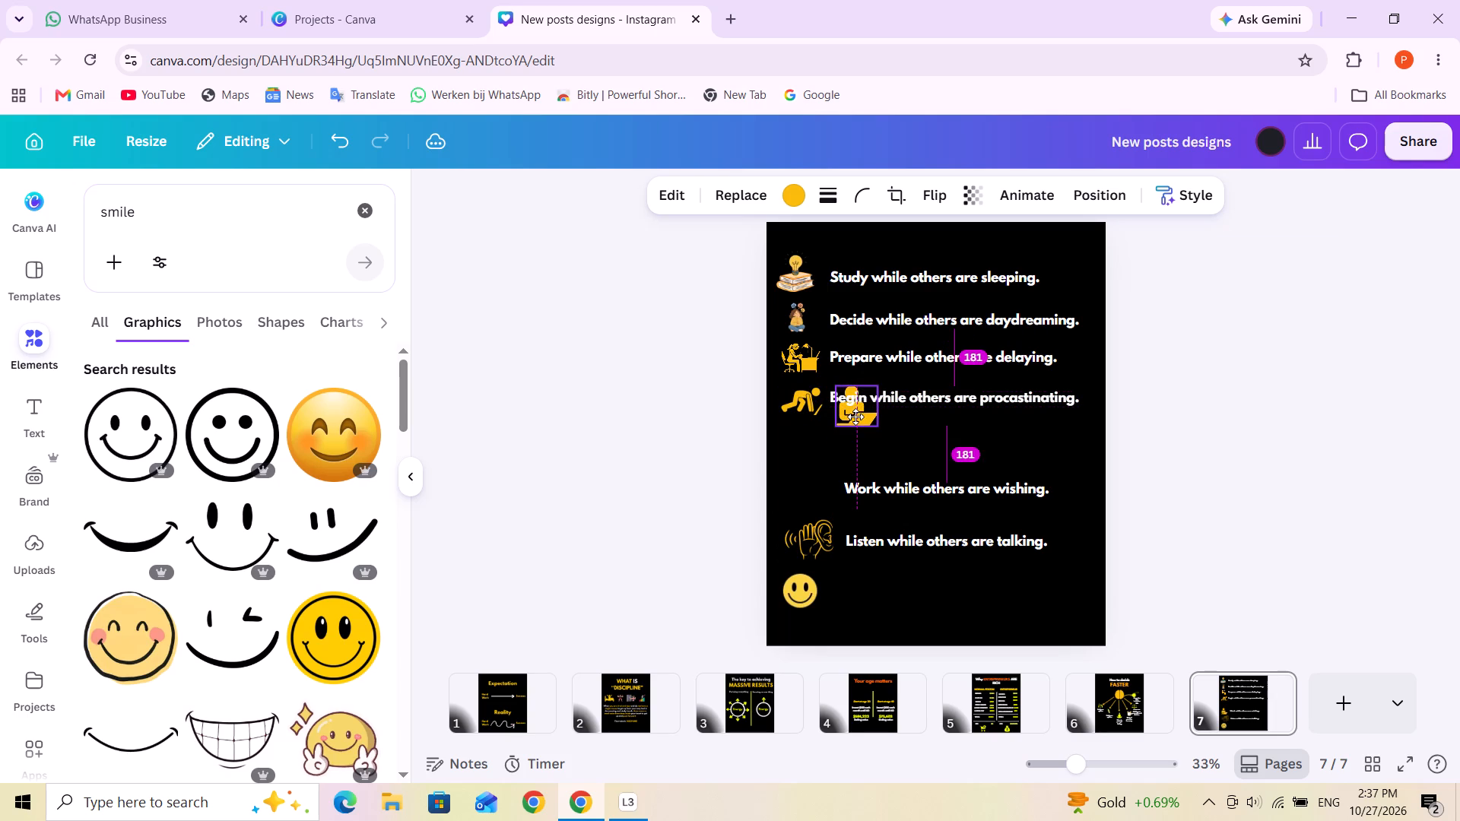
left_click_drag(855, 417, 855, 415)
left_click_drag(855, 415, 855, 414)
left_click_drag(879, 429, 871, 415)
left_click(929, 434)
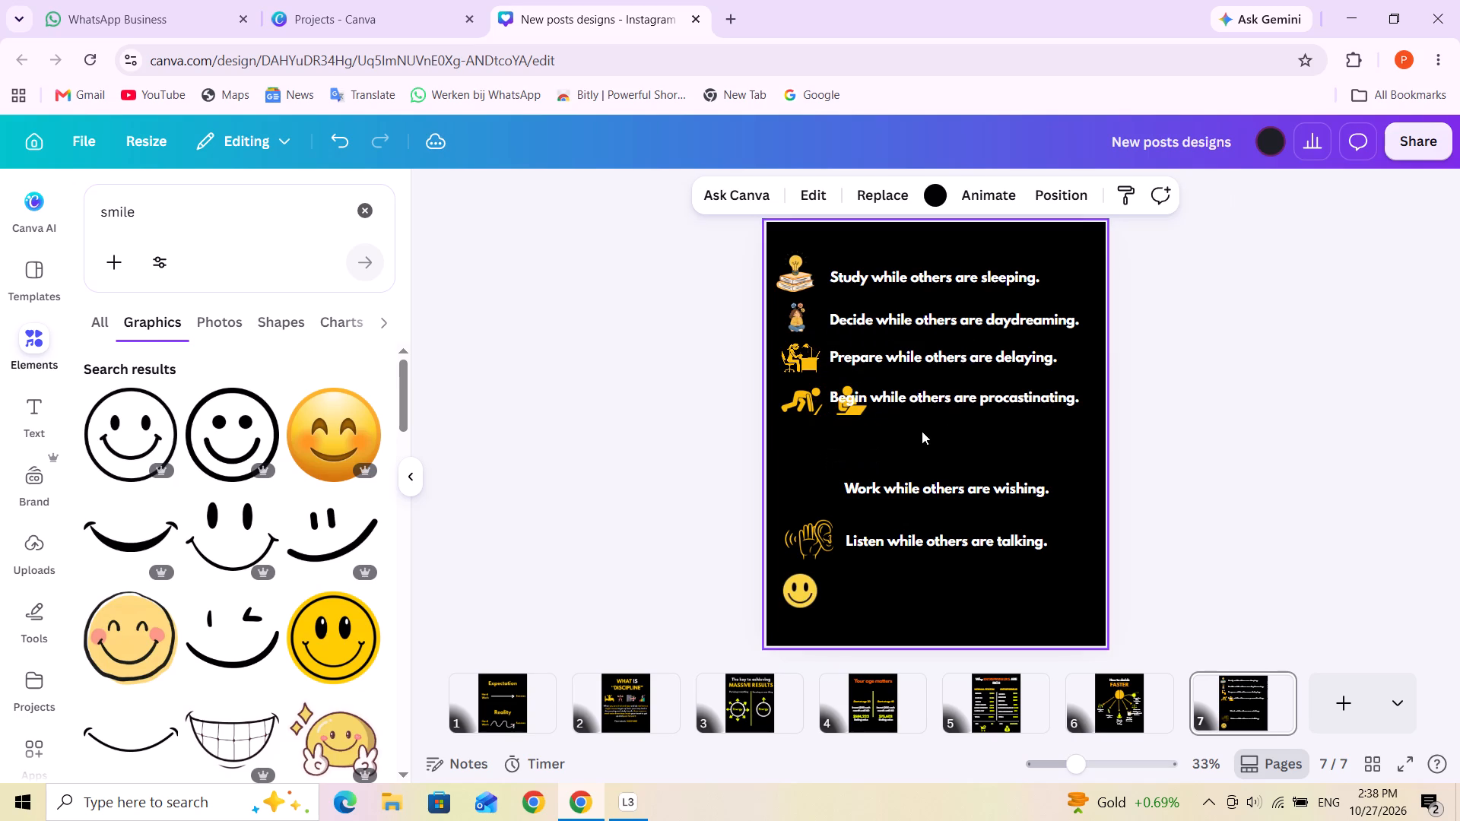
left_click_drag(852, 410, 802, 443)
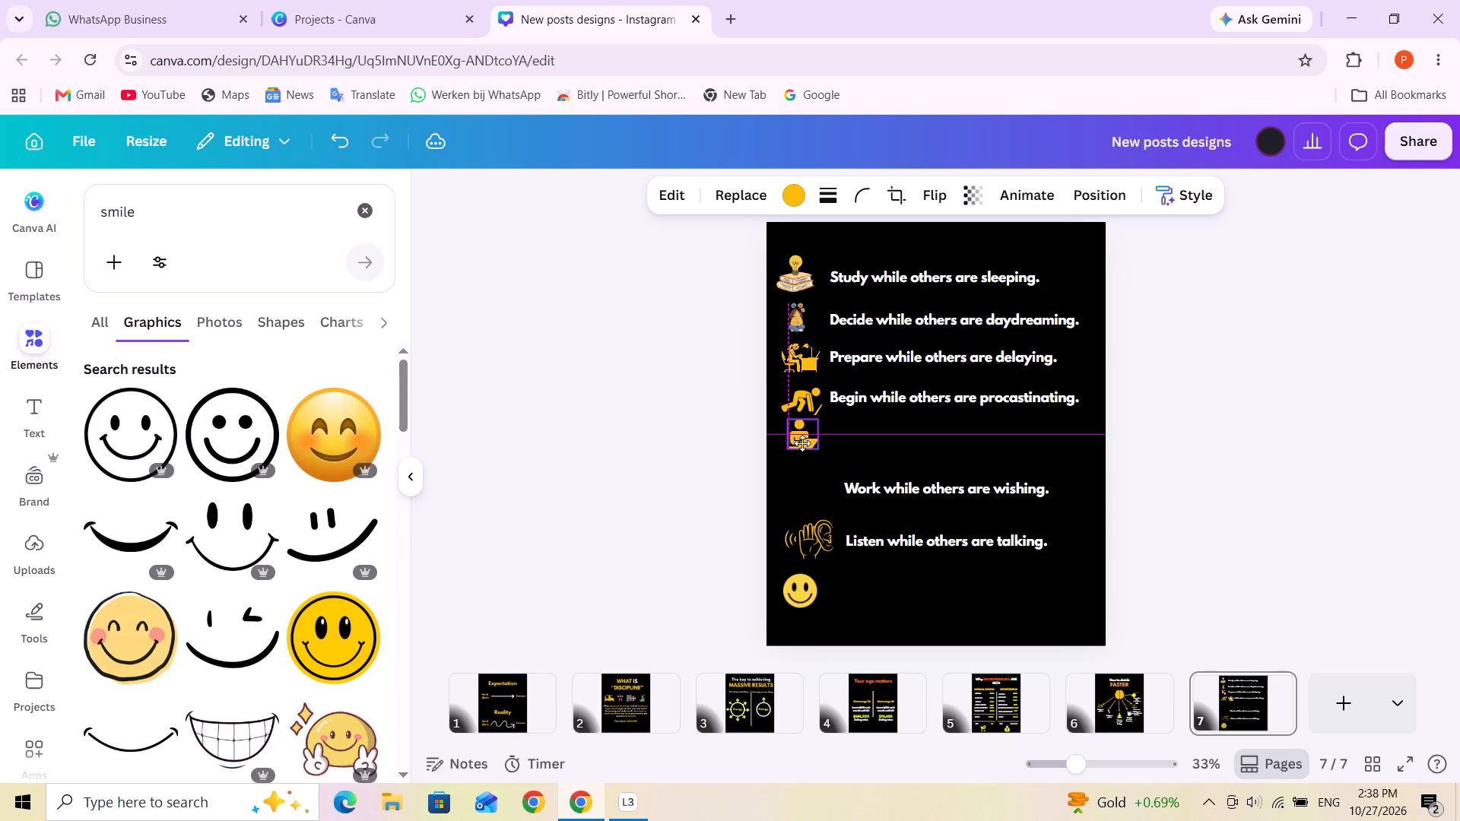
left_click_drag(802, 443, 801, 452)
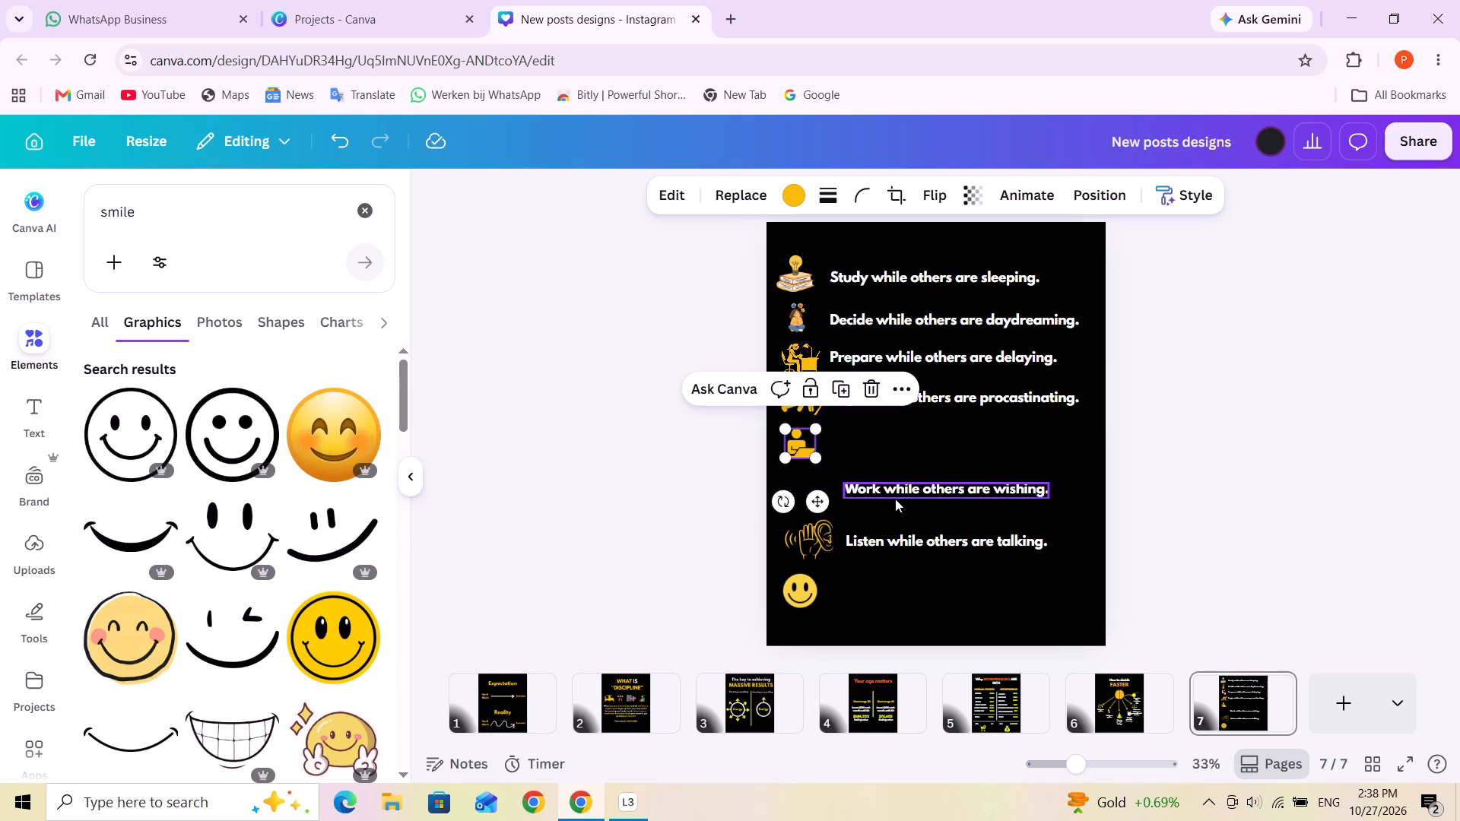
Raise the "Work while others are wishing." line beside the person-with-laptop icon, aligned with the lines above.
left_click(895, 499)
left_click_drag(895, 496, 879, 446)
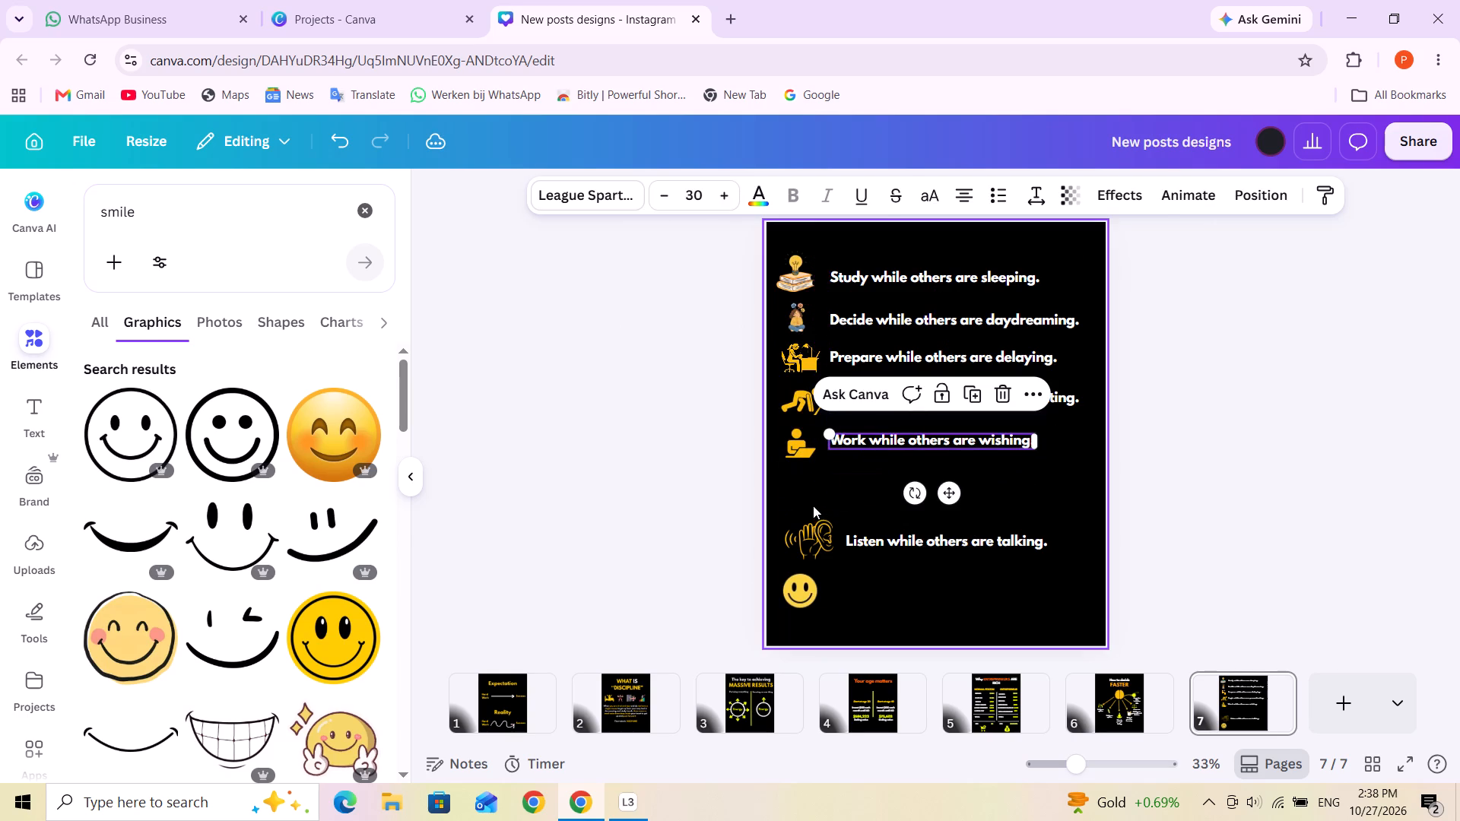
Shrink the listening-ear icon to about 113 by 94 and place it in the icon column, just below the person-with-laptop icon.
left_click(812, 506)
left_click_drag(802, 545, 827, 491)
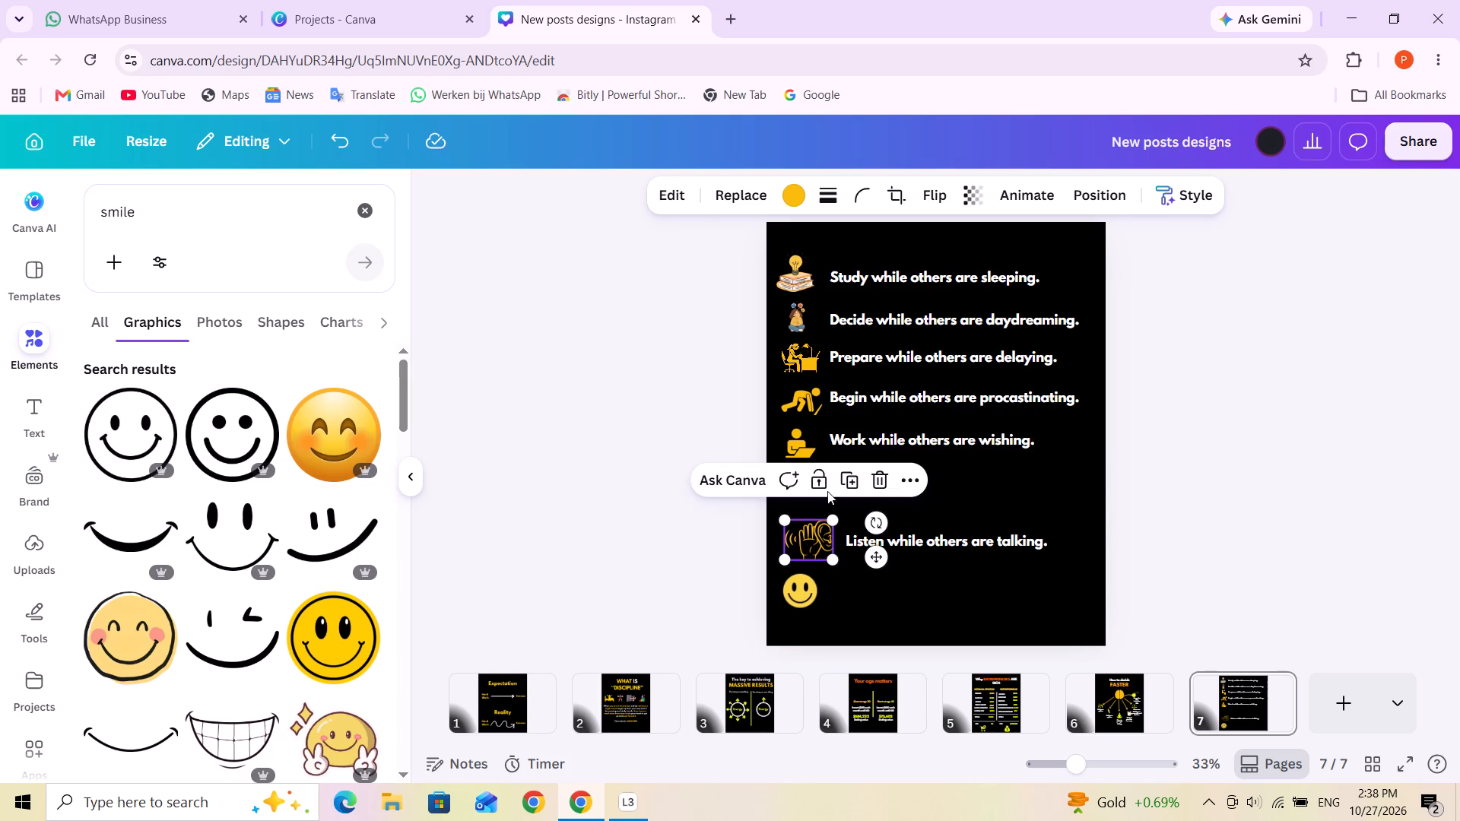
left_click_drag(827, 491, 840, 452)
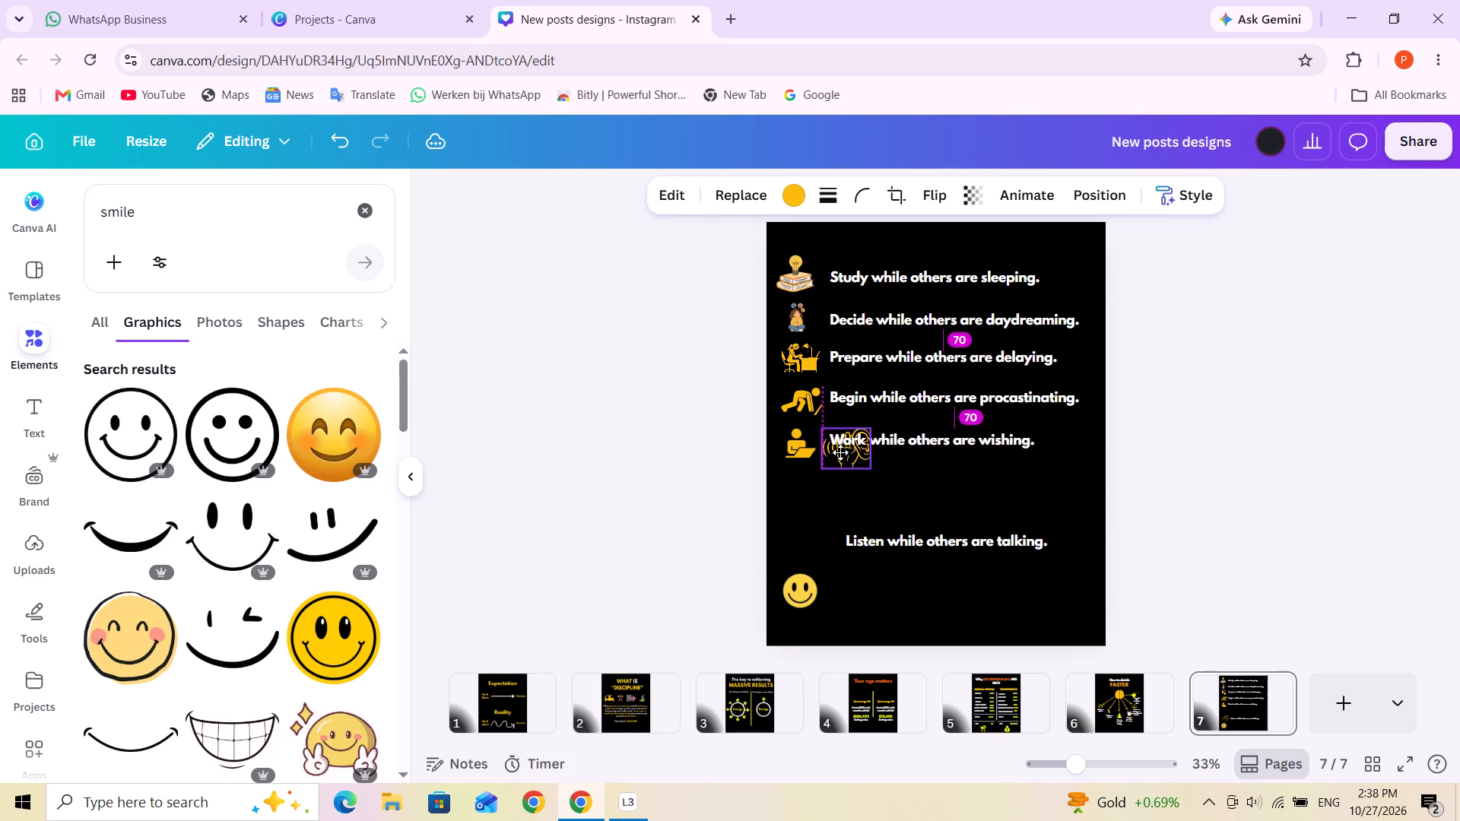
left_click_drag(840, 452, 841, 452)
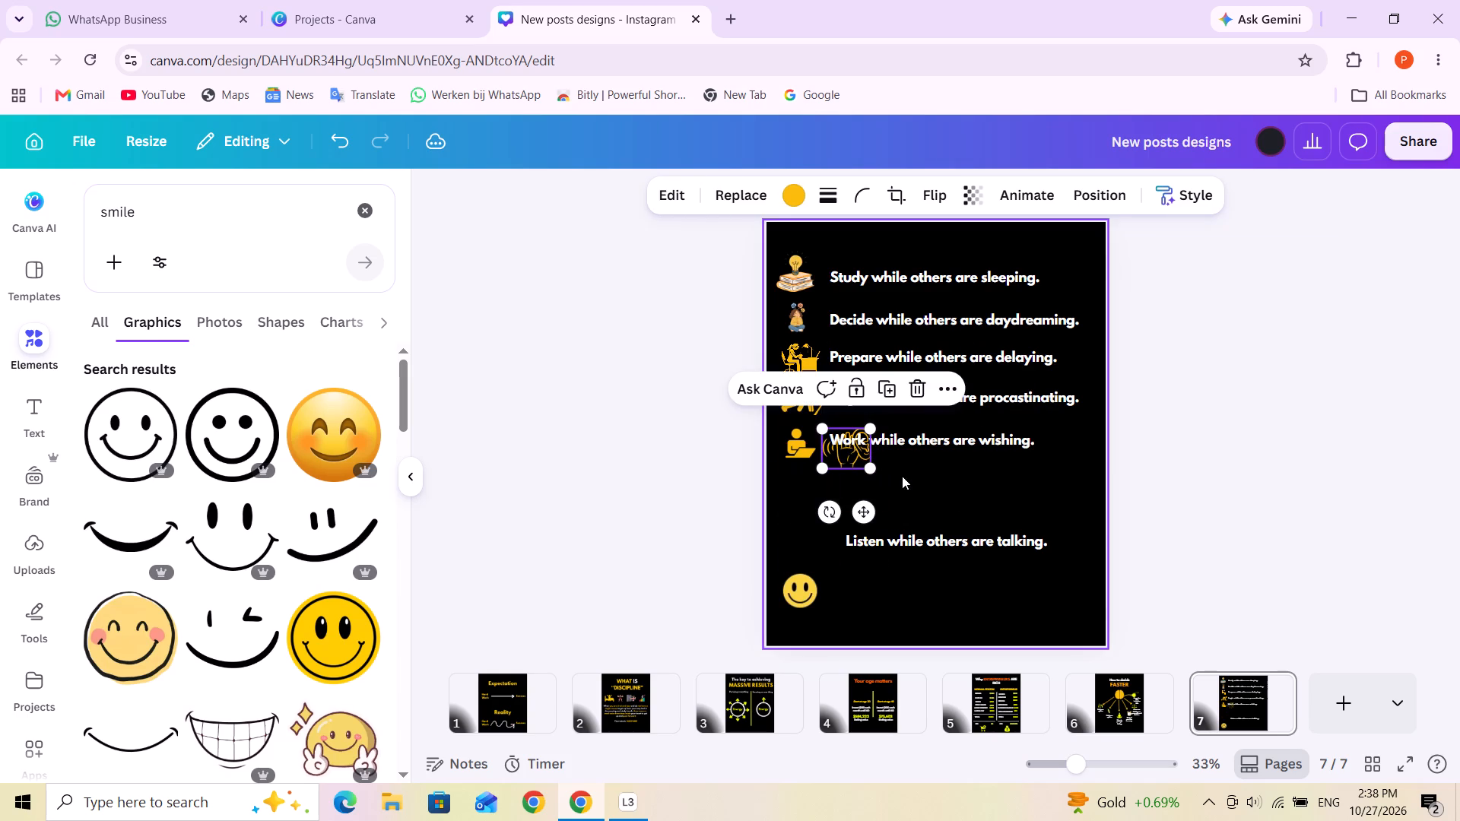
left_click(902, 476)
left_click(859, 460)
left_click_drag(872, 468, 864, 452)
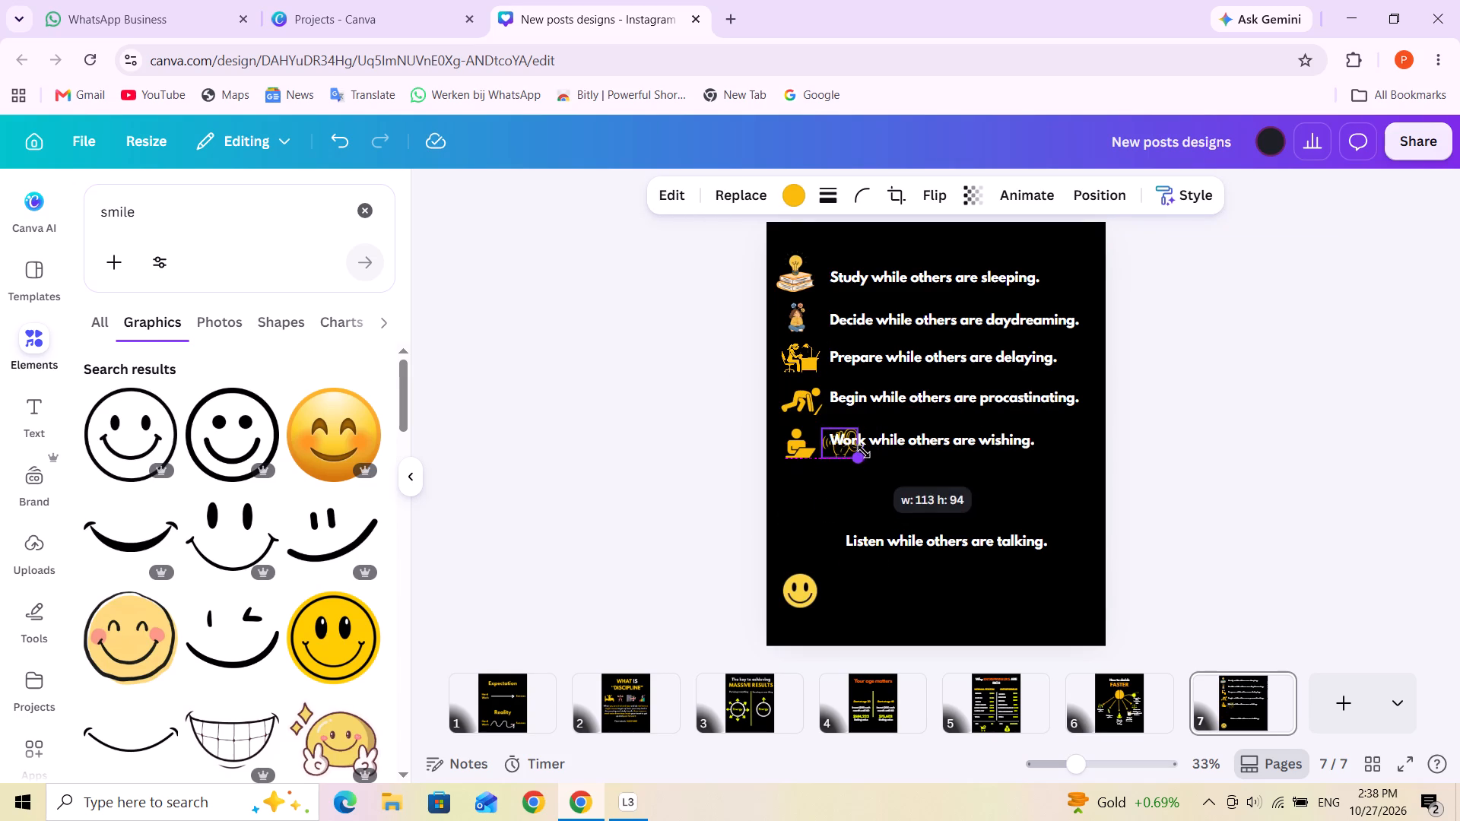
left_click_drag(864, 452, 867, 451)
left_click(902, 471)
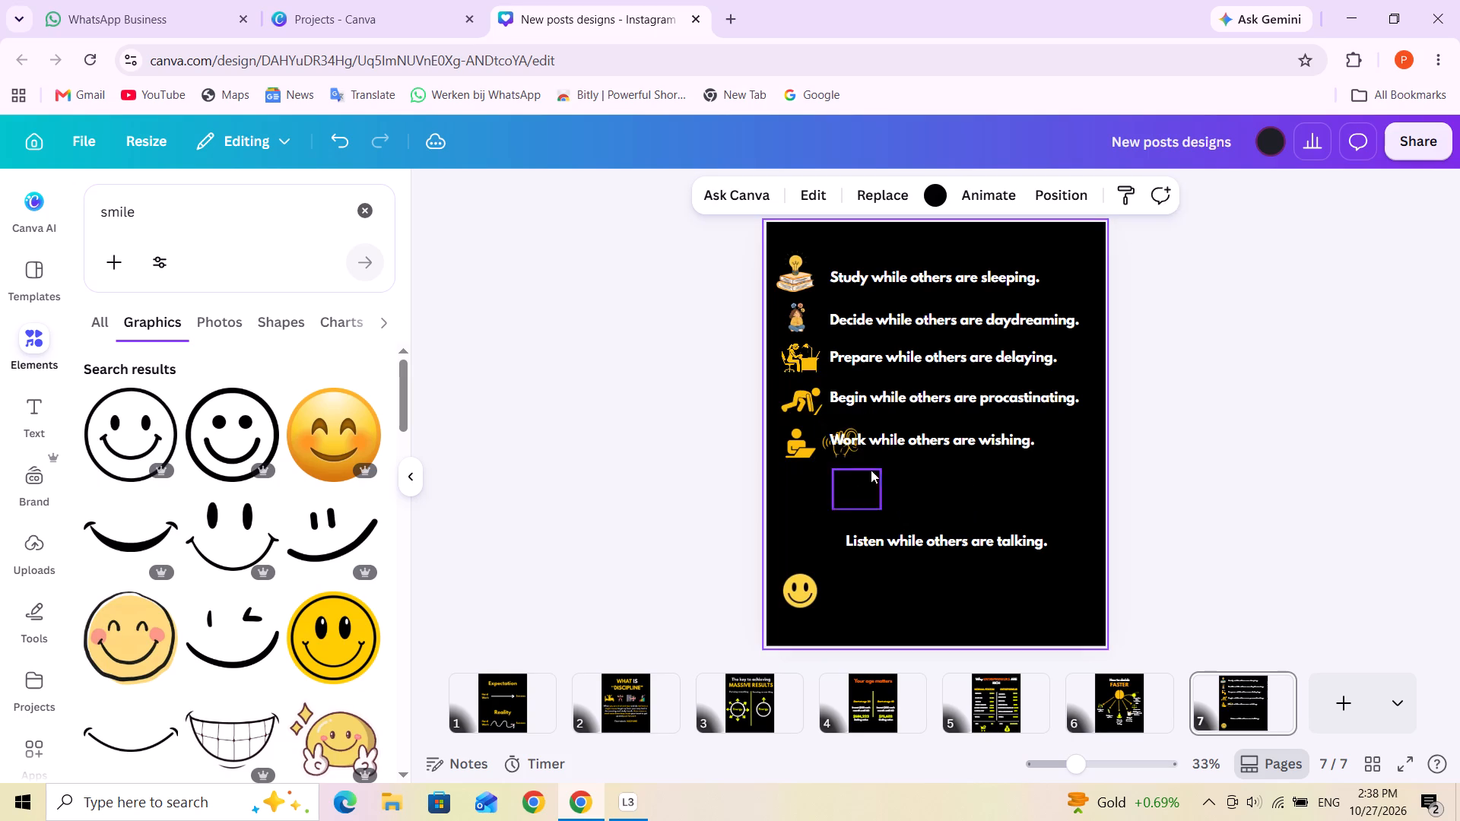
left_click_drag(838, 451, 801, 496)
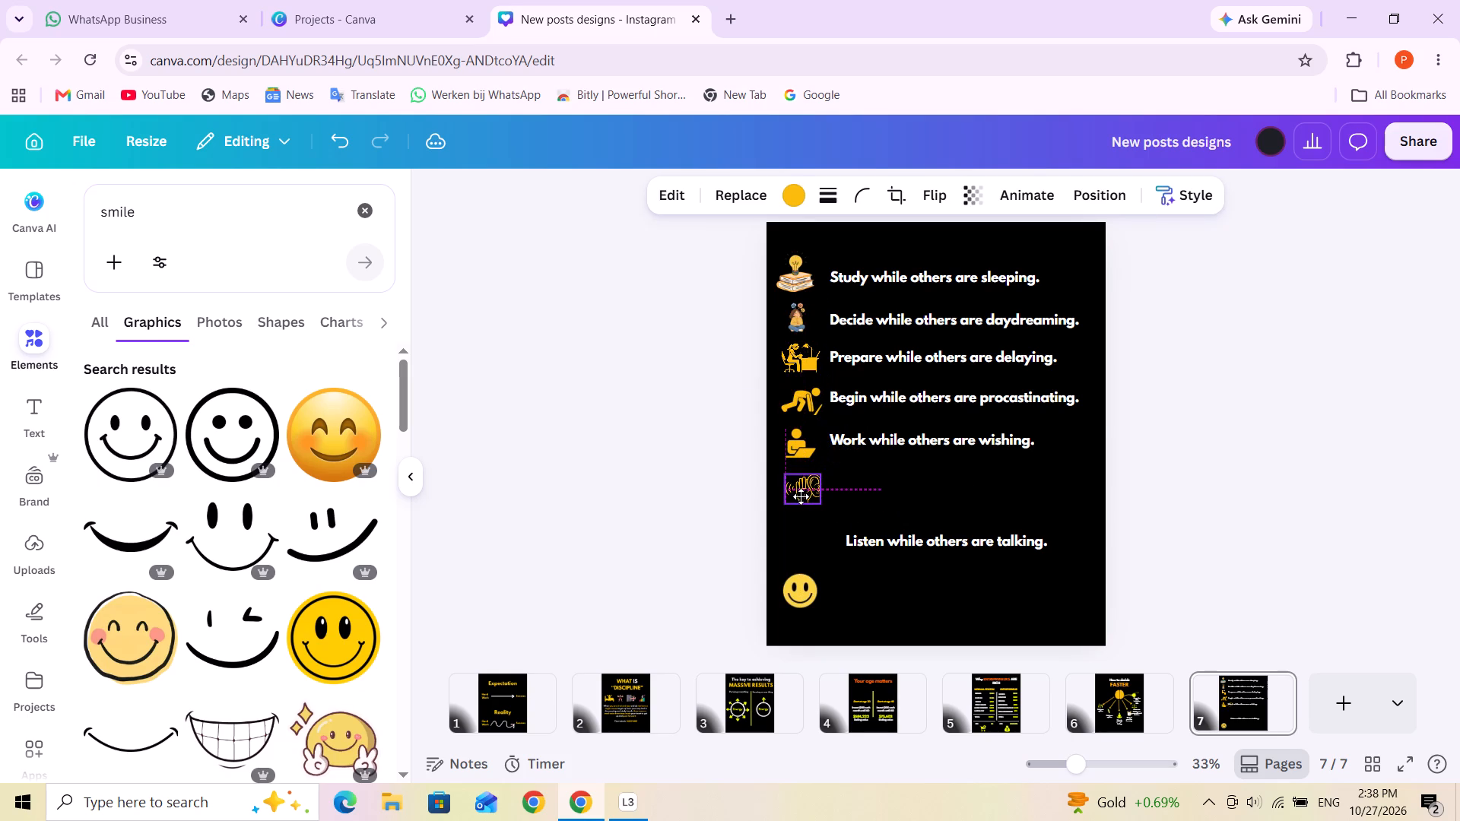
left_click_drag(801, 496, 801, 496)
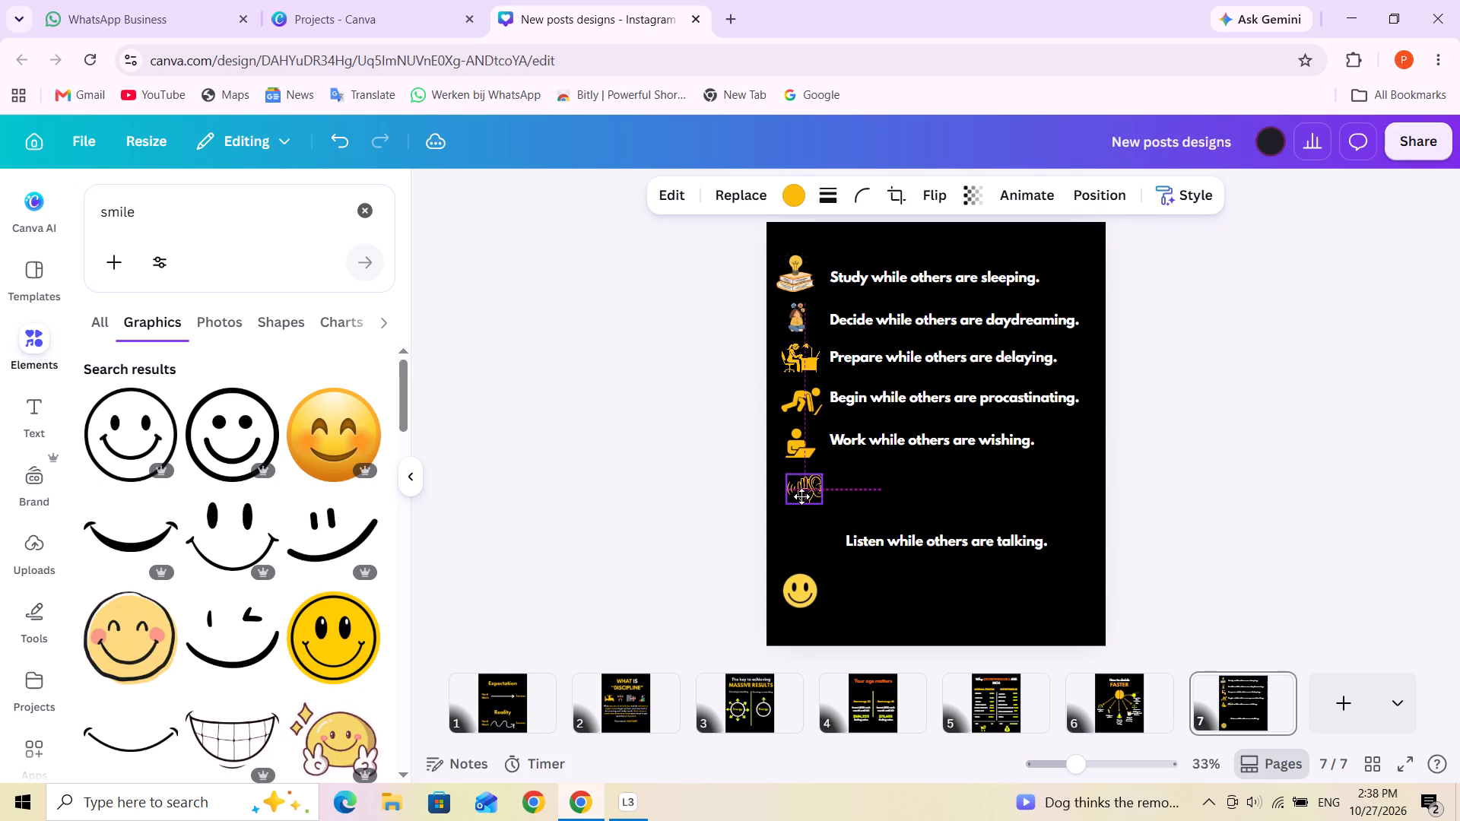
left_click_drag(801, 496, 801, 496)
Raise the "Listen while others are talking." line beside the listening-ear icon, aligned and evenly spaced with the lines above.
left_click(886, 541)
left_click(887, 545)
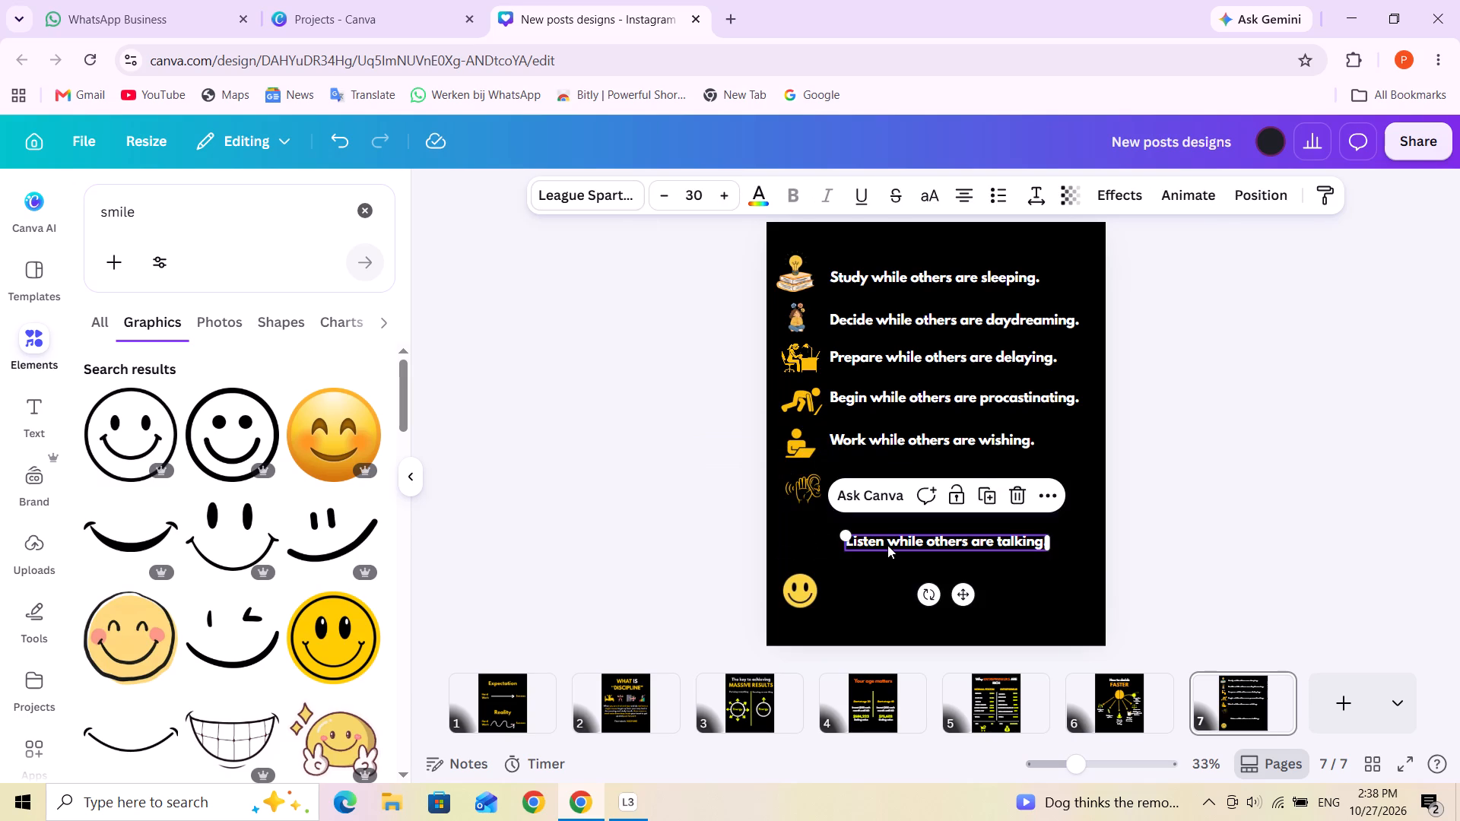
left_click(884, 543)
left_click(934, 573)
left_click_drag(910, 537, 909, 537)
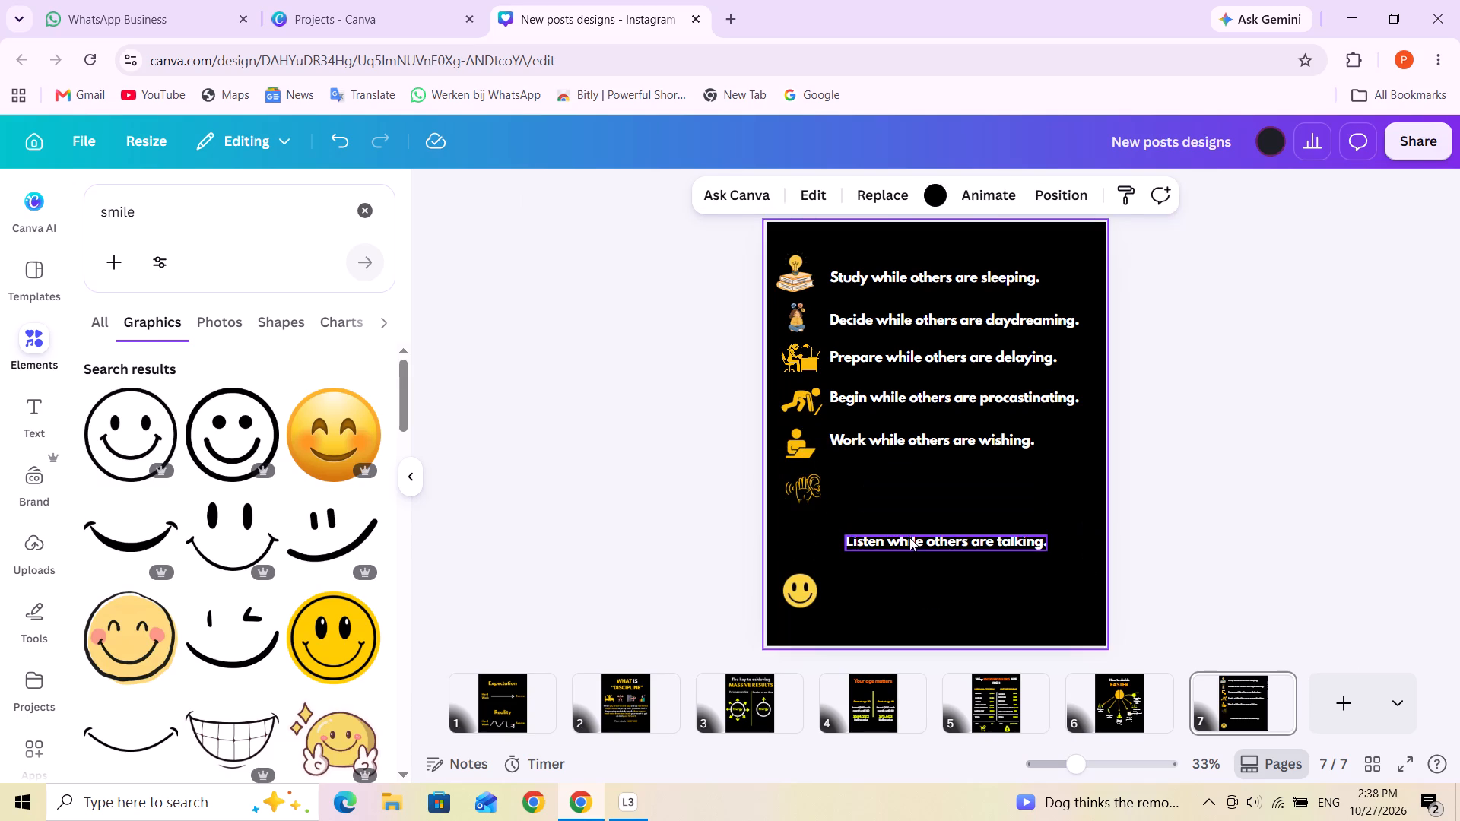
left_click_drag(909, 537, 895, 479)
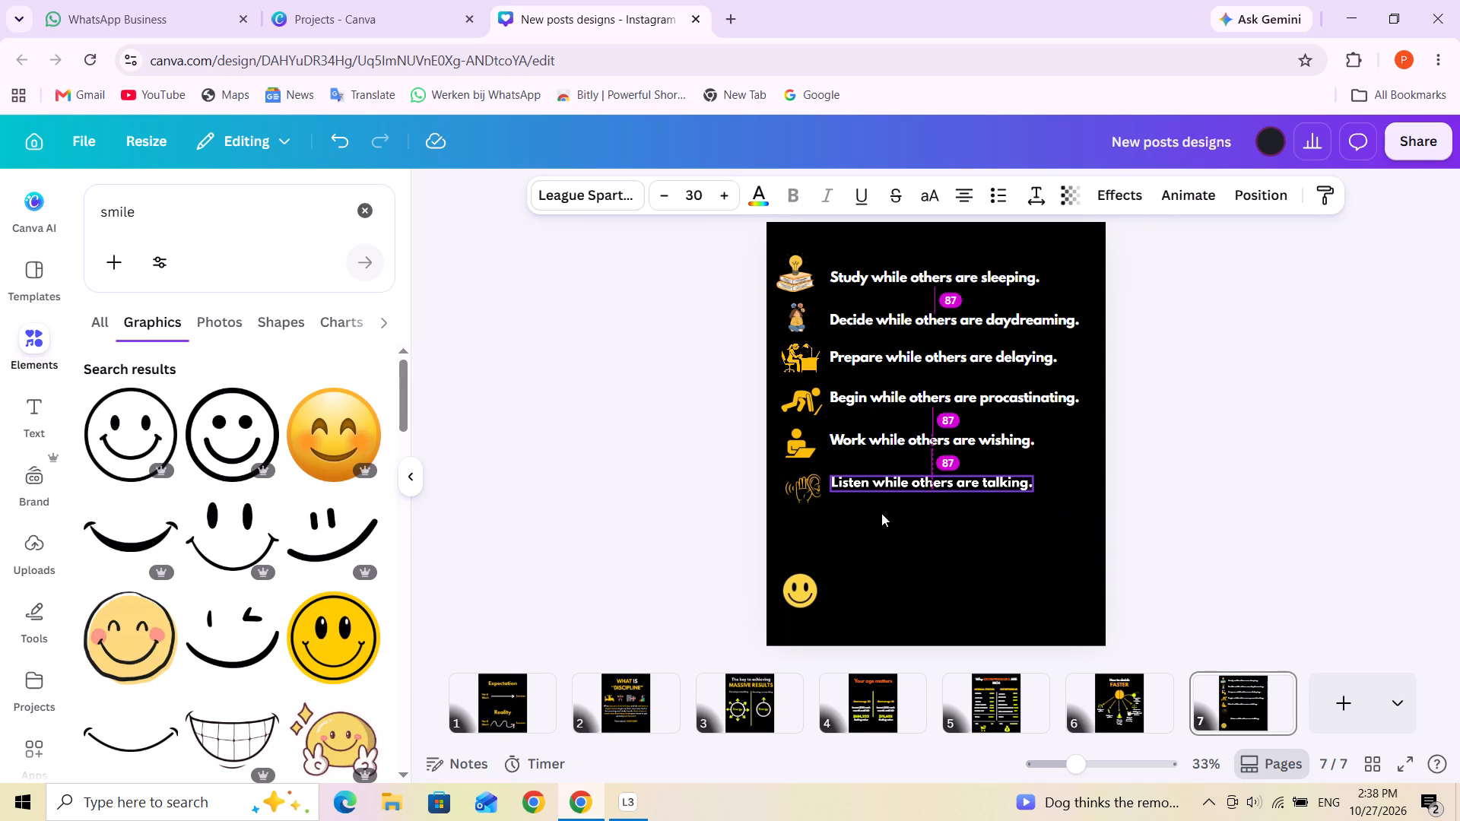
left_click(861, 554)
Move the yellow smiley icon up towards the listening-ear row.
left_click_drag(800, 589, 864, 480)
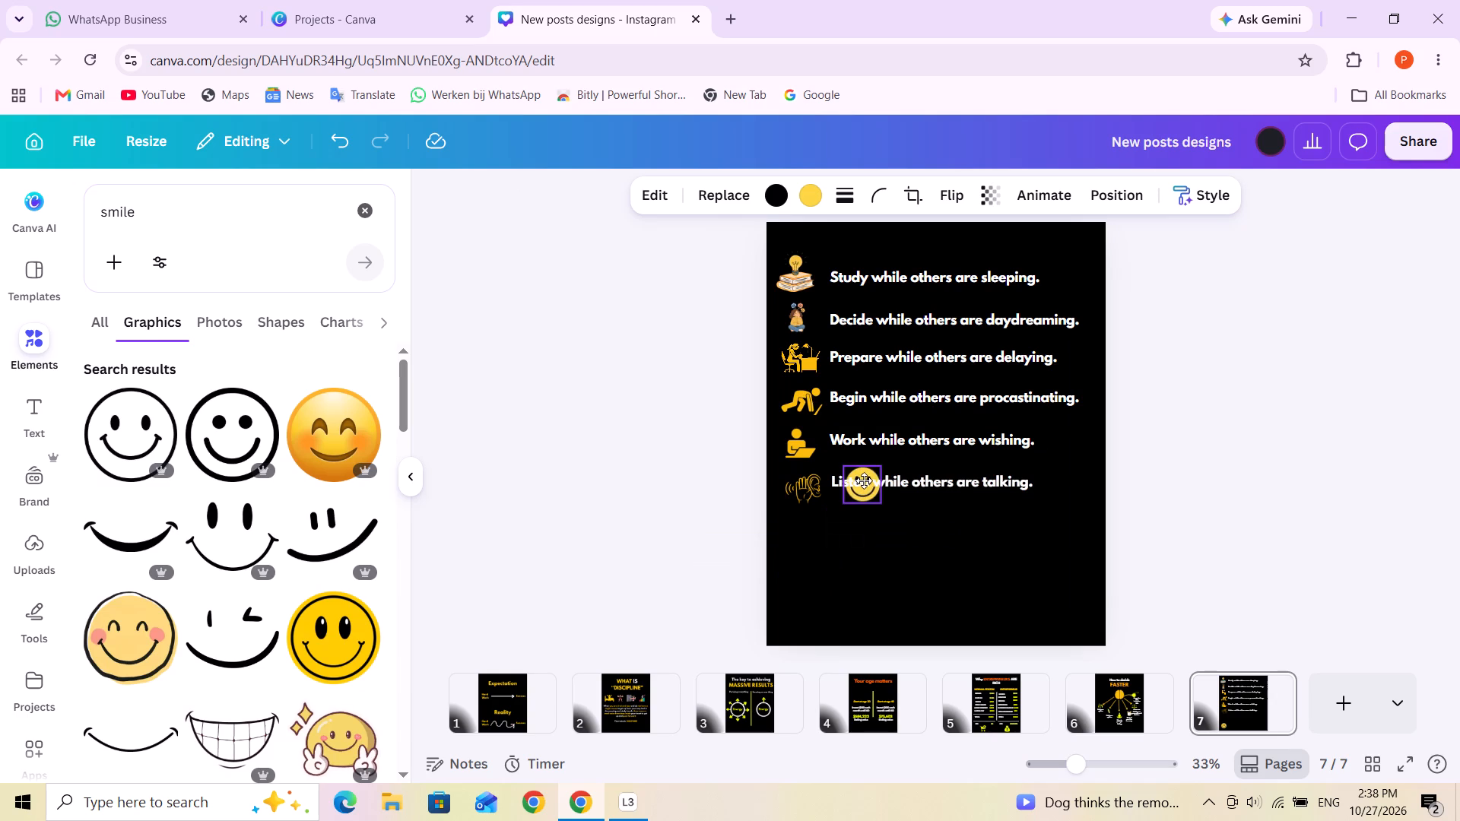
Position the smiley at the start of the "Listen while others are talking." line and shrink it to match the other icons.
left_click_drag(864, 480, 853, 487)
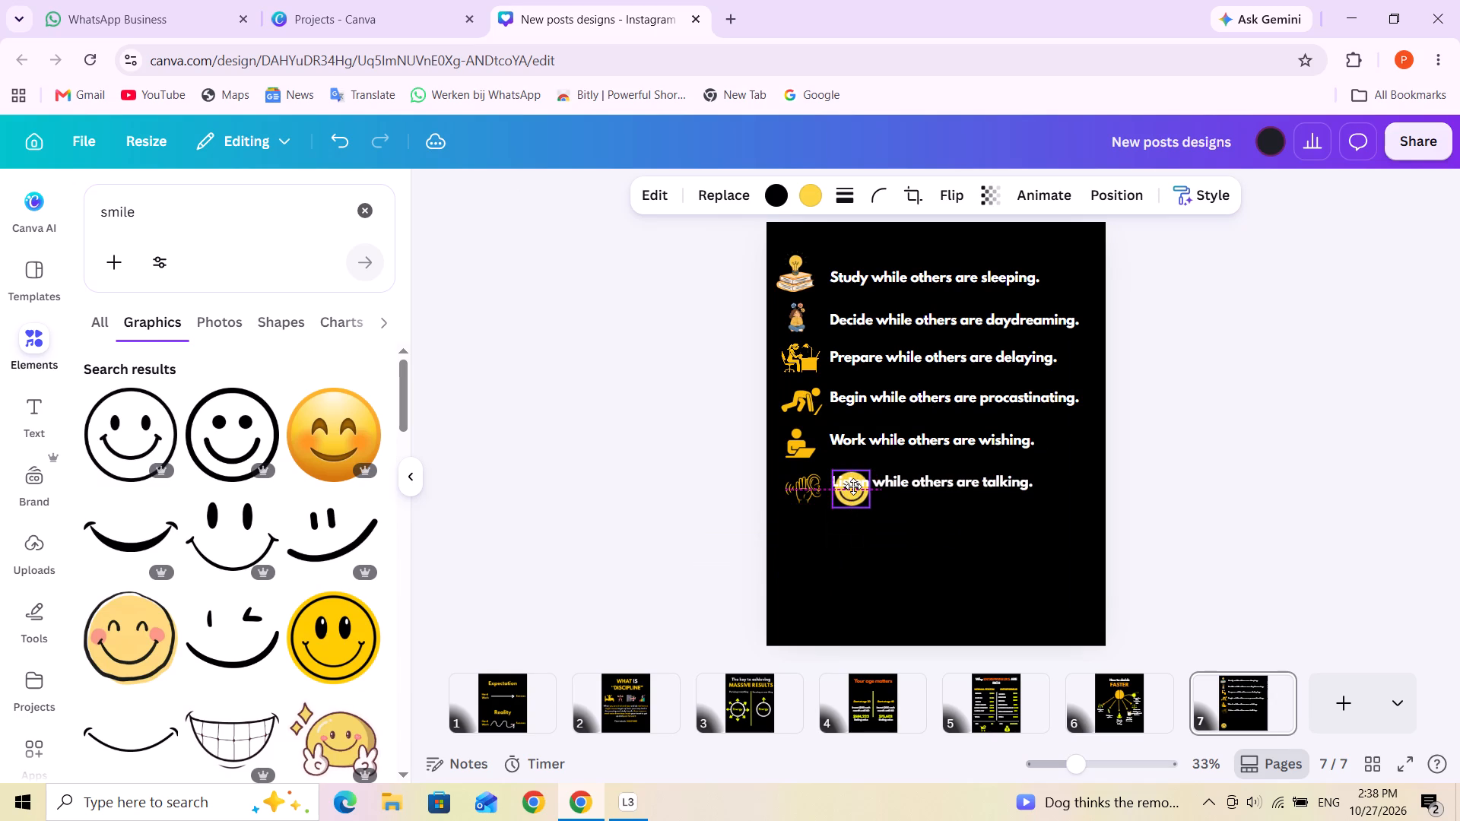
left_click_drag(853, 487, 849, 490)
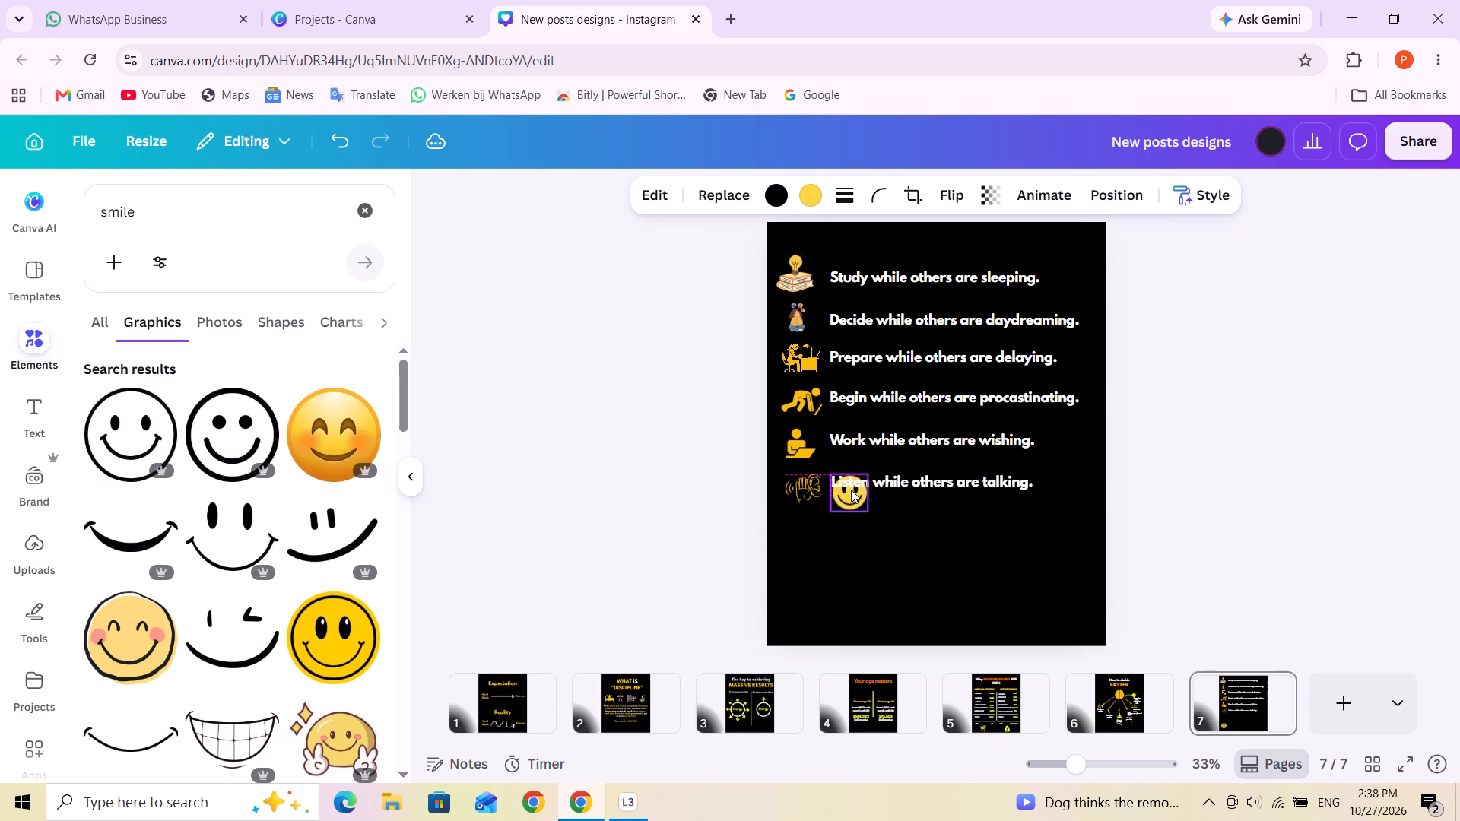
left_click_drag(868, 510, 857, 499)
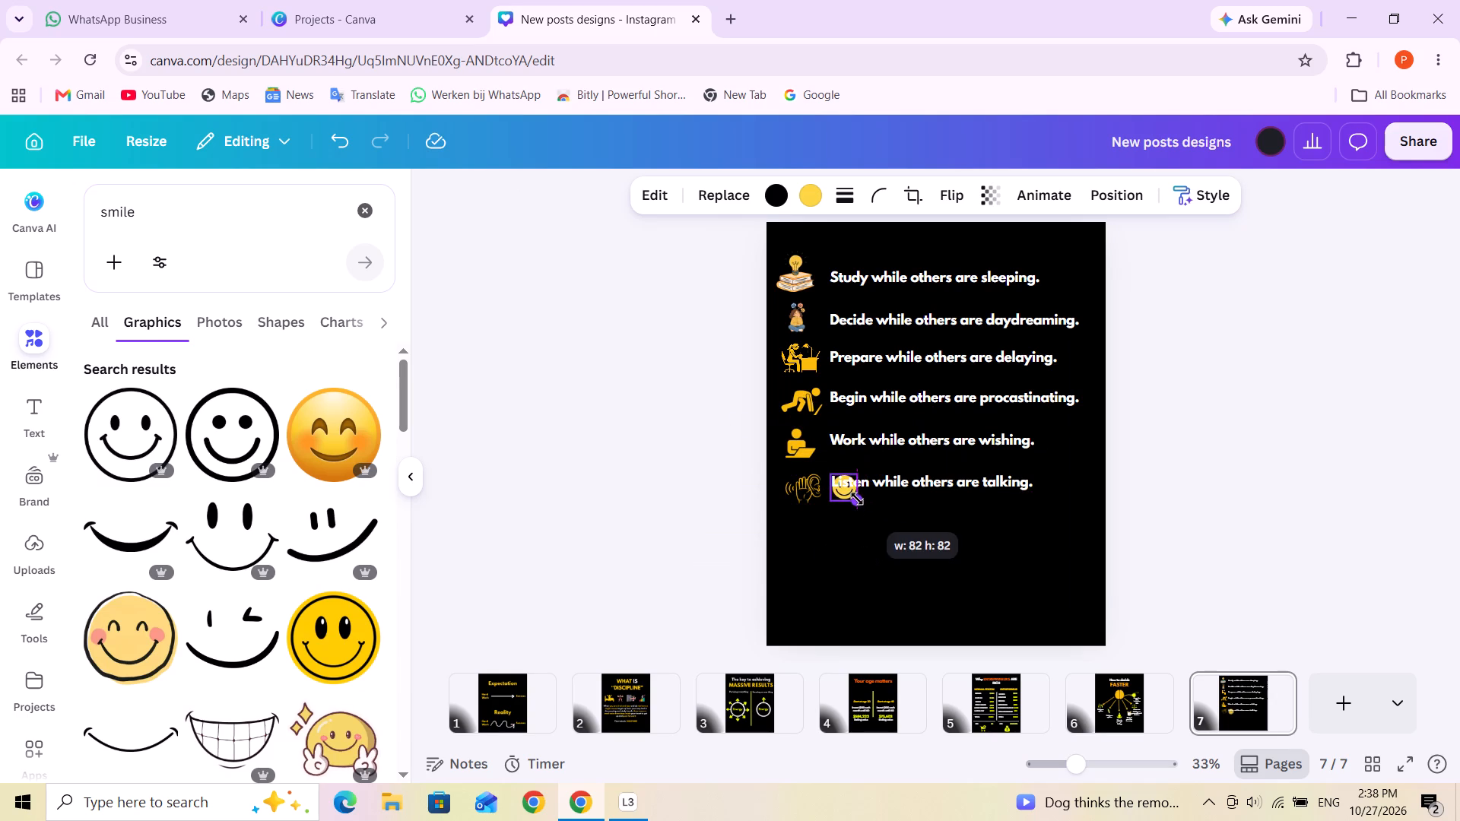
left_click_drag(857, 499, 863, 499)
left_click(907, 531)
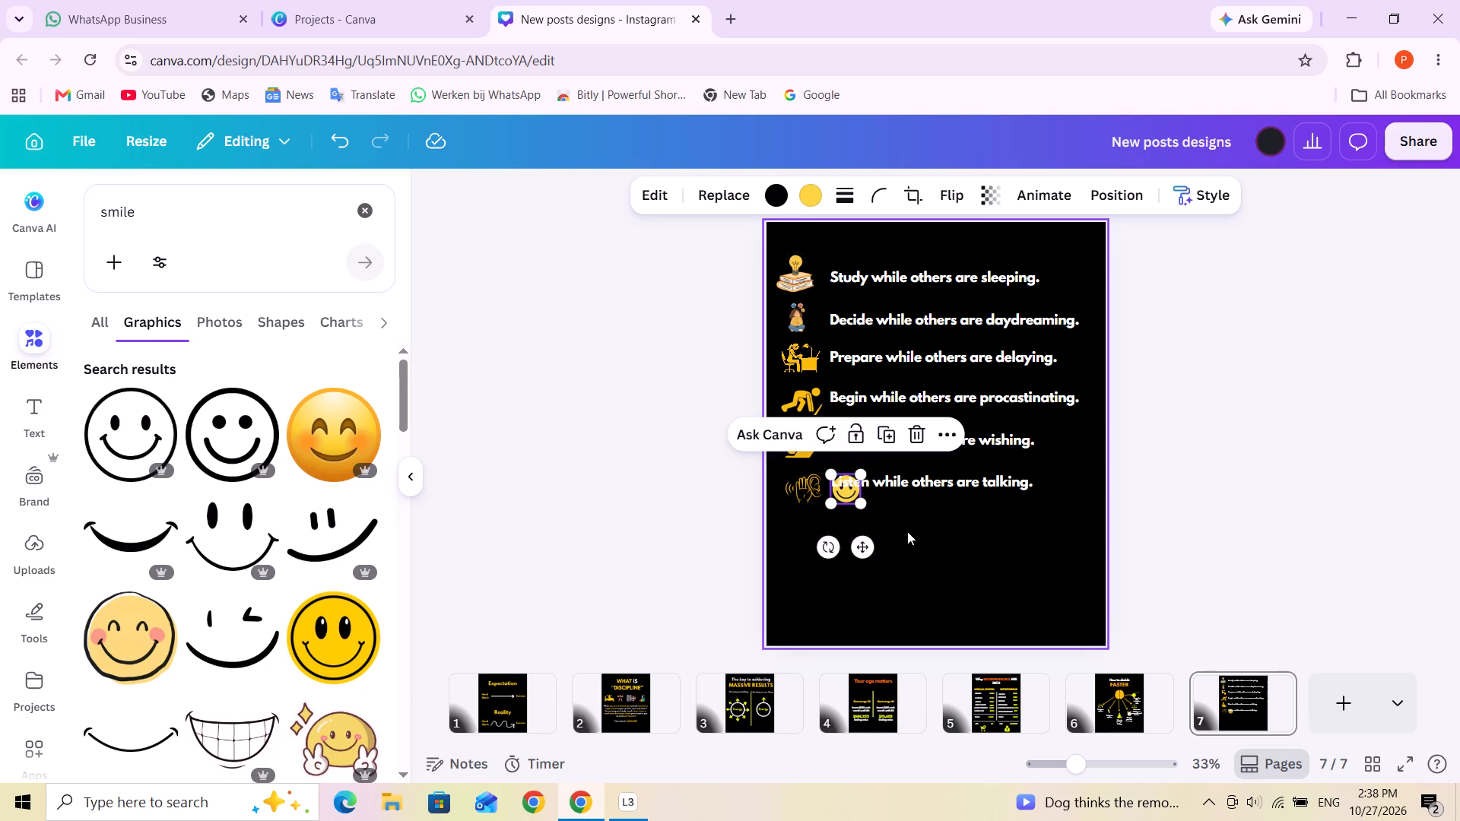
Place the smaller smiley below the listening-ear icon, centred in the icon column and spaced like the two icons above it.
left_click_drag(837, 496, 789, 536)
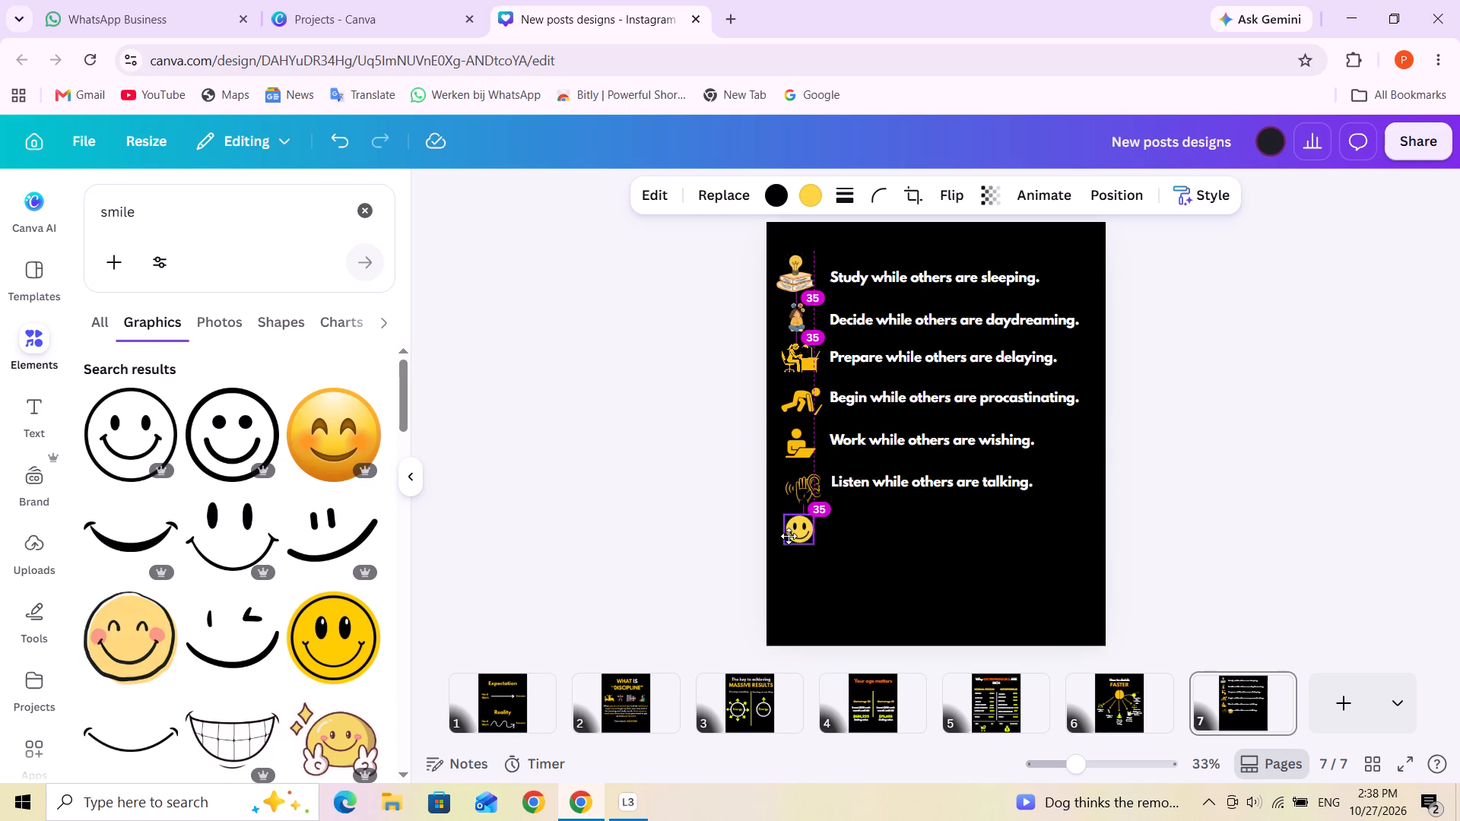
left_click_drag(789, 536, 792, 539)
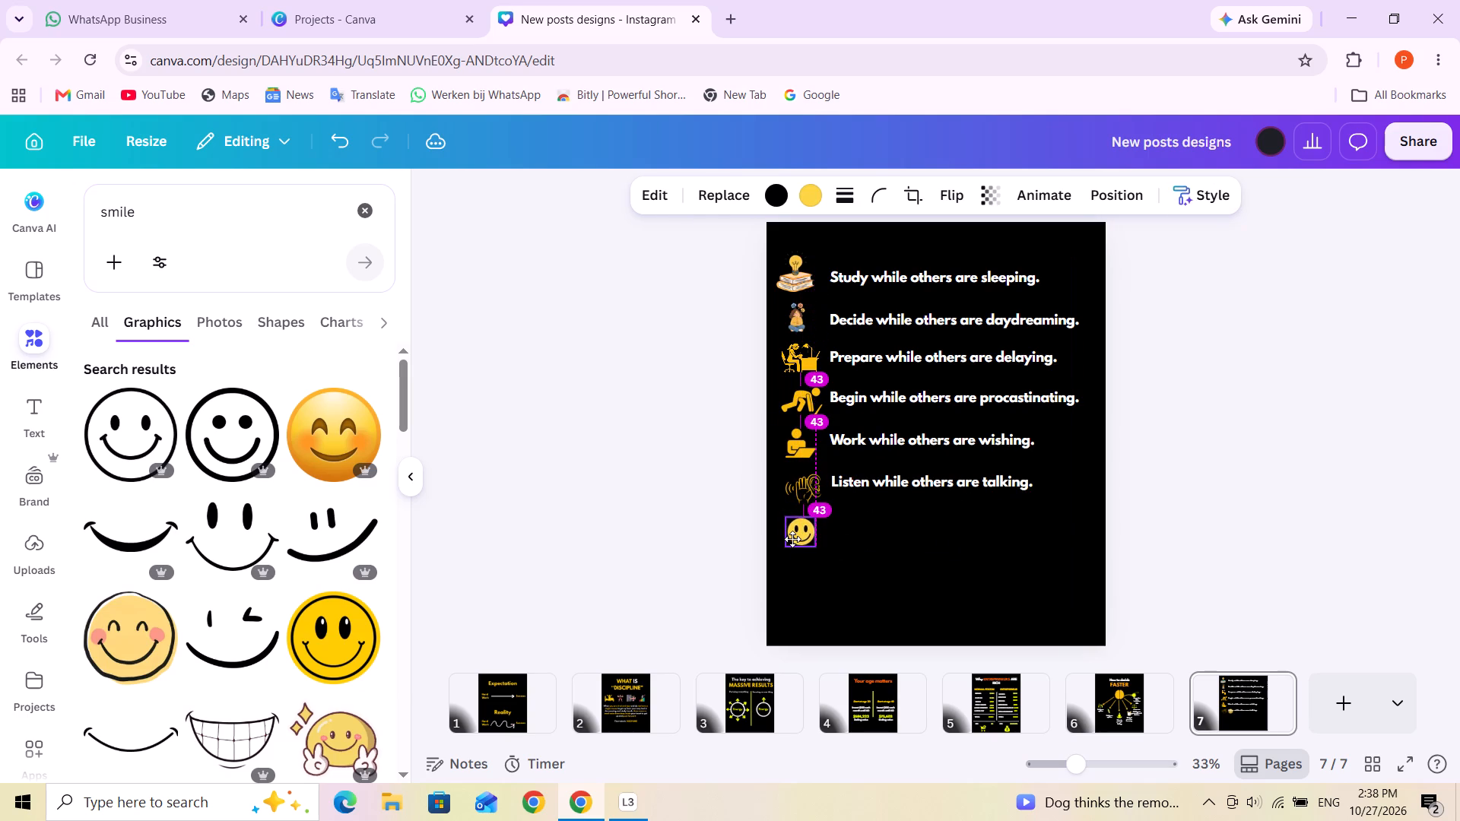
left_click_drag(792, 539, 793, 540)
left_click(871, 553)
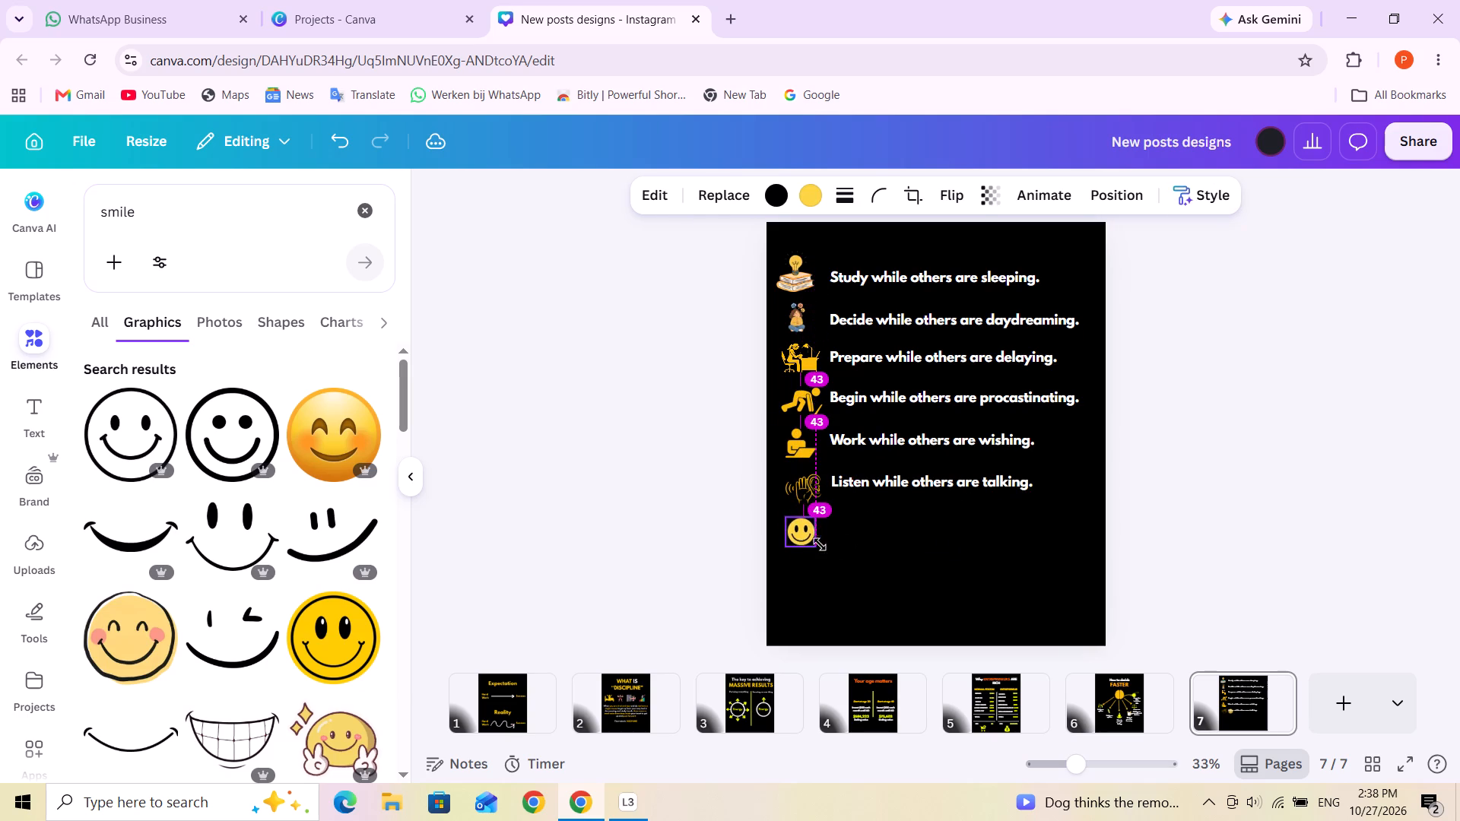
left_click(865, 562)
left_click(802, 541)
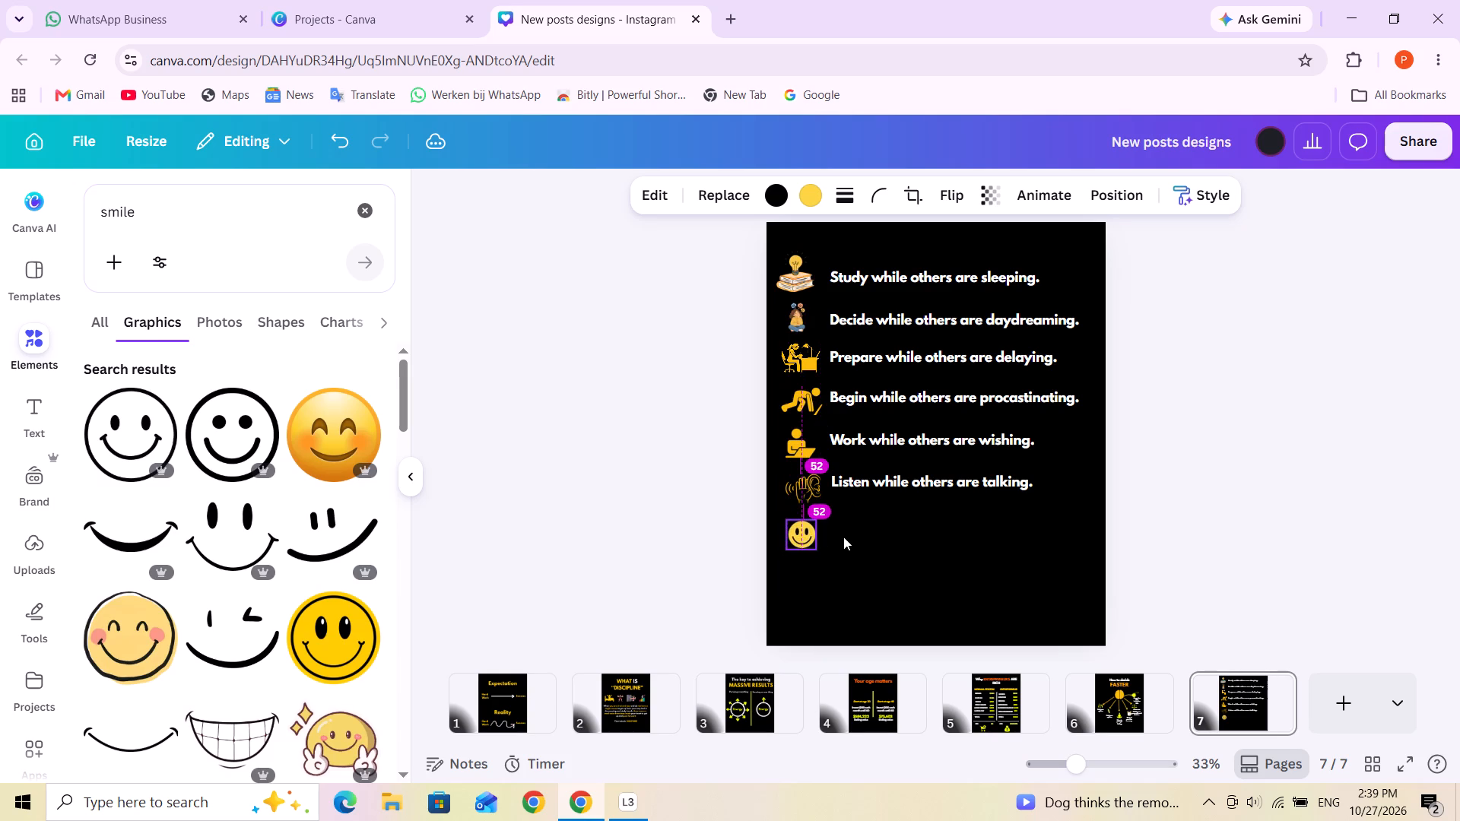
left_click(843, 537)
left_click(798, 530)
left_click(846, 533)
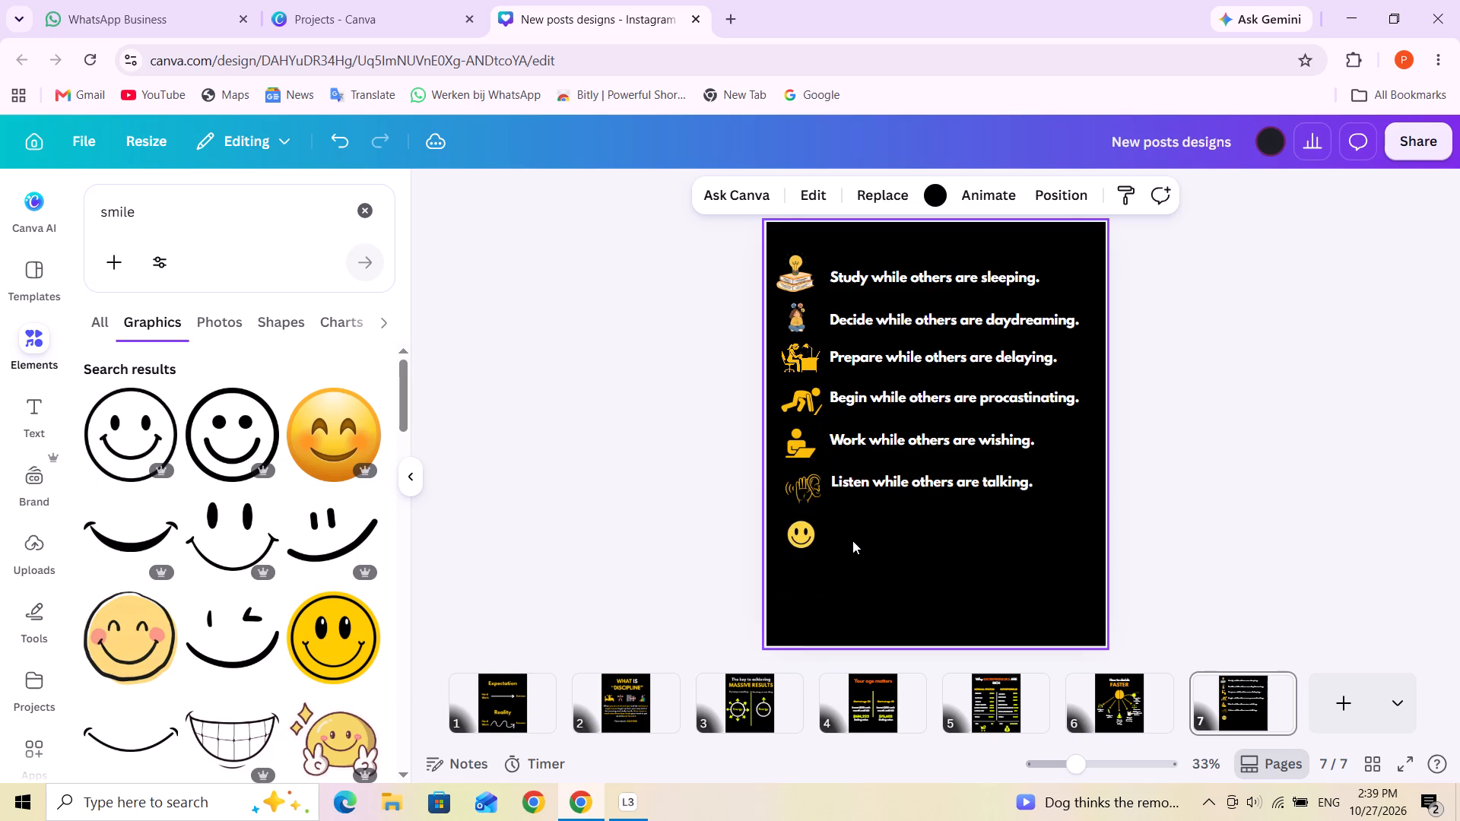
left_click(798, 490)
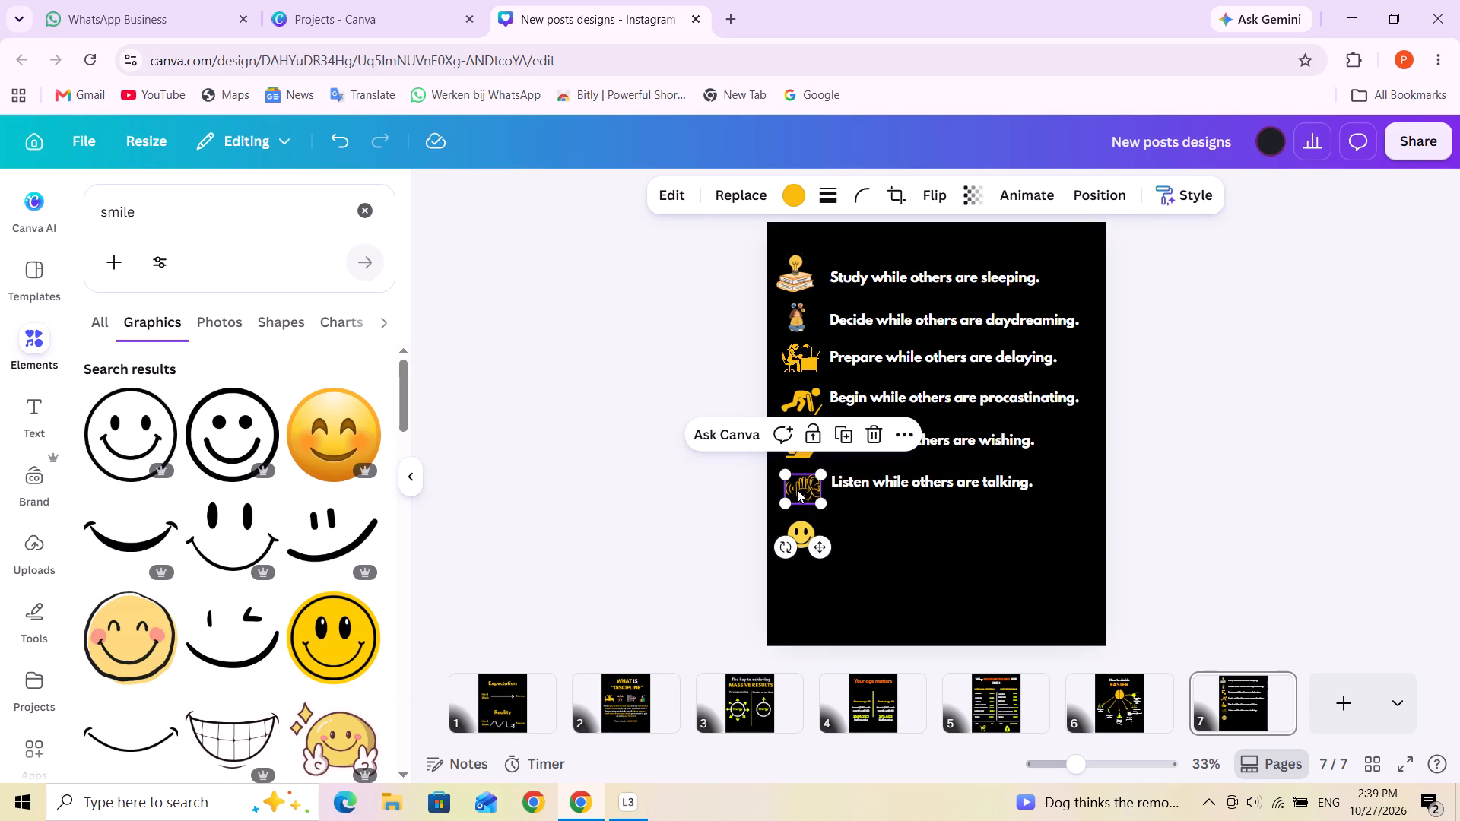
left_click(887, 528)
left_click(807, 528)
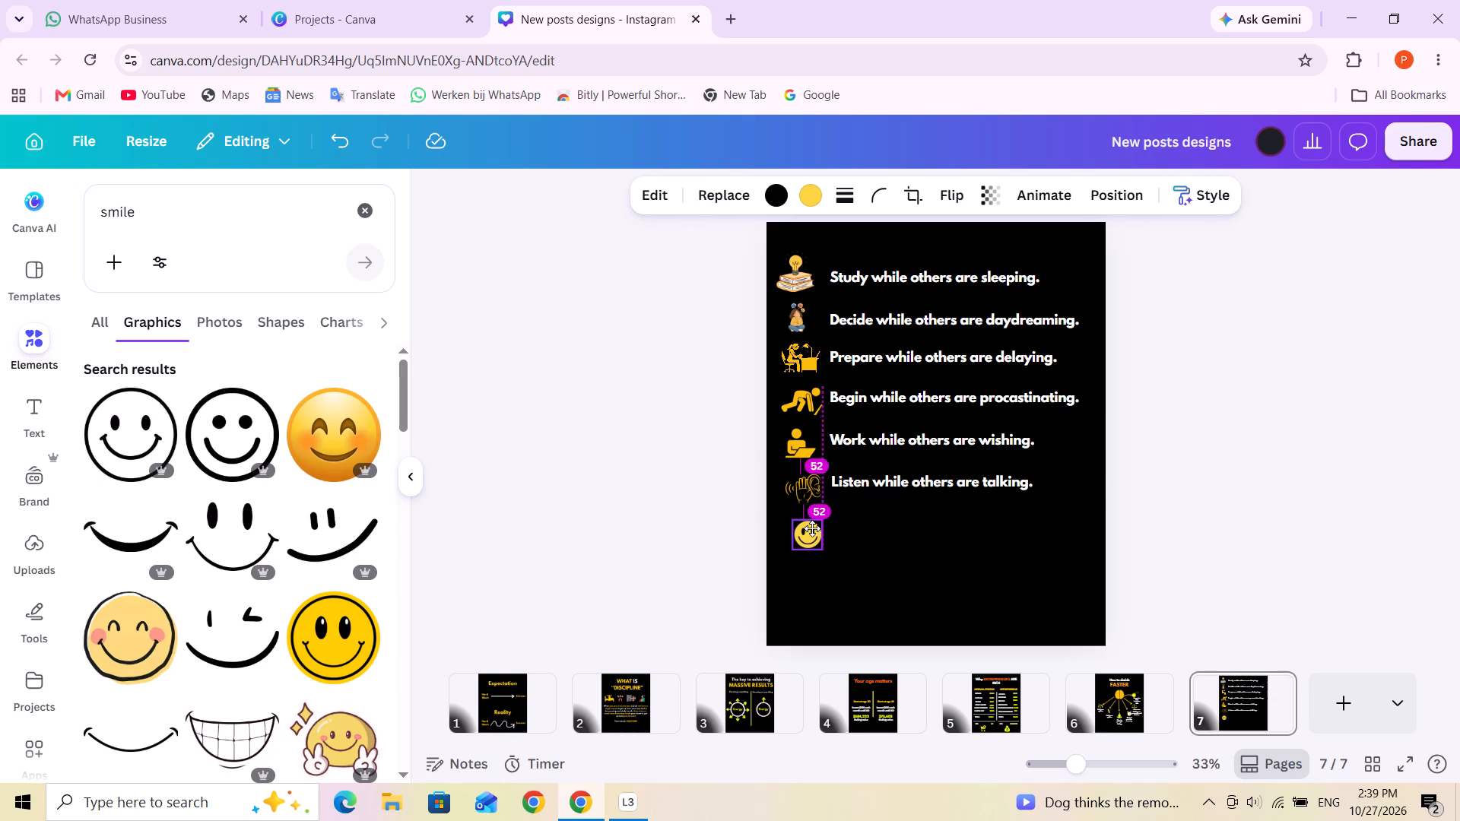
left_click(906, 534)
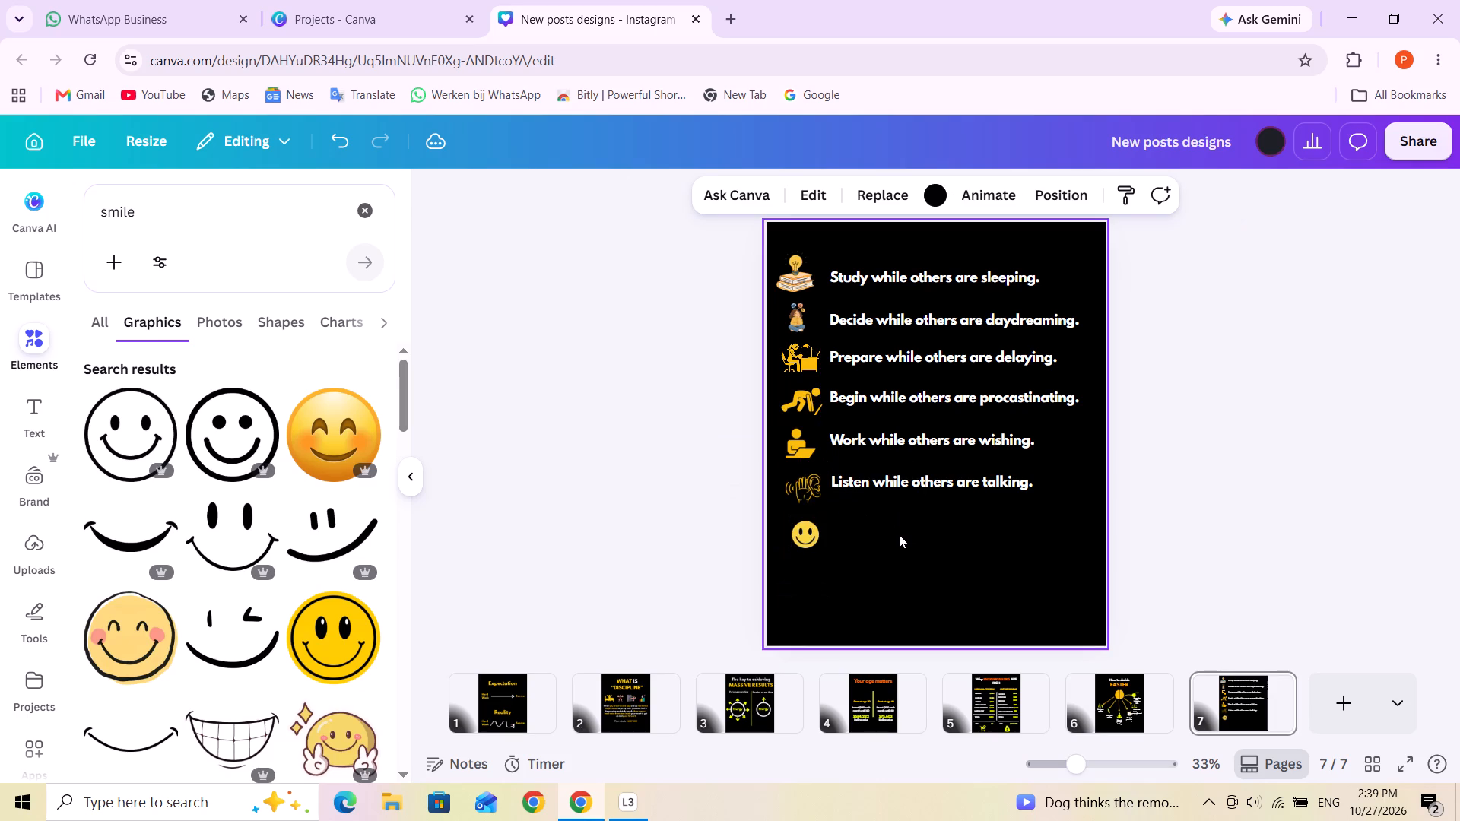
Duplicate the "Listen while others are talking." line so the copy sits directly below it.
left_click(886, 487)
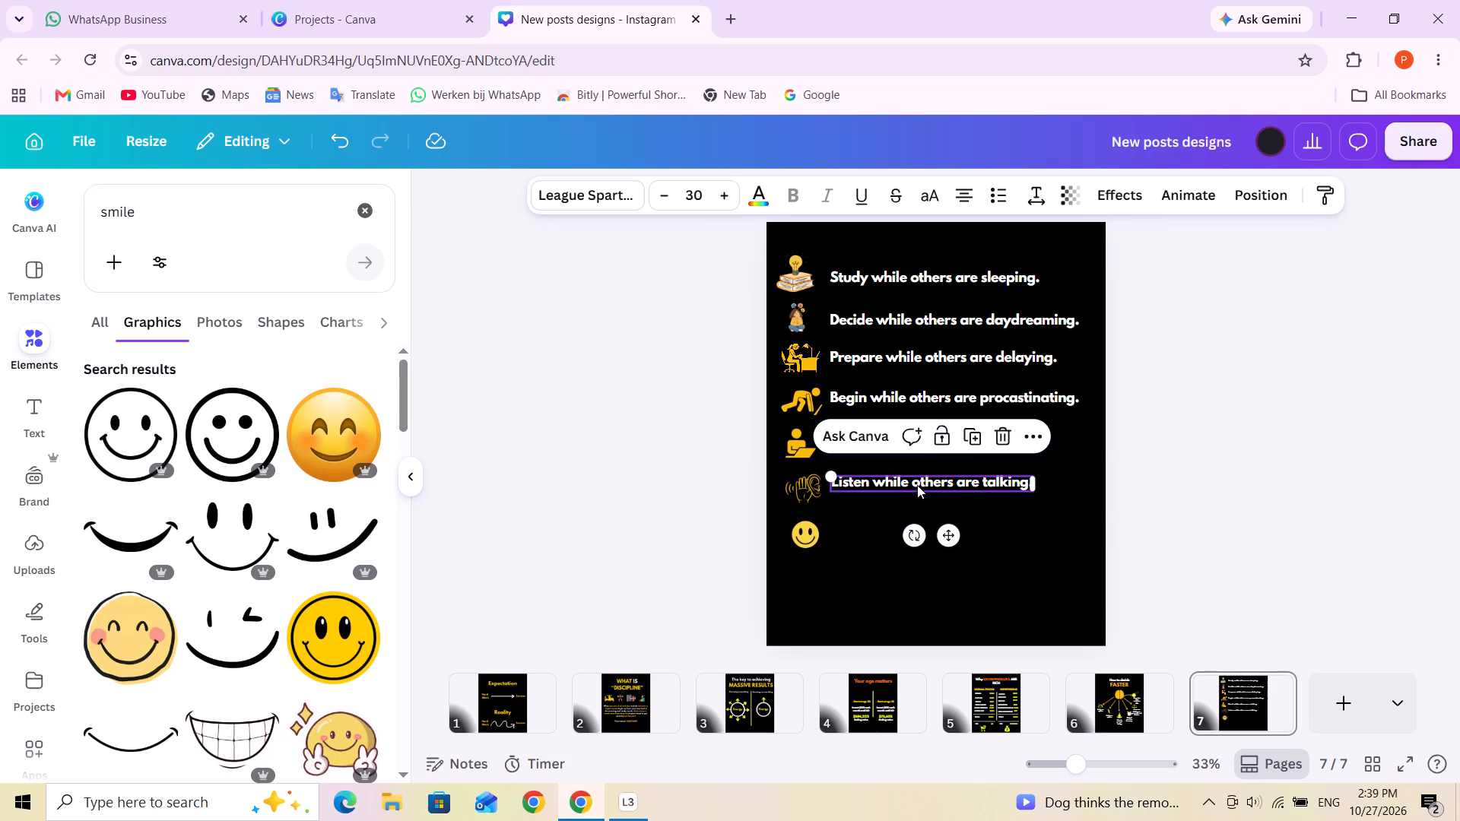
left_click(974, 440)
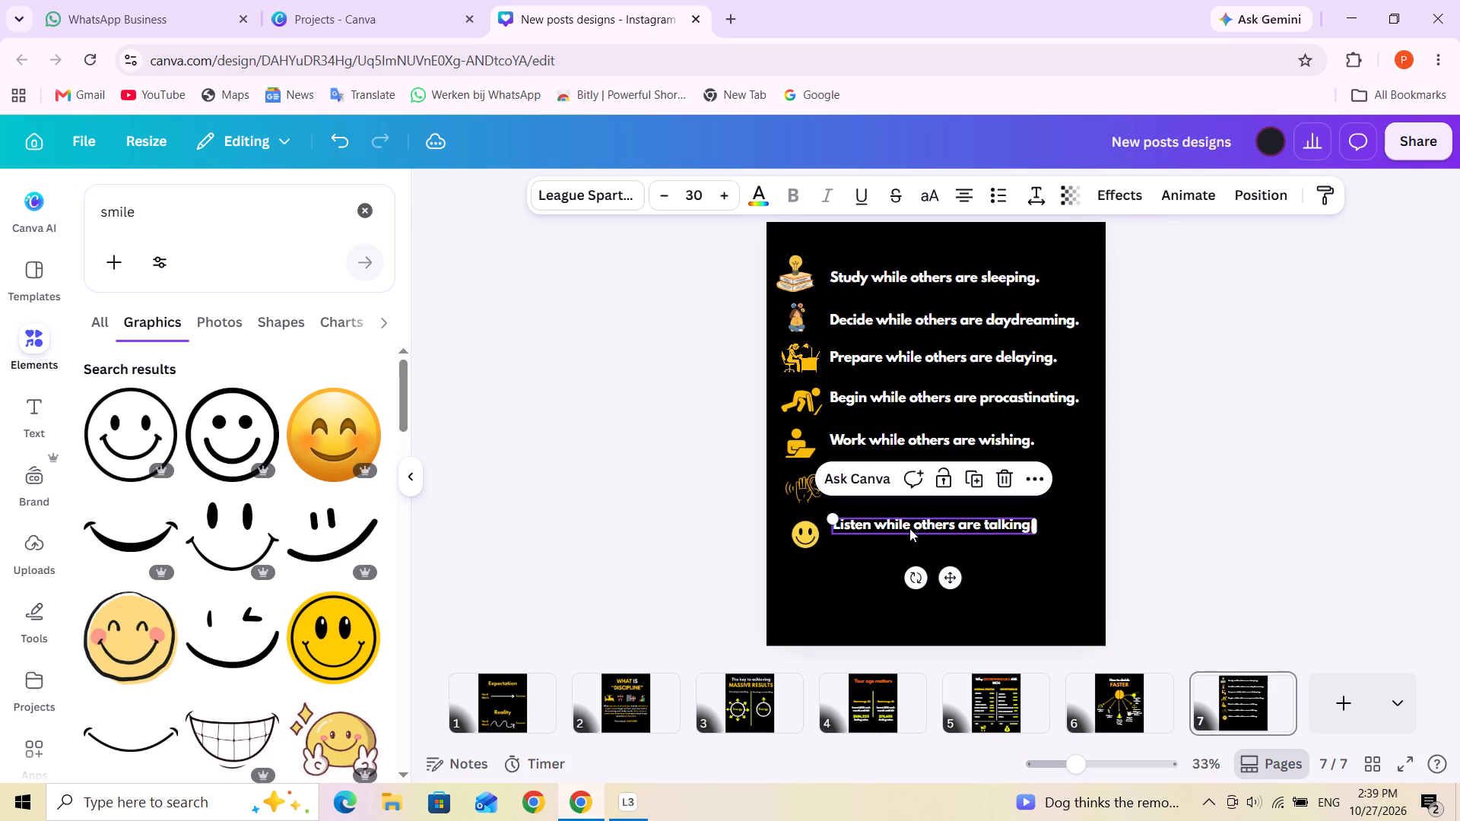
Replace the duplicated line's text with "Smile while others are frowning.".
triple_click(909, 528)
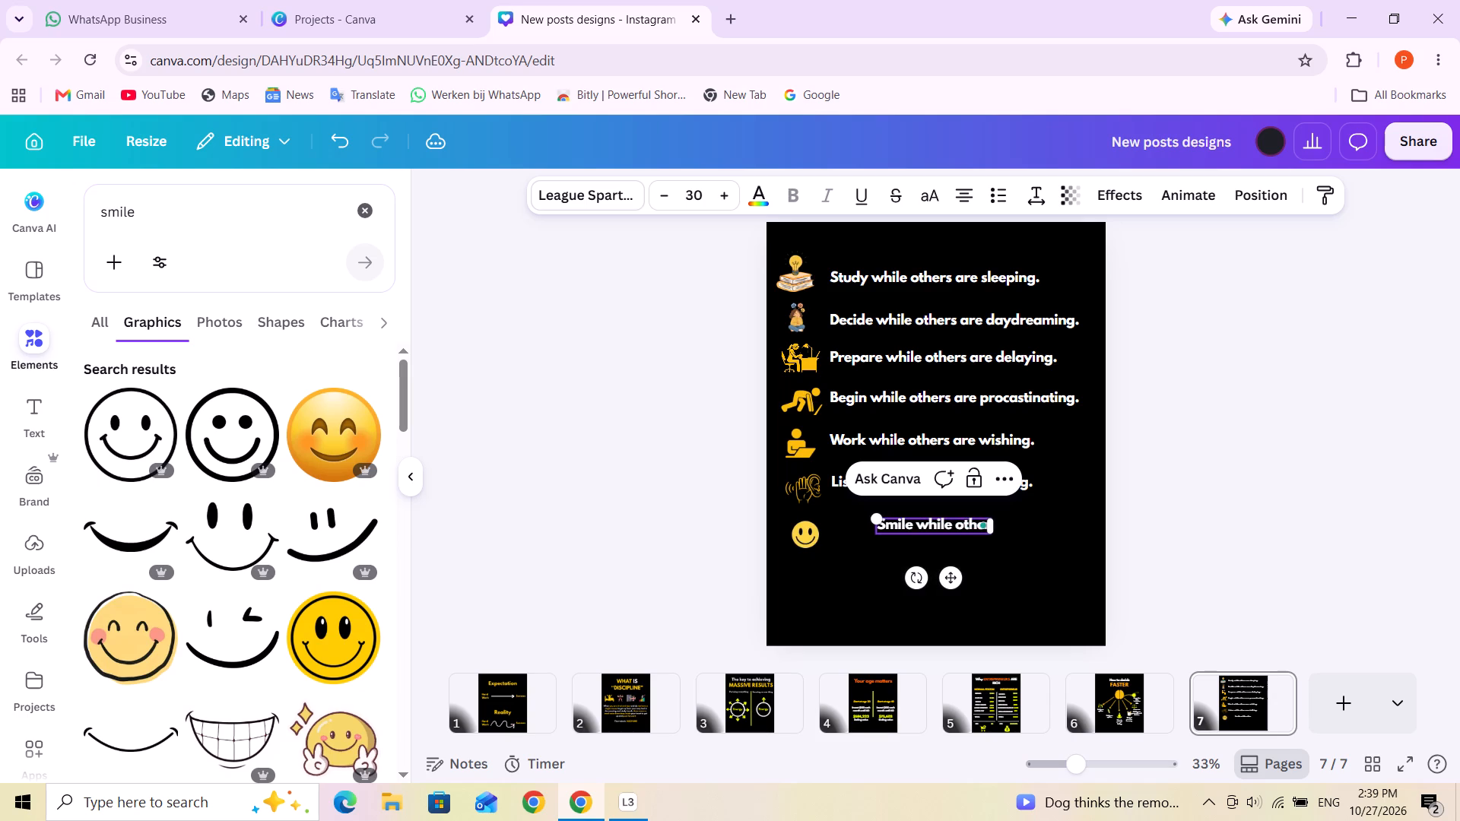
key("space")
type("are")
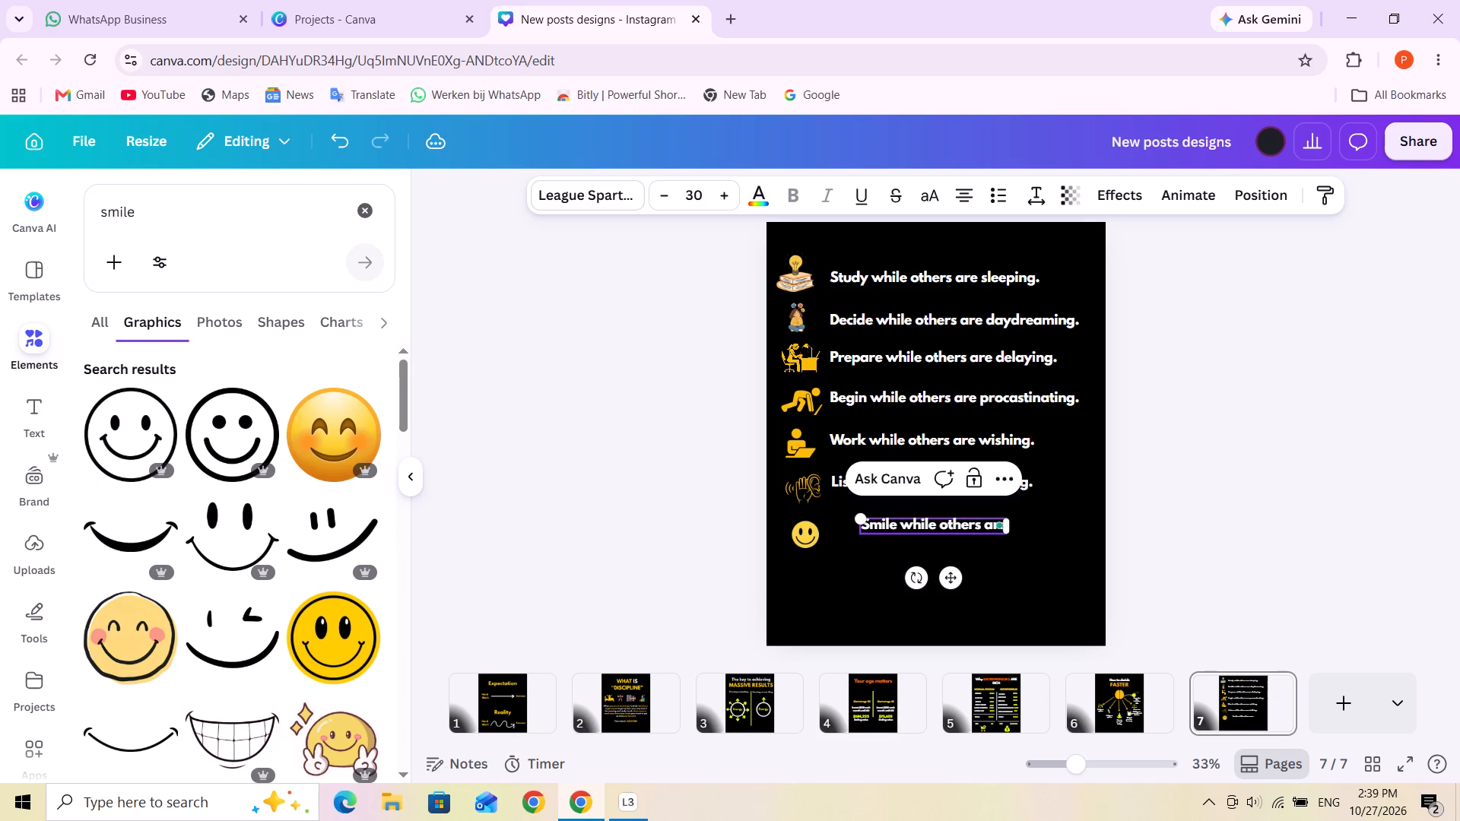
key("space")
type("fo")
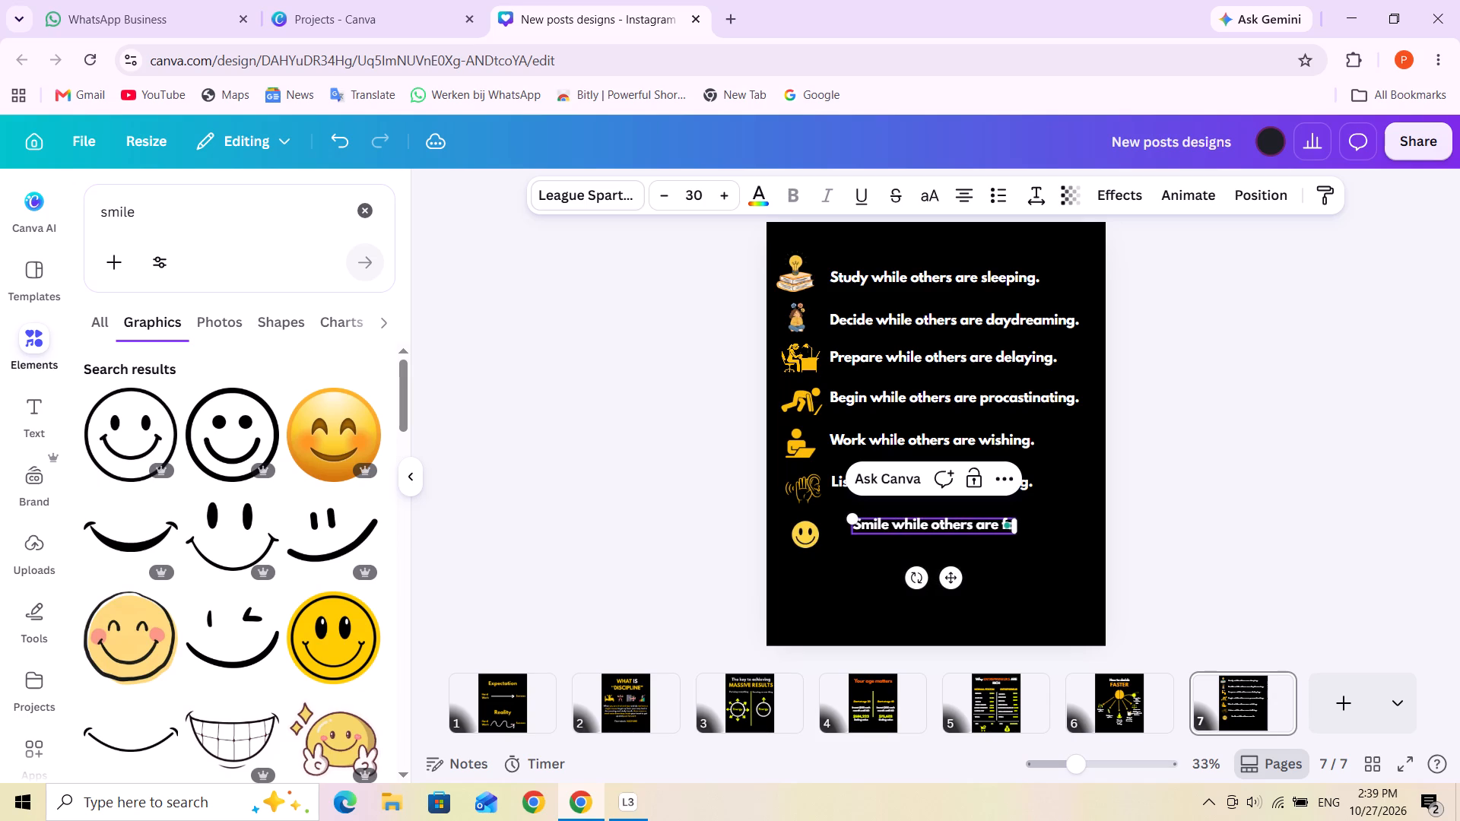
key("BackSpace")
type("frow")
type("ning.")
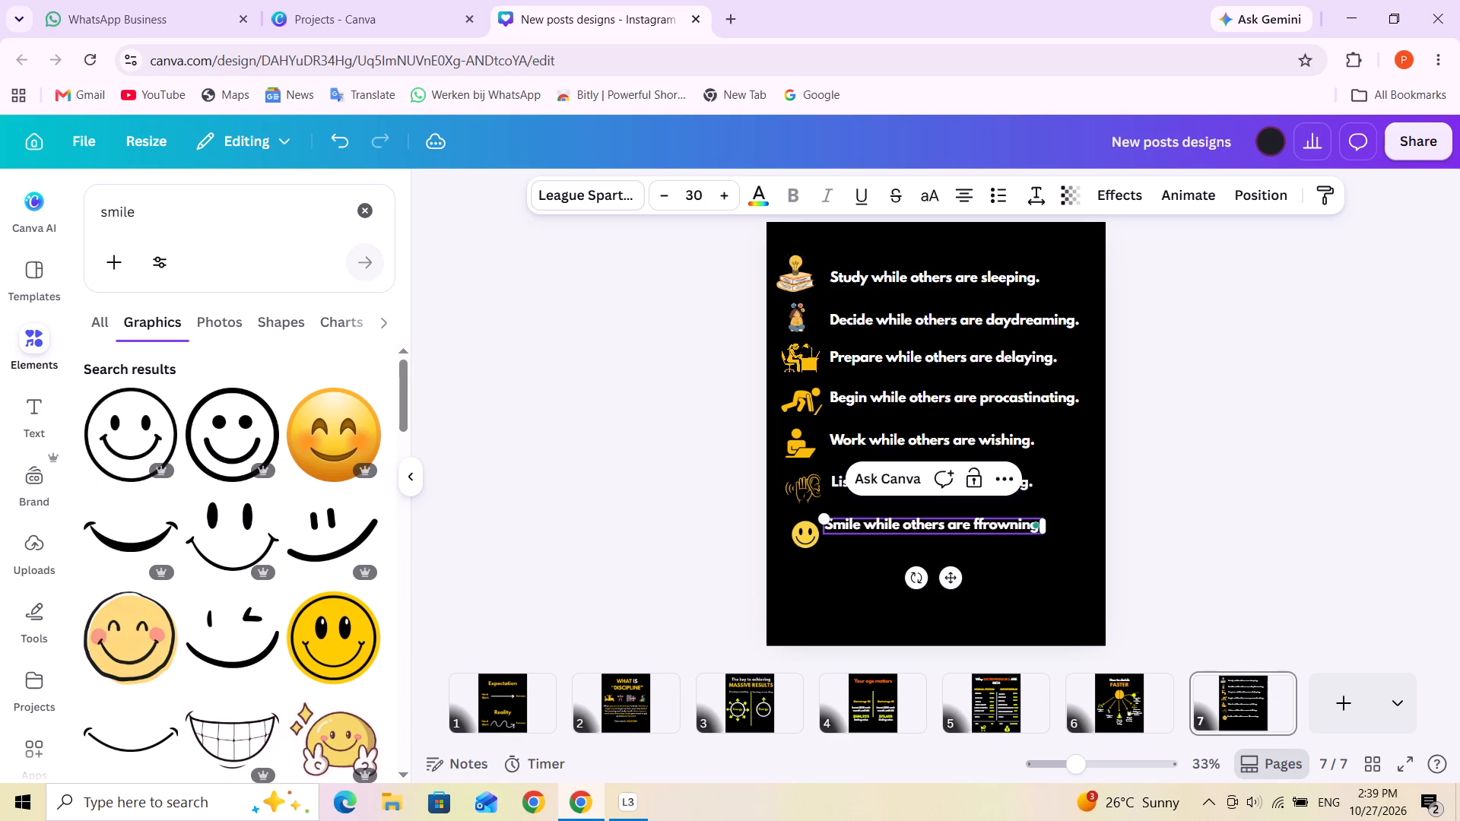
key("BackSpace")
key("BackSpace")
key("BackSpace")
key("BackSpace")
key("BackSpace")
key("BackSpace")
key("BackSpace")
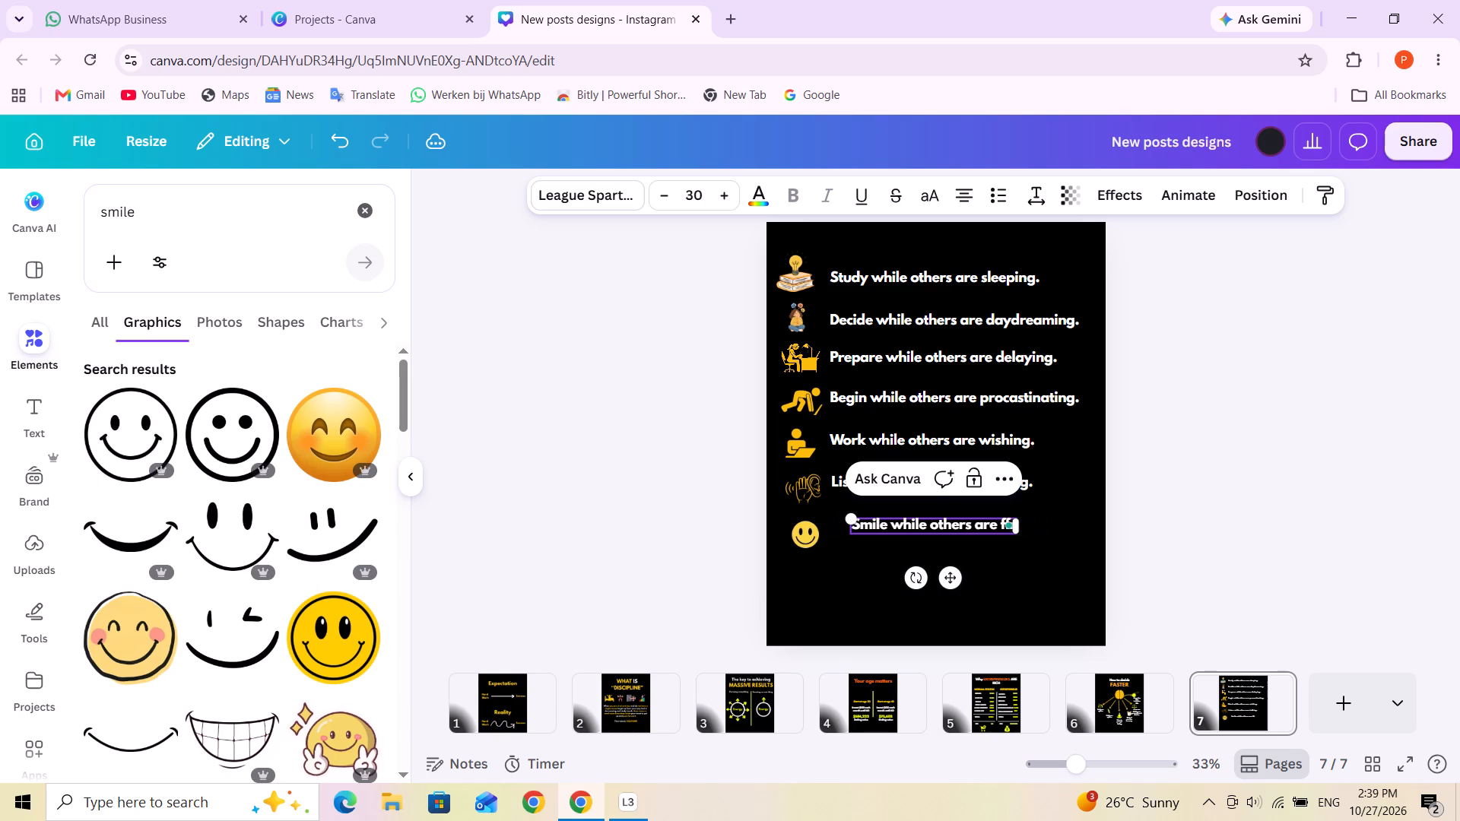
key("BackSpace")
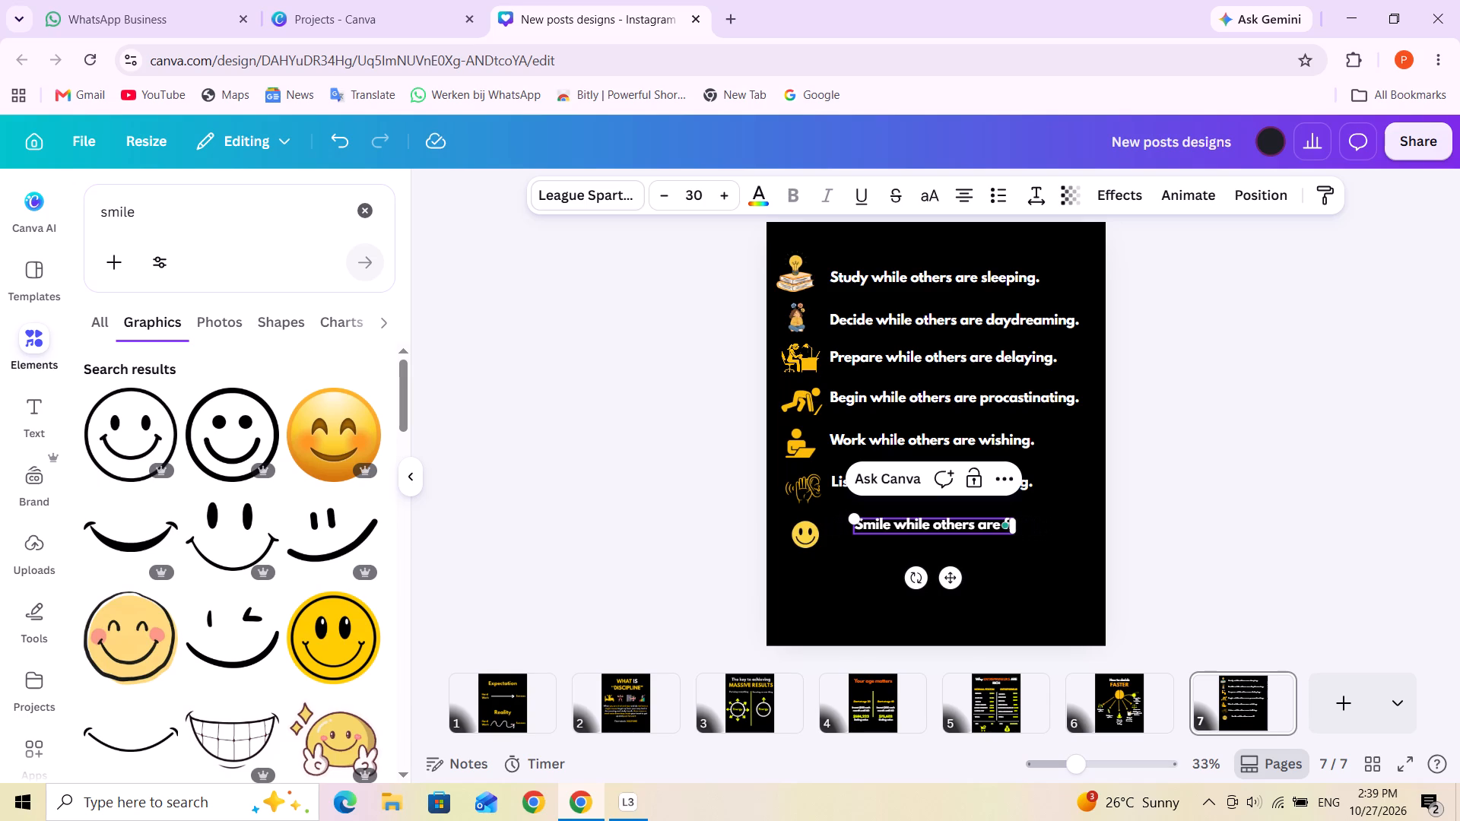
type("ro")
type("wn")
type("ing")
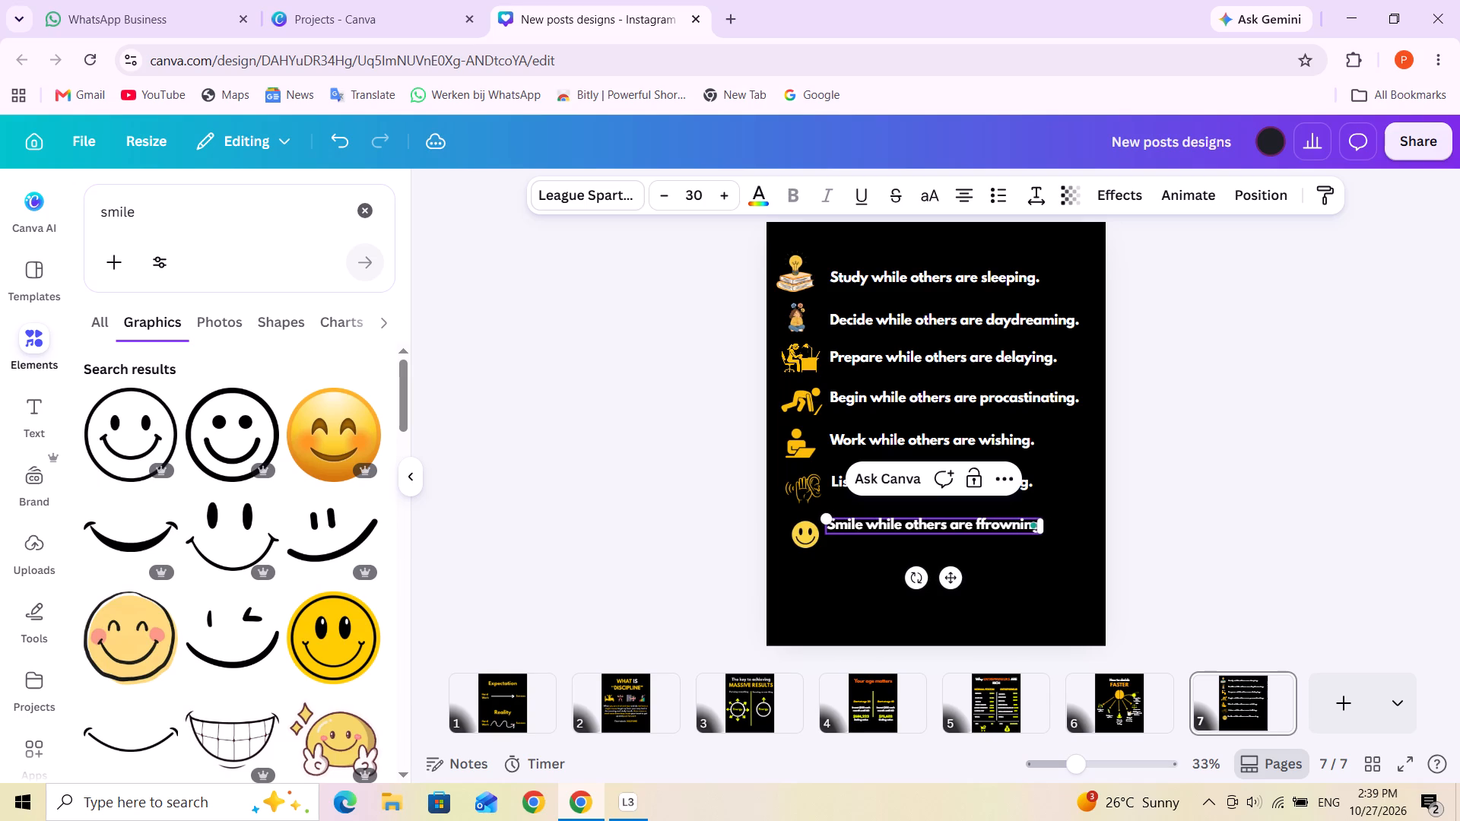
key("period")
left_click(1097, 588)
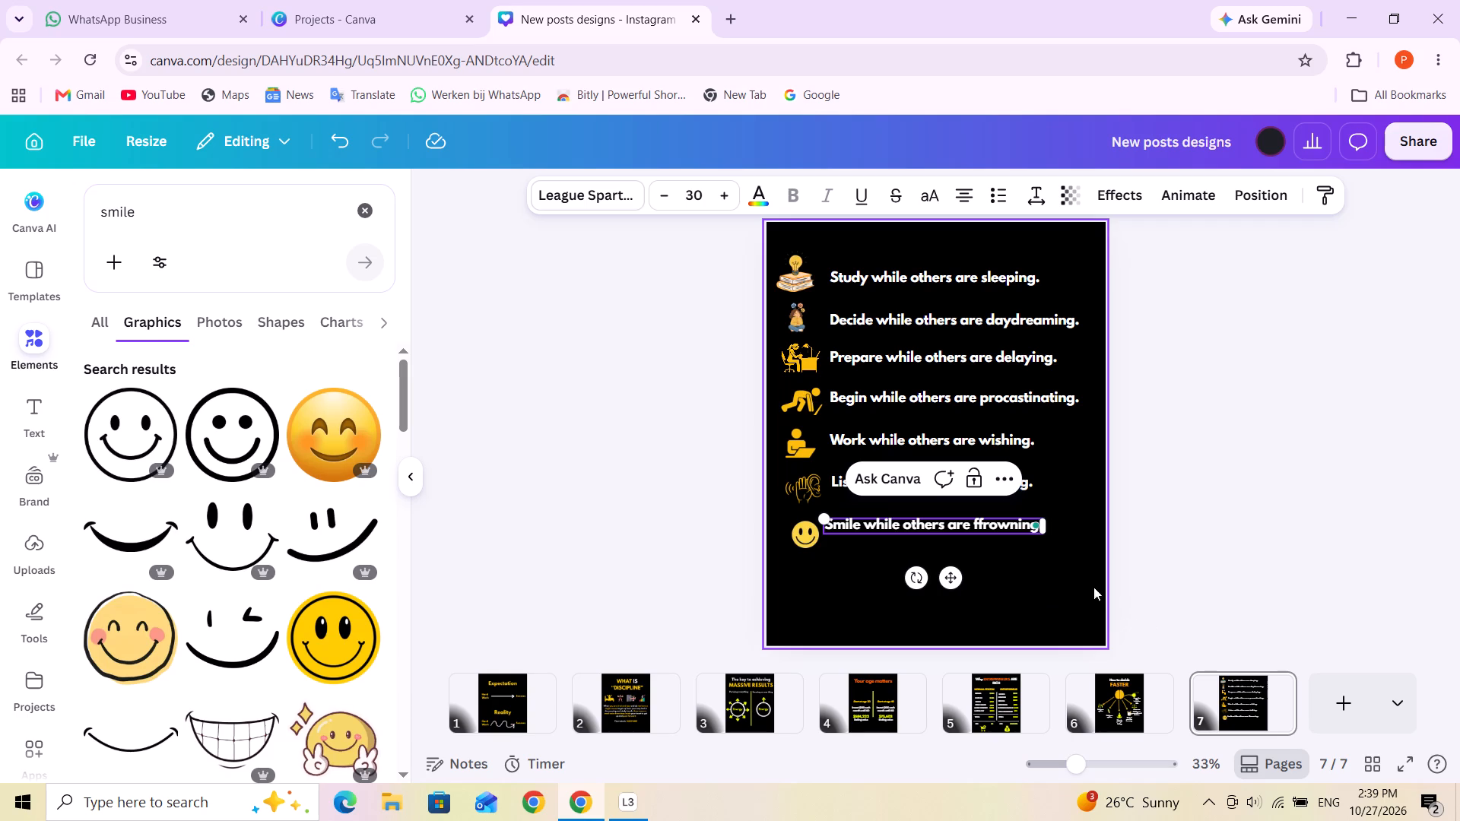
left_click(1050, 585)
Remove the extra "f" from "ffrowning" in the new line.
left_click(1012, 527)
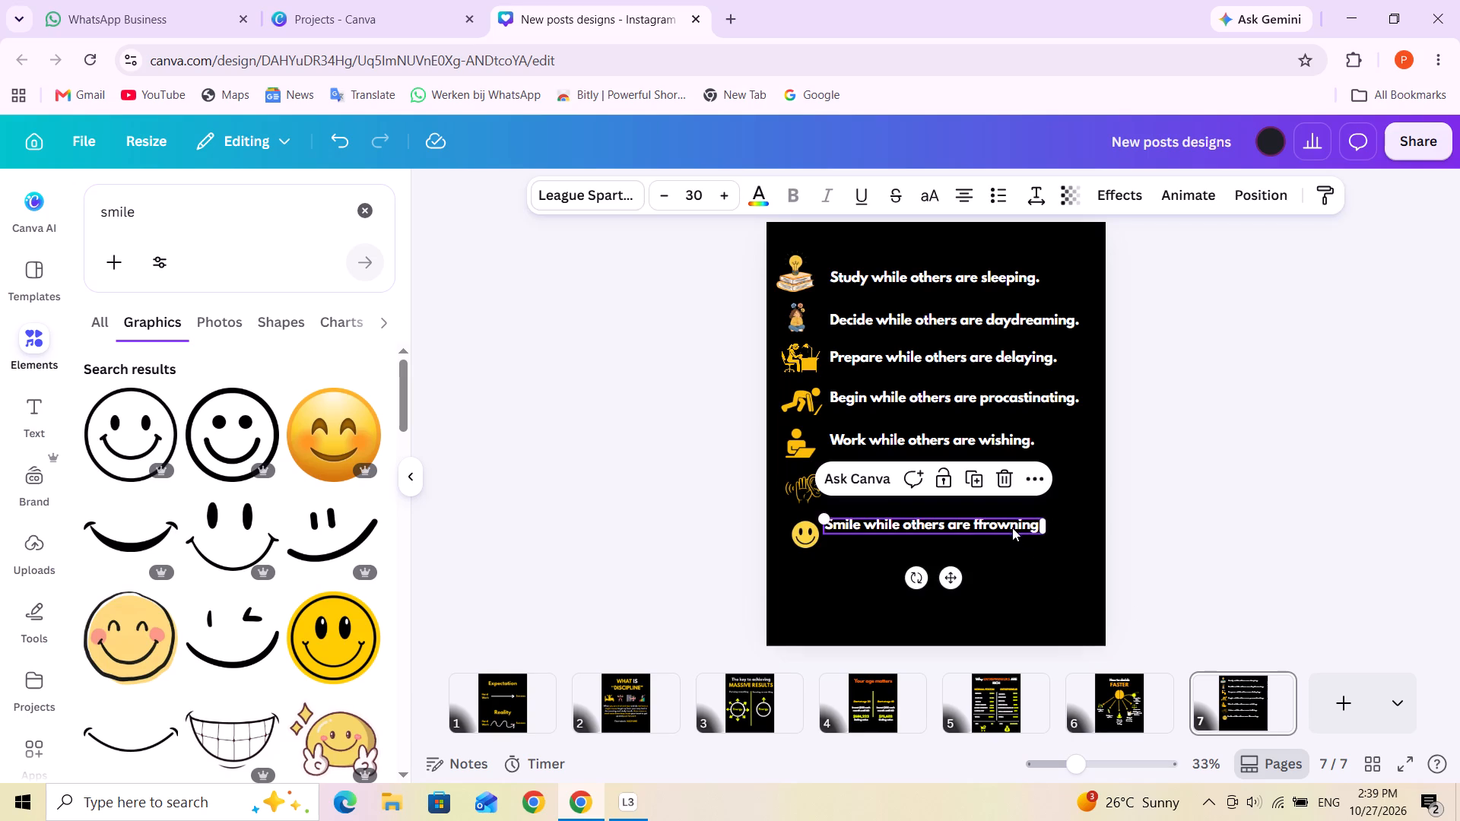
left_click(982, 525)
left_click(982, 527)
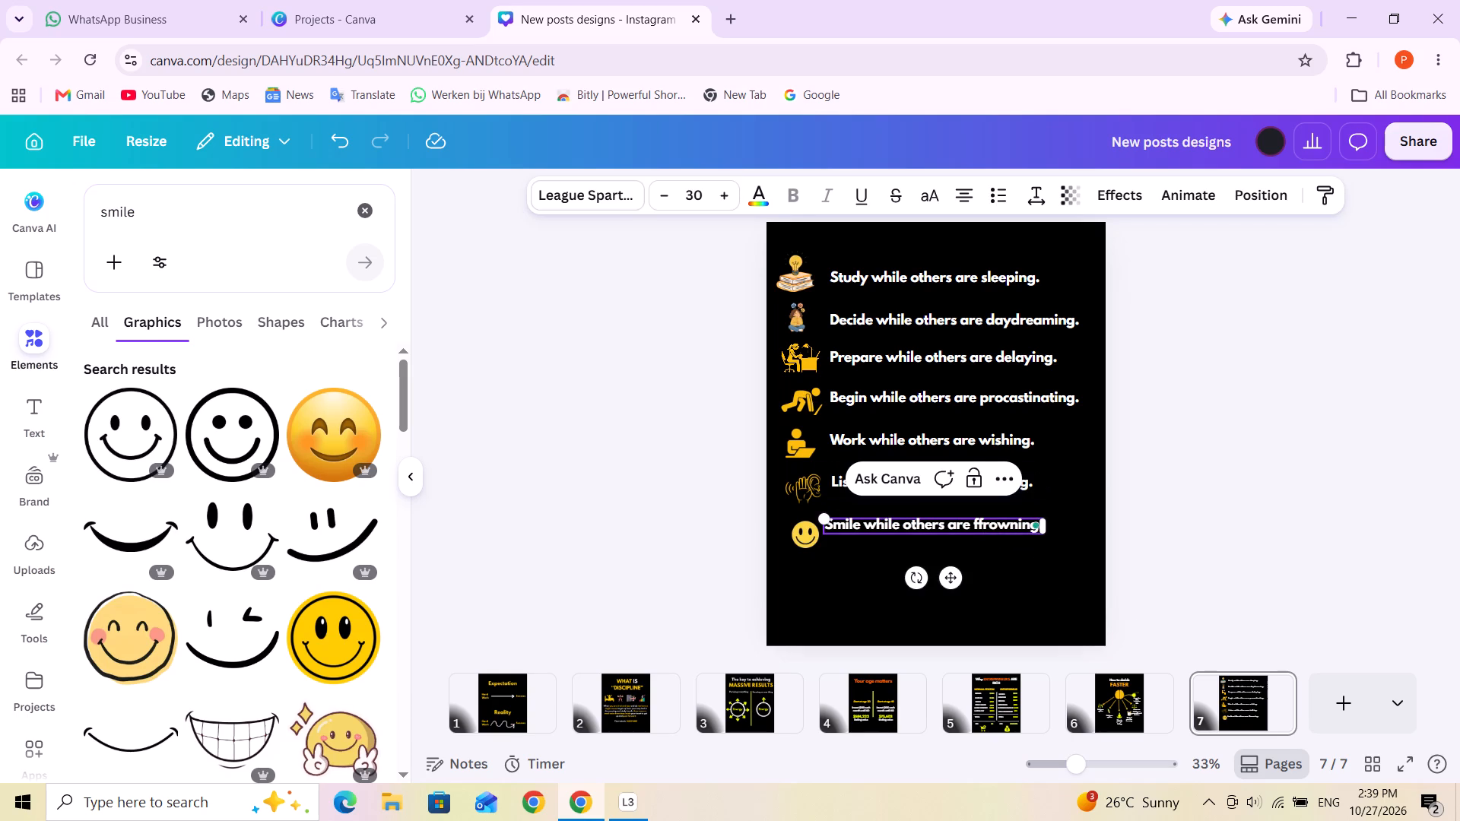
left_click(982, 527)
key("BackSpace")
left_click(1005, 574)
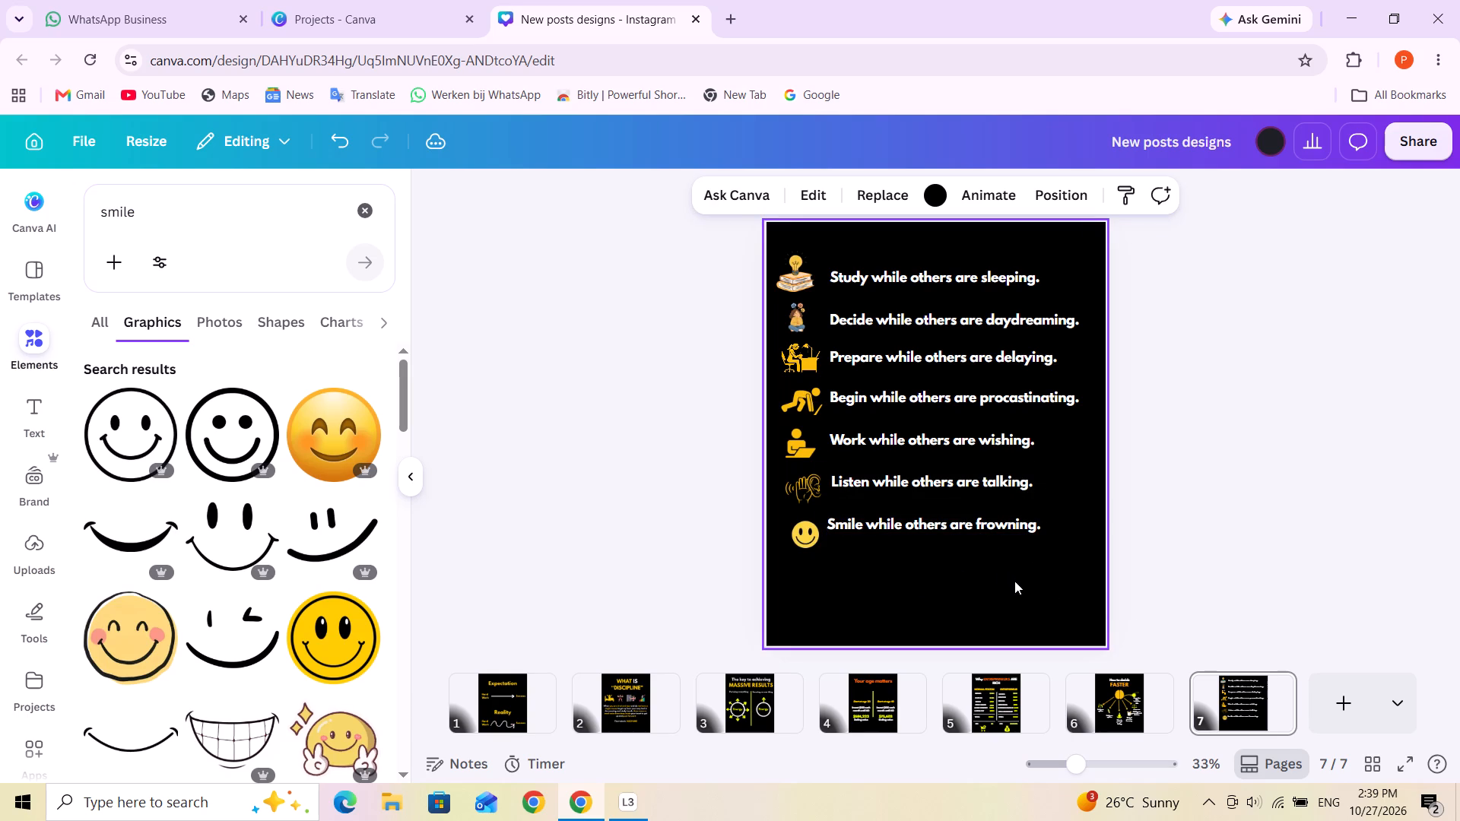
Move the "Smile while others are frowning." line level with the smiley, its start aligned with the lines above.
left_click(970, 522)
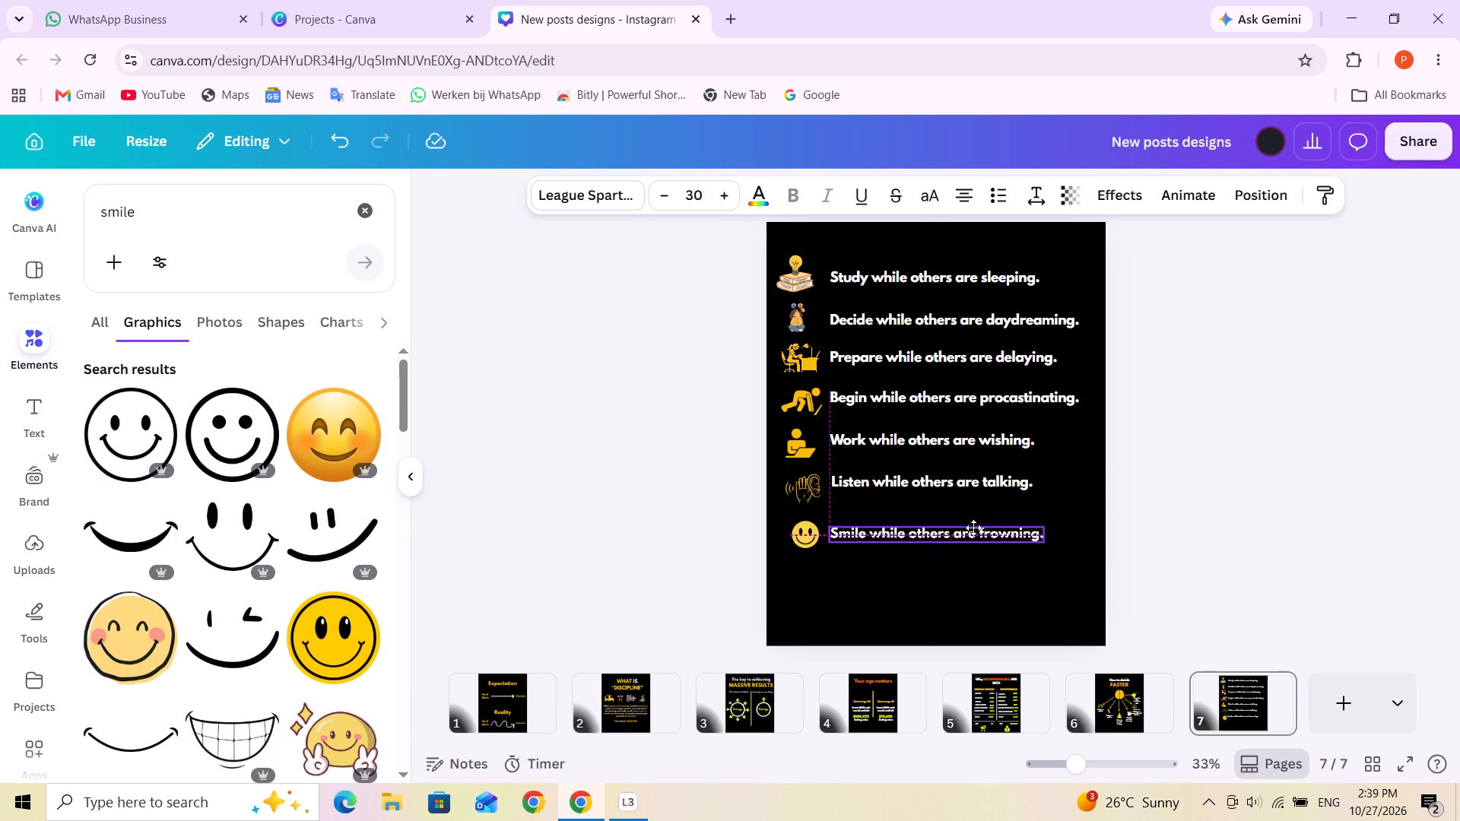
left_click(975, 580)
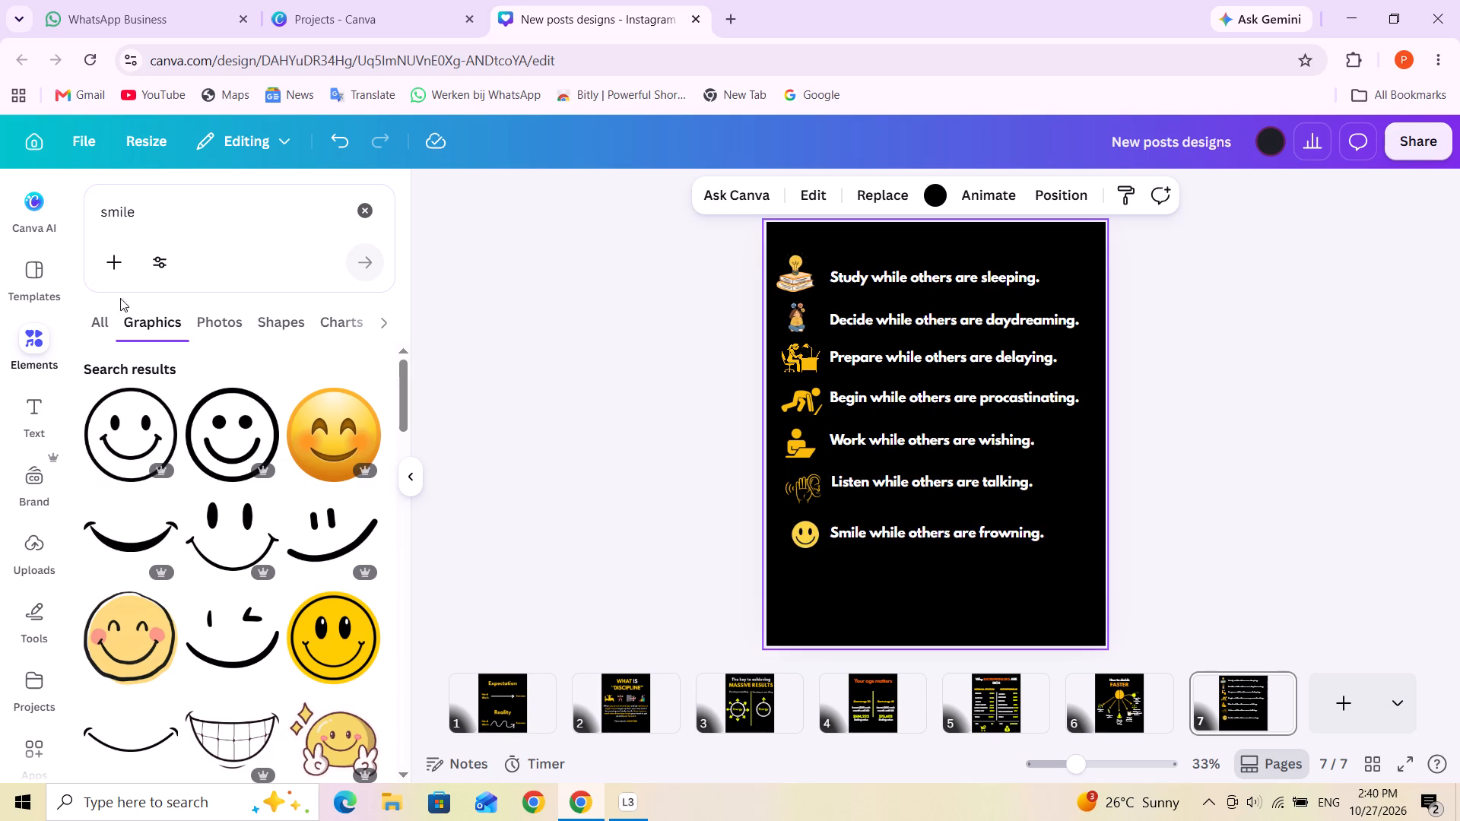
Search the graphics for "run" and add the black sprinting runner with speed streaks to the page.
triple_click(167, 232)
triple_click(167, 211)
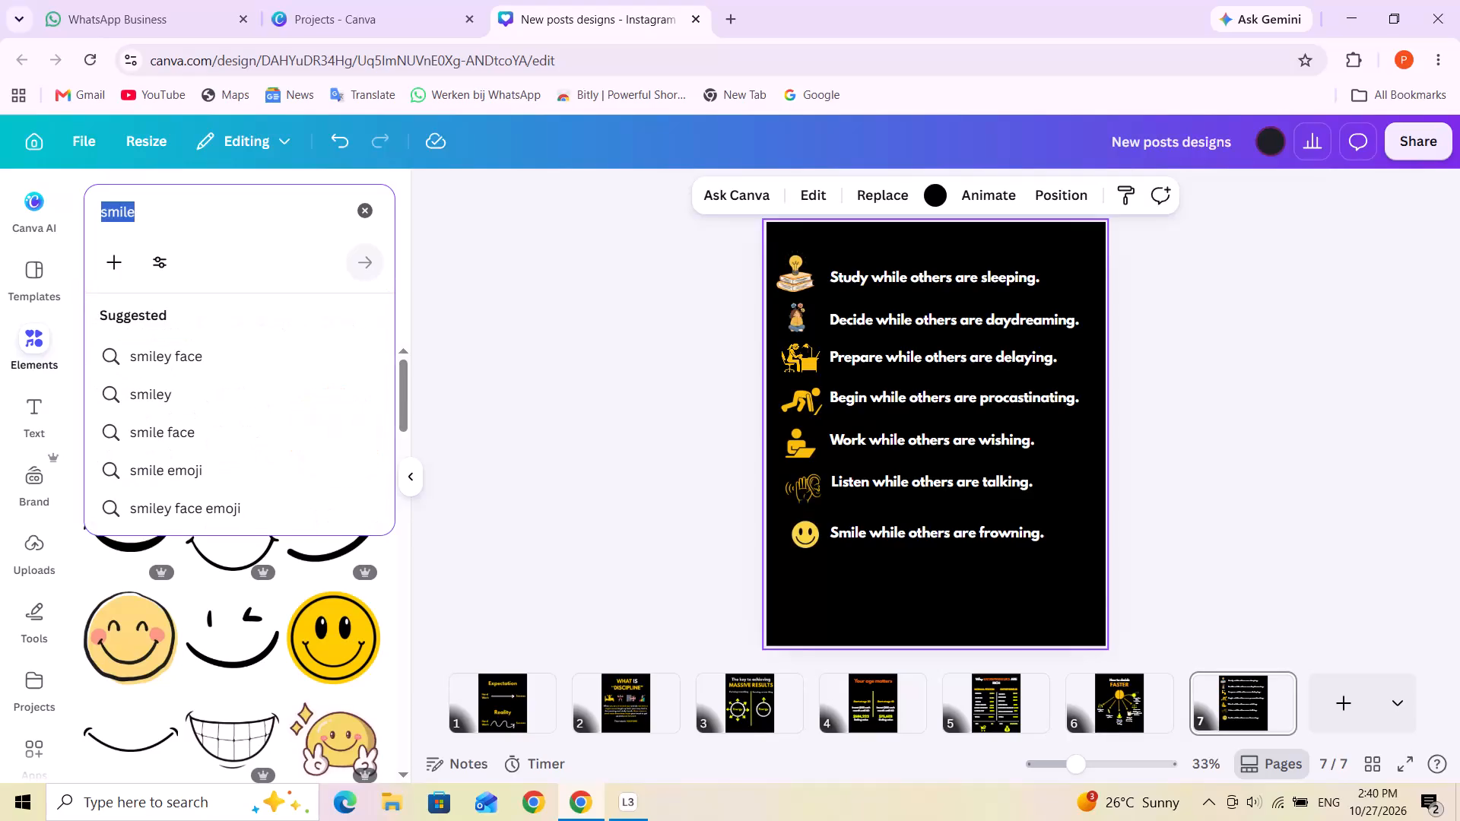
type("run")
key("Return")
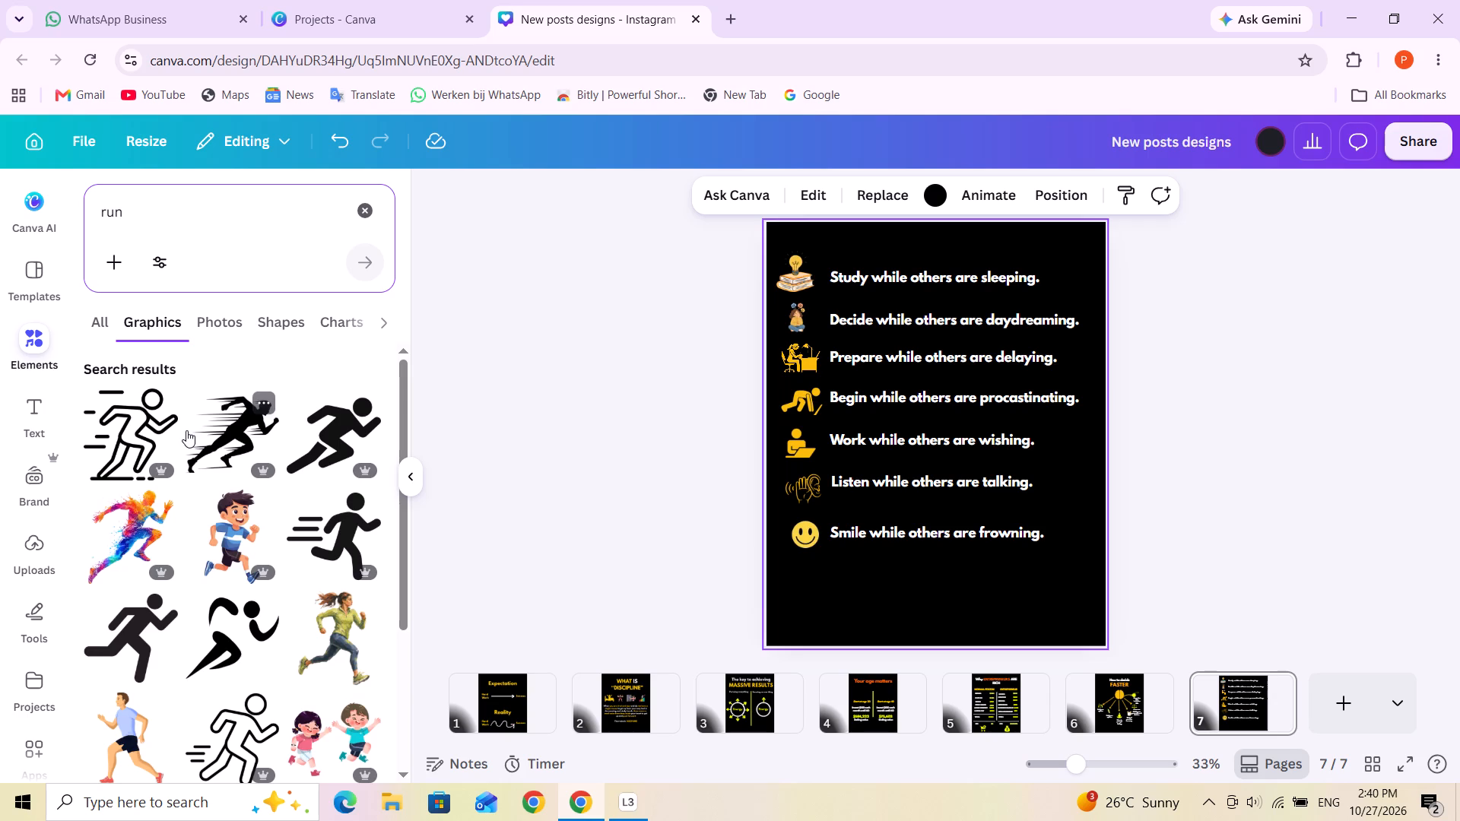
left_click(245, 429)
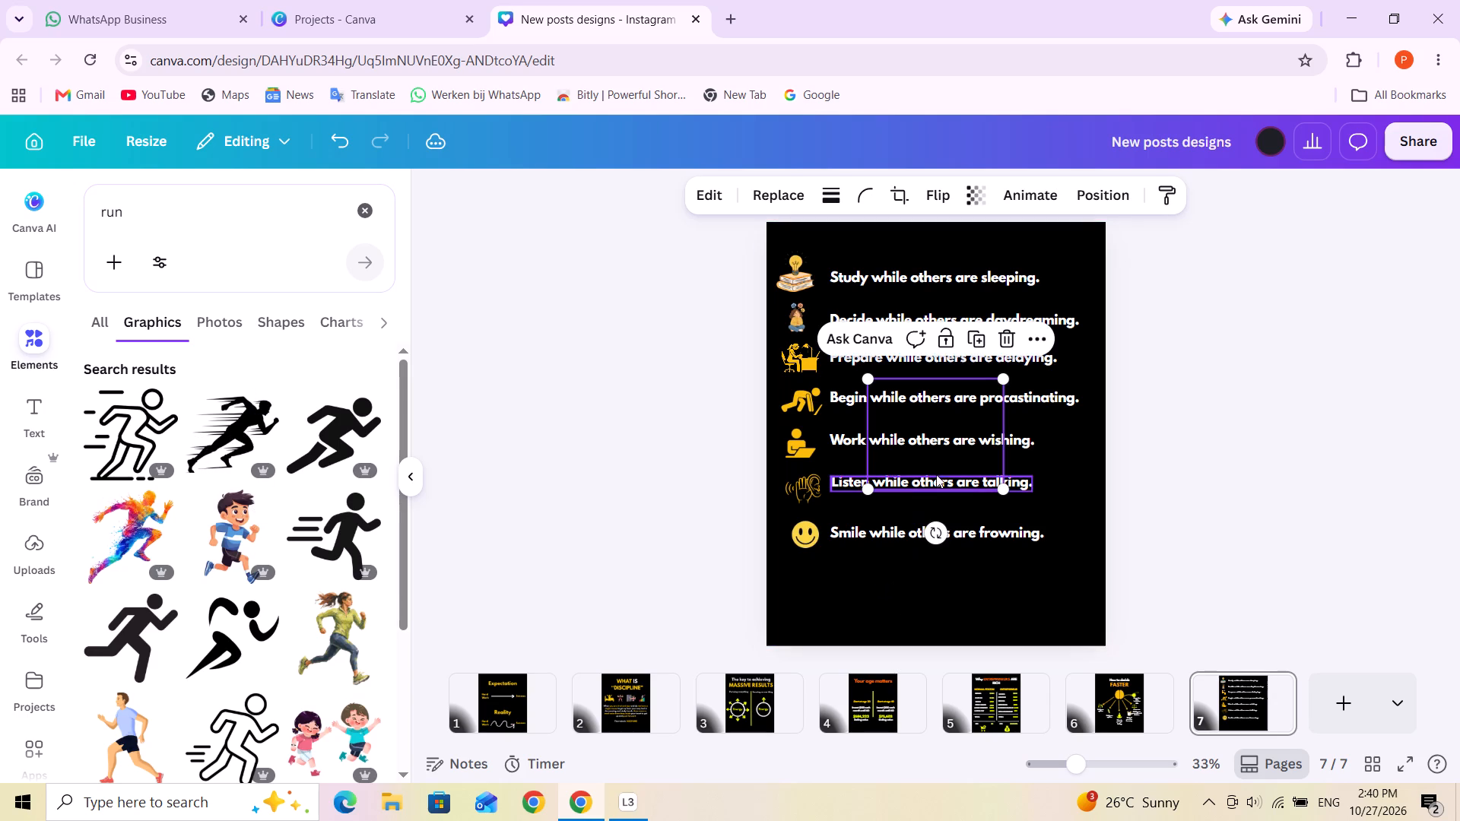
left_click(1071, 487)
Move the black runner down to the start of the "Smile while others are frowning." line and shrink it to icon size.
left_click_drag(955, 462, 909, 604)
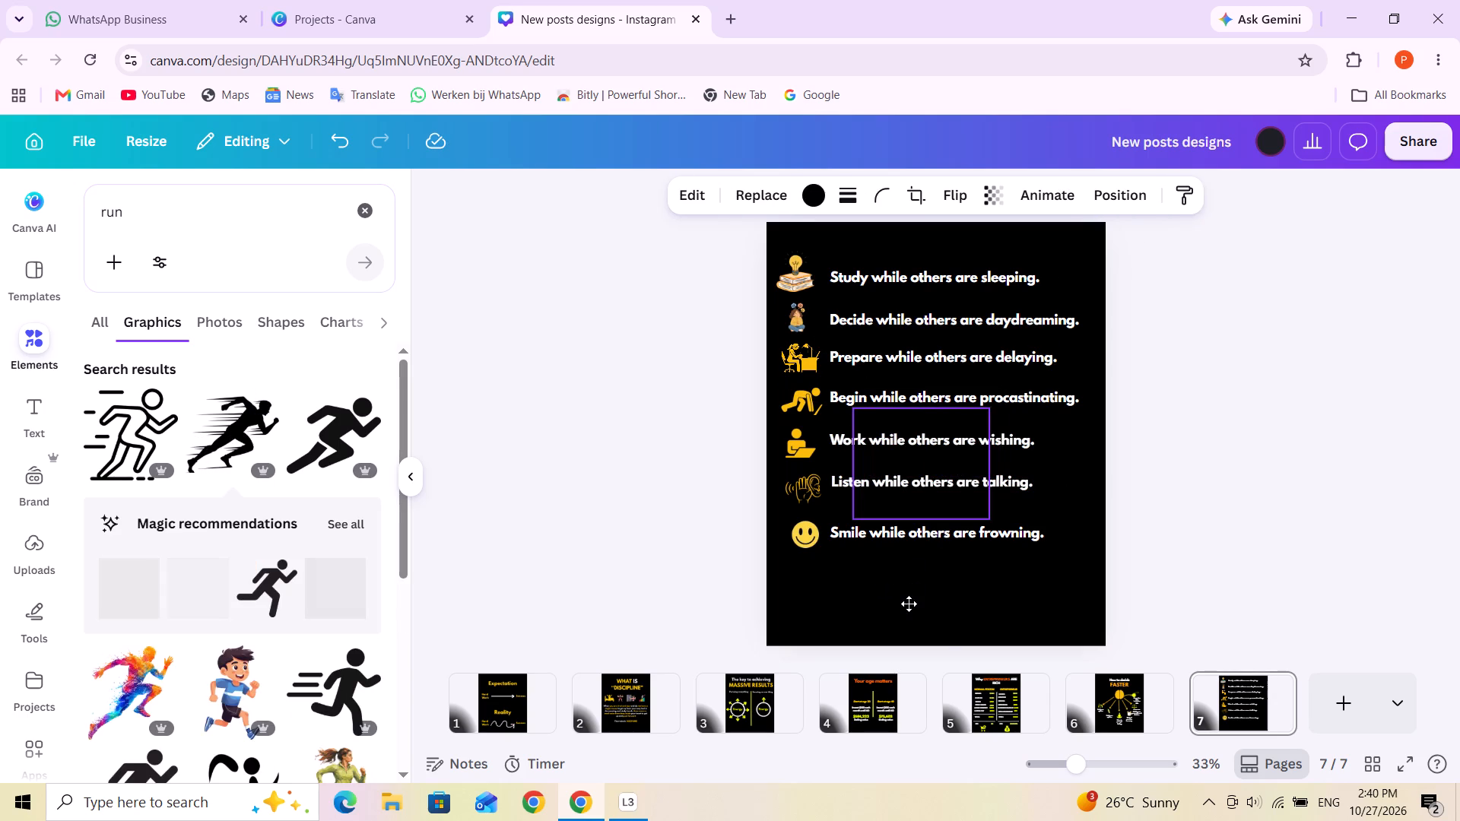
left_click_drag(909, 604, 923, 599)
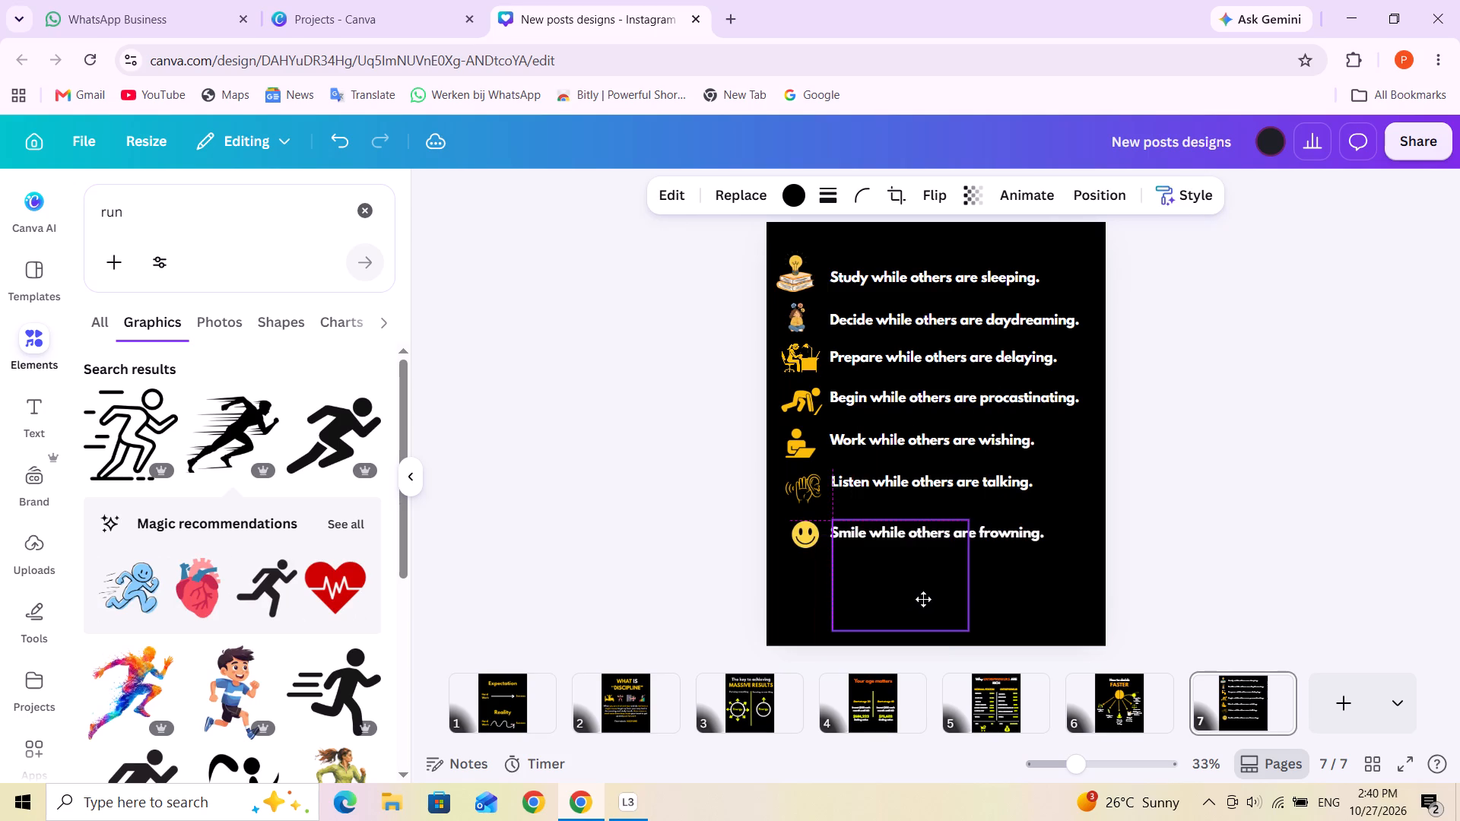
left_click_drag(923, 599, 925, 594)
left_click(992, 600)
left_click_drag(921, 583, 920, 590)
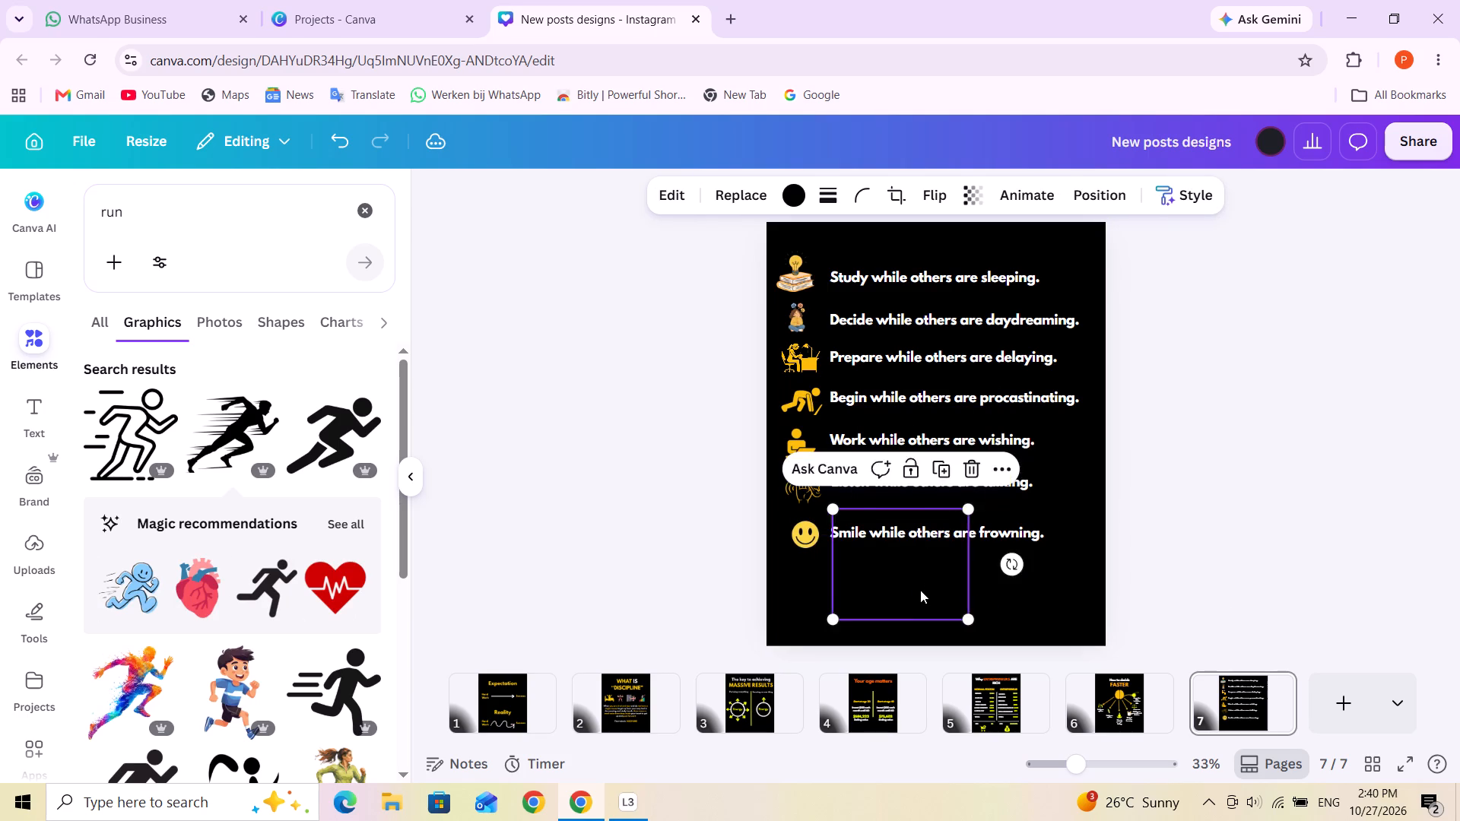
left_click_drag(920, 590, 921, 593)
left_click_drag(968, 634, 926, 582)
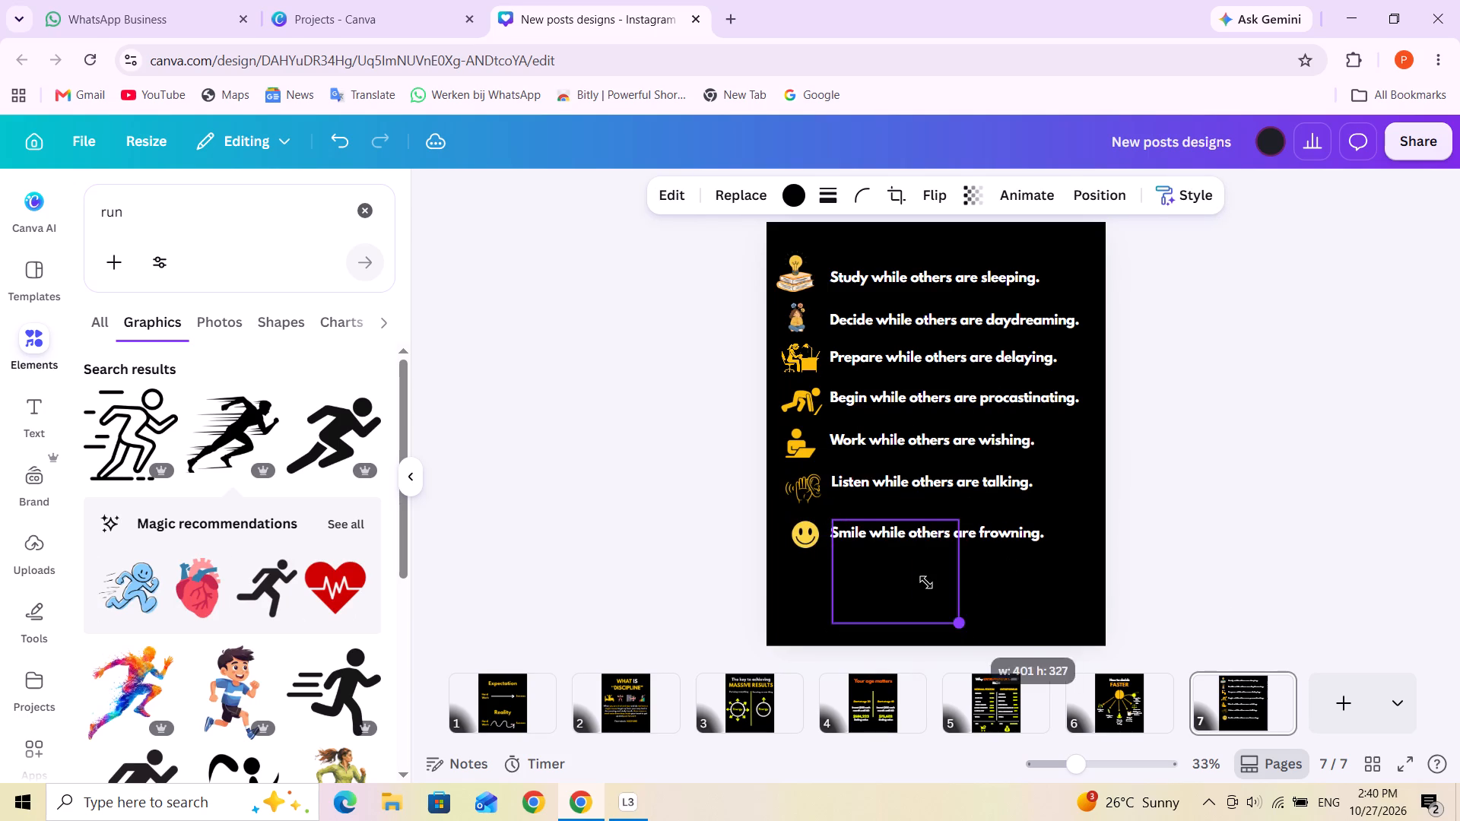
left_click_drag(926, 582, 883, 528)
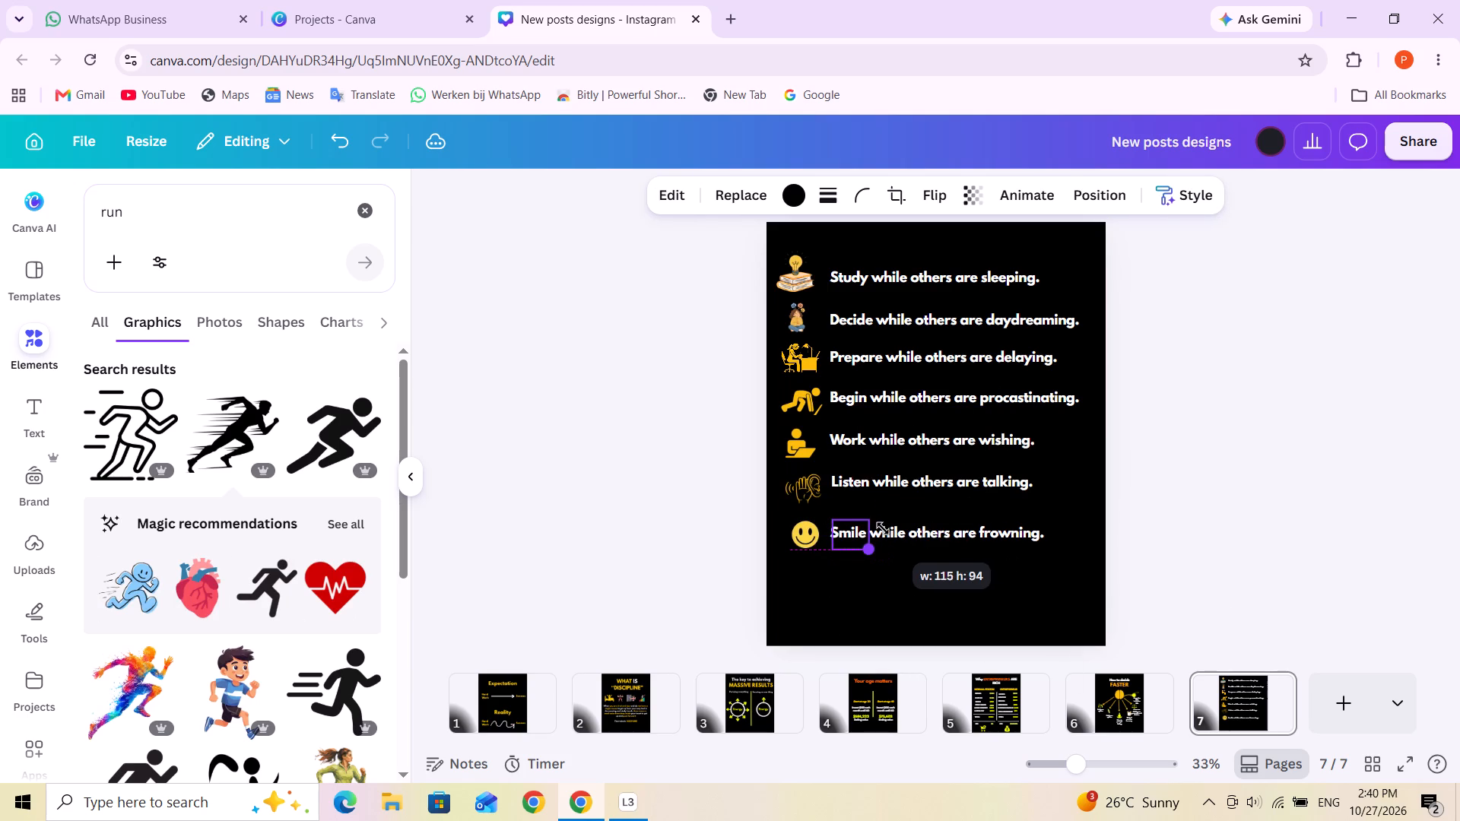
left_click_drag(883, 528, 881, 528)
left_click(928, 594)
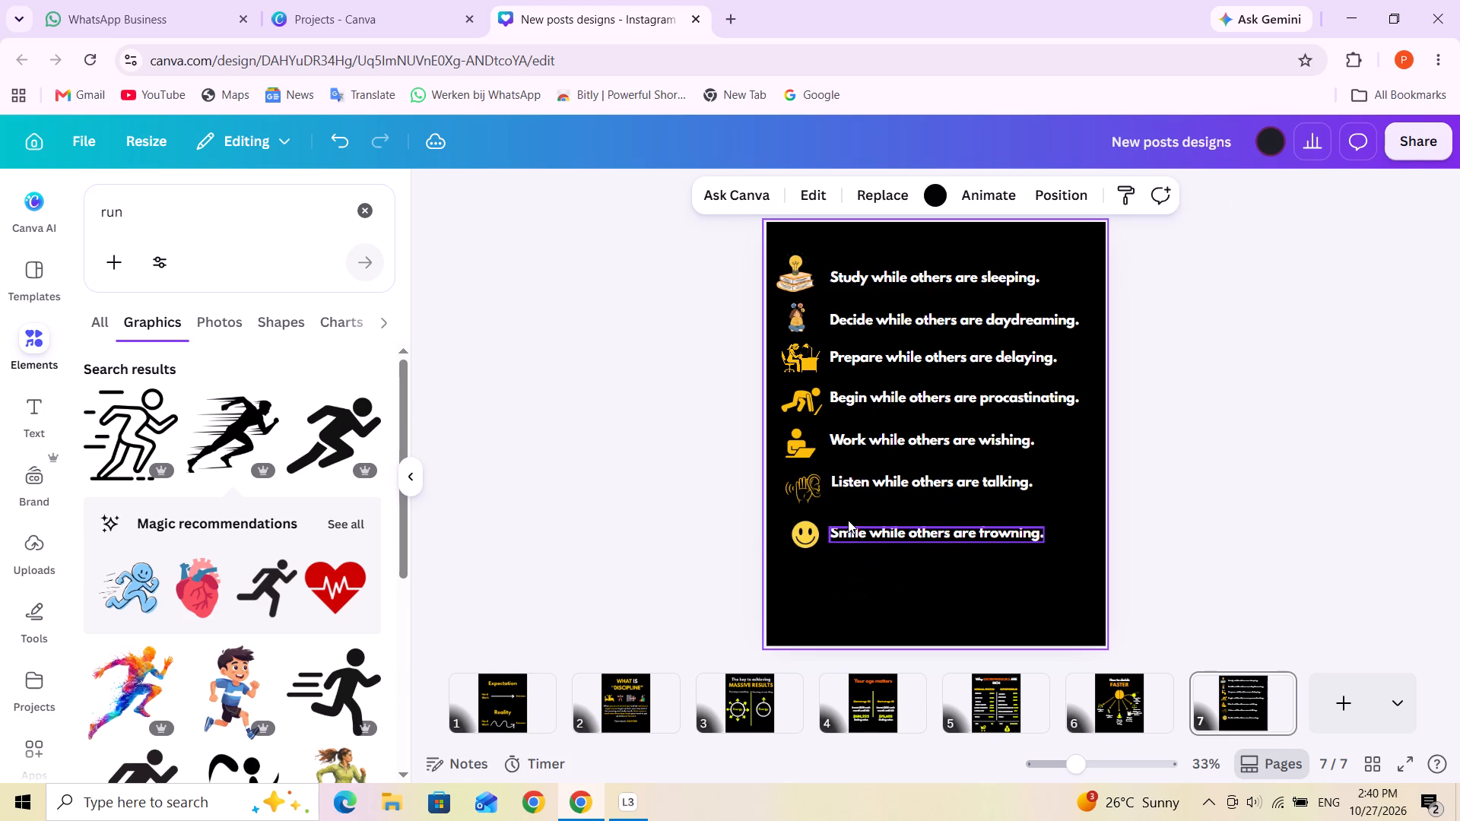
Place the small runner below the smiley in the icon column, spaced like the icons above it.
left_click(848, 520)
left_click(927, 575)
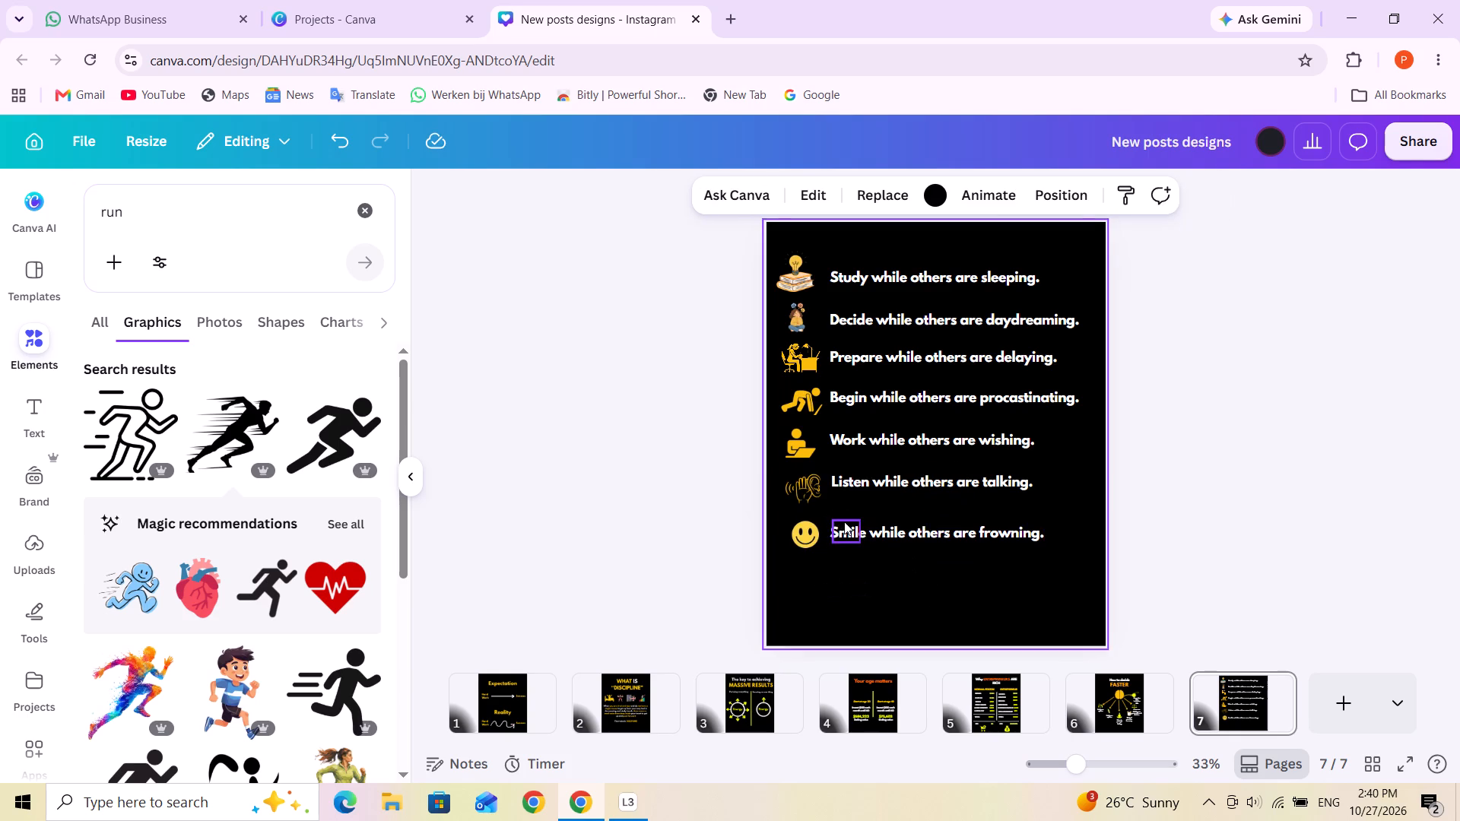
left_click(844, 521)
left_click_drag(844, 523, 809, 571)
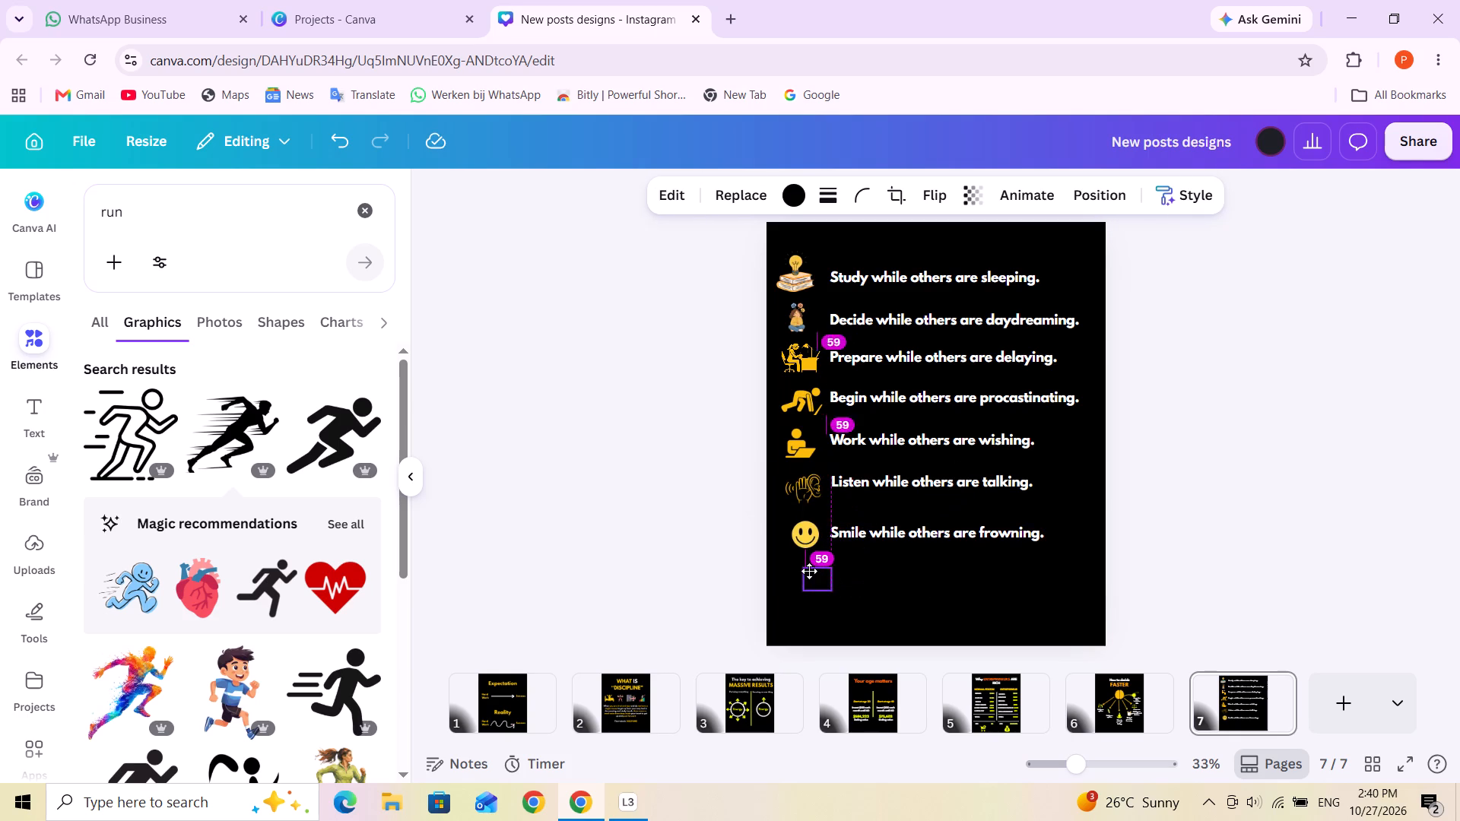
left_click_drag(809, 571, 800, 572)
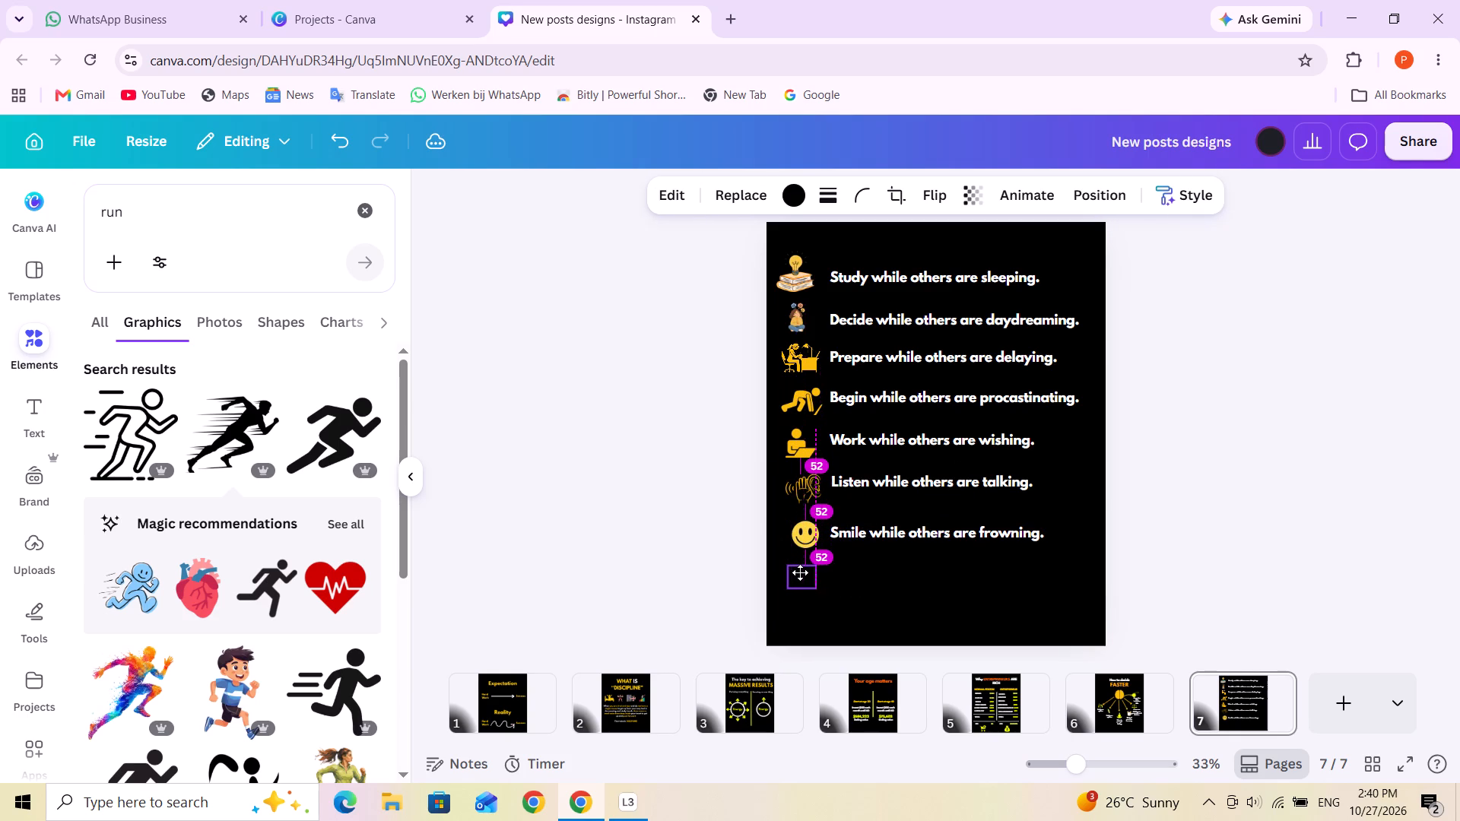
left_click_drag(800, 572, 802, 572)
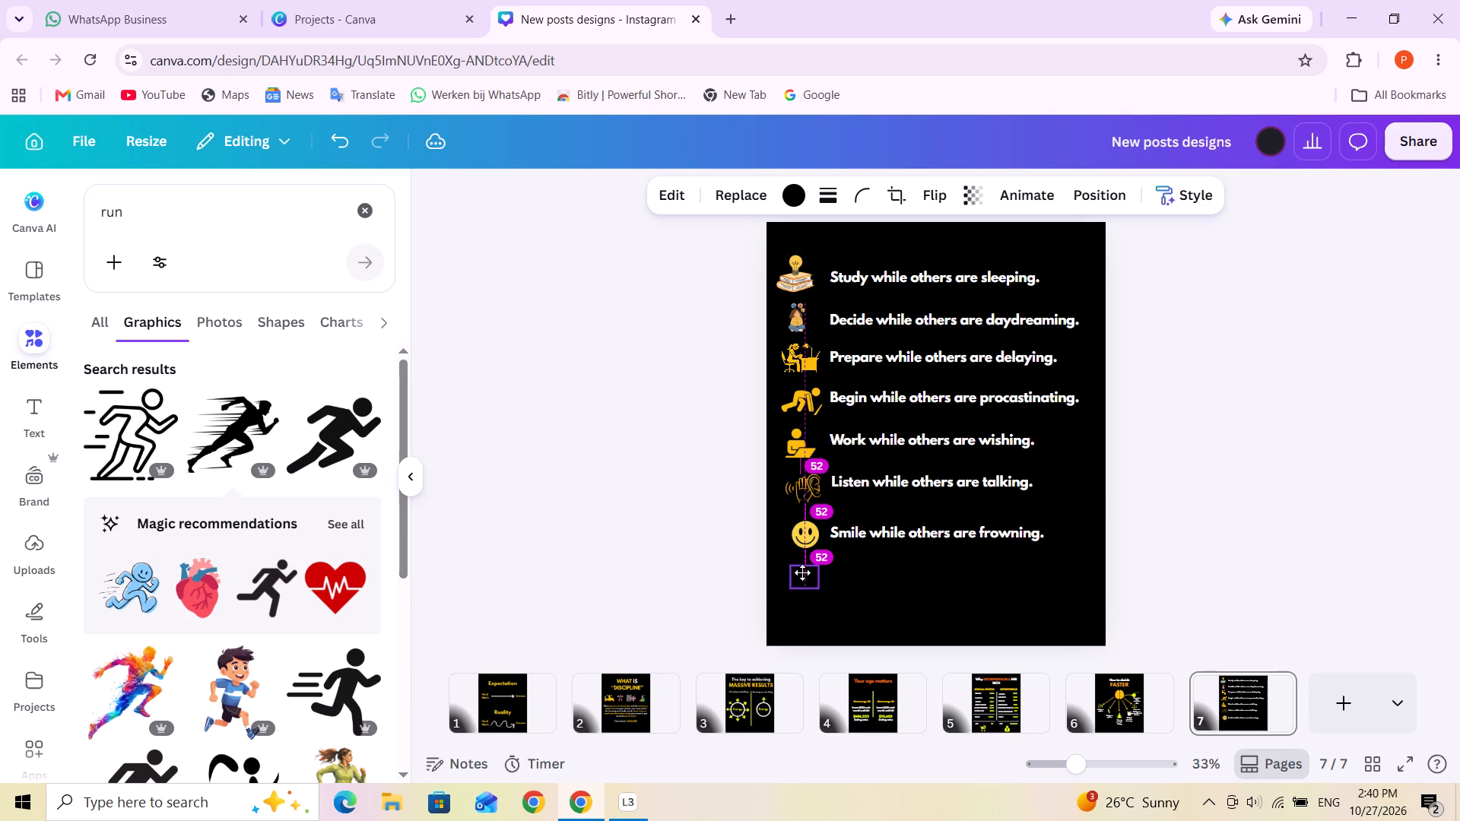
left_click_drag(802, 572, 800, 572)
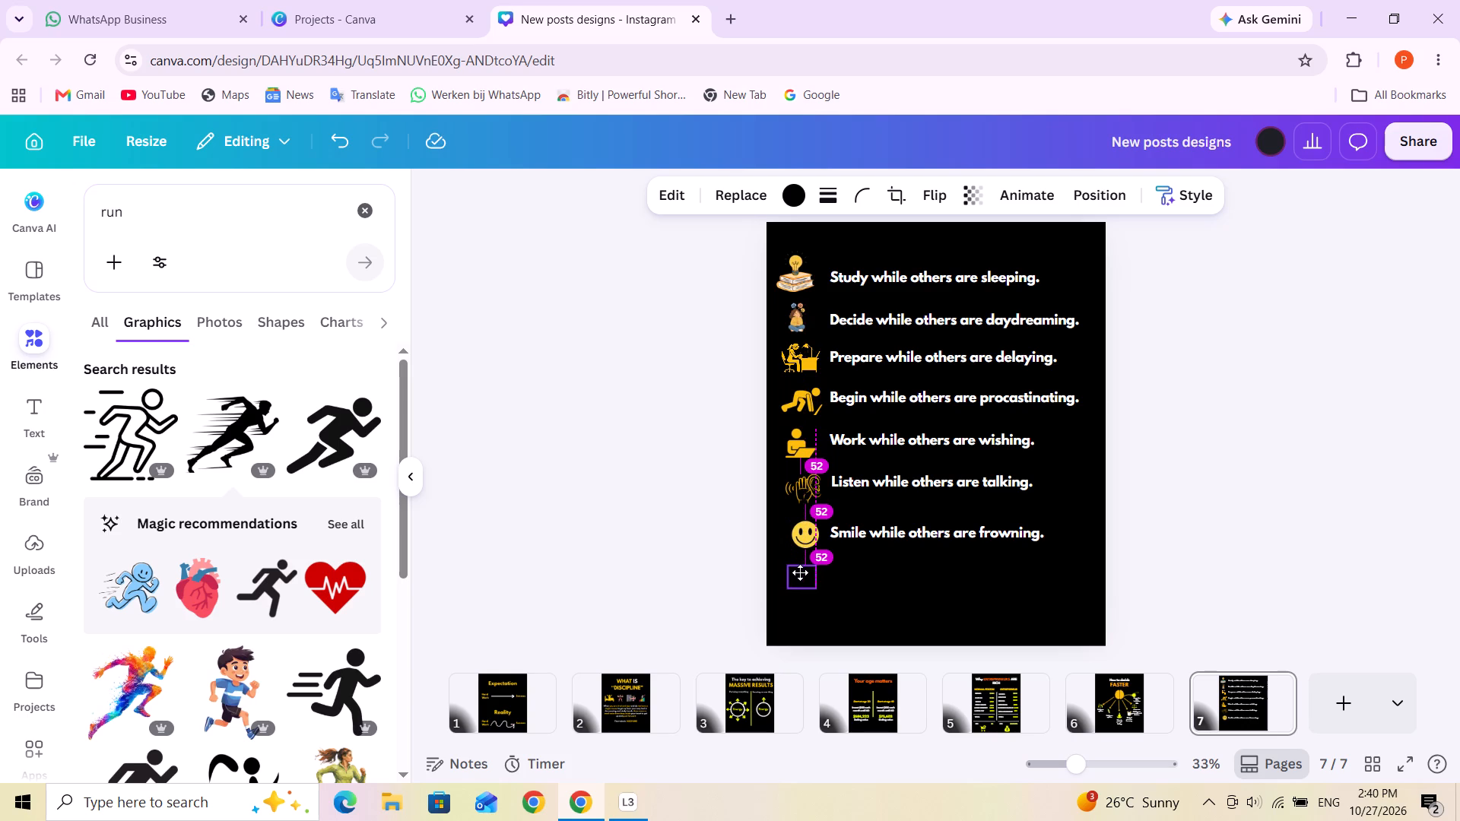
left_click_drag(800, 572, 796, 573)
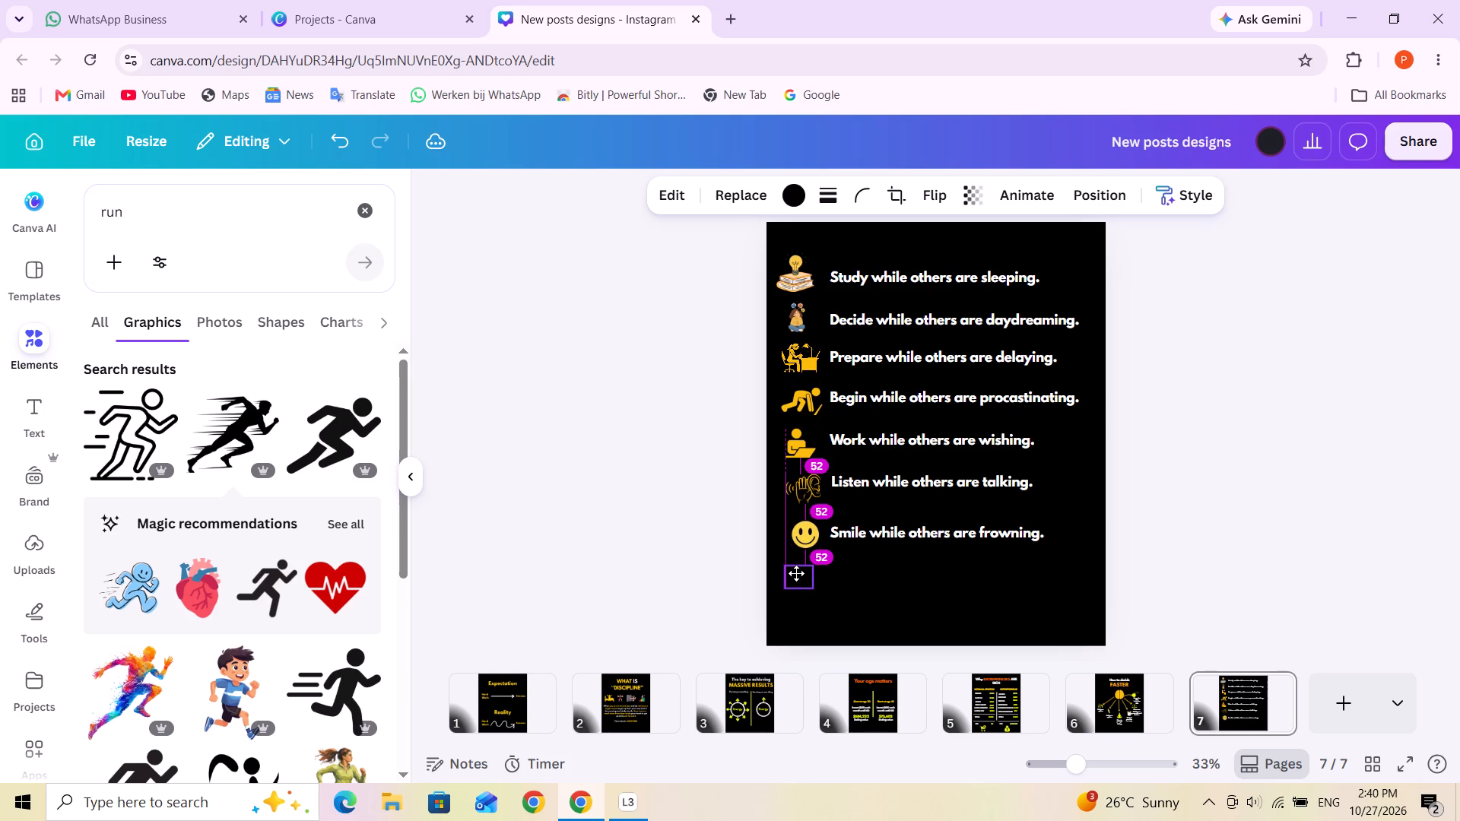
left_click_drag(796, 573, 796, 572)
left_click(886, 575)
Shift the smiley slightly outward in the icon column, keeping it level with the "Smile while others are frowning." line.
left_click(804, 532)
left_click(804, 532)
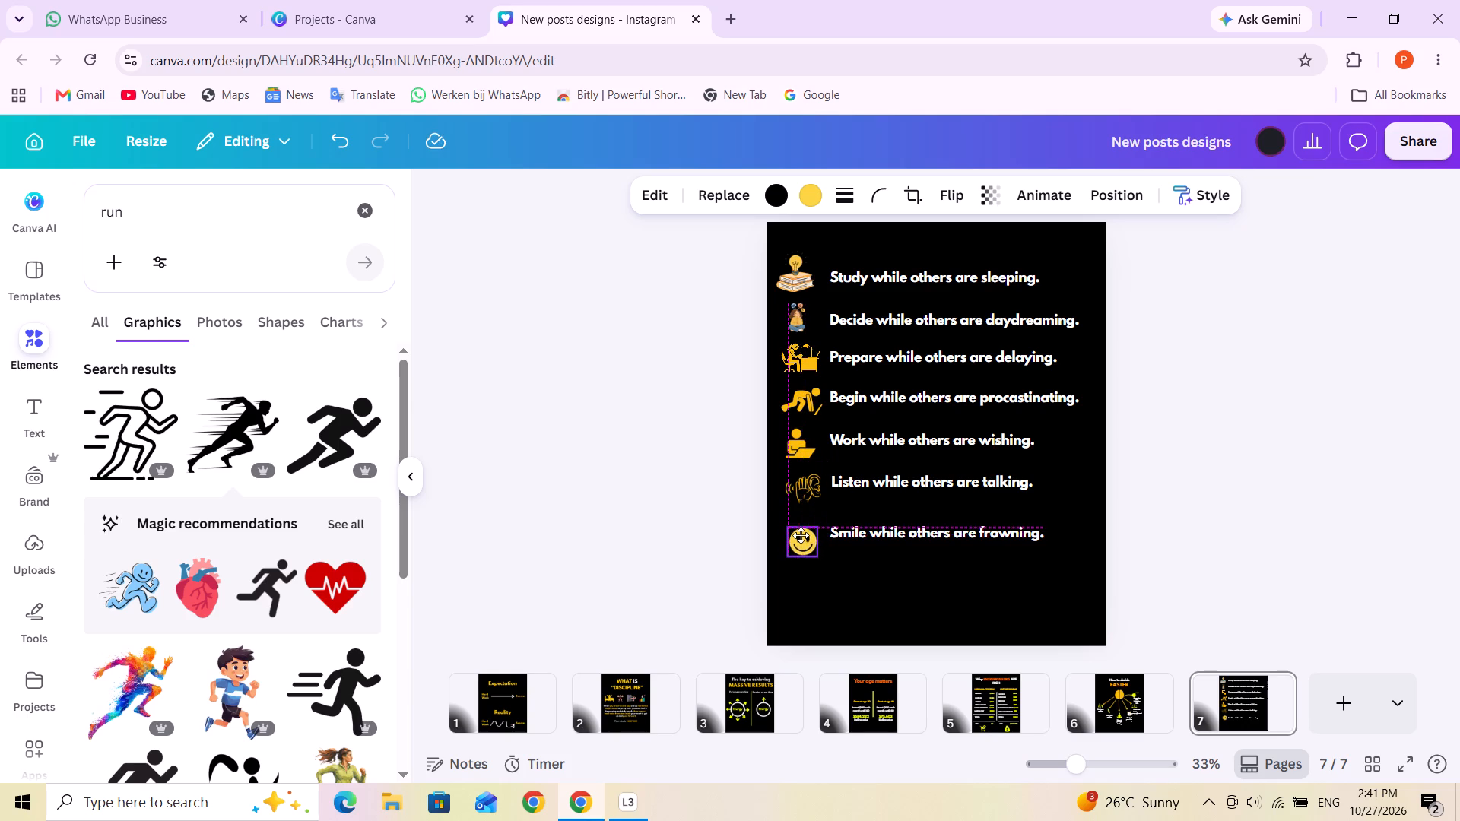
left_click(893, 585)
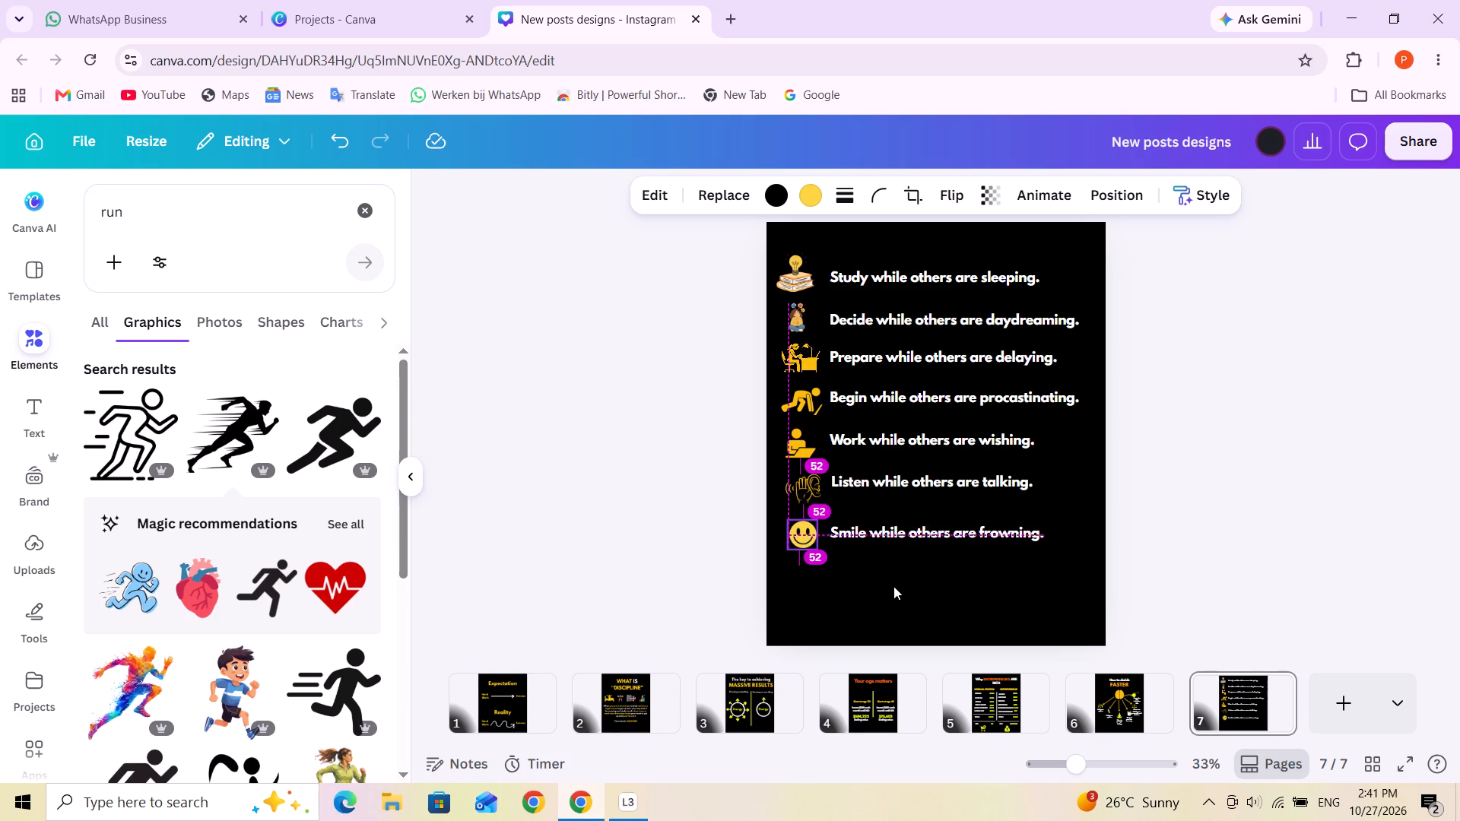
Recolor the black runner icon below the smiley to the amber yellow used by the other icons.
left_click(871, 591)
left_click(803, 574)
left_click(805, 574)
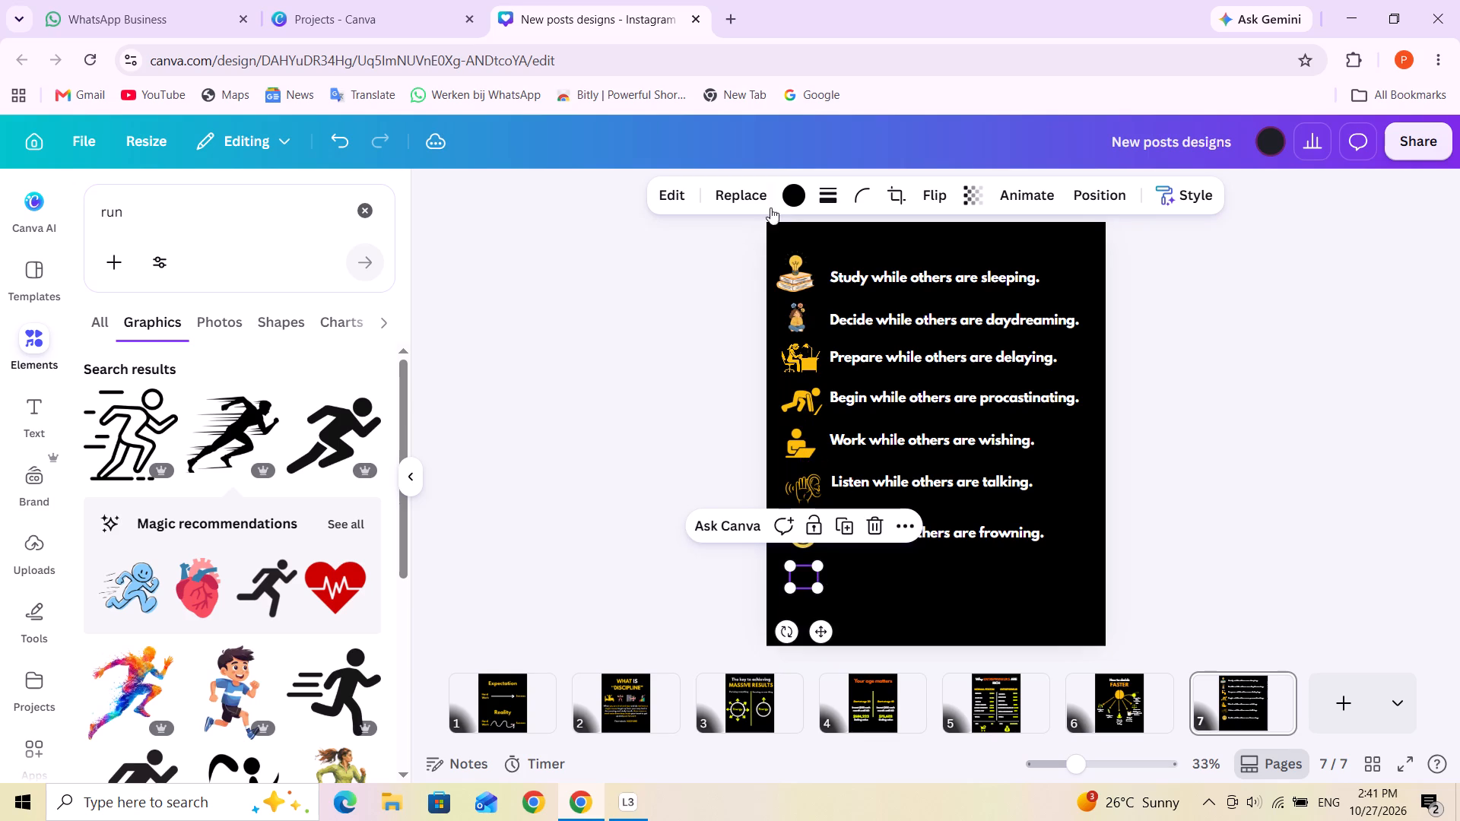
left_click(792, 190)
left_click(224, 337)
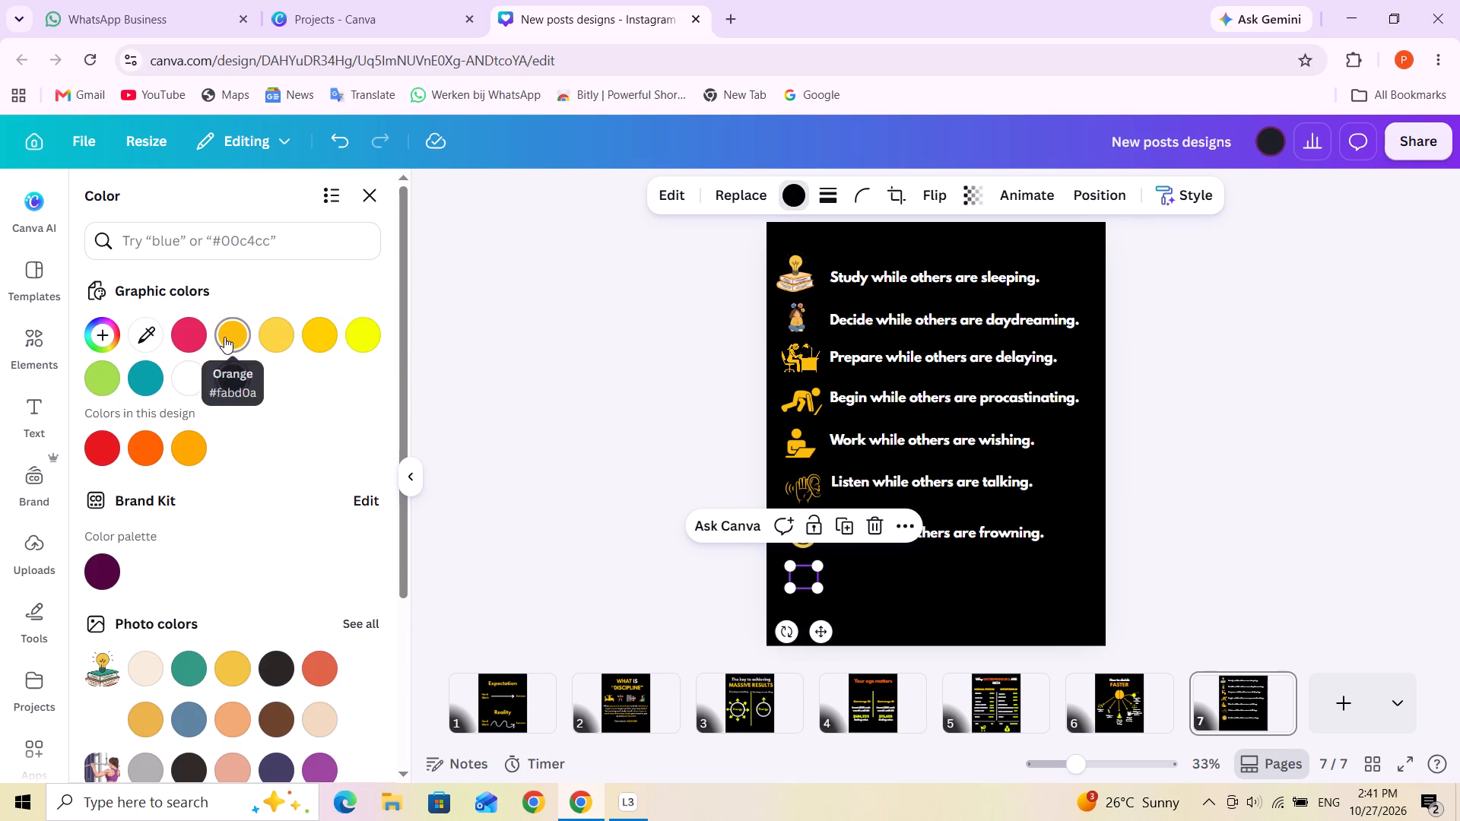
left_click(914, 588)
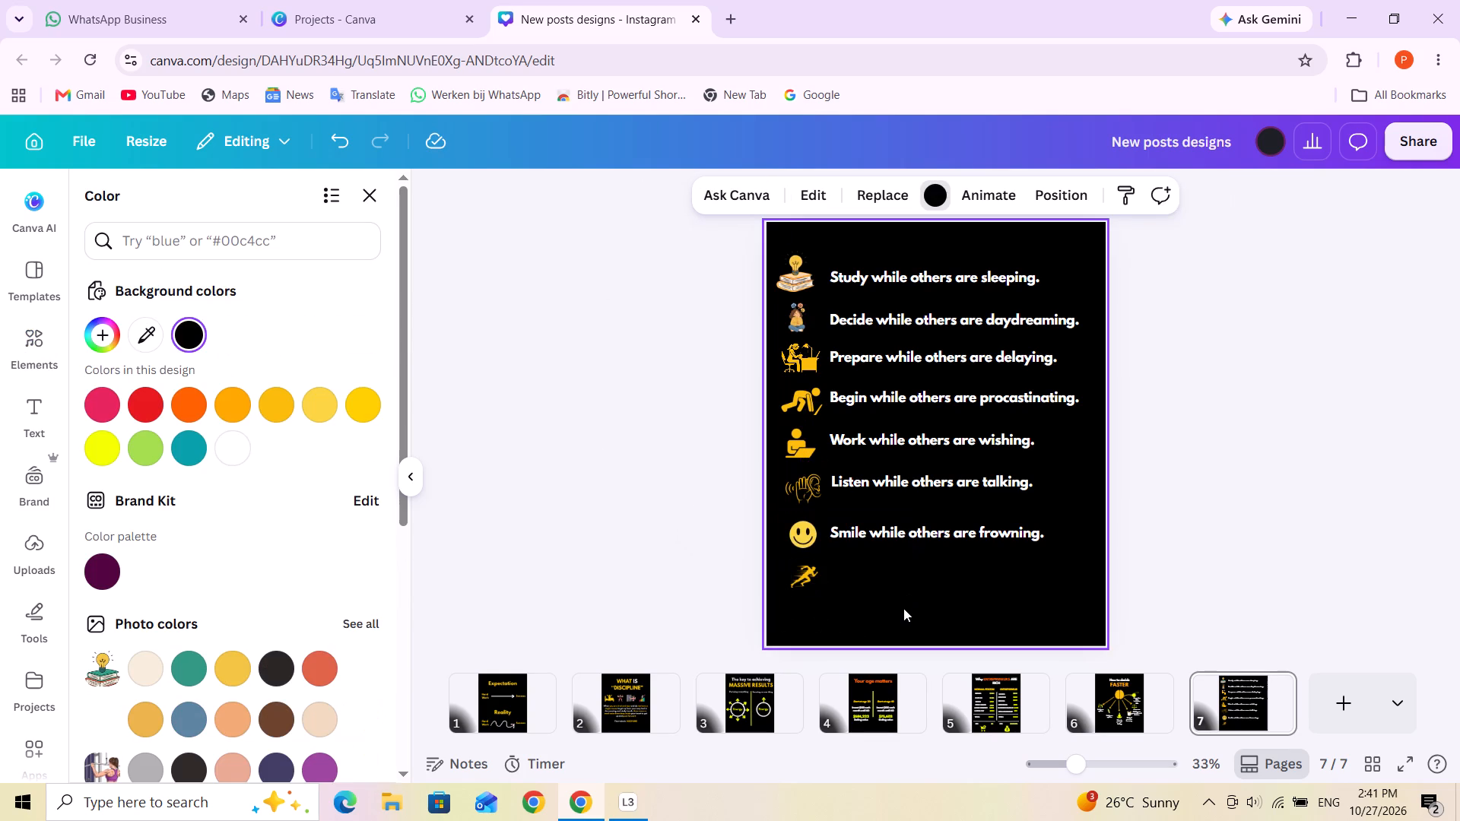
Duplicate the "Smile while others are frowning." line, place the copy beside the runner, and rewrite it as "Persist while other are quiting.".
left_click(896, 537)
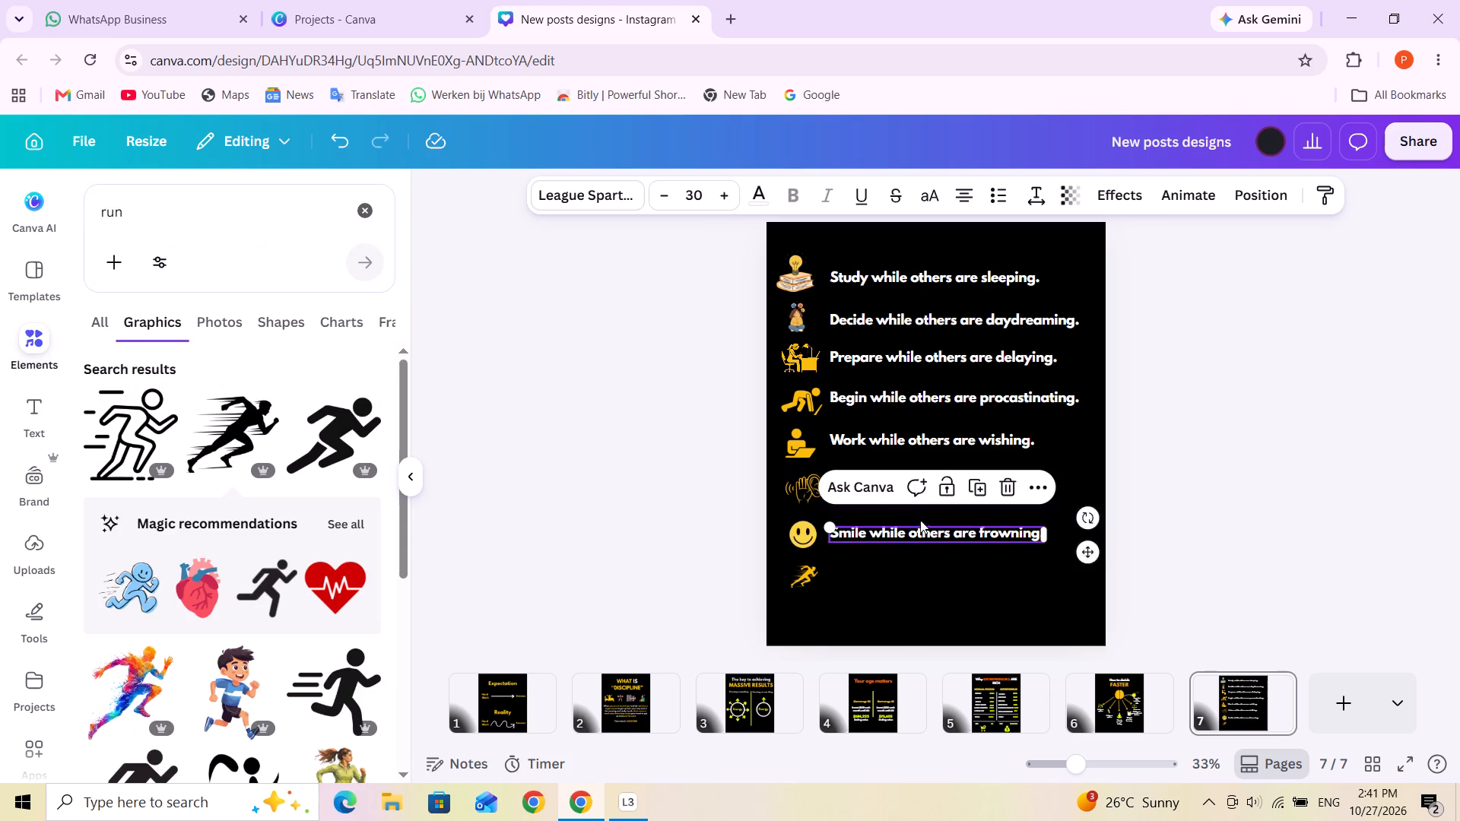
left_click(978, 486)
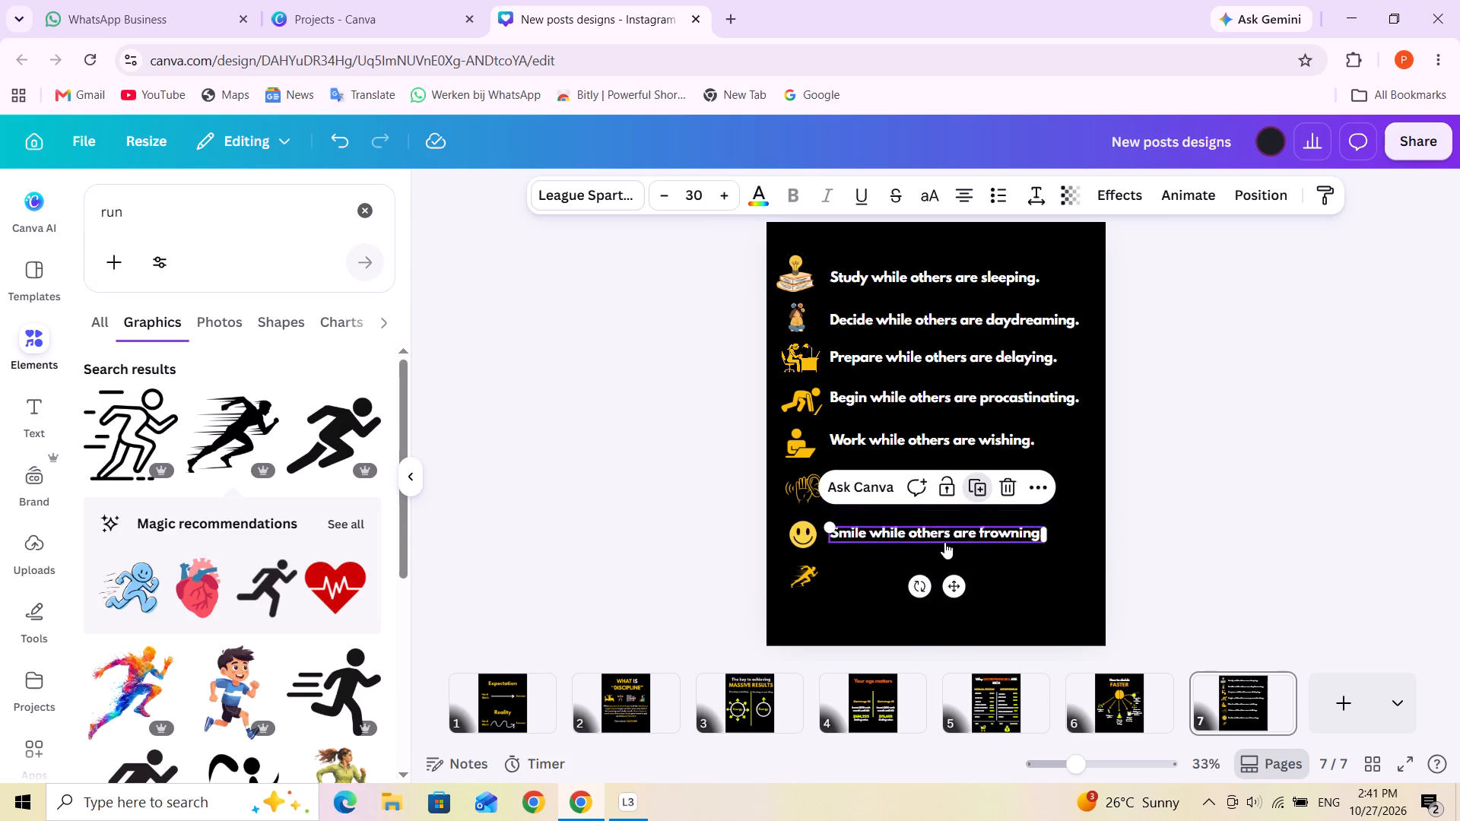
left_click_drag(946, 585, 947, 579)
triple_click(947, 579)
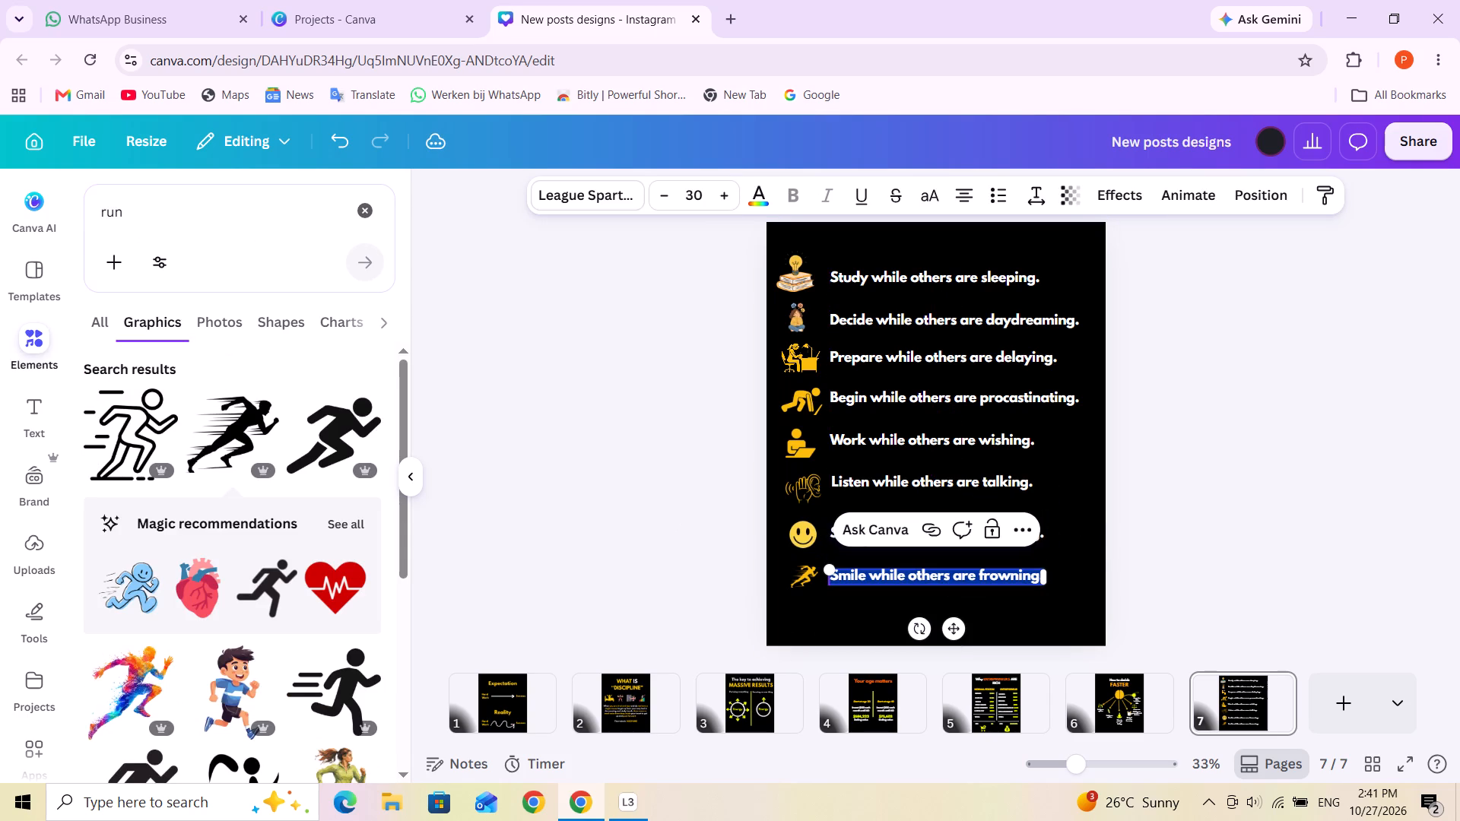
type("ers")
type("ist while other")
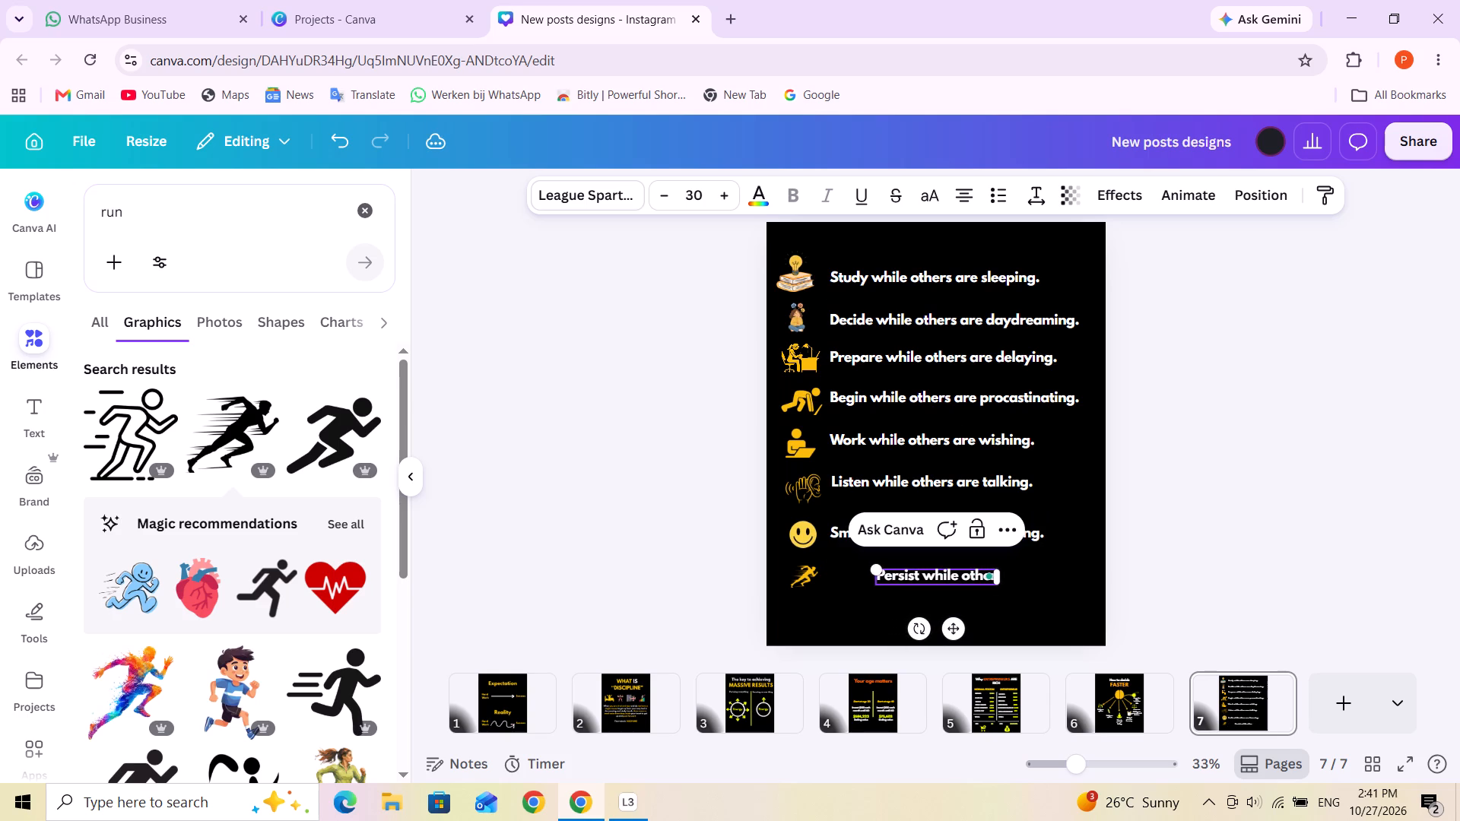
key("space")
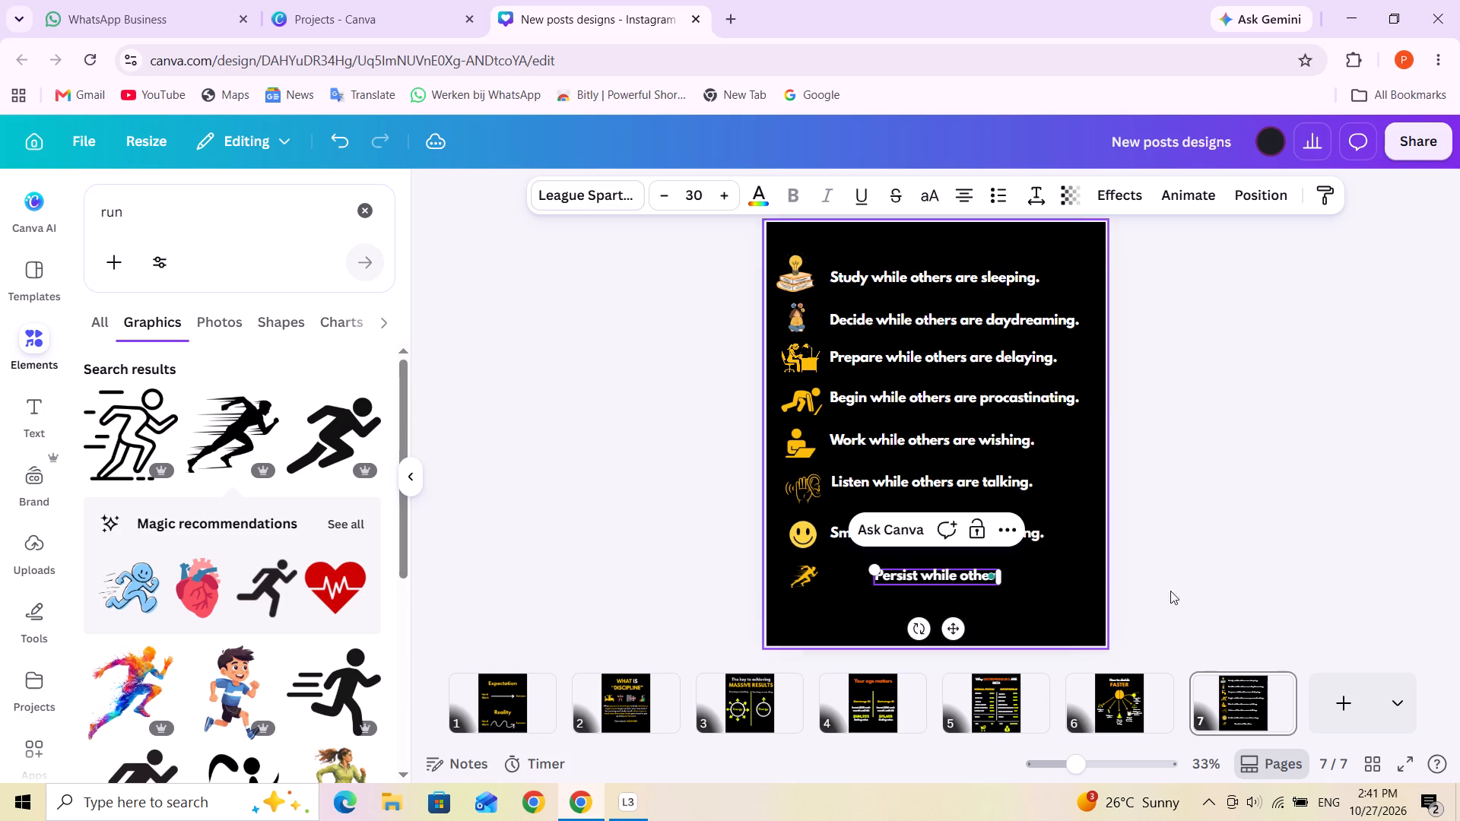
type("are")
key("space")
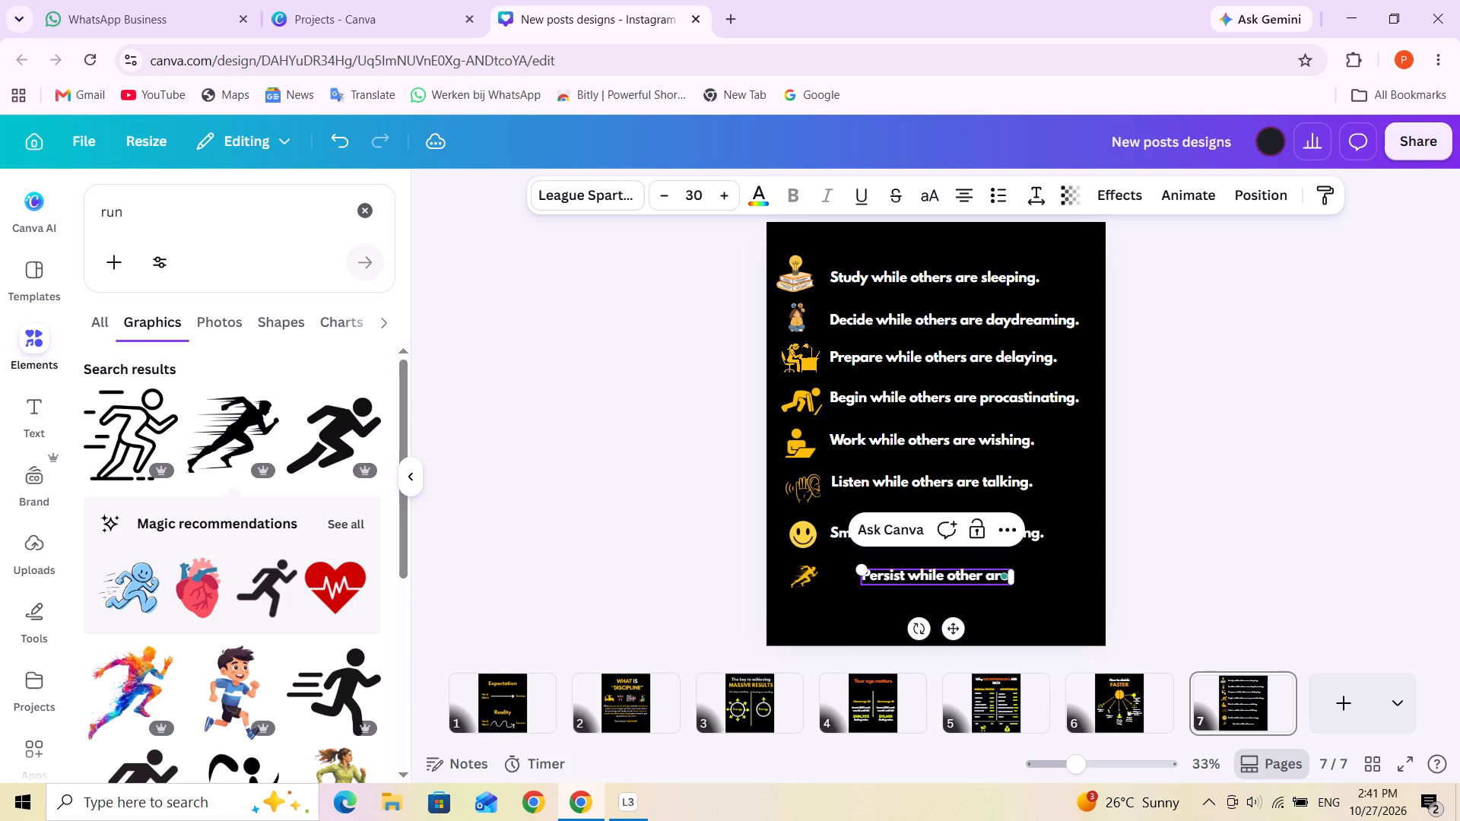
type("quiting.")
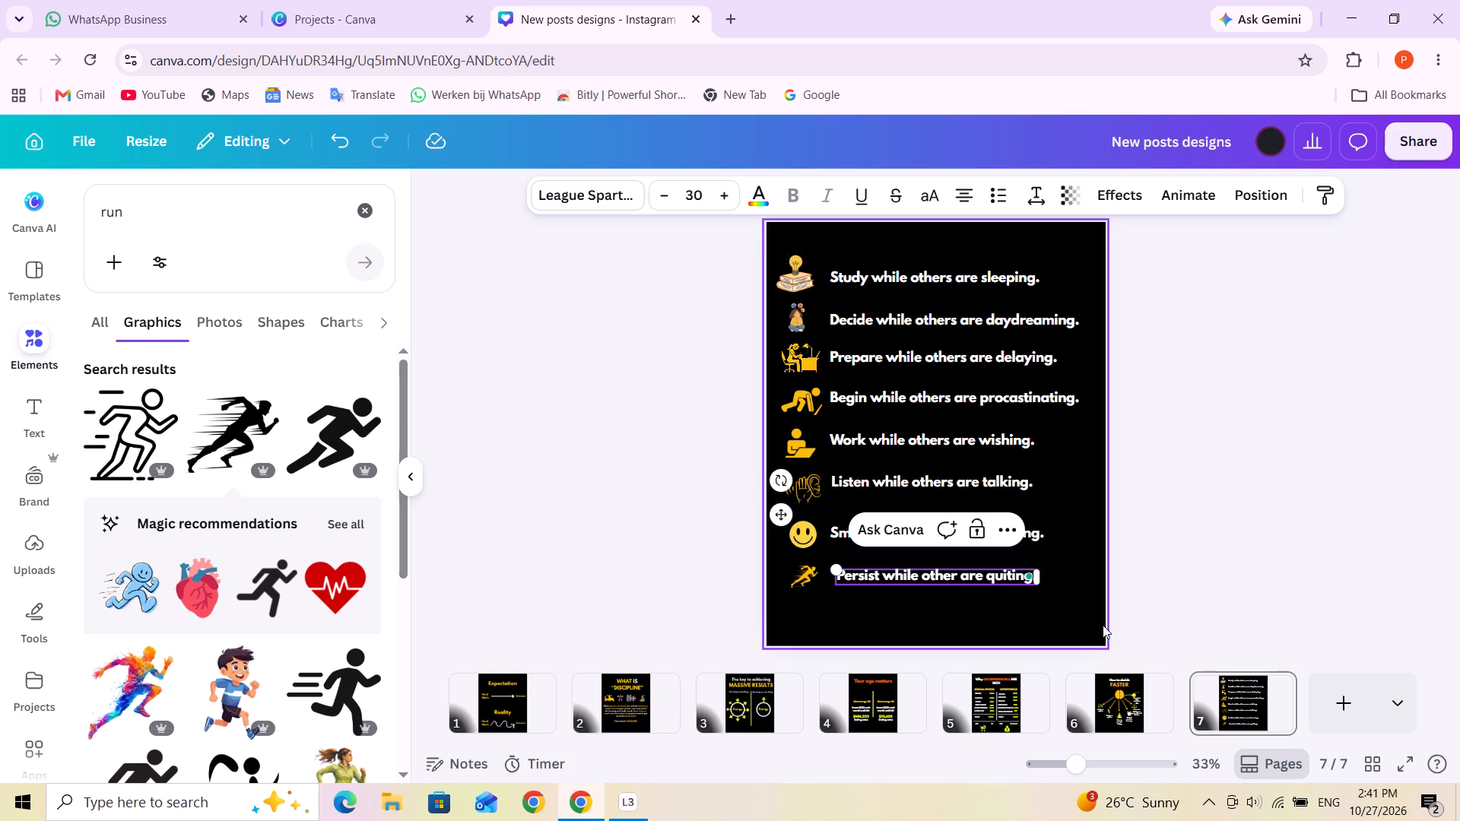
left_click(1078, 615)
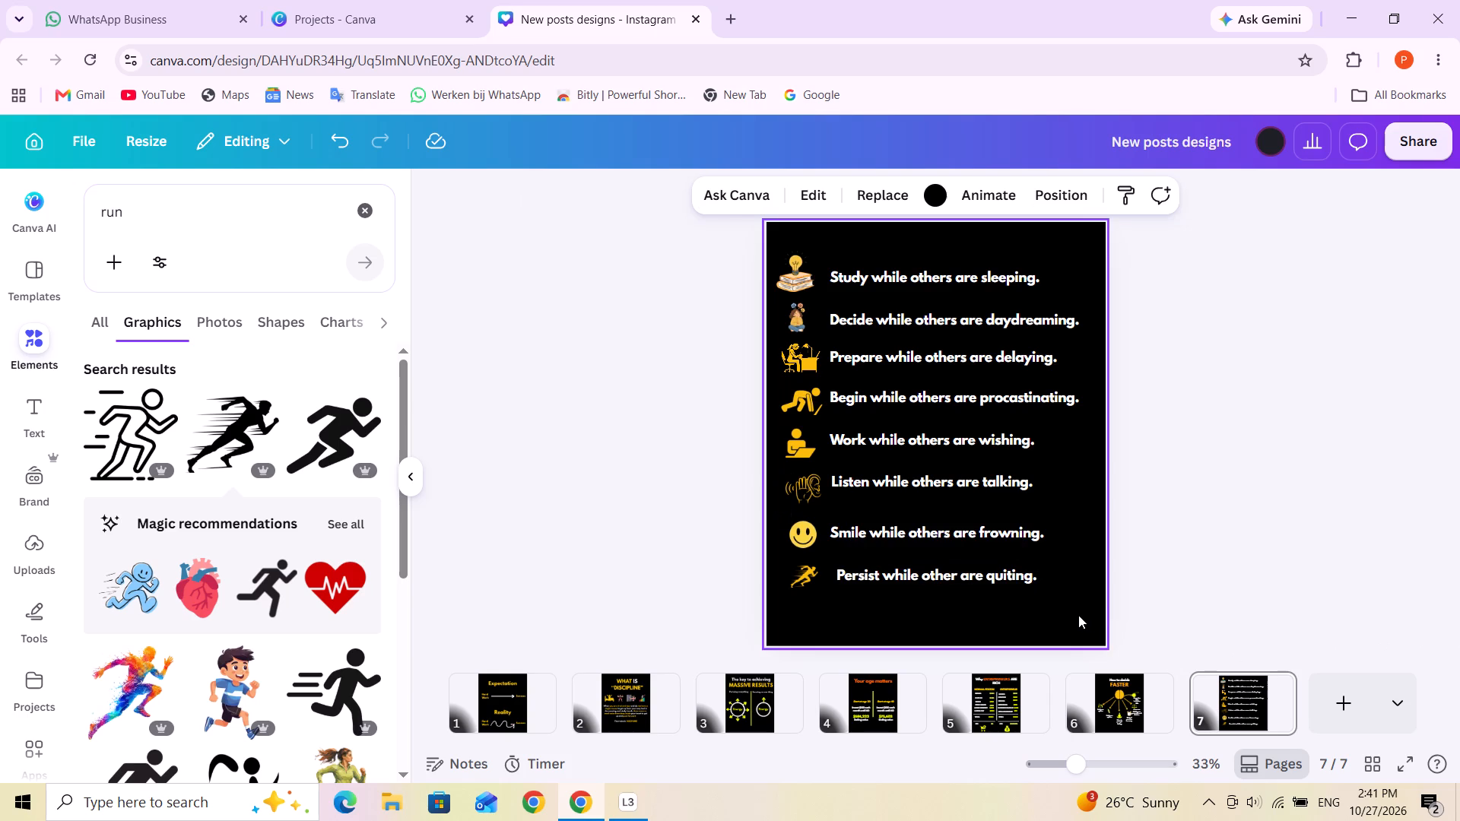
Change "other" to "others" in the "Persist" line beside the runner.
left_click(953, 576)
left_click(955, 576)
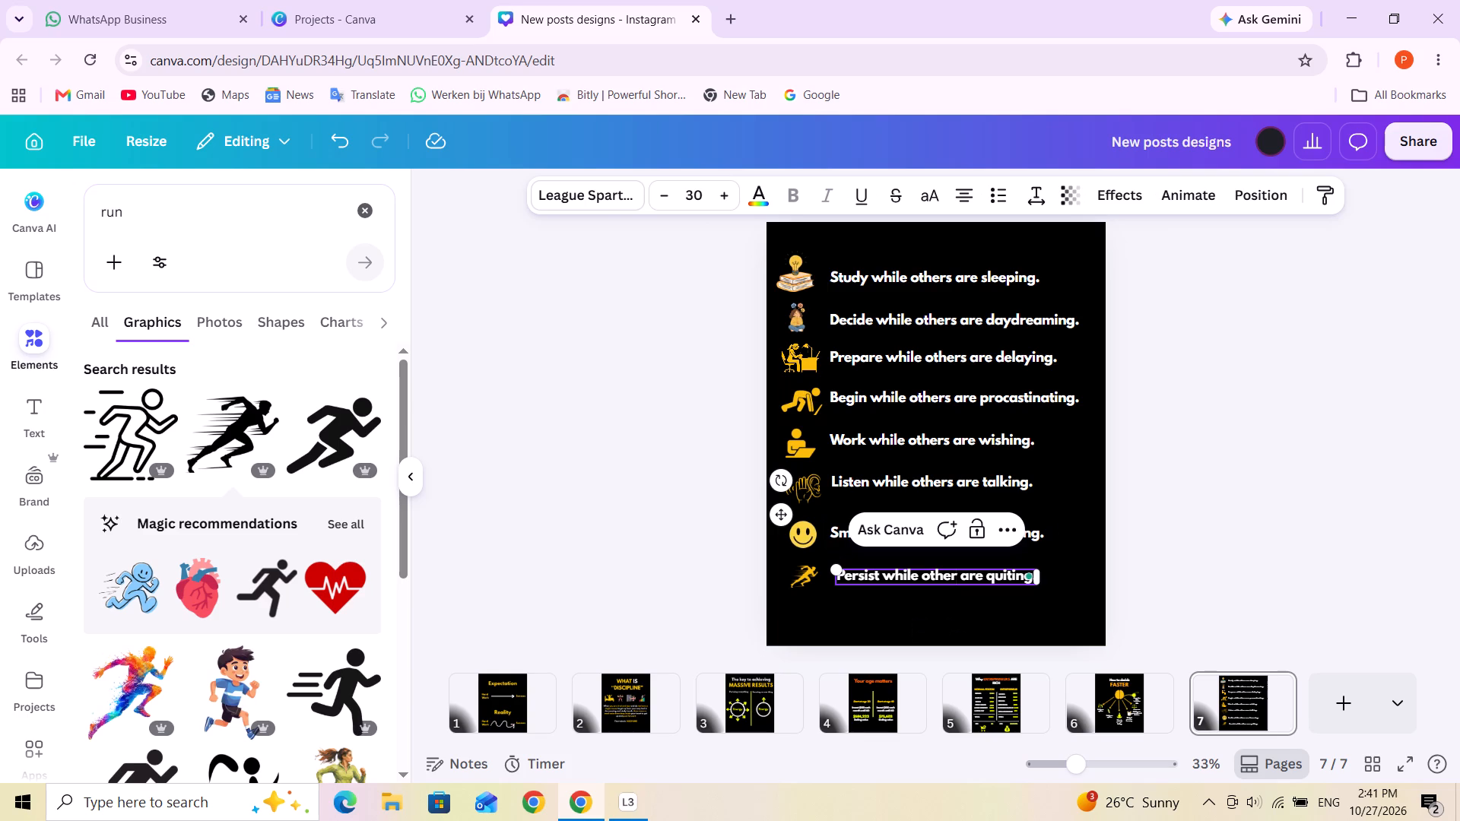
left_click(955, 576)
key("s")
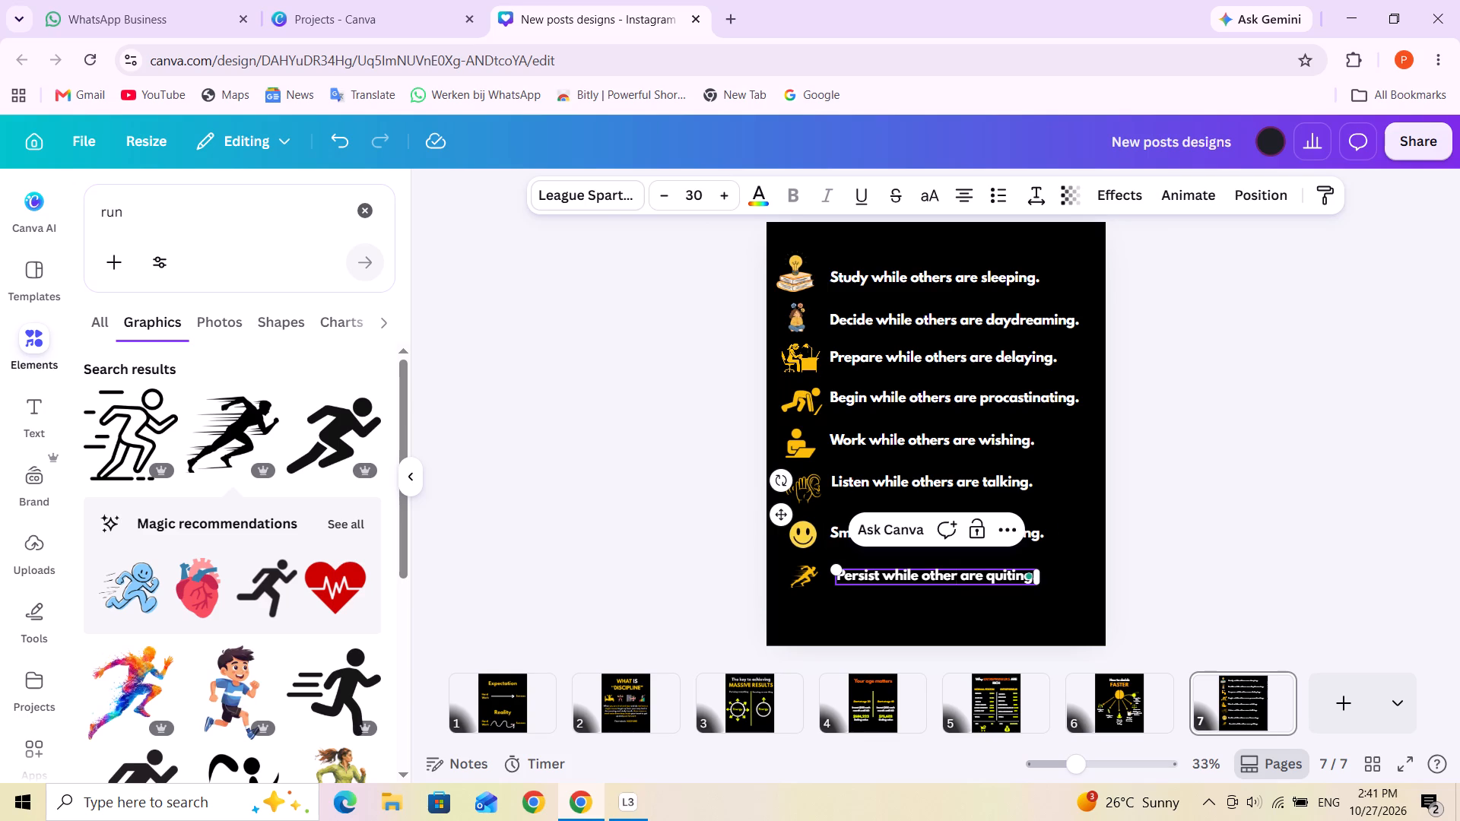
left_click(956, 579)
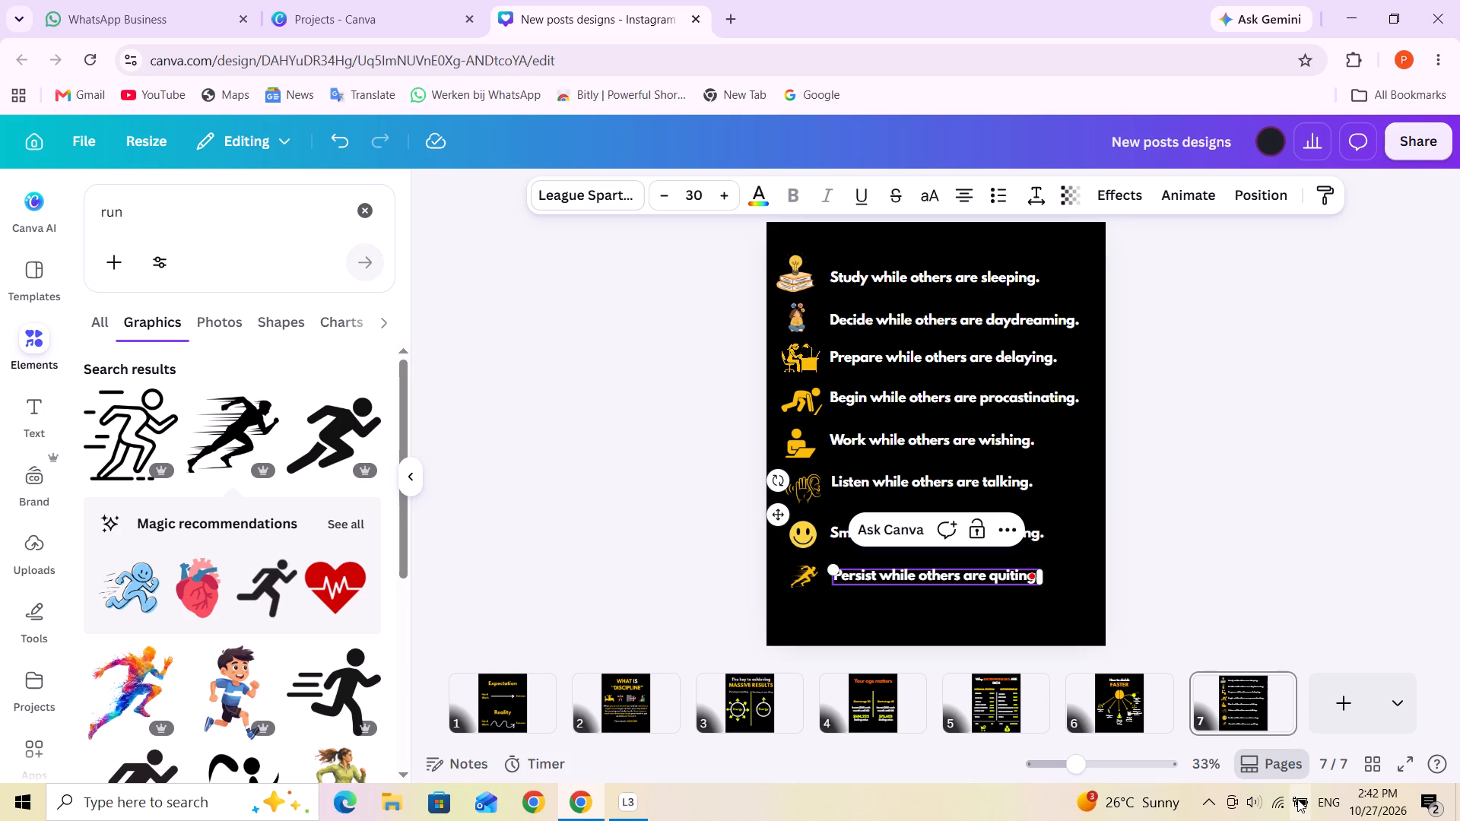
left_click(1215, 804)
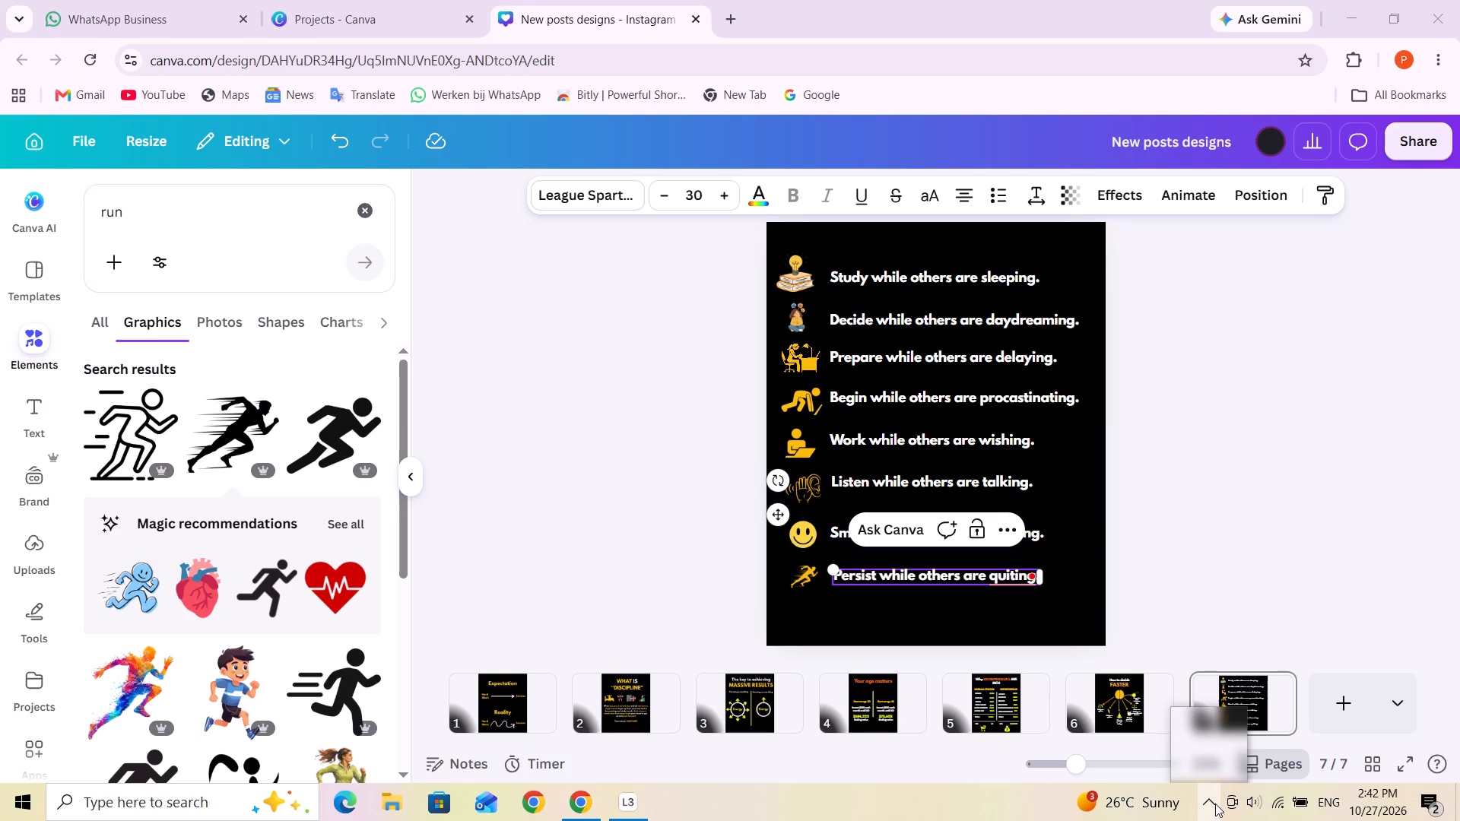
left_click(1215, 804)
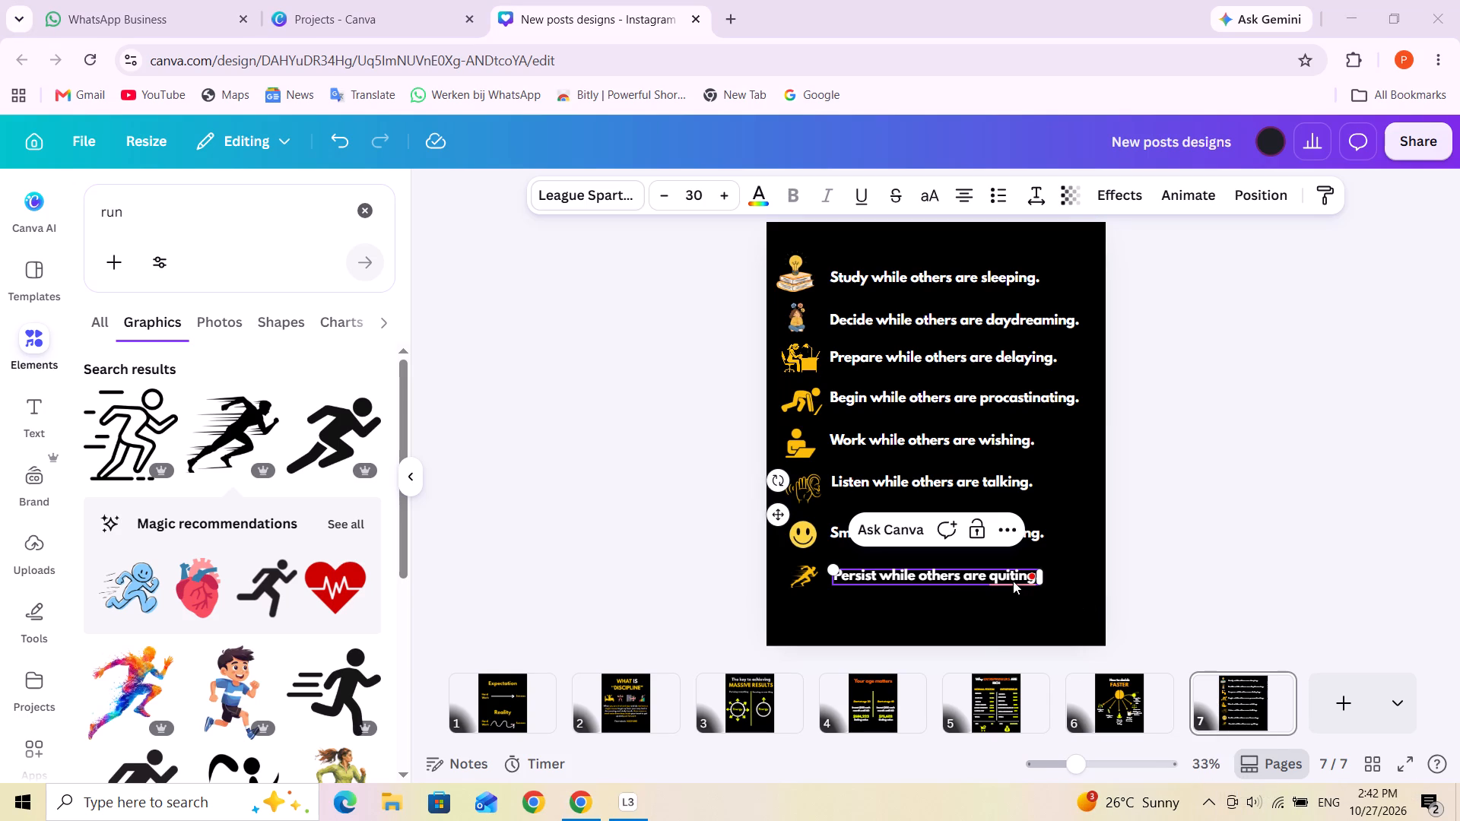
Correct the spelling of the last word in the "Persist" line to "quitting".
left_click(1018, 635)
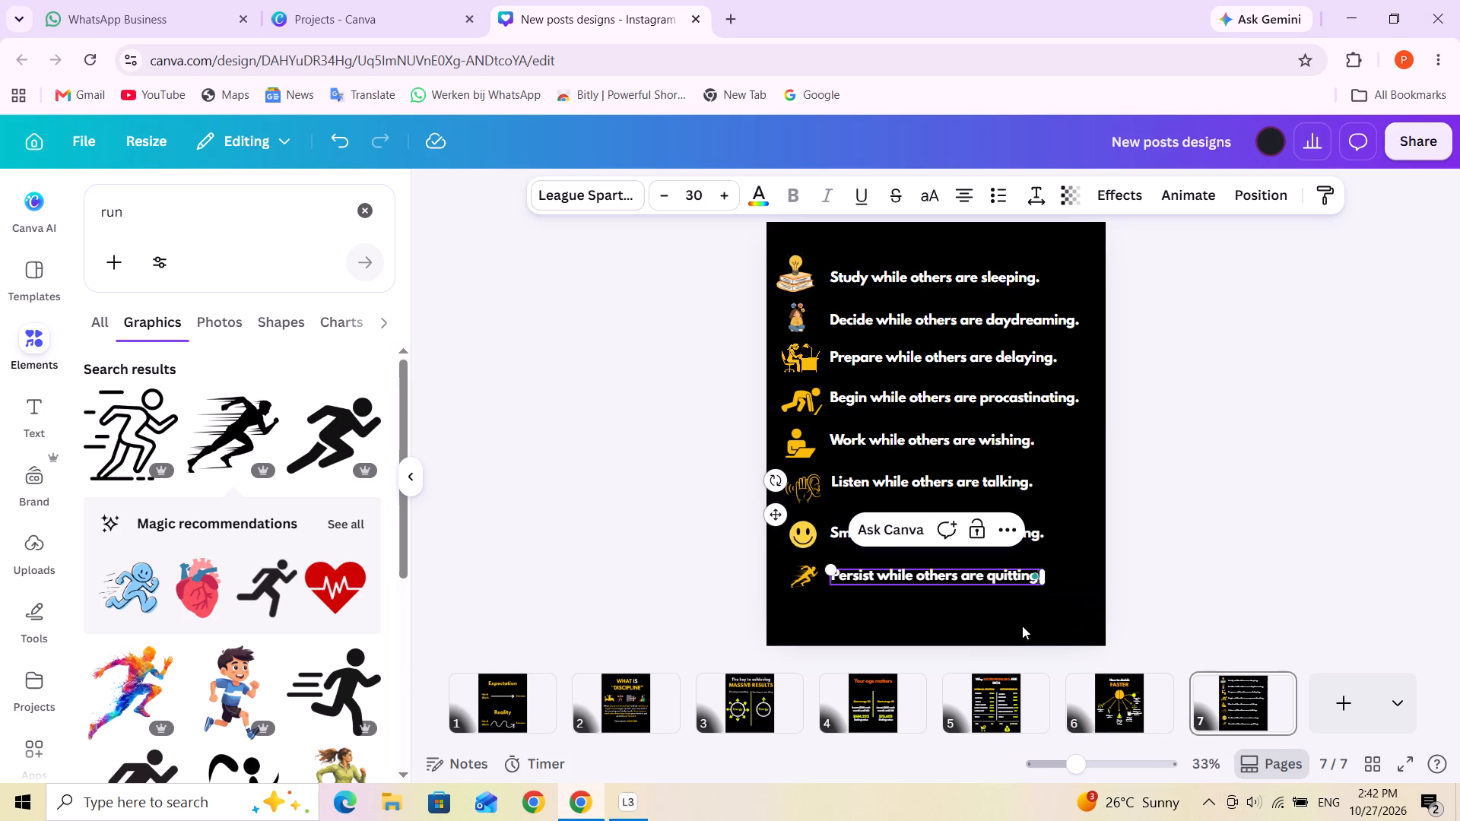
left_click(1062, 586)
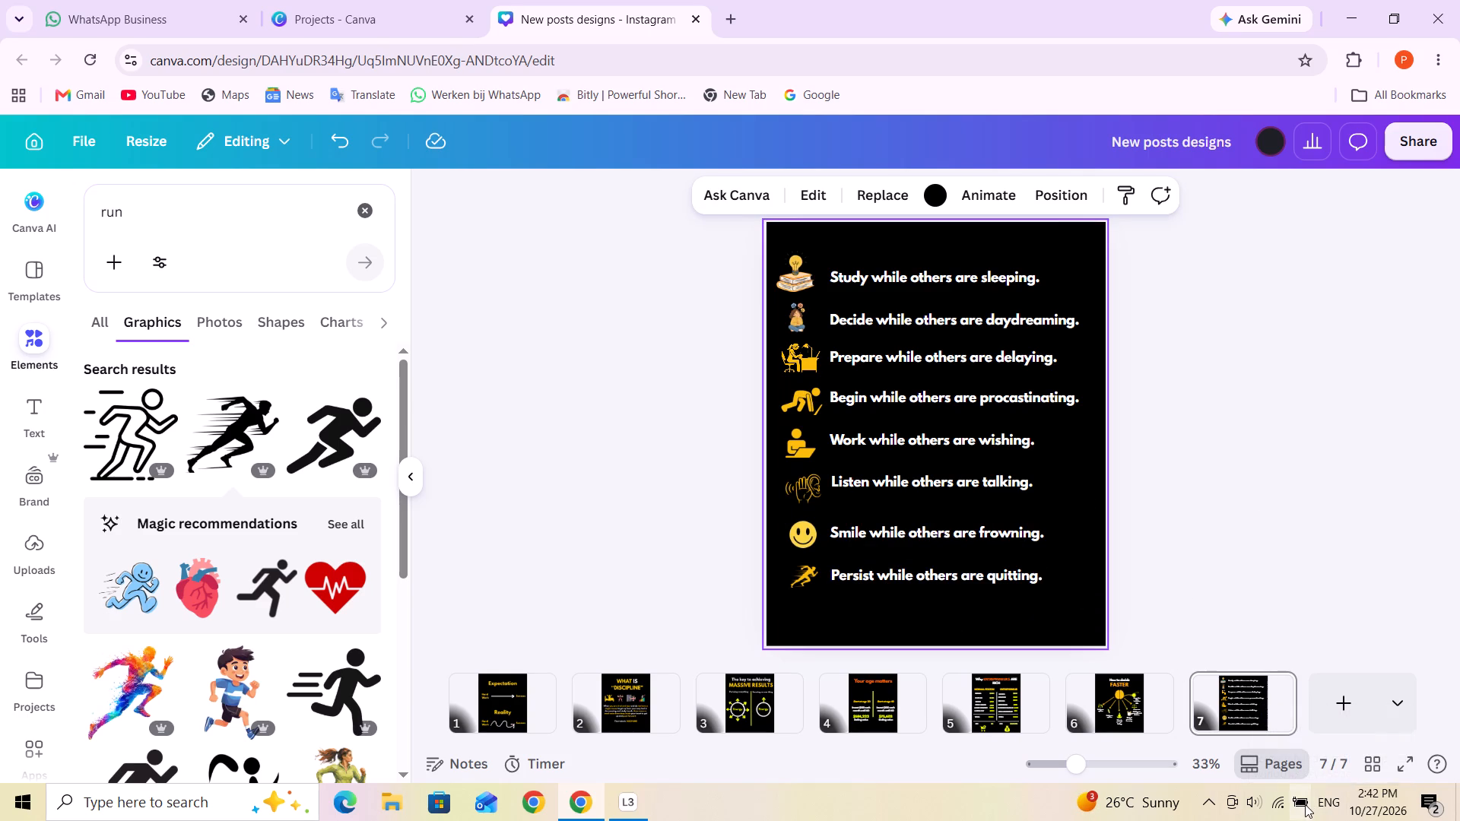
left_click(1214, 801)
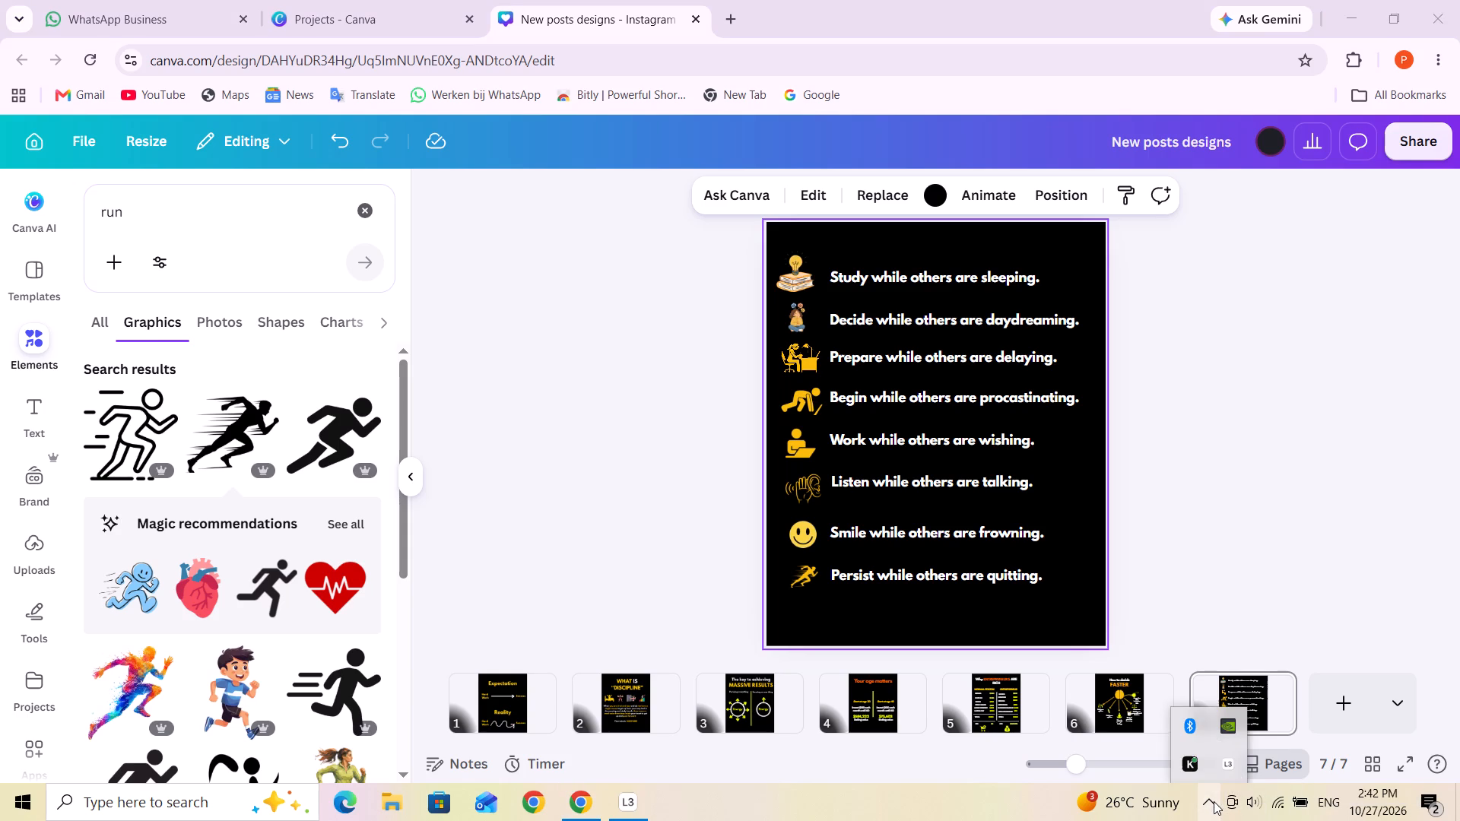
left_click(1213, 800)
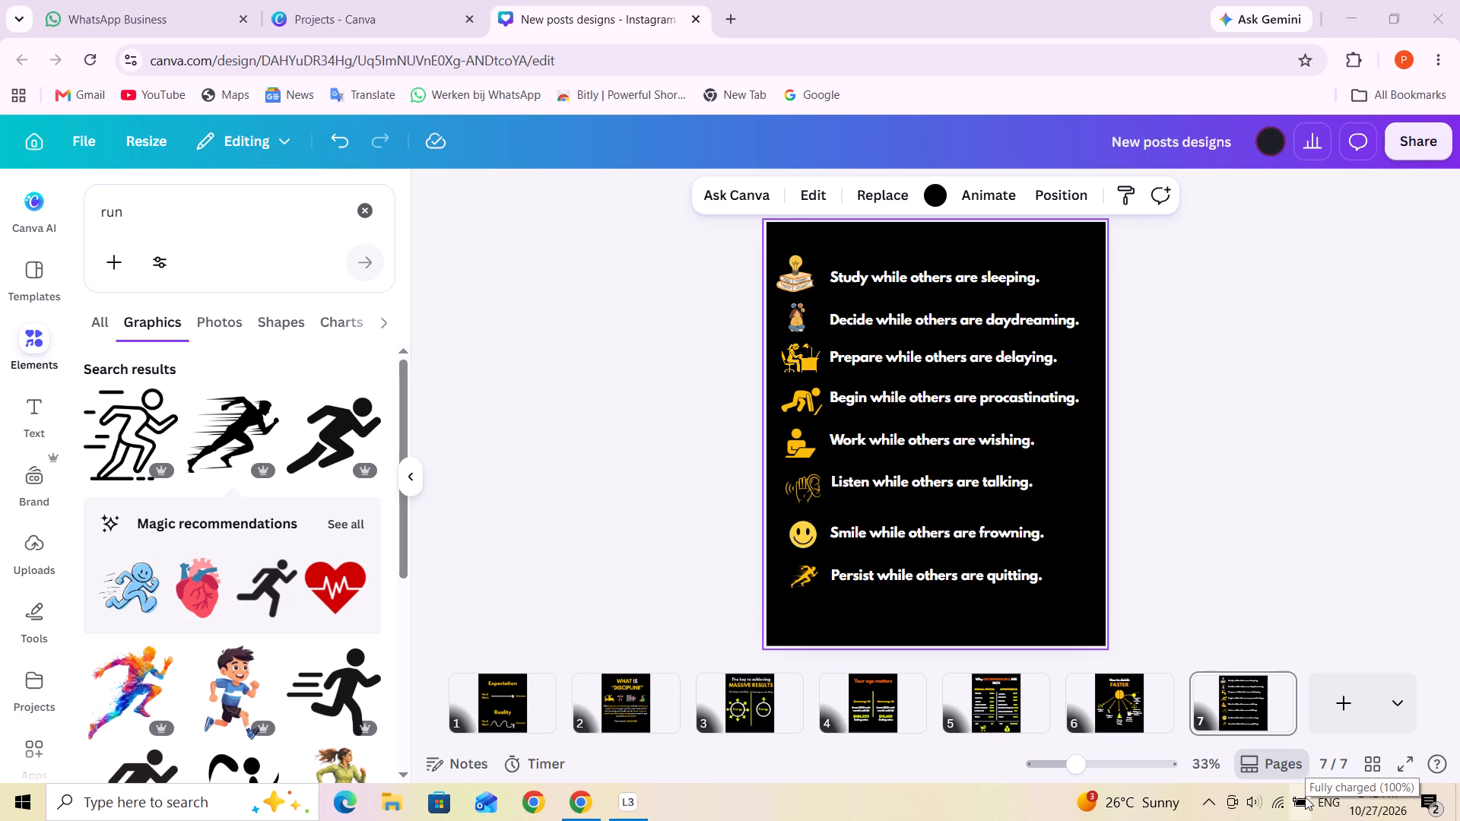
Clear all notifications in the Windows notification center and return to the design.
left_click(1441, 807)
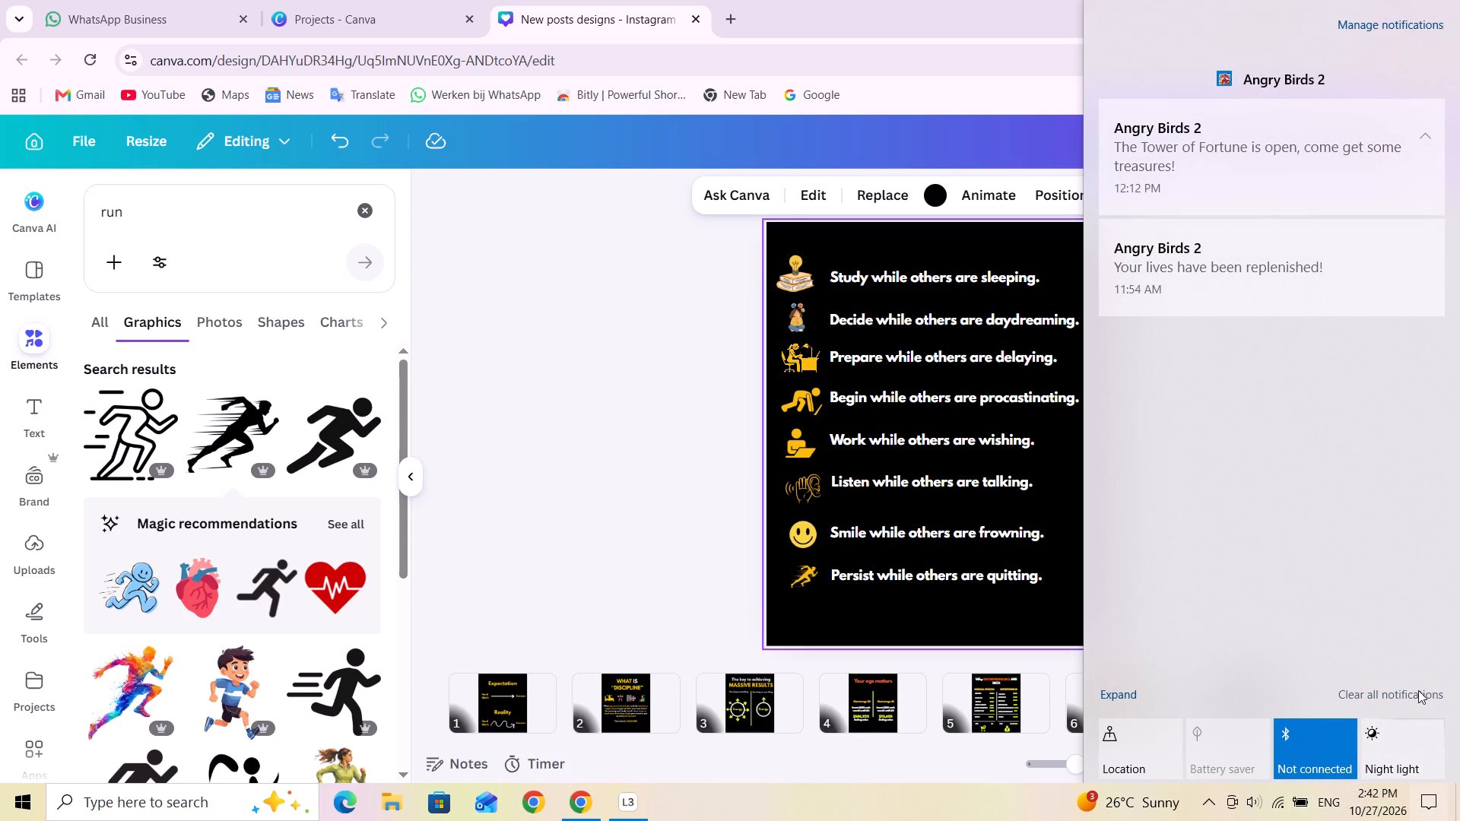
left_click(1416, 690)
left_click(878, 820)
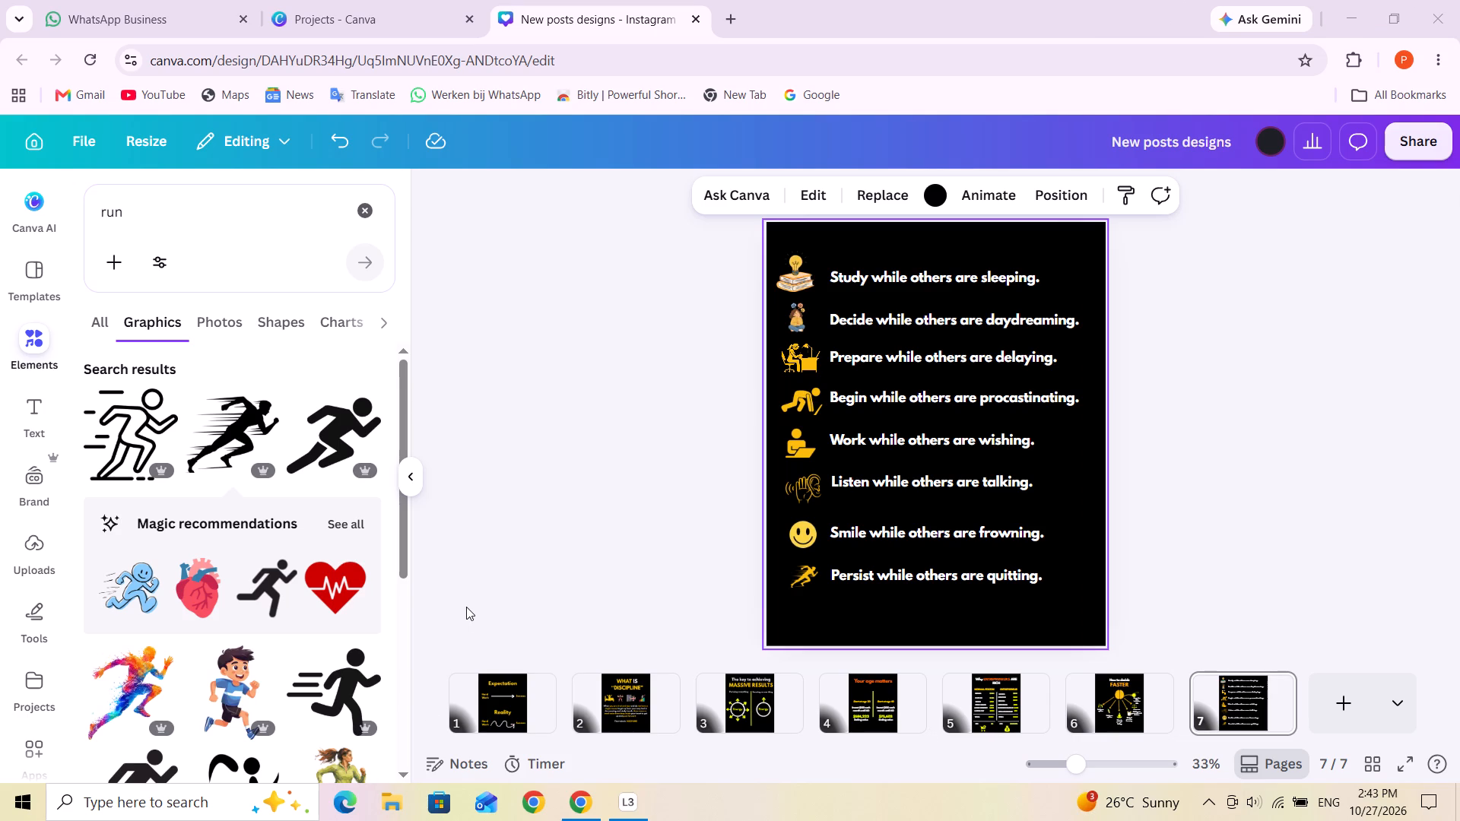
Shift the smiley slightly away from its text, keeping it level with the "Smile while others are frowning." line.
left_click(799, 538)
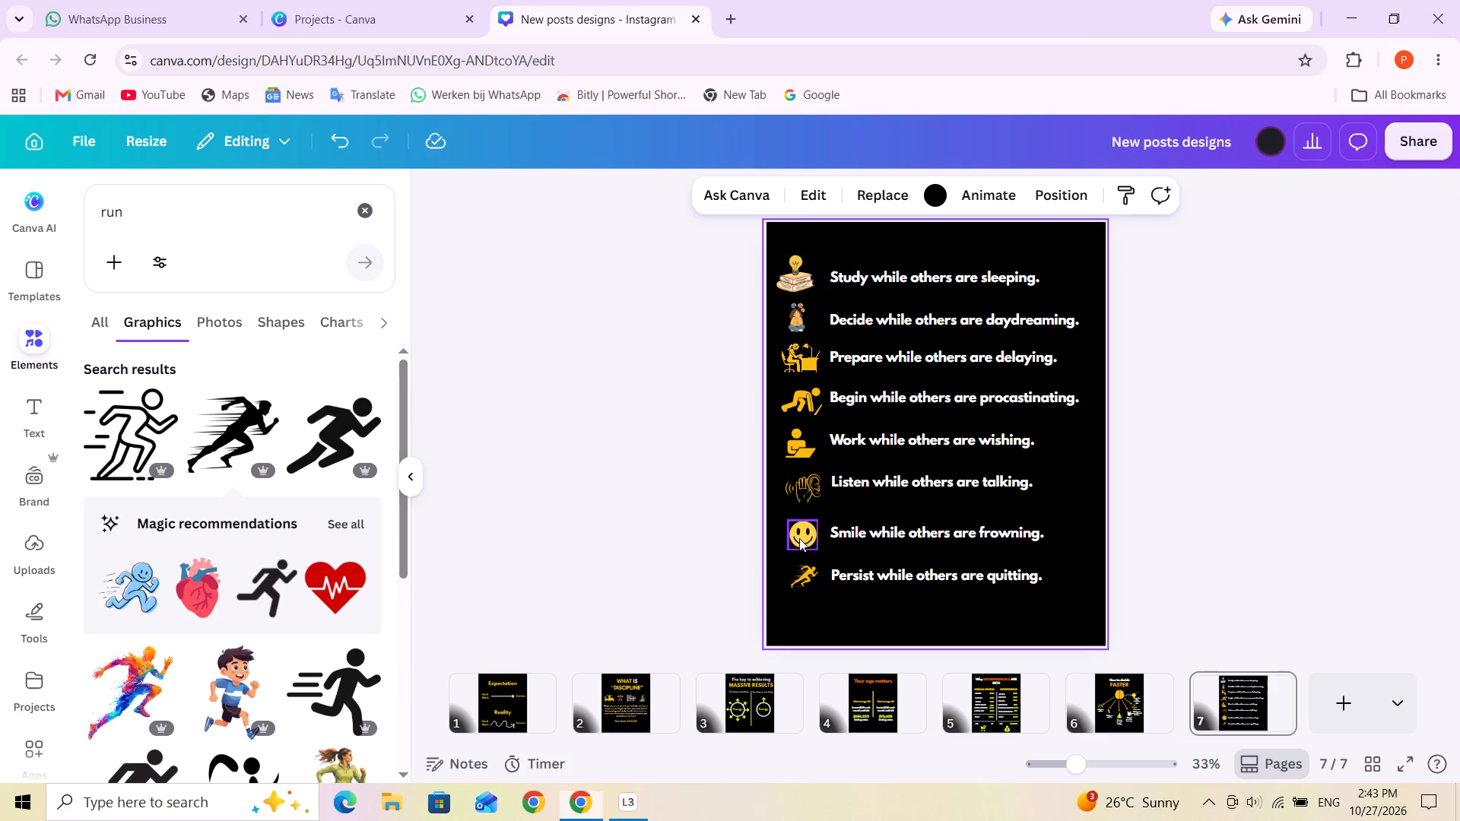
left_click(882, 521)
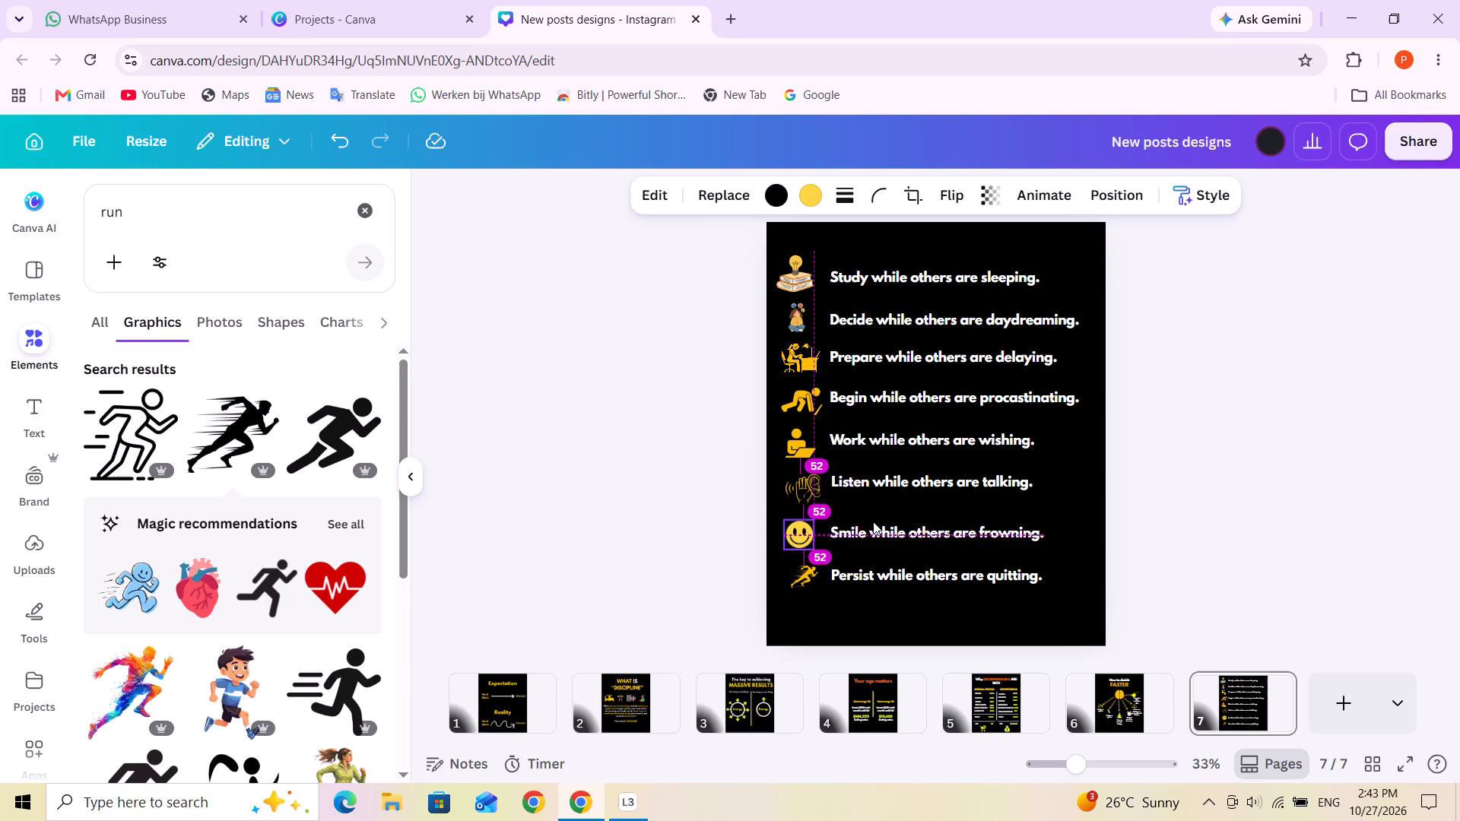
left_click(903, 609)
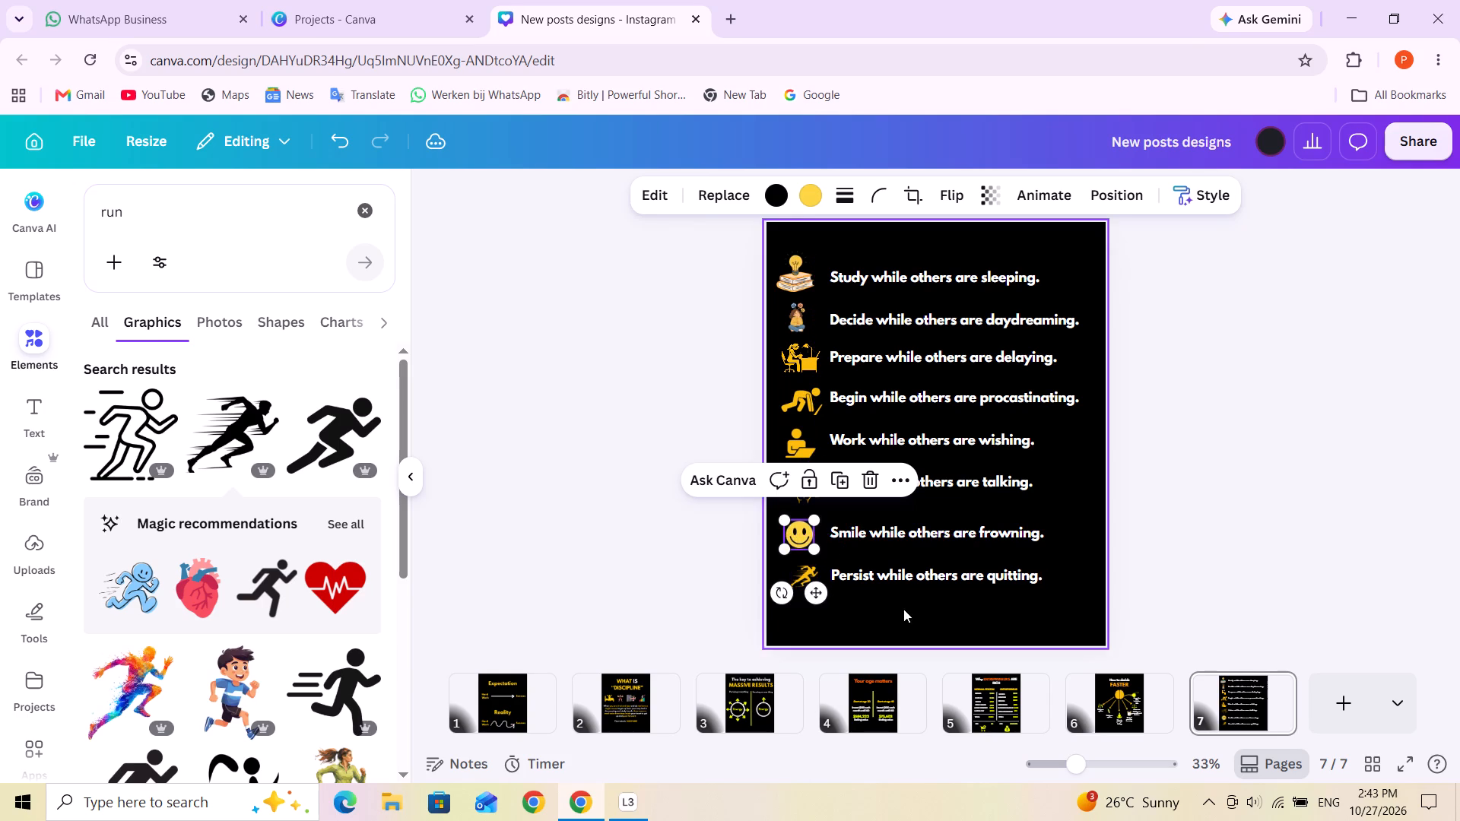
Select the runner icon beside the "Persist while others are quitting." line.
left_click(796, 572)
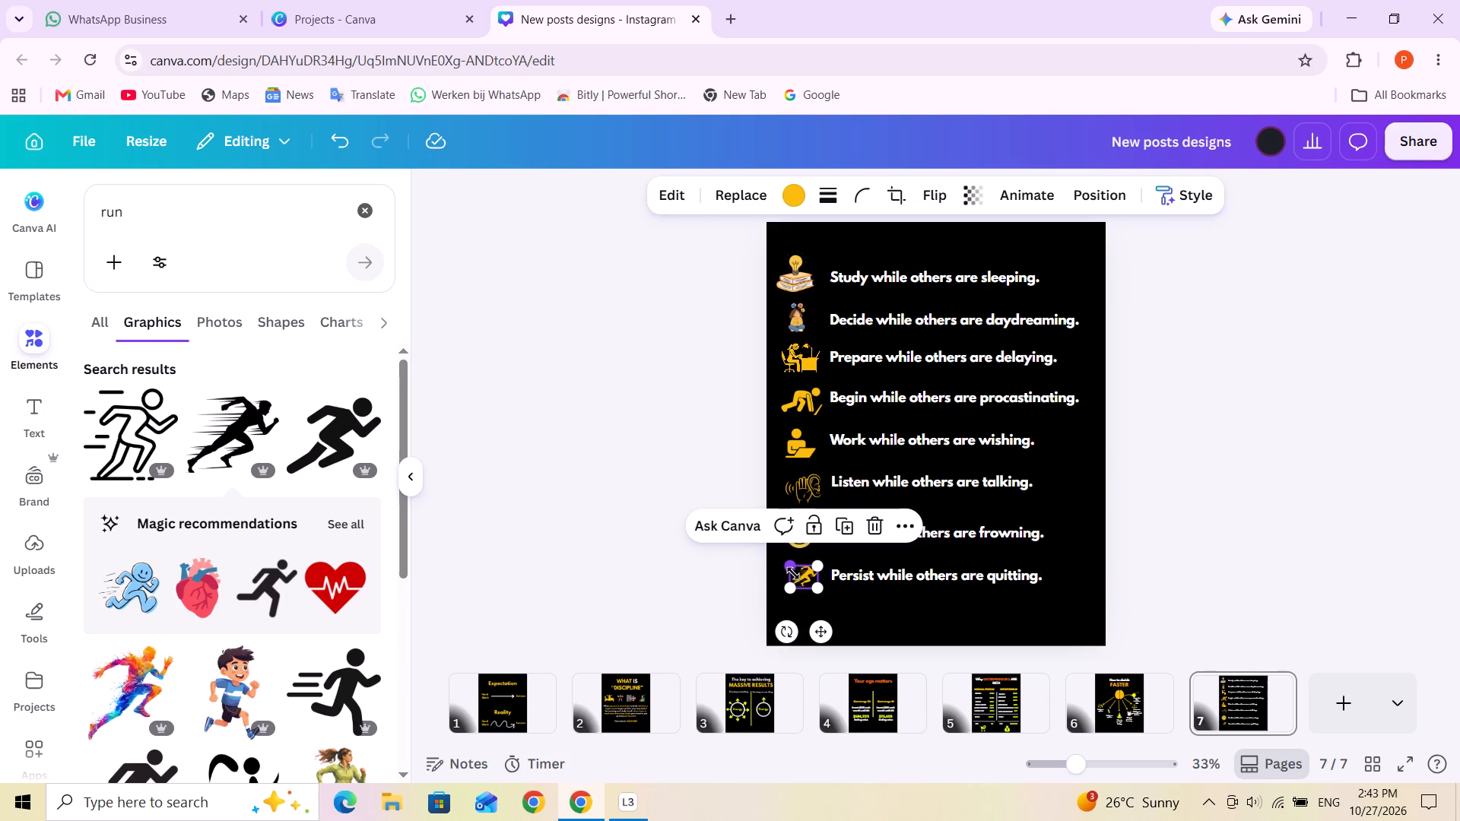
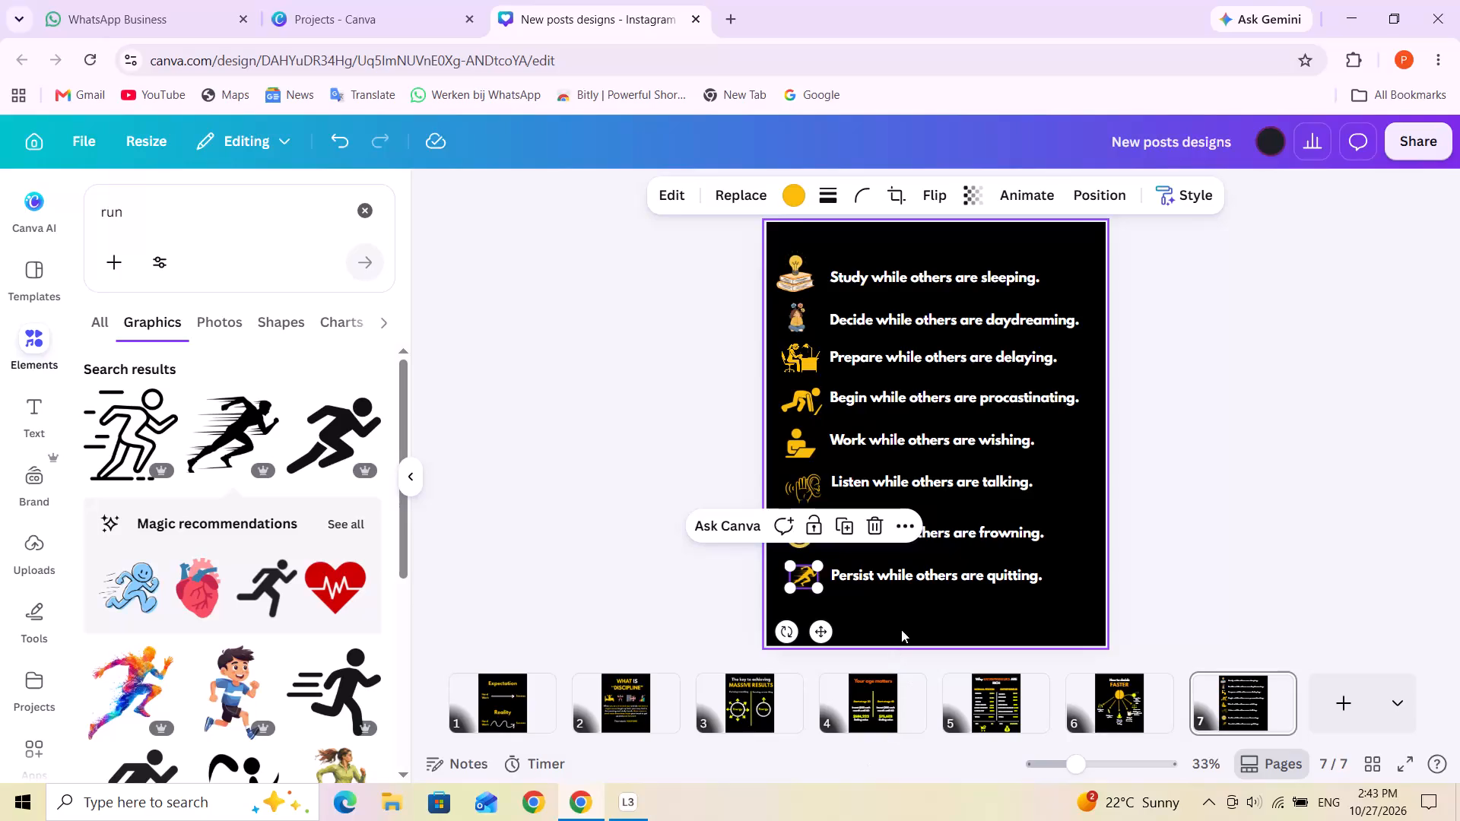
Shift the runner icon slightly away from its text, keeping it level with the "Persist while others are quitting." line.
left_click(904, 623)
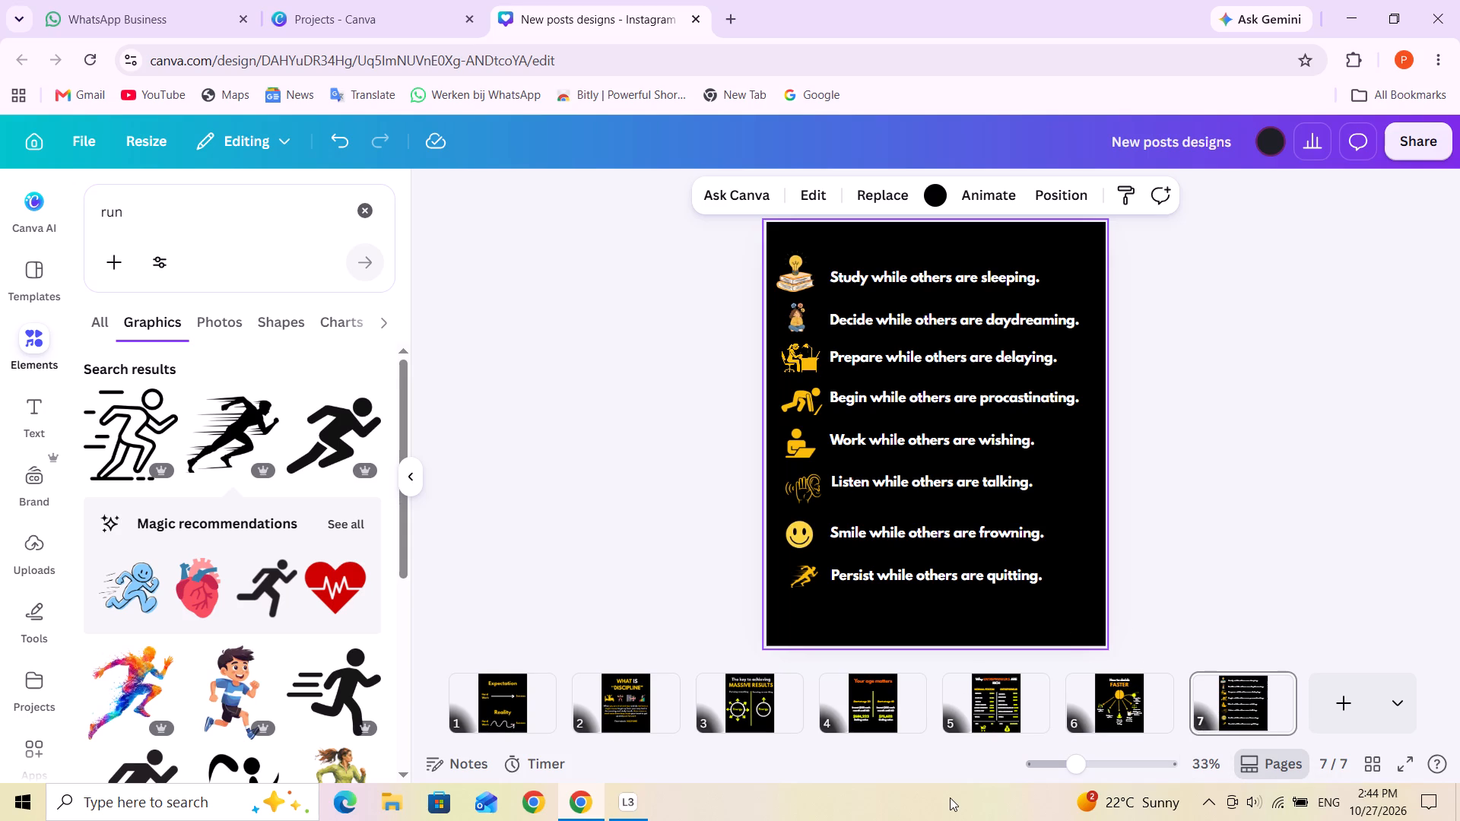
left_click(803, 576)
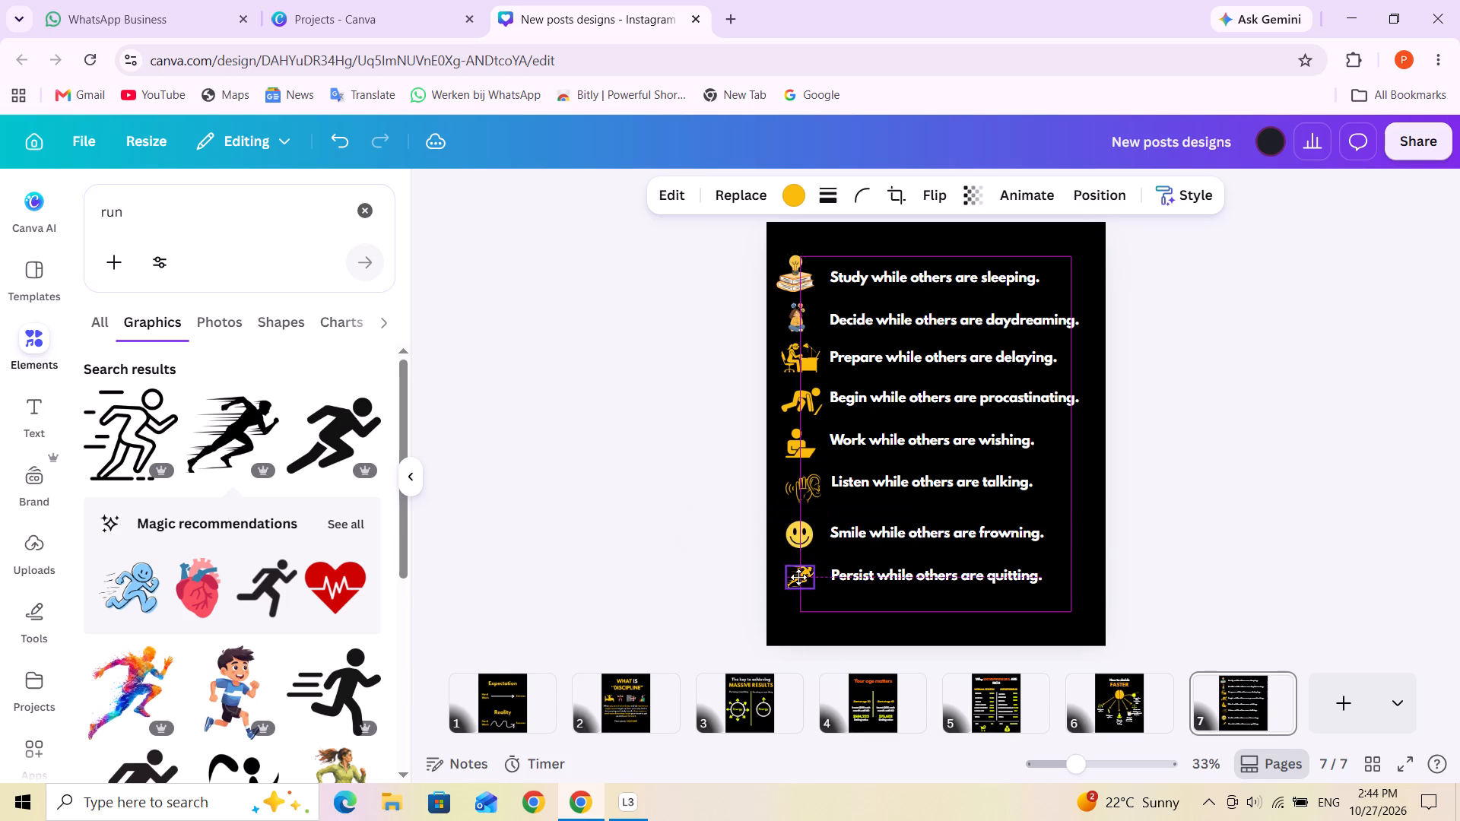
left_click(1239, 528)
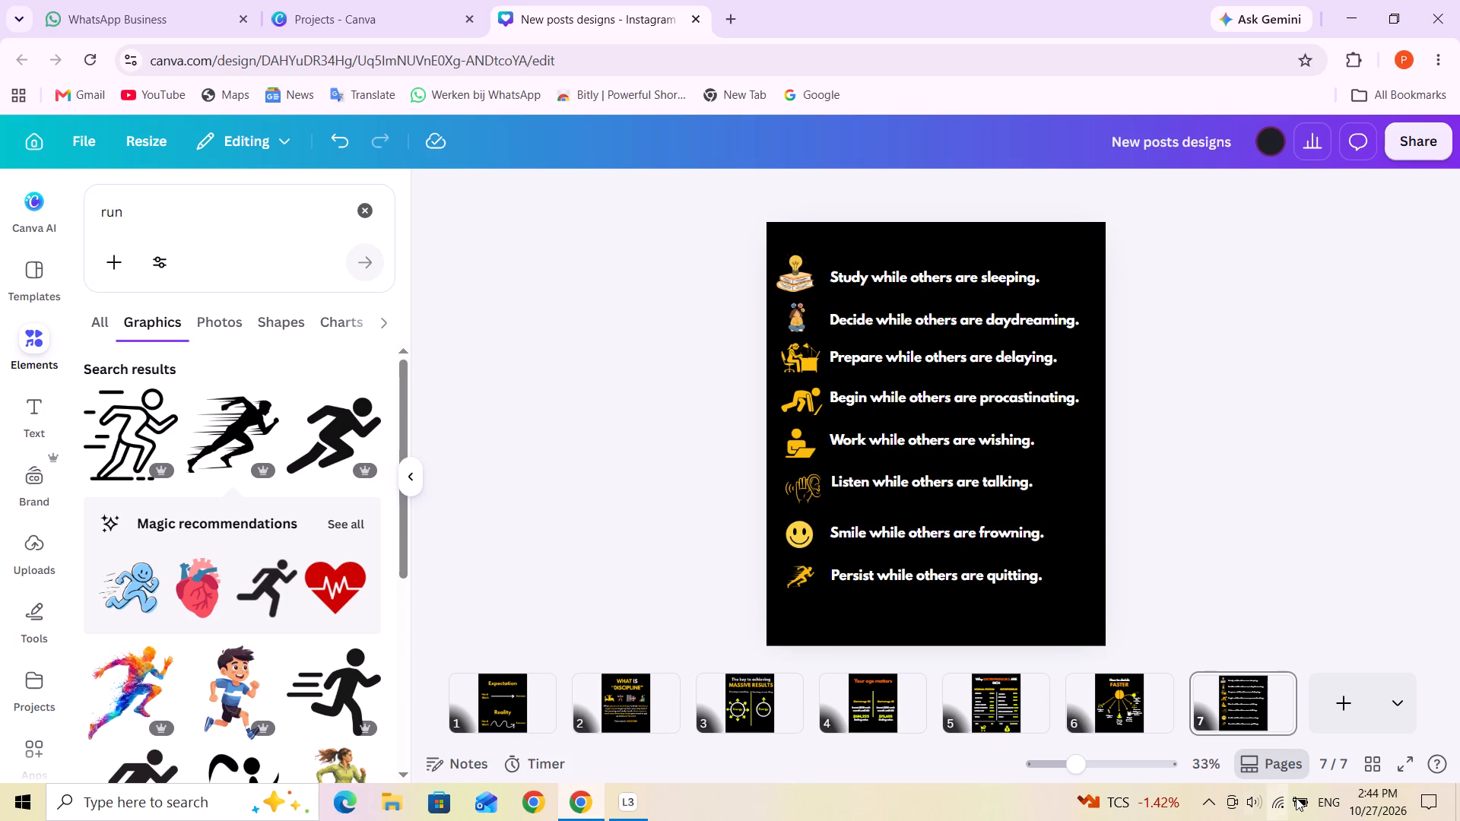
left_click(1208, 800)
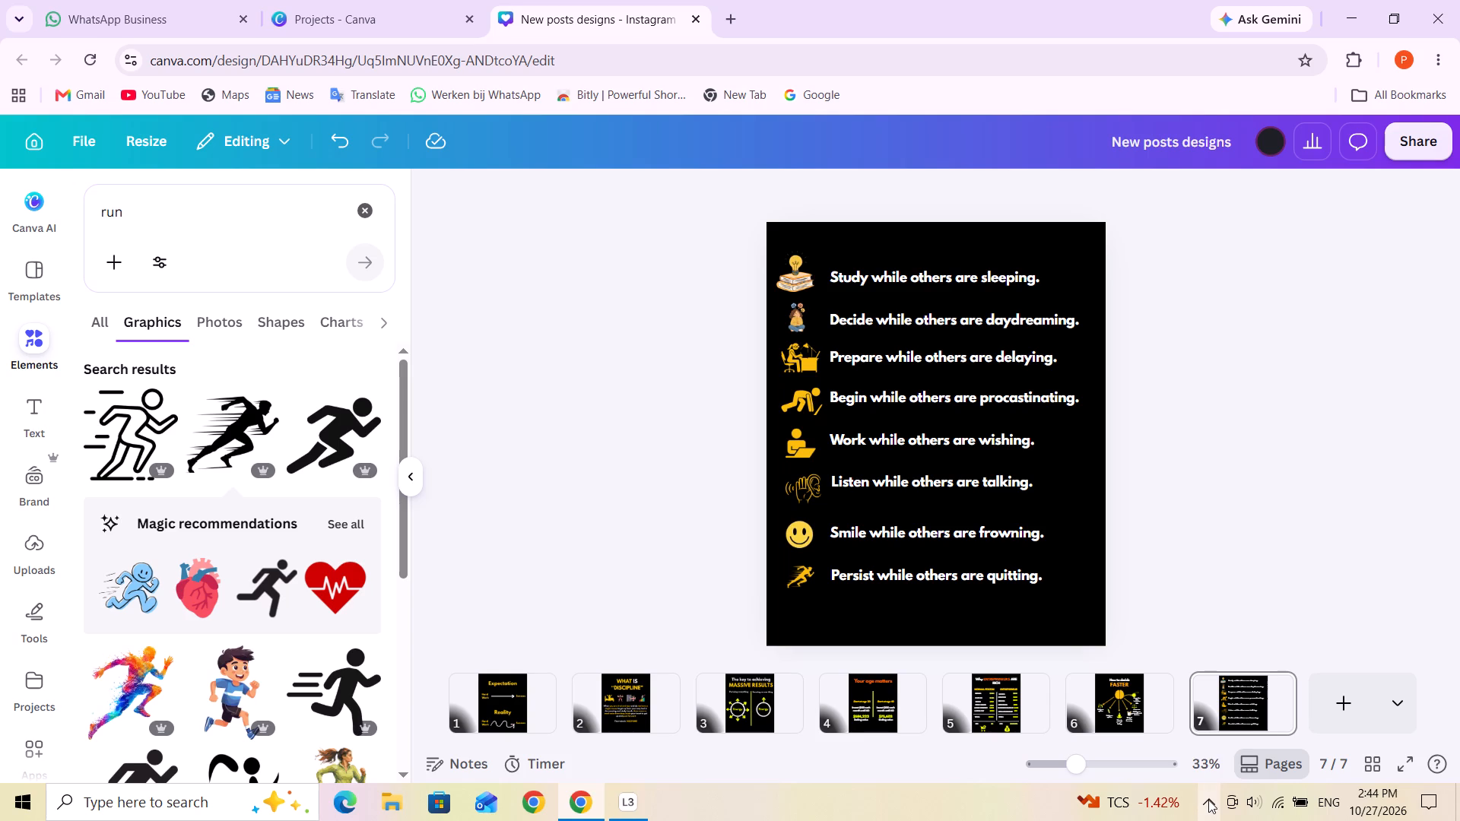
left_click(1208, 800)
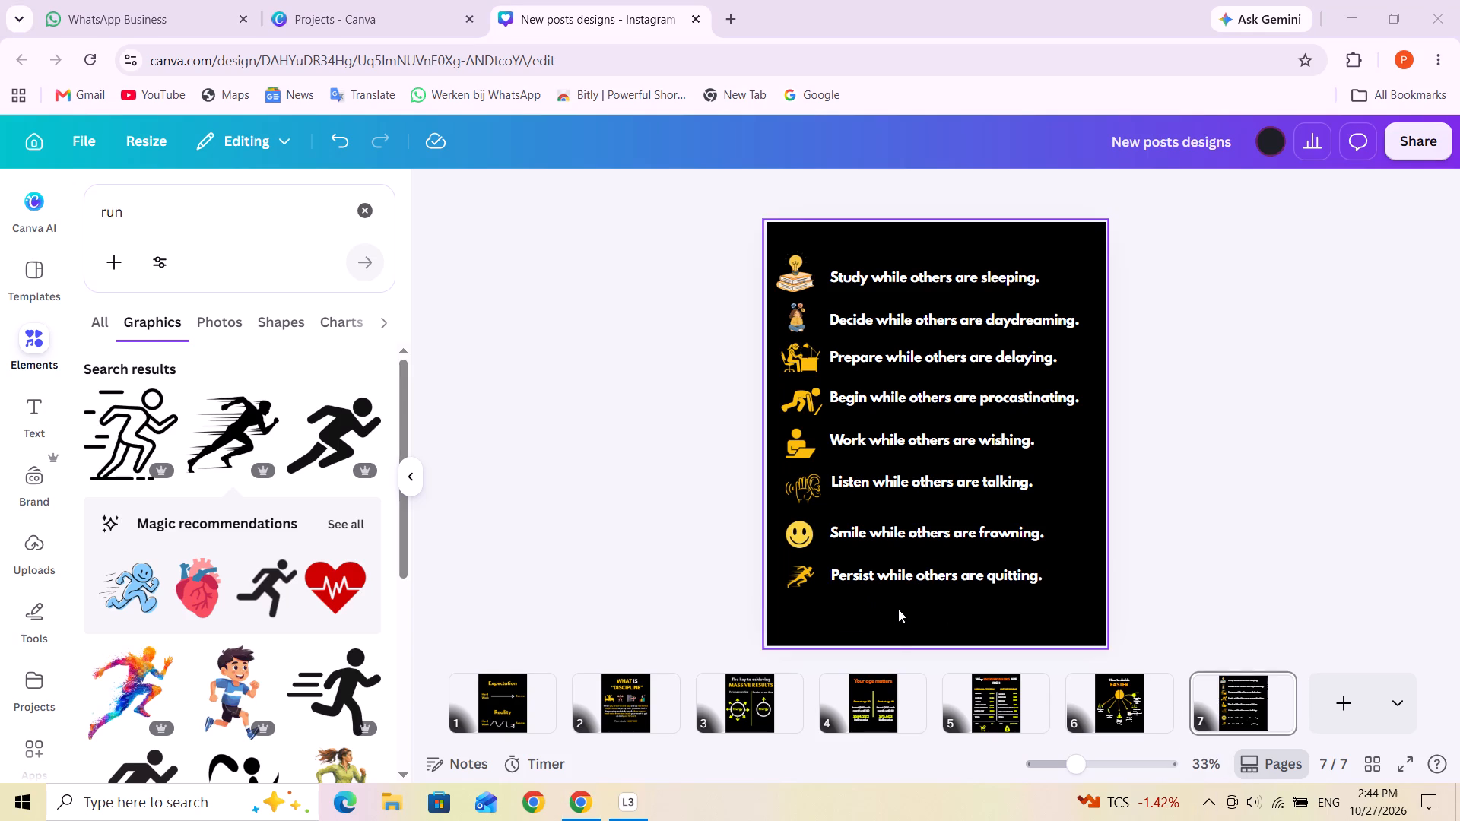
Add a blank black page 8 after the "while others are" page and open it for editing.
left_click(1348, 709)
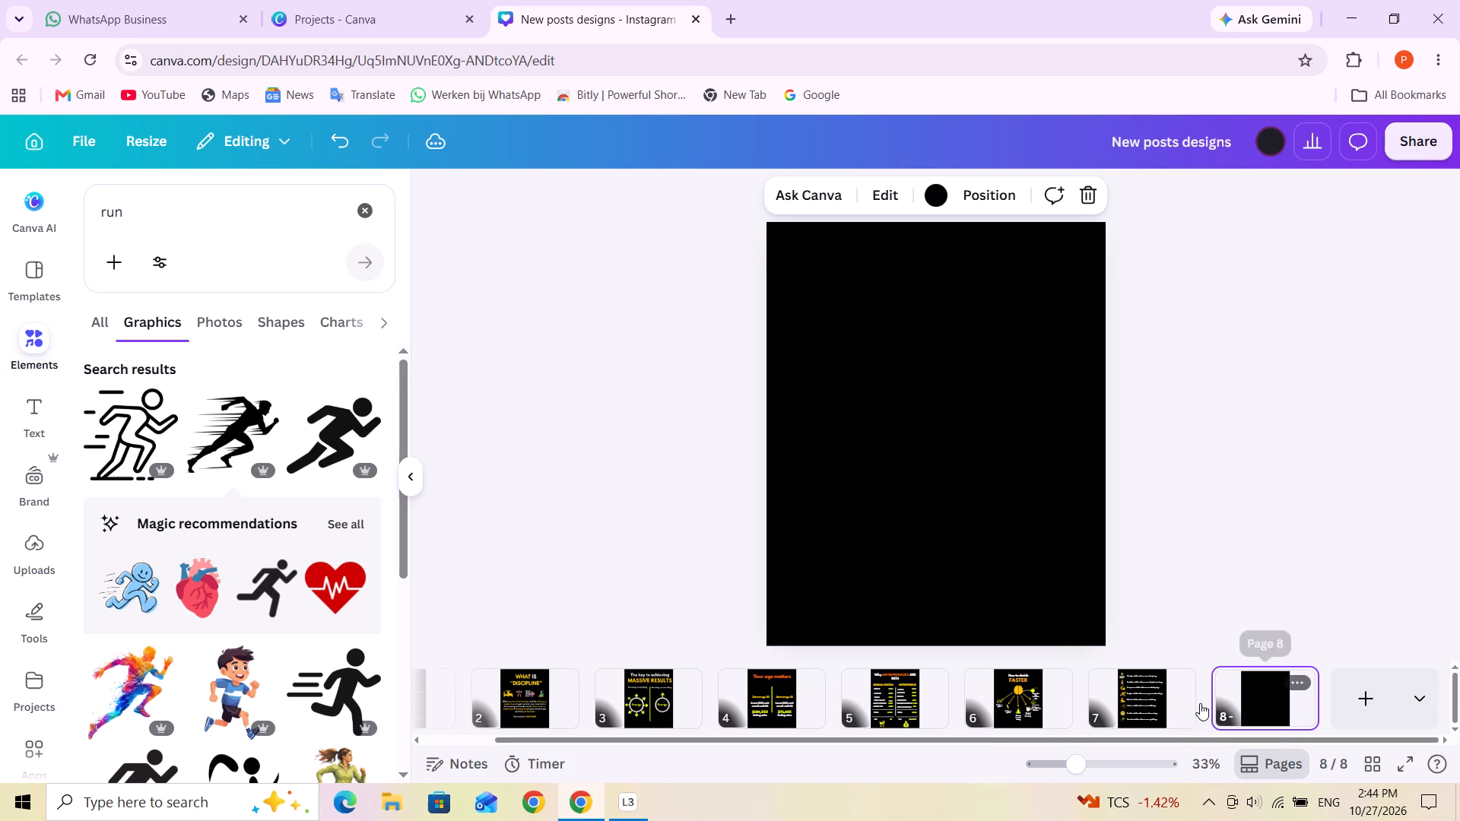
left_click(1148, 702)
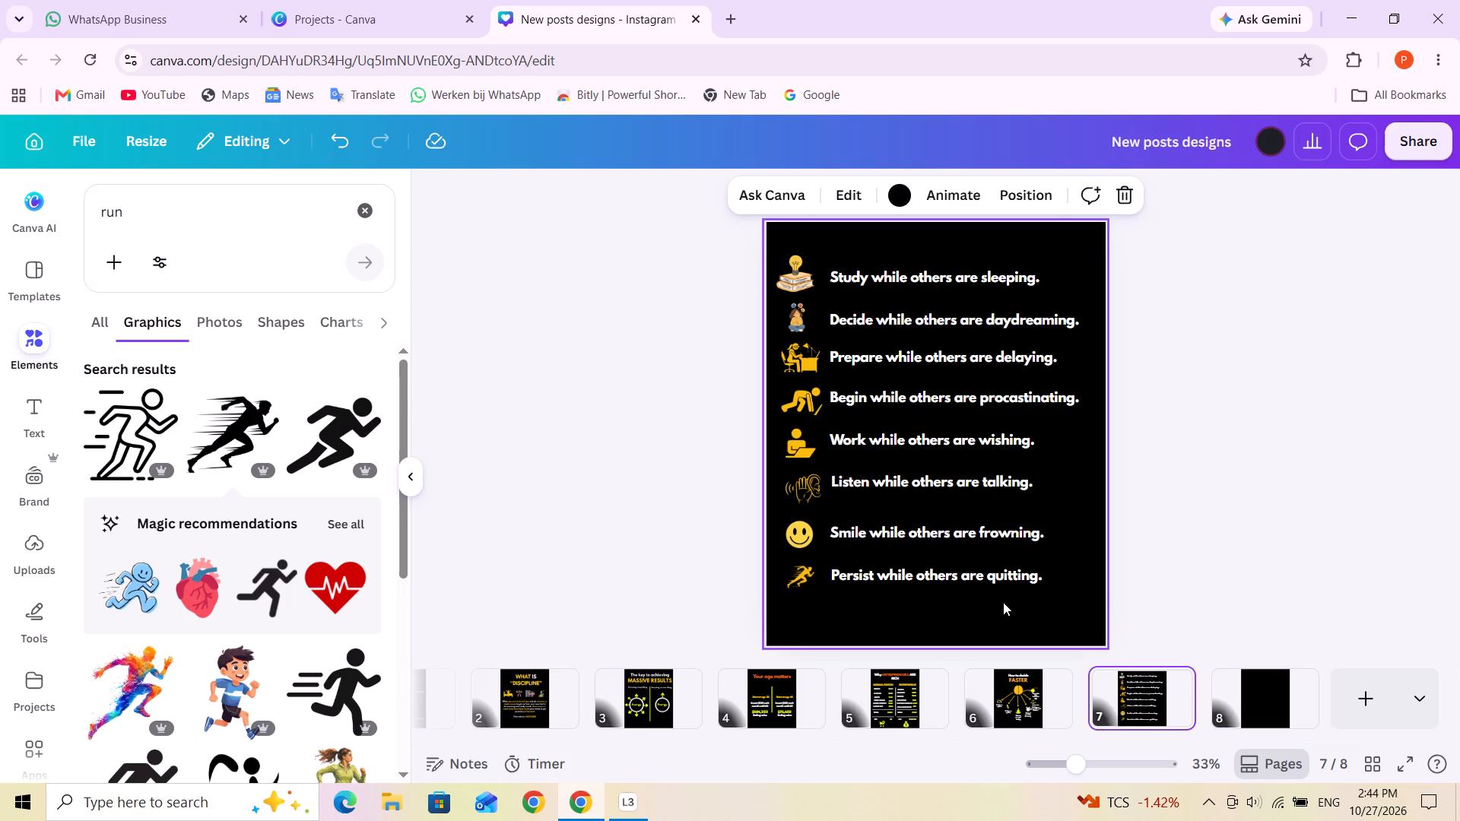
left_click(1271, 703)
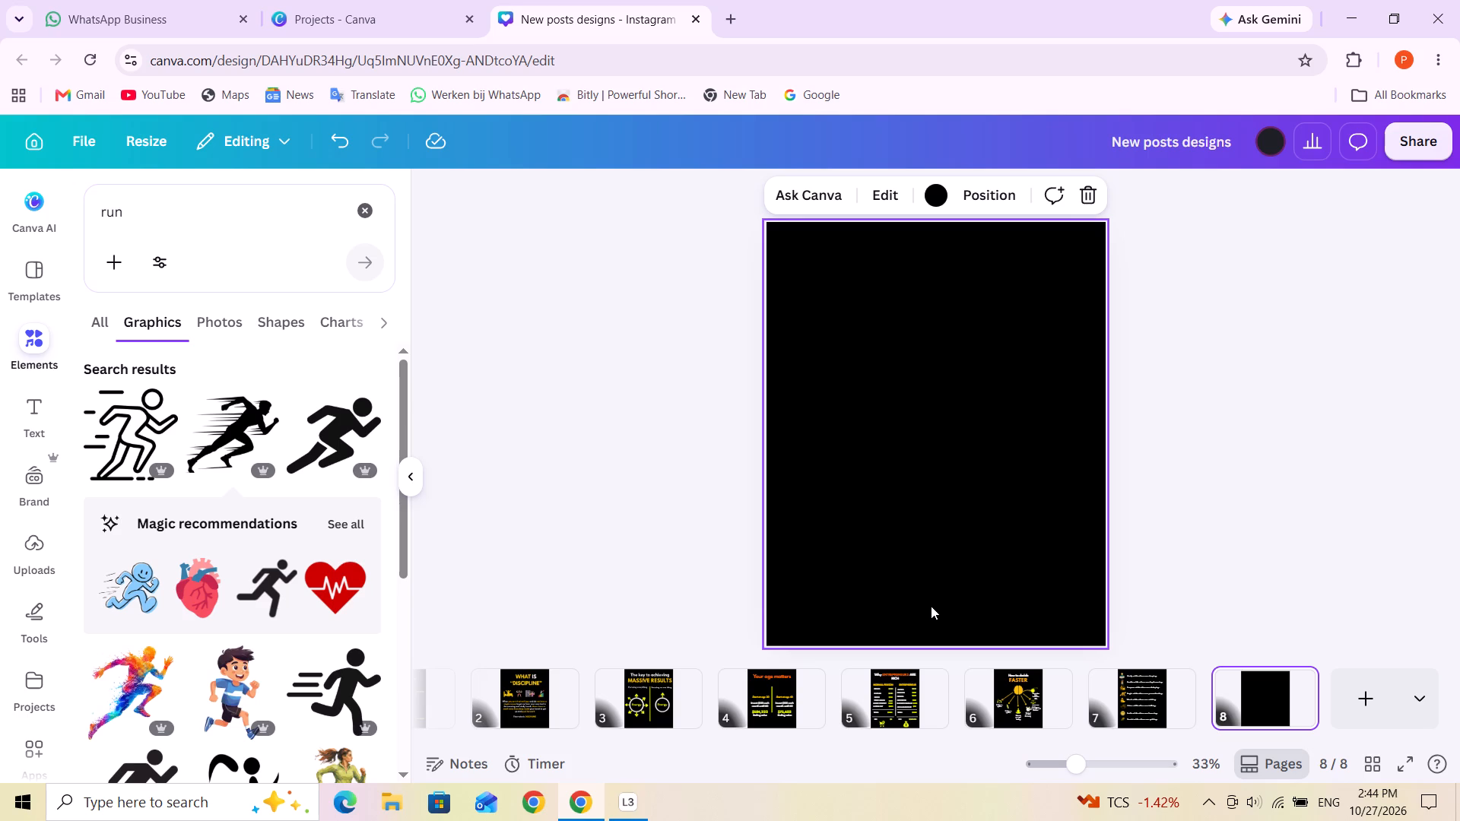
Clear the term "run" from the elements search.
triple_click(125, 212)
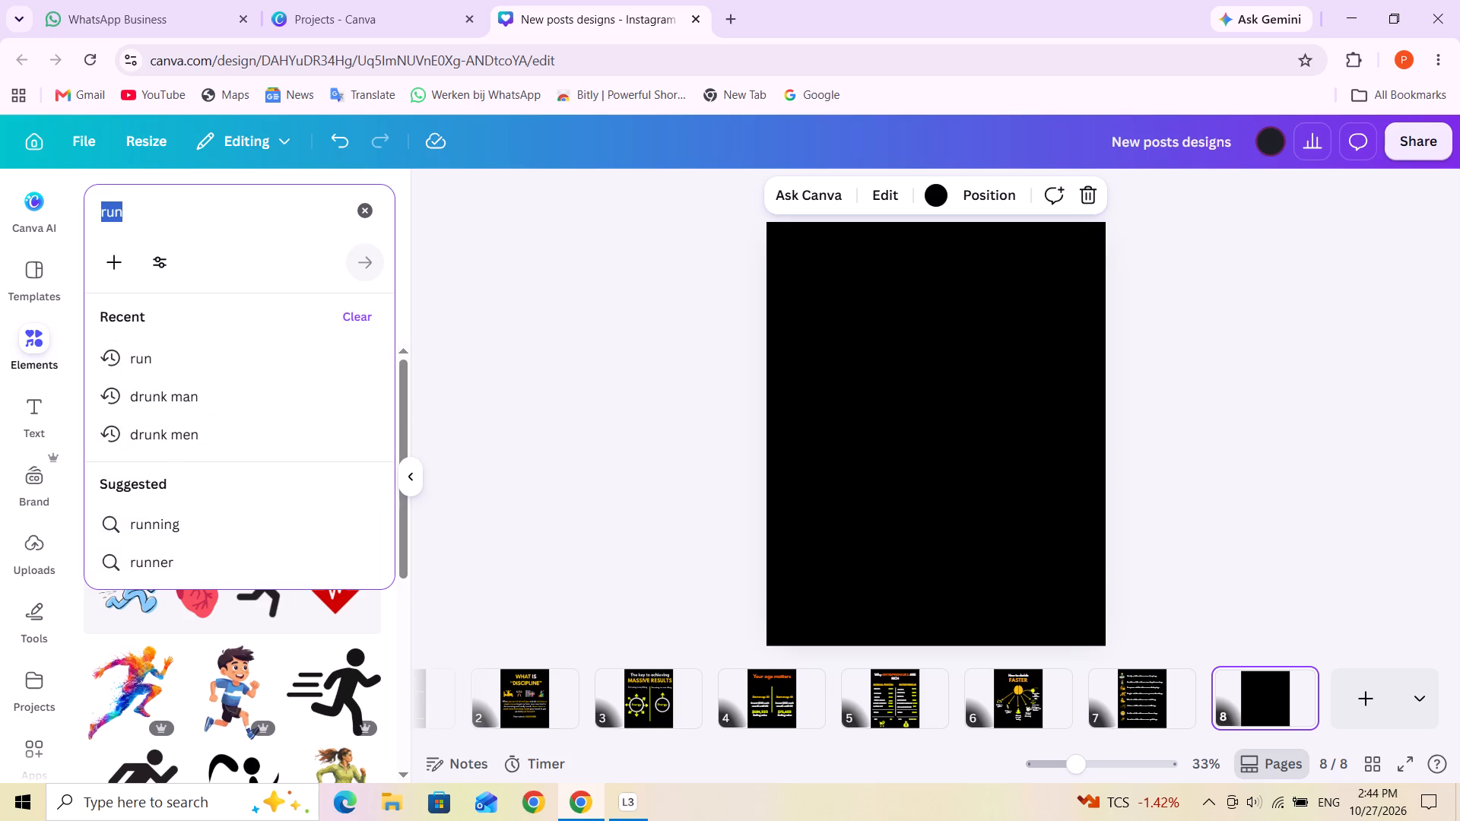
key("backslash")
key("BackSpace")
left_click(560, 410)
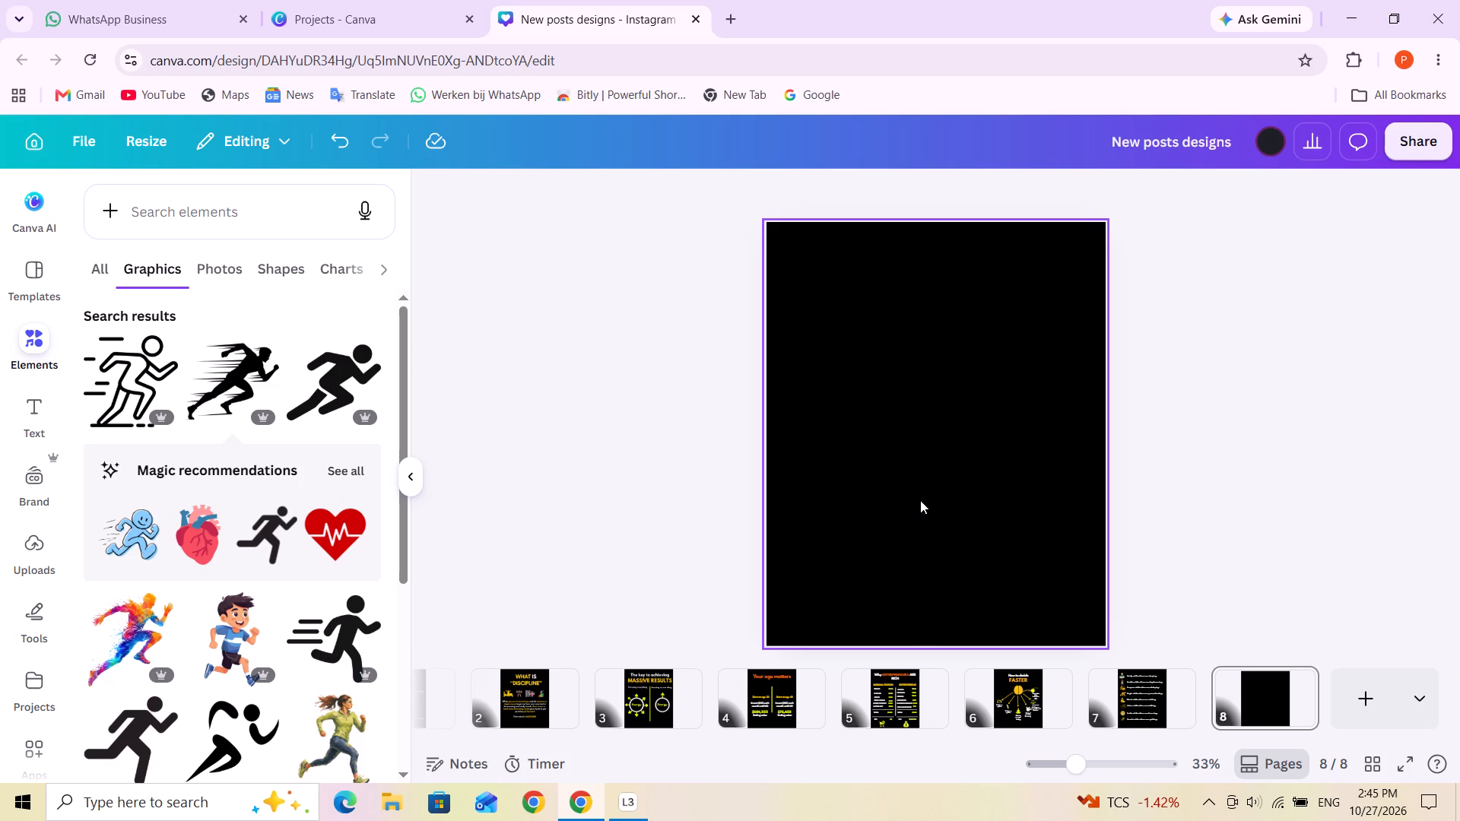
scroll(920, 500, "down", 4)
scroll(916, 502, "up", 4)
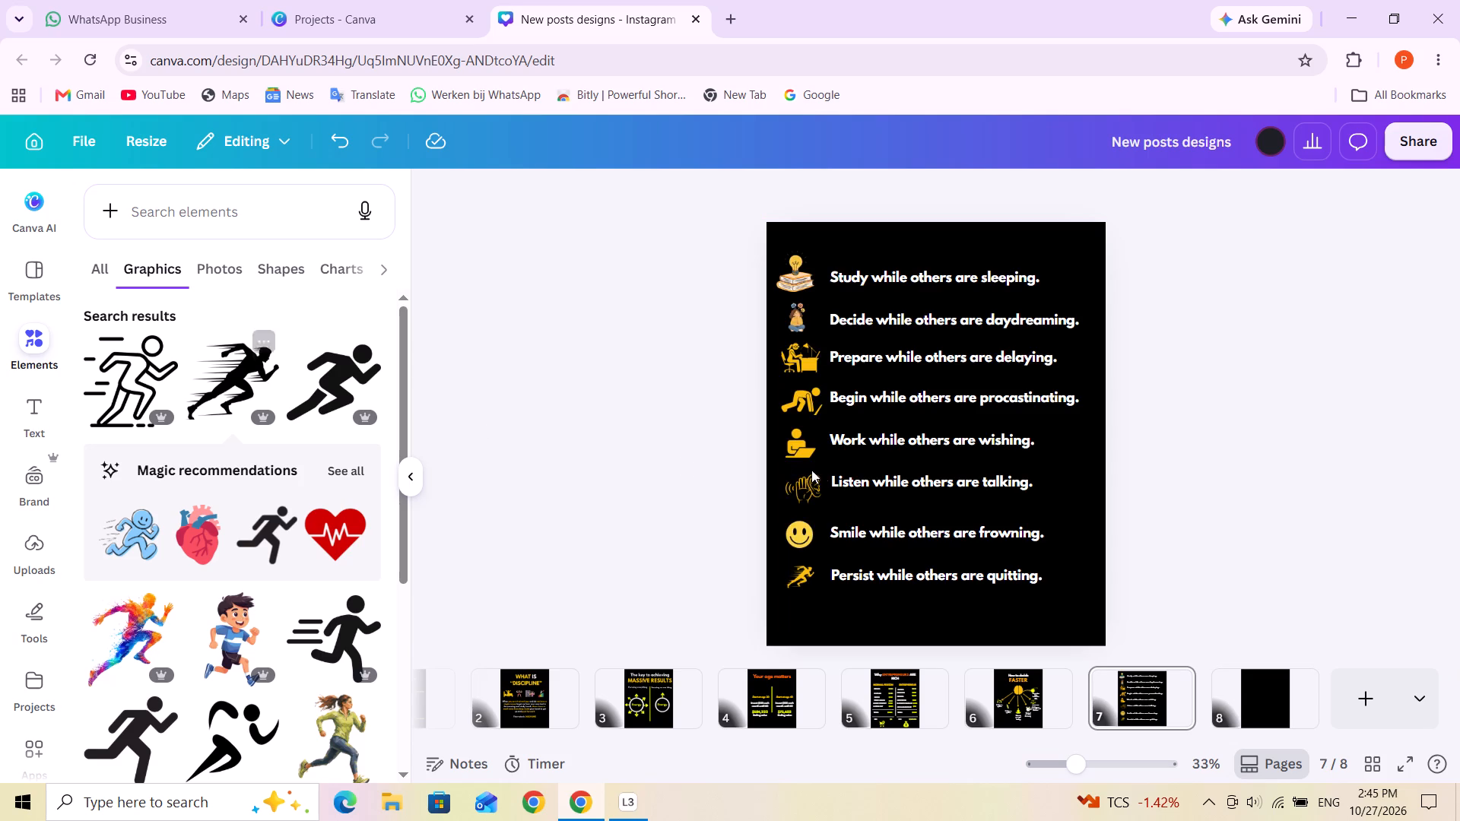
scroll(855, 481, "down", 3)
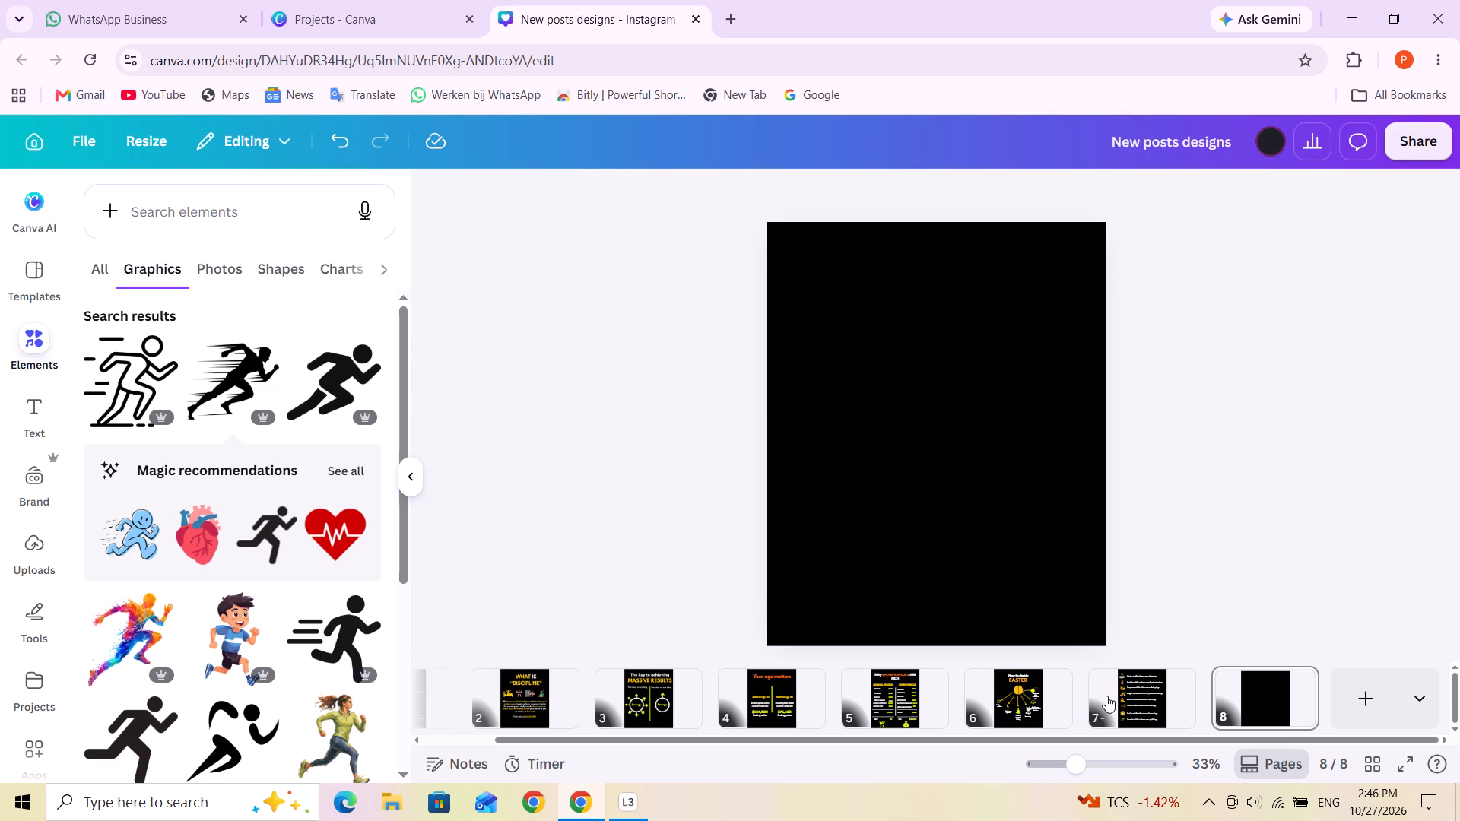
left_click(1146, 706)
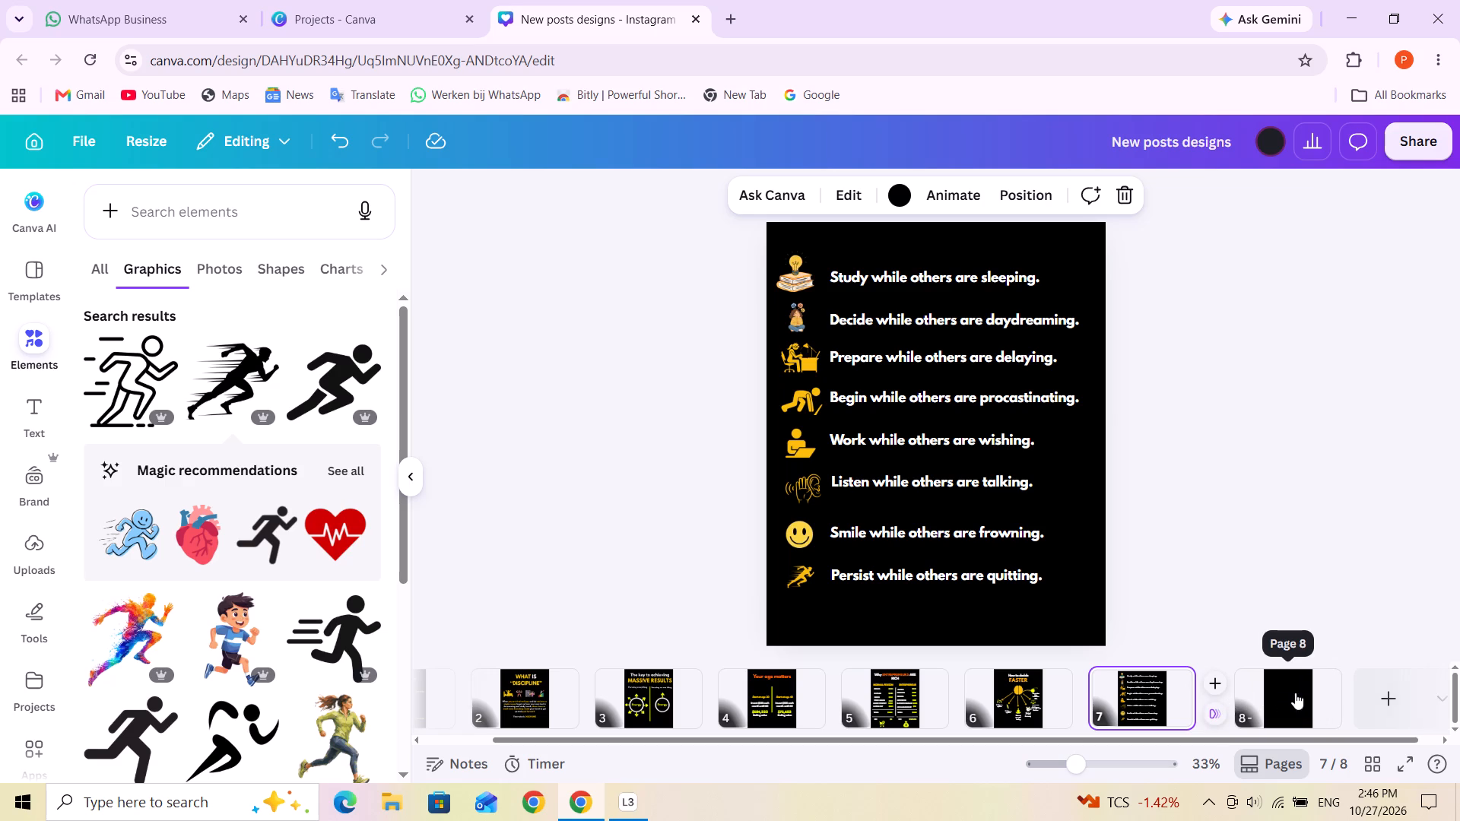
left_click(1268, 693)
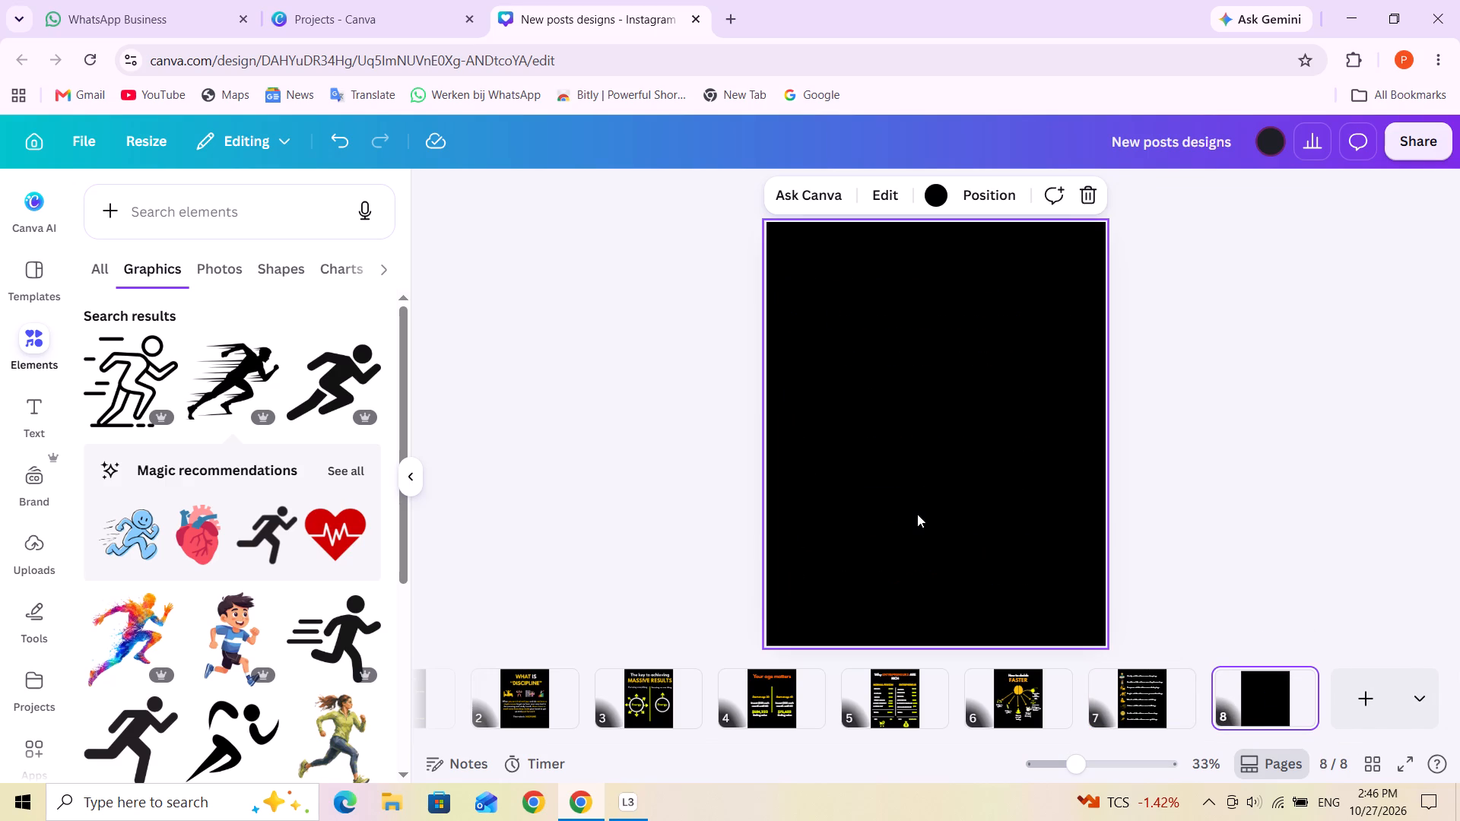
Add a heading reading "Business idea" to page 8.
left_click(27, 433)
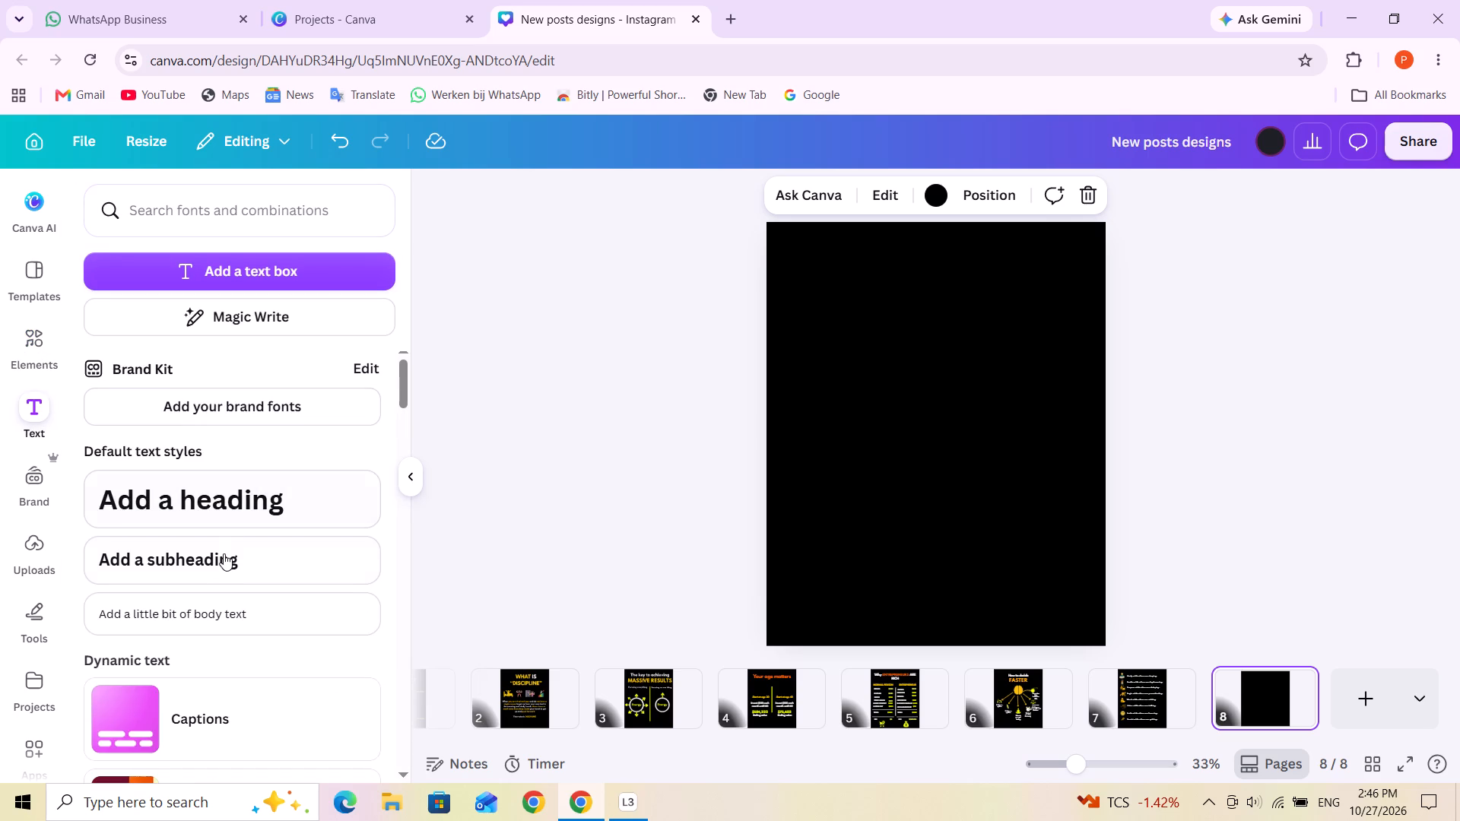
left_click(228, 506)
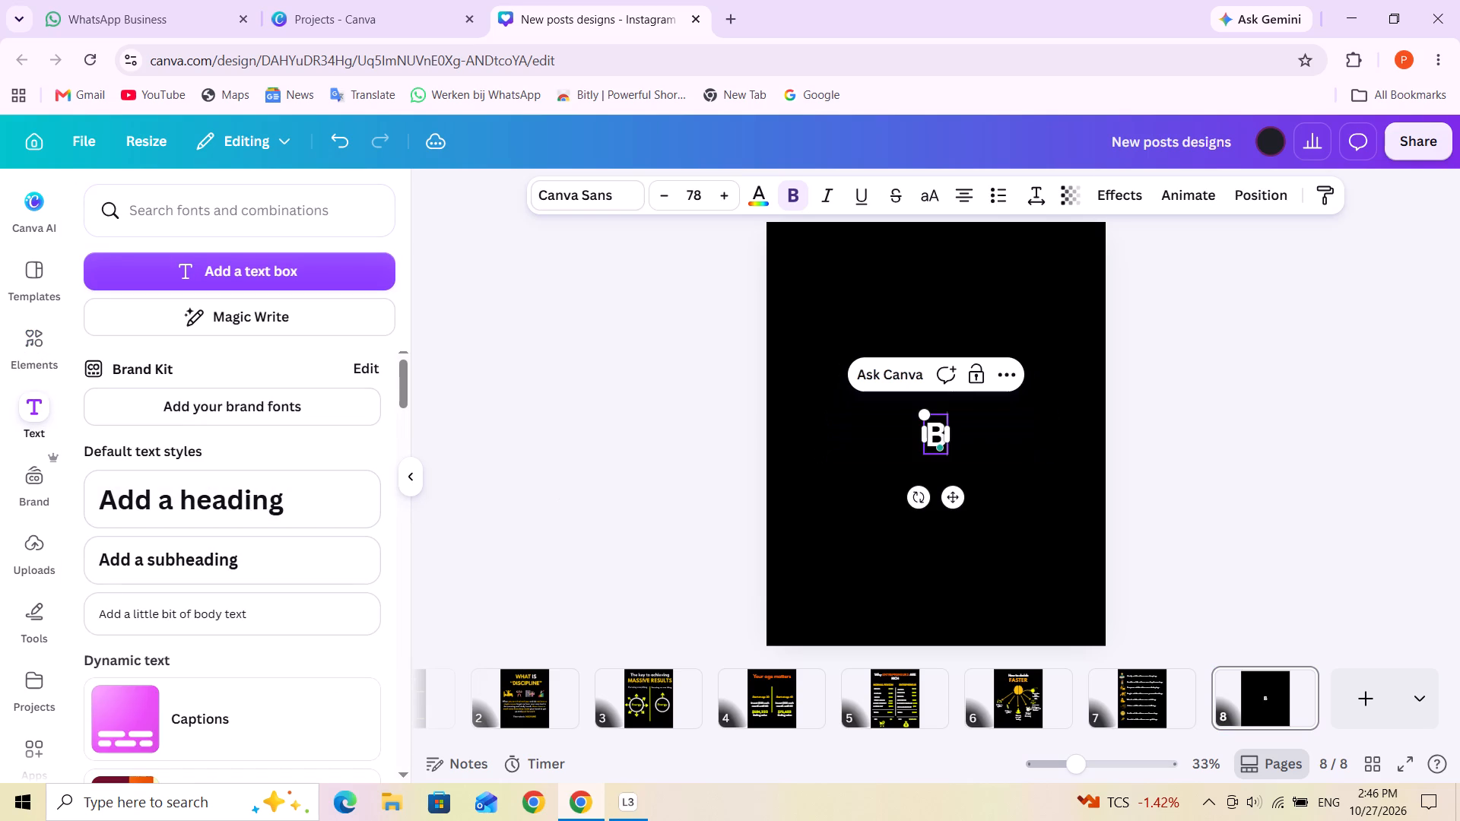
type("usiness")
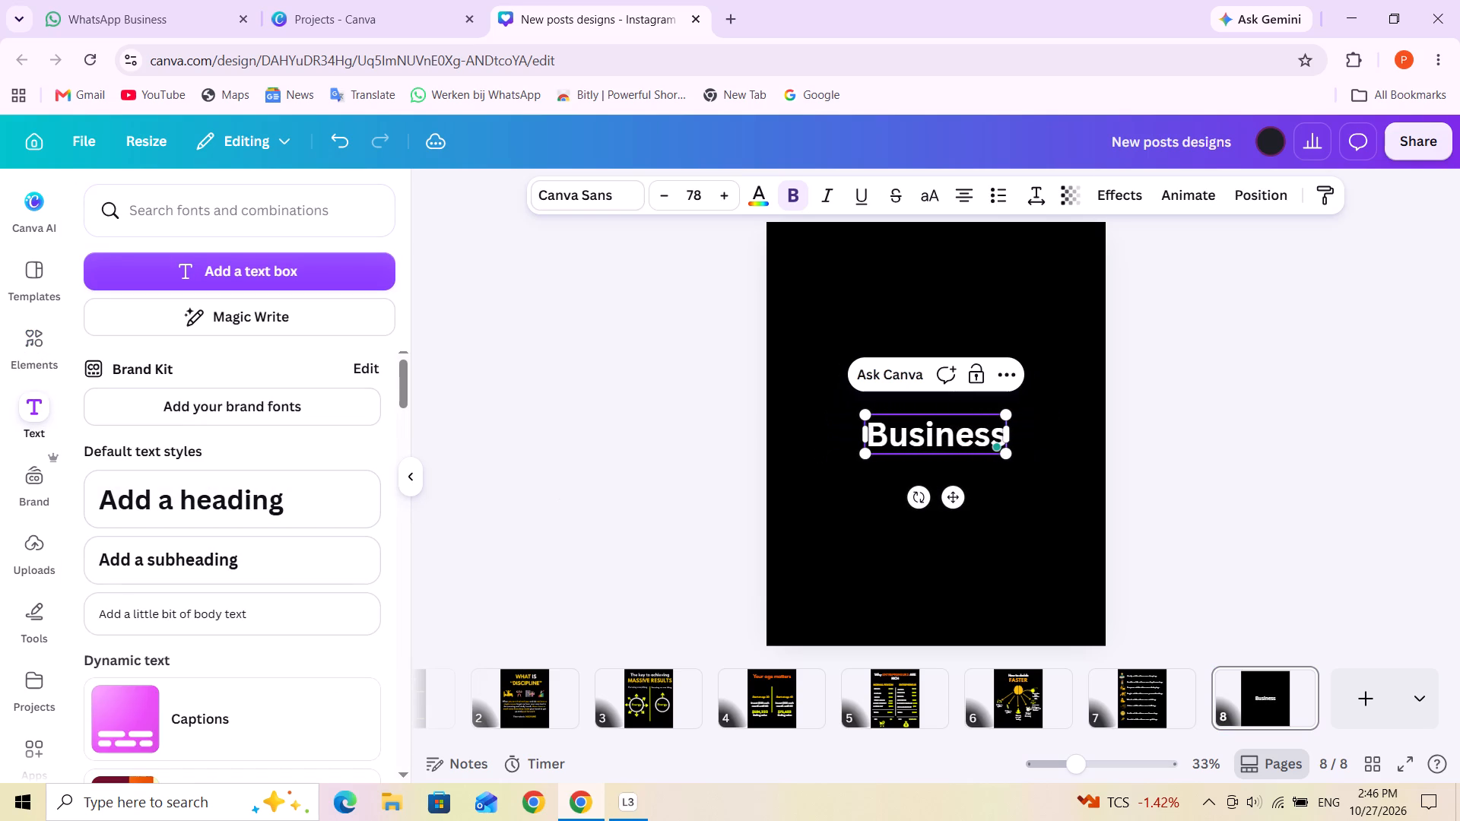
key("space")
type("idea")
Set the "Business idea" heading in League Spartan at font size 50.
triple_click(946, 443)
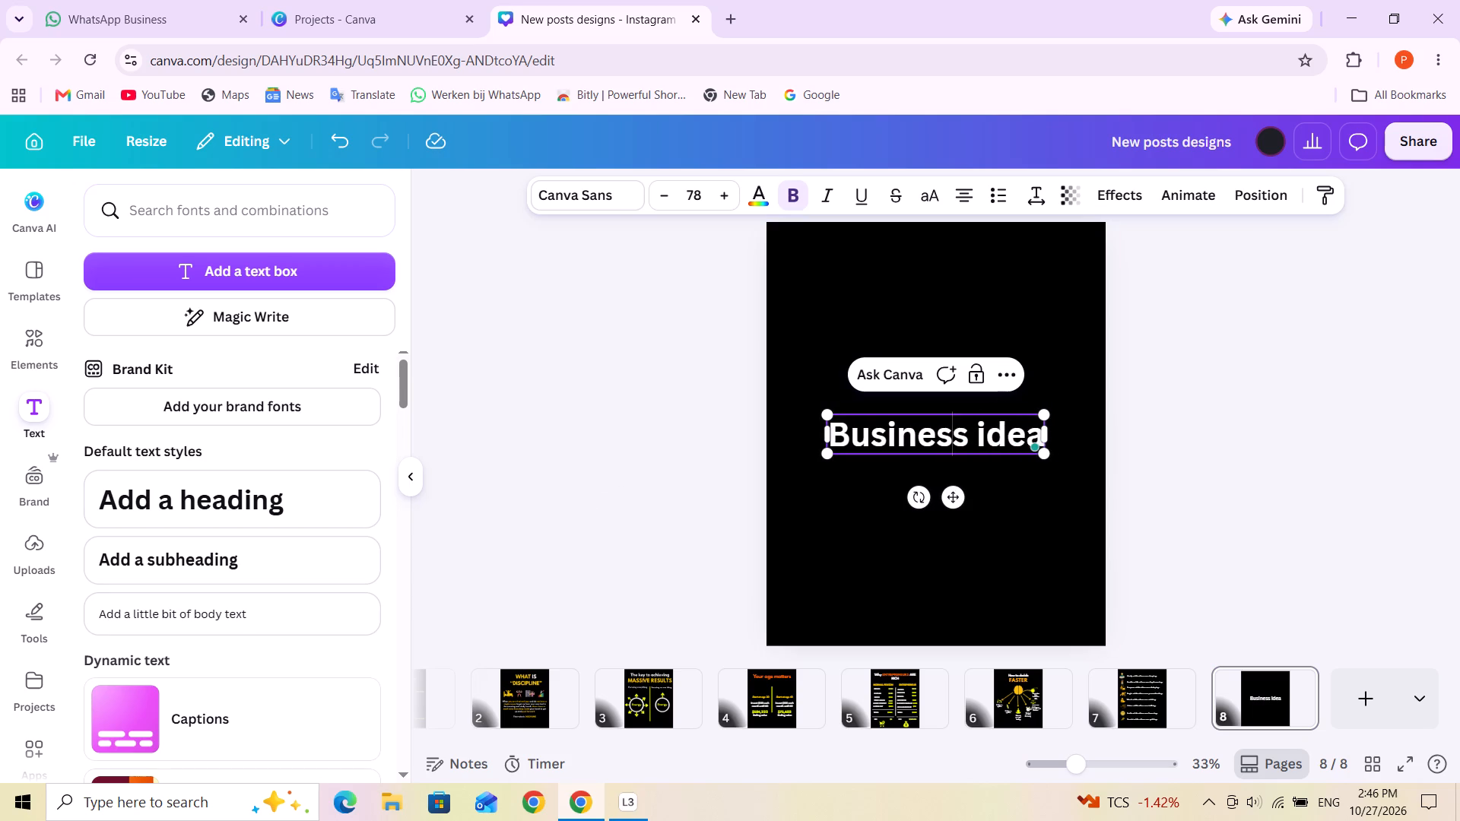
left_click(601, 201)
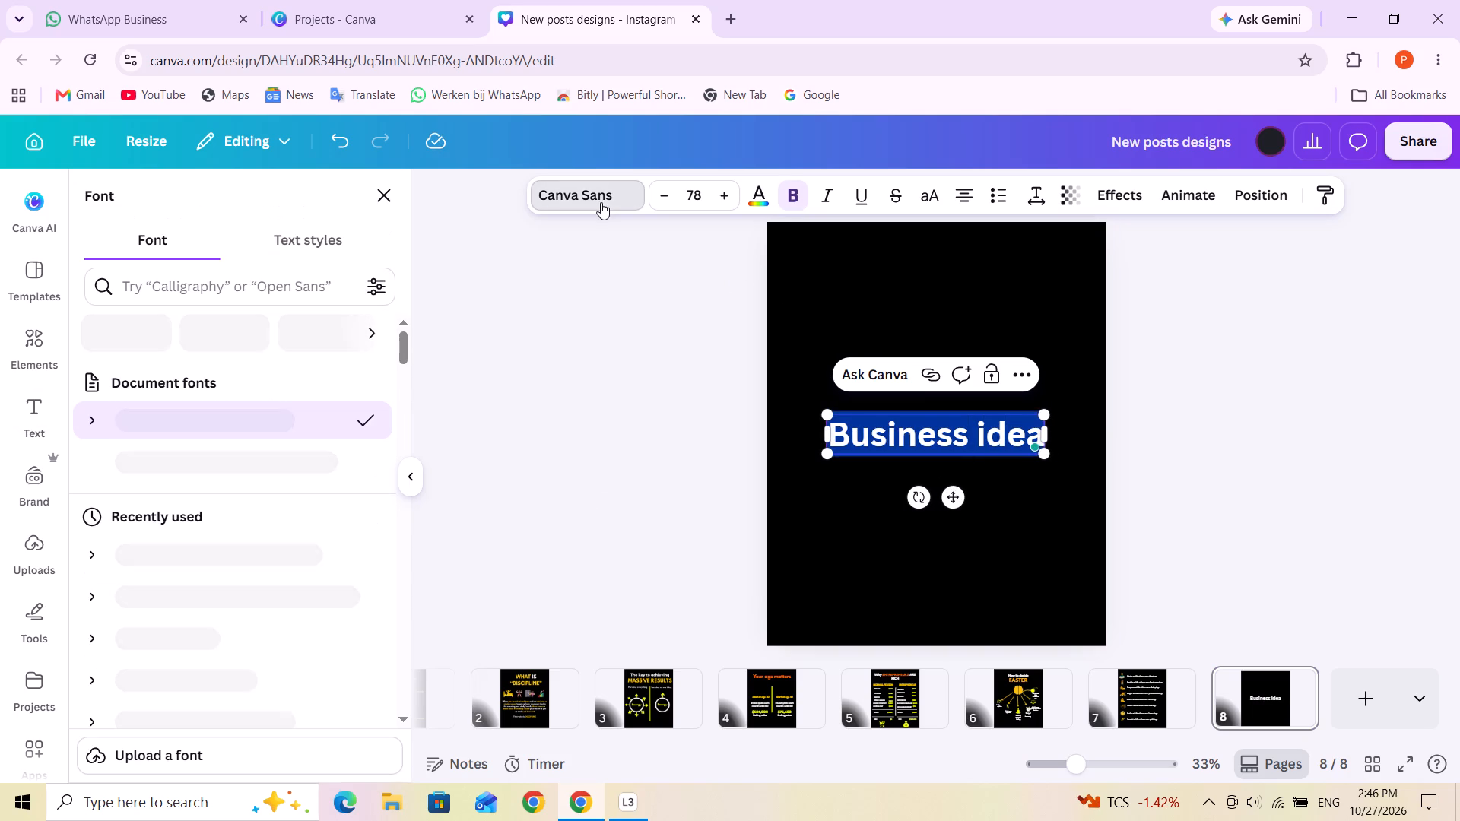
left_click(195, 458)
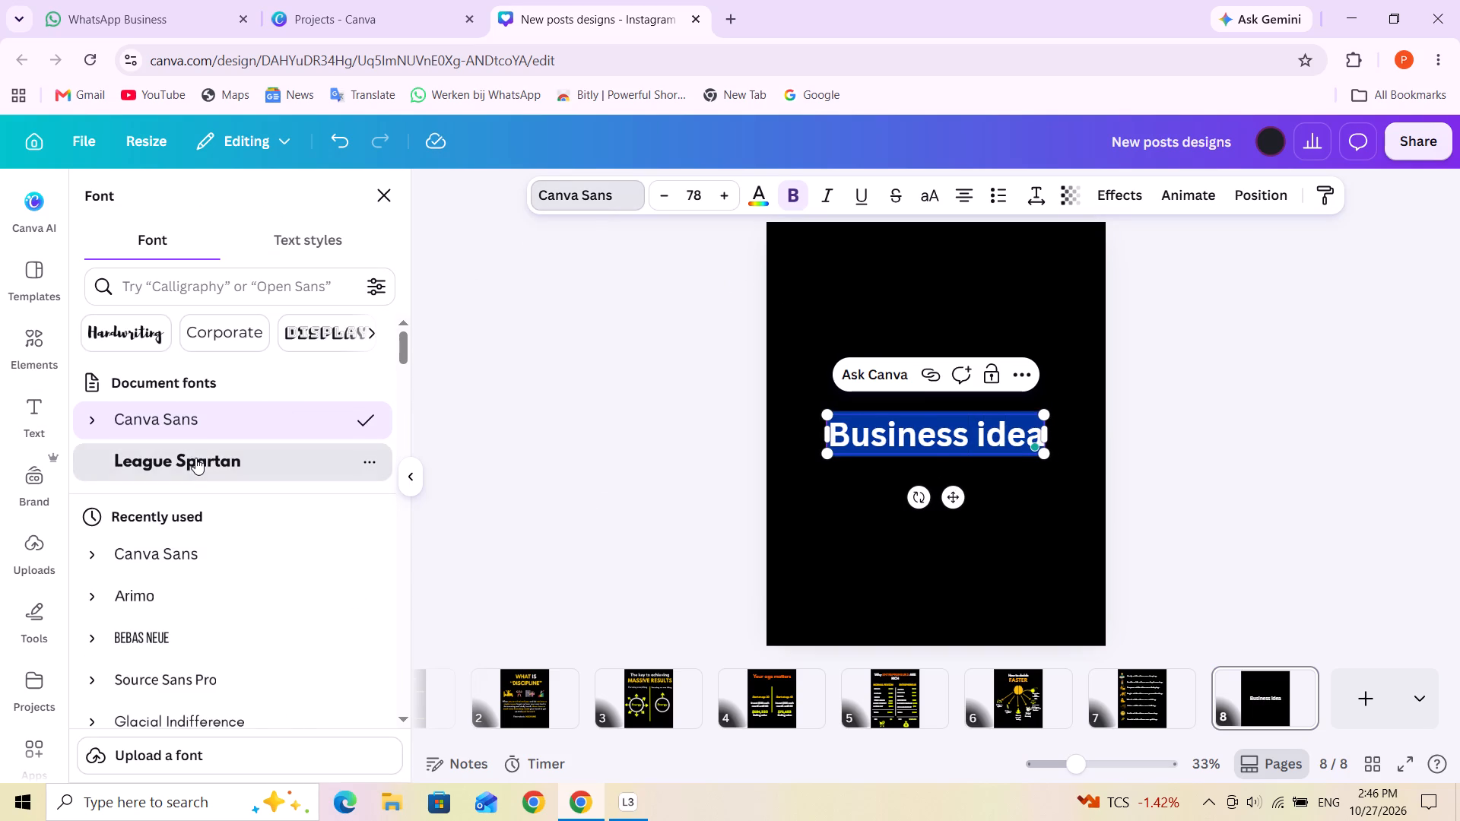
left_click(693, 194)
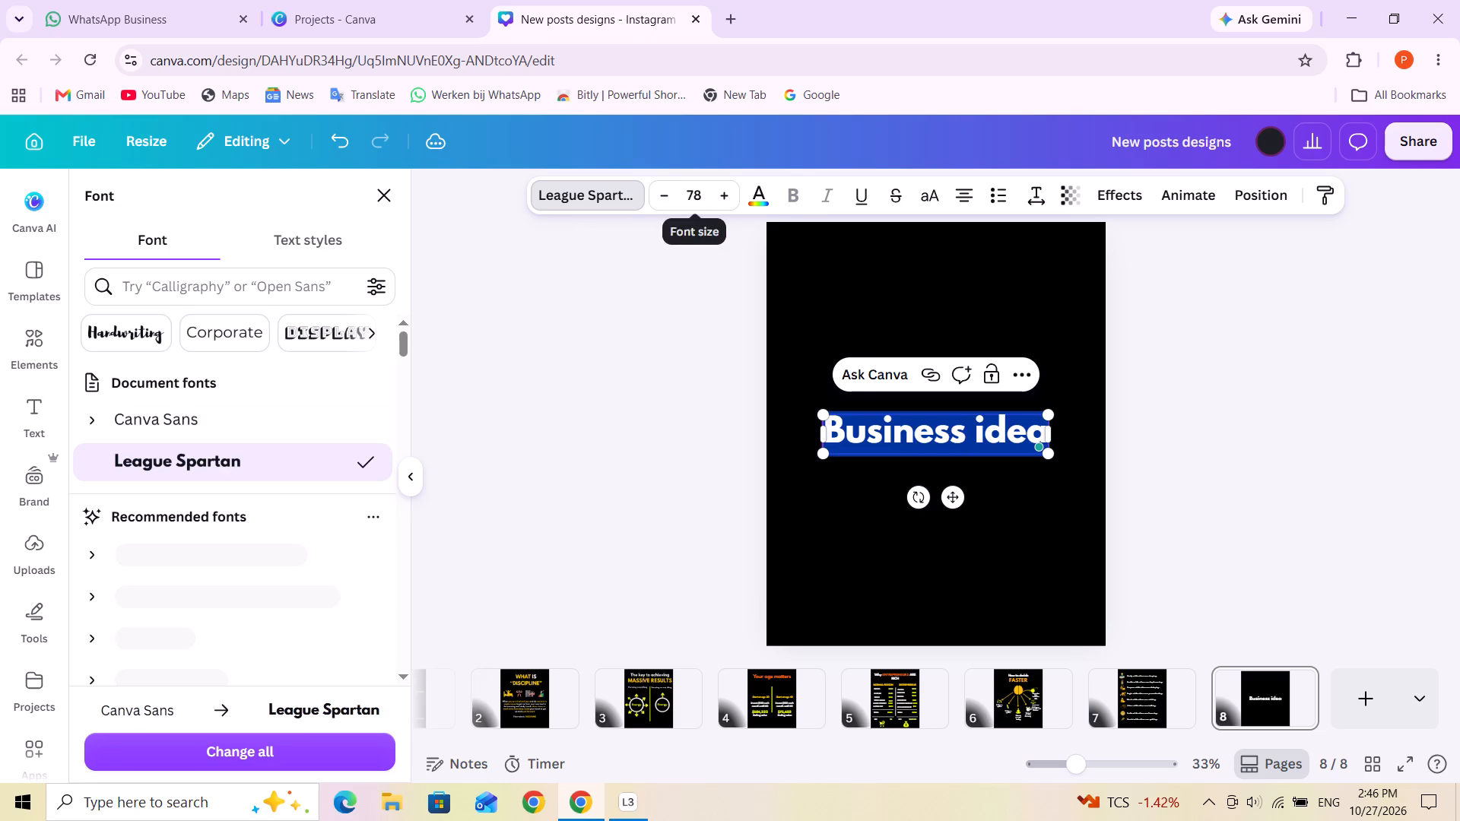
type("50")
key("Return")
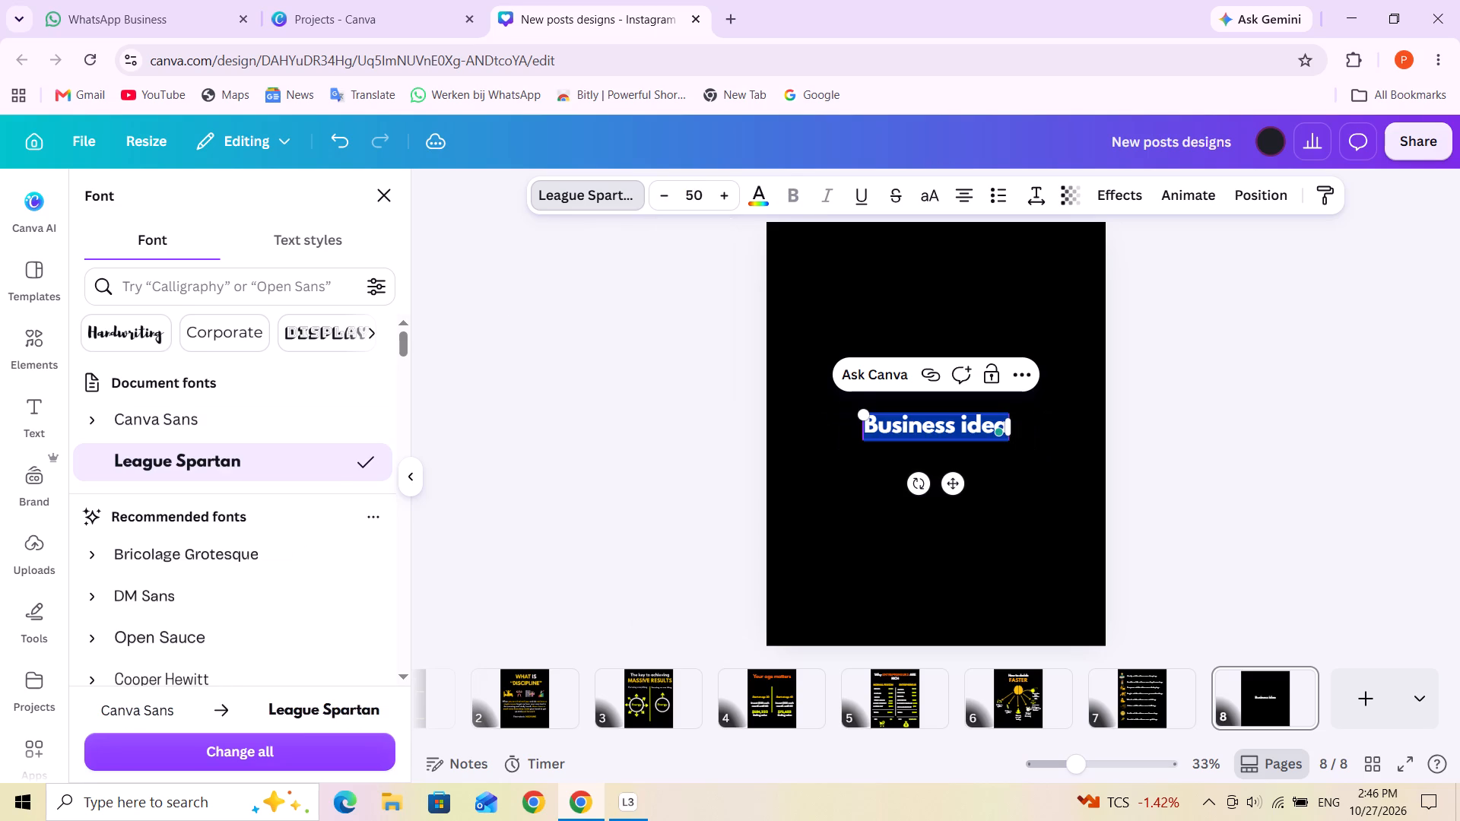
left_click(1054, 512)
Move the "Business idea" heading near the top of page 8, centred horizontally.
left_click_drag(979, 440, 979, 293)
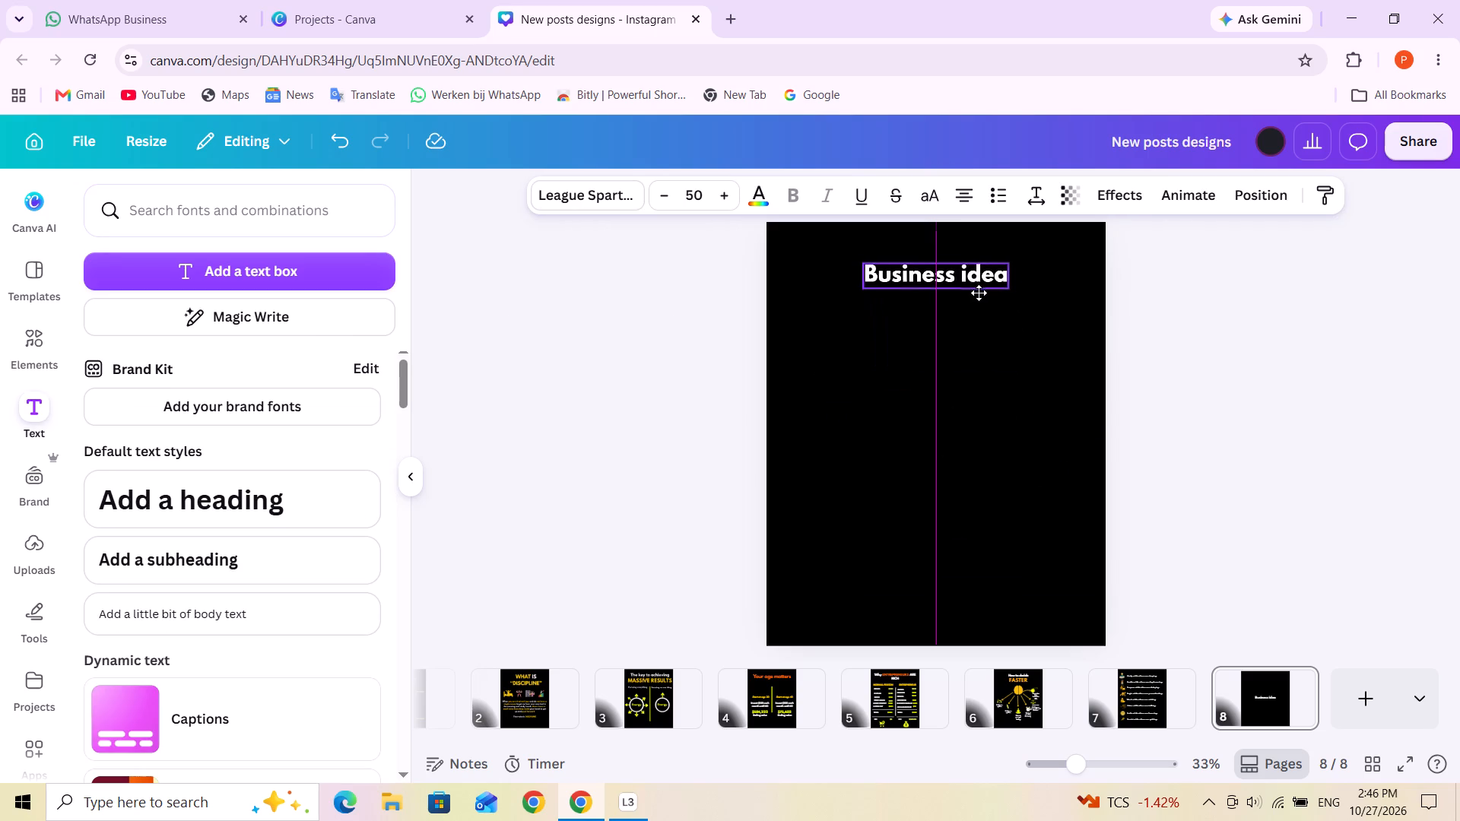
left_click_drag(979, 293, 979, 294)
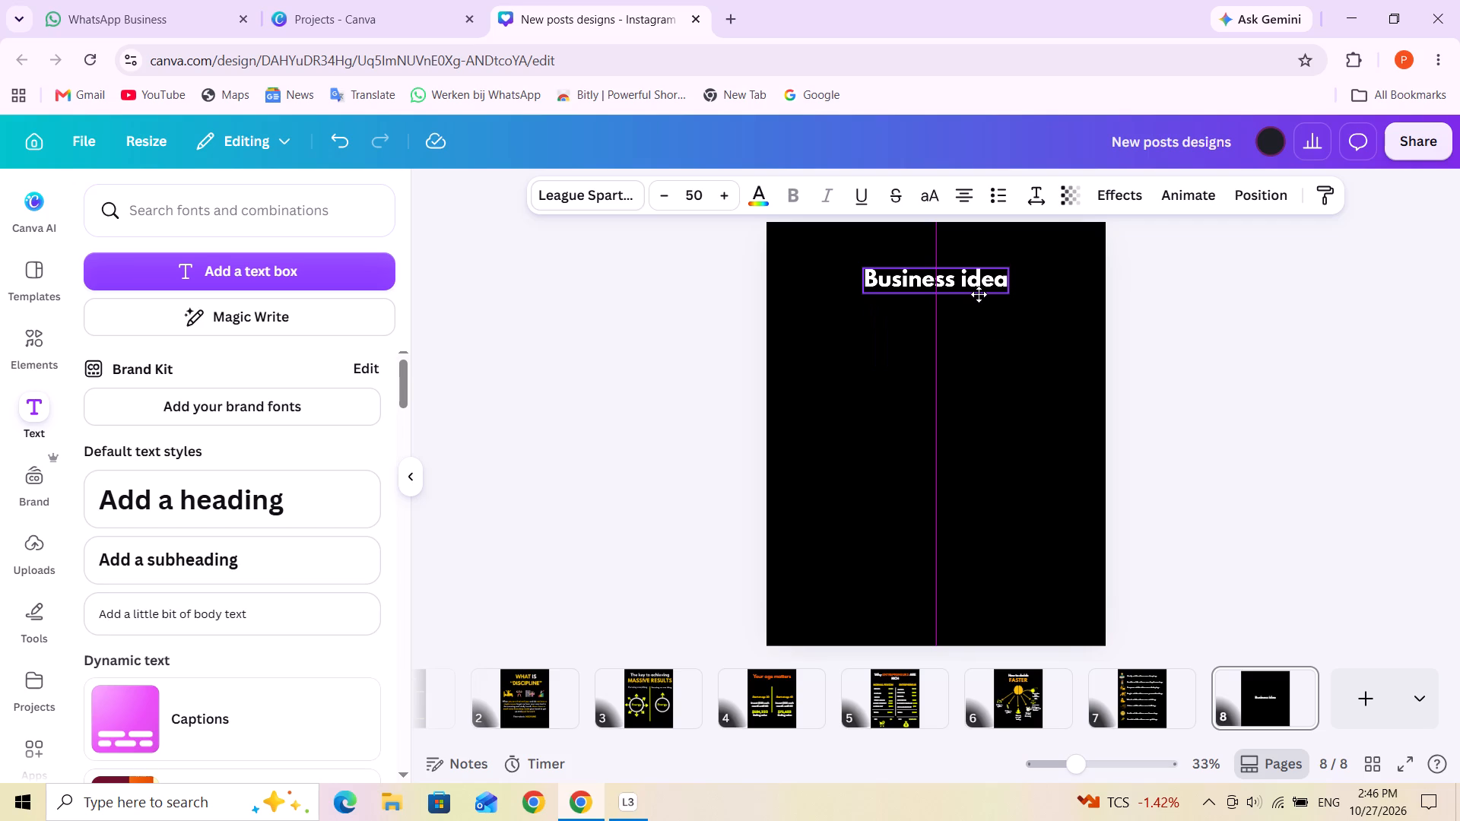
left_click_drag(979, 294, 979, 294)
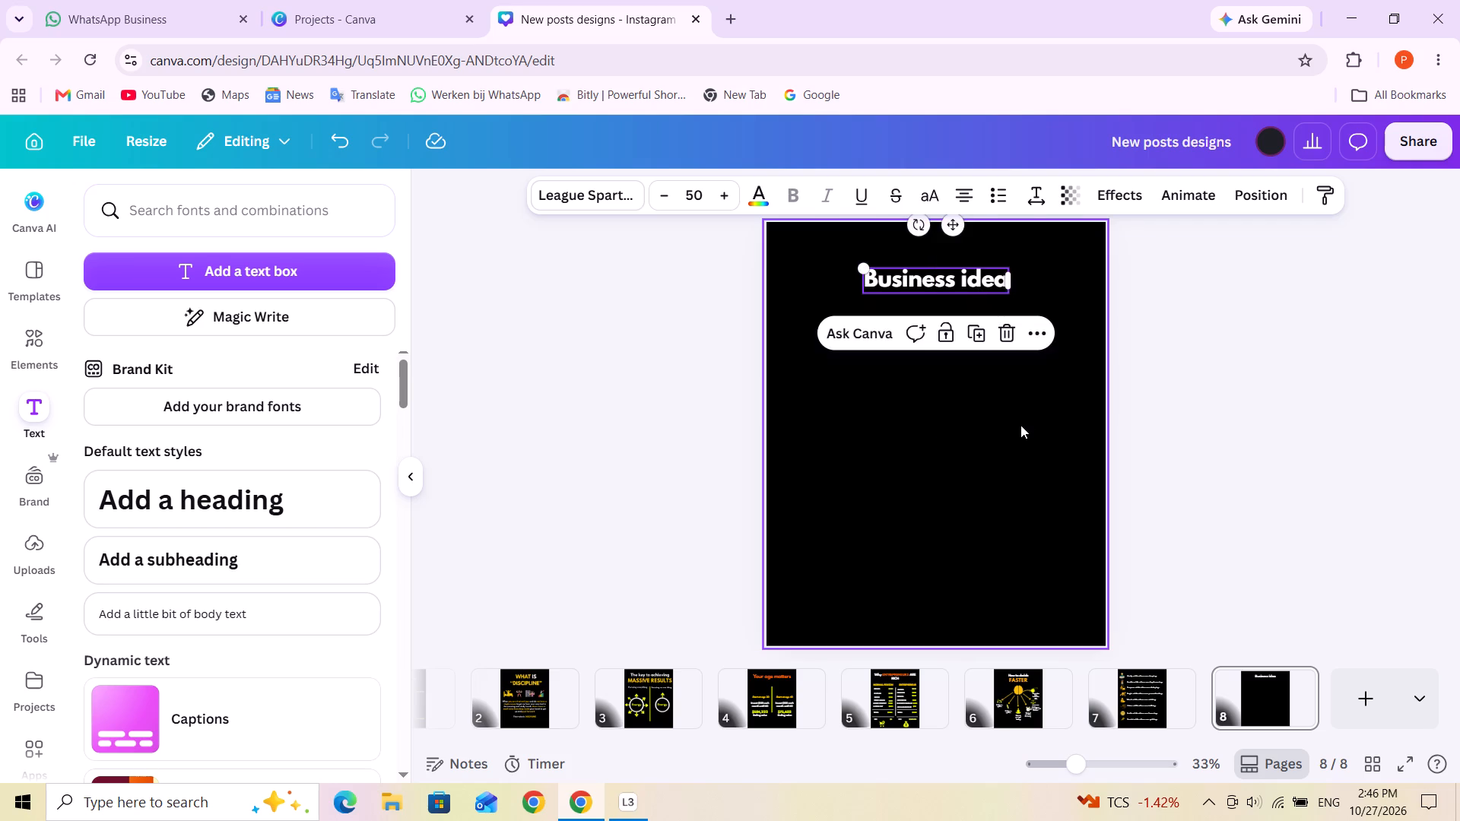
left_click(1020, 425)
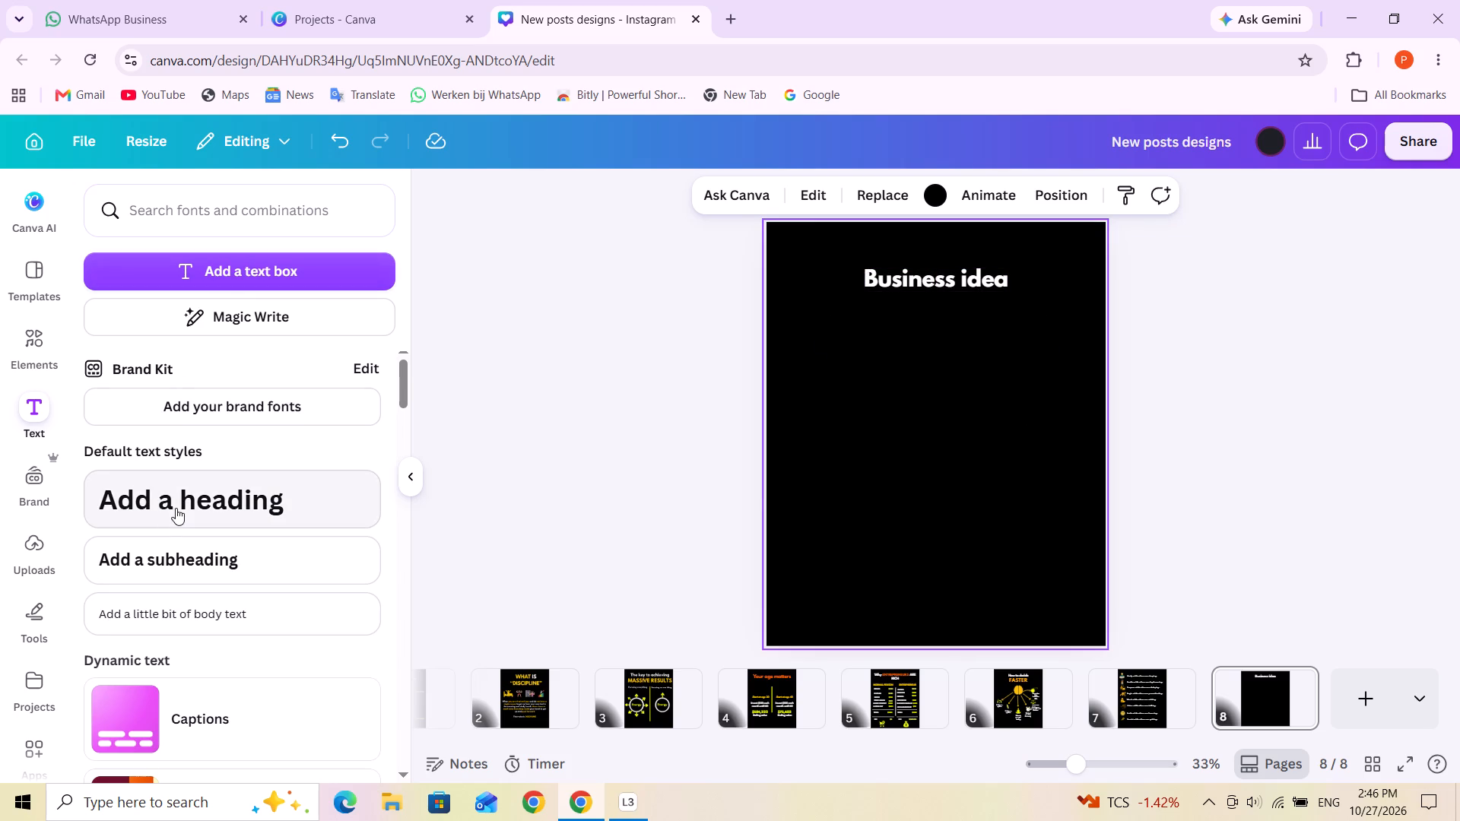
Add a second heading reading "COFFEE SHOP" to page 8 and set it in League Spartan.
left_click(176, 508)
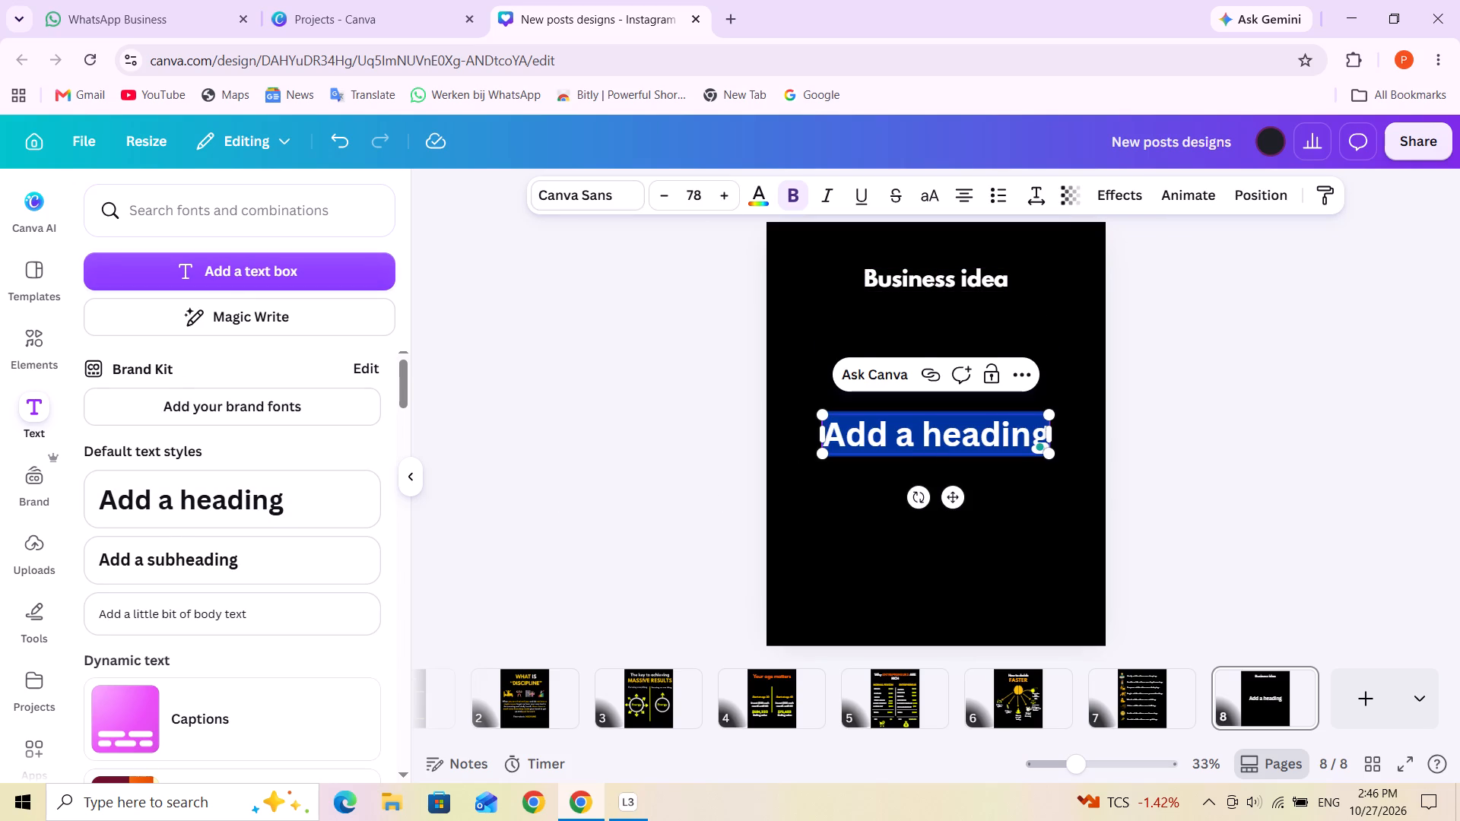
type("CO")
type("FFEE SHOP")
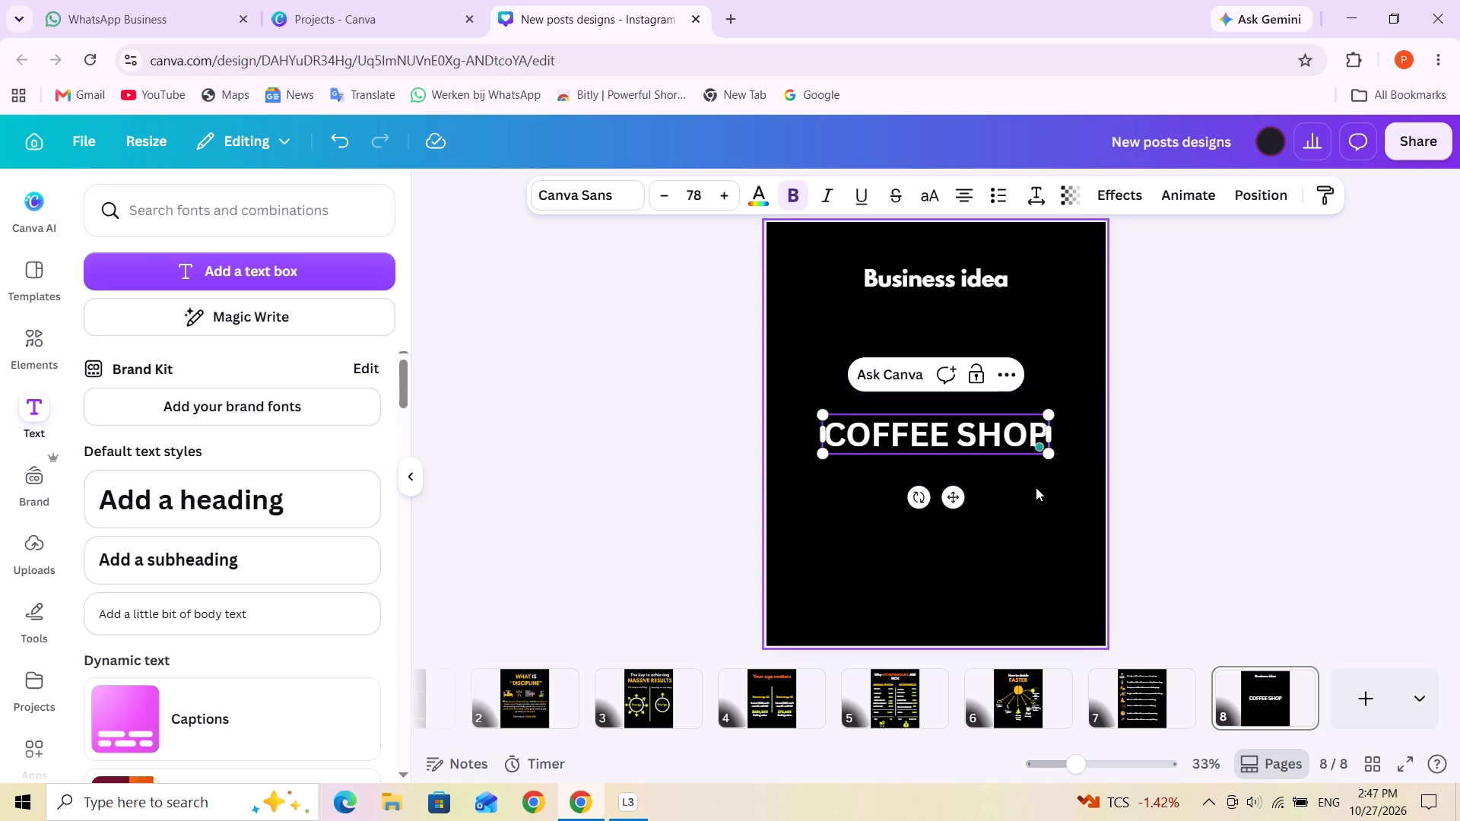
triple_click(946, 439)
left_click(615, 198)
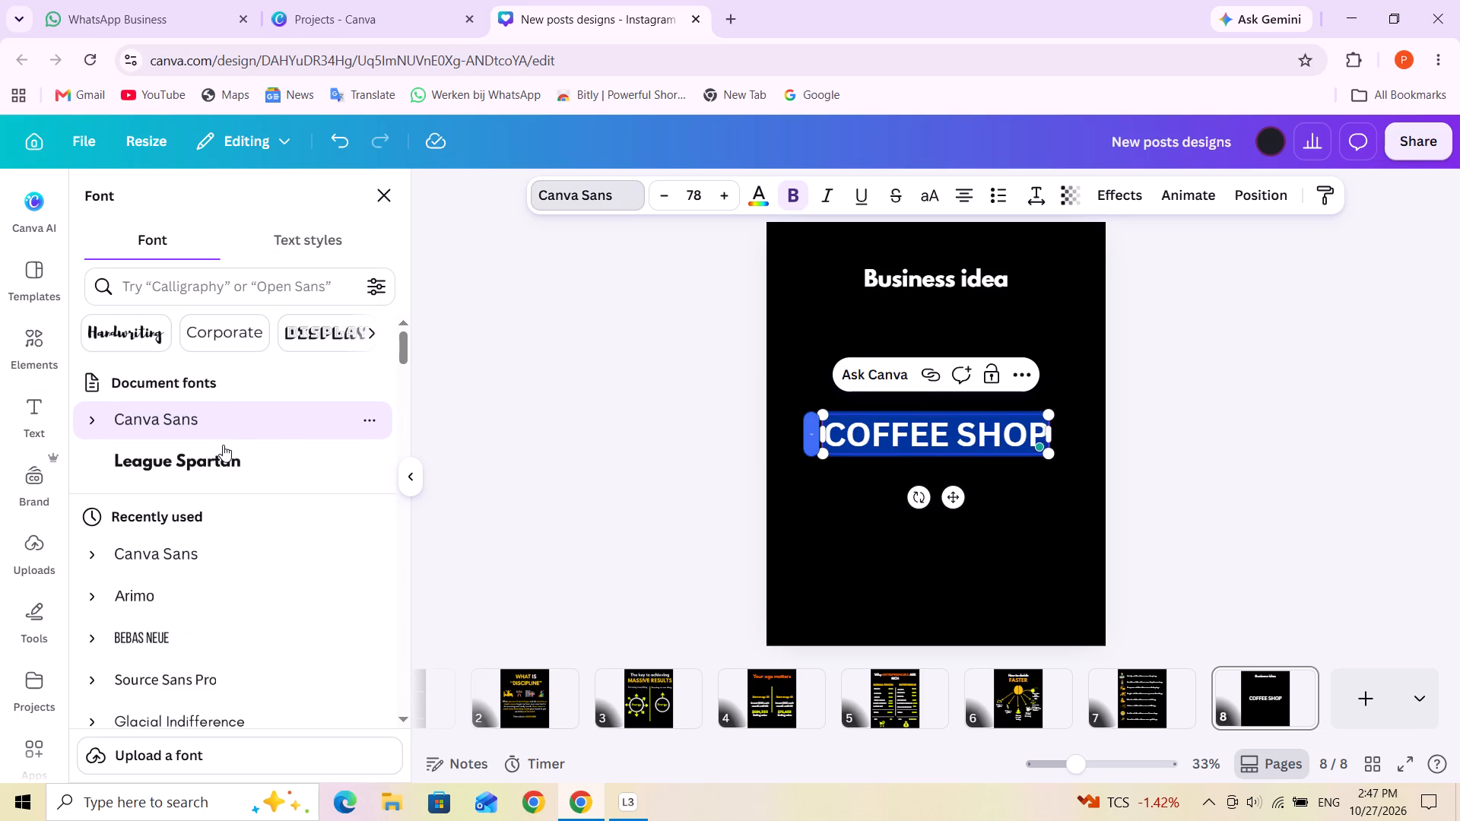
left_click(223, 445)
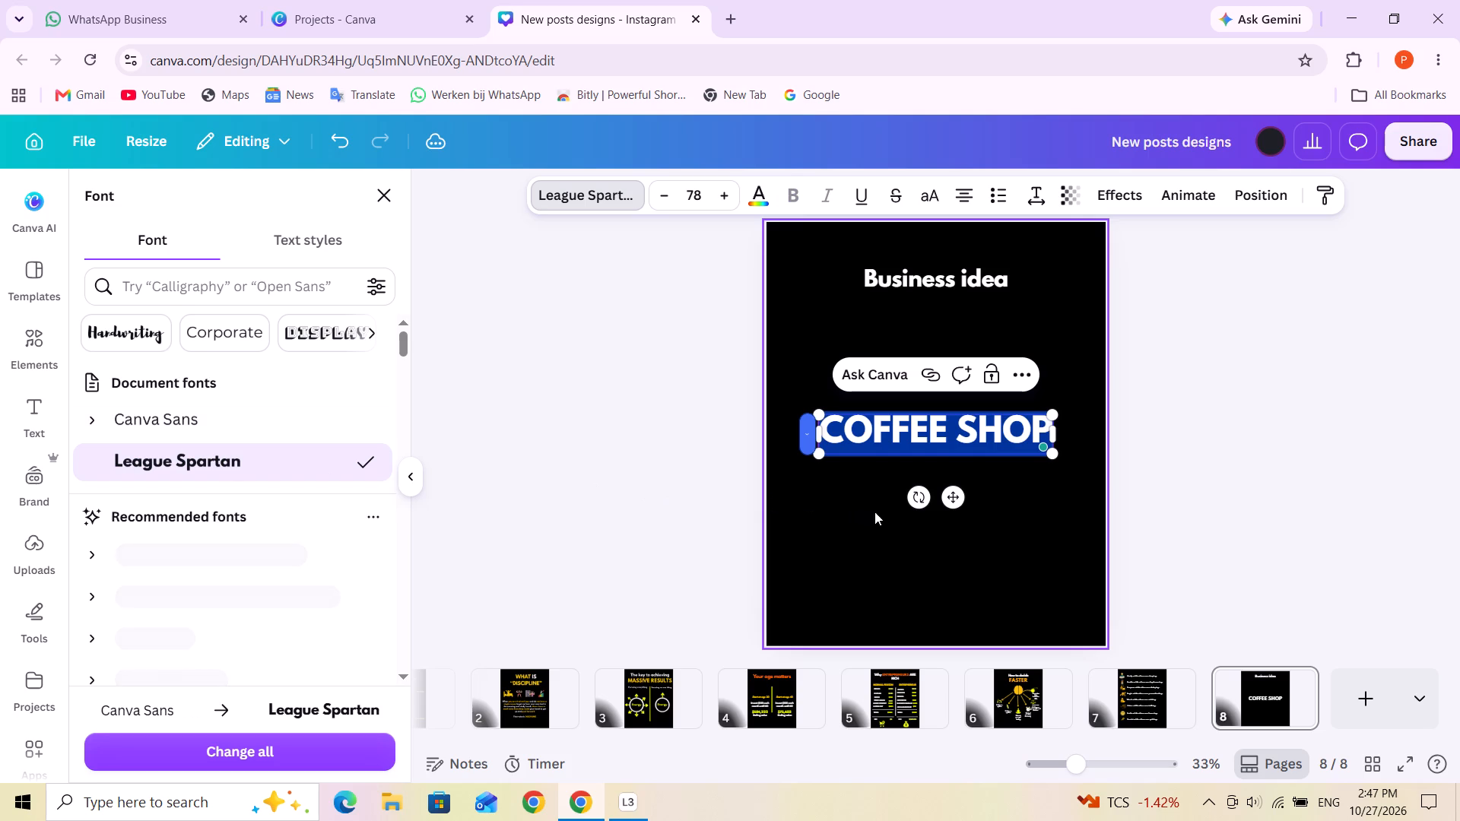
left_click(970, 515)
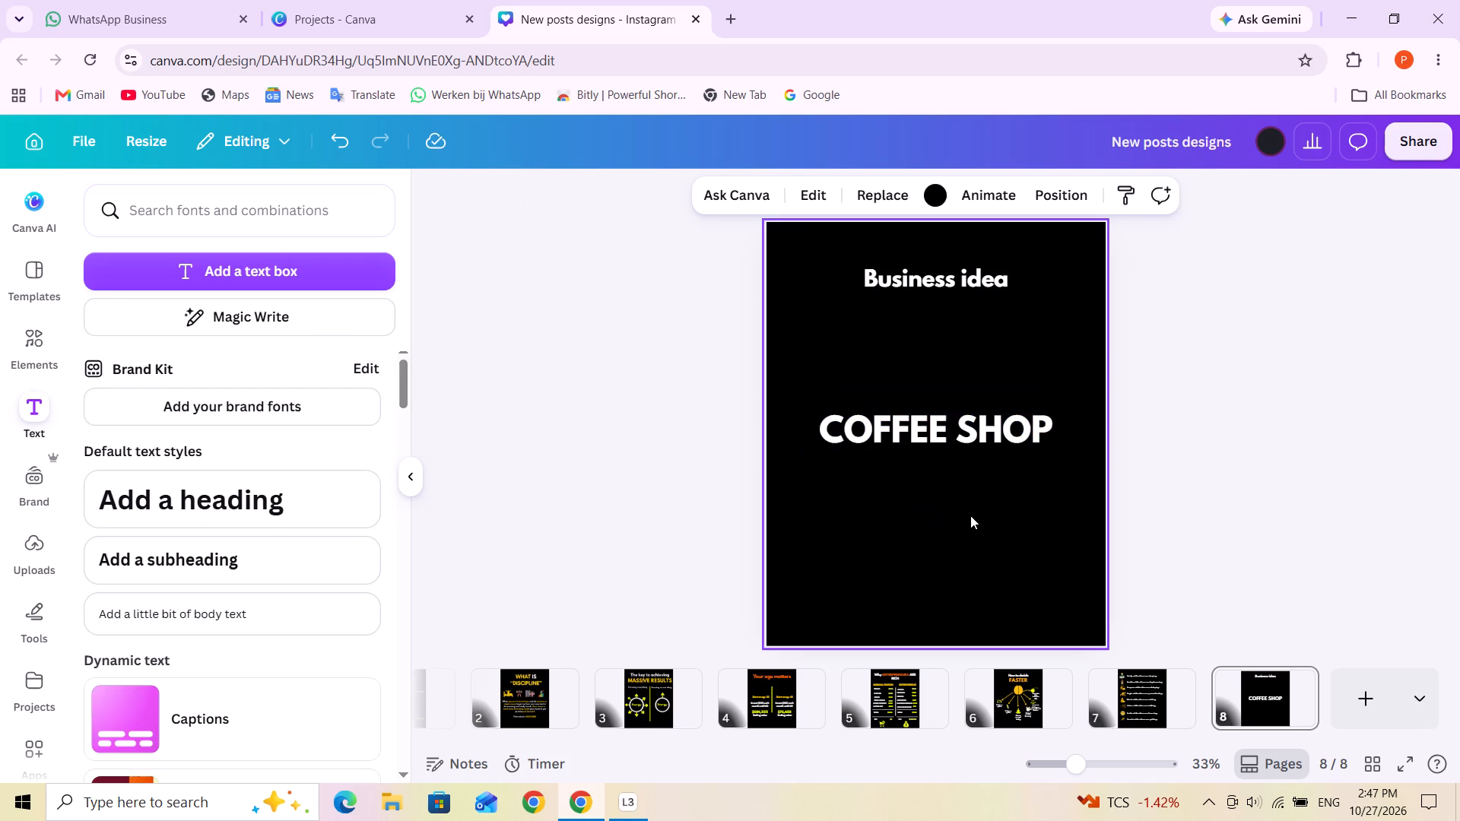
Move the "COFFEE SHOP" heading directly beneath "Business idea", centred horizontally on the page.
left_click_drag(966, 442, 961, 328)
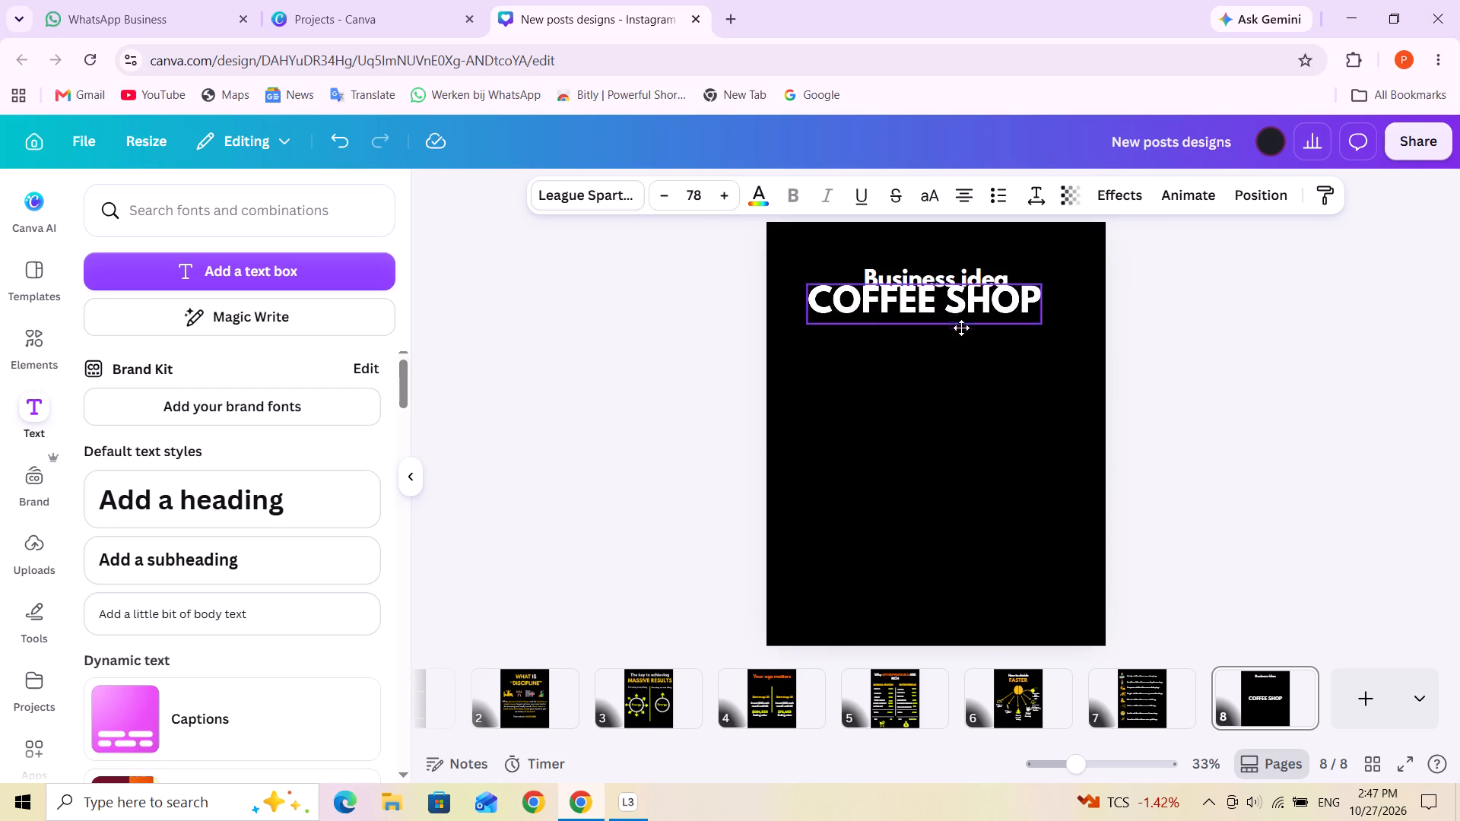
left_click_drag(961, 328, 963, 333)
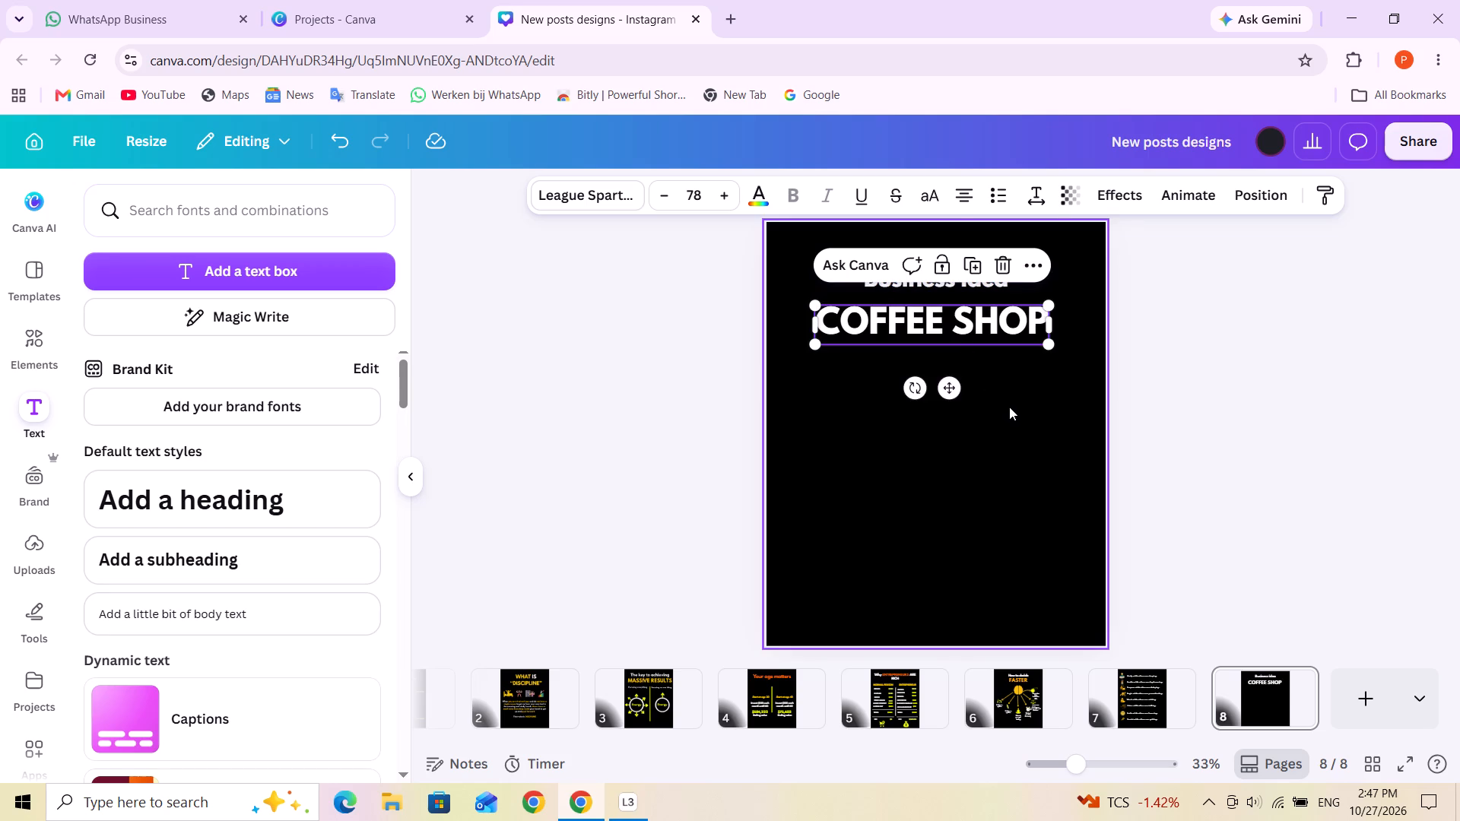
left_click(1013, 404)
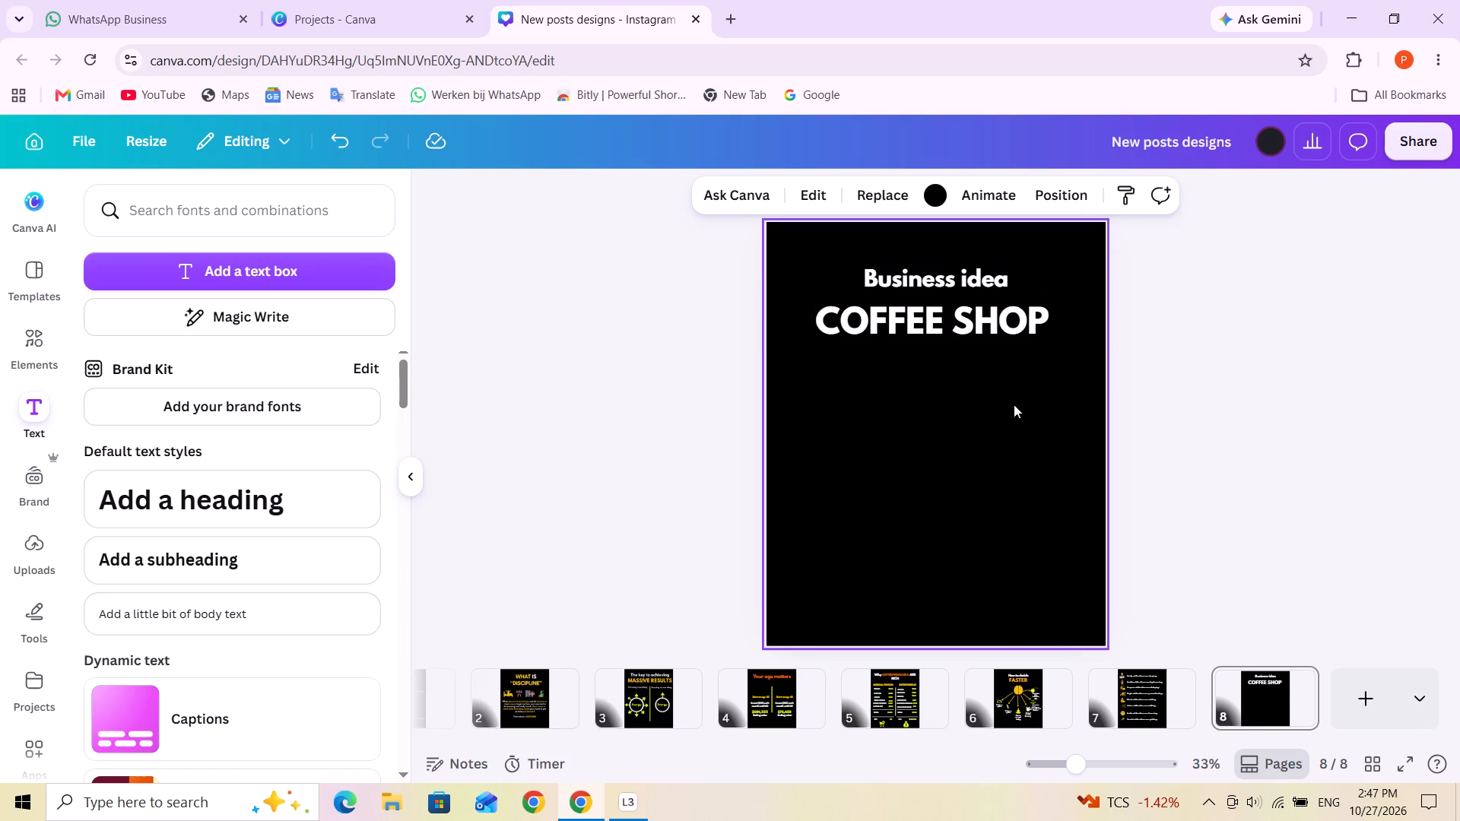
left_click(985, 335)
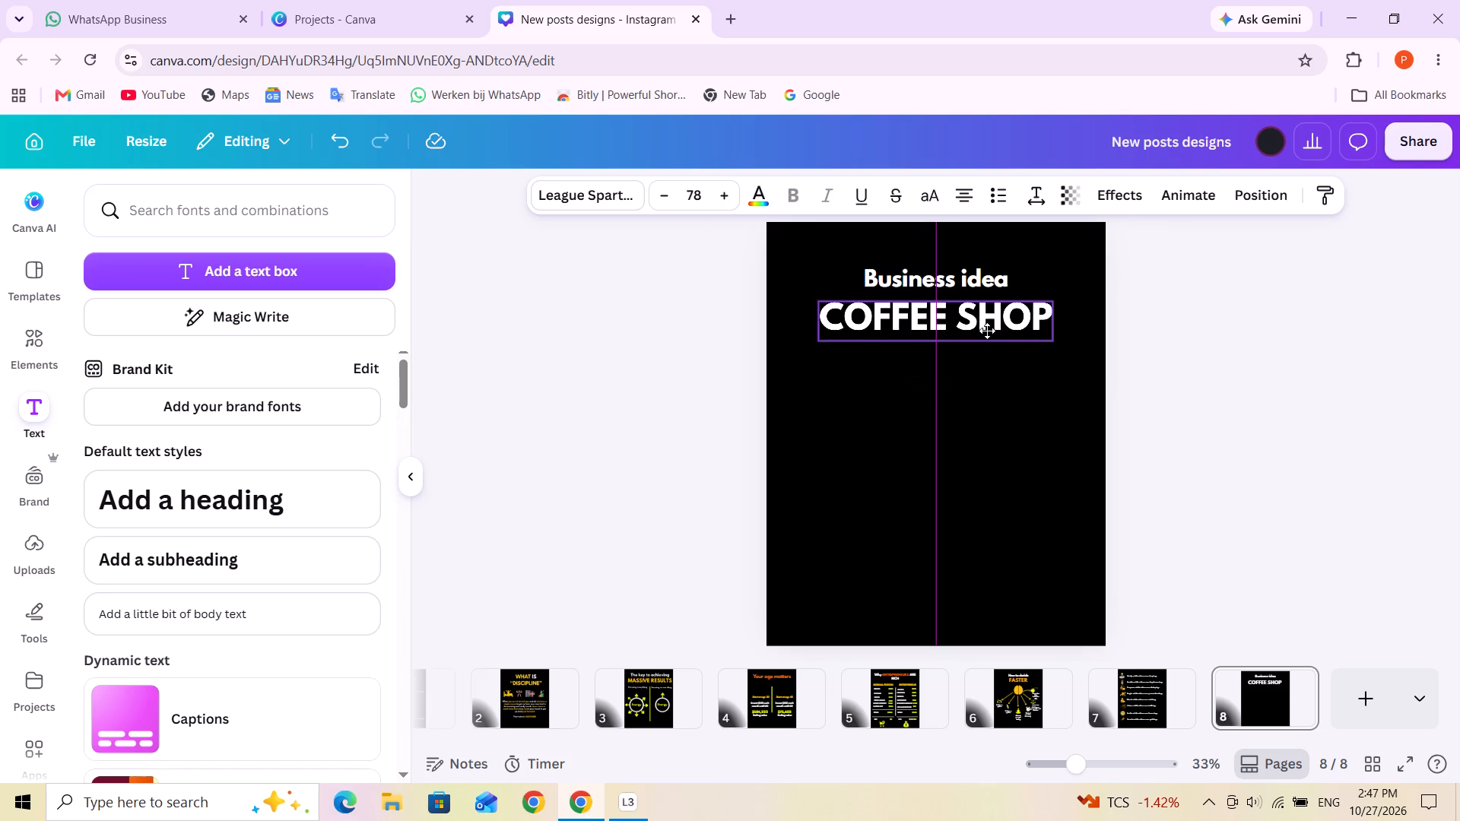
Search the graphics library for "Coffee".
left_click(1022, 425)
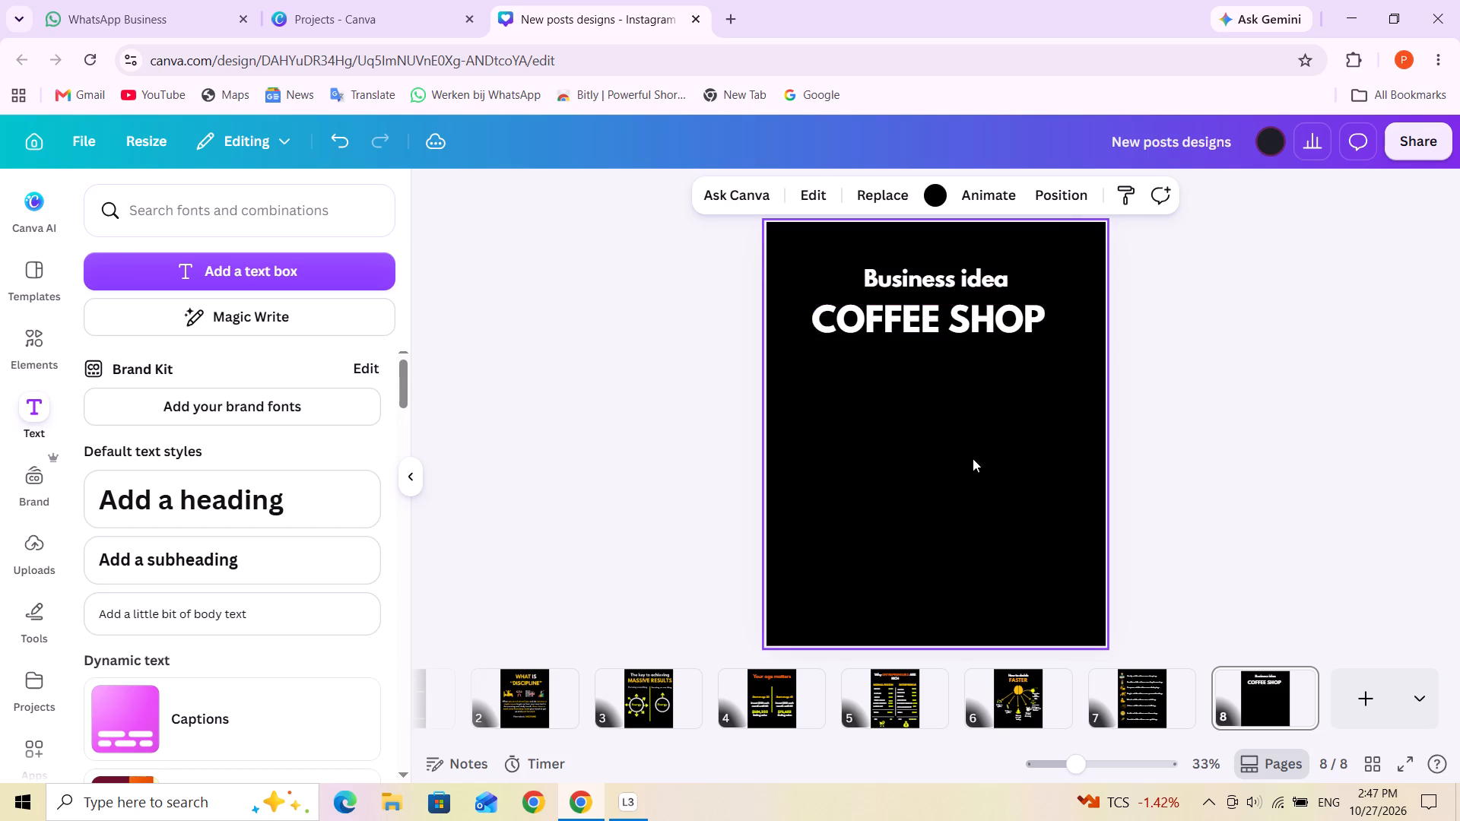
left_click(36, 344)
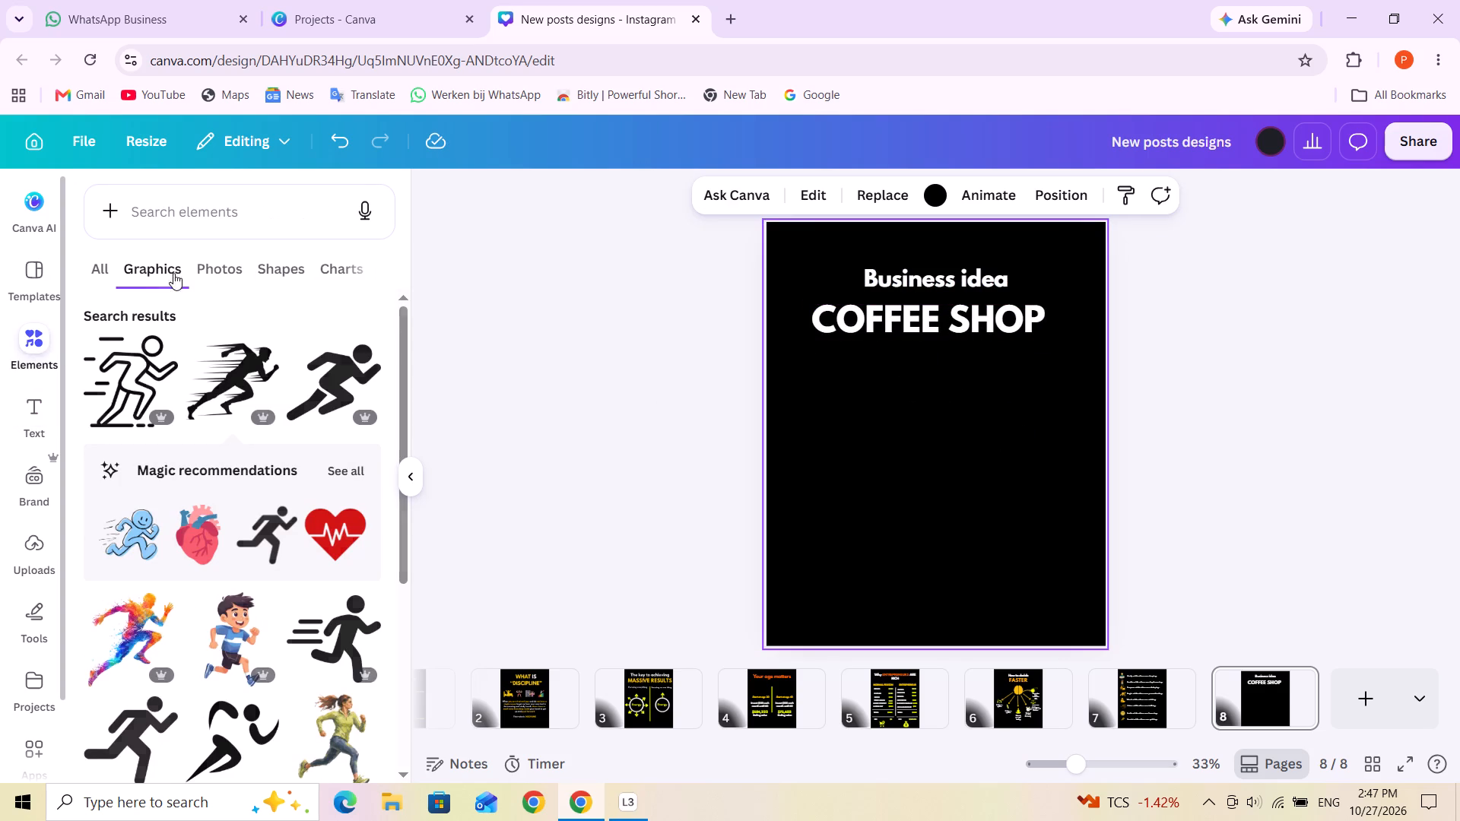
left_click(219, 211)
key("c")
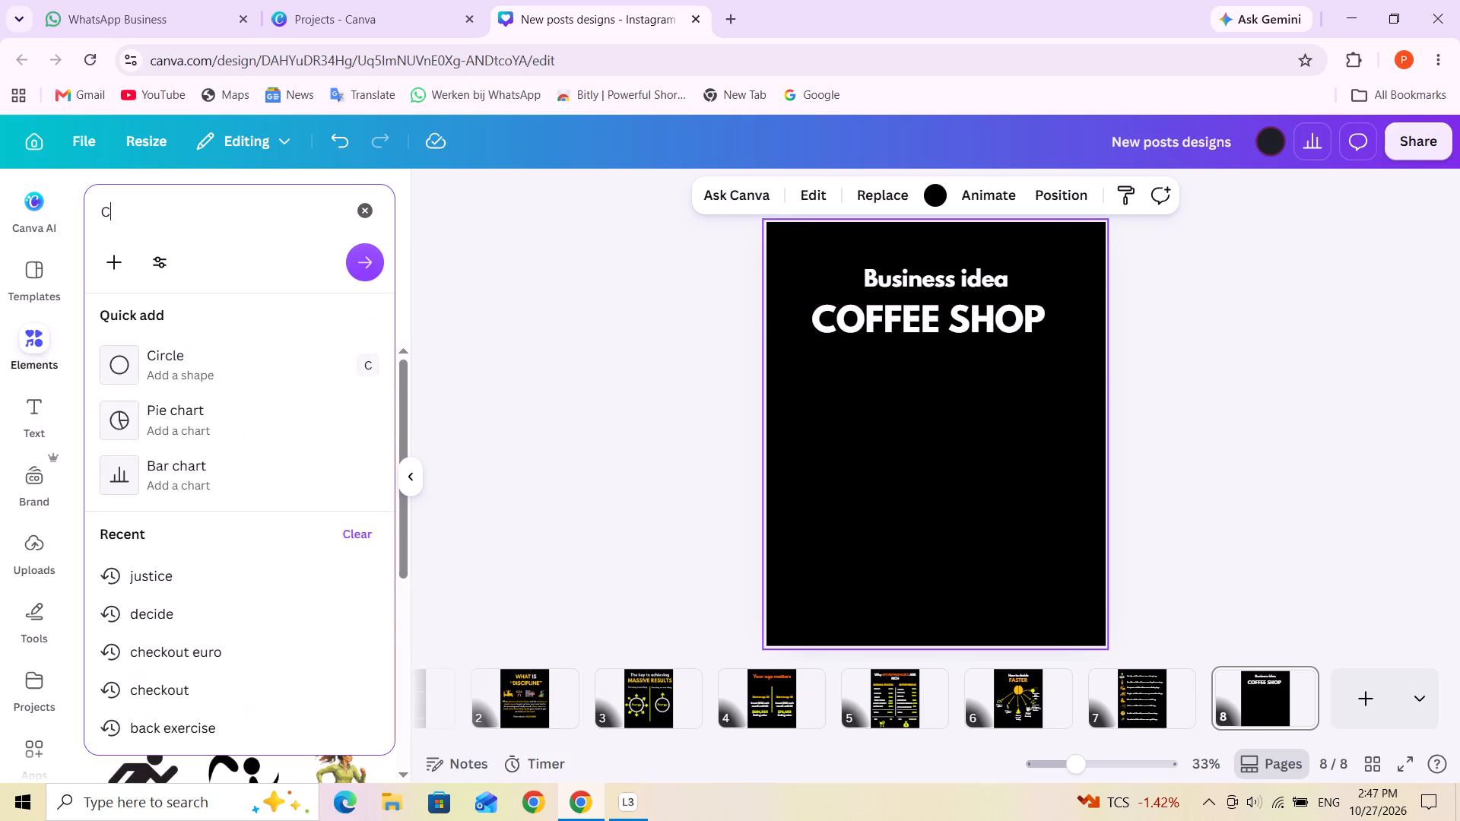
key("Return")
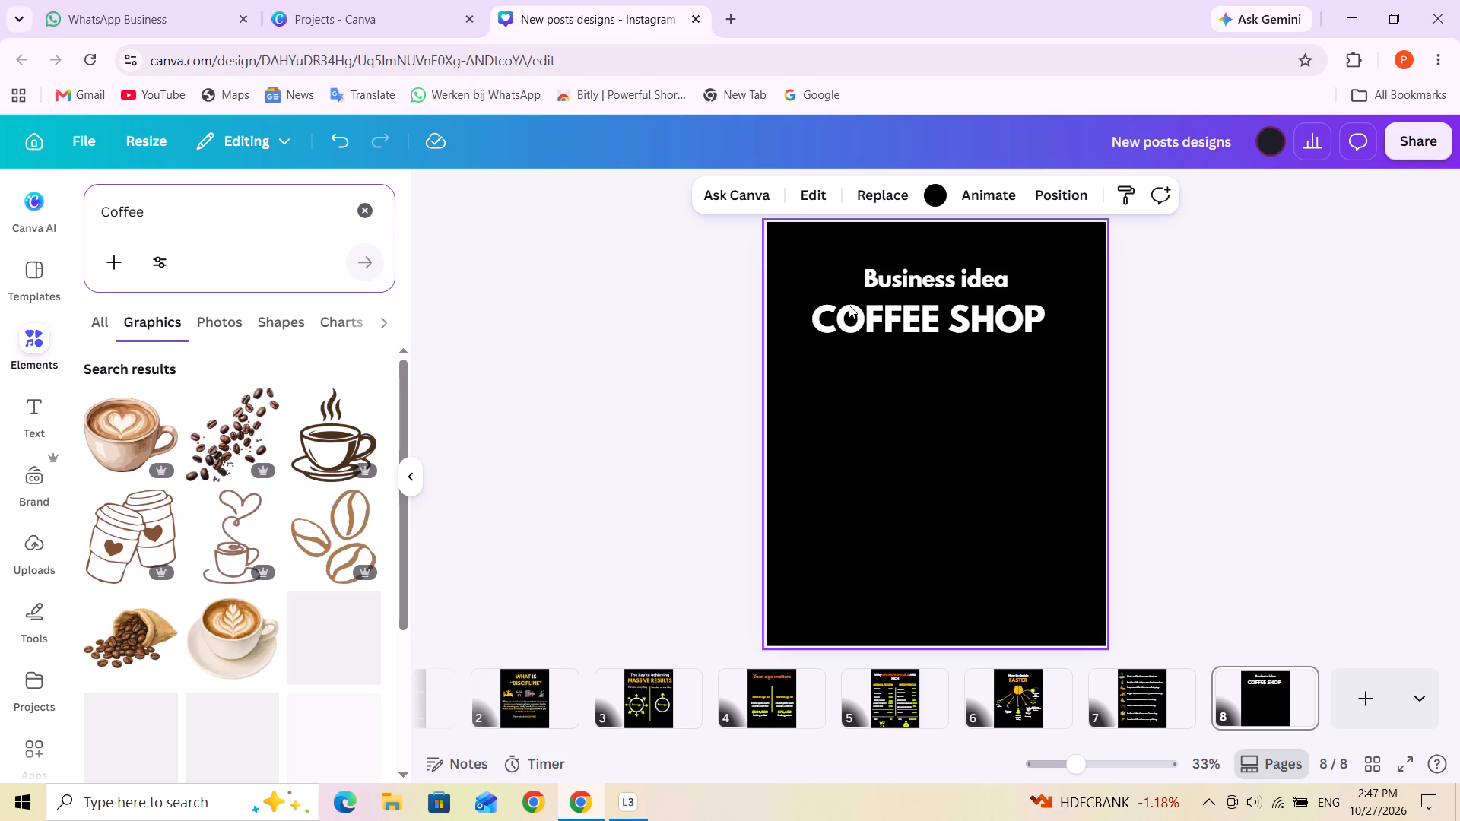
Colour the "COFFEE SHOP" heading on page 8 orange, using the design's existing orange.
triple_click(910, 322)
left_click(755, 200)
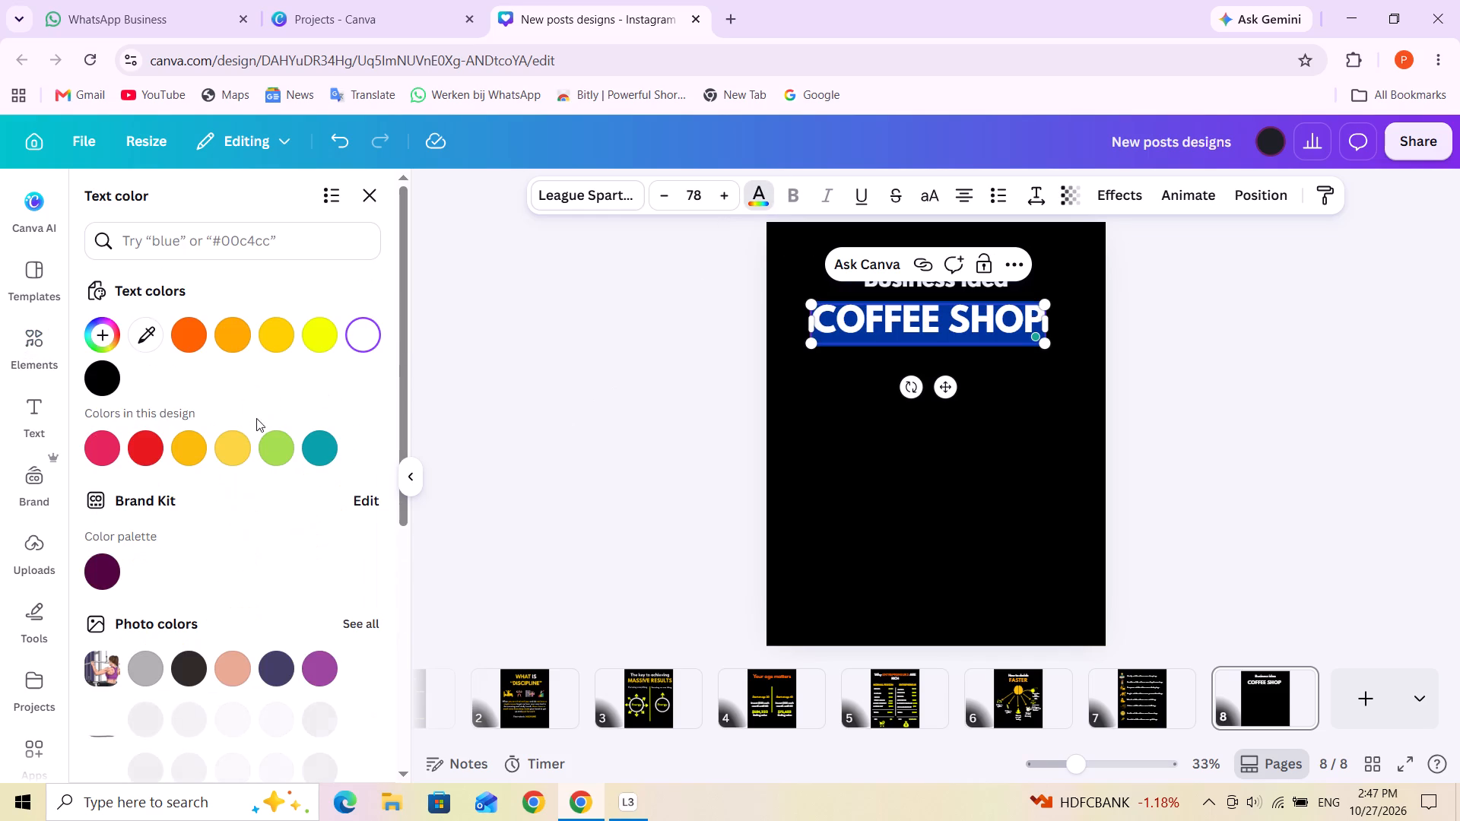
left_click(198, 333)
left_click(919, 455)
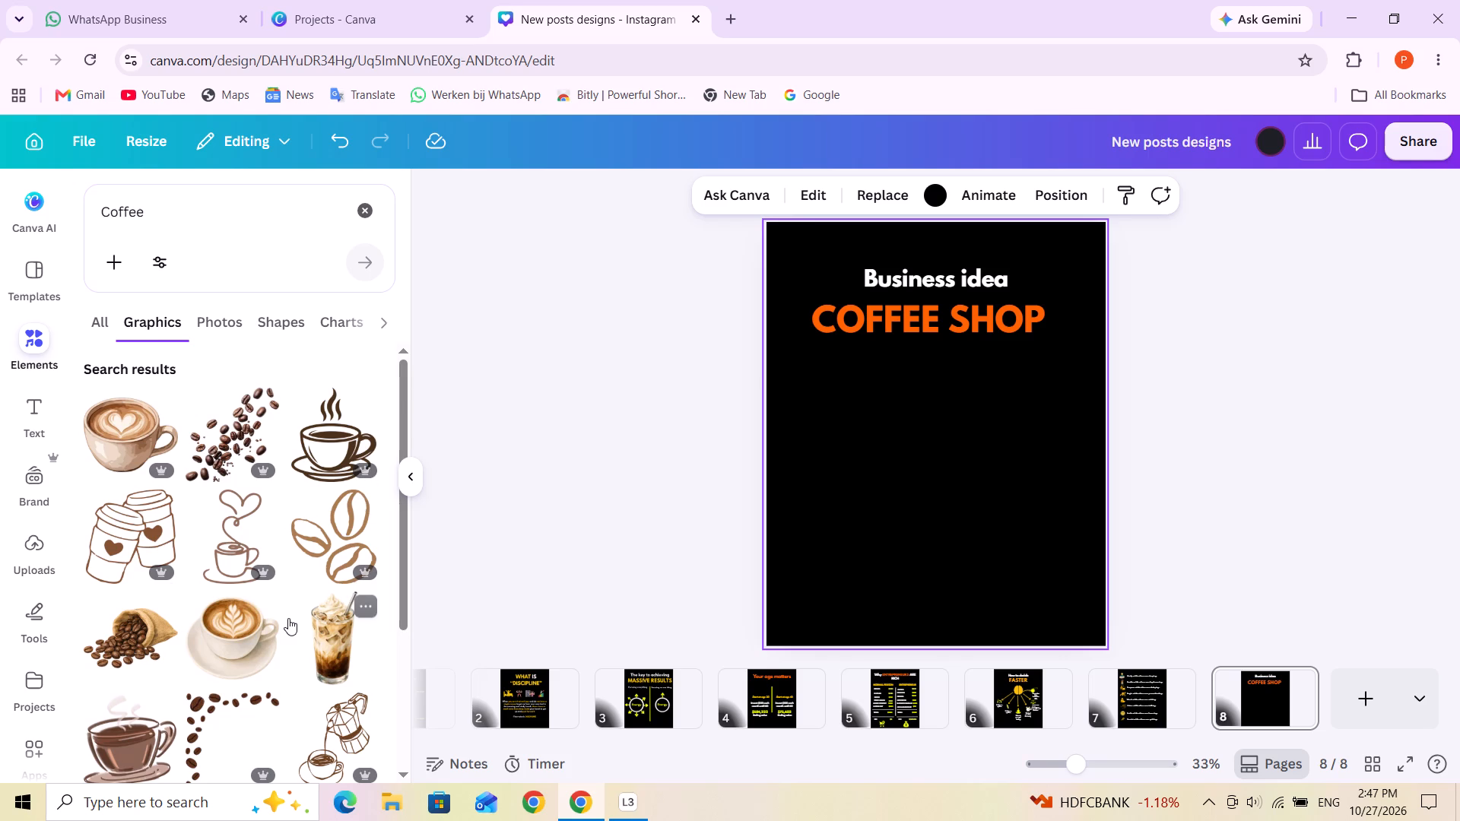
Browse the coffee graphics and add the brown line-art steaming cup on a saucer to page 8.
scroll(290, 614, "down", 3)
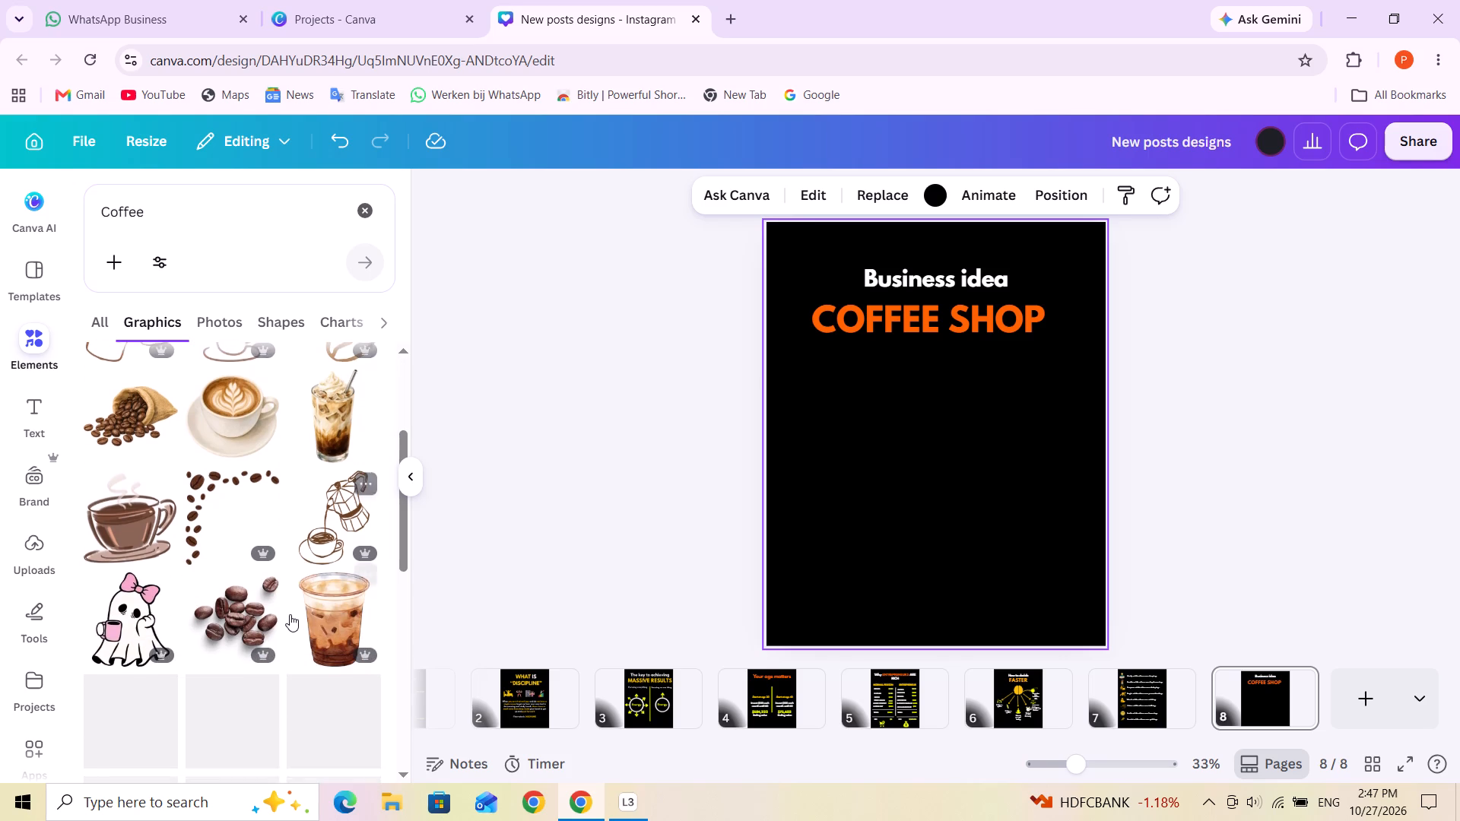
scroll(290, 614, "down", 3)
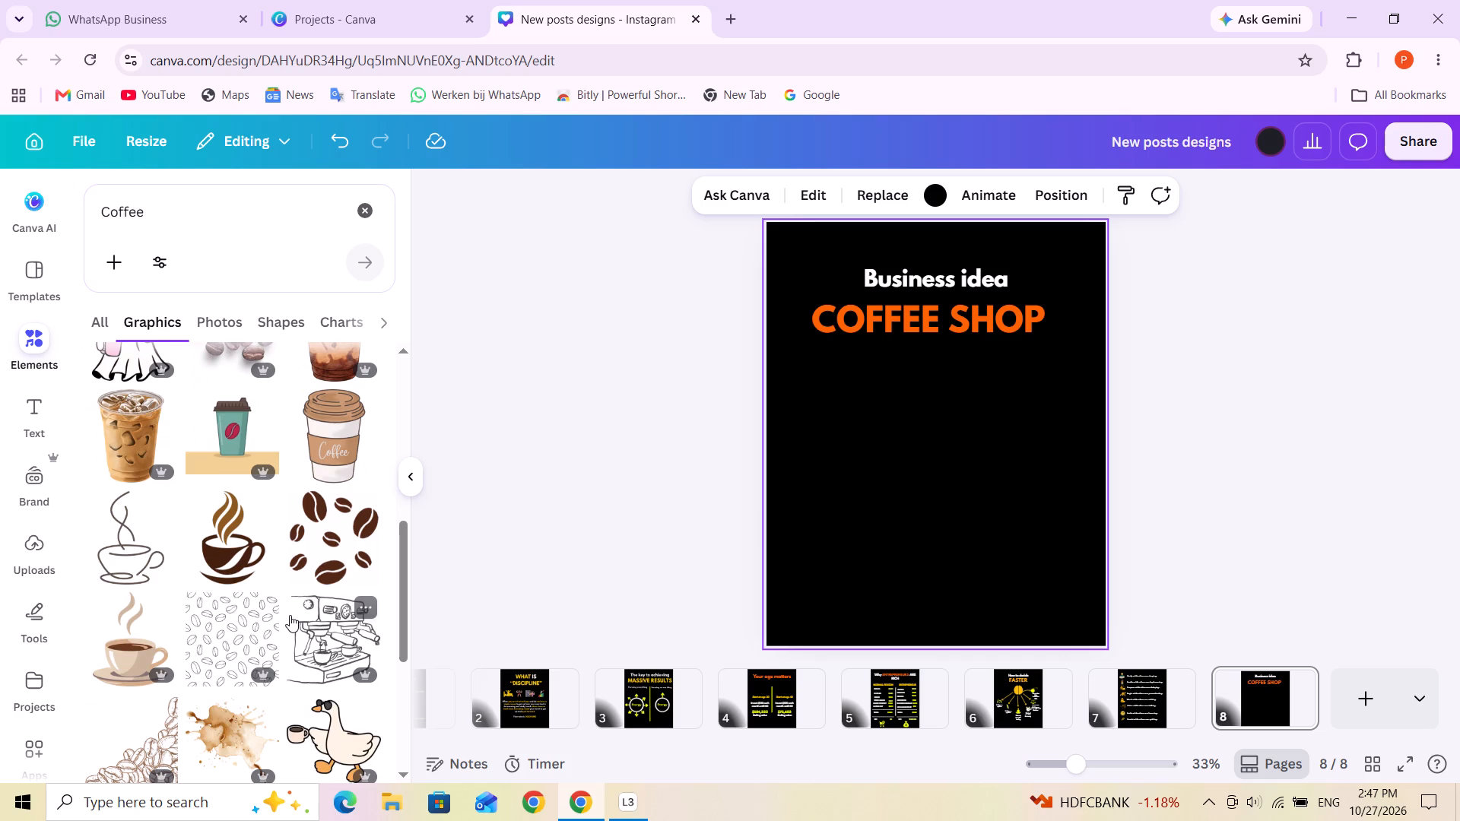
scroll(292, 617, "down", 3)
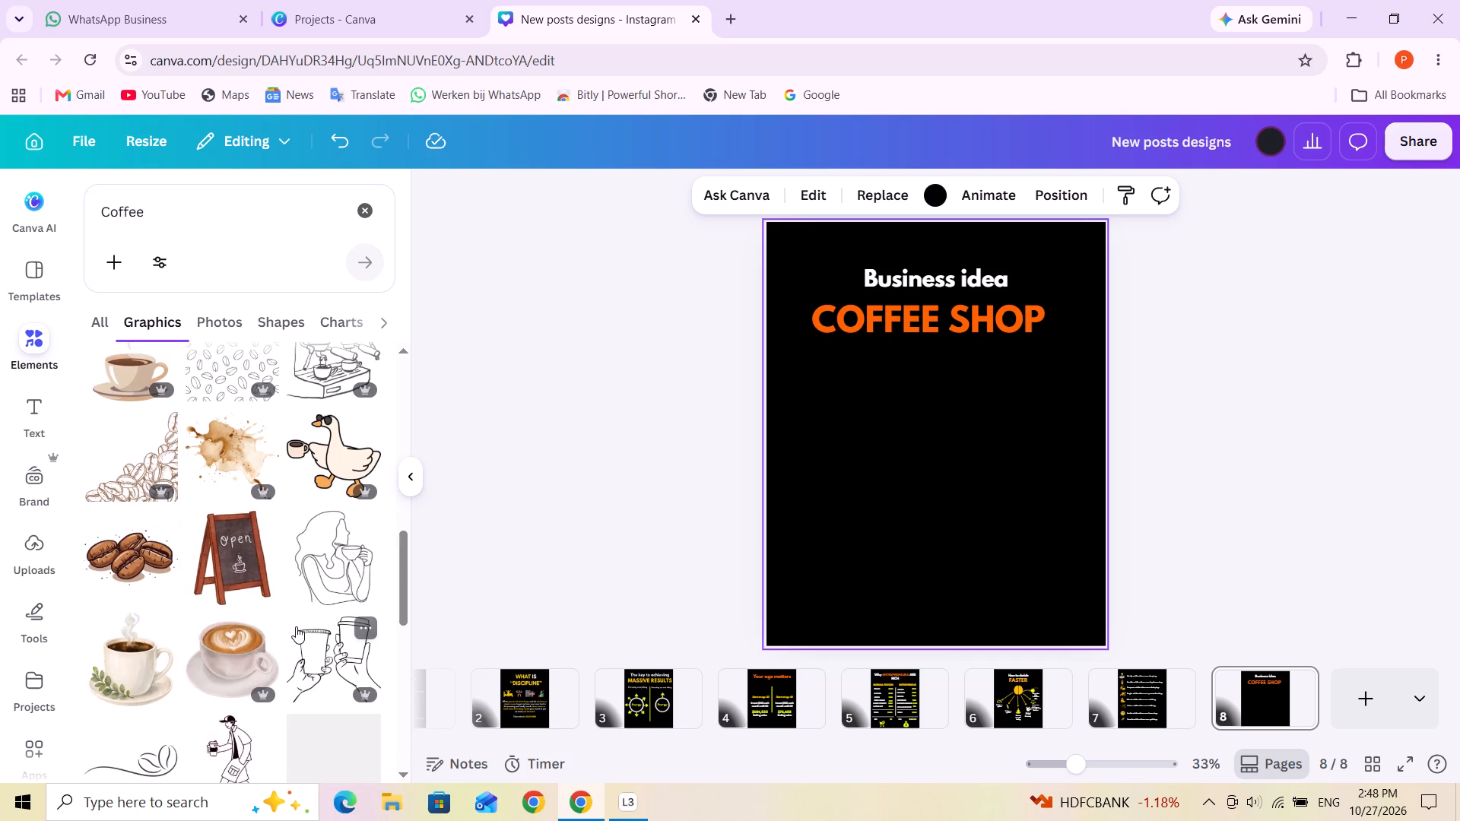
scroll(305, 631, "down", 2)
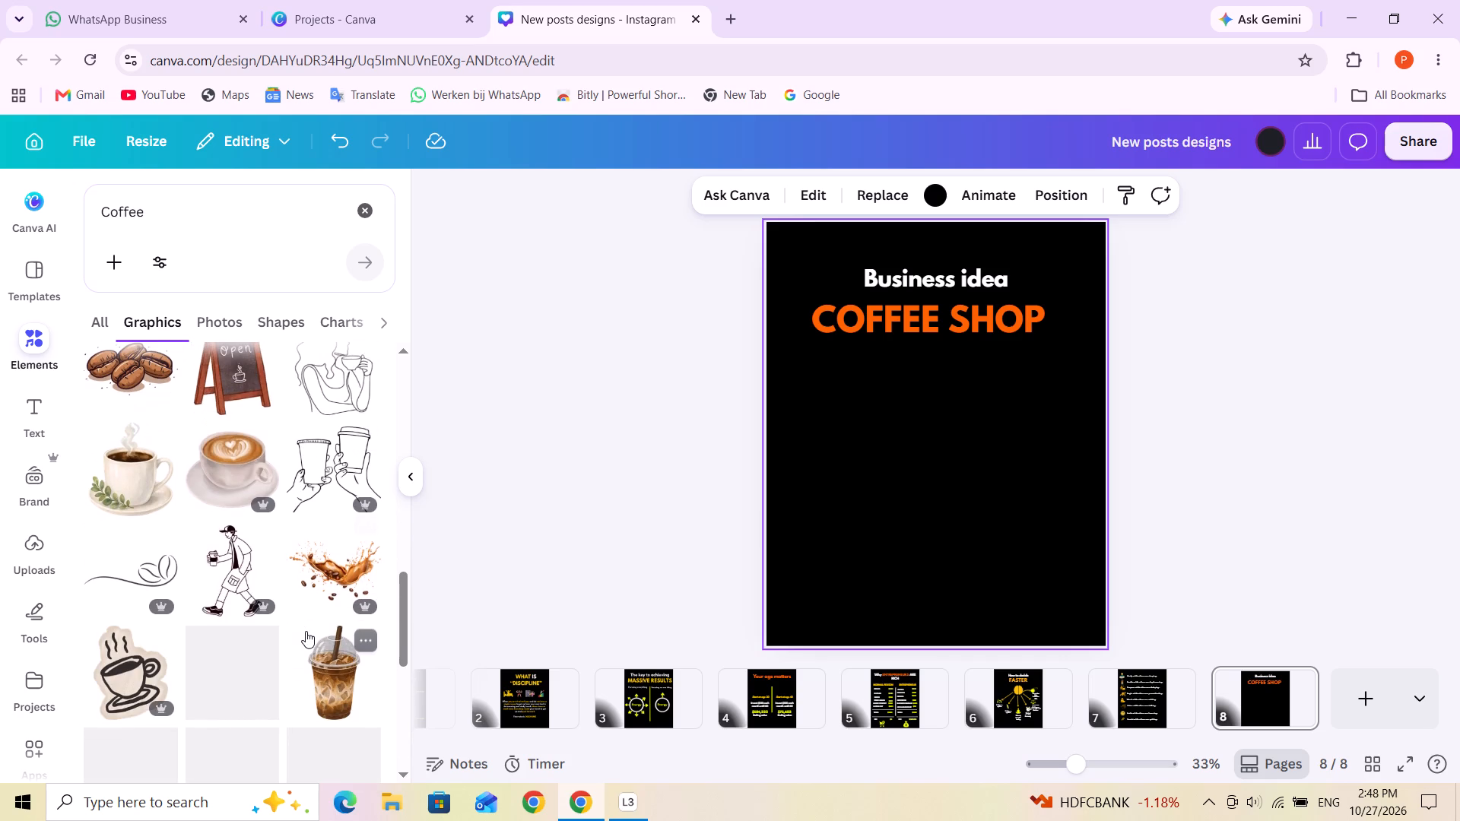
scroll(306, 631, "down", 2)
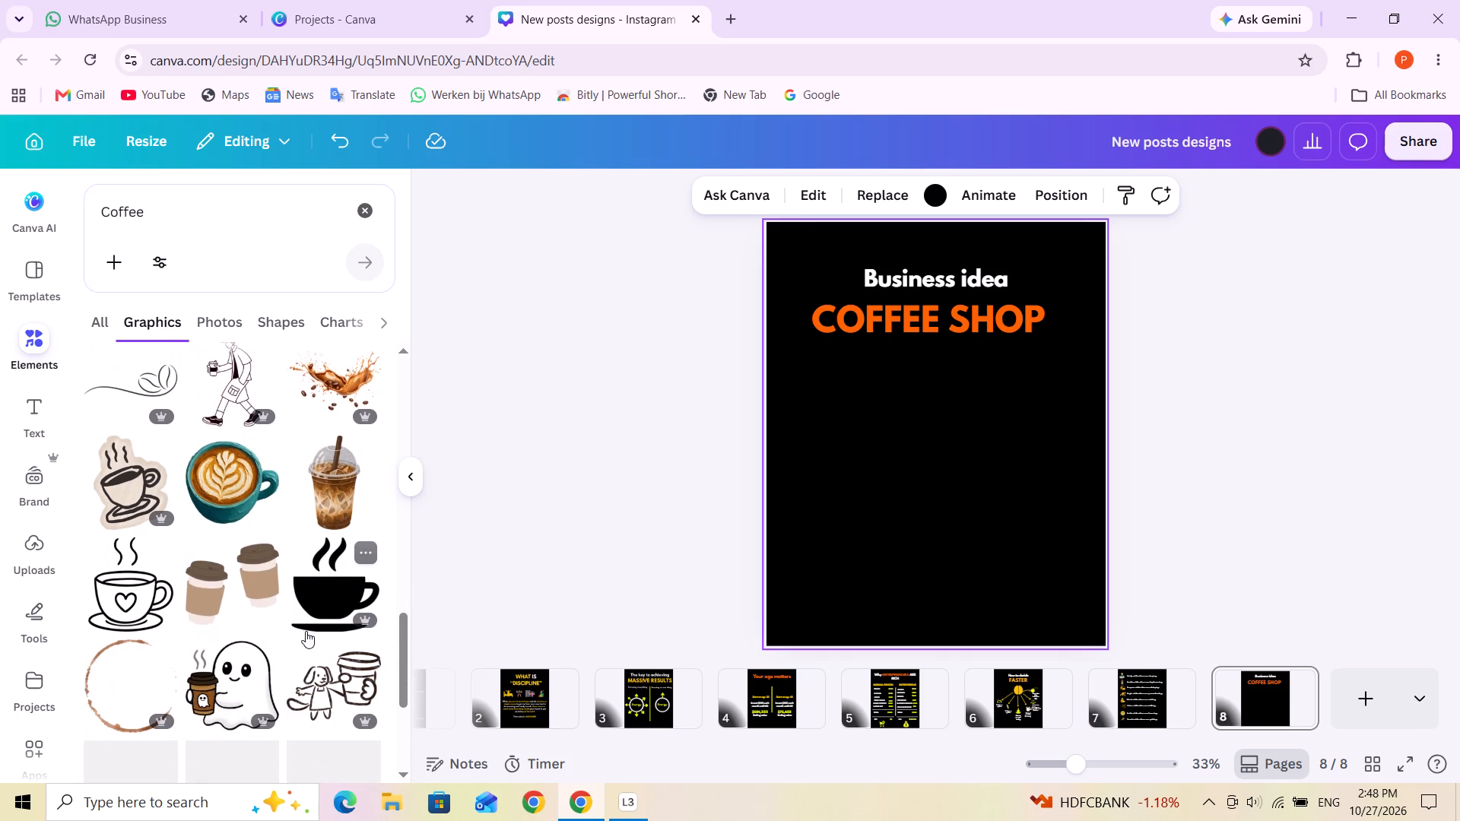
scroll(306, 631, "down", 2)
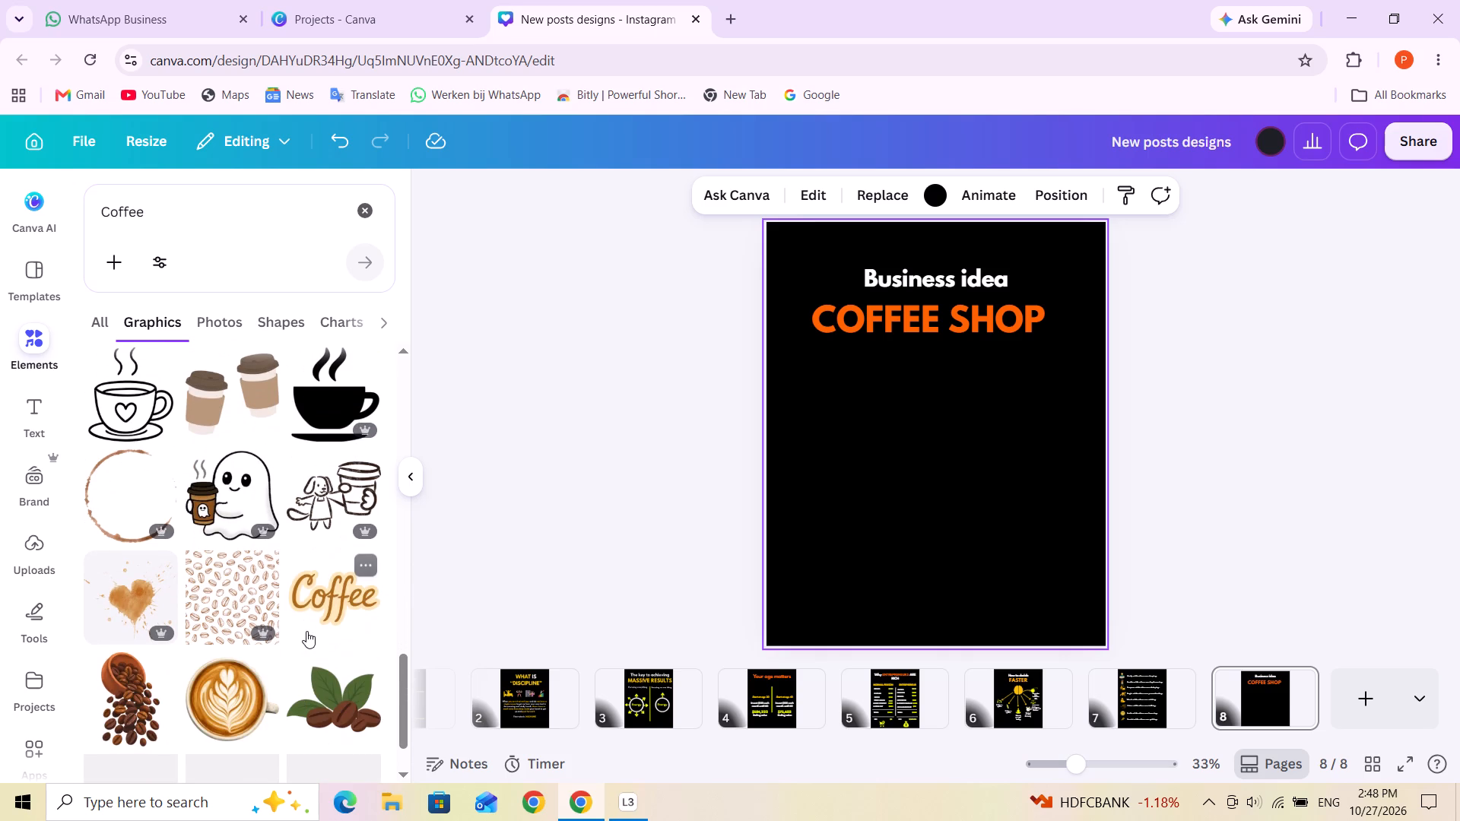
scroll(306, 631, "down", 1)
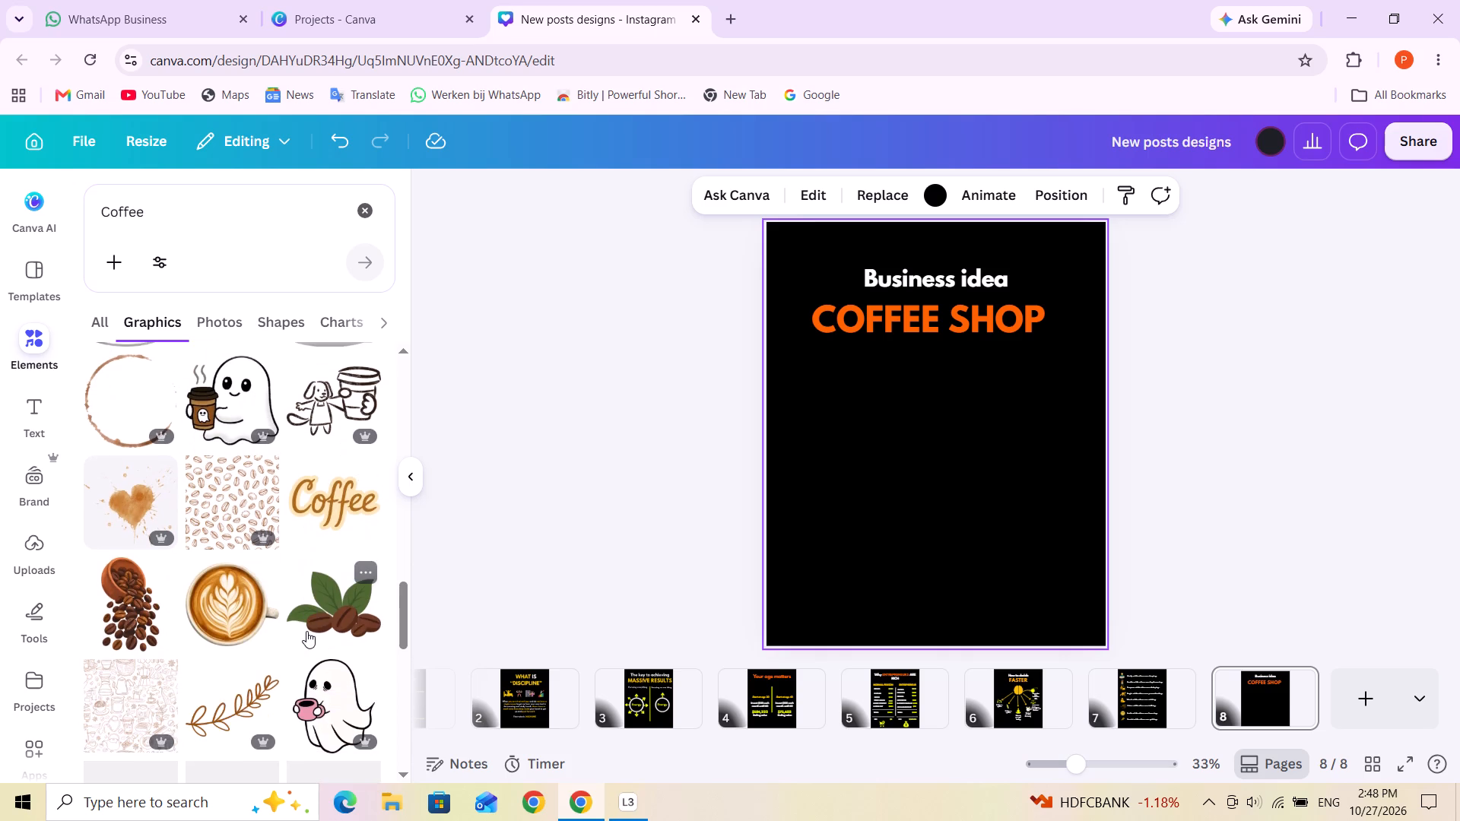
scroll(306, 631, "down", 2)
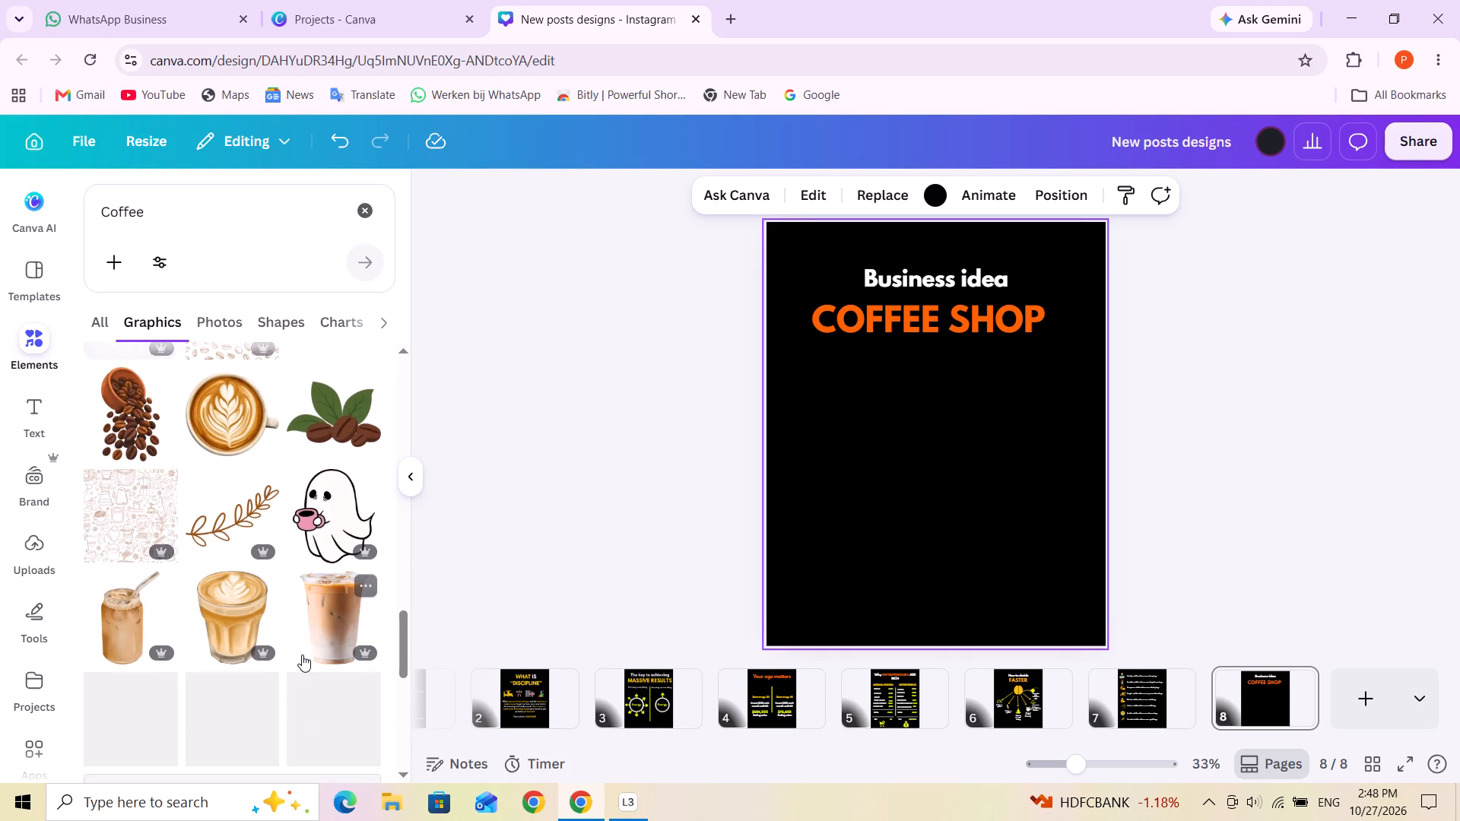
scroll(305, 624, "down", 2)
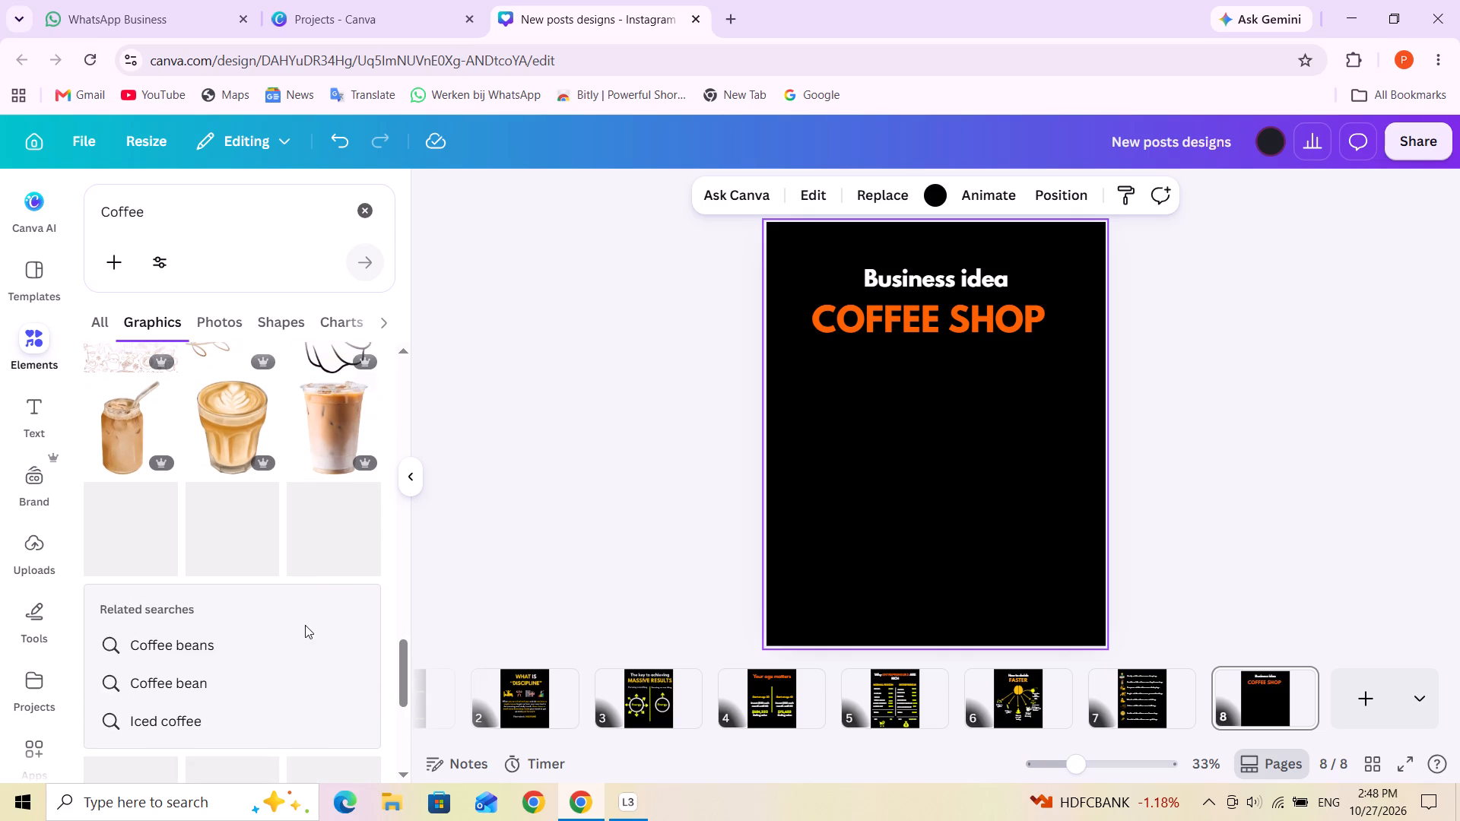
scroll(306, 627, "up", 9)
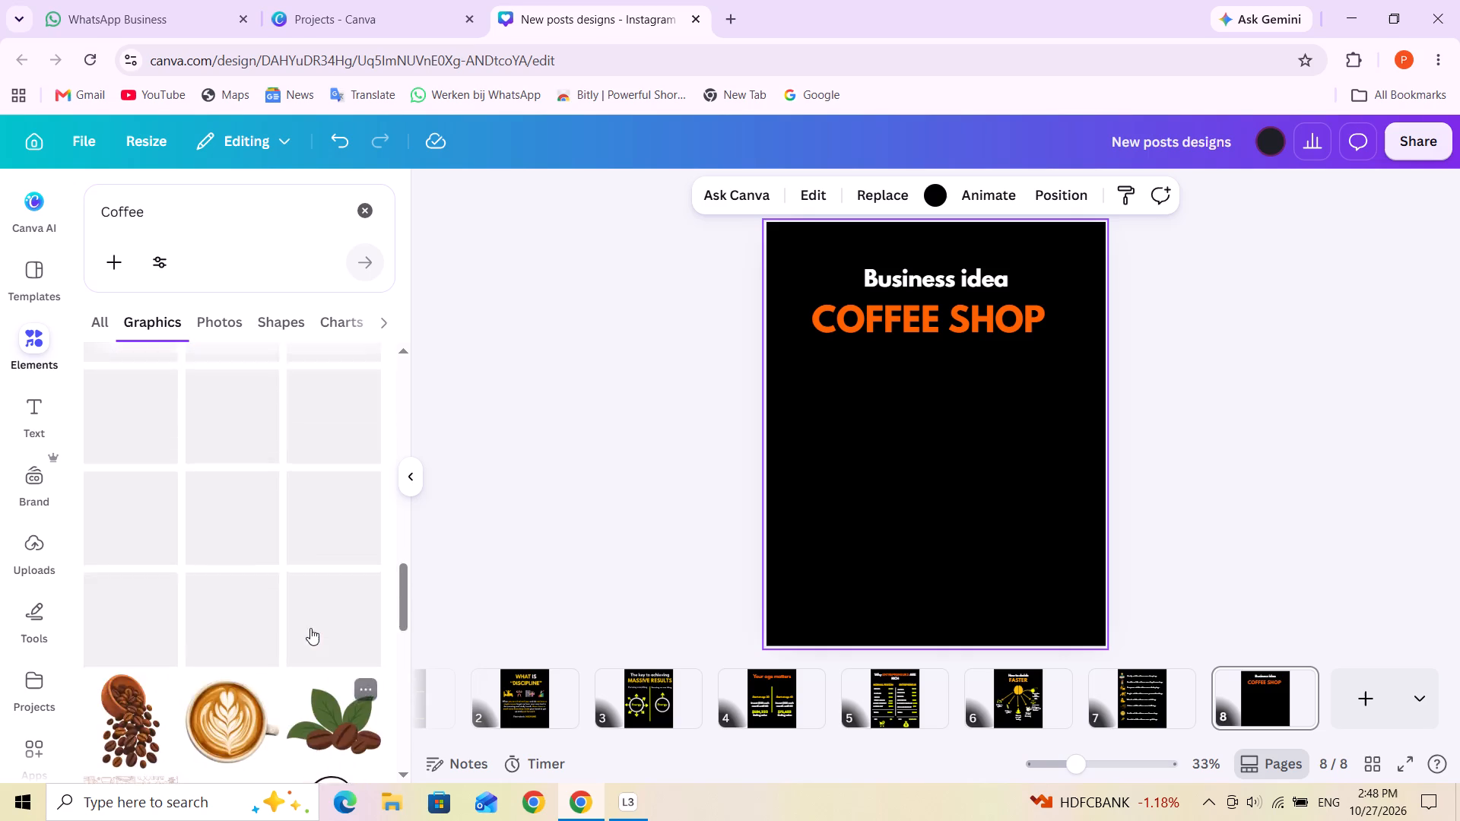
scroll(310, 628, "up", 19)
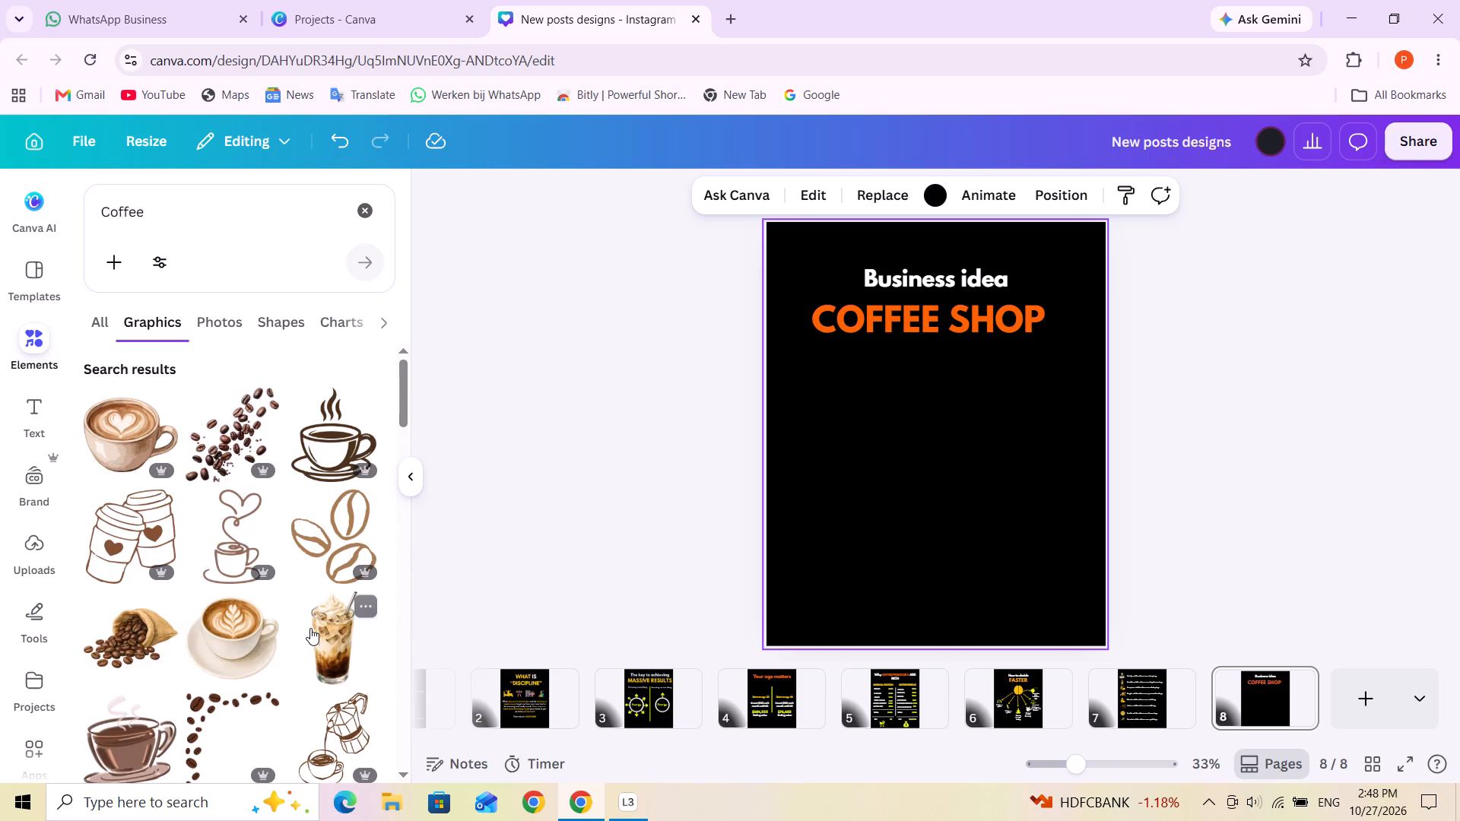
left_click(333, 447)
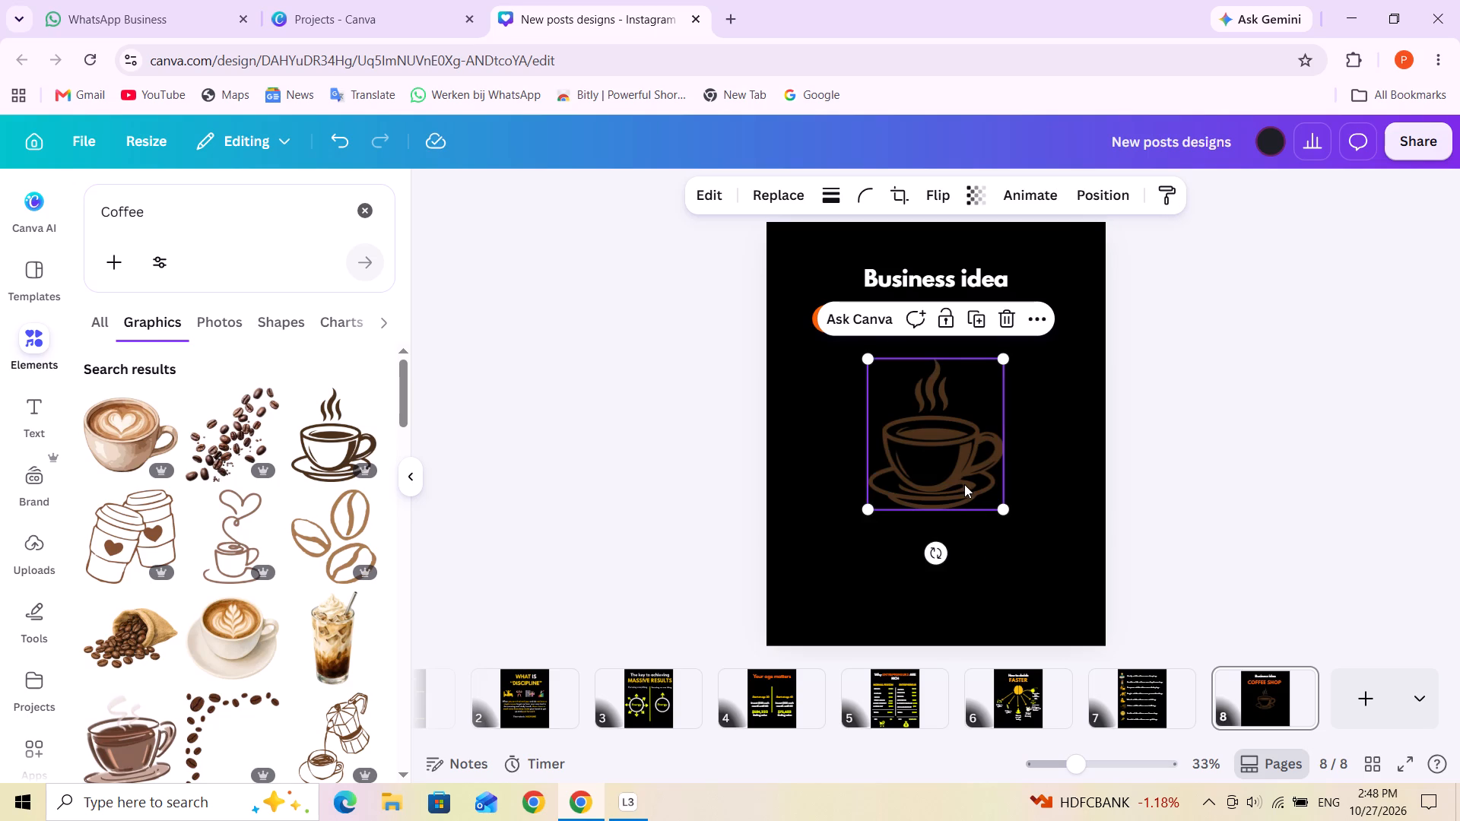
Shrink the coffee cup graphic to about 300 wide and place it directly beneath the "COFFEE SHOP" heading, centred under it.
left_click(962, 485)
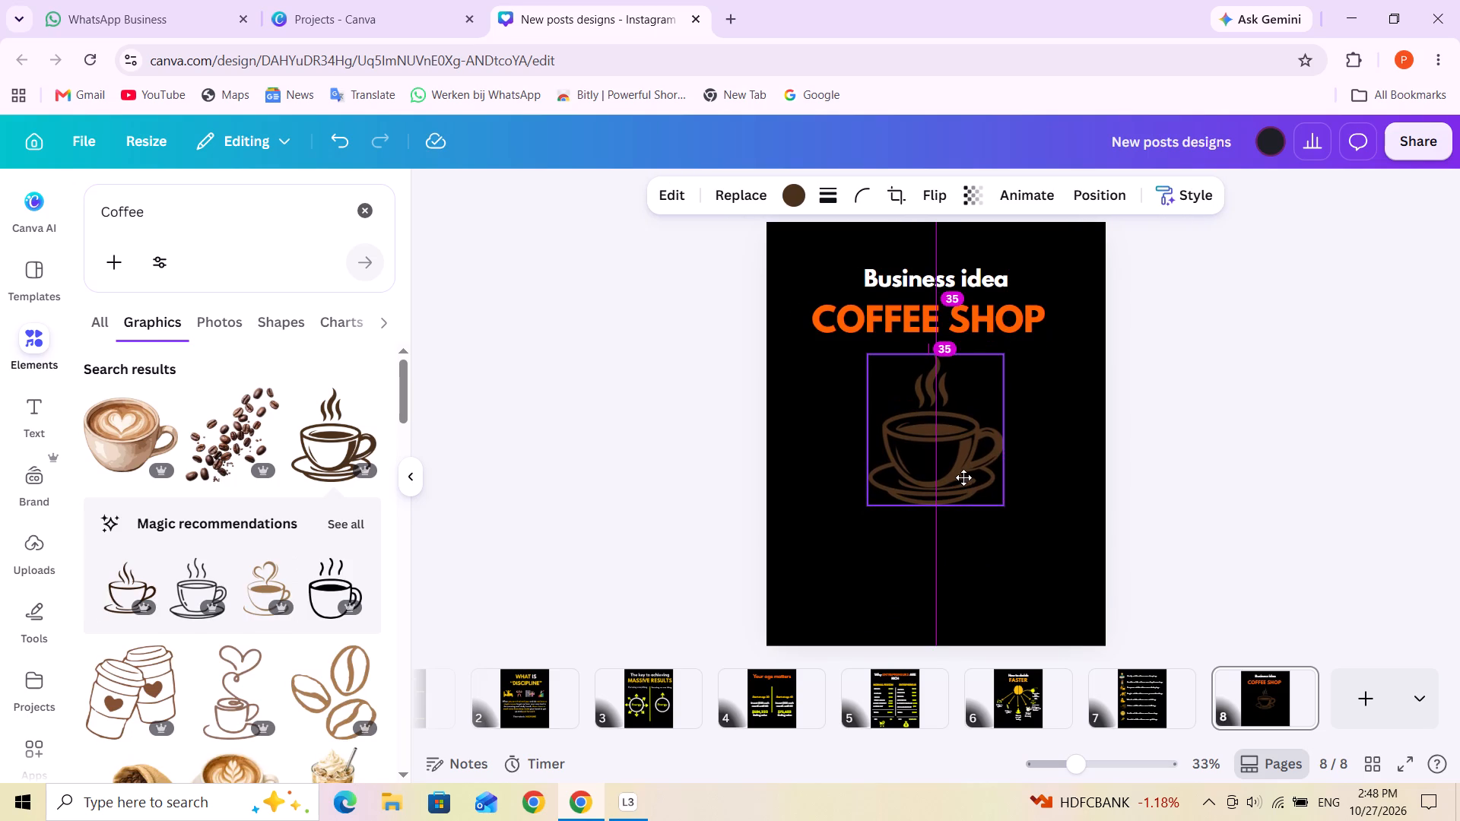
left_click_drag(1001, 507, 982, 463)
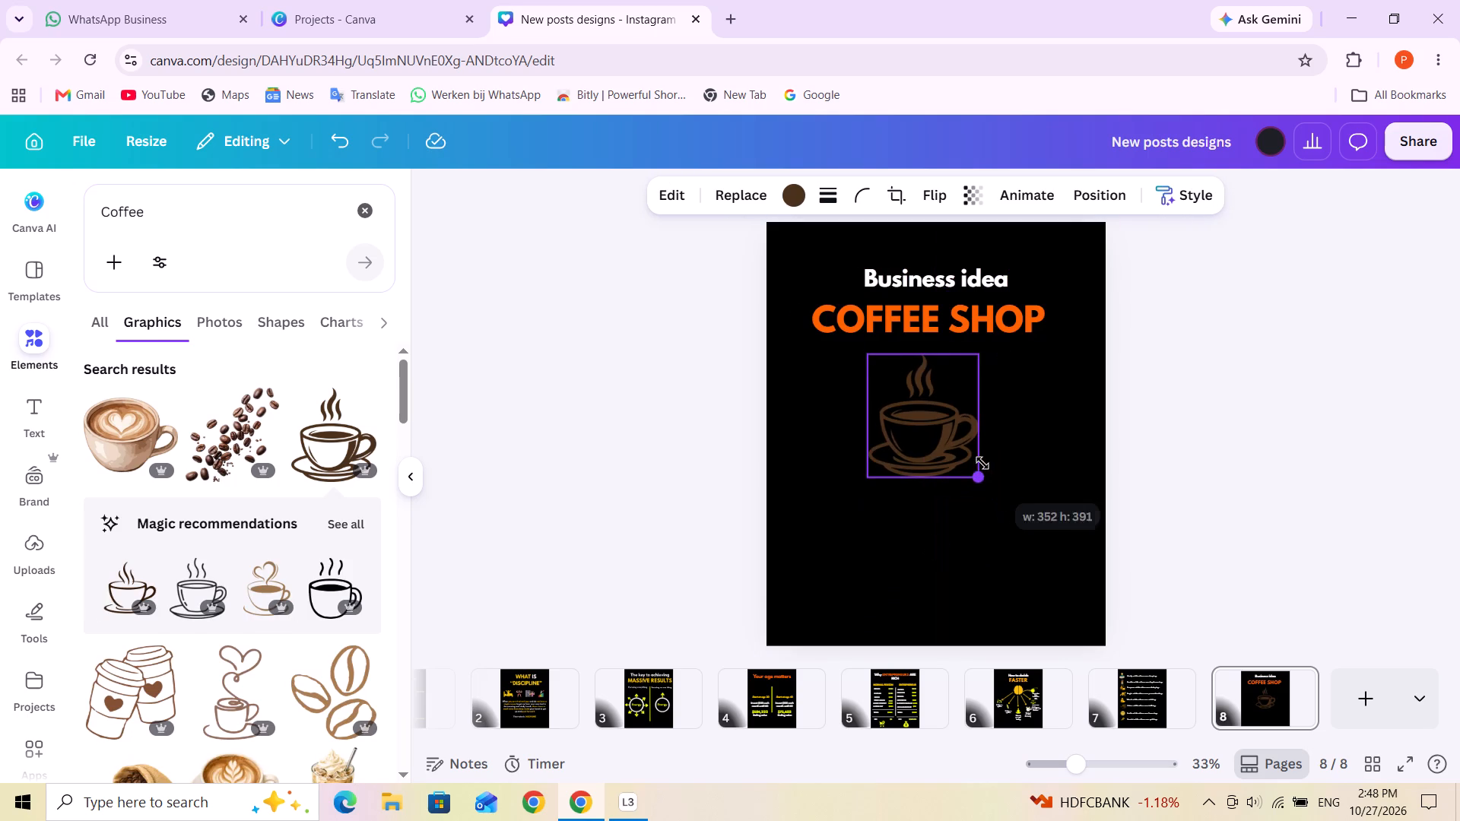
left_click_drag(982, 463, 972, 449)
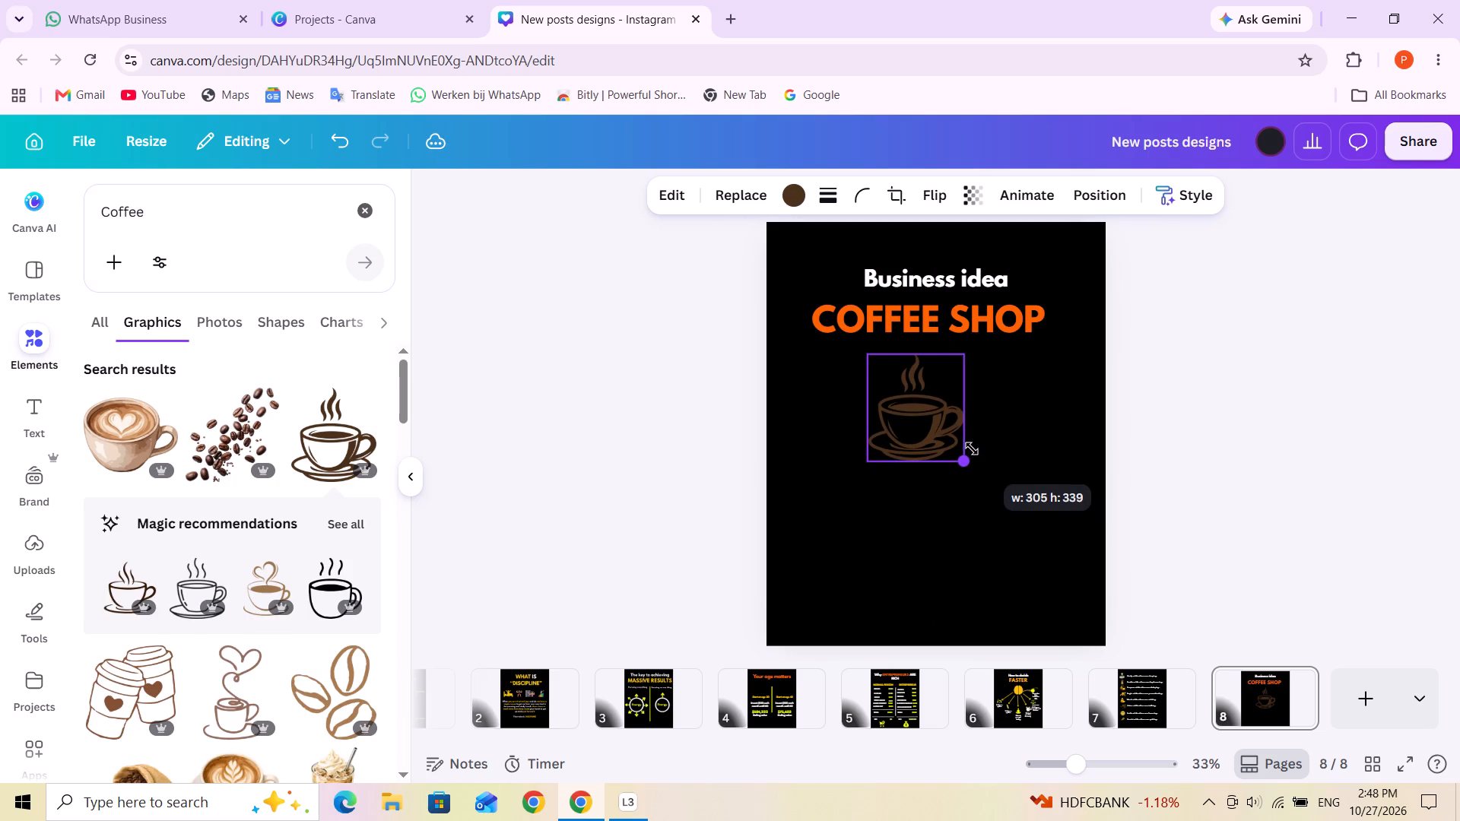
left_click_drag(972, 449, 970, 446)
left_click_drag(941, 422, 960, 422)
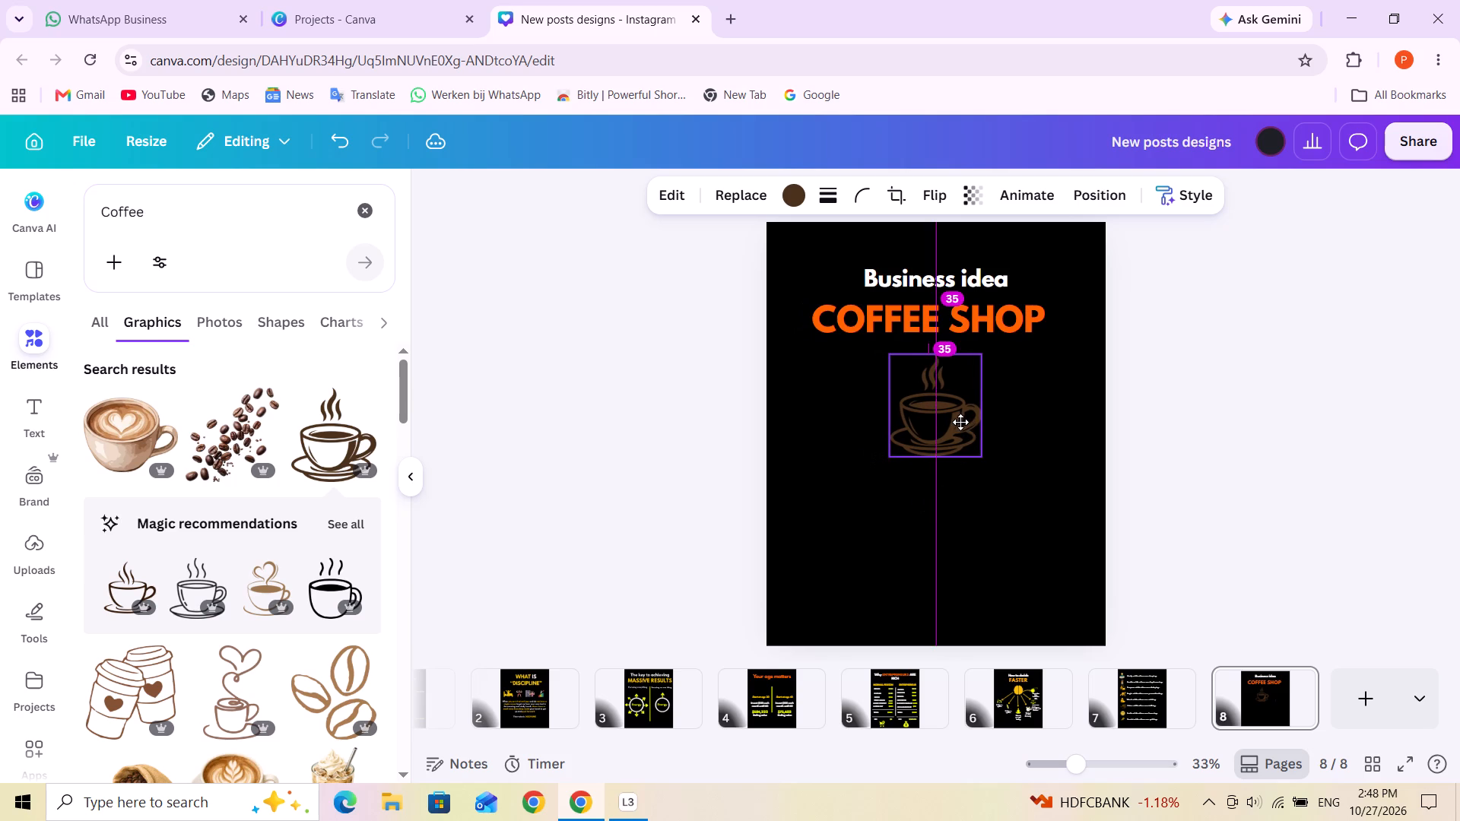
left_click_drag(960, 422, 954, 422)
Recolour the coffee cup graphic in the same orange as the "COFFEE SHOP" heading.
left_click(798, 197)
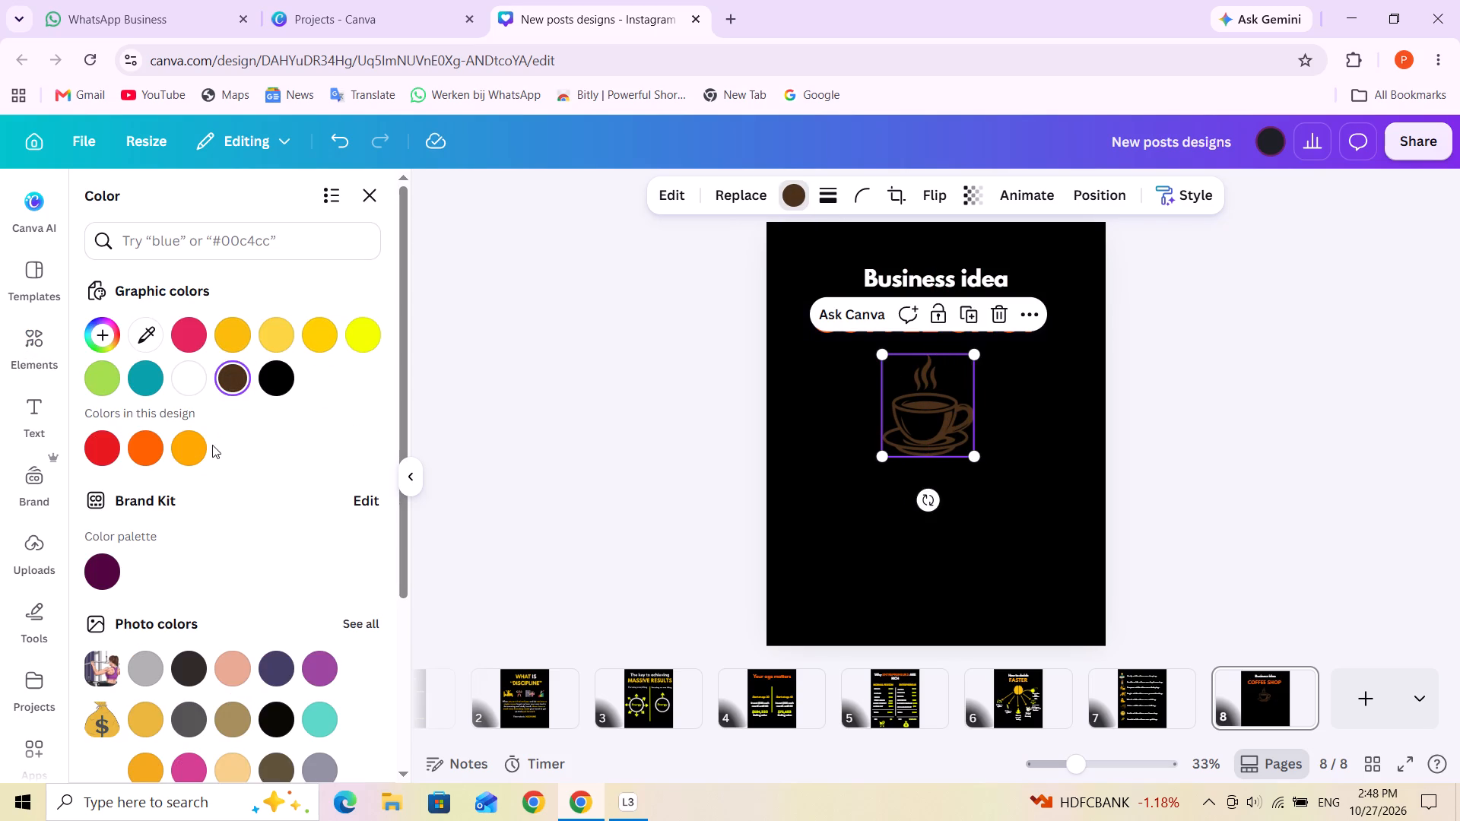
left_click(143, 454)
left_click(1039, 468)
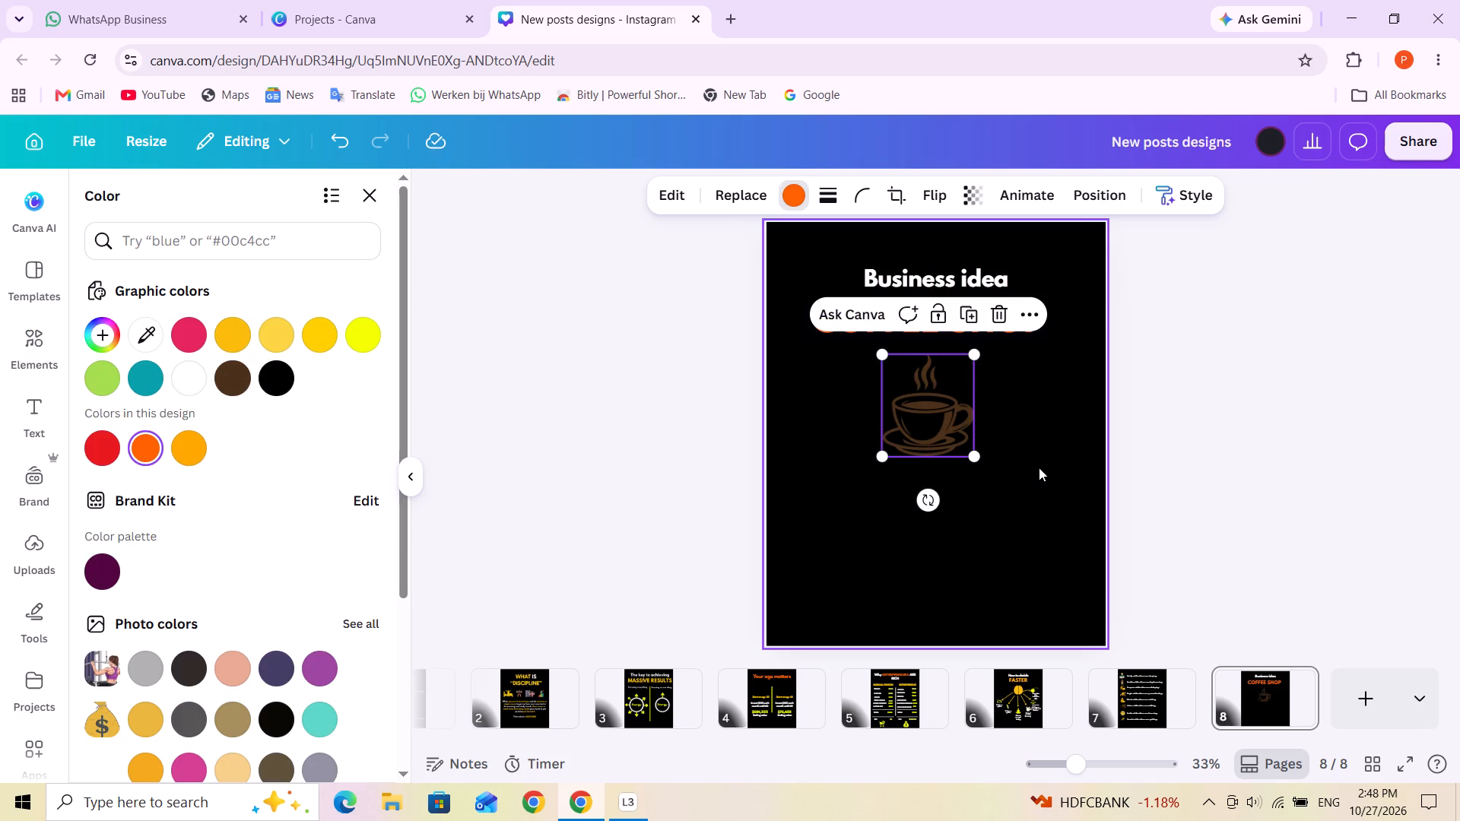
left_click(979, 416)
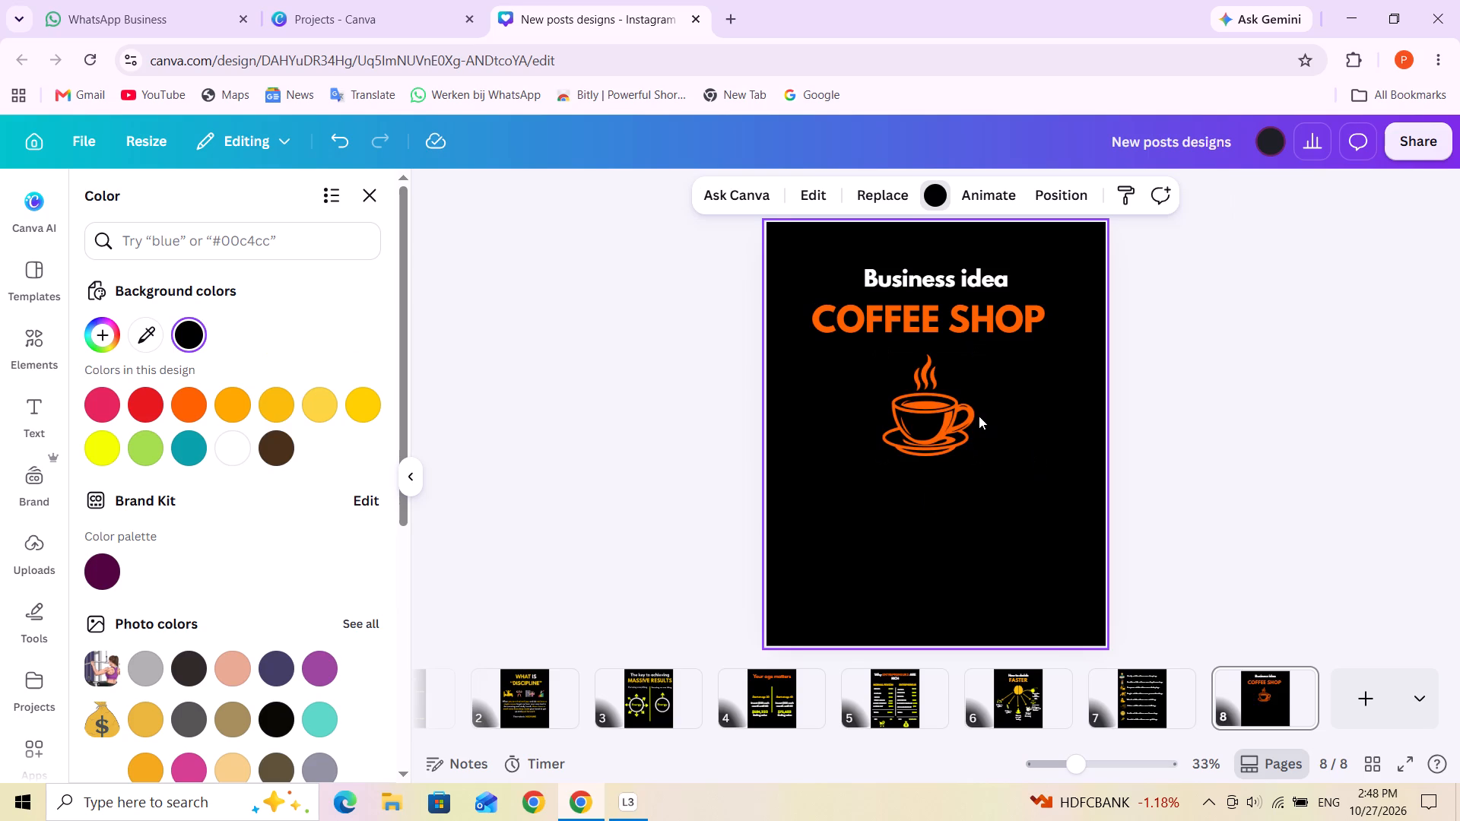
left_click(1050, 442)
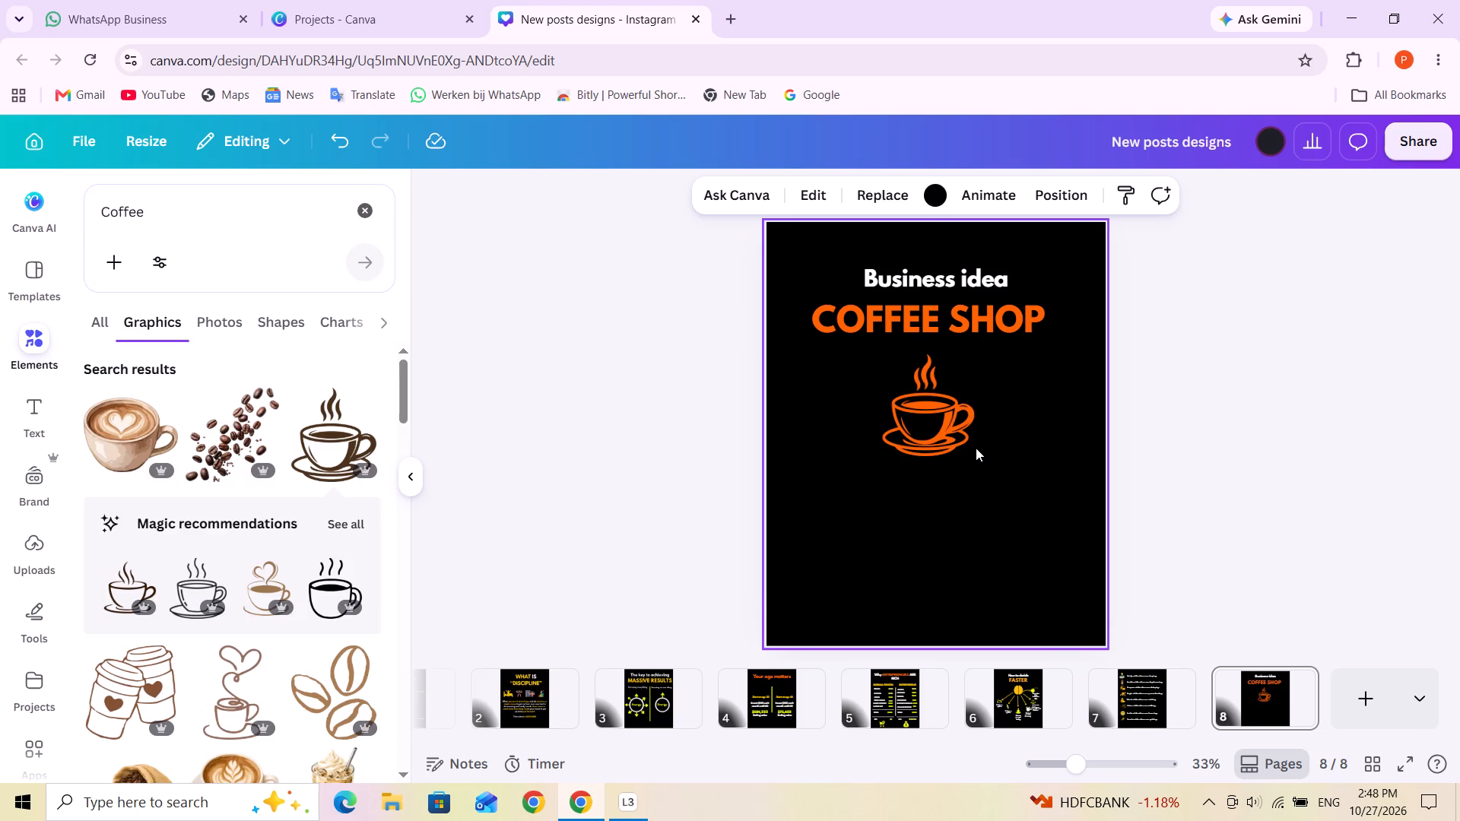
Shrink the coffee cup graphic slightly more and centre it horizontally on page 8.
left_click(919, 434)
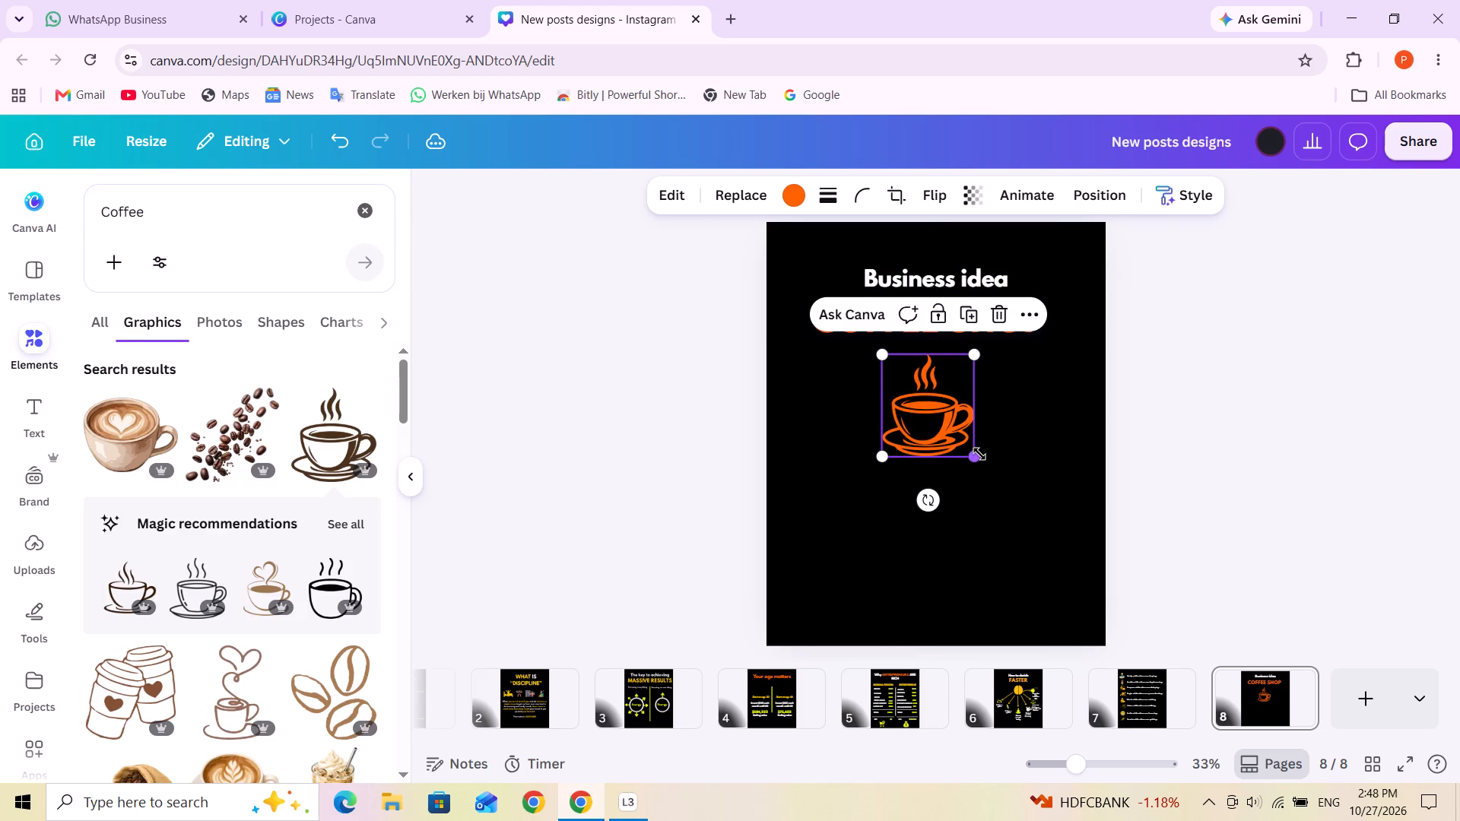
left_click_drag(977, 458, 969, 453)
left_click(1017, 455)
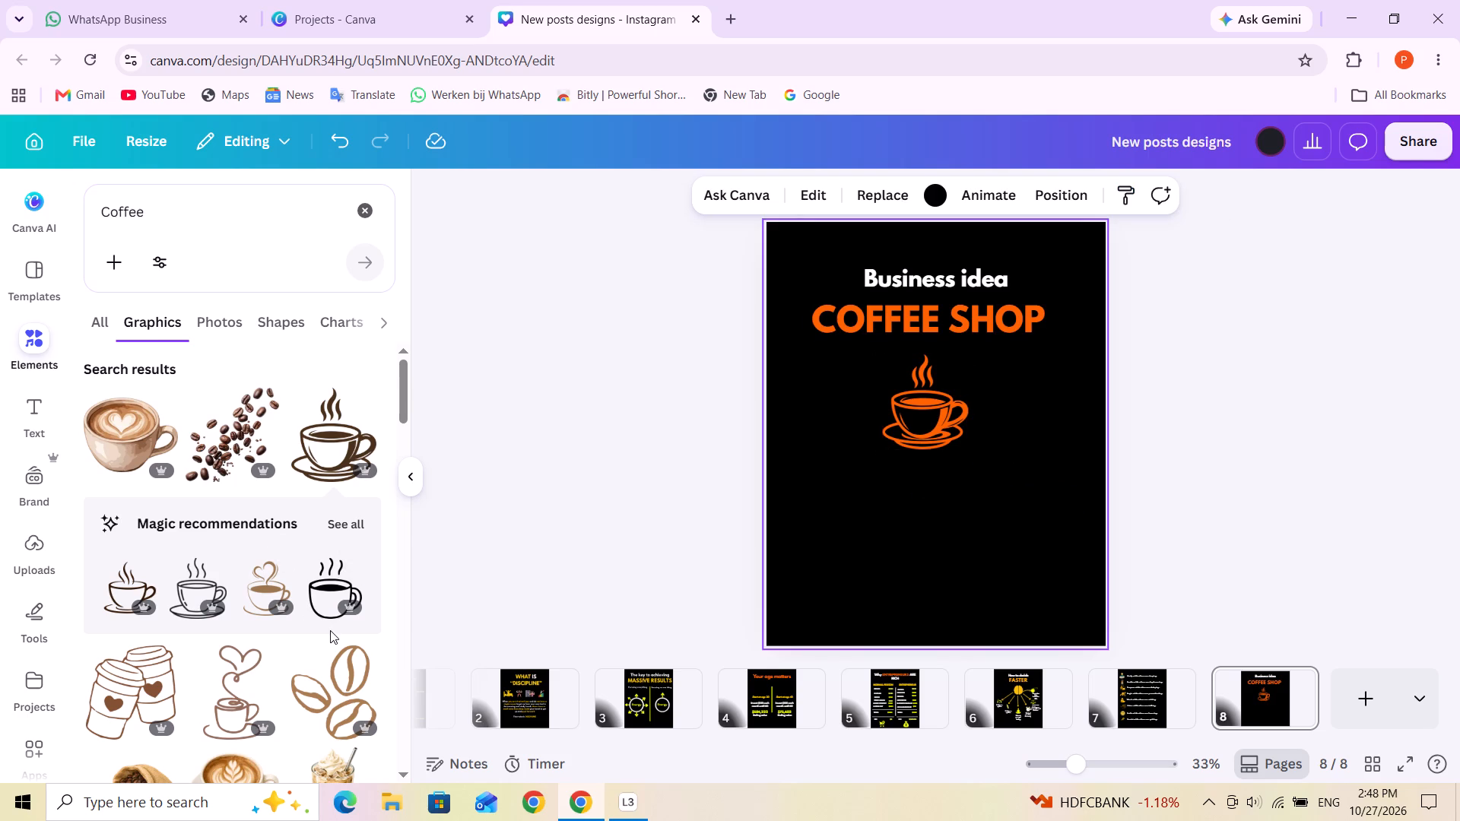
scroll(333, 629, "down", 3)
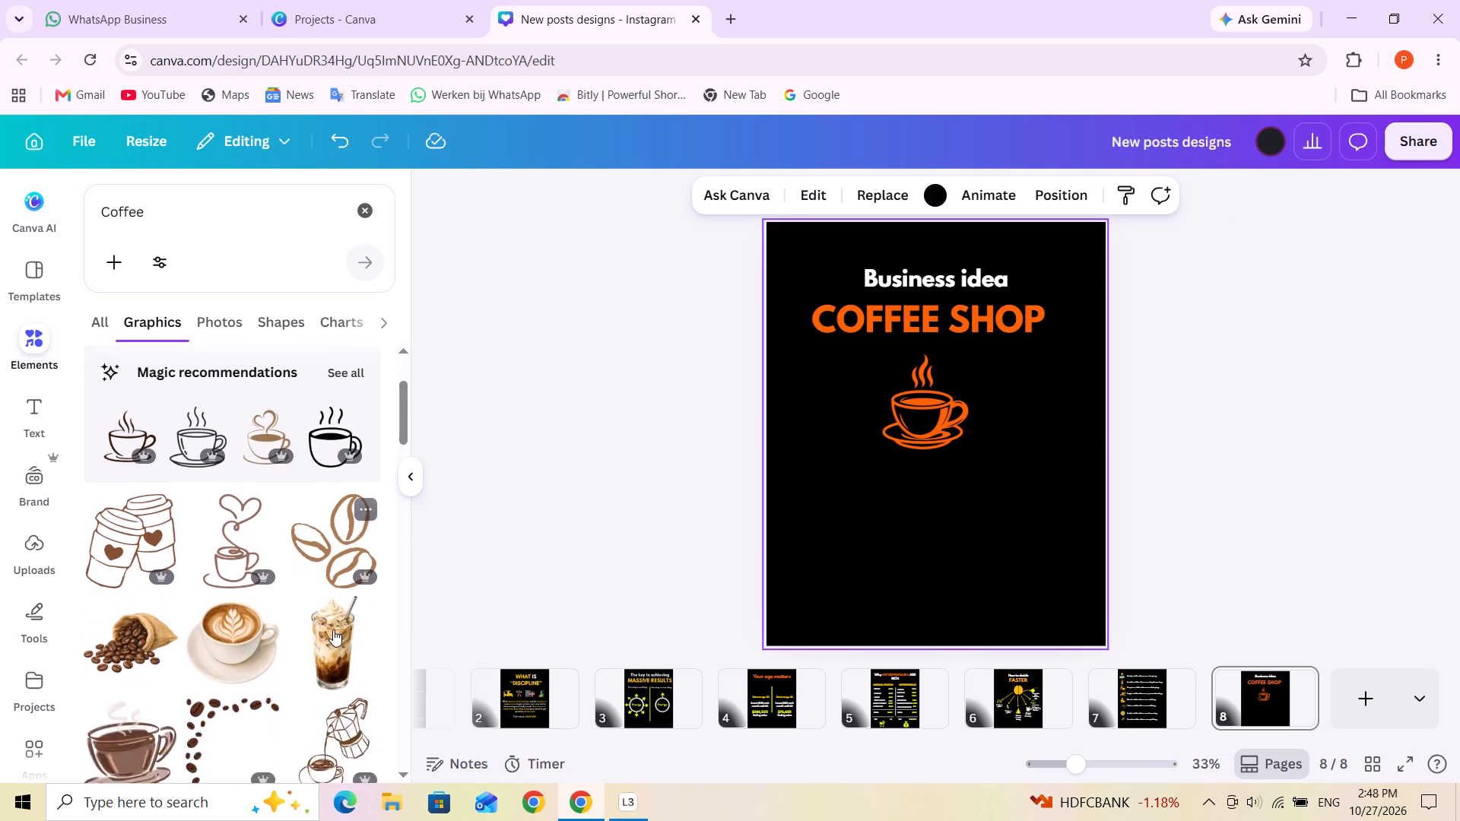
scroll(334, 629, "down", 2)
left_click_drag(922, 432, 938, 430)
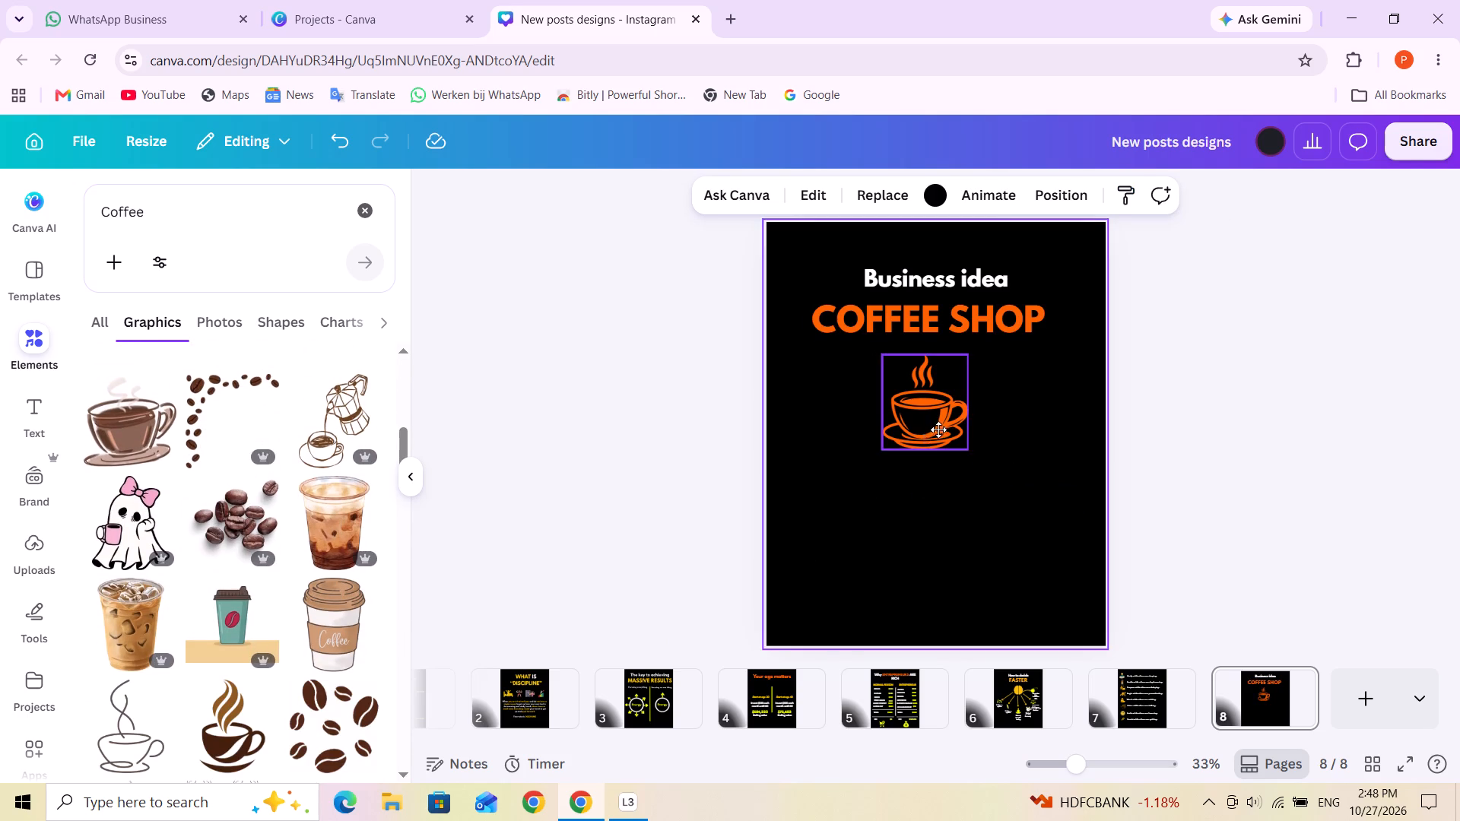
left_click_drag(938, 430, 932, 430)
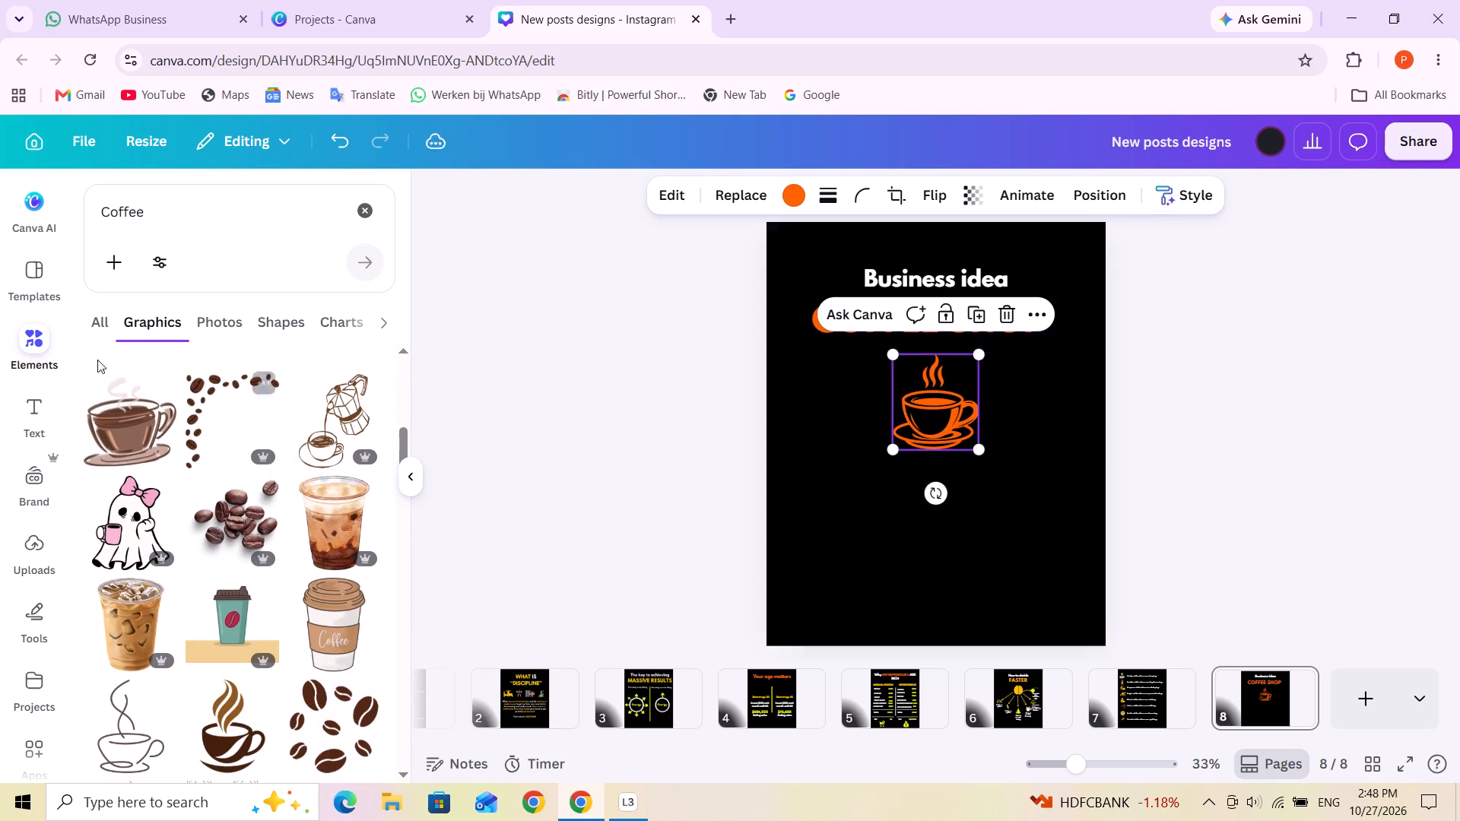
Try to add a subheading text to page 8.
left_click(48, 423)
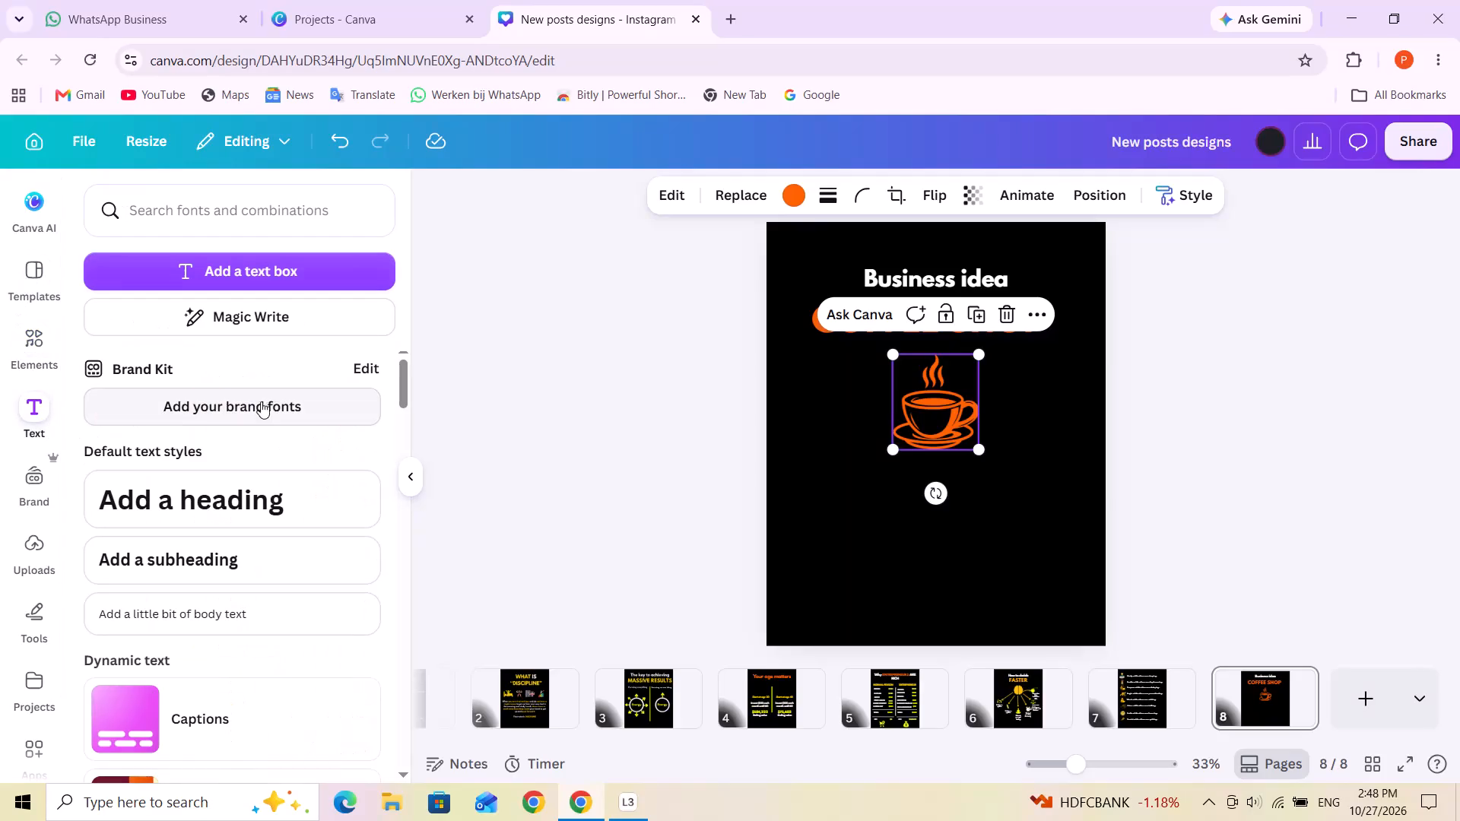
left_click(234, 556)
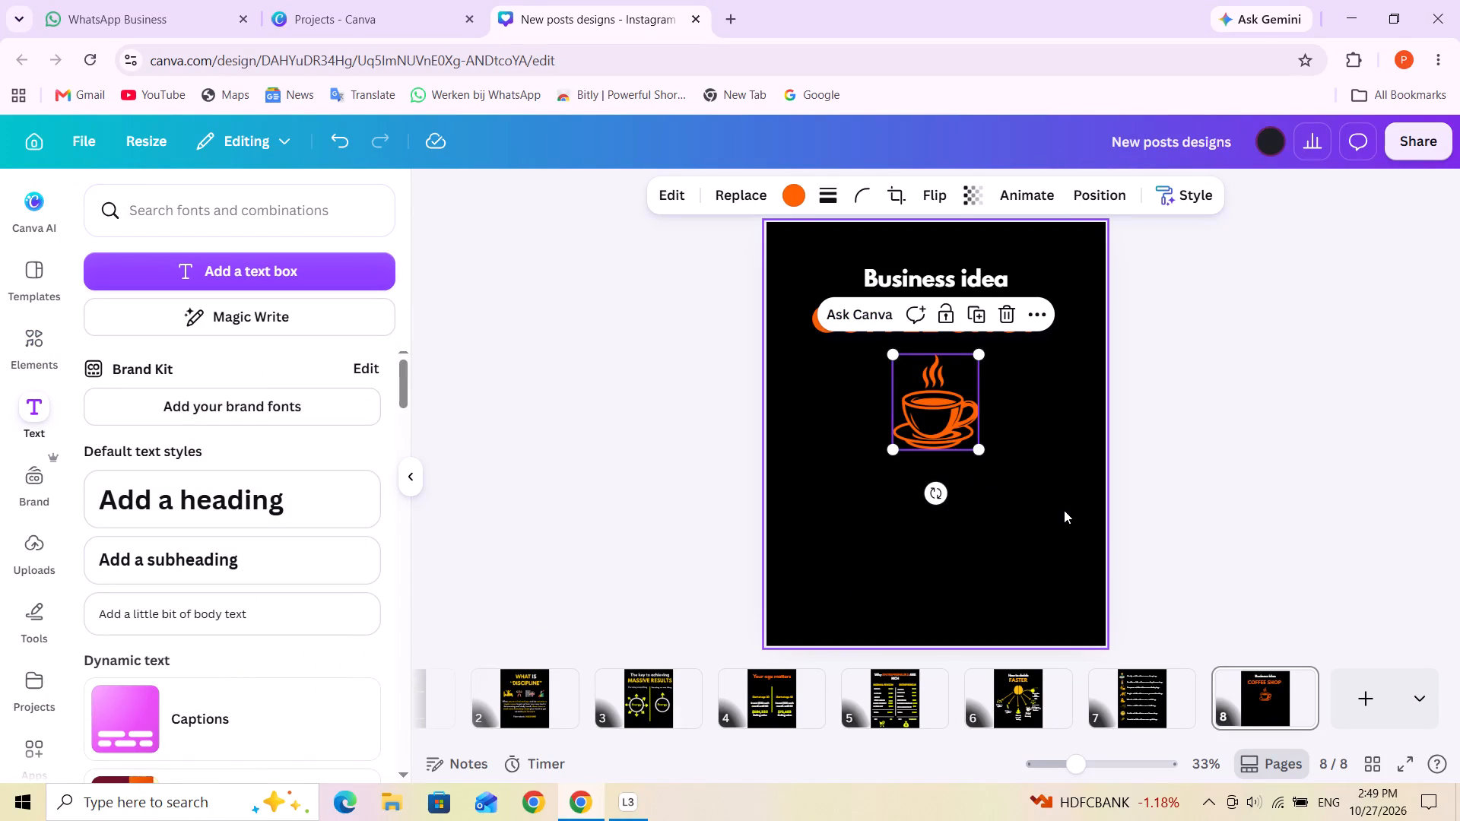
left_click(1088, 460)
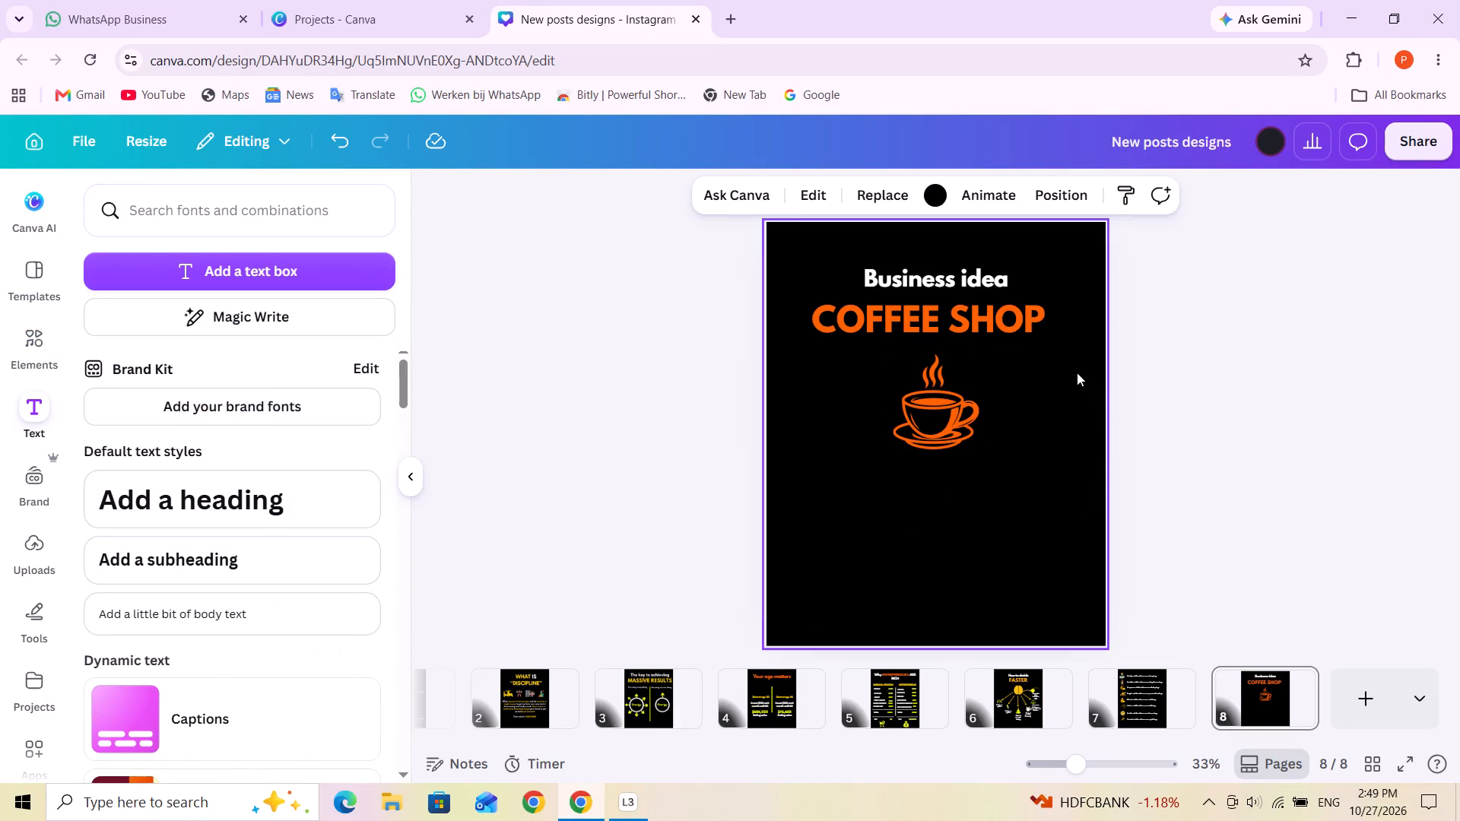
Centre the "COFFEE SHOP" heading horizontally on page 8, above the coffee cup.
left_click(996, 322)
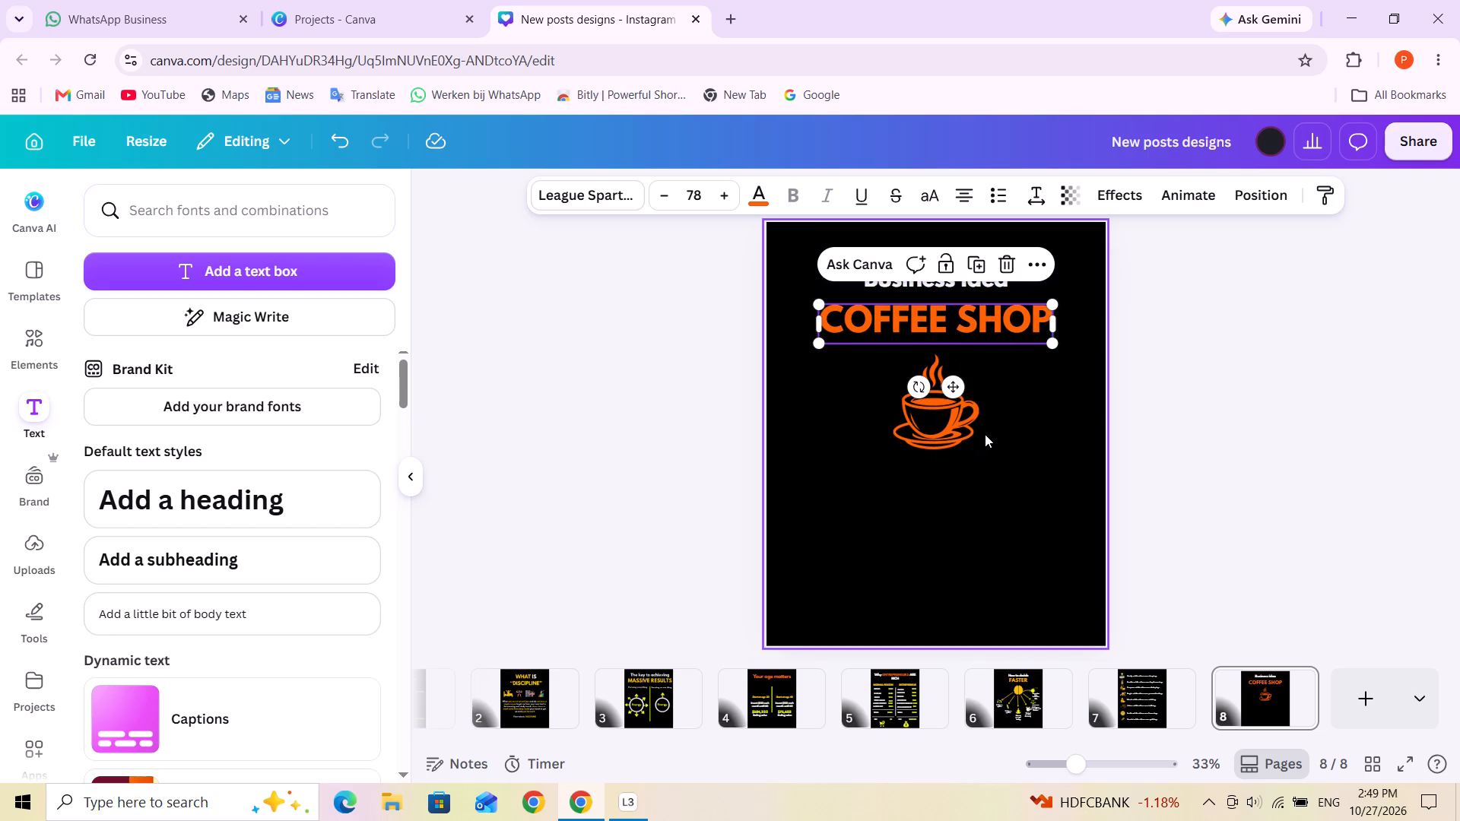
Move the coffee cup graphic up, directly beneath the "COFFEE SHOP" heading and centred horizontally on page 8.
left_click_drag(942, 410, 937, 408)
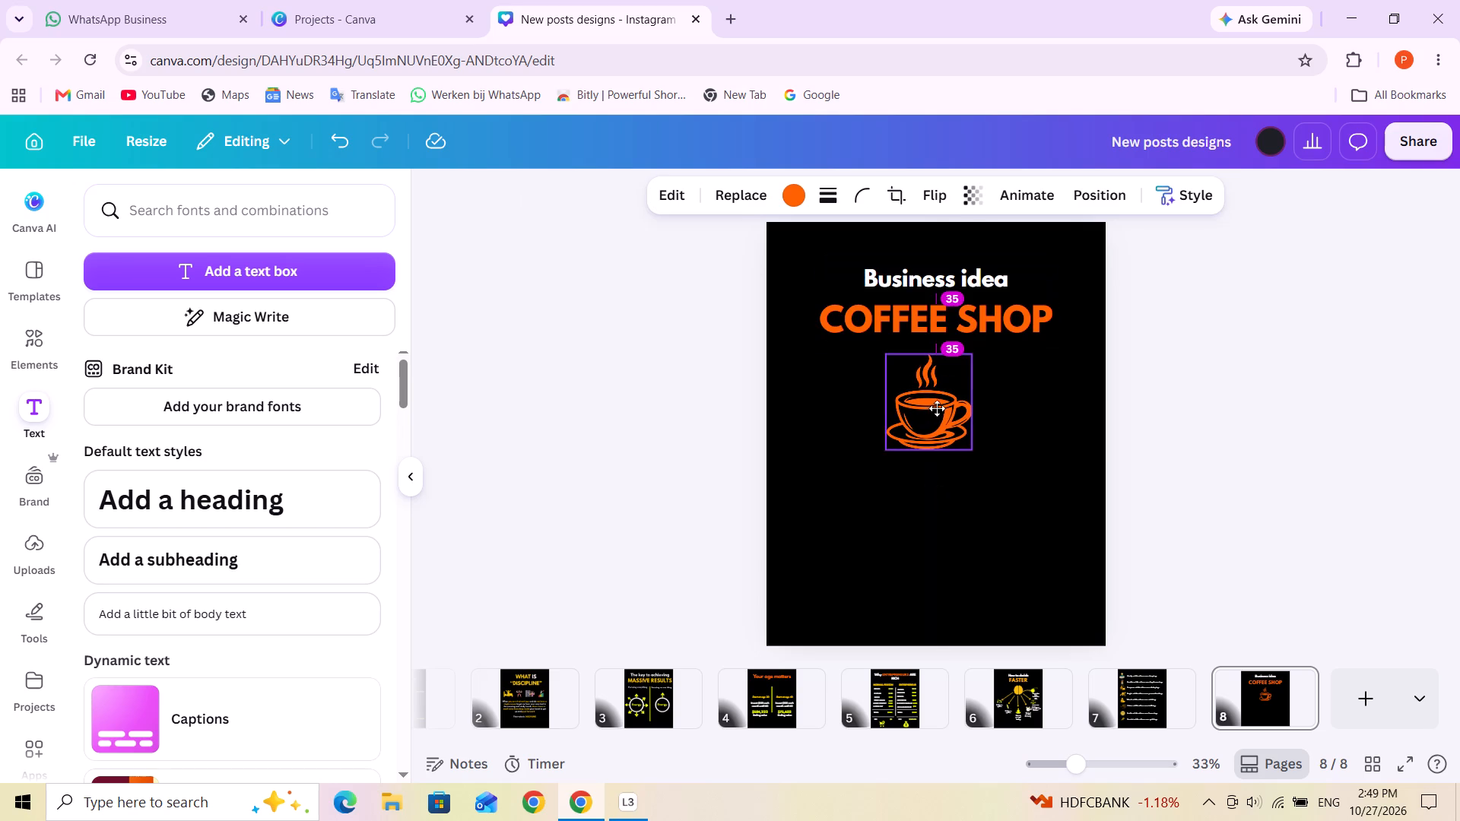
left_click_drag(937, 408, 938, 403)
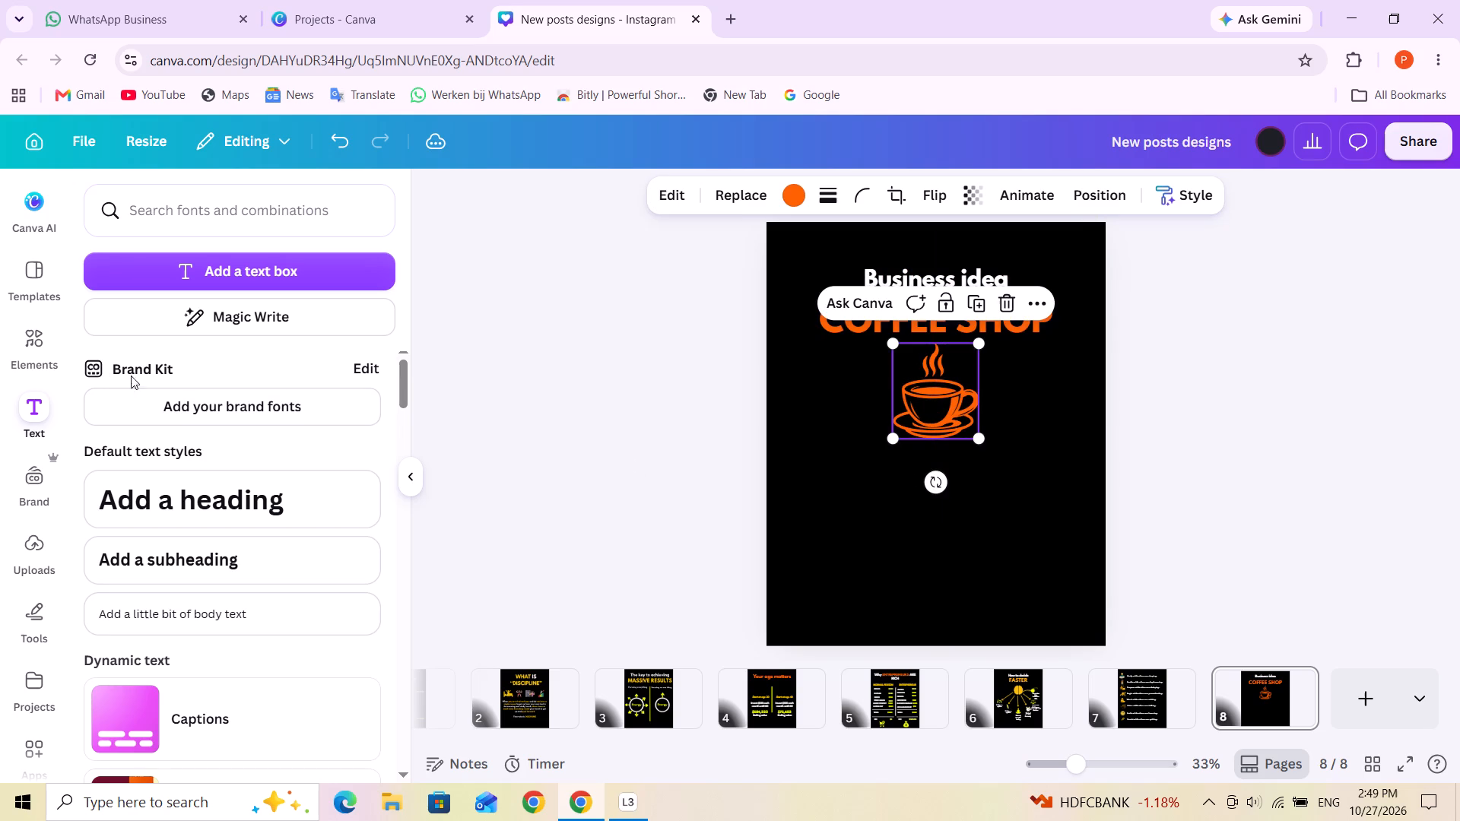
Add a subheading to page 8 reading "INVESTMENT: $50-100K".
left_click(227, 558)
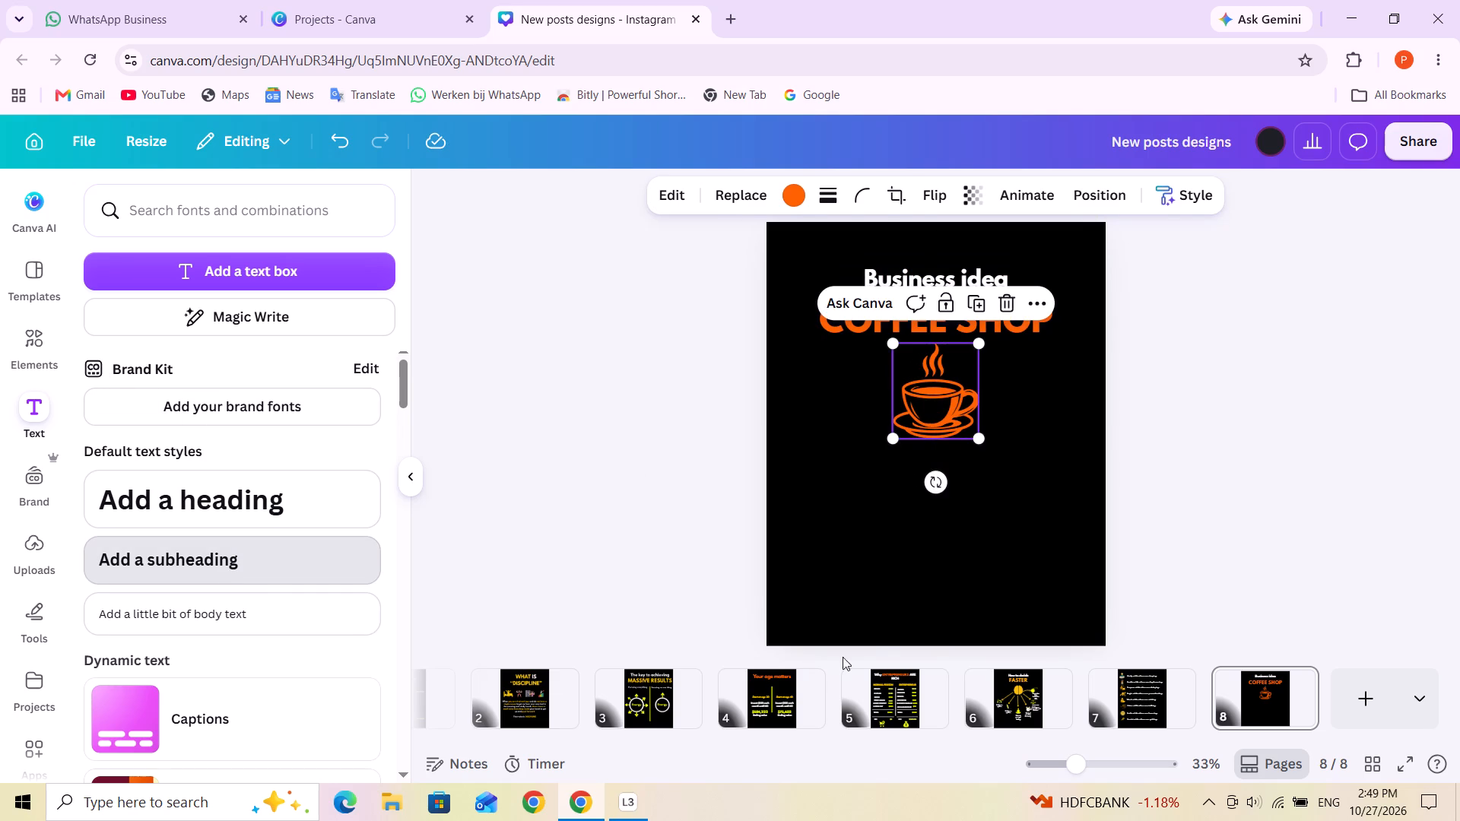
type("INVESTMENT")
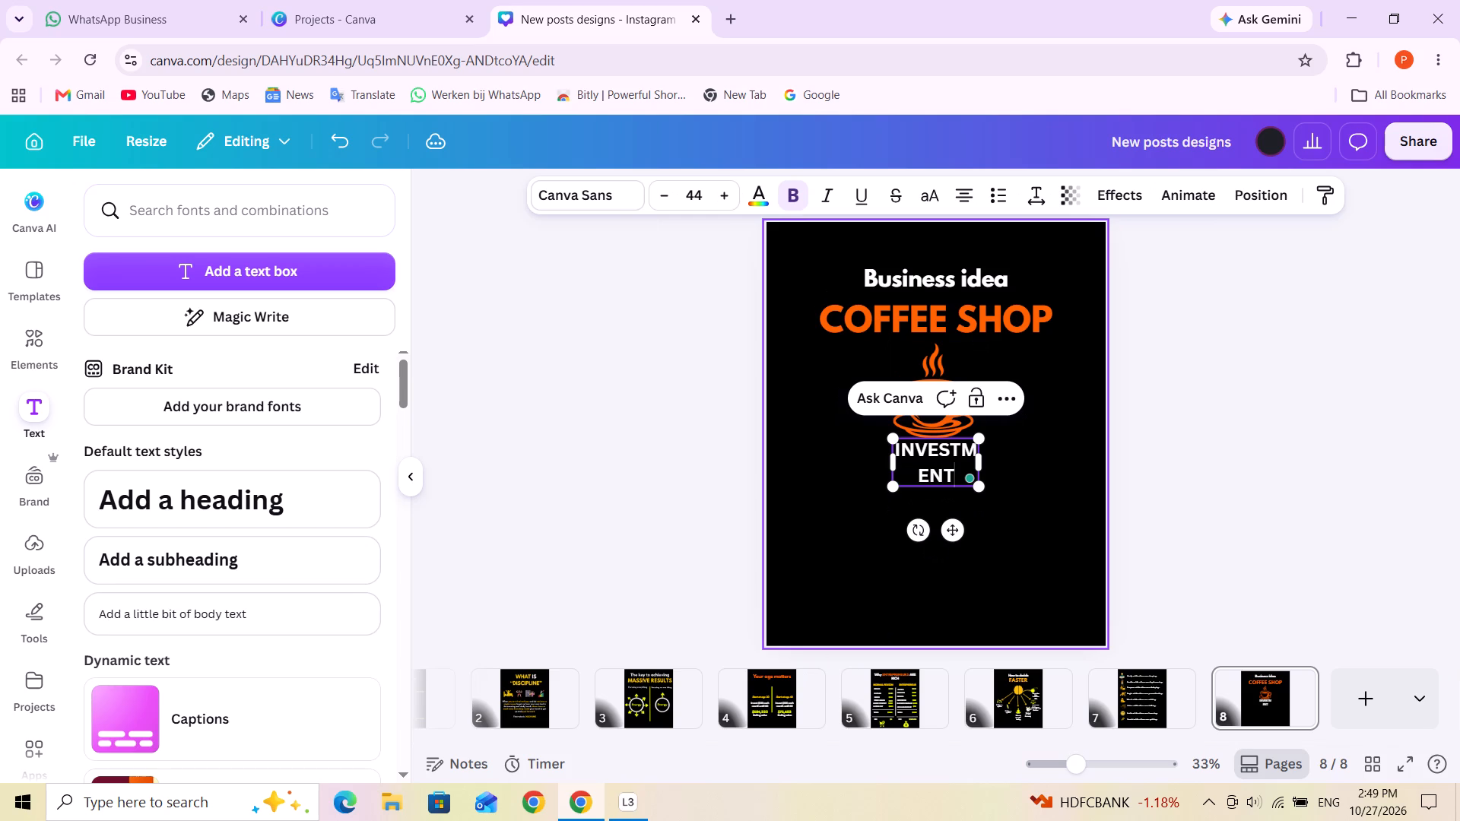
key("shift+colon")
key("space")
type("$5")
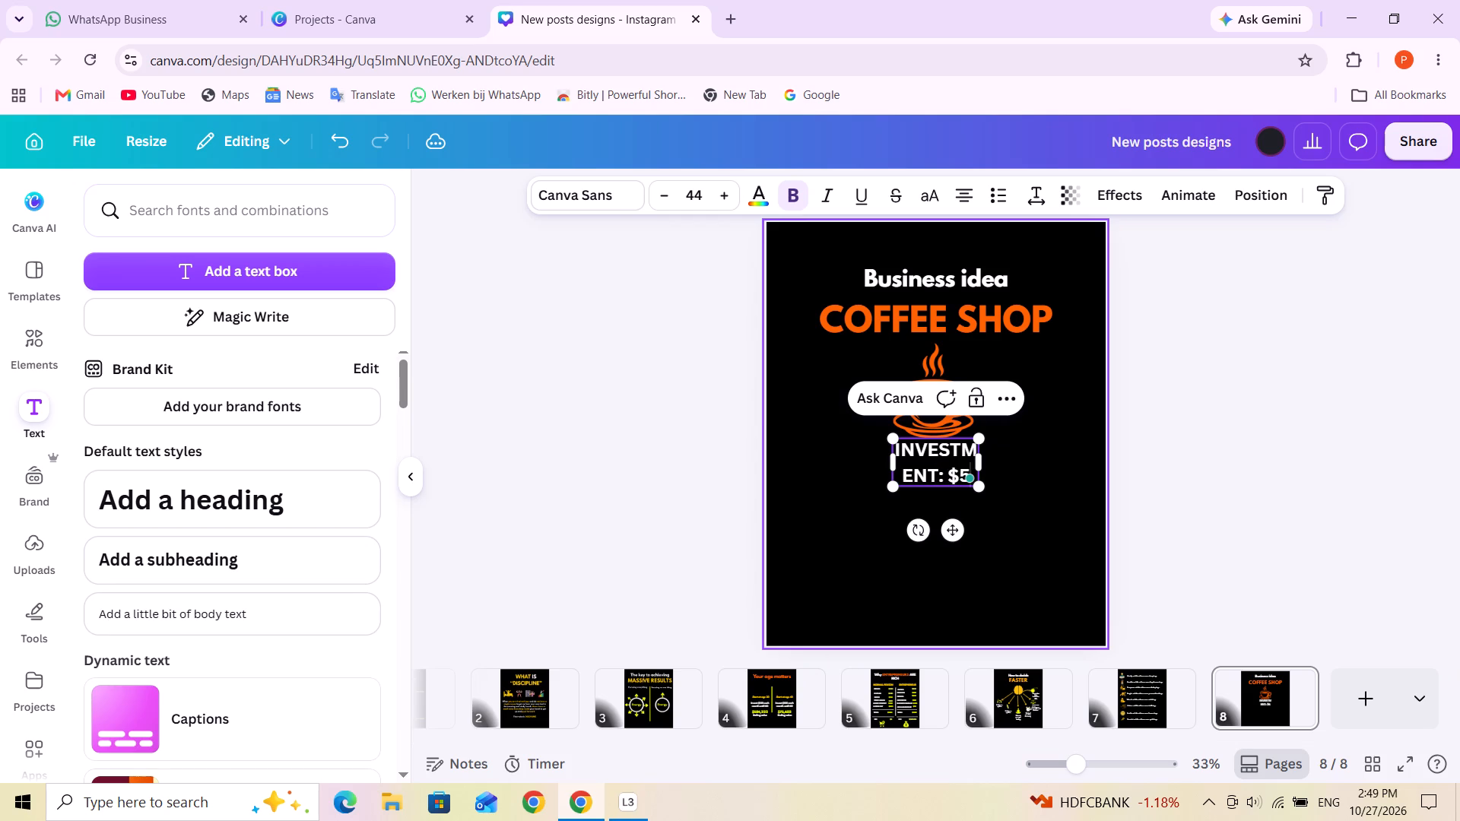
key("0")
type("-100K")
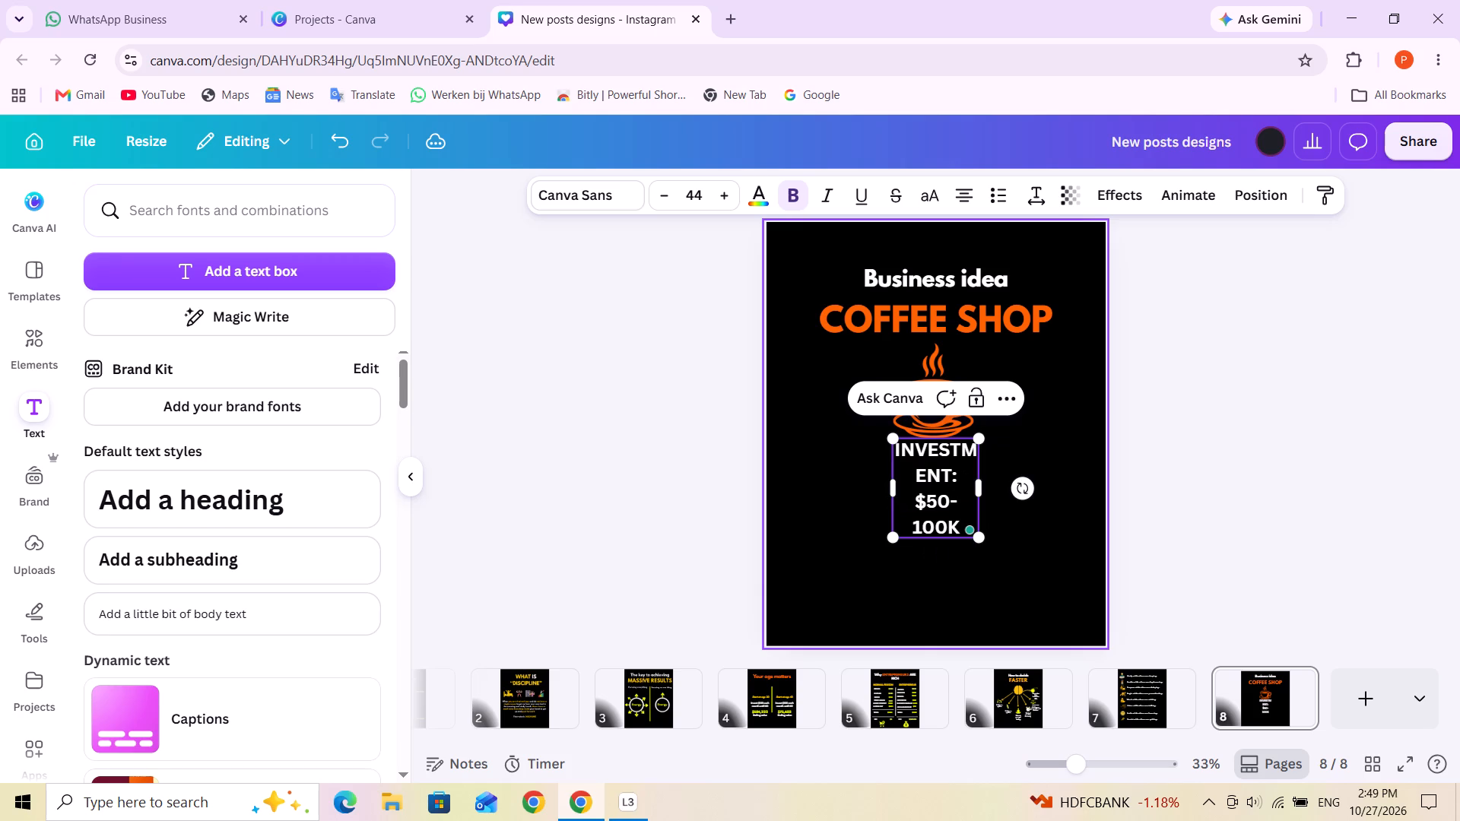
Widen the investment text box so the text fits on one line, and move it beneath the coffee cup.
left_click_drag(977, 495, 1006, 490)
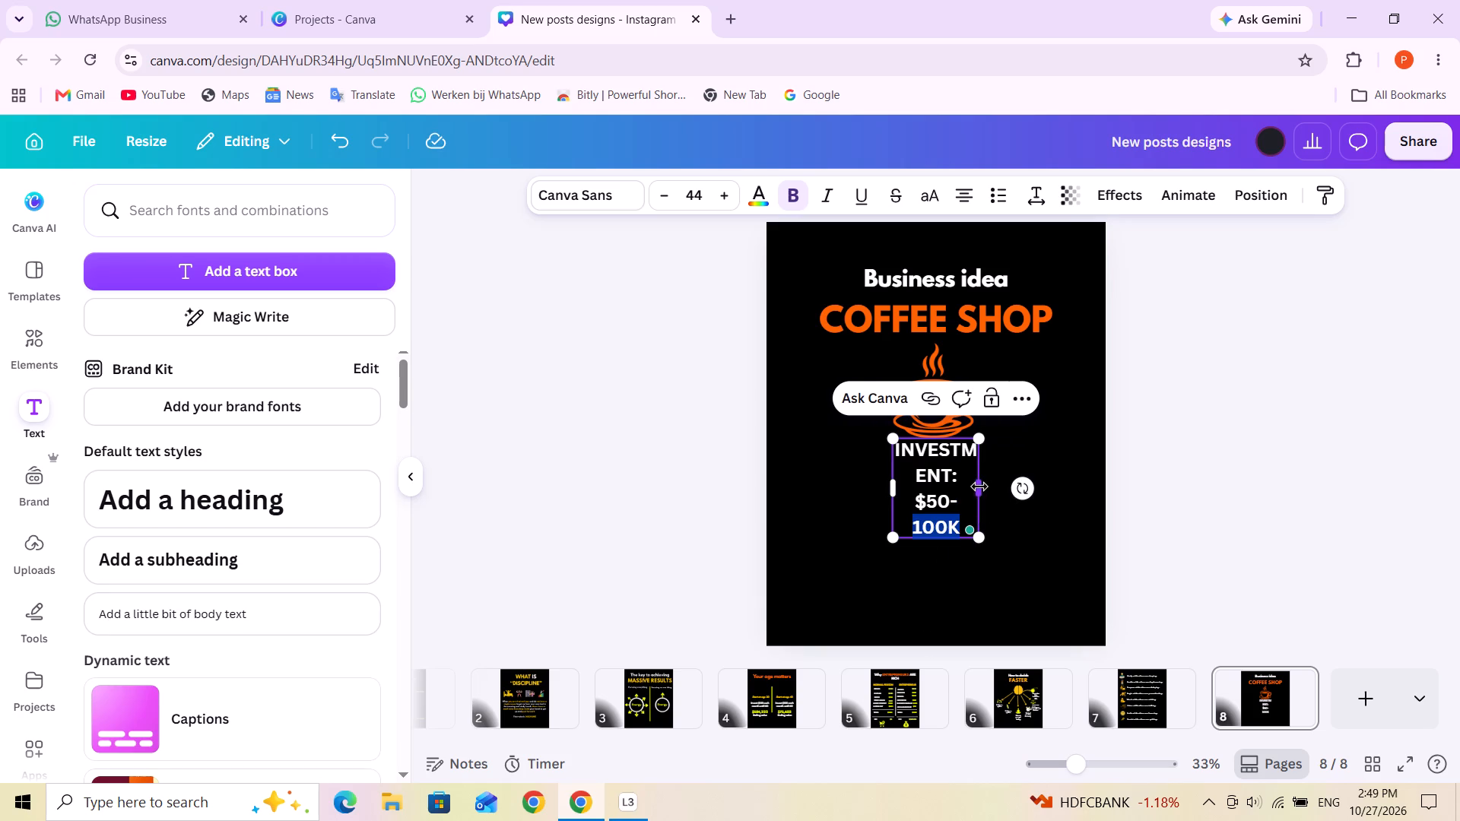
left_click_drag(979, 487, 1108, 480)
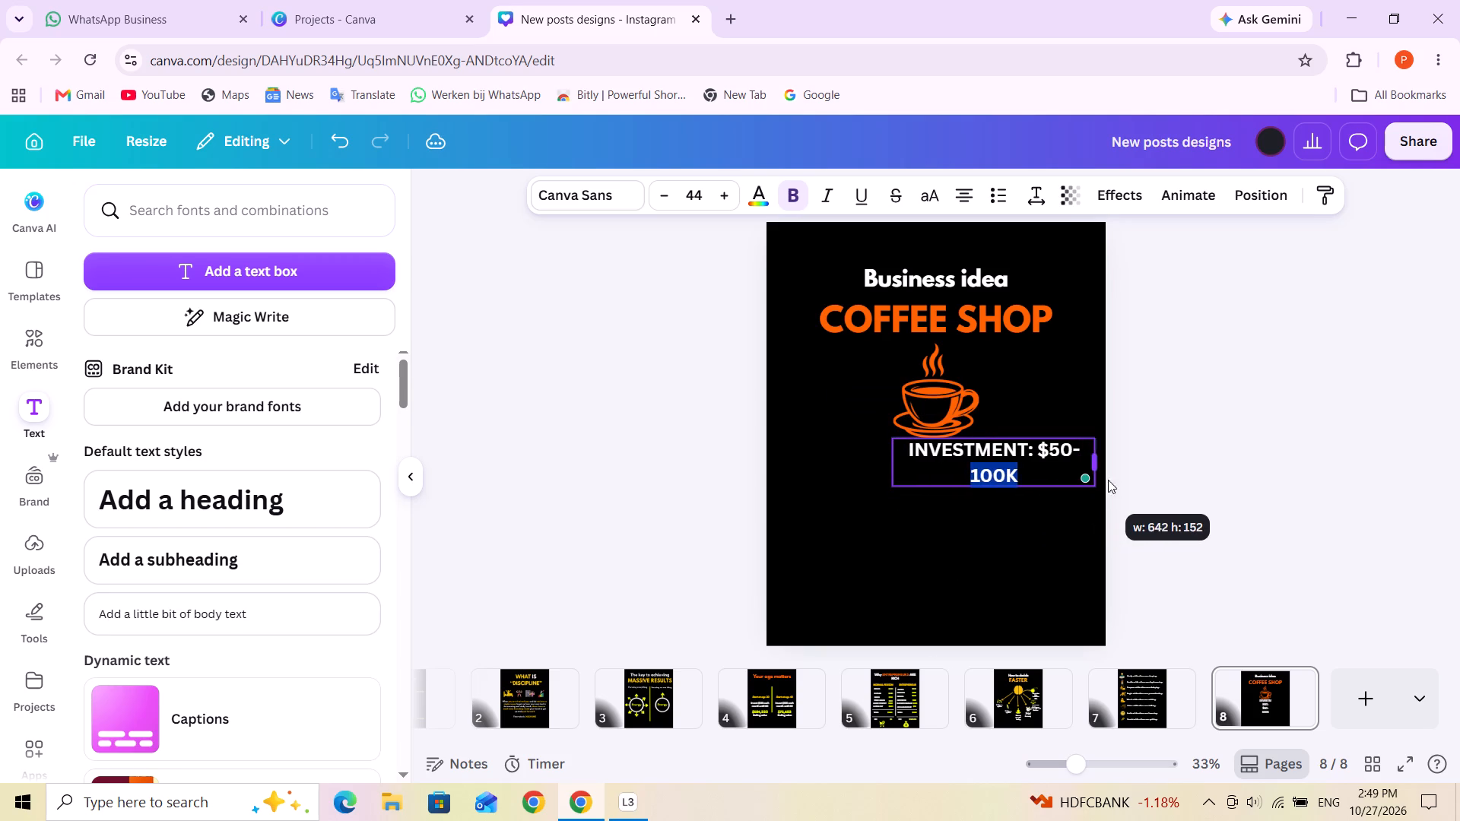
left_click_drag(1108, 480, 1108, 486)
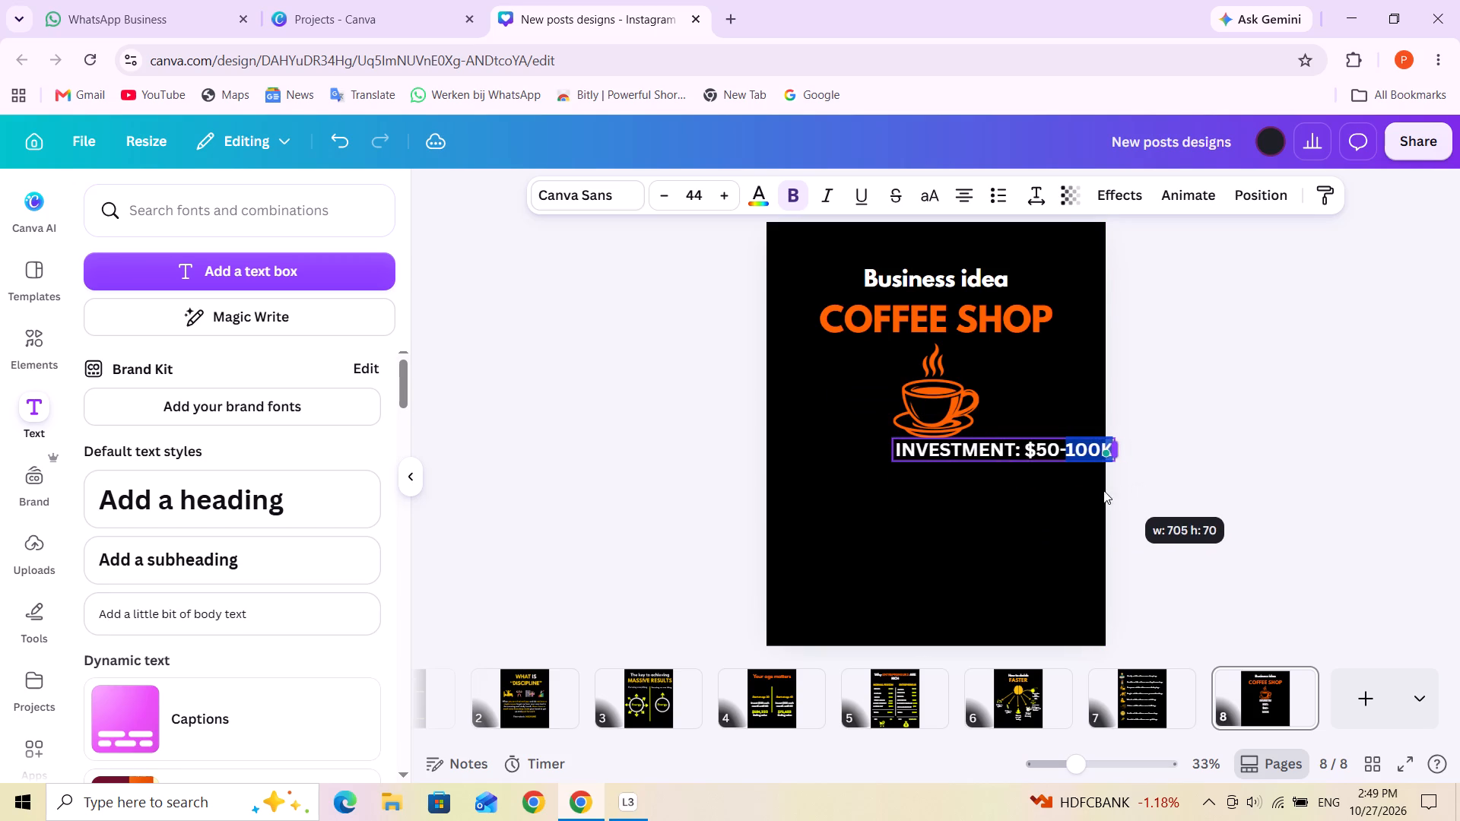
left_click(975, 541)
left_click(1052, 468)
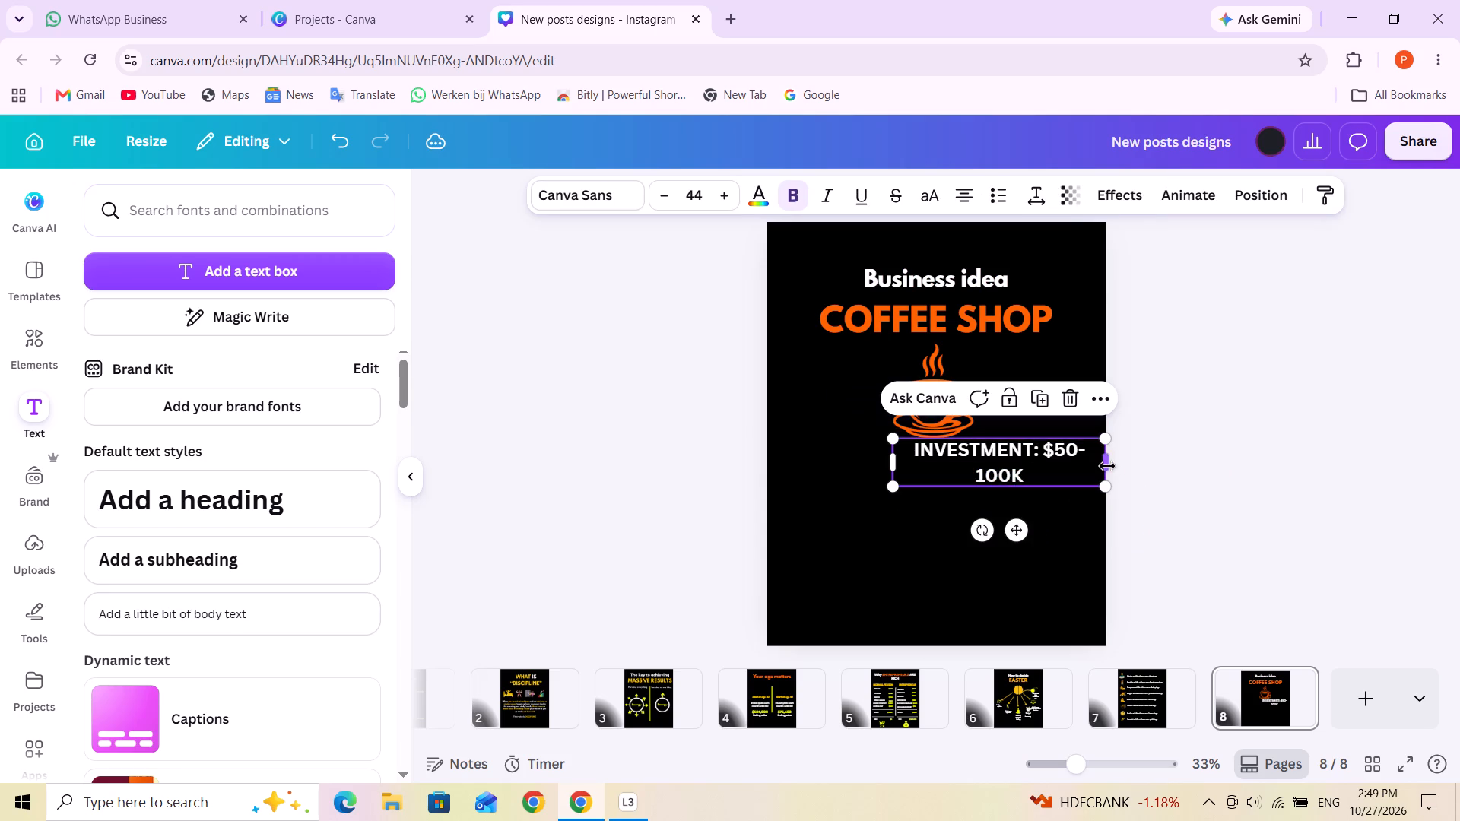
left_click_drag(1107, 466, 1112, 464)
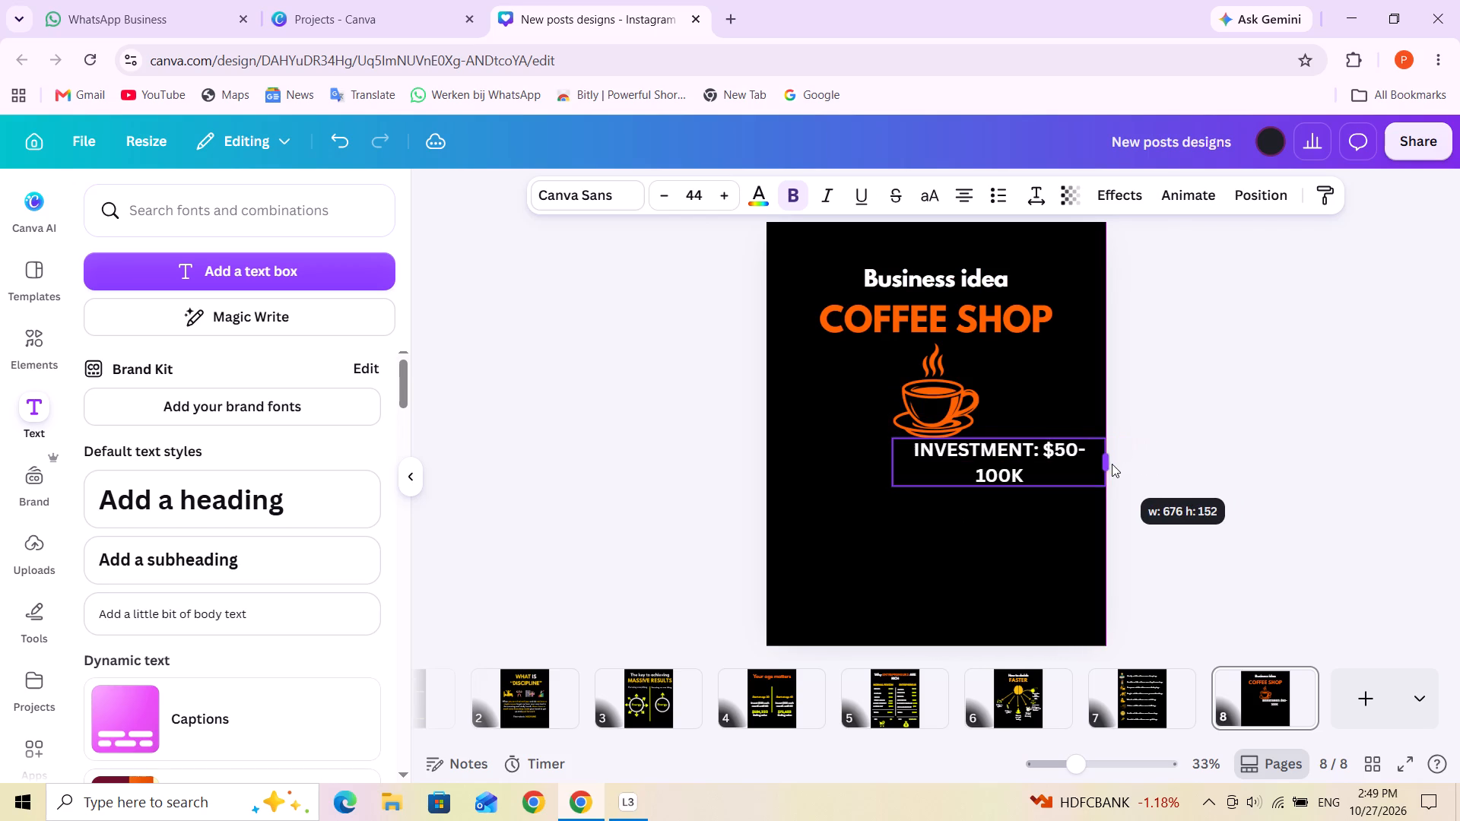
left_click_drag(1112, 464, 1120, 464)
left_click(1040, 530)
left_click_drag(1042, 455, 992, 474)
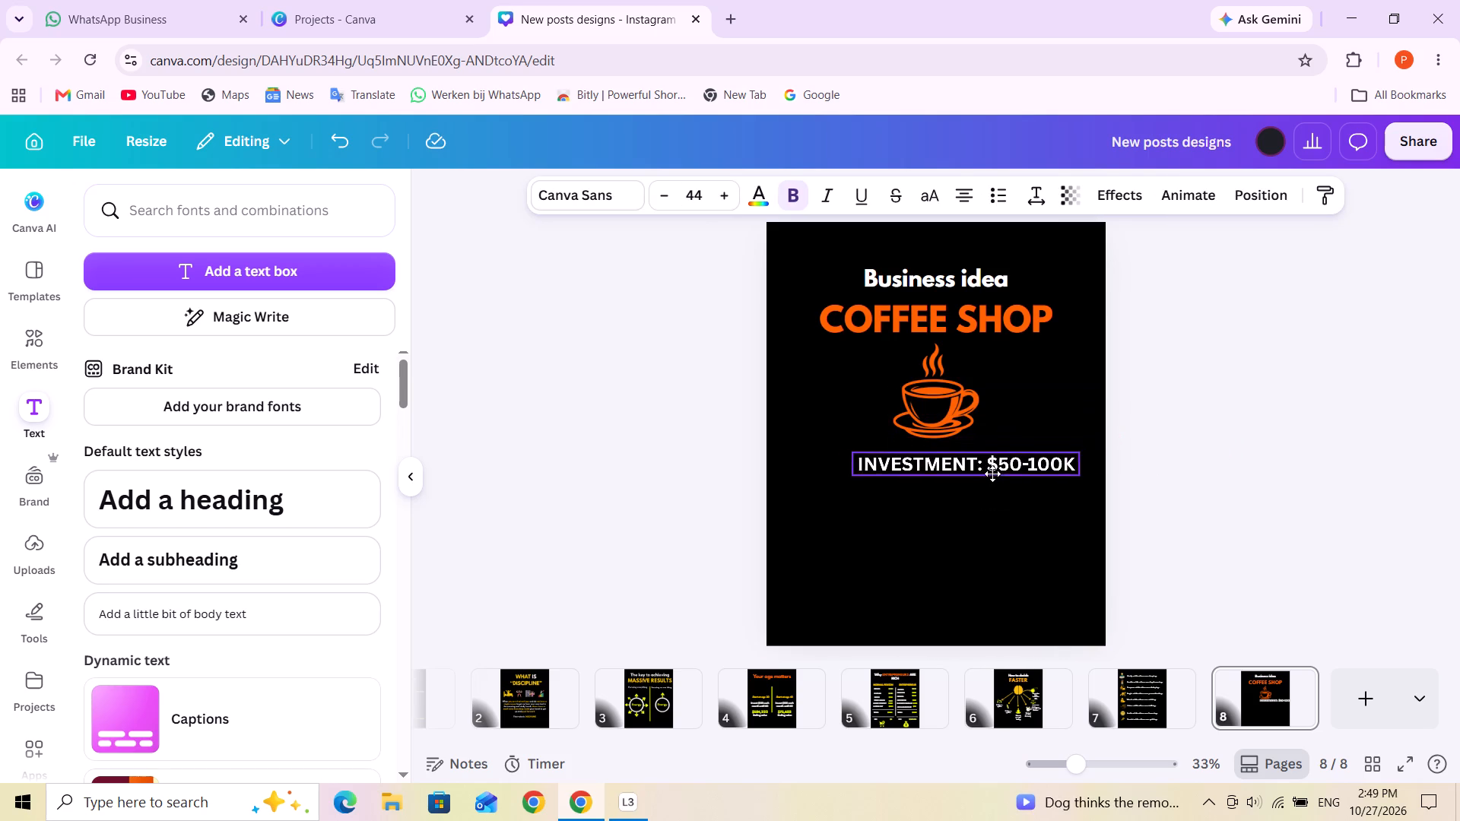
left_click_drag(992, 474, 979, 466)
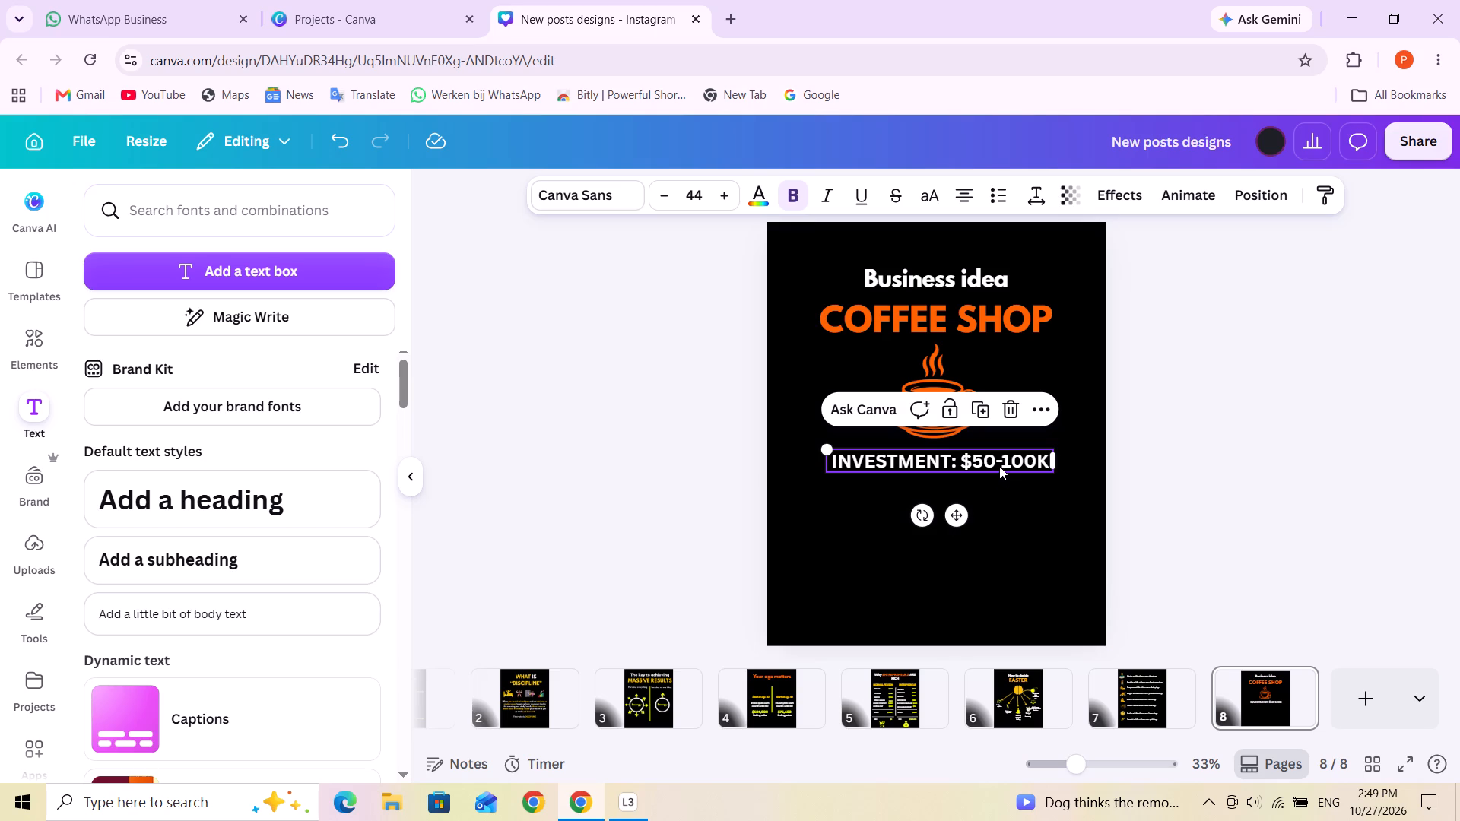
Change the investment line's font to League Spartan and widen its text box slightly to keep it on one line.
triple_click(999, 466)
left_click(999, 466)
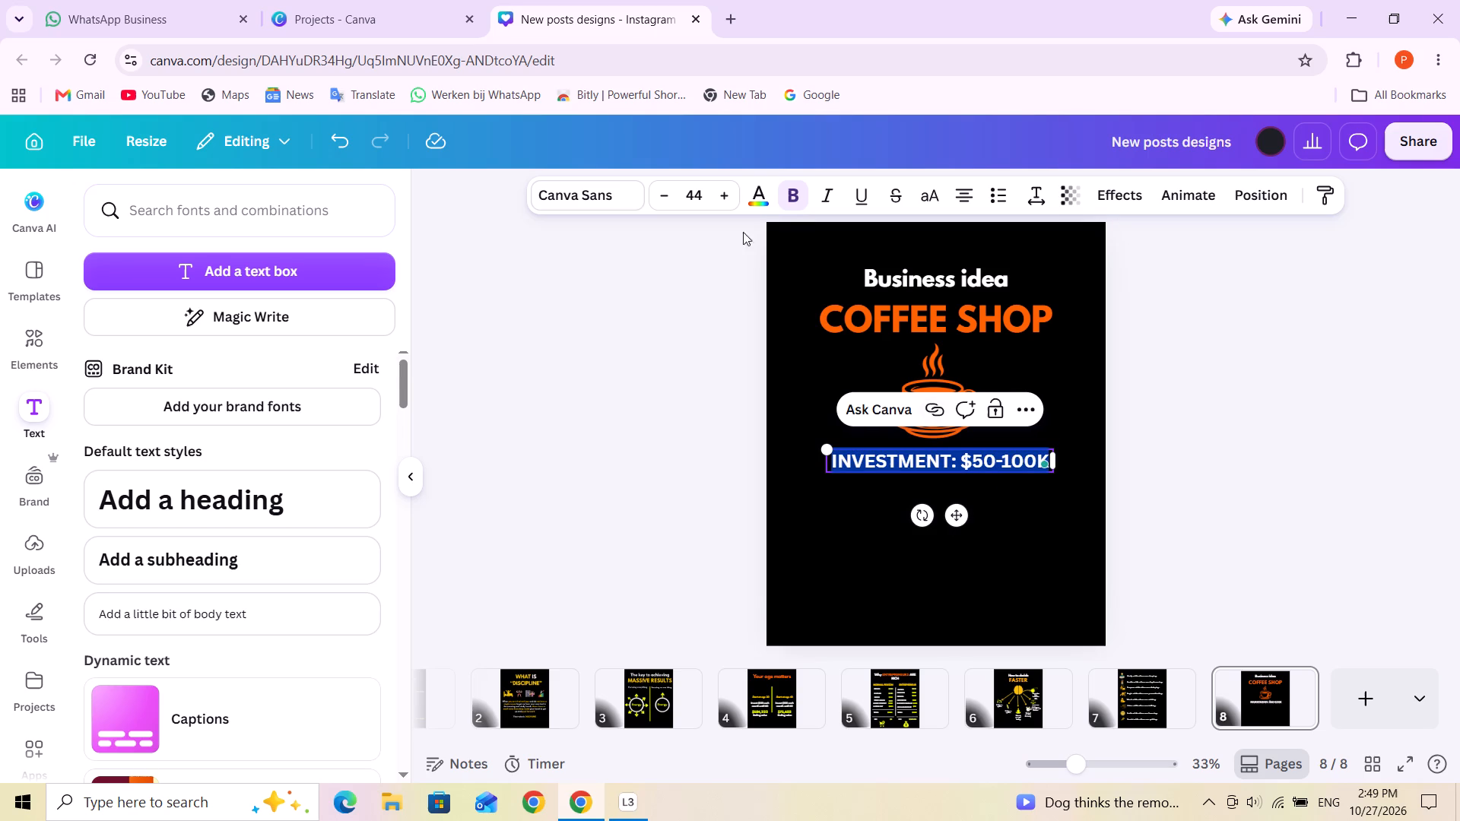
left_click(621, 198)
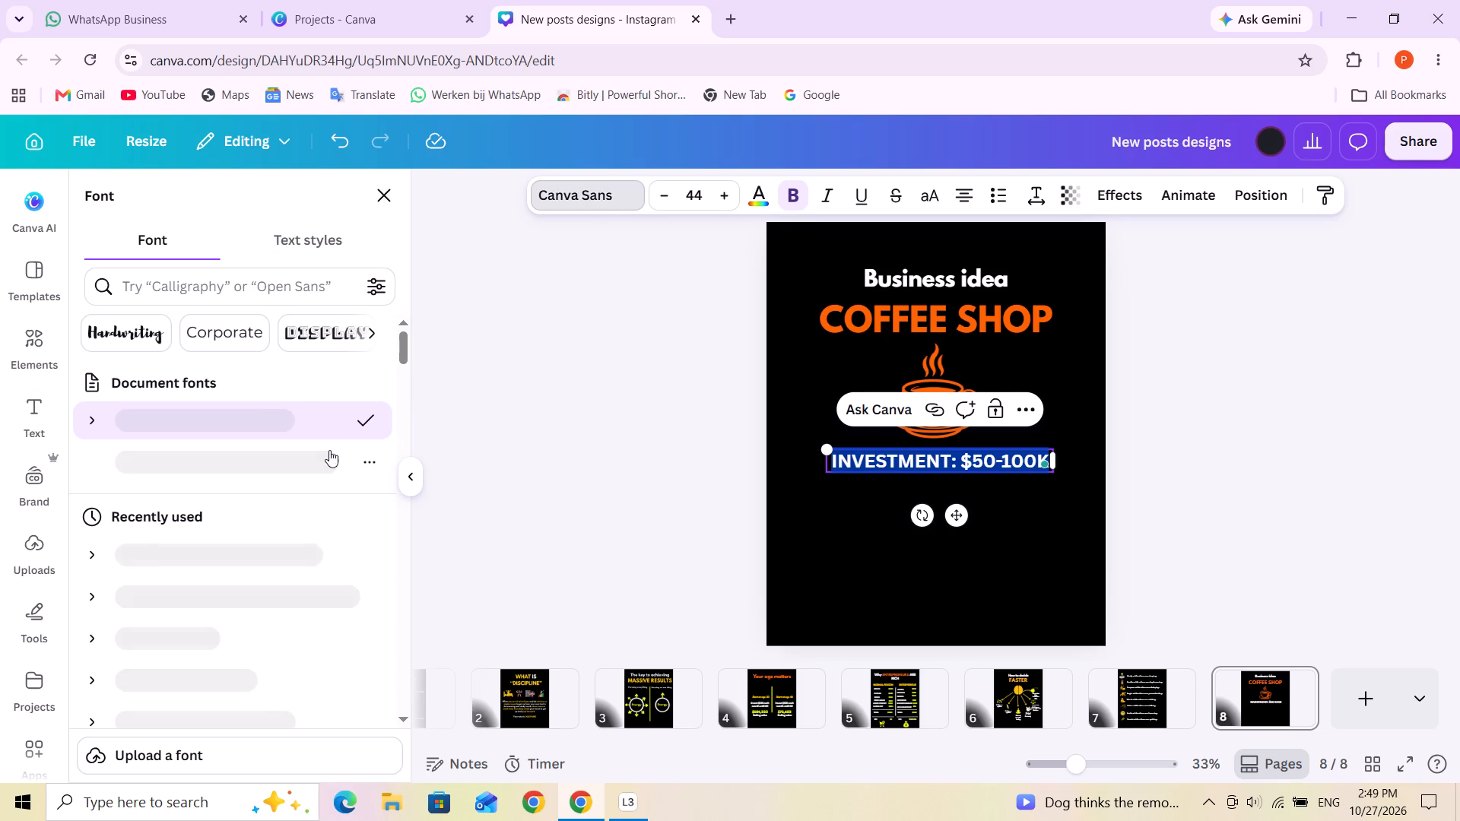
left_click(282, 462)
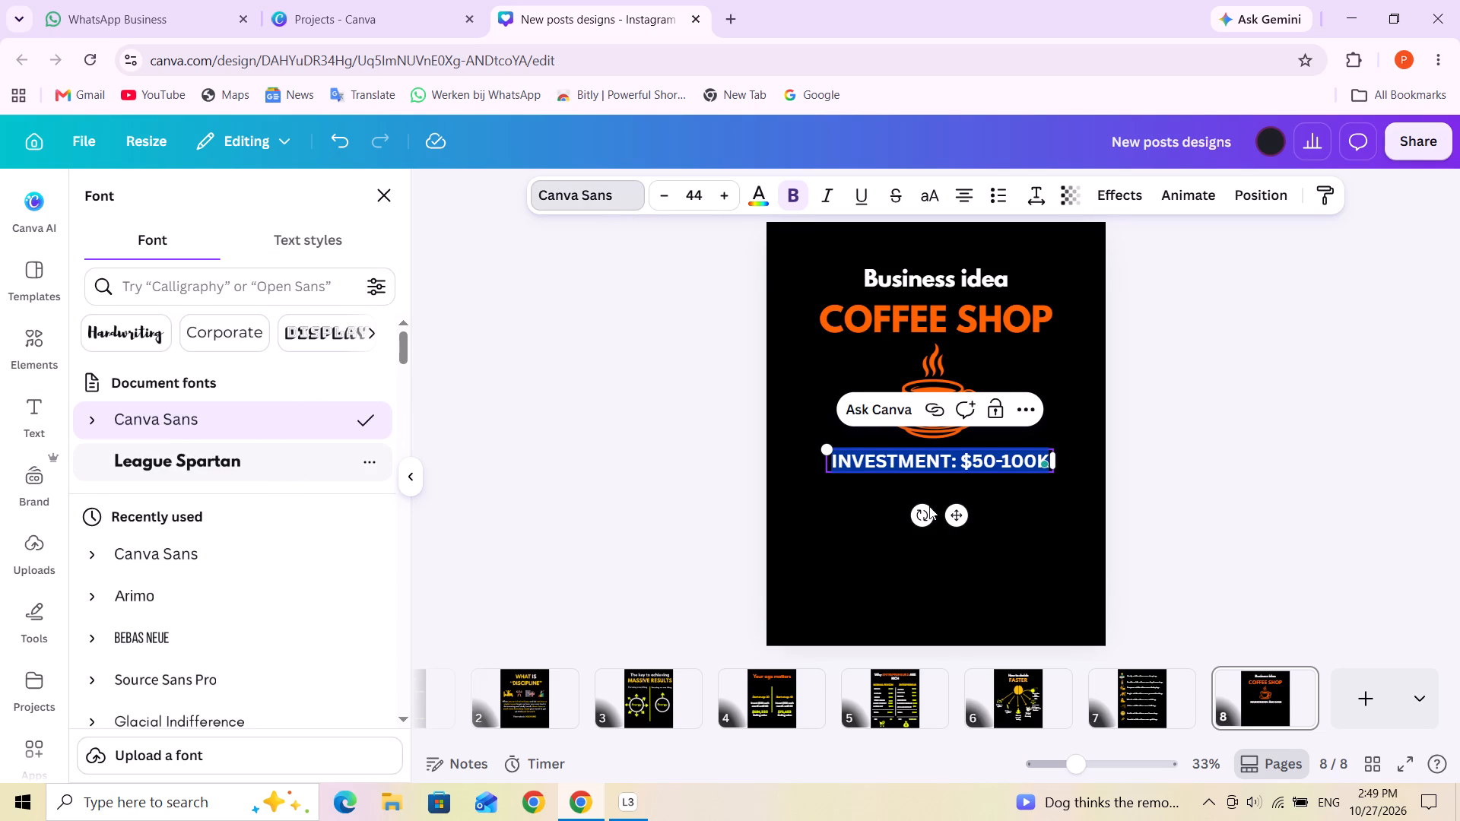
left_click_drag(1058, 474, 1096, 471)
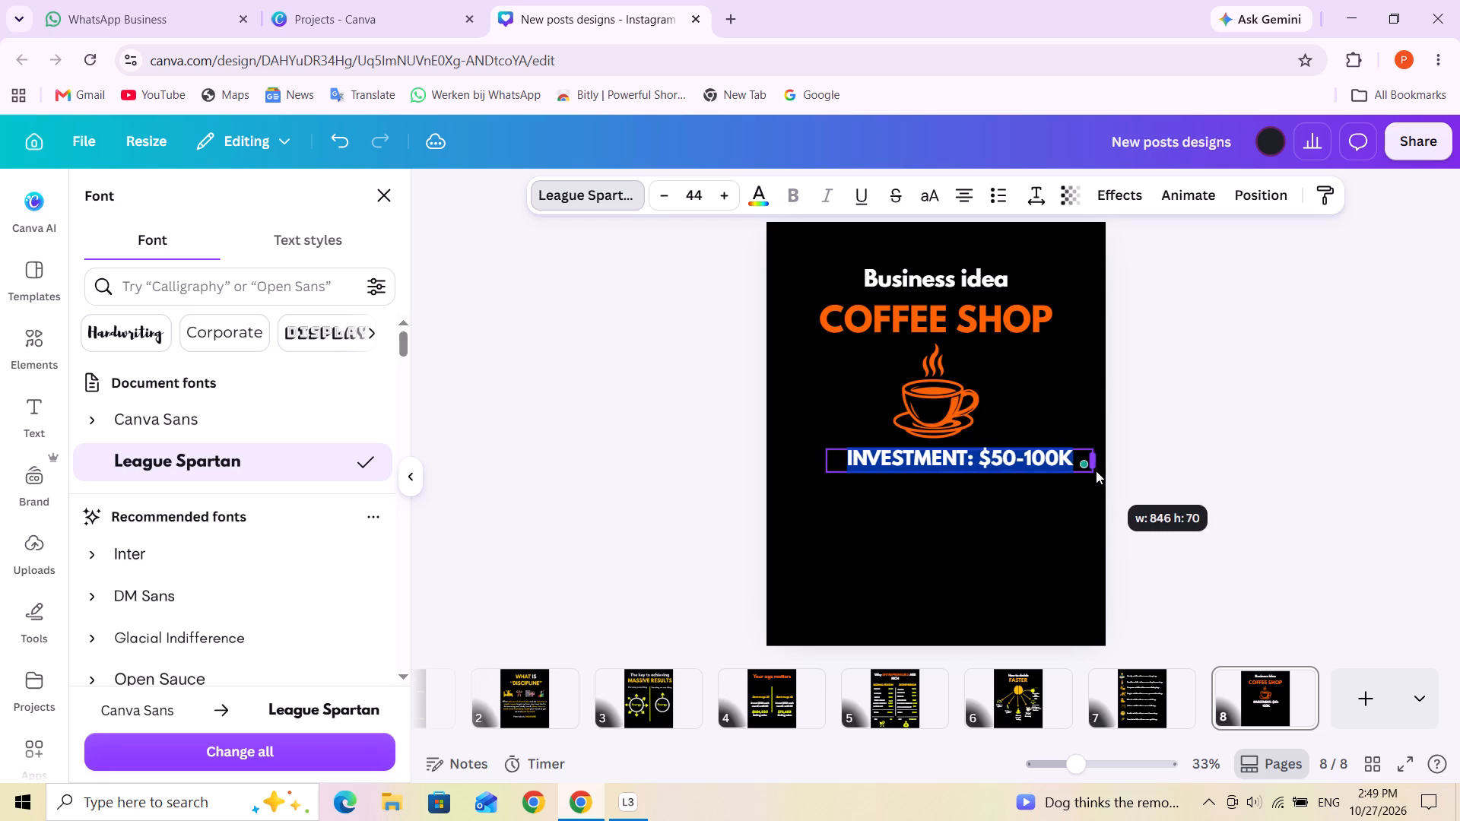
left_click_drag(1096, 471, 1066, 471)
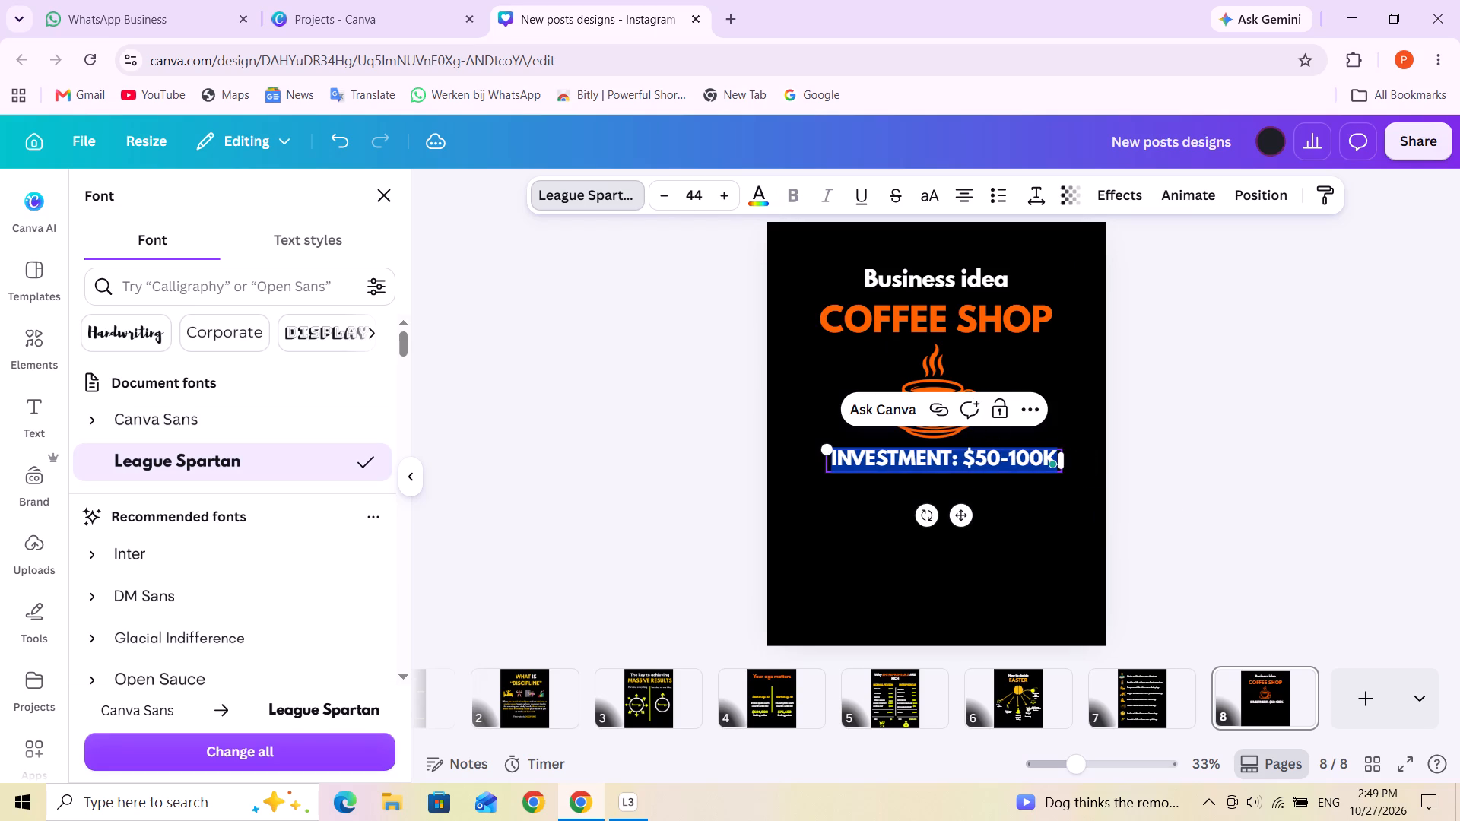
Reduce the investment line's font size to 35.
left_click(691, 194)
key("3")
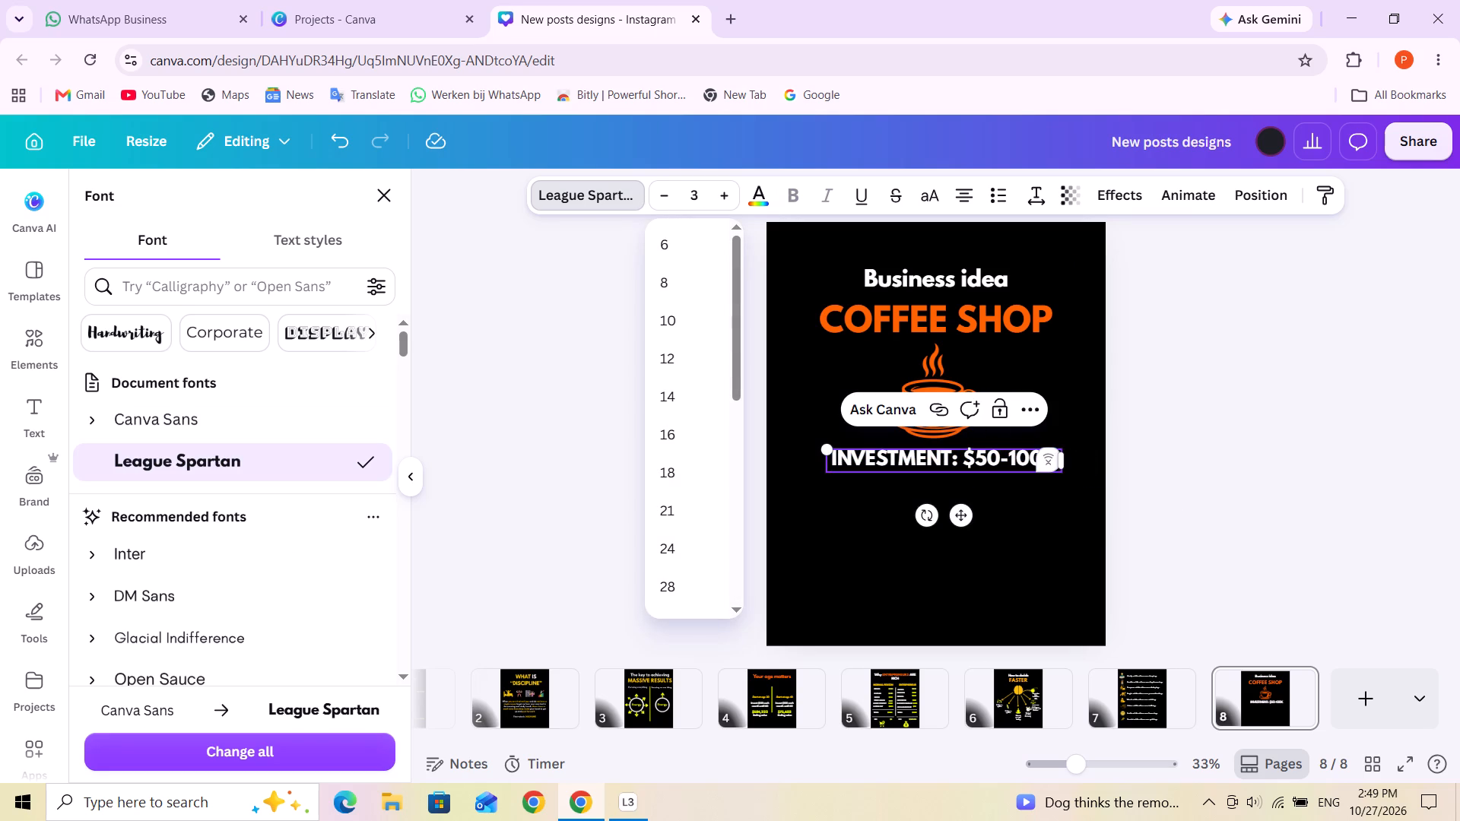
key("0")
key("Return")
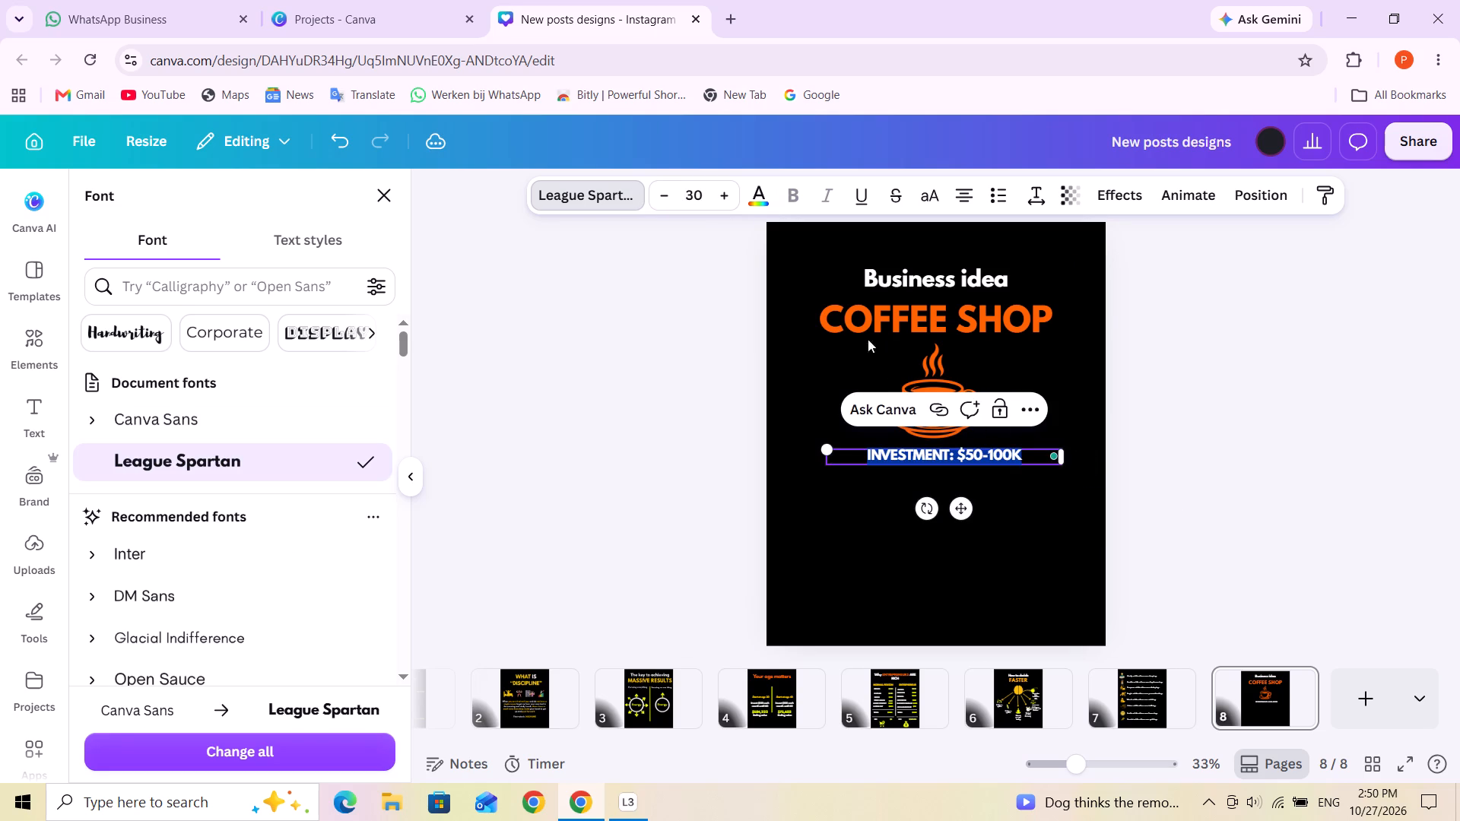
triple_click(720, 196)
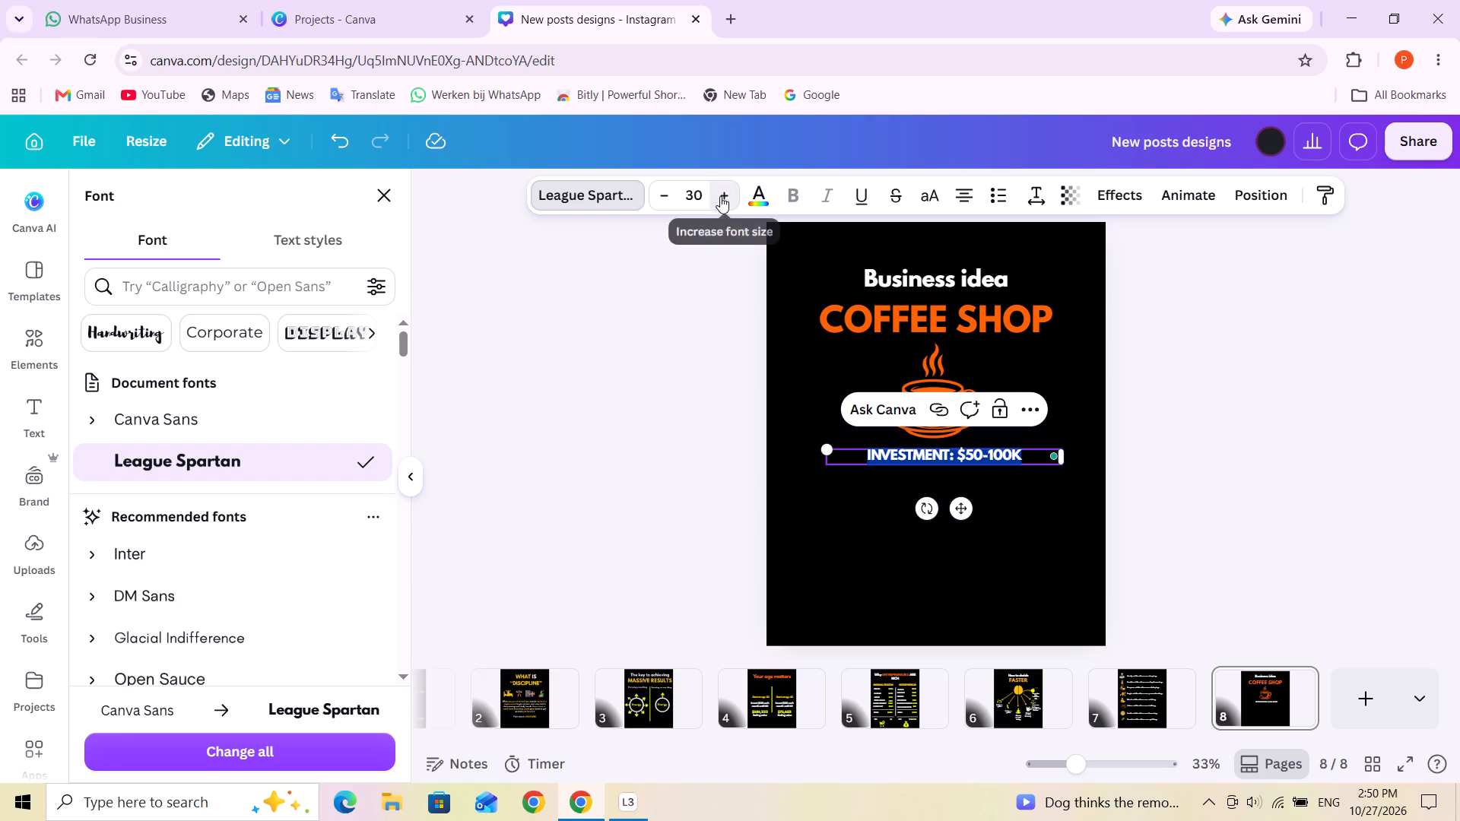
left_click(720, 196)
left_click(720, 196)
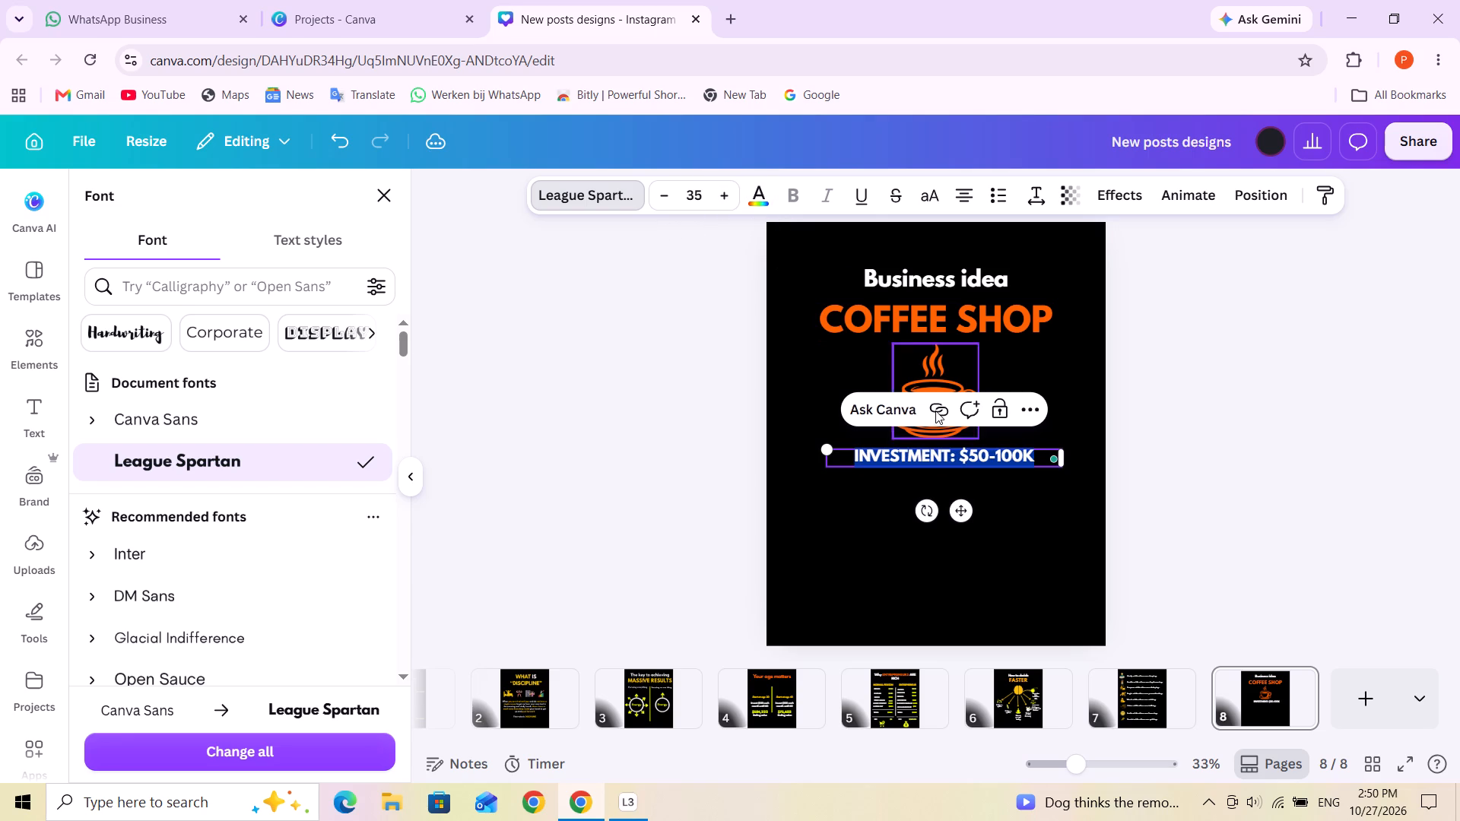
Narrow the investment text box to fit its text, to a width of about 576.
left_click(1041, 502)
left_click(1046, 455)
left_click_drag(1062, 455, 1060, 455)
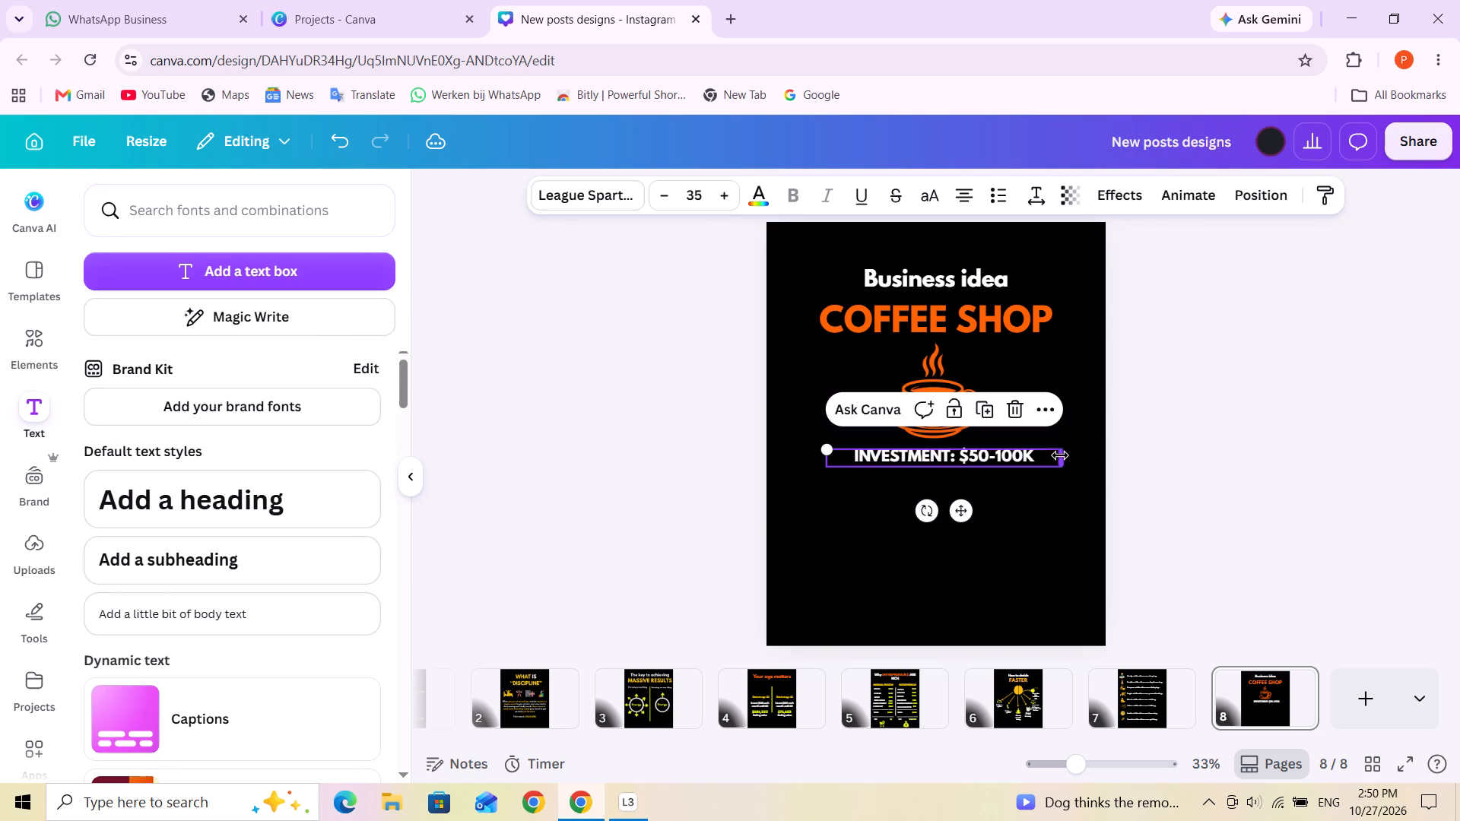
left_click_drag(1060, 455, 1013, 458)
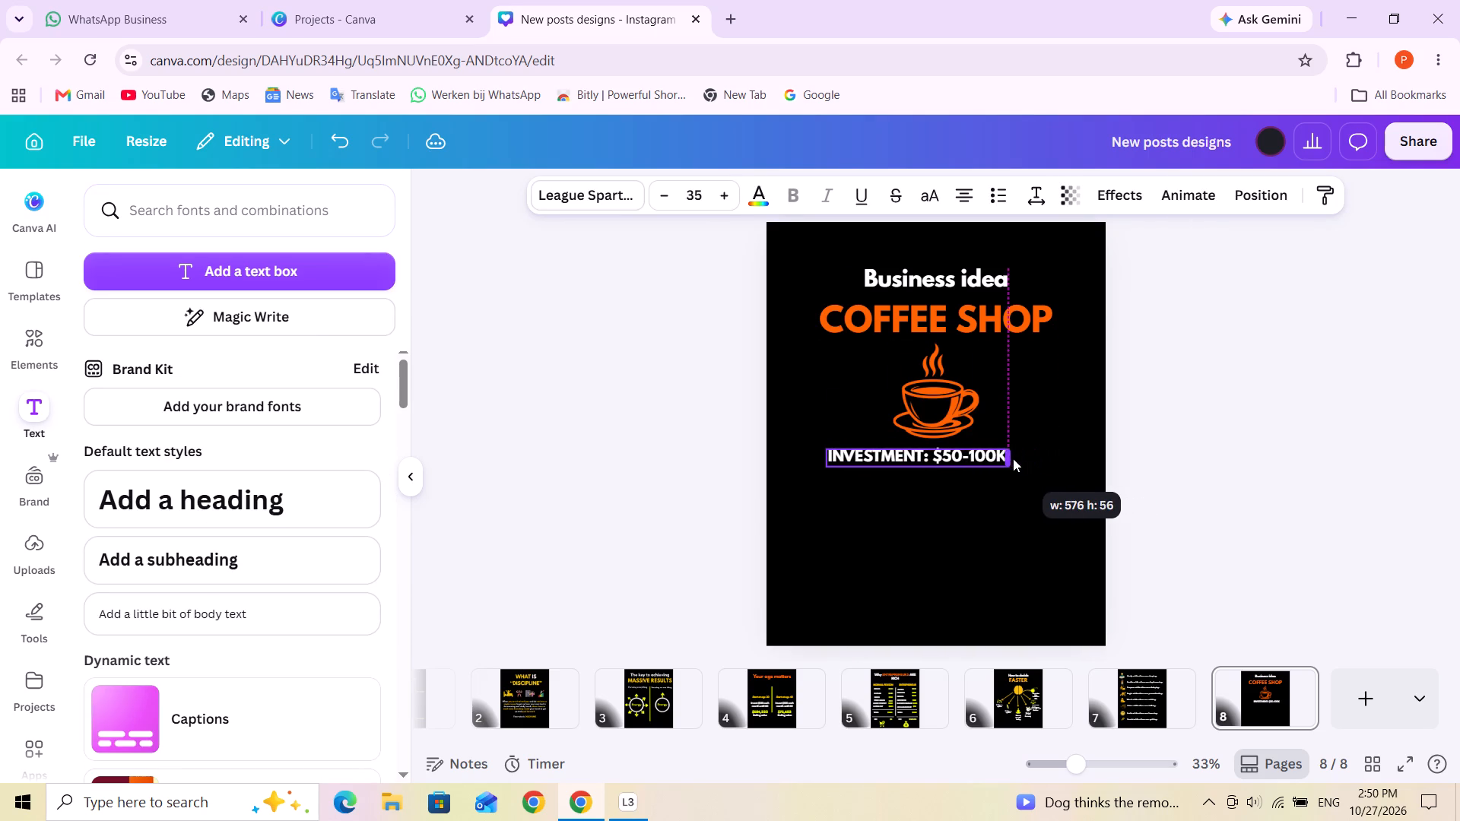
left_click_drag(1013, 458, 1014, 458)
left_click(1053, 461)
Position the investment line just below the coffee cup with a gap of 35, slightly left of the page centre.
left_click_drag(974, 459, 976, 461)
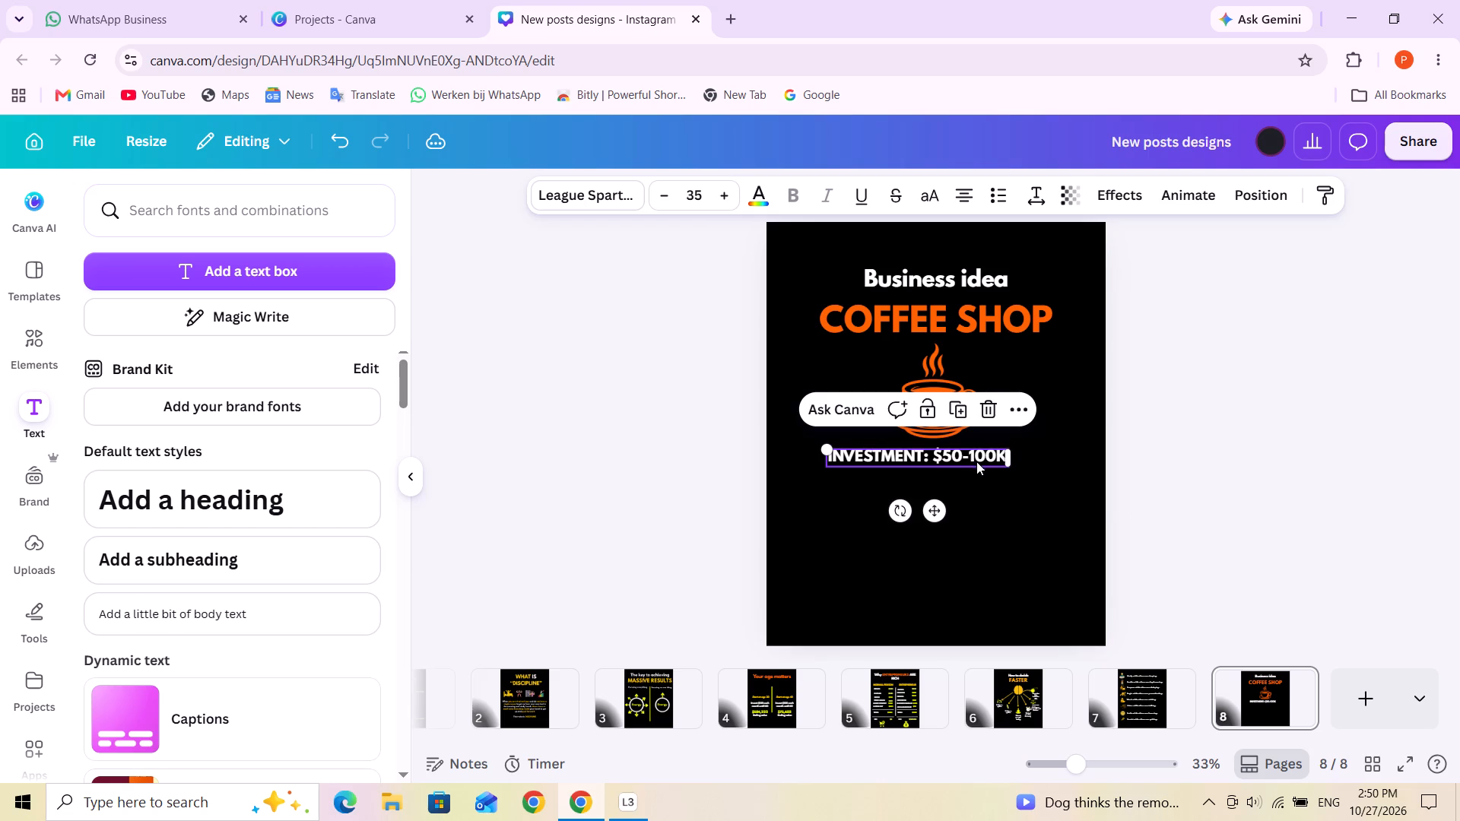
left_click_drag(976, 461, 981, 464)
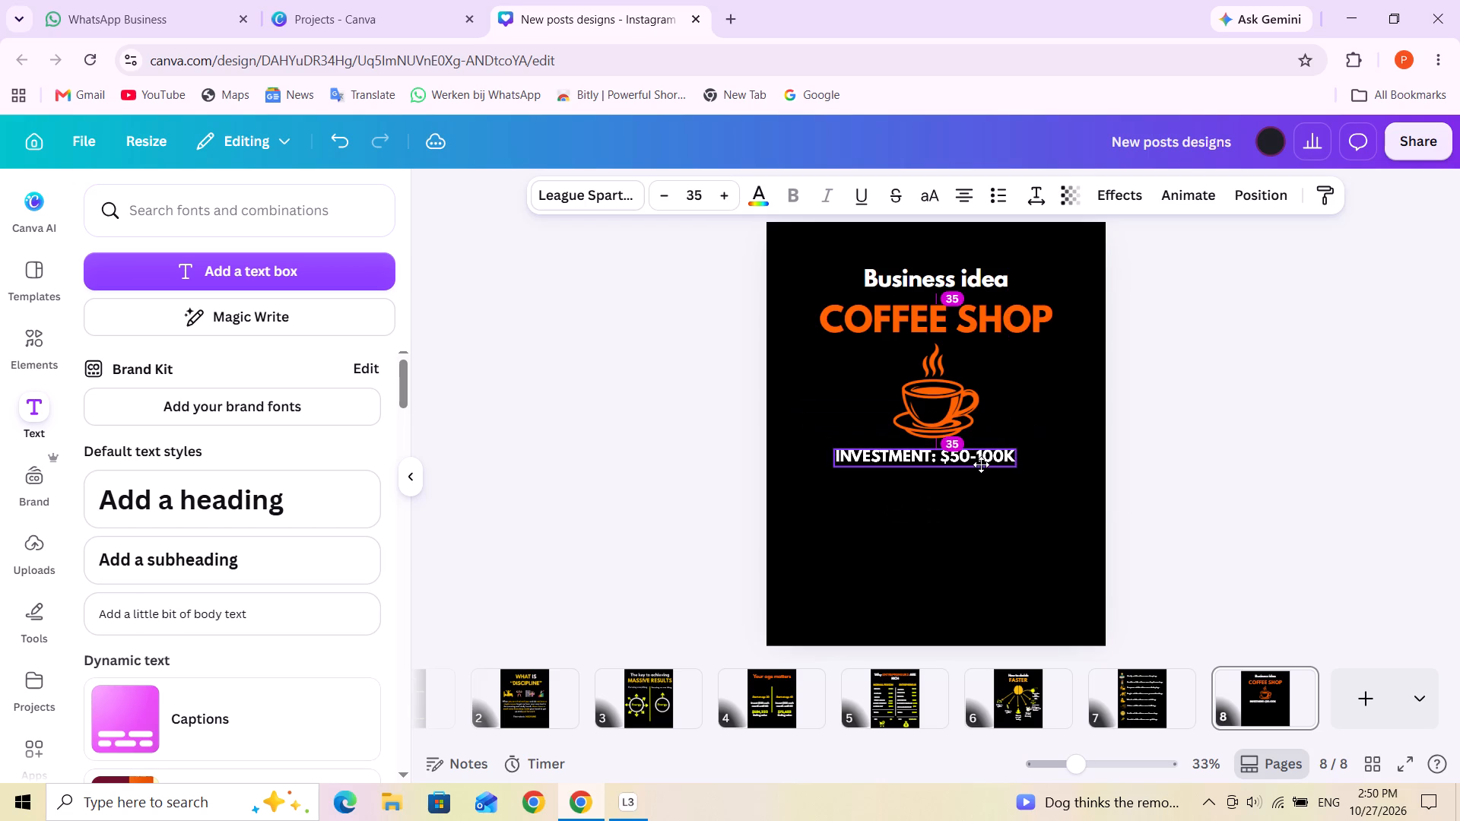
left_click_drag(981, 464, 979, 462)
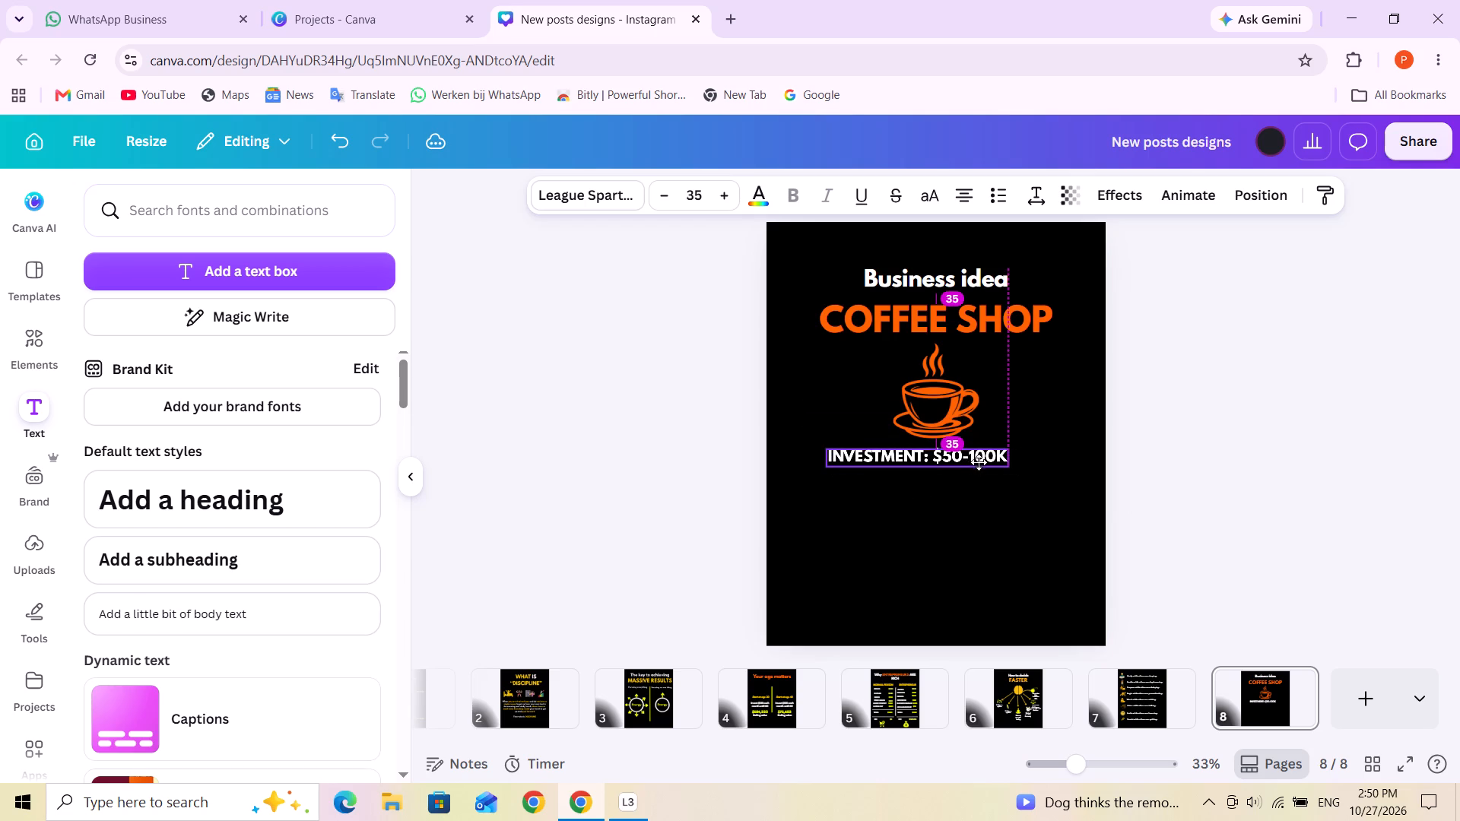
left_click_drag(979, 462, 982, 468)
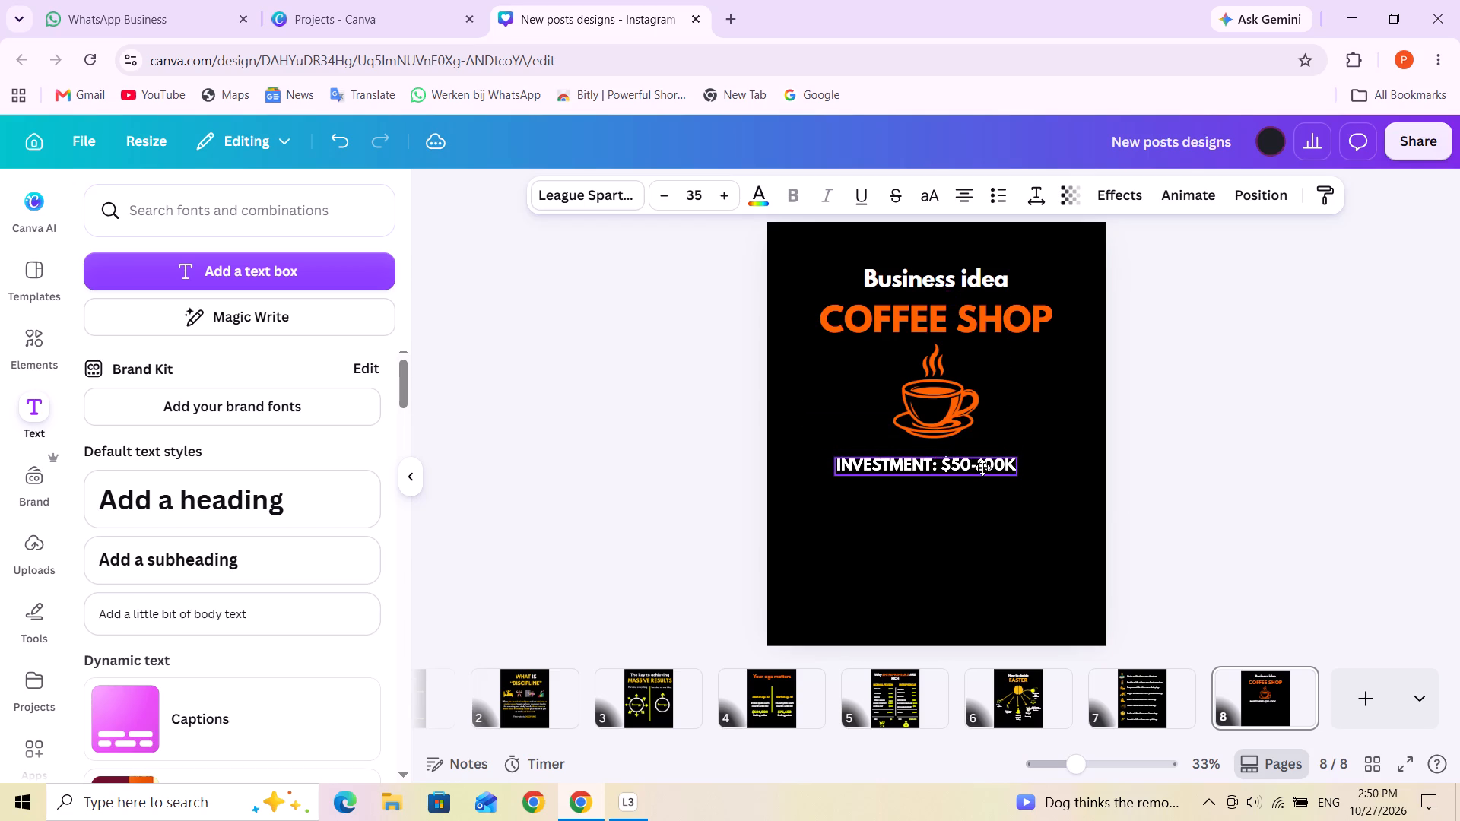
left_click_drag(982, 468, 990, 464)
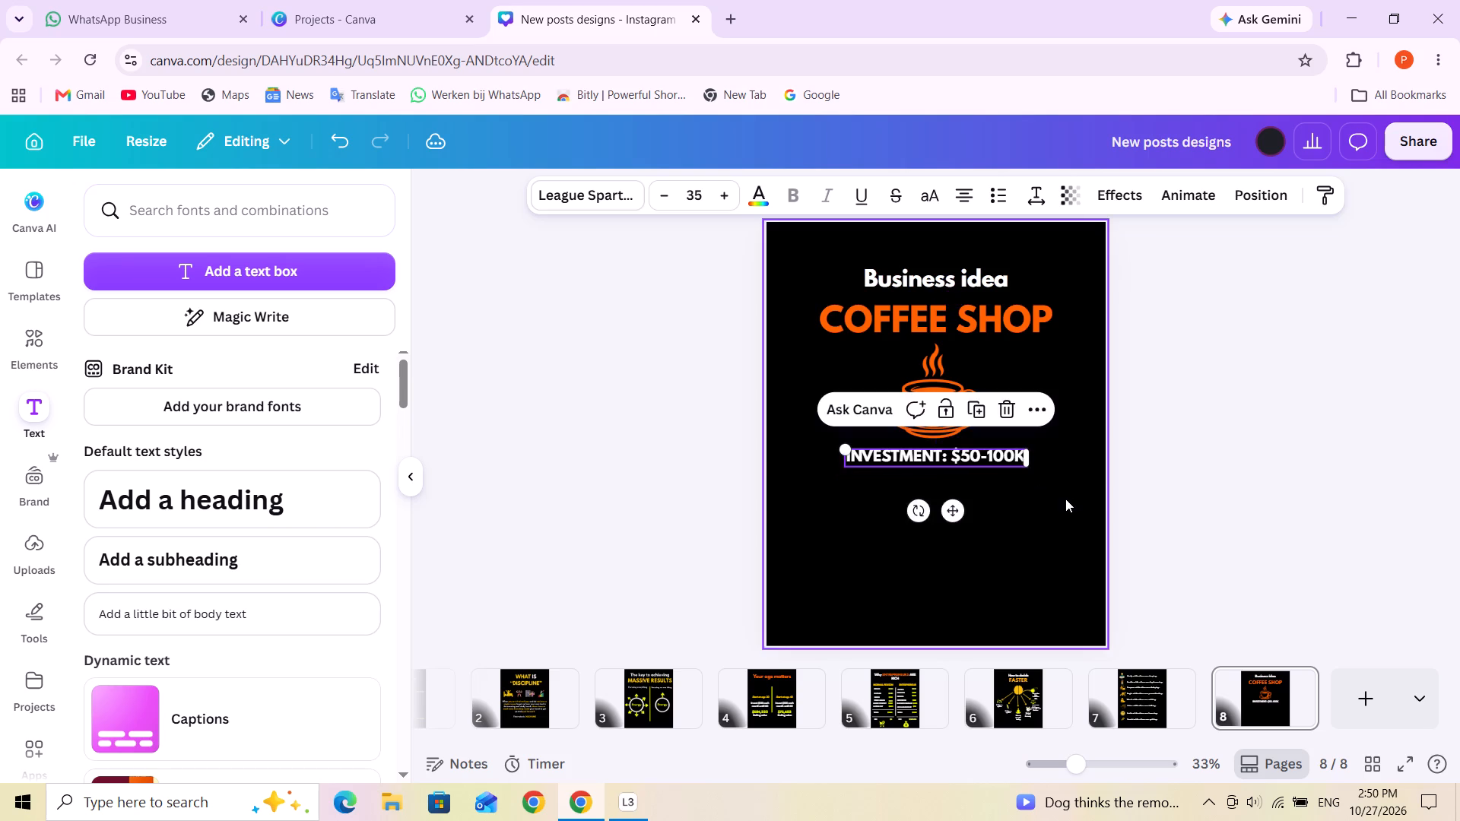
left_click(1066, 499)
left_click_drag(987, 458, 979, 458)
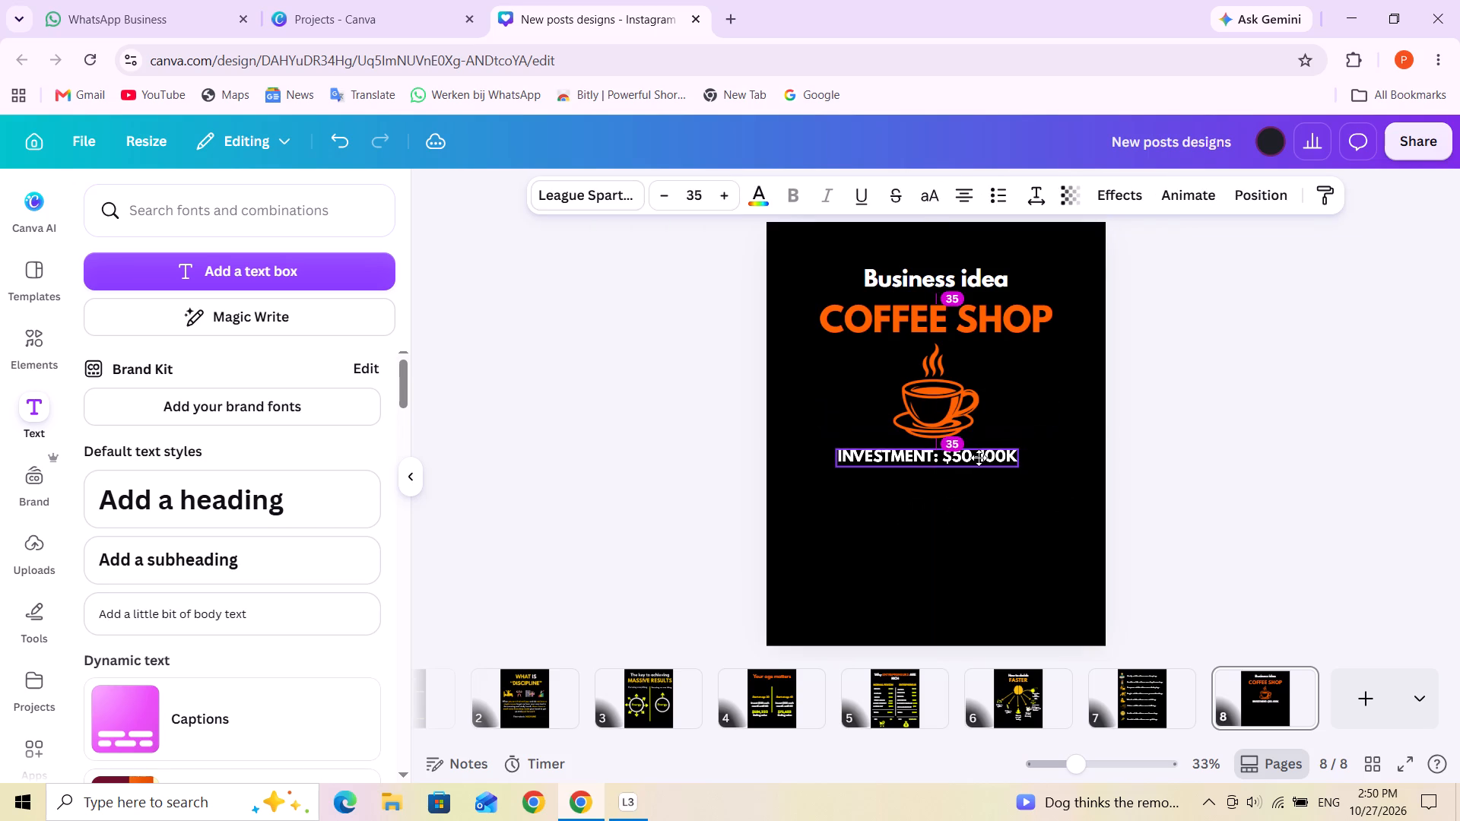
left_click_drag(979, 458, 976, 458)
left_click(1065, 547)
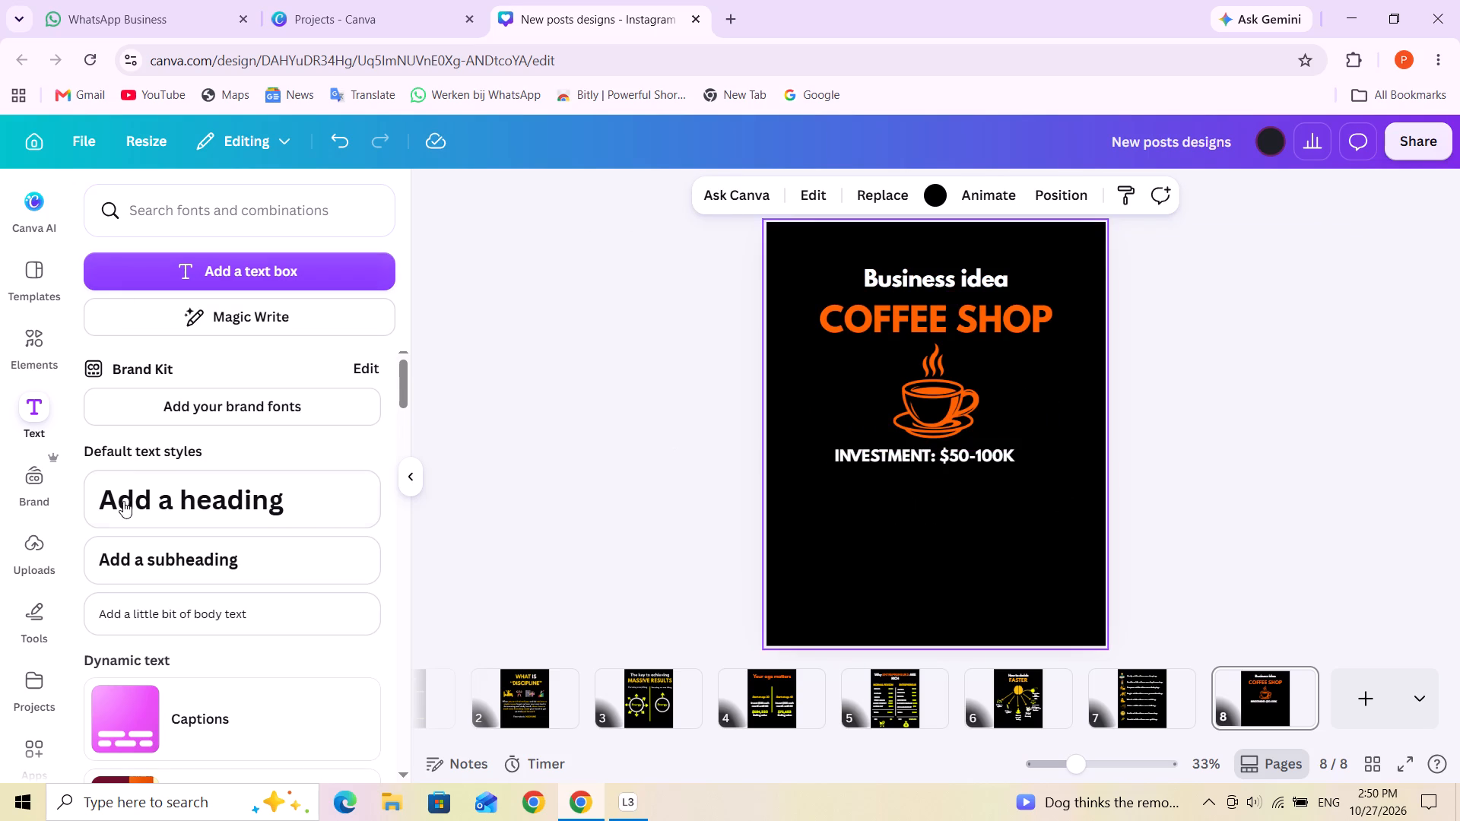
Add a subheading text box in League Spartan at font size 30.
left_click(157, 556)
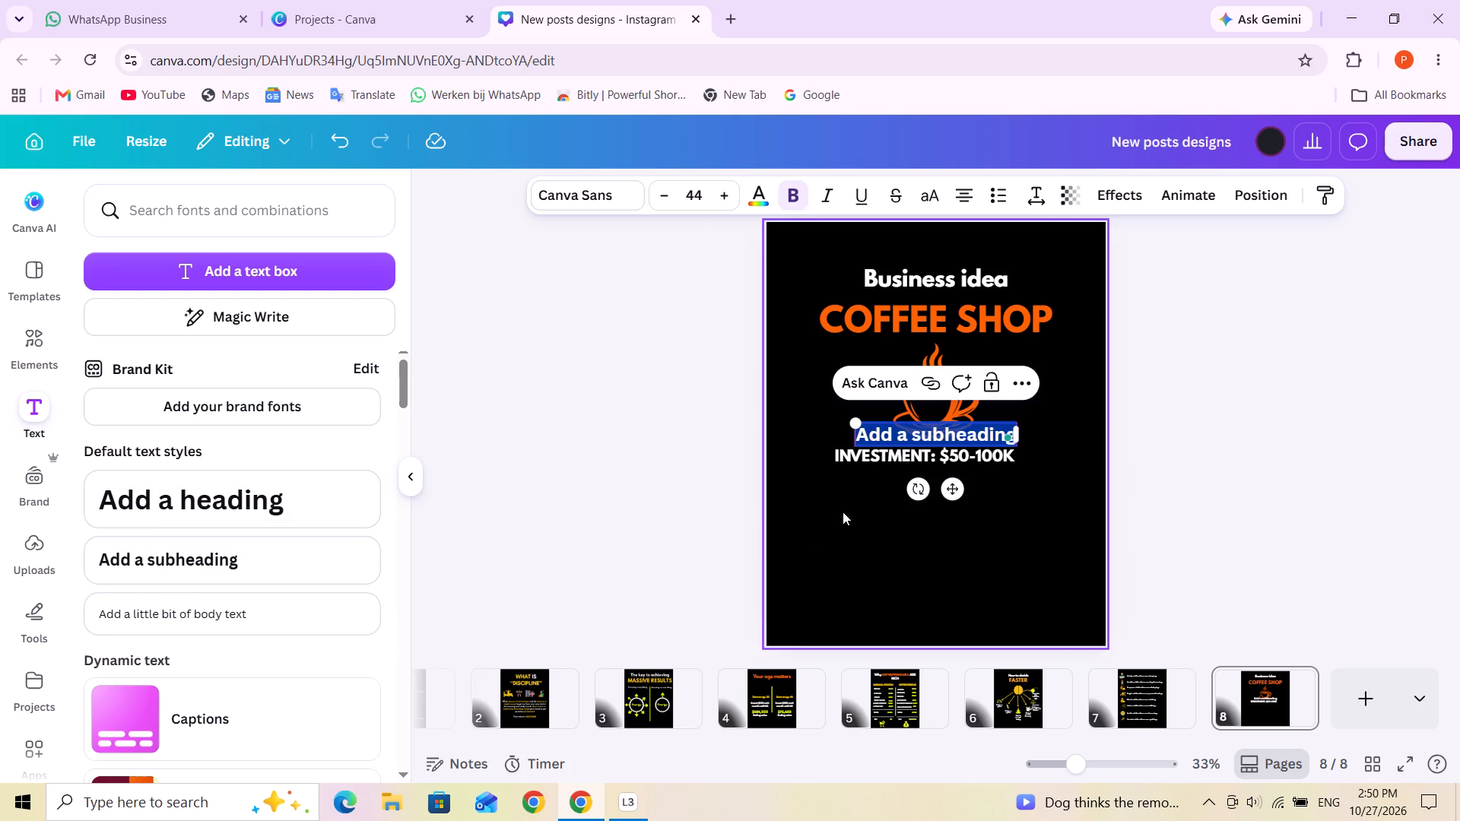
left_click(601, 186)
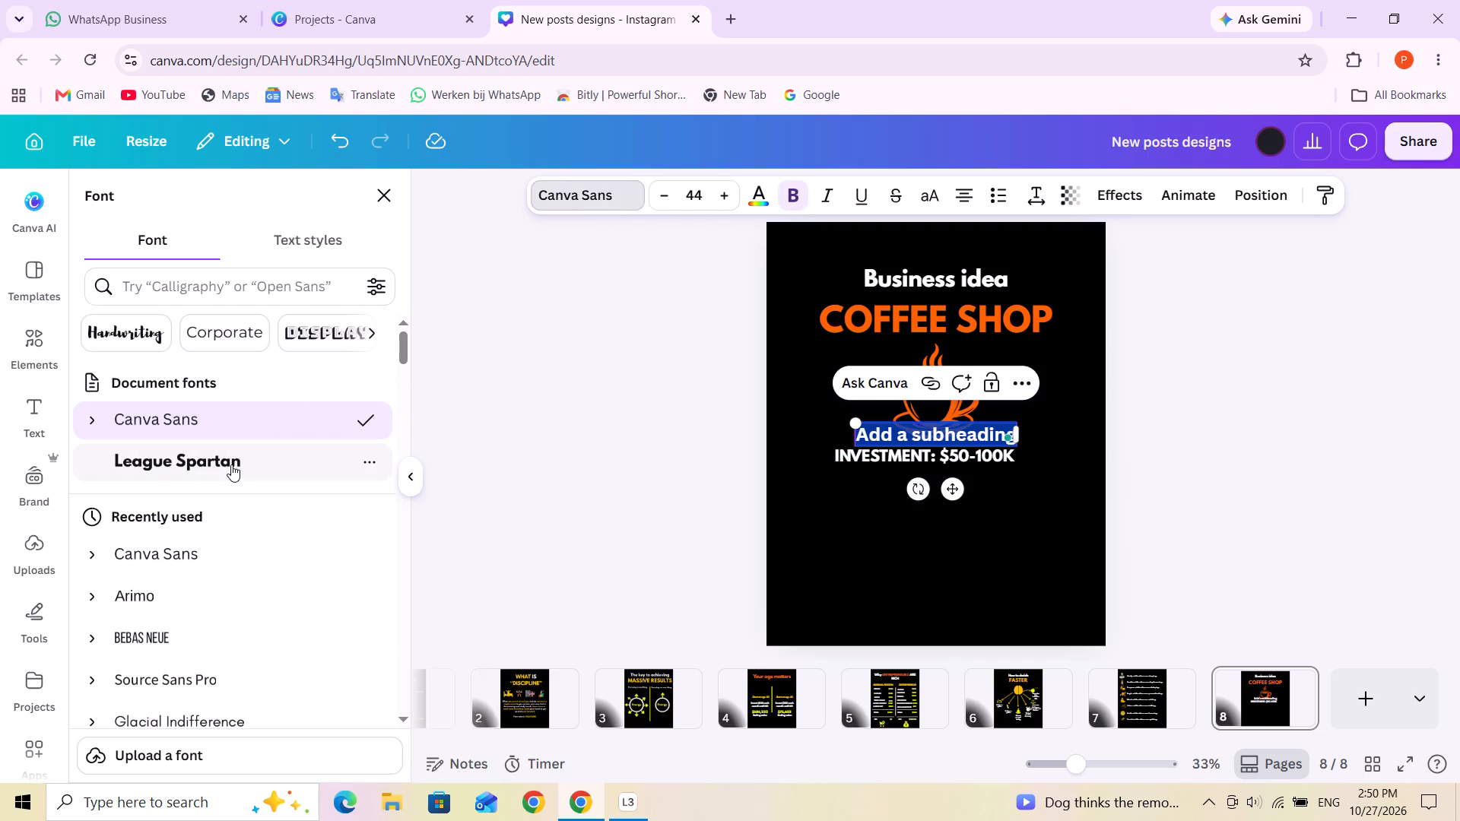
left_click(232, 464)
left_click(693, 196)
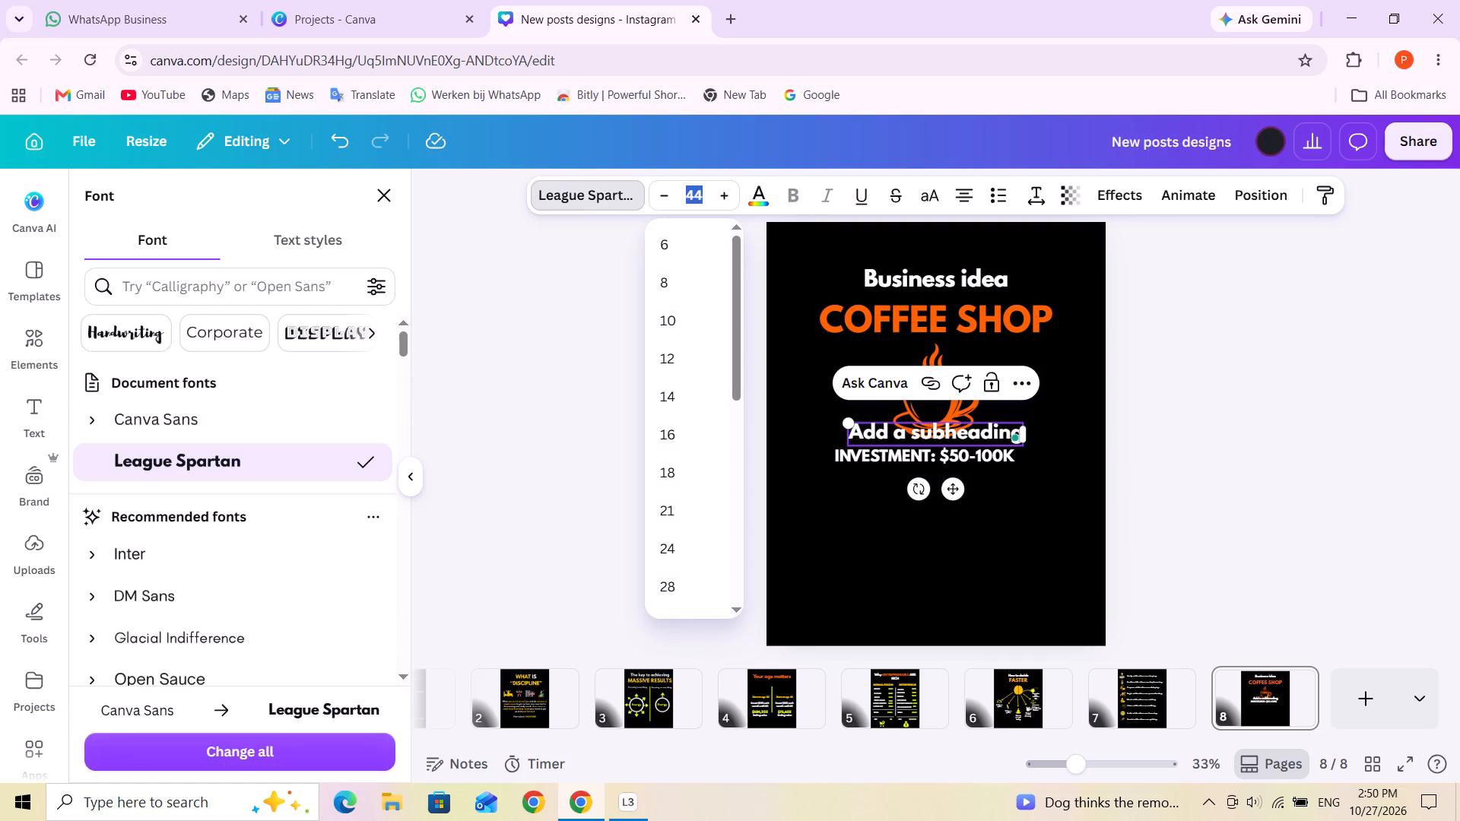
type("30")
key("Return")
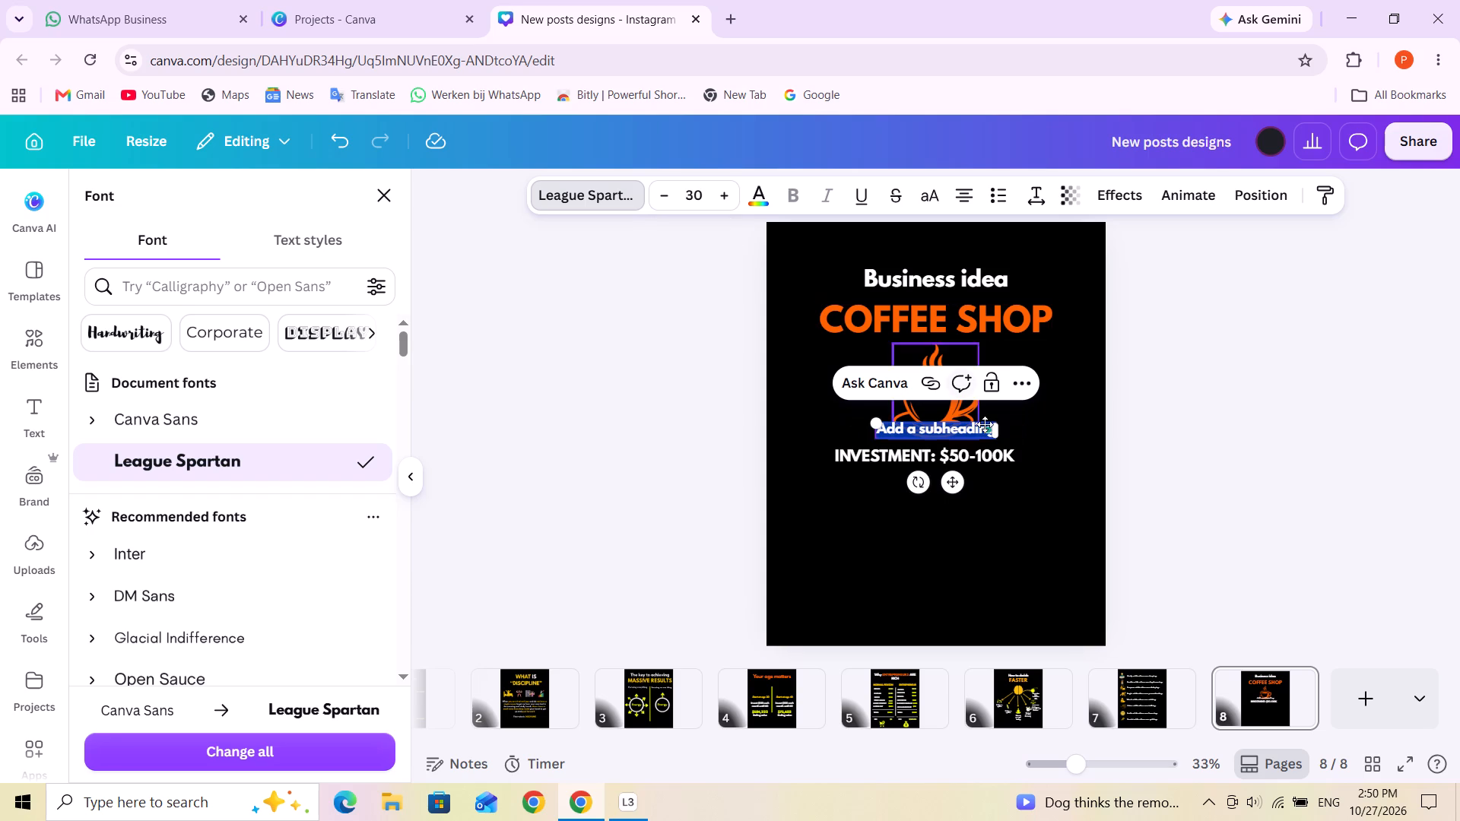
left_click(1024, 480)
Position the subheading just below the investment line, with its left edge on the page margin.
left_click_drag(958, 430, 899, 493)
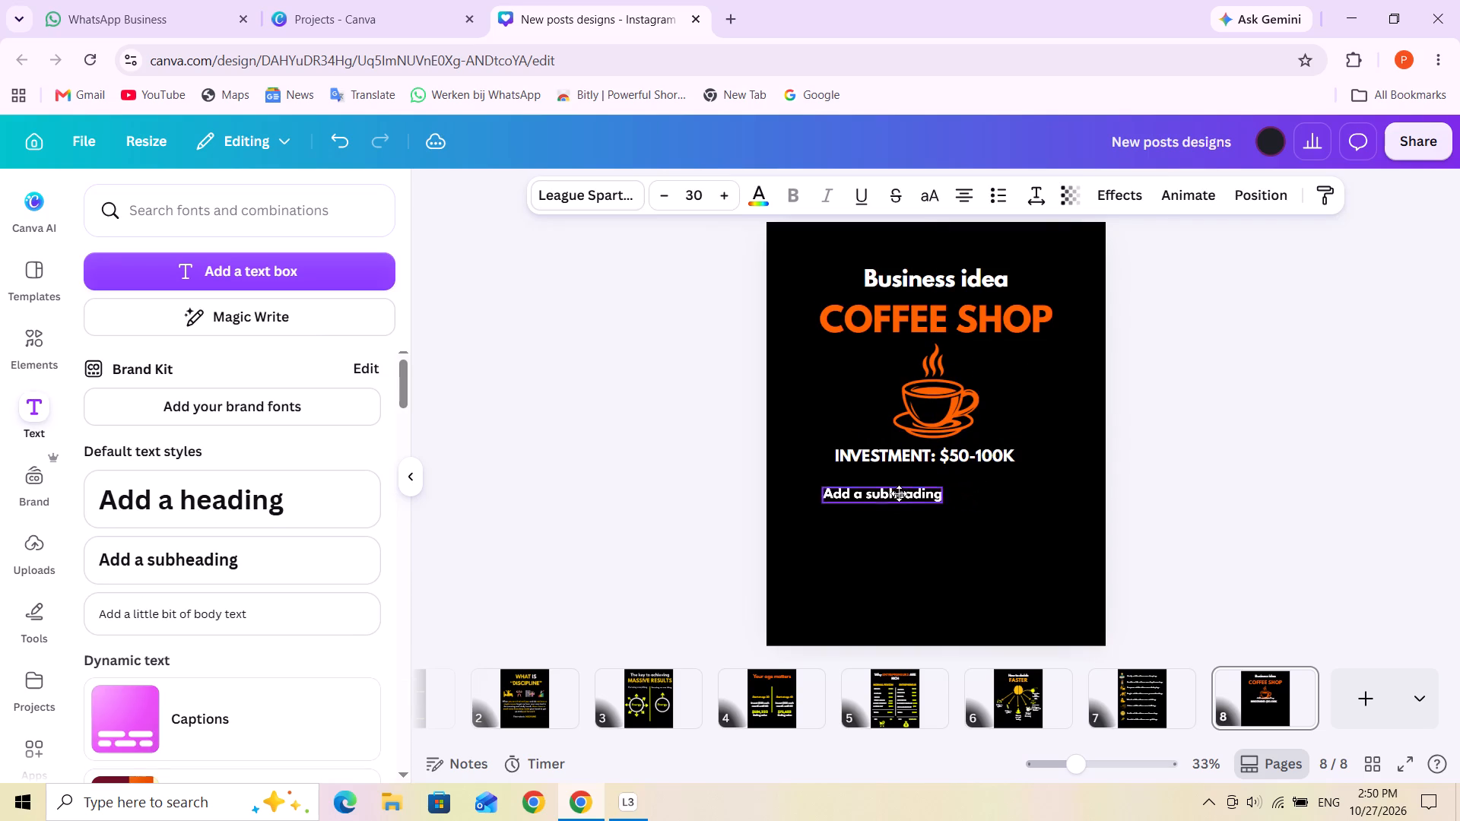
left_click_drag(899, 493, 882, 486)
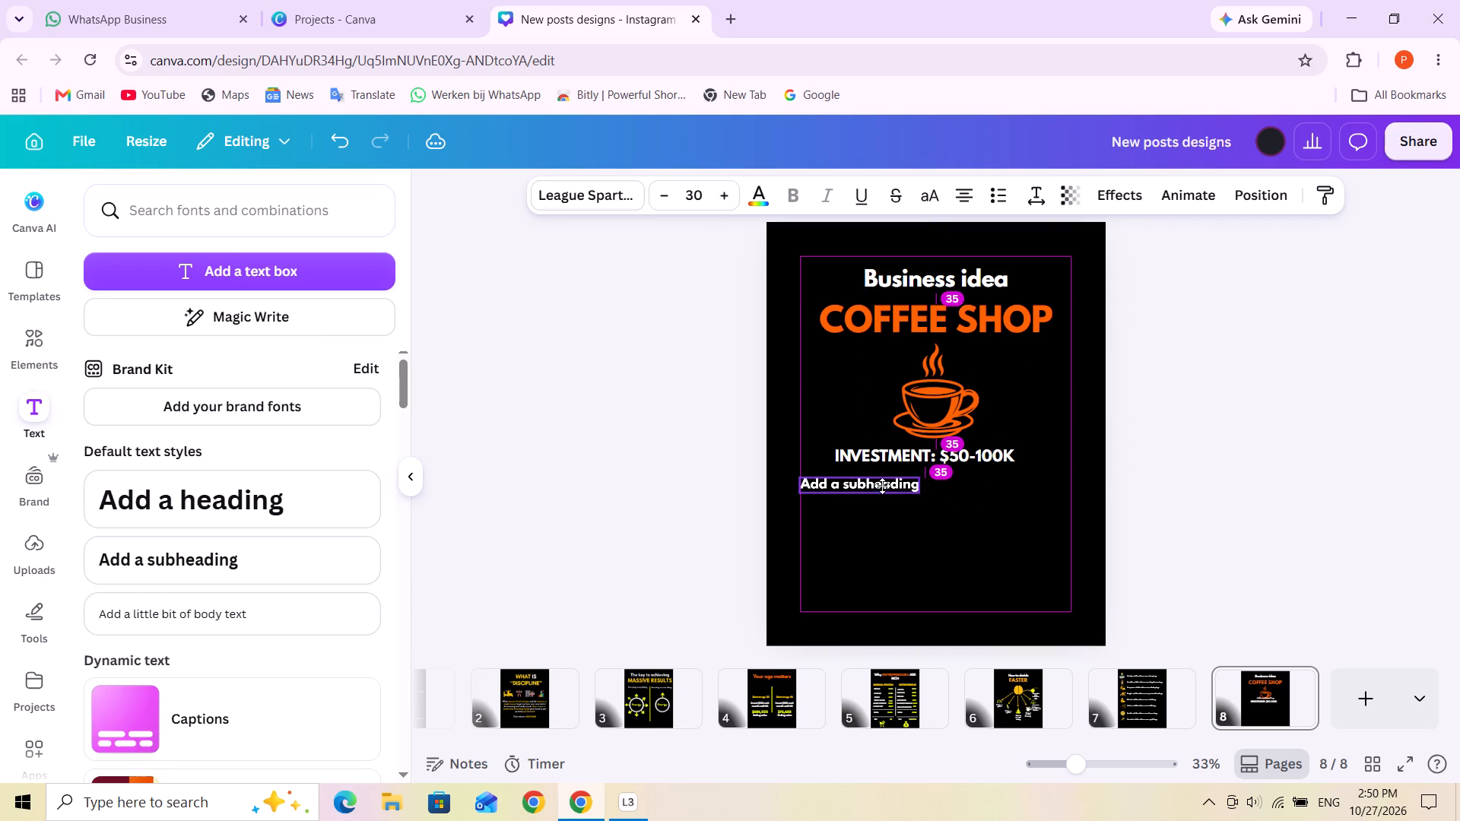
left_click_drag(882, 486, 877, 477)
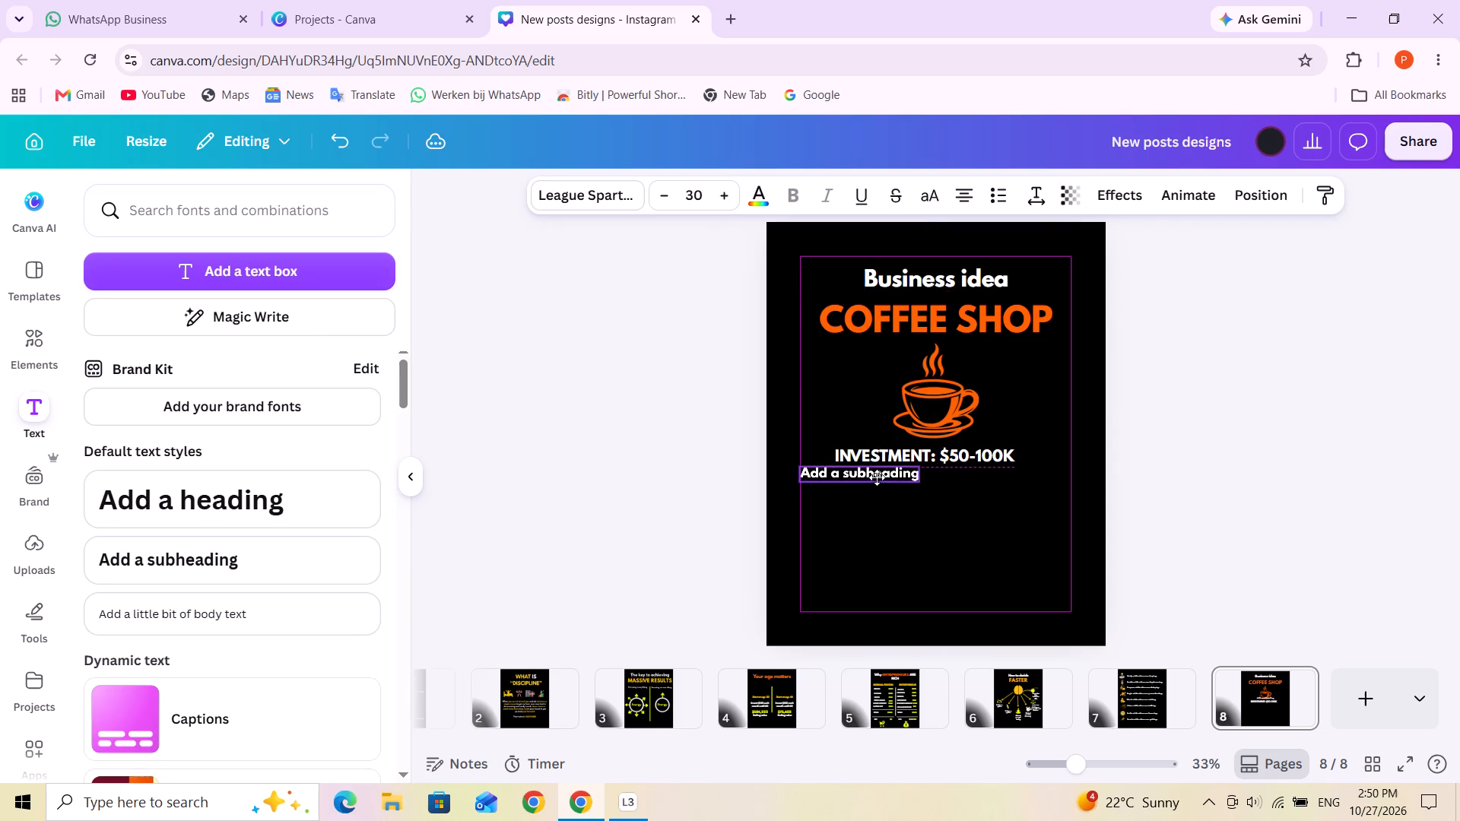
left_click_drag(877, 477, 877, 480)
Replace the subheading's placeholder text with "turnover: 54,750 coffees annually".
triple_click(874, 480)
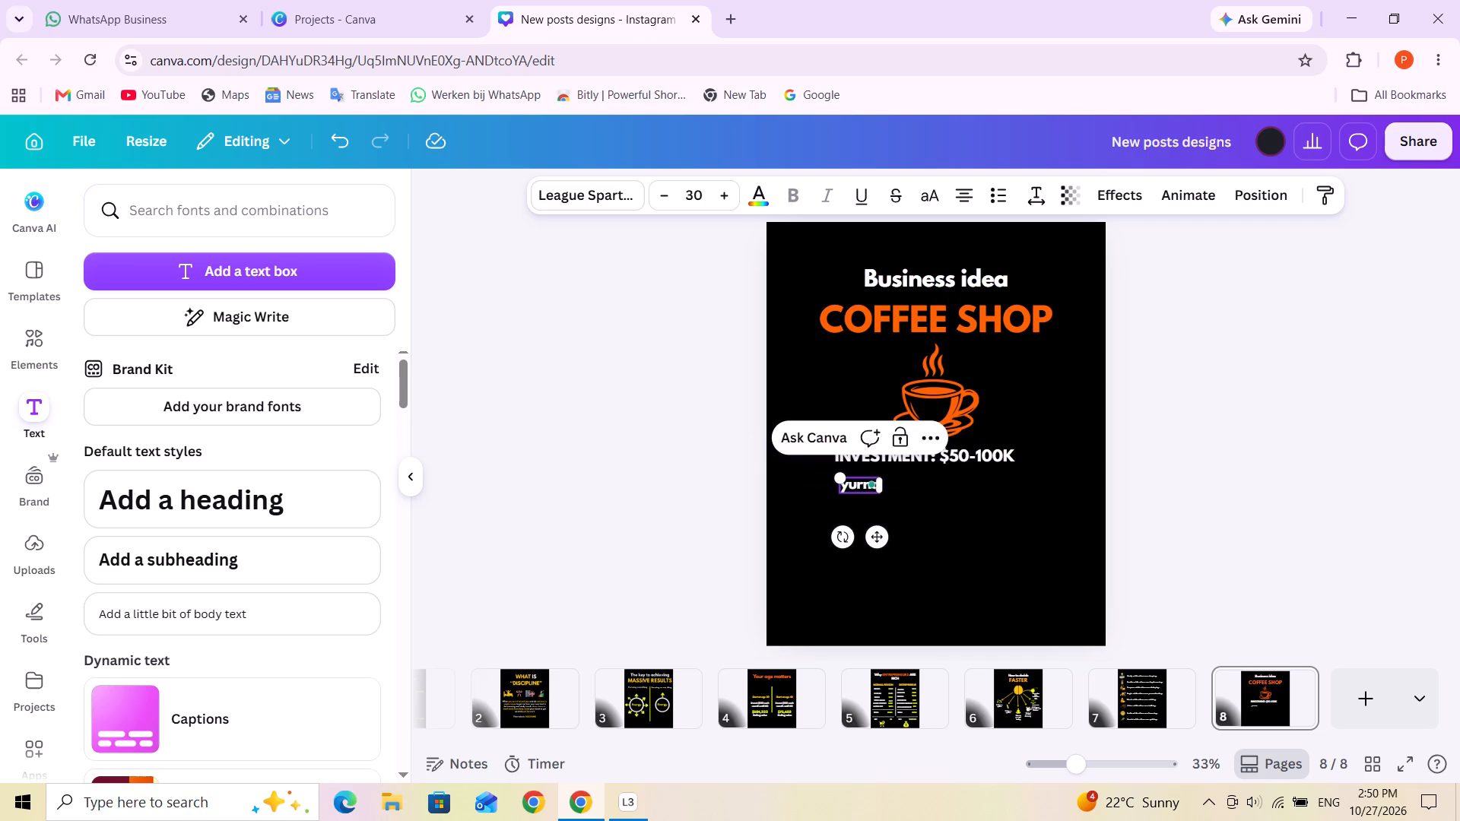
key("BackSpace")
key("BackSpace")
key("BackSpace")
key("BackSpace")
key("BackSpace")
key("BackSpace")
key("BackSpace")
key("BackSpace")
type("turnover")
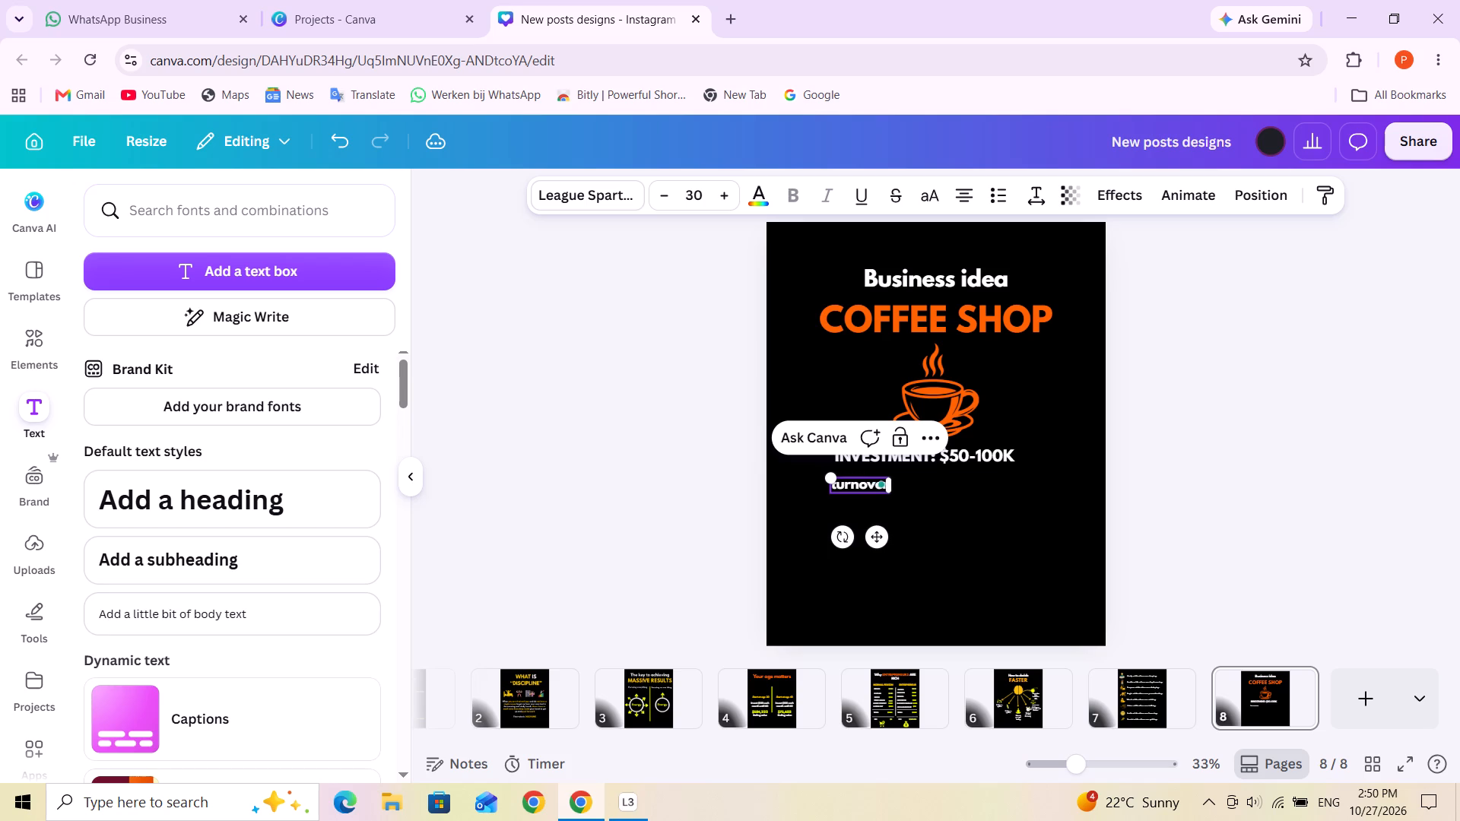
key("space")
key("BackSpace")
type(": 54")
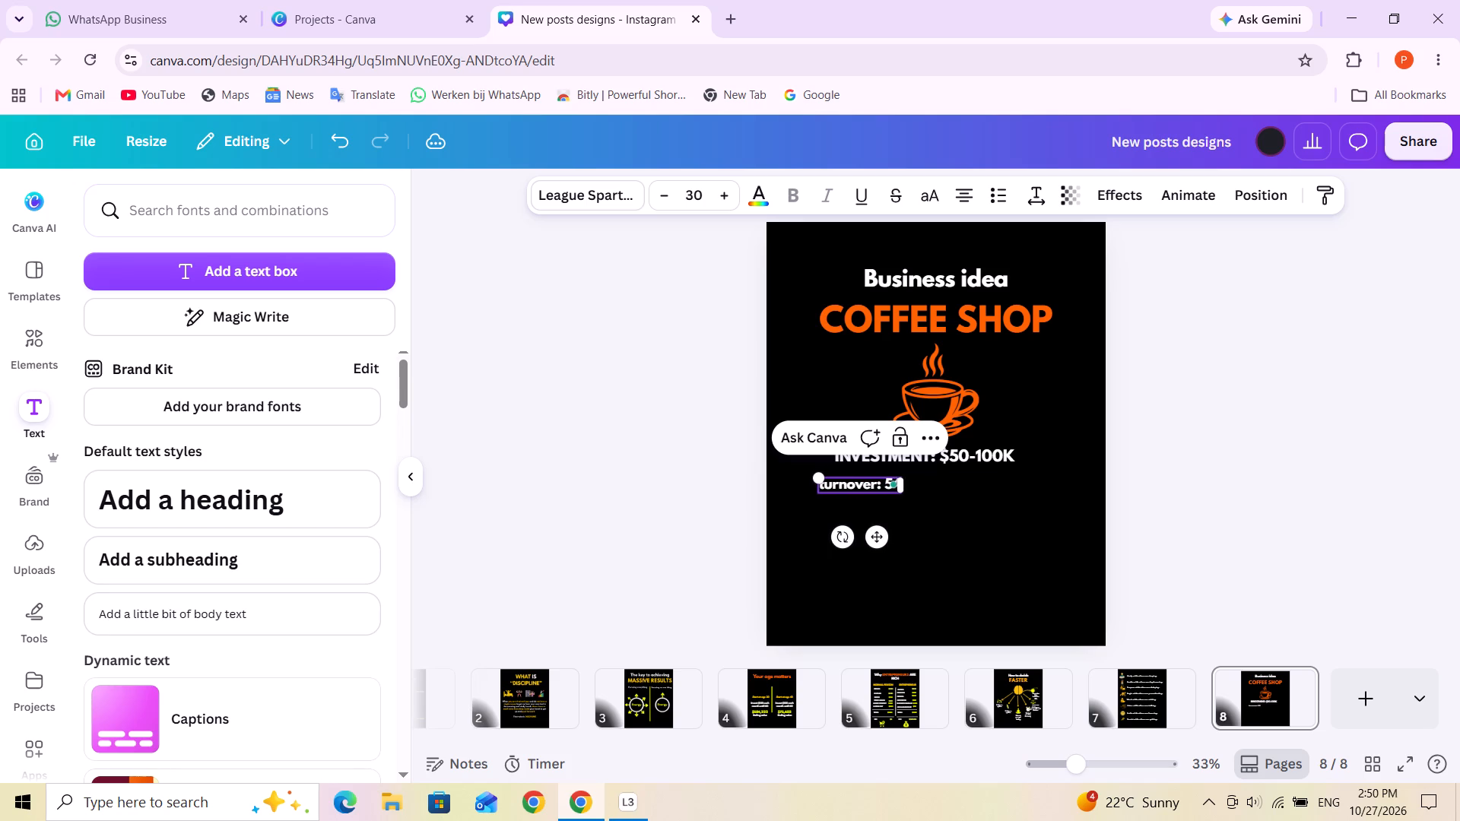
key("comma")
type("750")
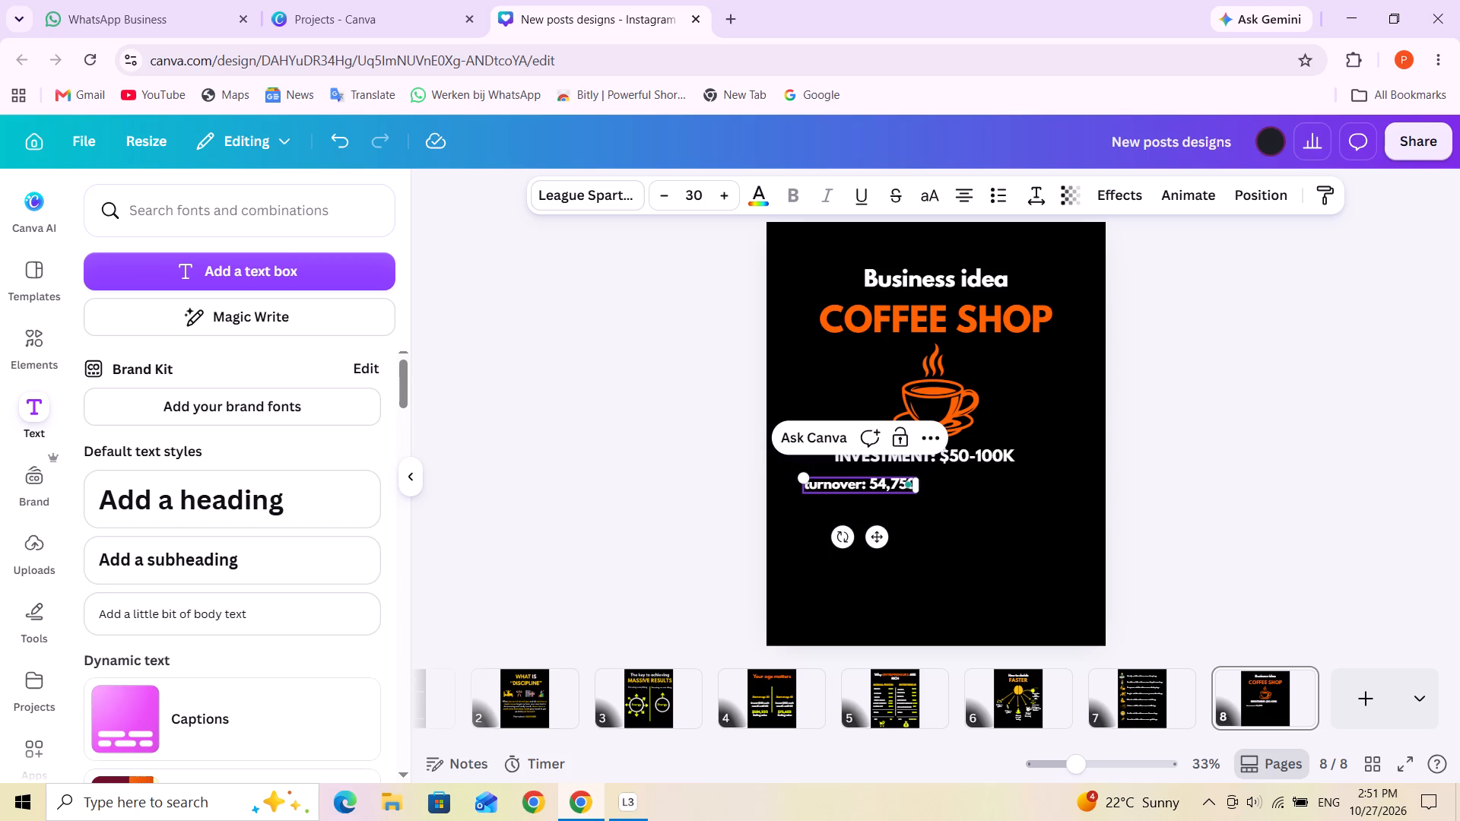
key("space")
type("coffees")
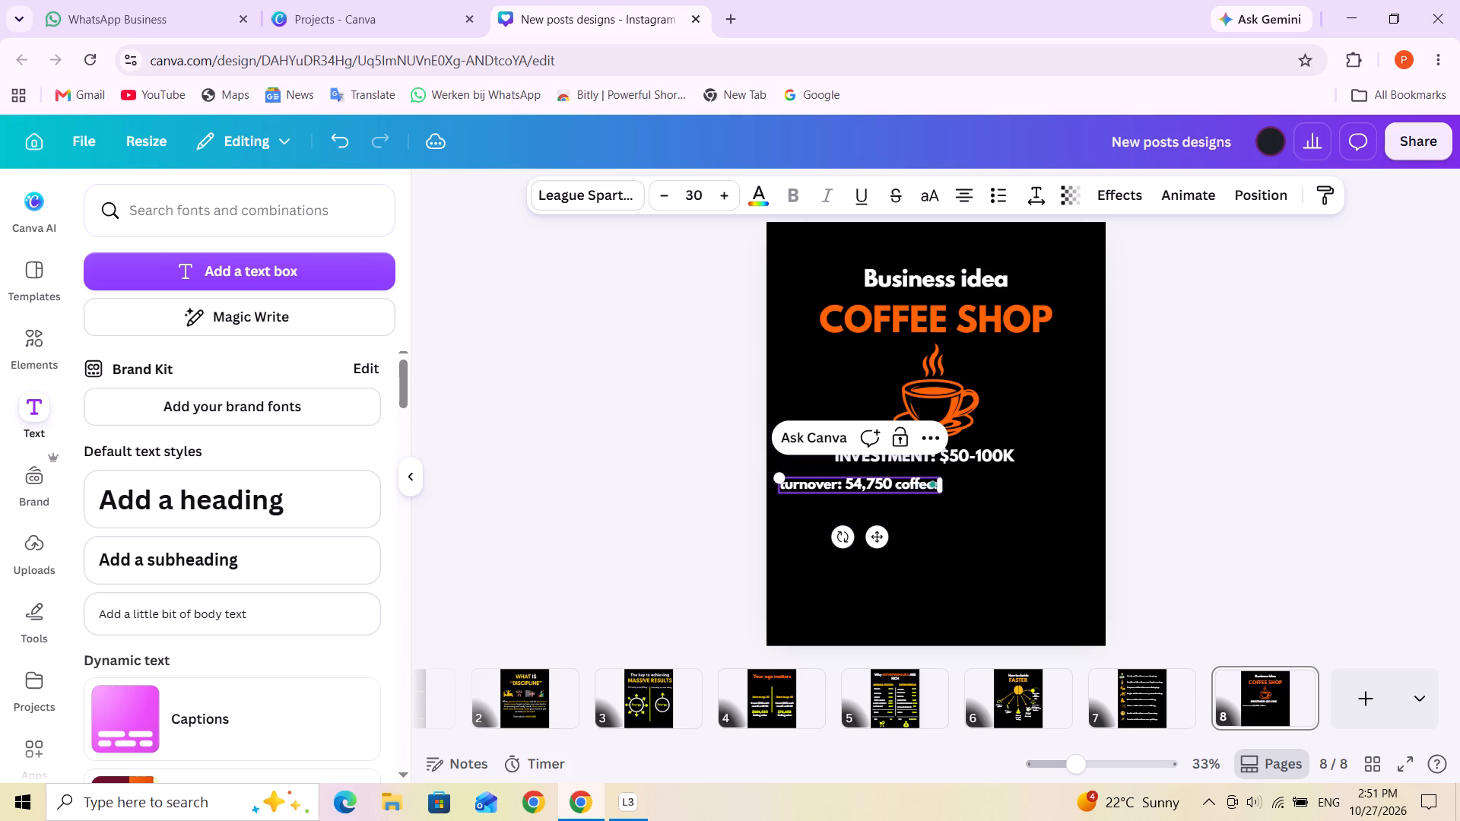
key("space")
type("annually")
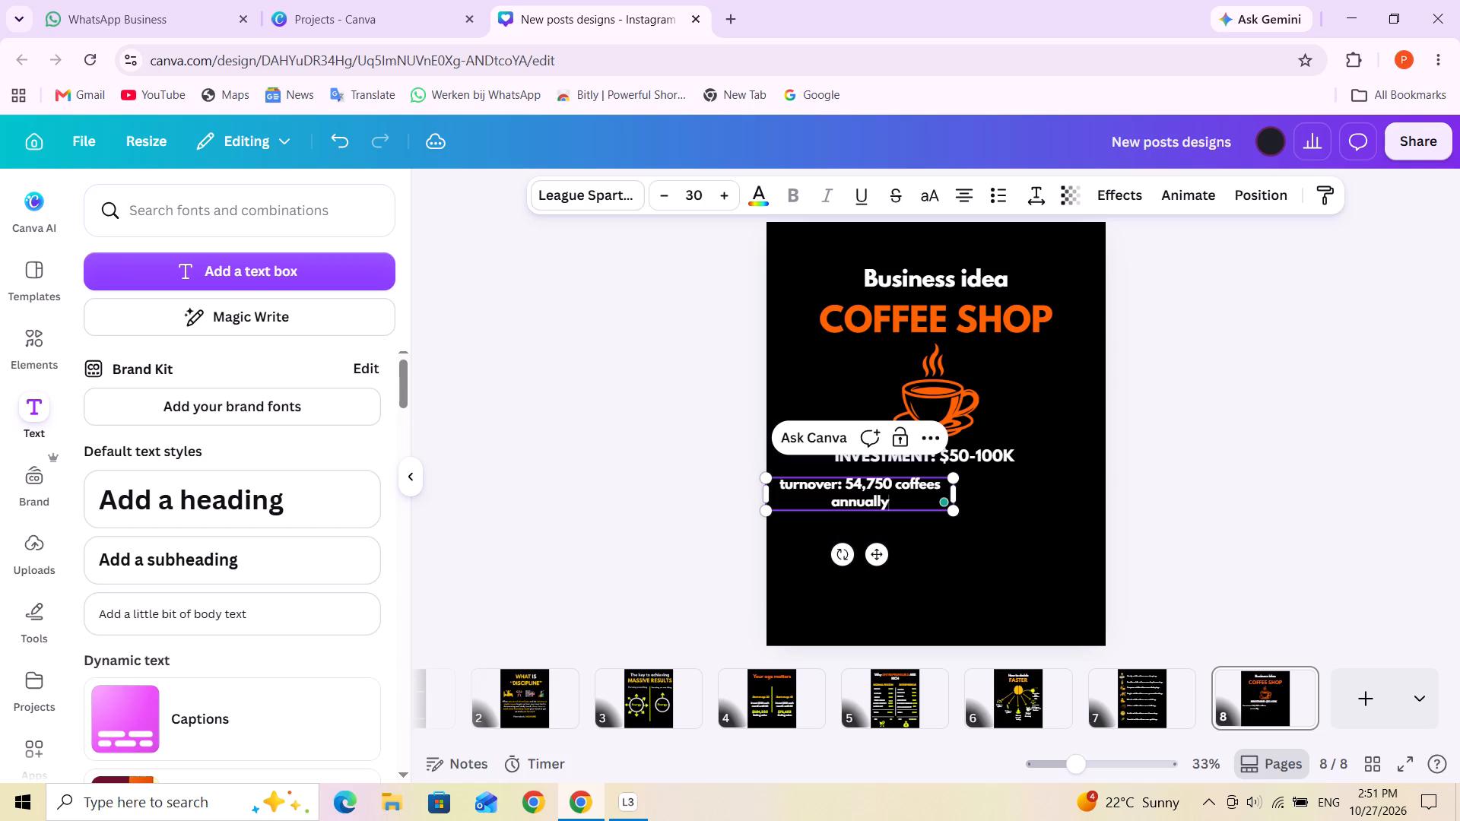
Append "($150 per day)" to the end of the turnover line.
key("space")
key("shift+parenleft")
key("shift+dollar")
type("150")
key("space")
type("per day")
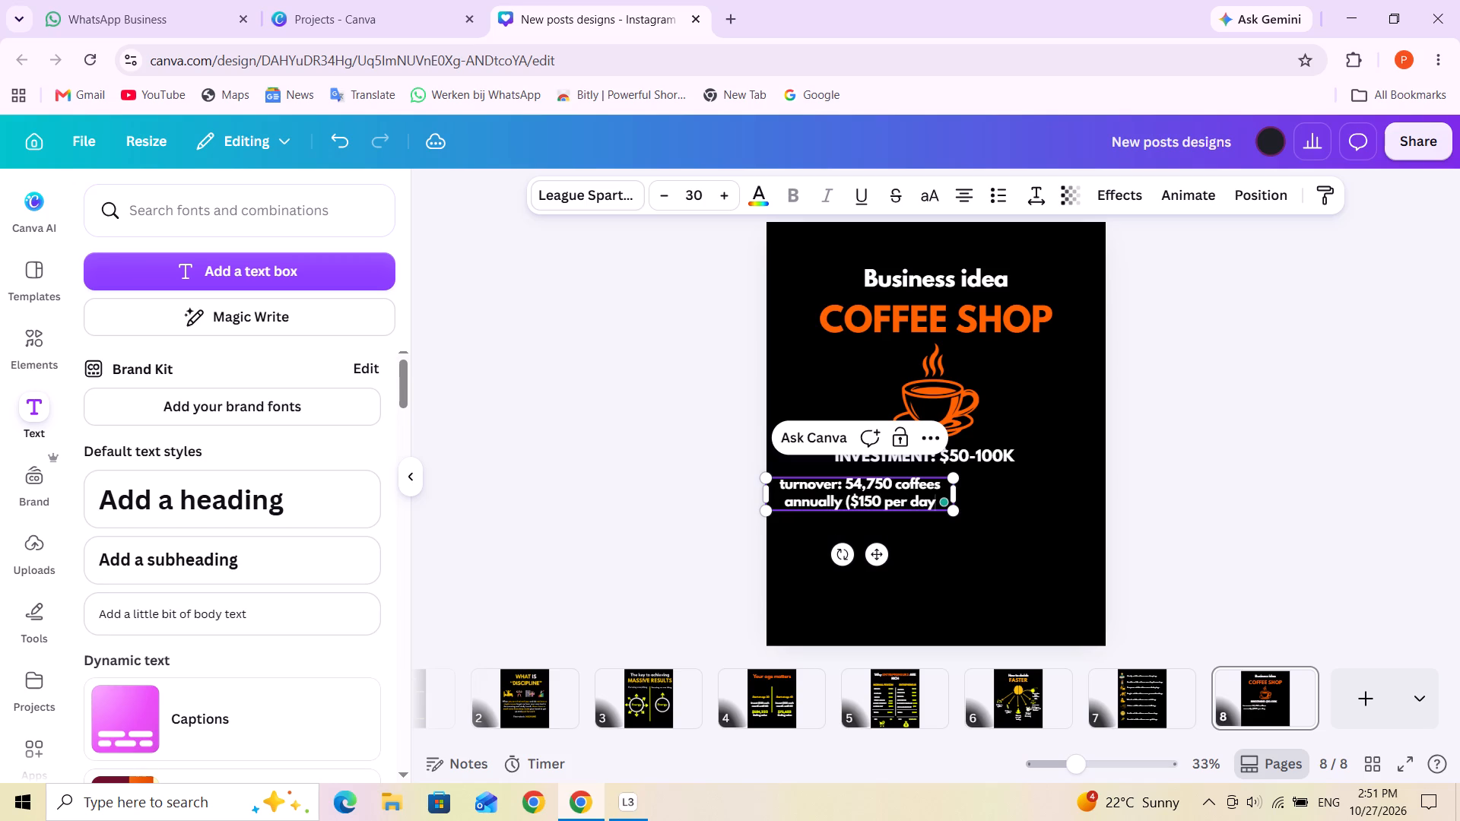
key("shift+parenright")
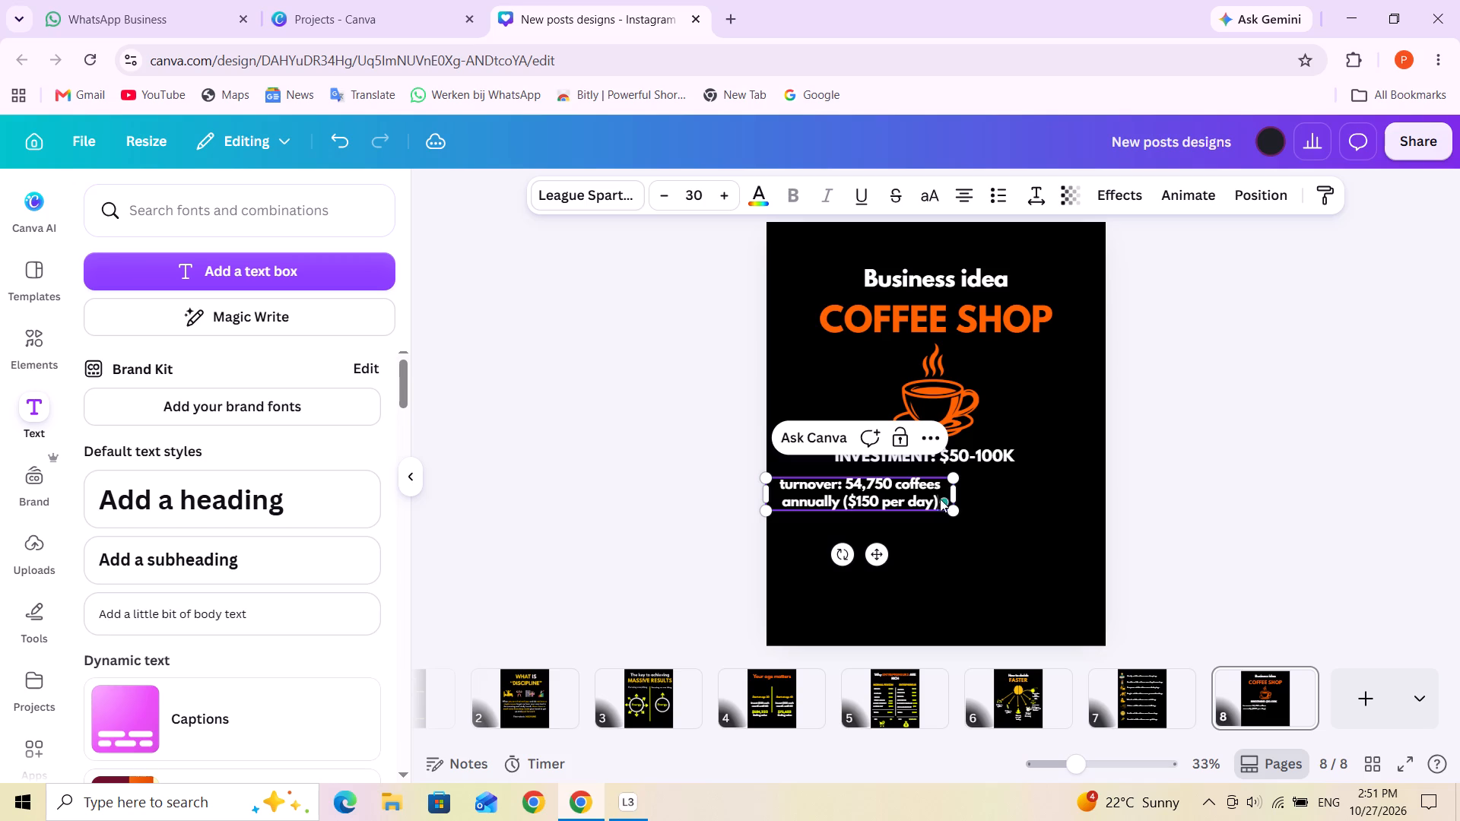
Widen the turnover text box to nearly the full page width so its text fits on one line.
left_click_drag(955, 493, 1024, 490)
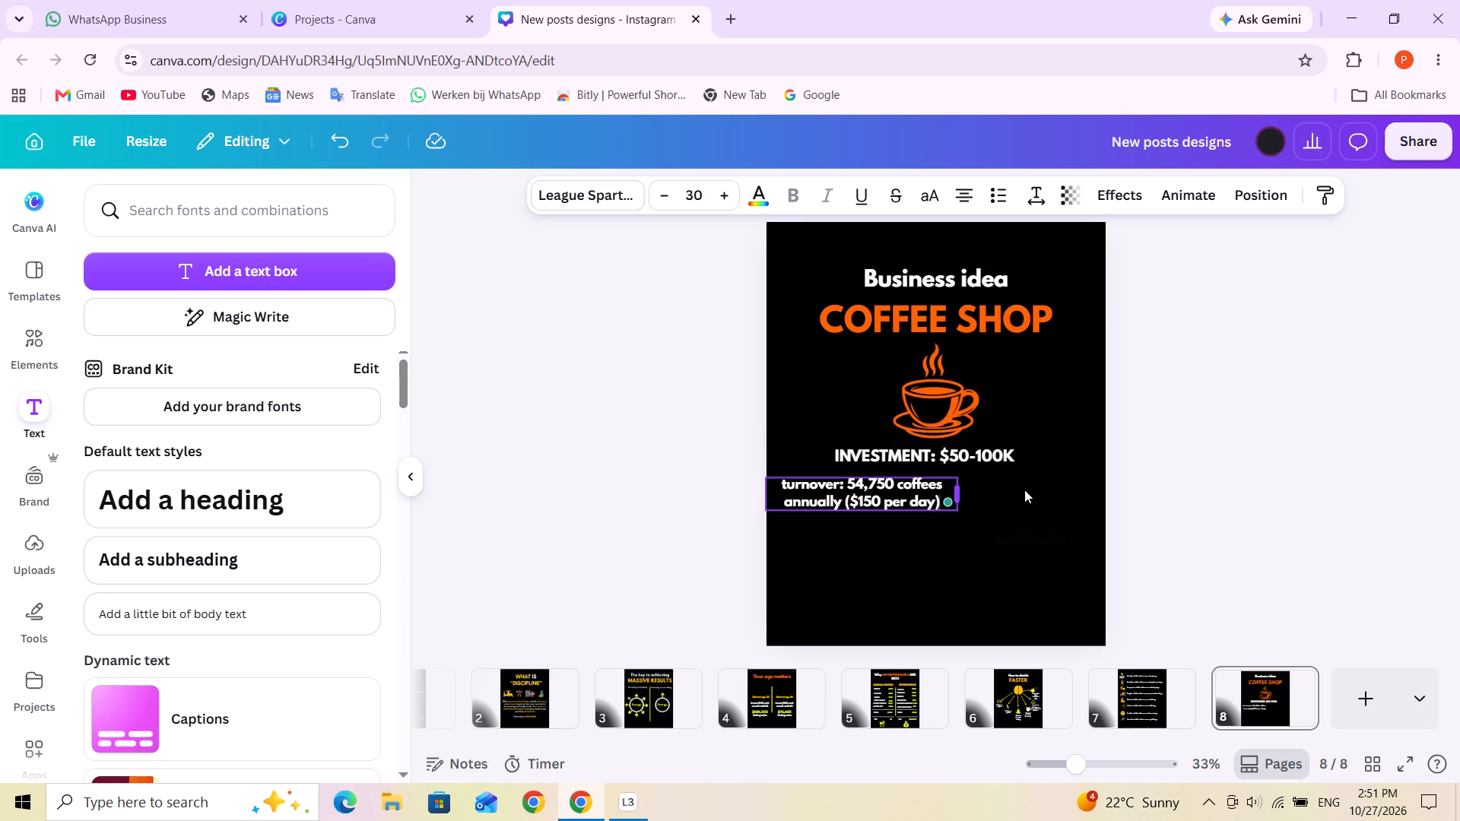
left_click_drag(1024, 490, 1103, 490)
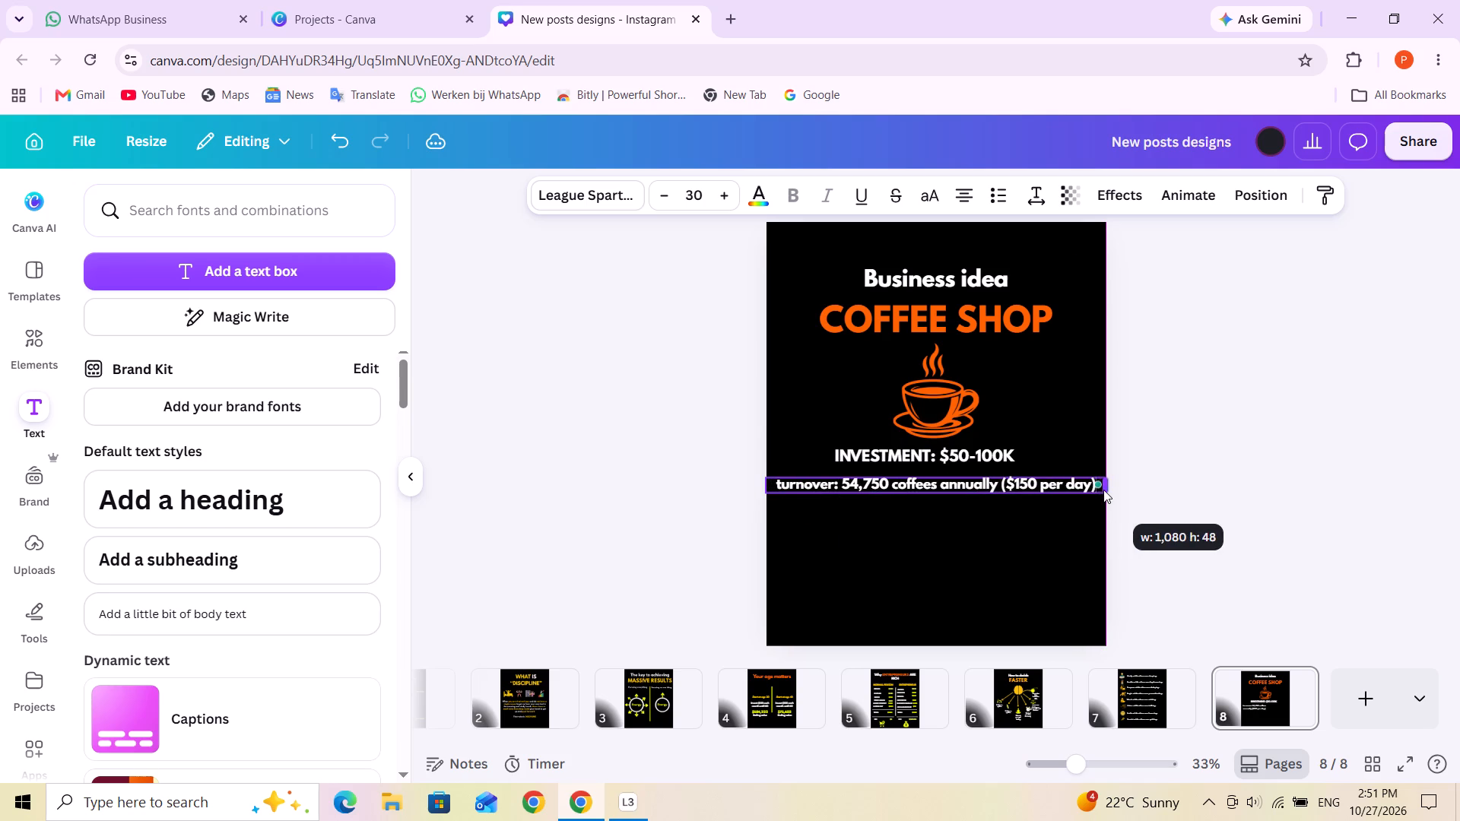
left_click_drag(1103, 490, 1099, 490)
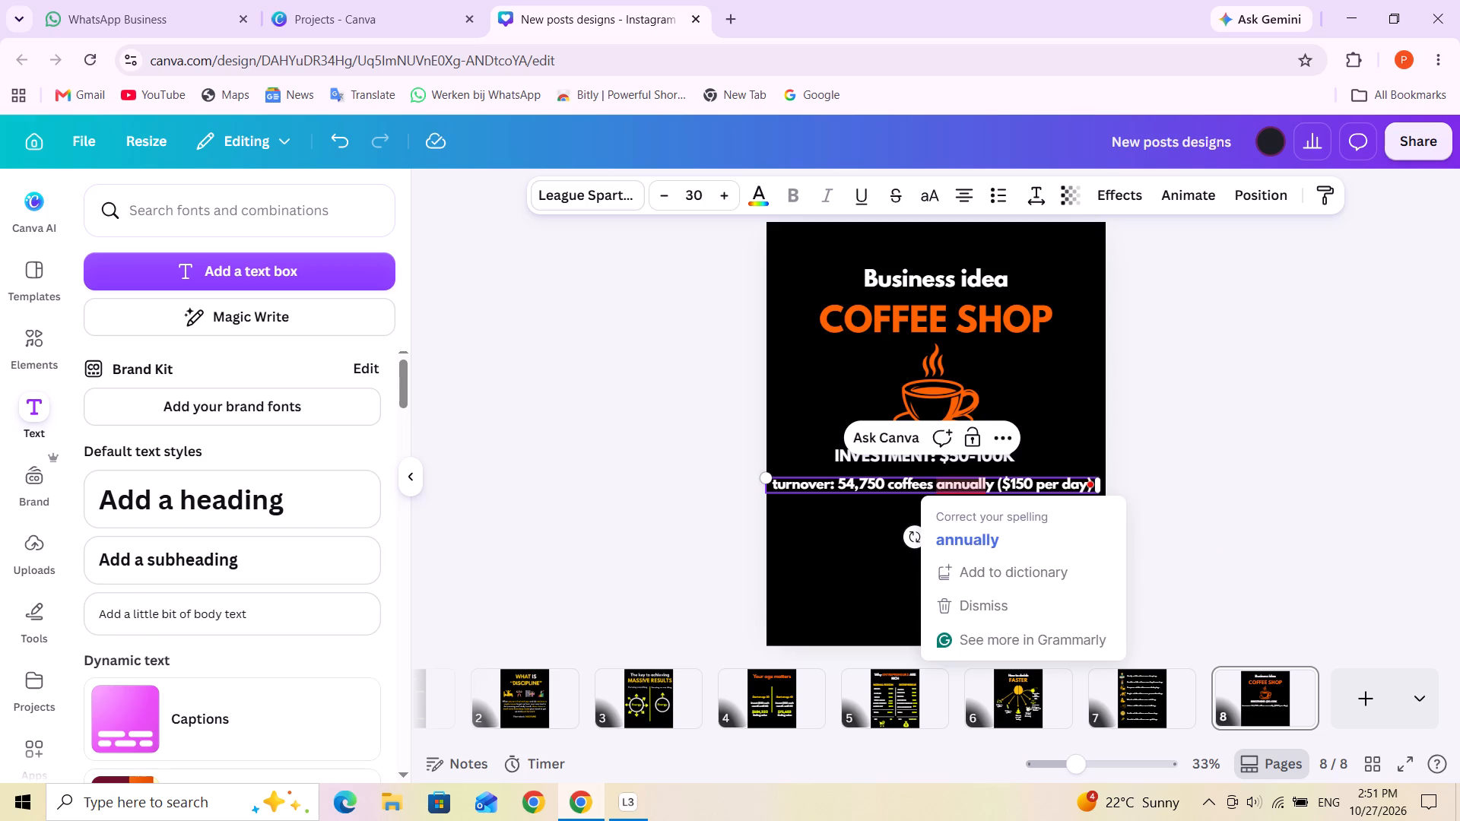
Apply the suggested spelling "annually" in the turnover line.
left_click(973, 543)
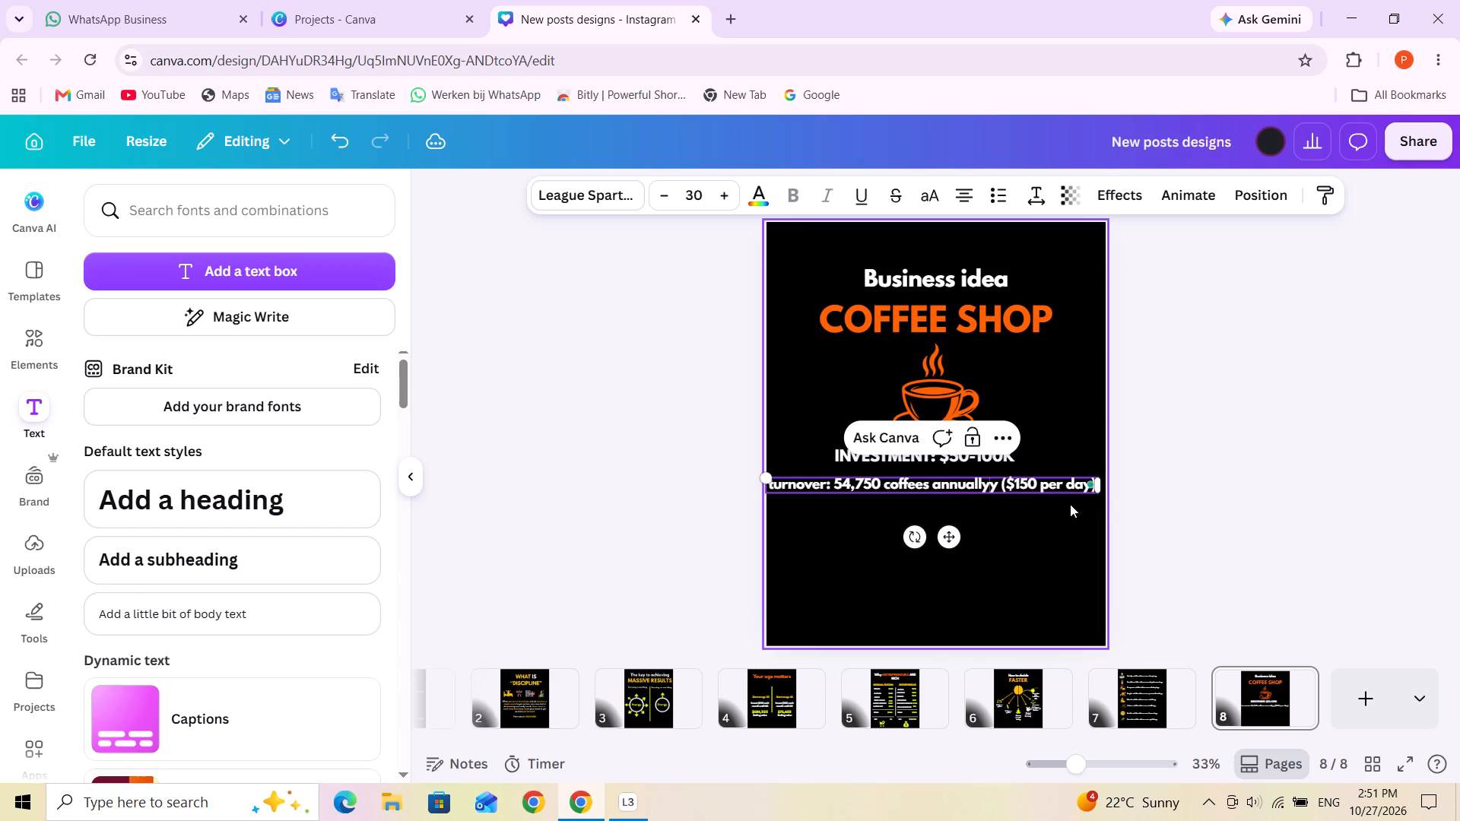
Reduce the turnover line's font size to 25.
double_click(970, 490)
left_click_drag(970, 490, 977, 490)
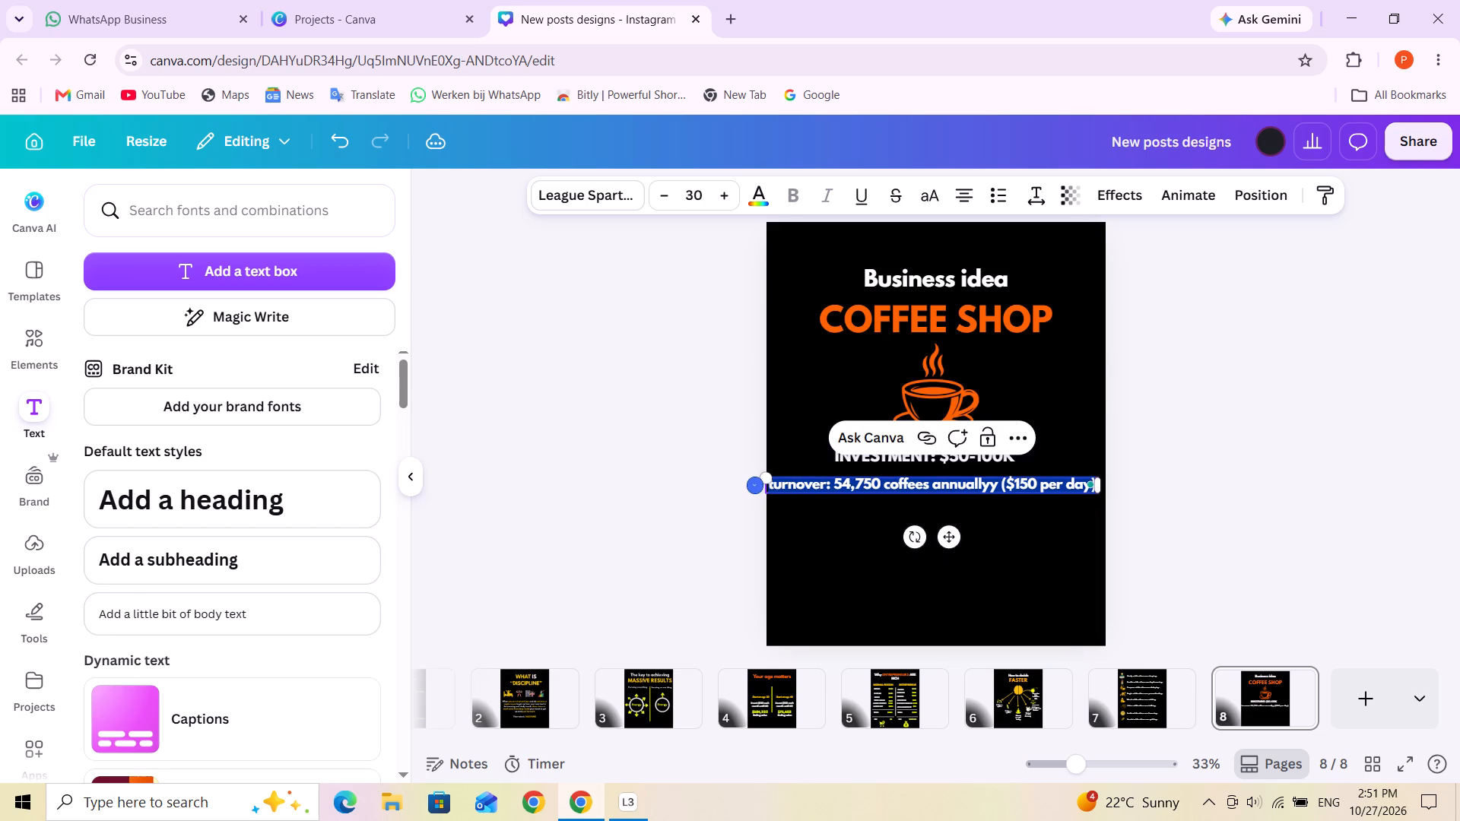
left_click(659, 193)
left_click(659, 193)
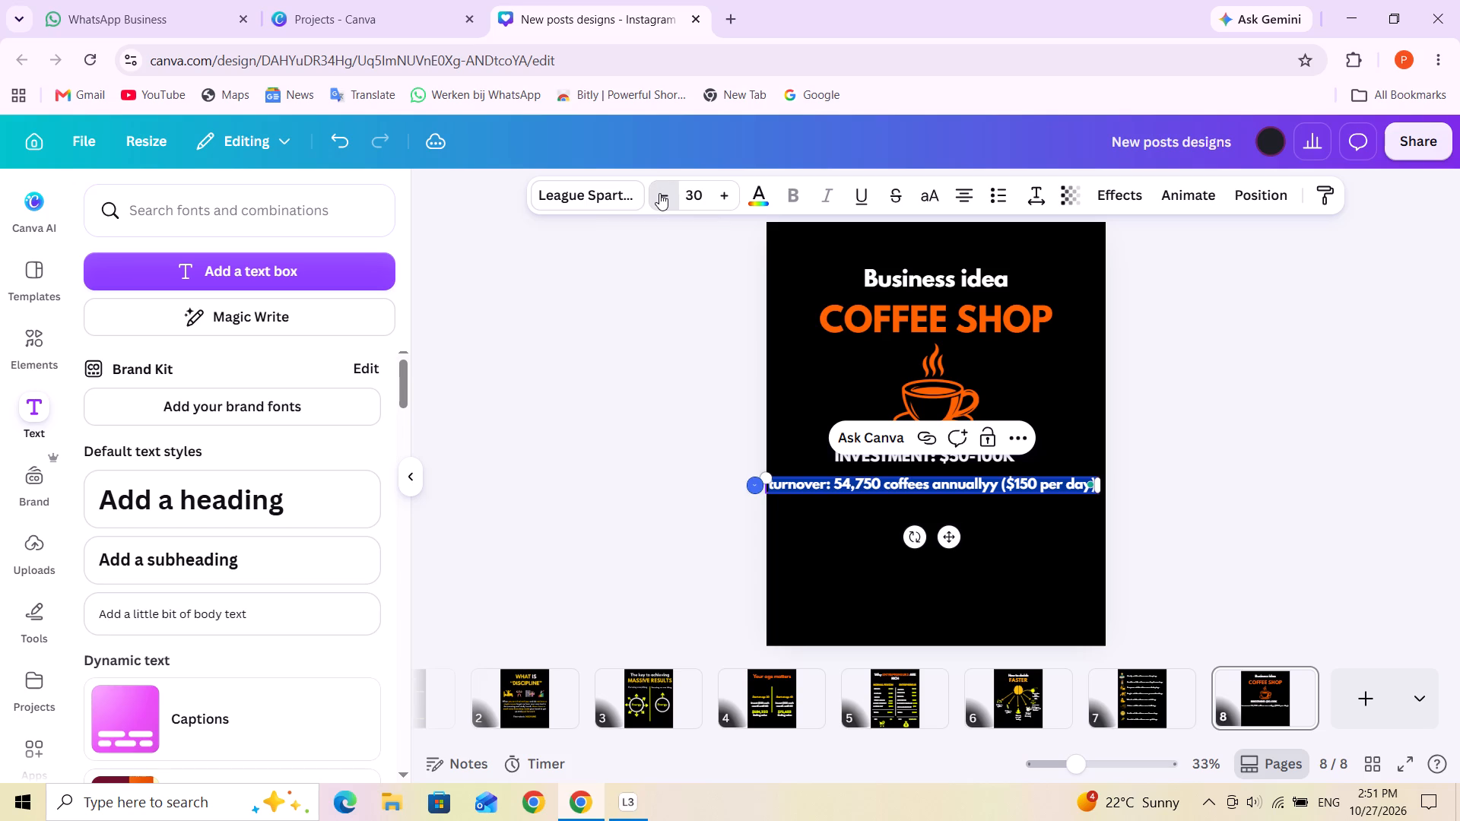
left_click(659, 193)
left_click(659, 193)
left_click(659, 193)
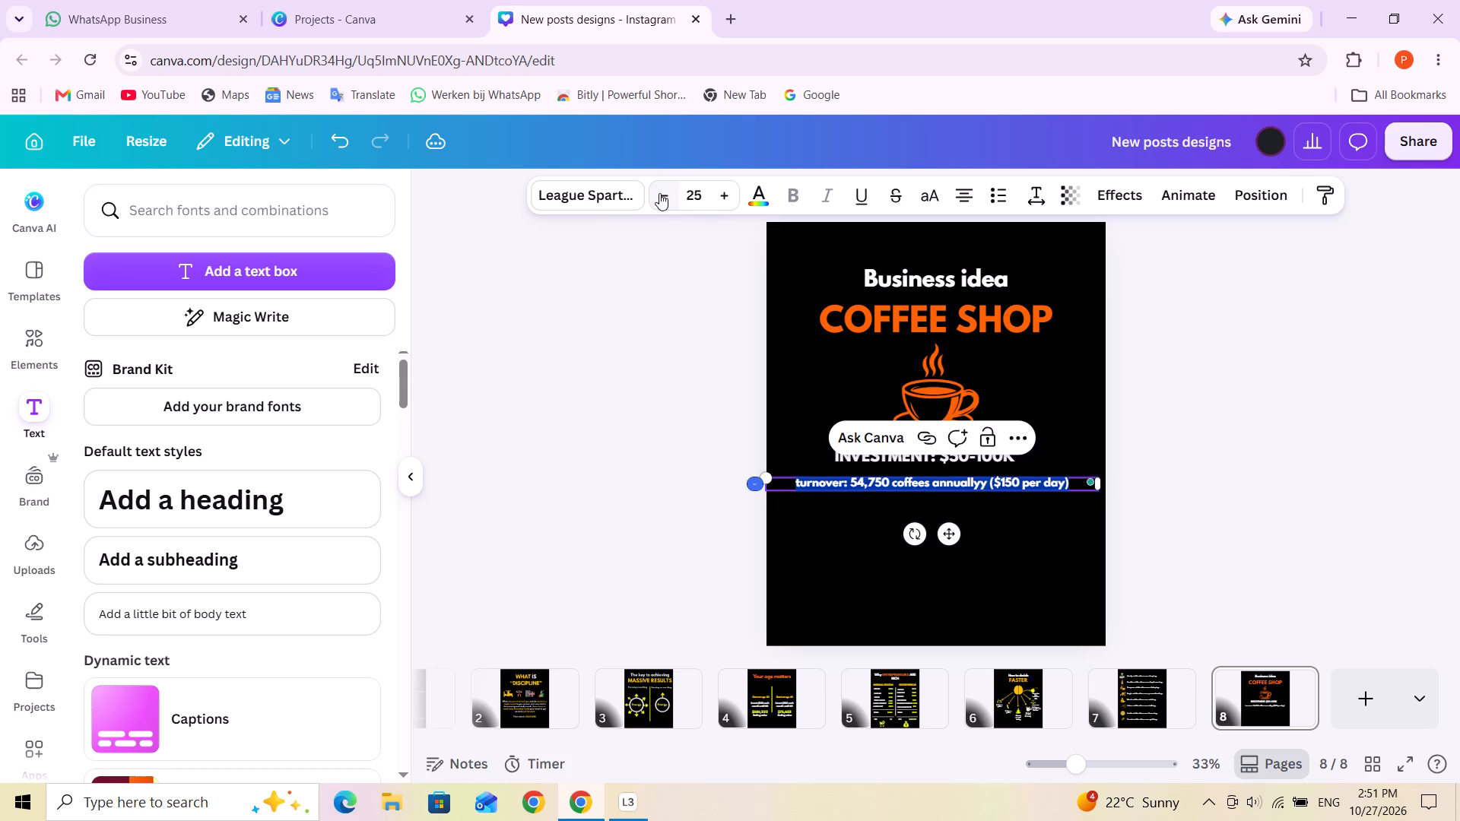
left_click(1271, 424)
Narrow the turnover text box to fit closely around its text while keeping it on one line.
left_click(1080, 490)
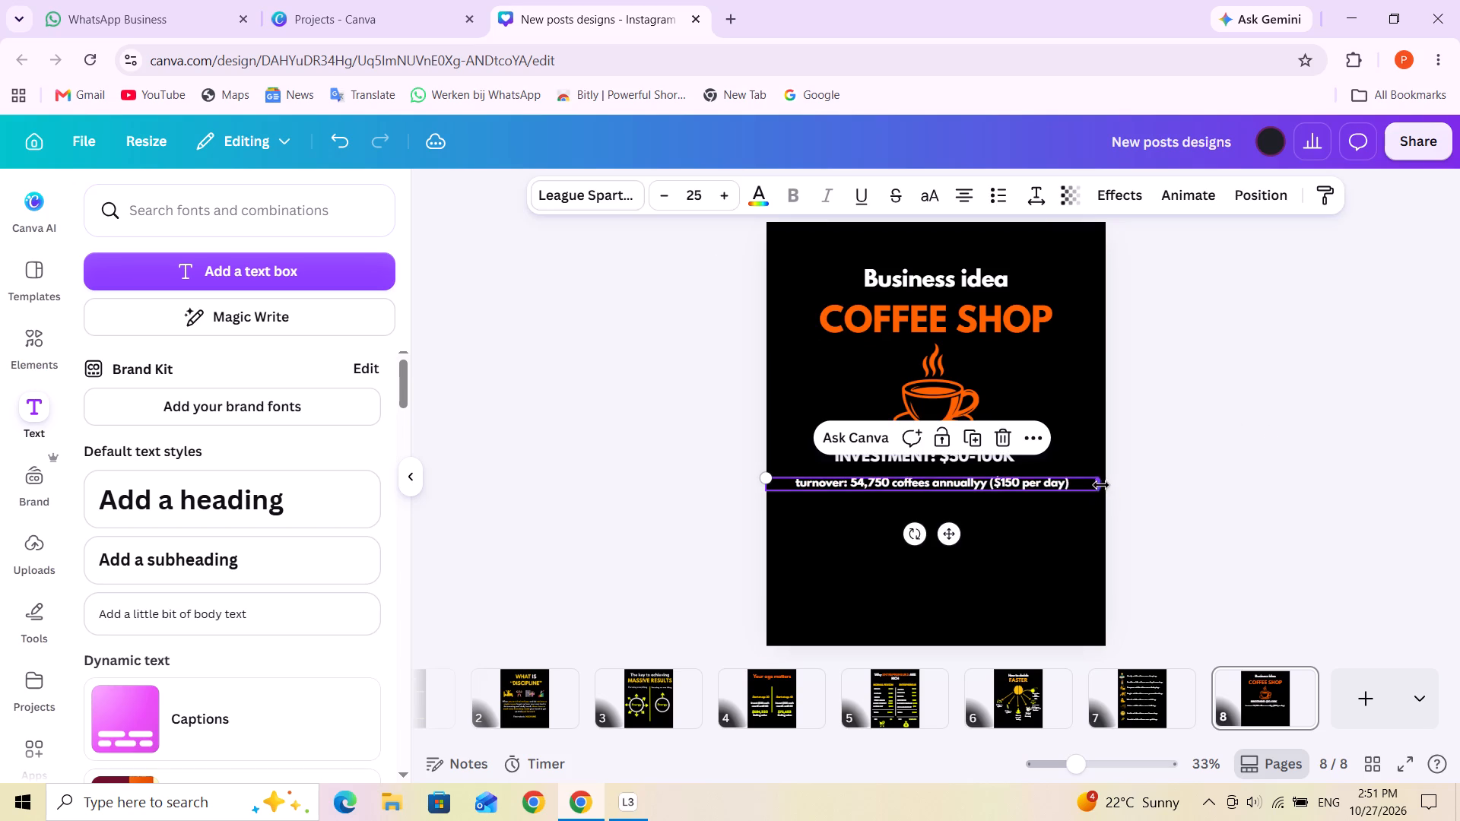
left_click_drag(1100, 485, 1045, 489)
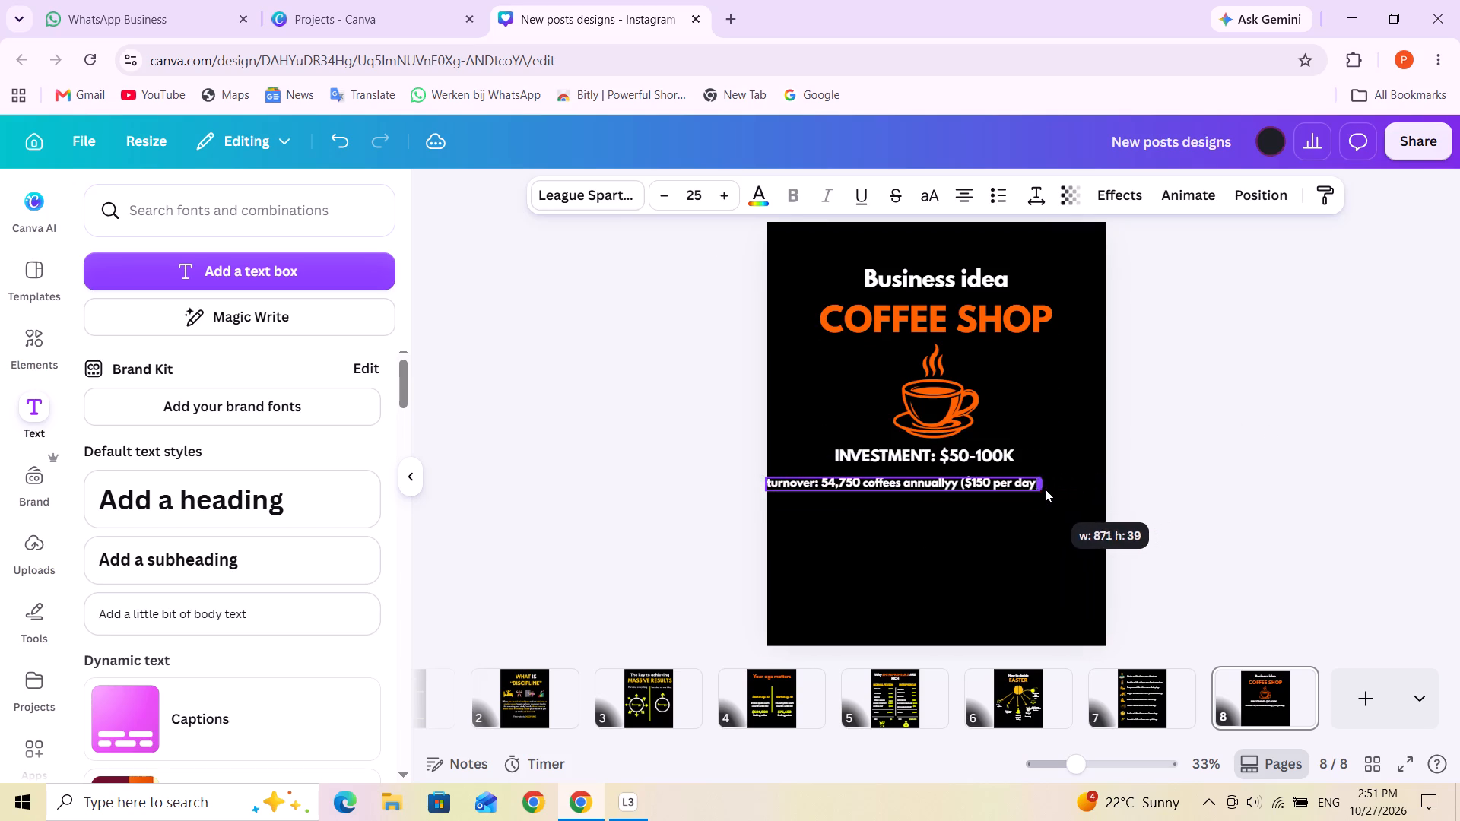
left_click_drag(1045, 489, 1047, 489)
left_click(1273, 456)
Position the turnover line below the investment line with a gap of 35, its right edge on the page margin.
left_click_drag(989, 483, 1009, 482)
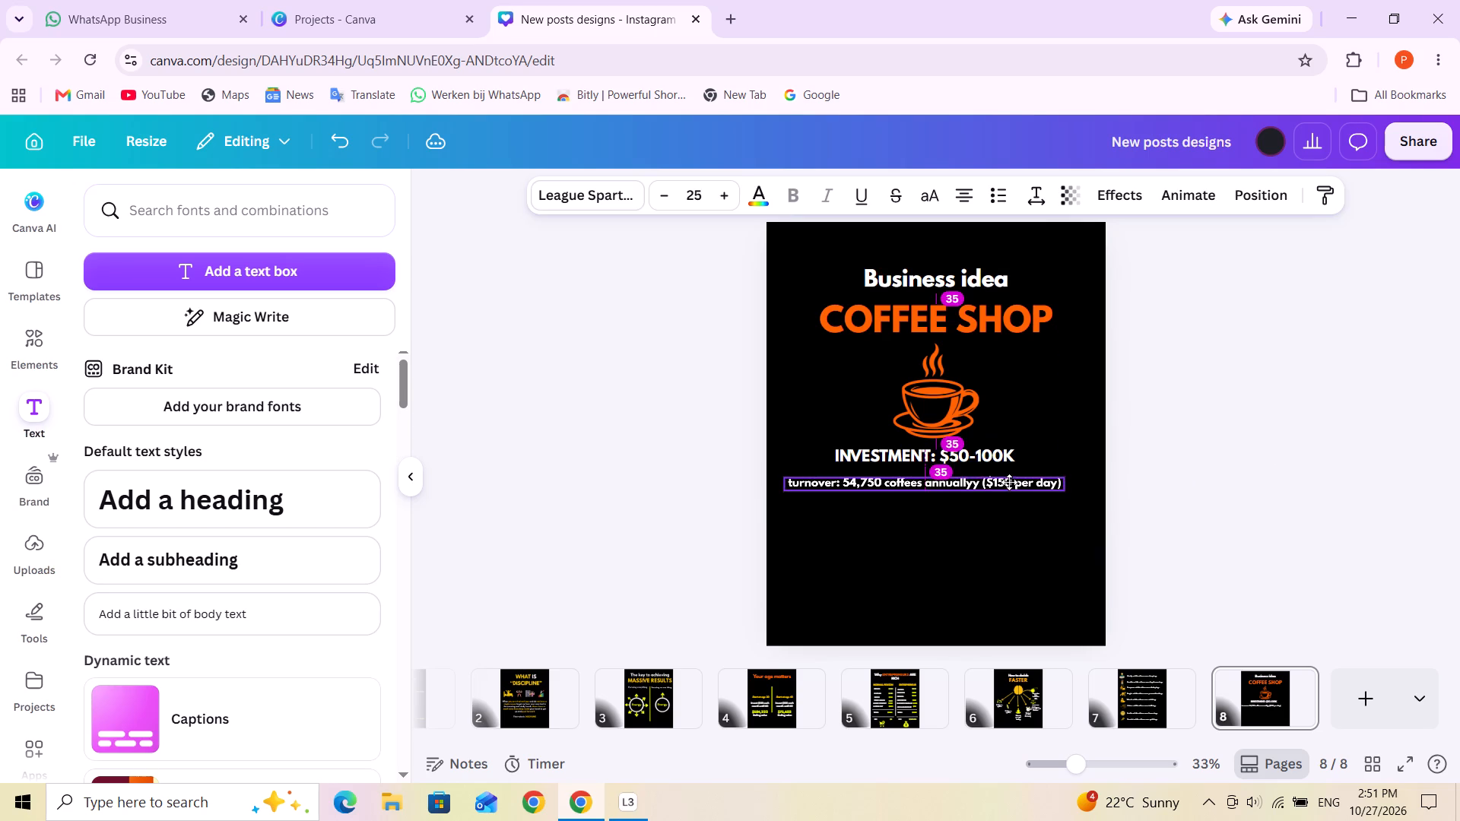
left_click_drag(1009, 482, 1013, 480)
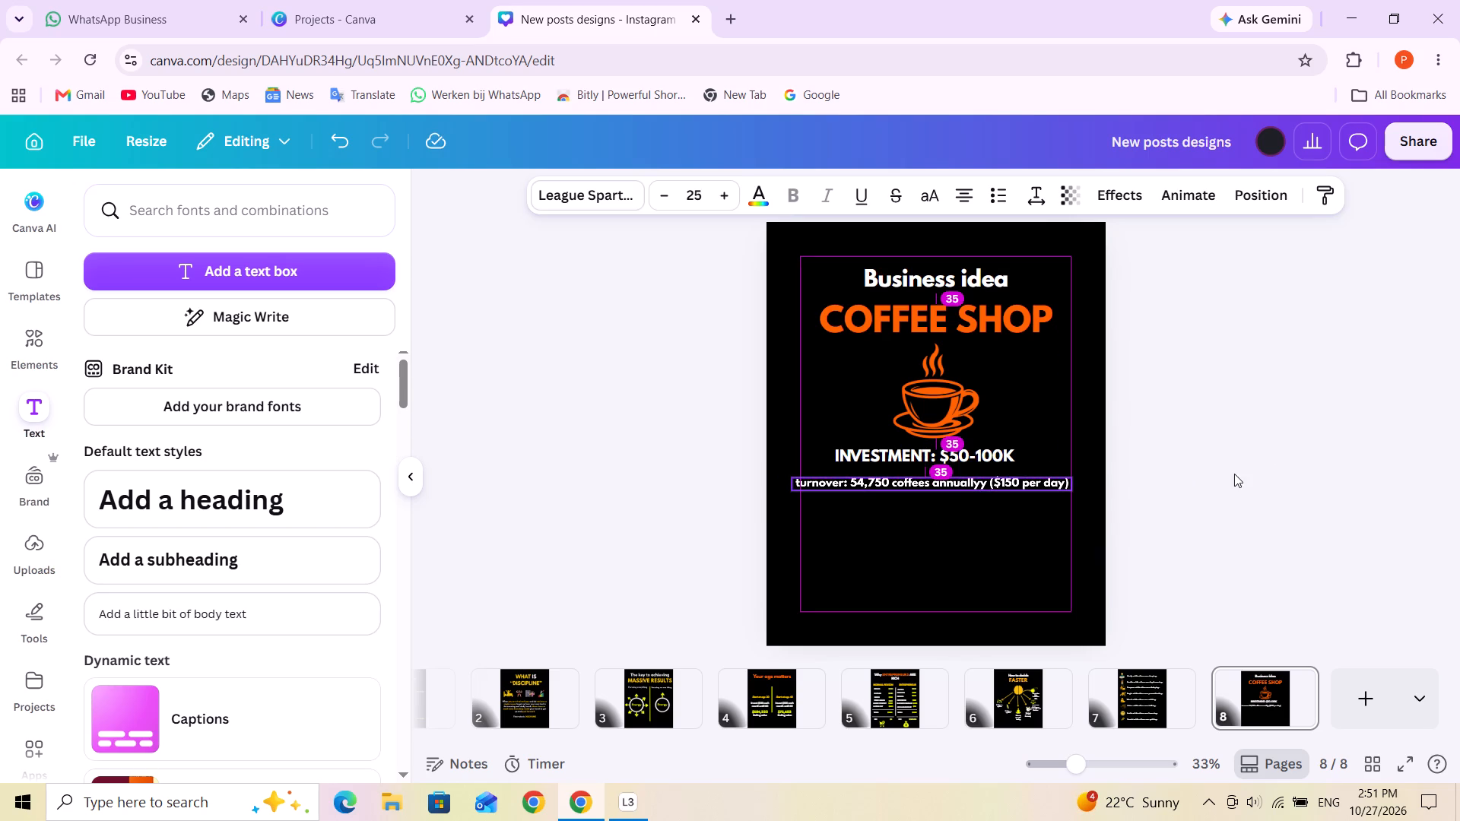
left_click(1303, 464)
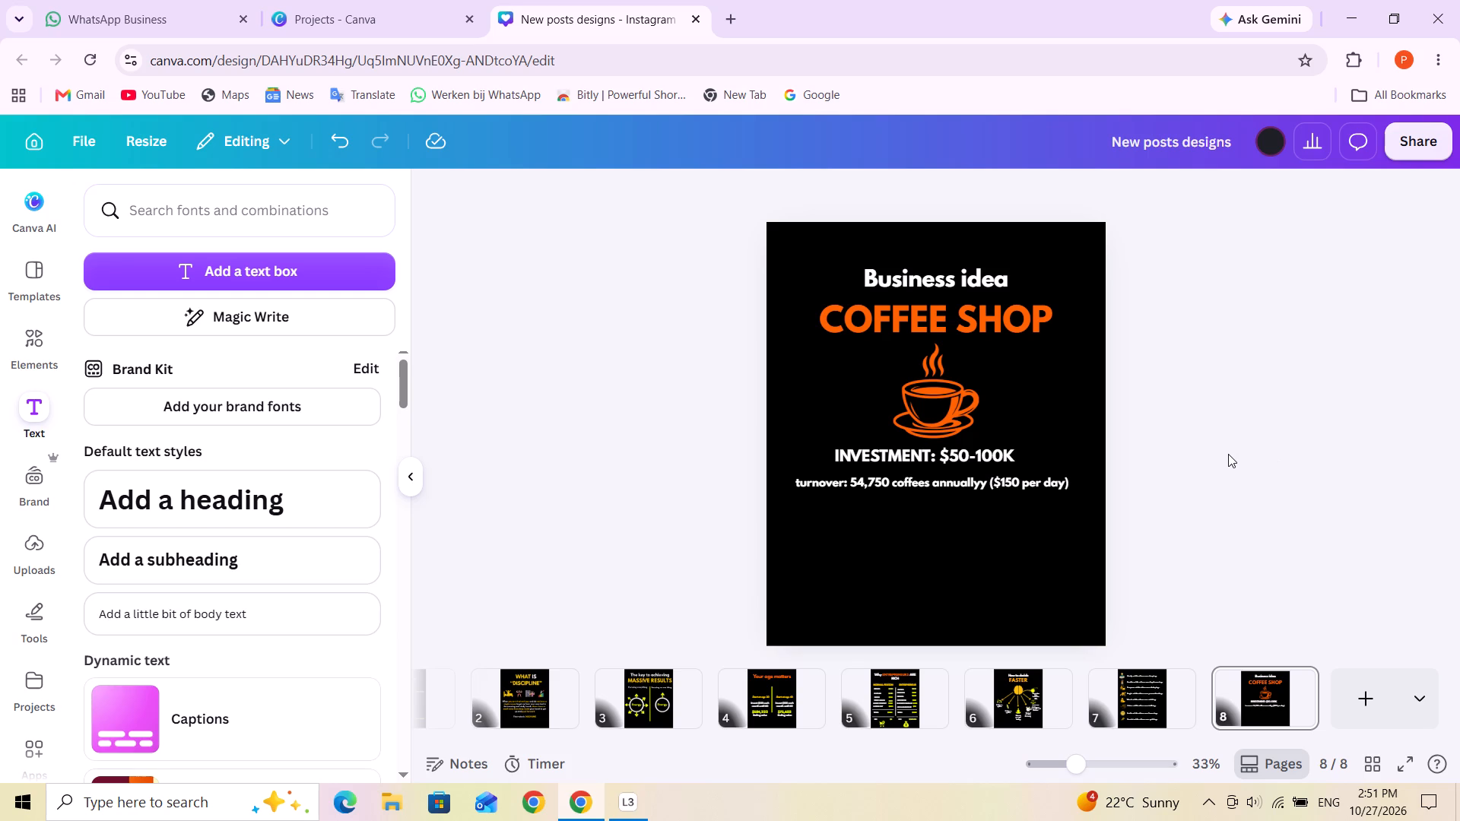
Duplicate the turnover line and place the copy just below the original.
left_click(1001, 486)
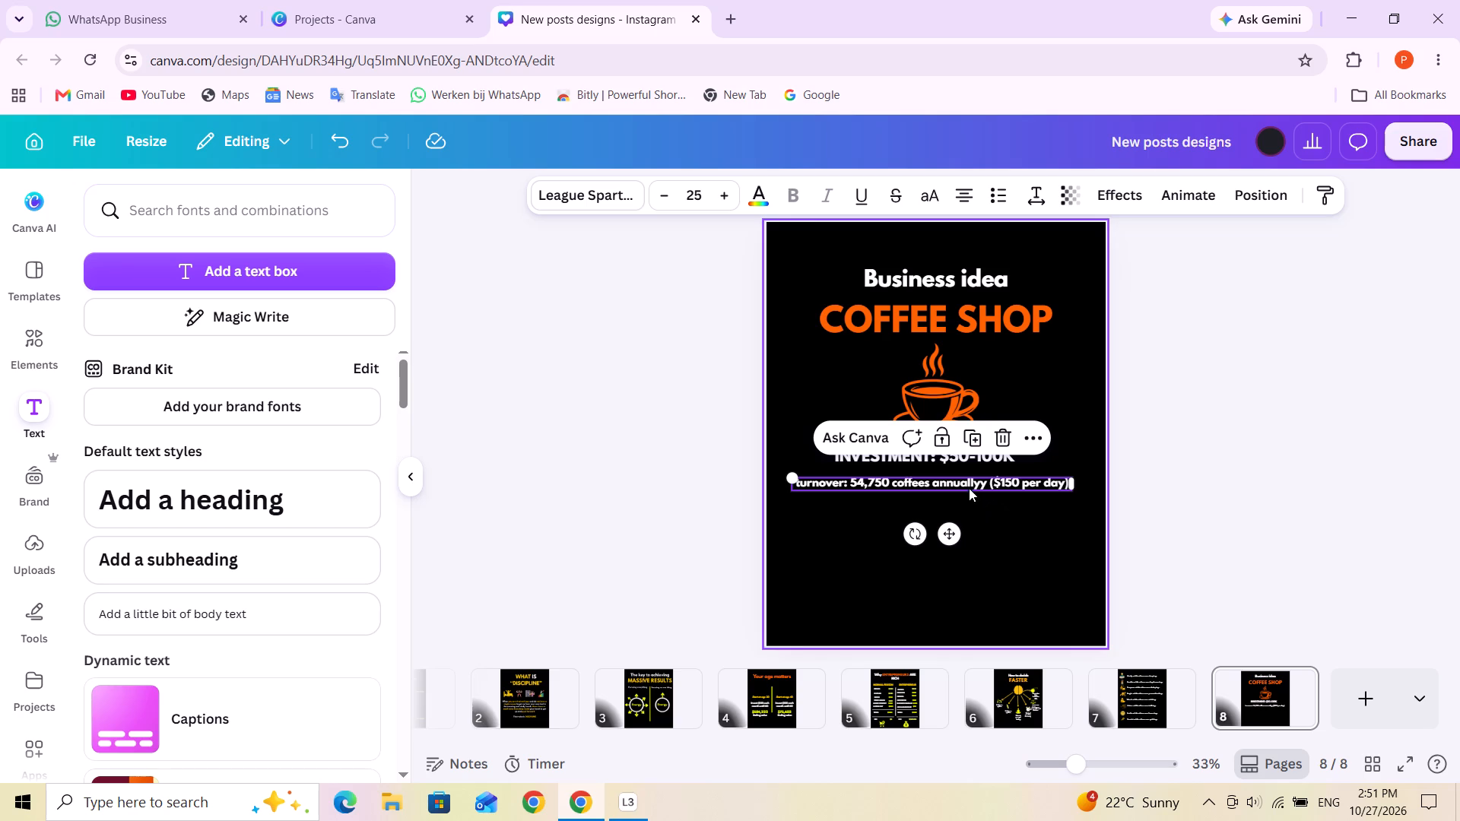
left_click(975, 439)
left_click_drag(938, 490, 937, 500)
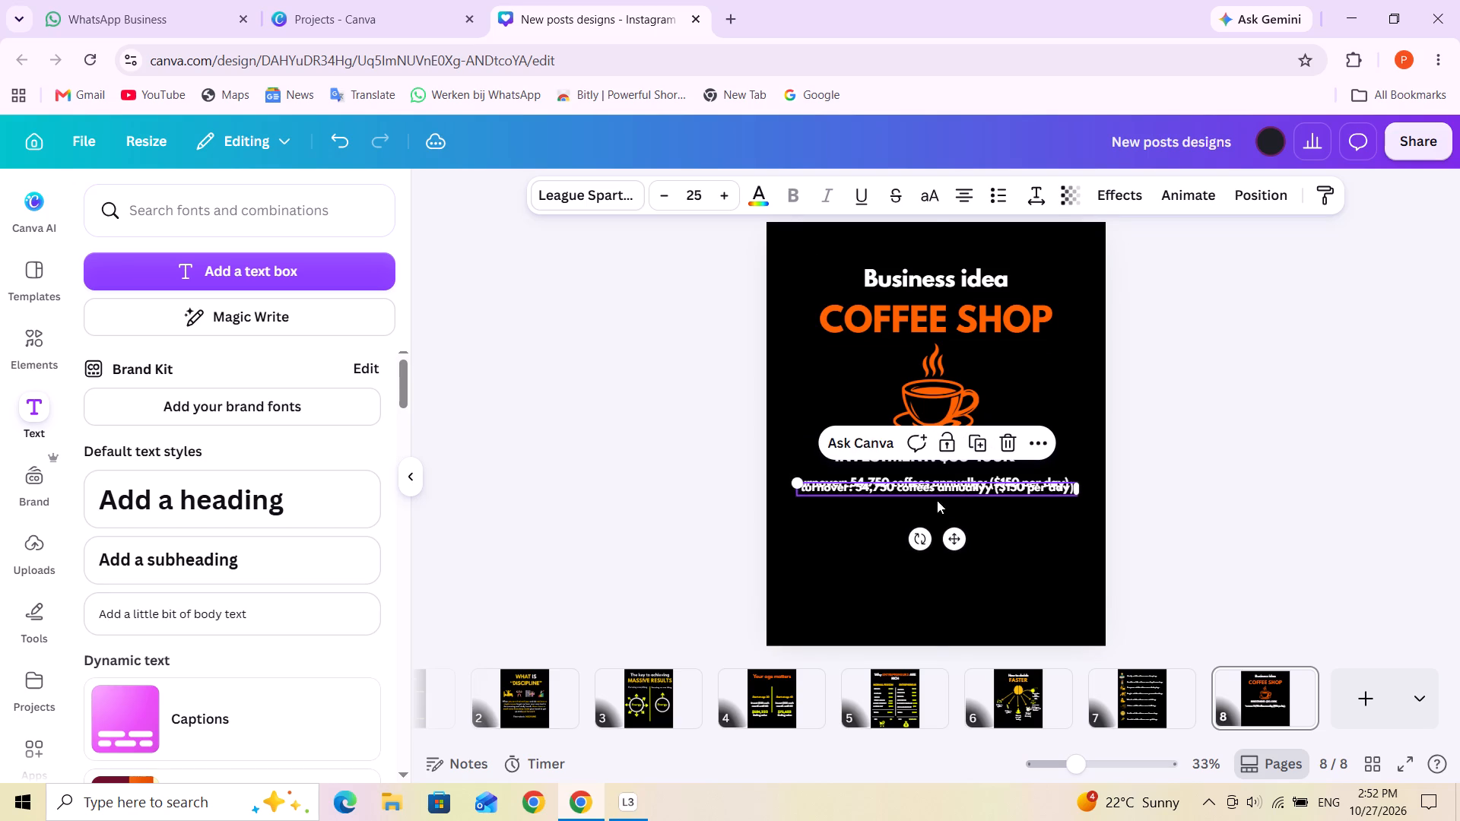
left_click_drag(937, 500, 938, 513)
Replace the duplicated turnover line's text with "$4,750 X $3.50 = $191,625 PER YEAR".
triple_click(932, 510)
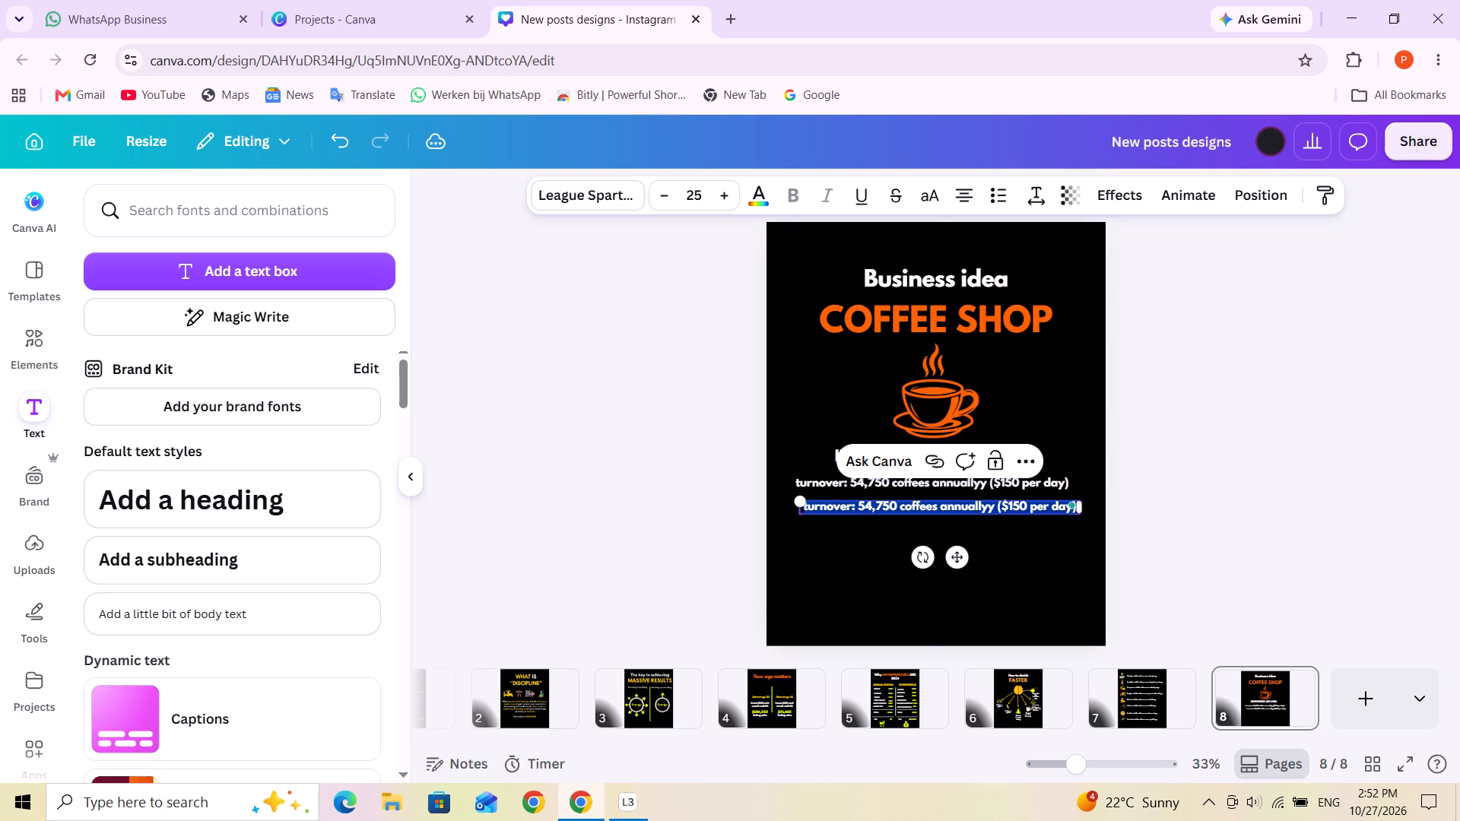
key("shift+dollar")
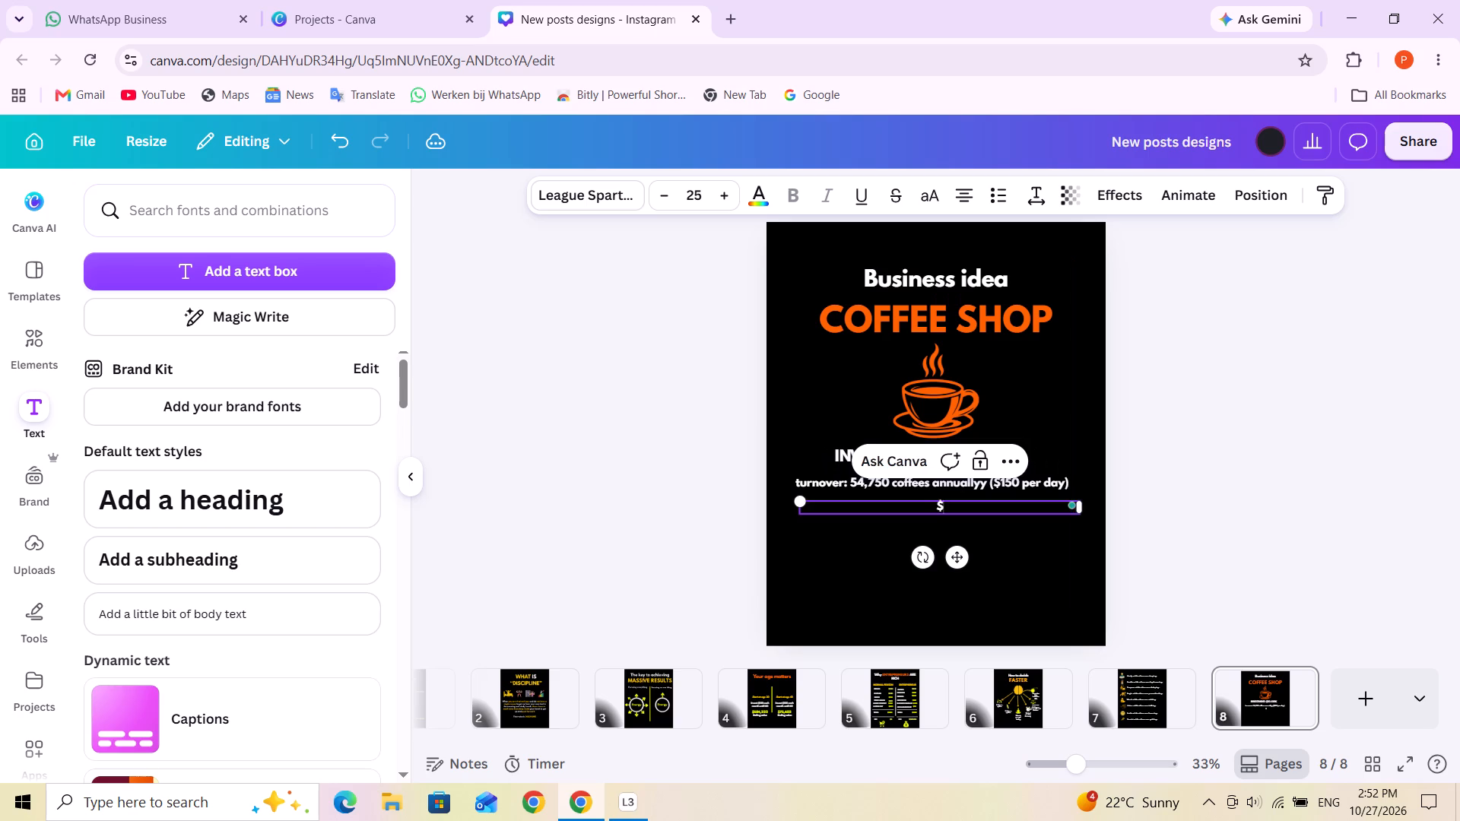
type("4,750")
key("space")
key("x")
key("space")
type("$3")
type(".50")
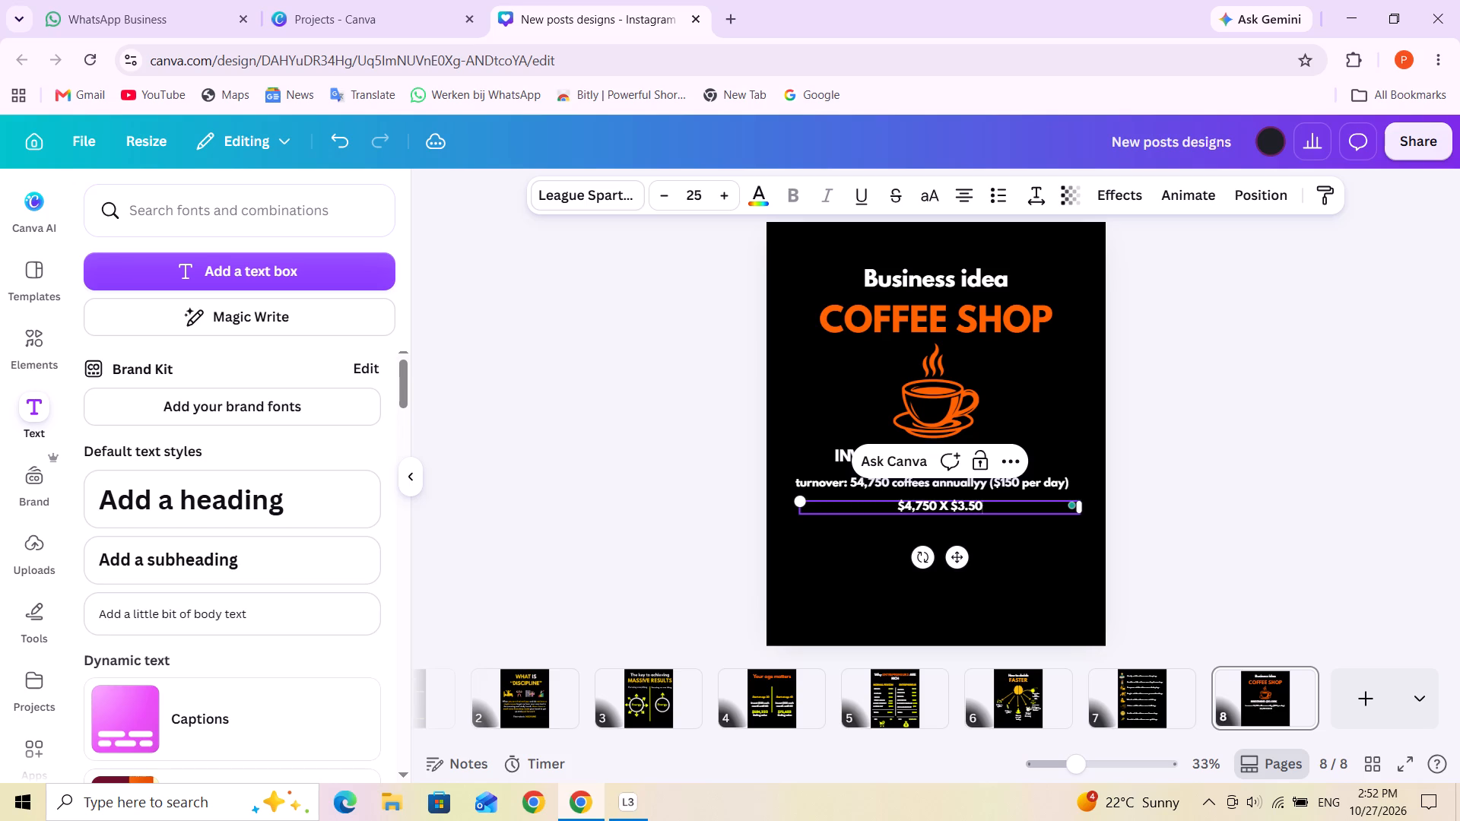
key("space")
type("=")
key("space")
type("$191")
key("comma")
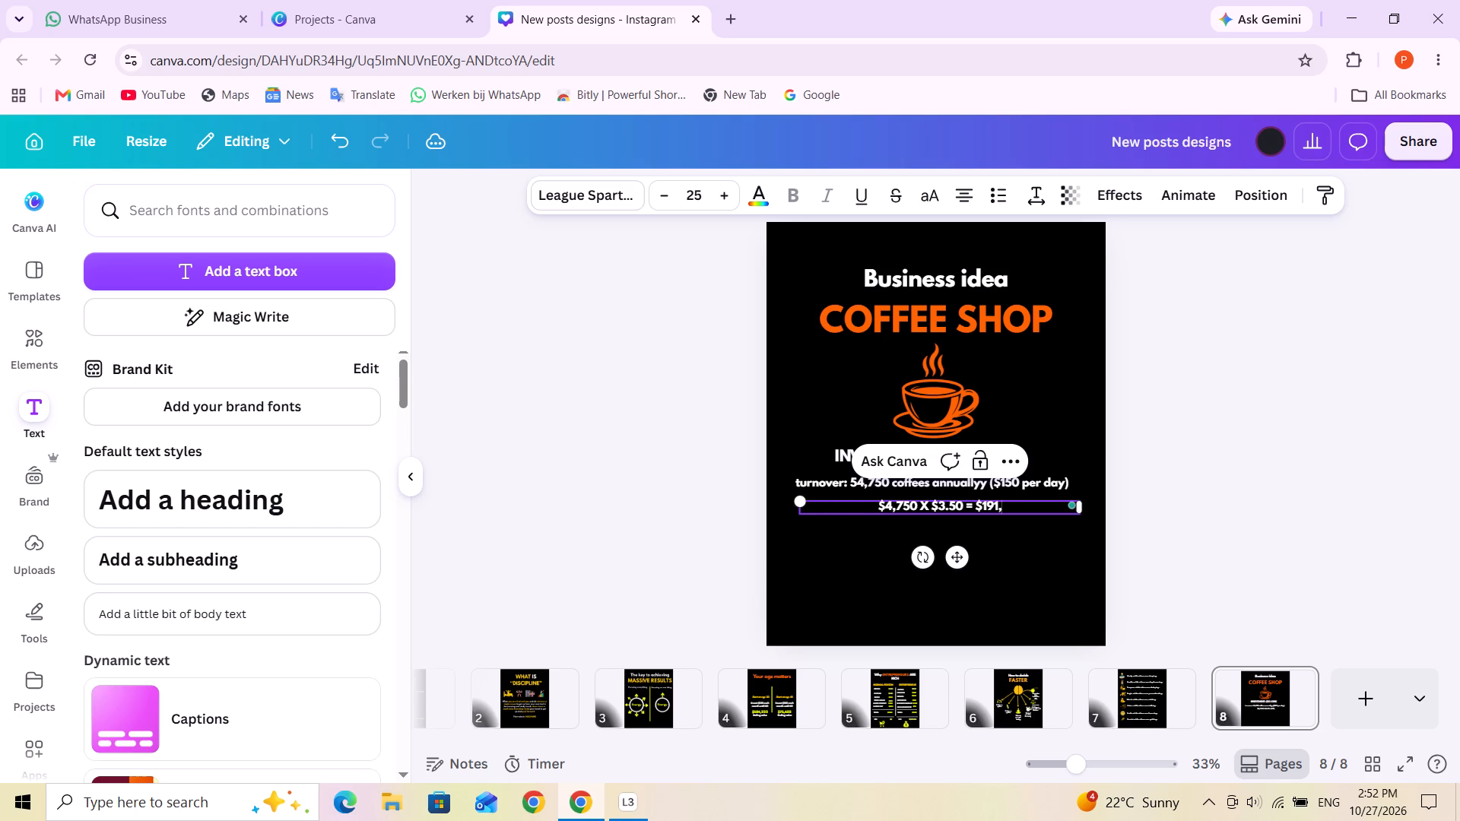
type("625")
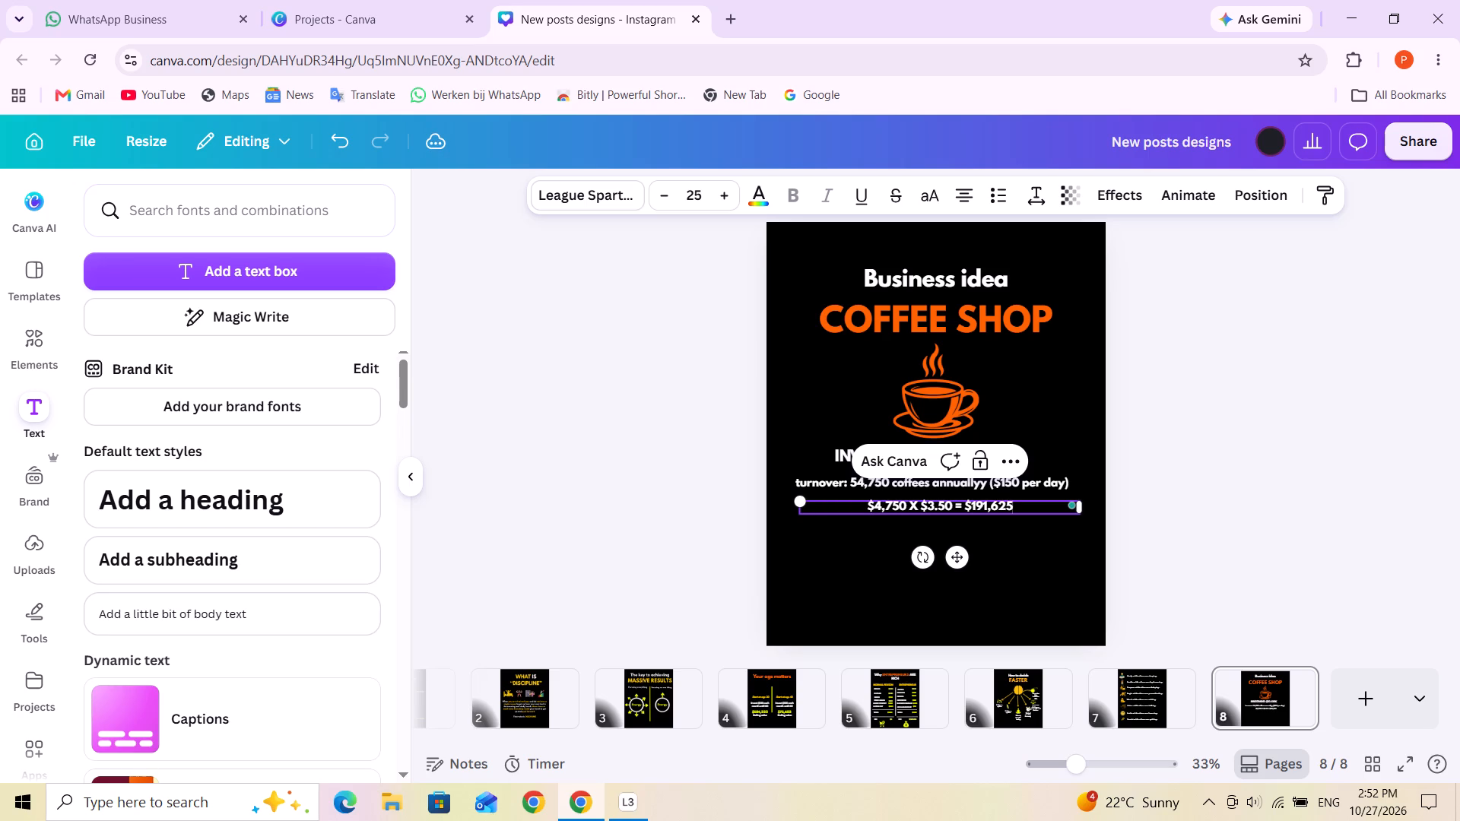
key("space")
type("PER YEAR")
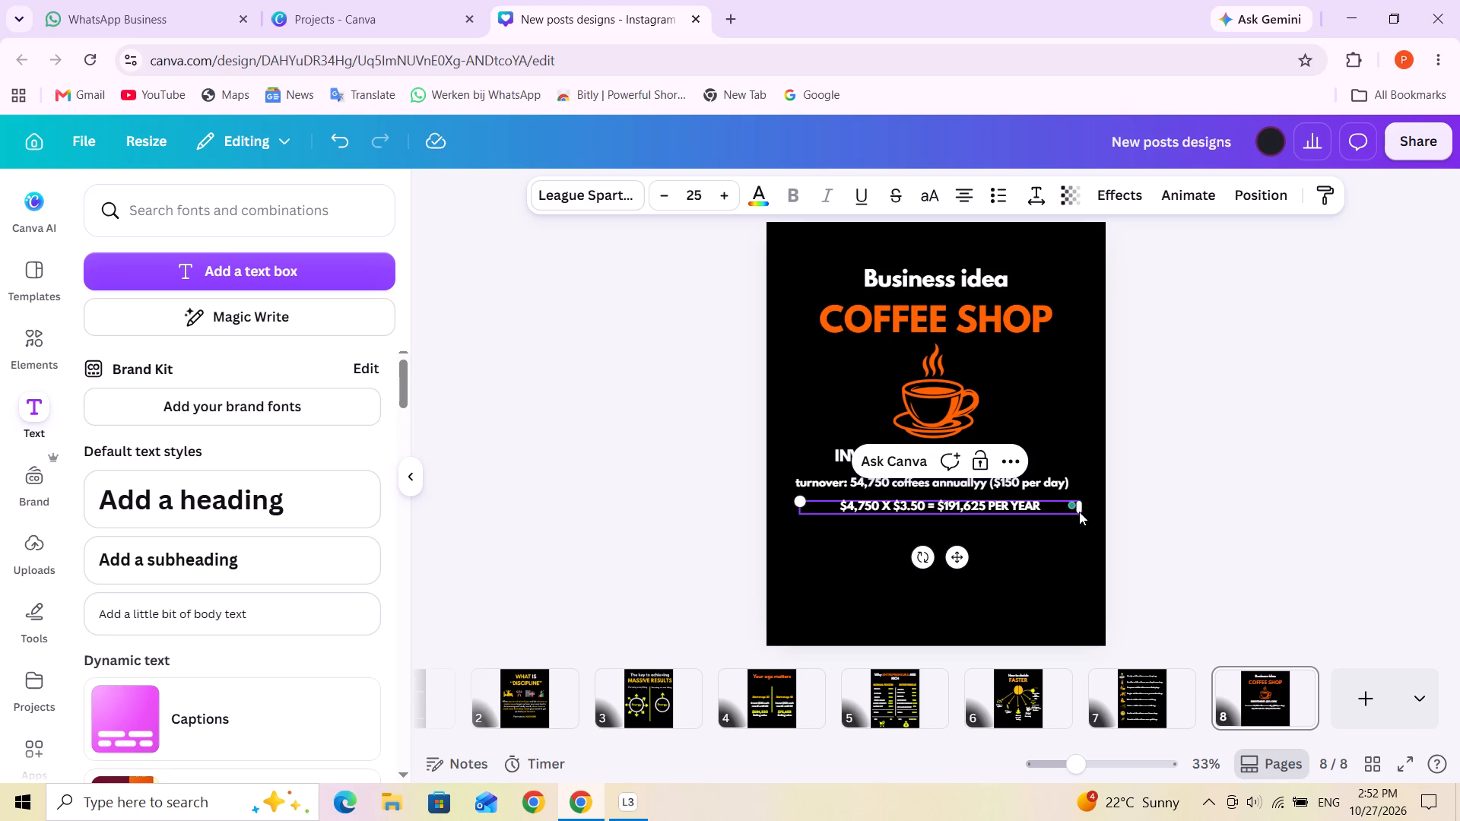
Narrow the yearly revenue line's text box to fit its text and centre it beneath the turnover line.
left_click_drag(1079, 509, 1012, 506)
left_click(1007, 548)
left_click_drag(964, 504, 981, 504)
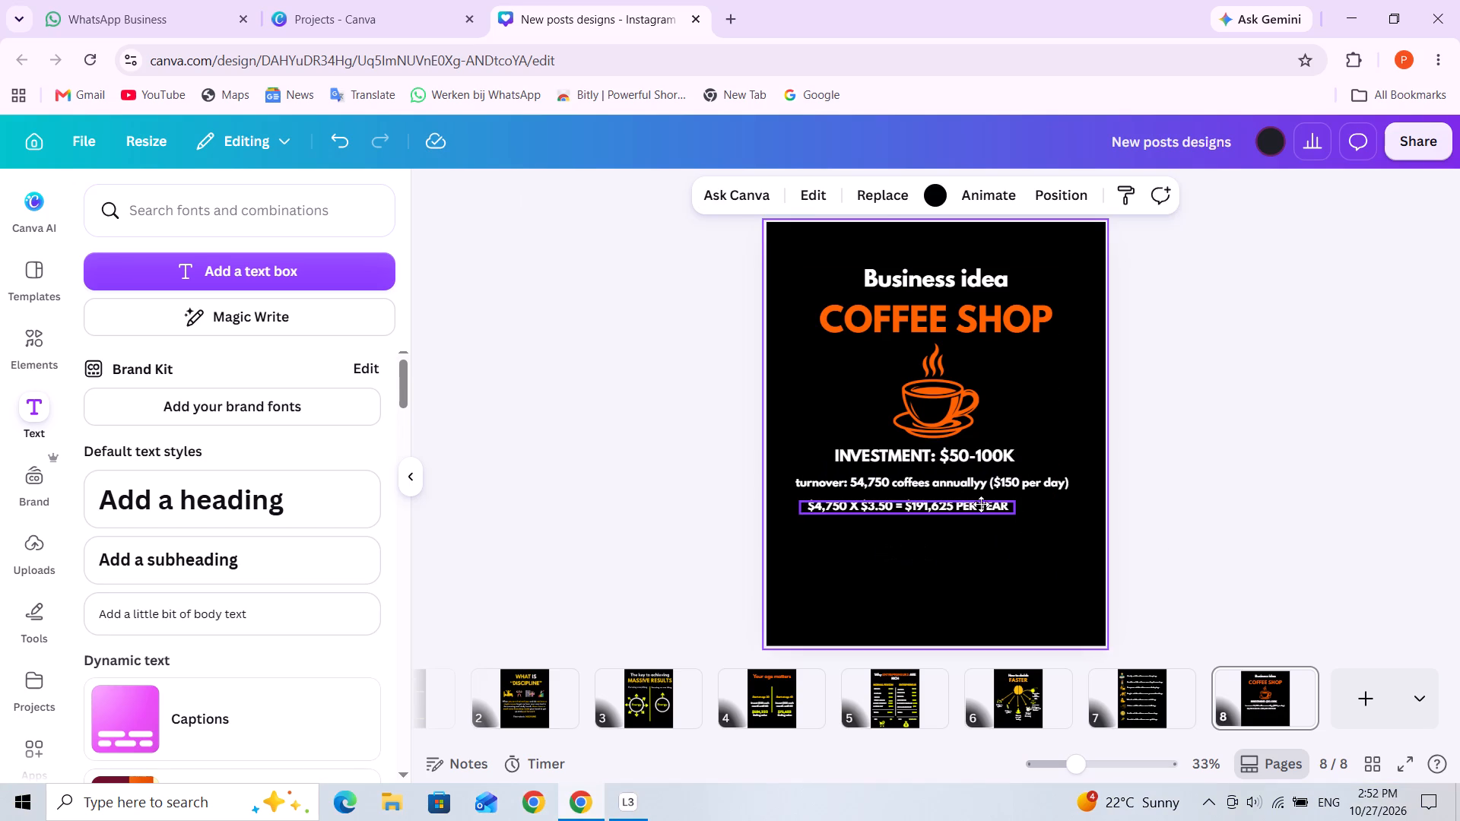
left_click_drag(981, 504, 989, 504)
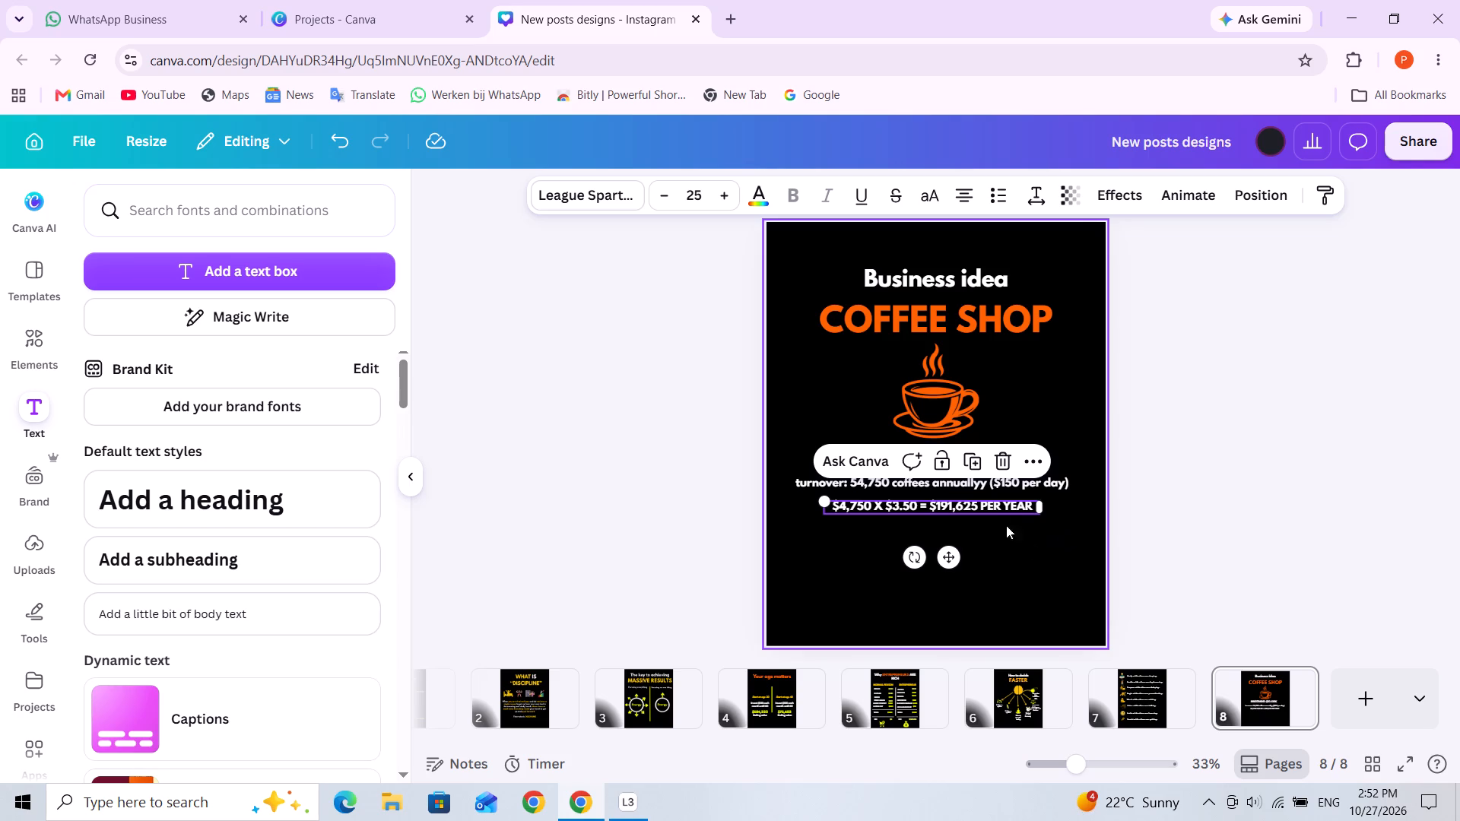
Duplicate the yearly revenue line and place the copy directly below the original.
left_click(973, 460)
left_click_drag(951, 525, 922, 526)
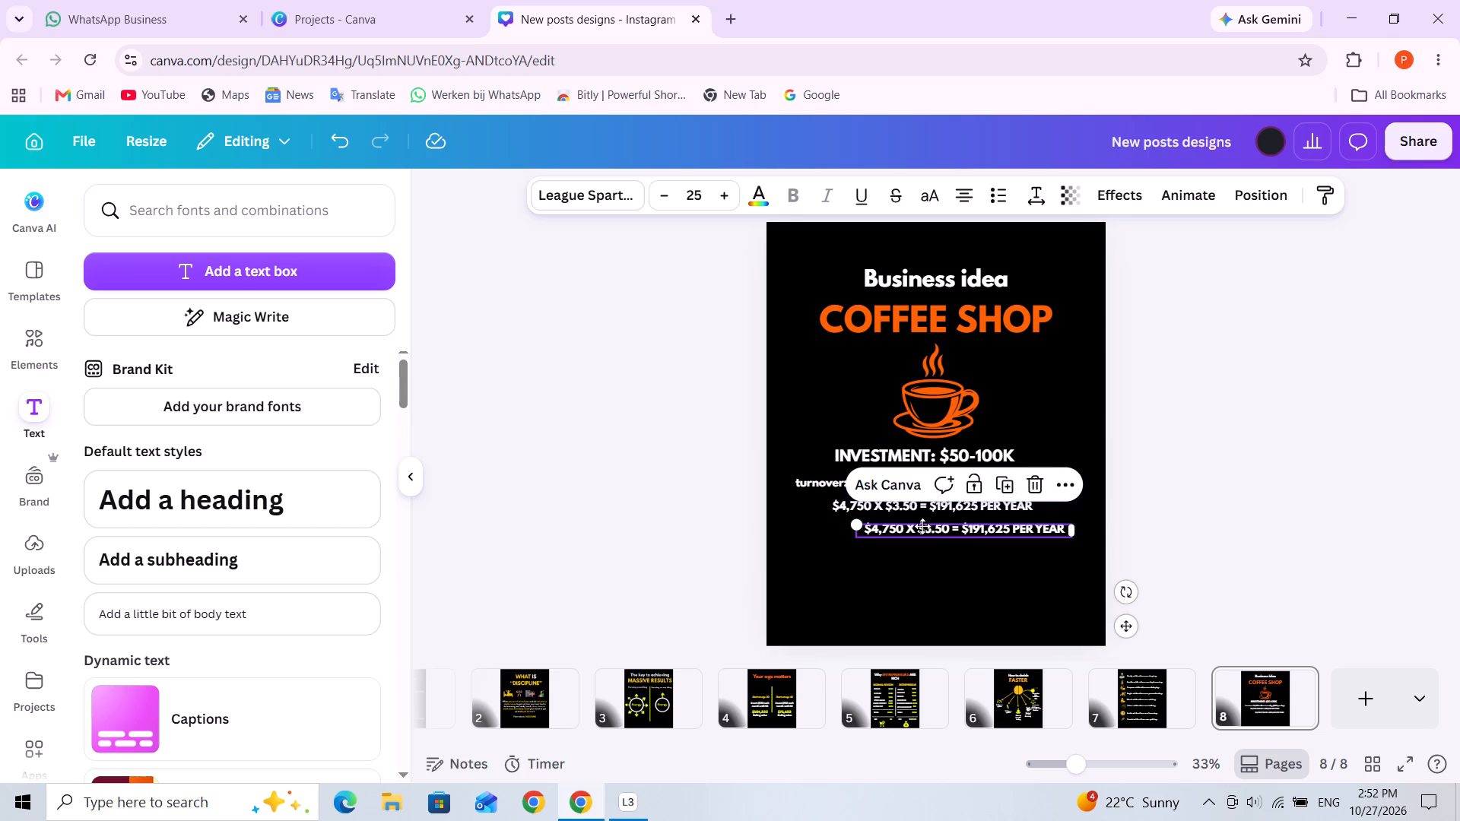
left_click_drag(922, 526, 912, 526)
Replace the copied revenue line's text with "COST OF COFFEE = $21,900 ($0.40 PER COFFEE)".
triple_click(912, 526)
type("COST OF")
key("space")
type("COFFEE")
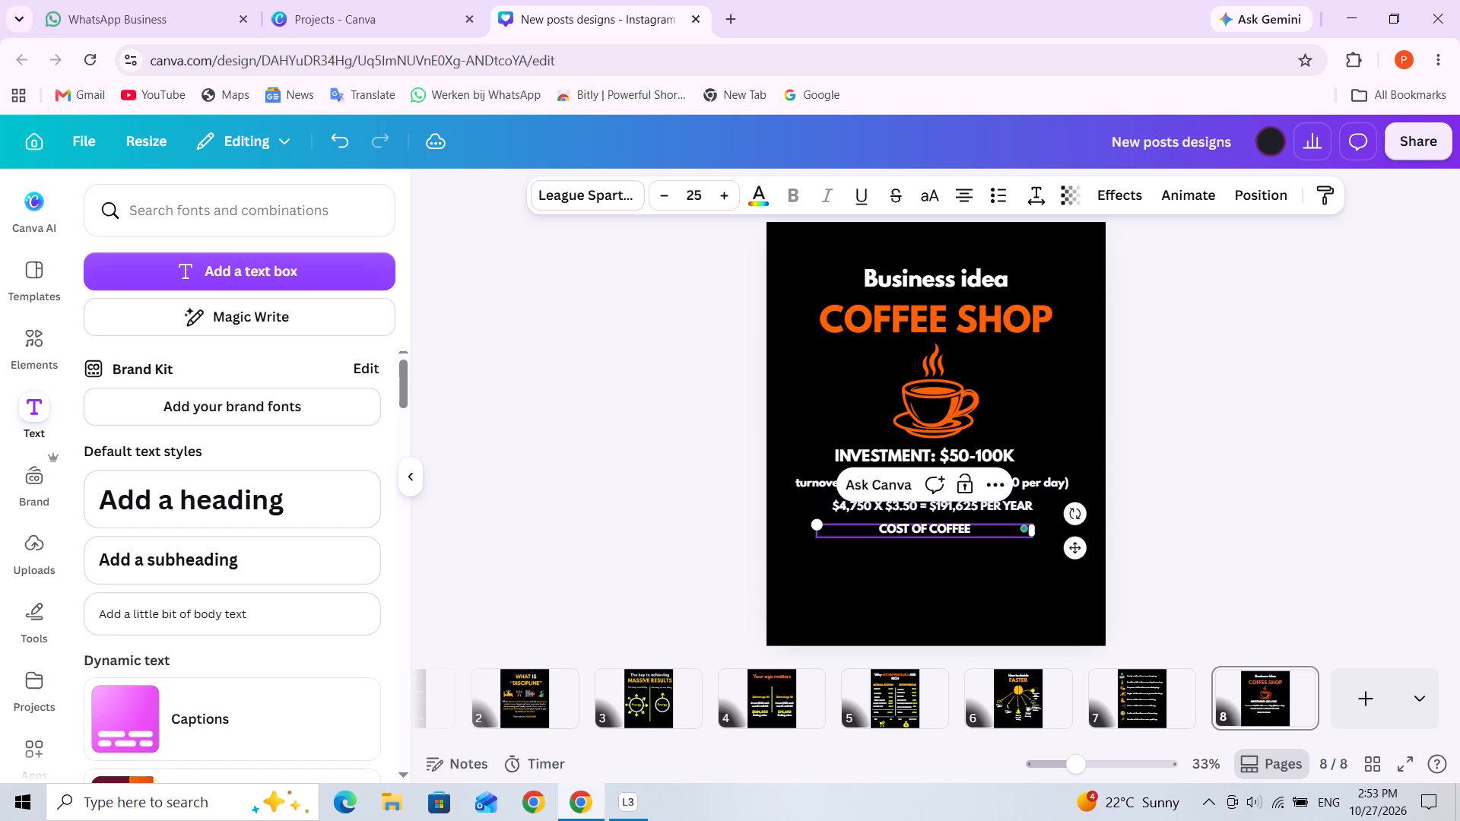
key("space")
type("=")
key("space")
type("$21")
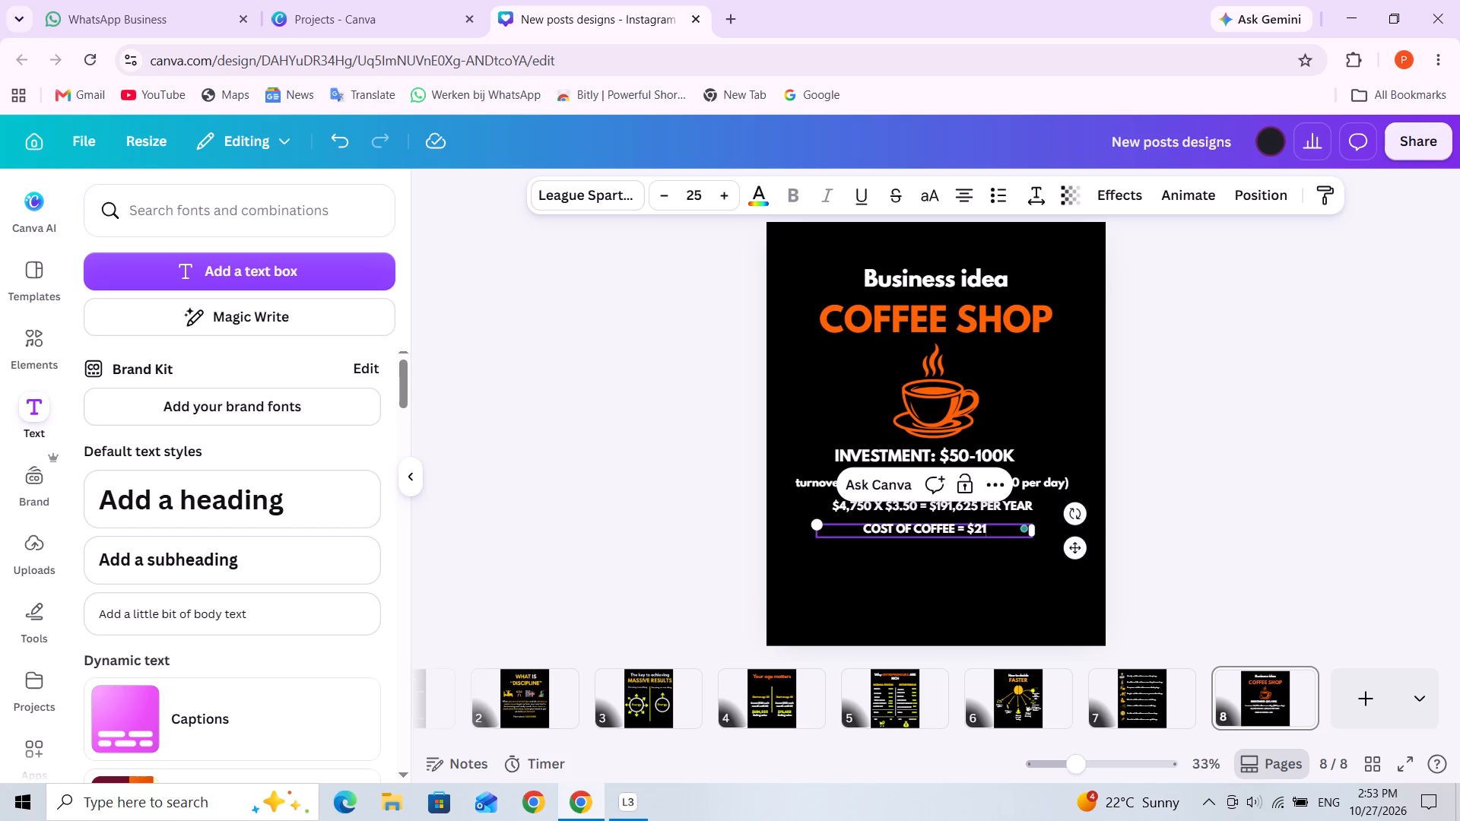
type(",900")
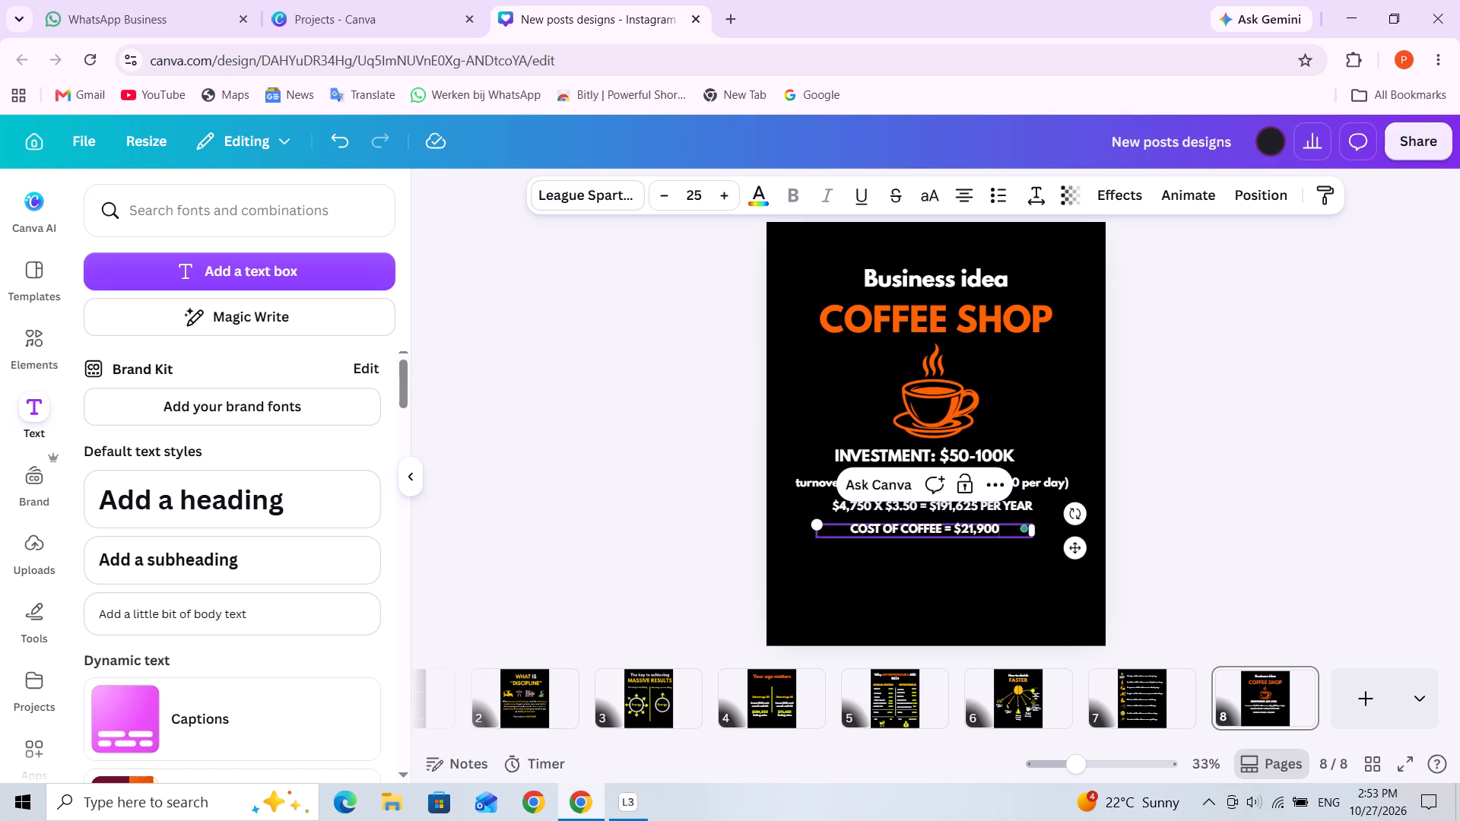
key("space")
type("($")
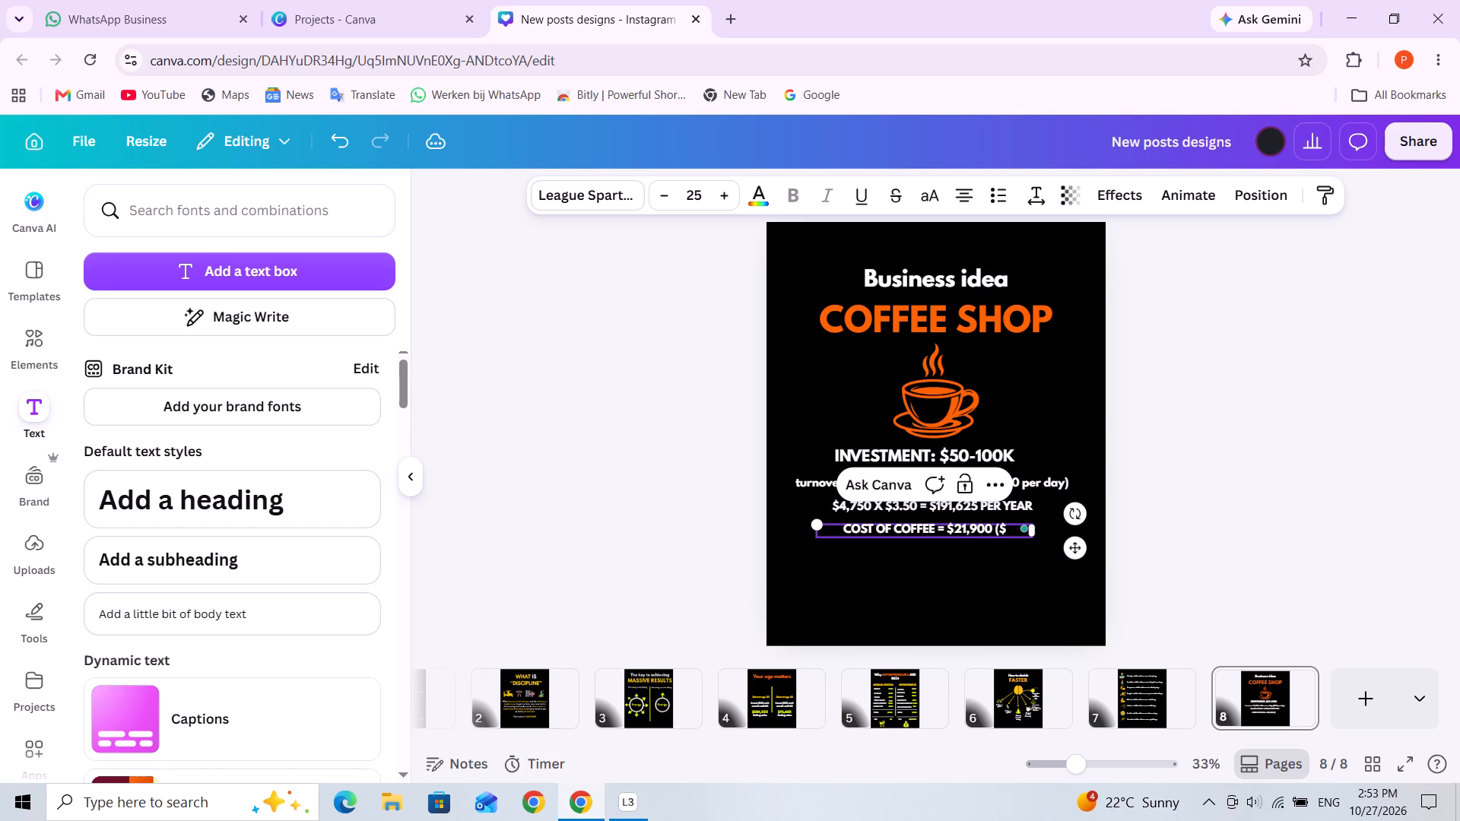
type("0.5")
key("Delete")
type("40")
key("BackSpace")
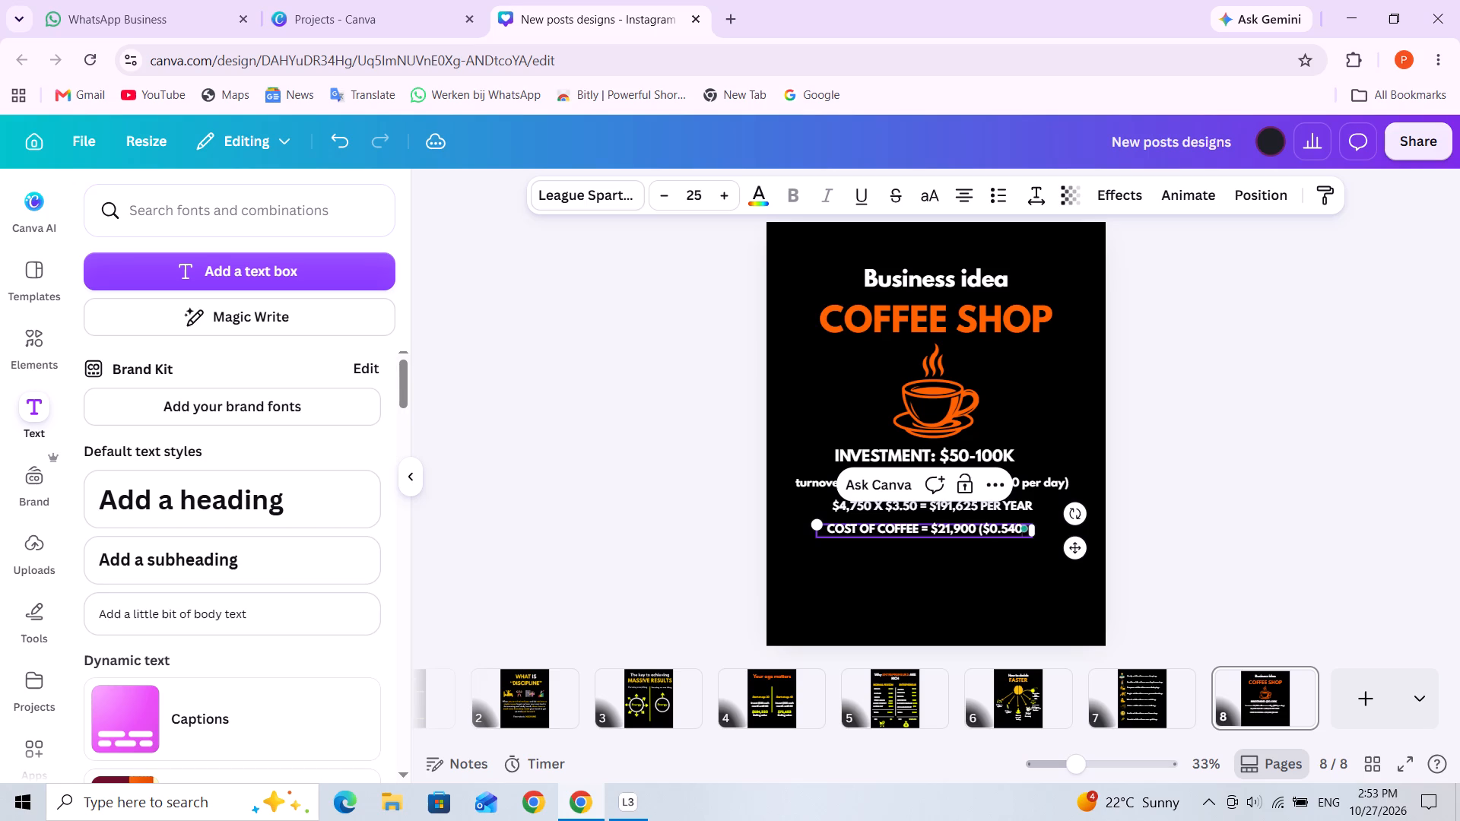
key("BackSpace")
key("BackSpace")
type("40")
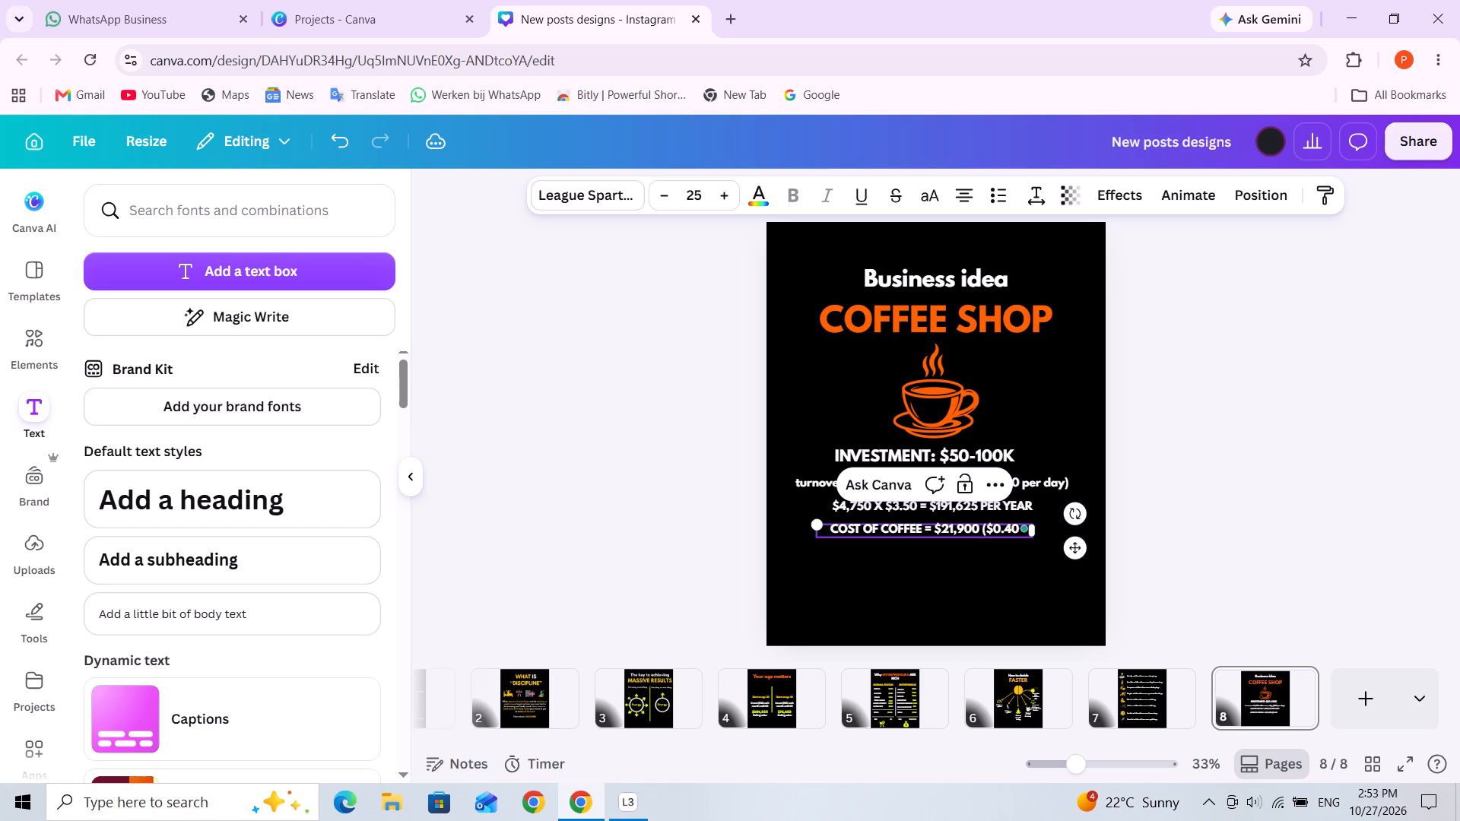
key("space")
type("PER COFFEE")
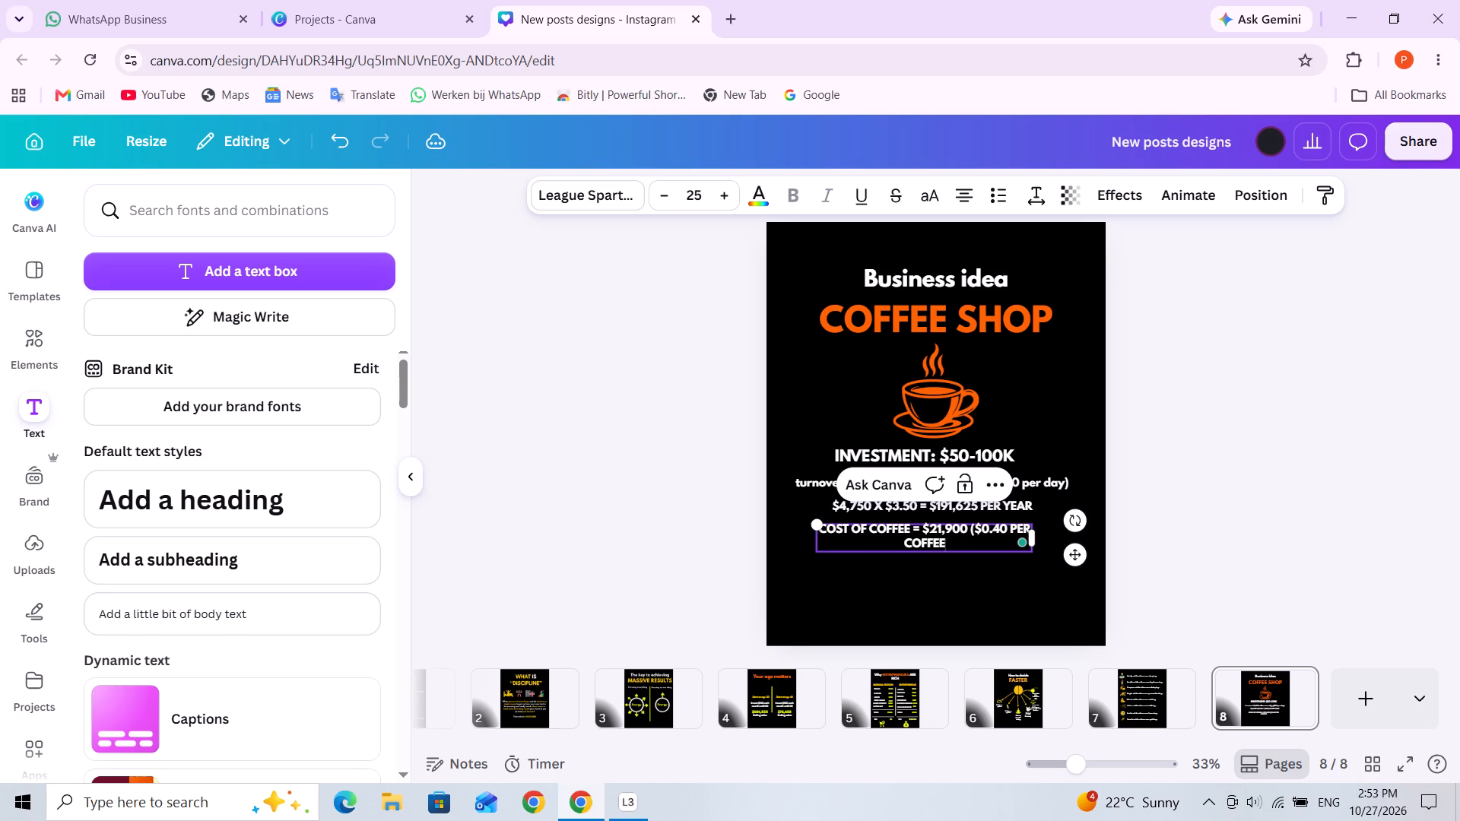
key("shift+parenright")
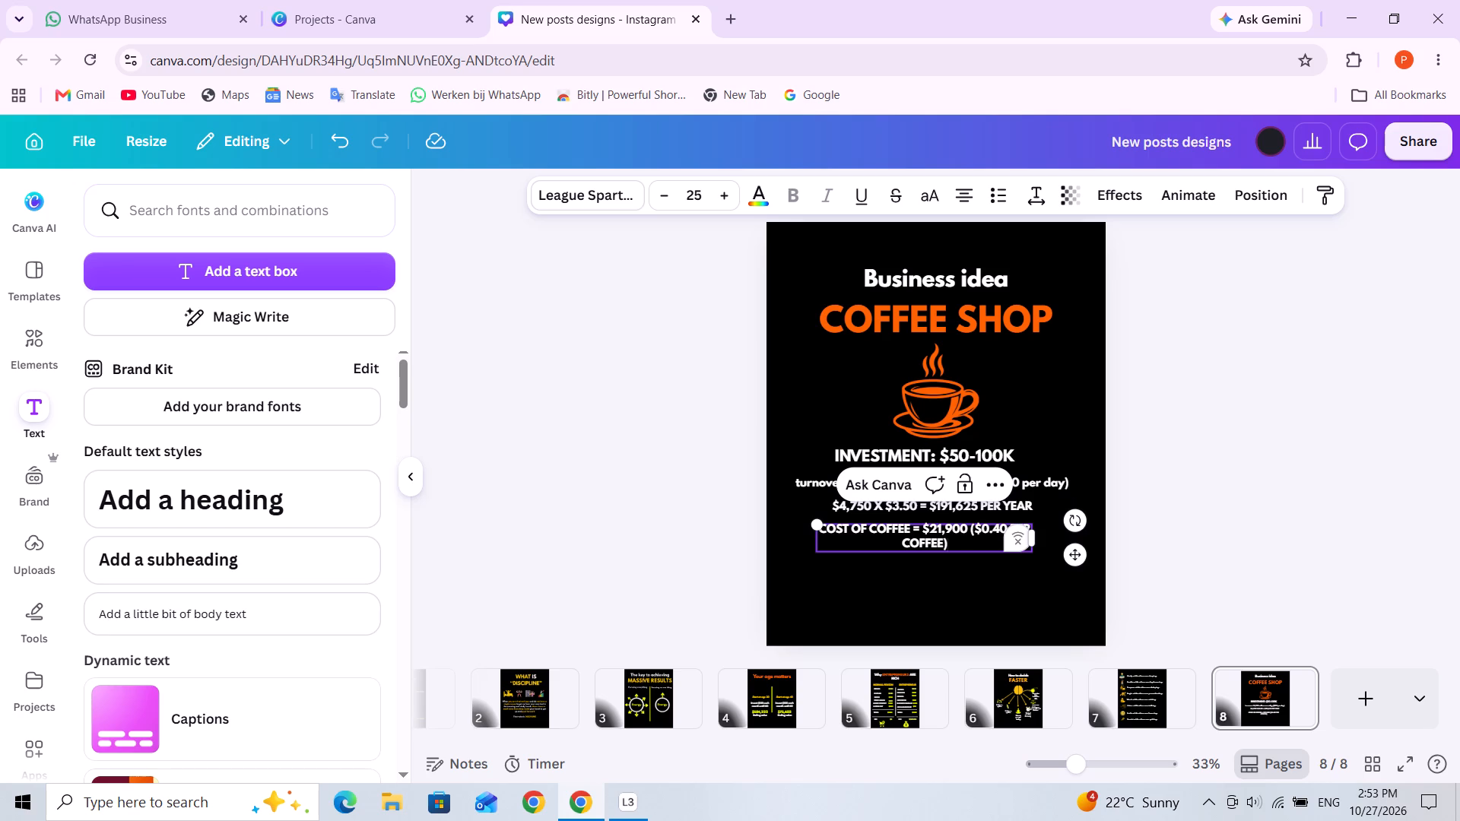
Widen the coffee cost text box so its text fits on one line, and centre it beneath the revenue line.
left_click_drag(1037, 539, 1066, 539)
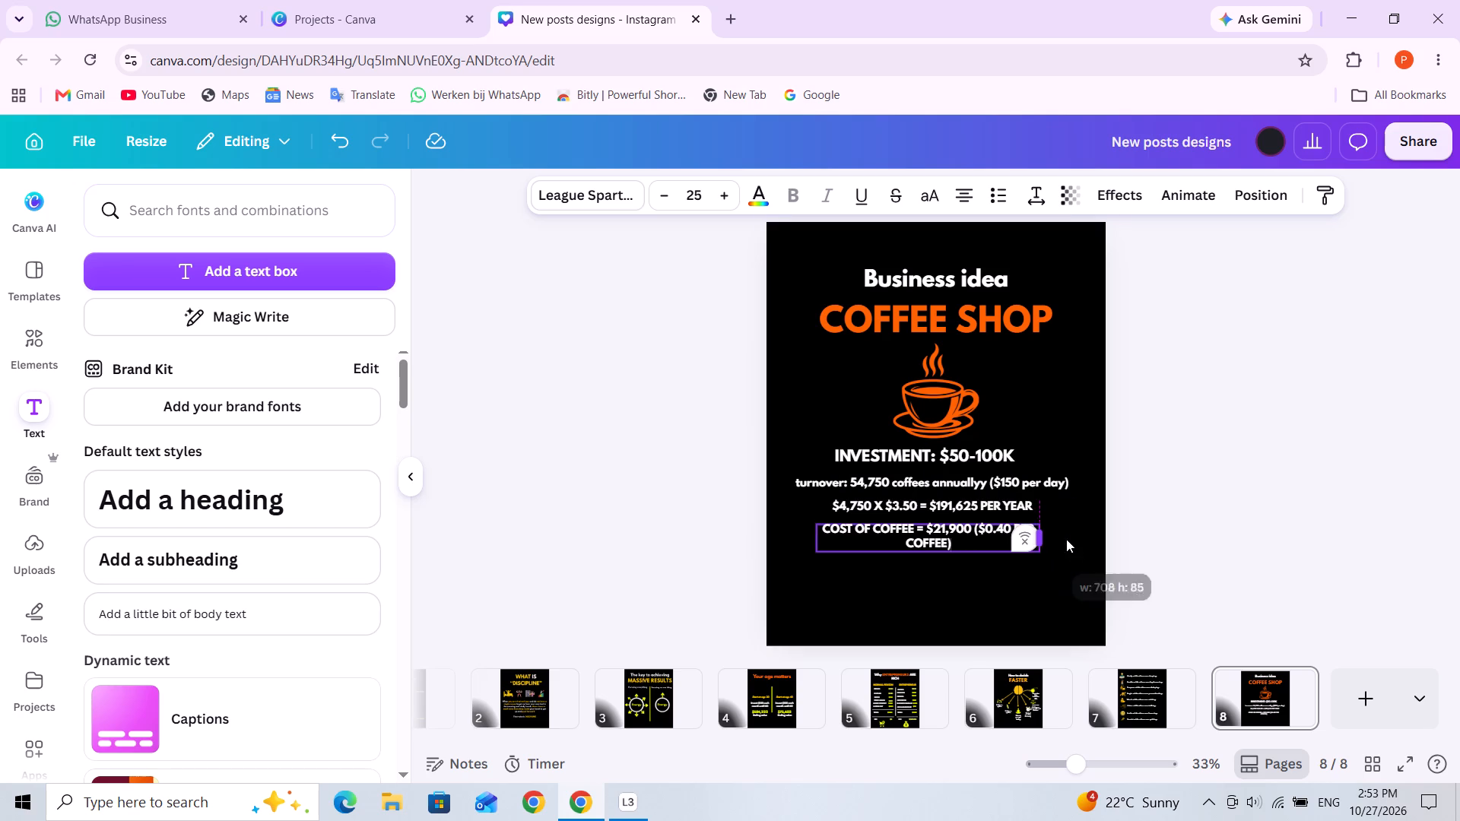
left_click_drag(1066, 539, 1135, 535)
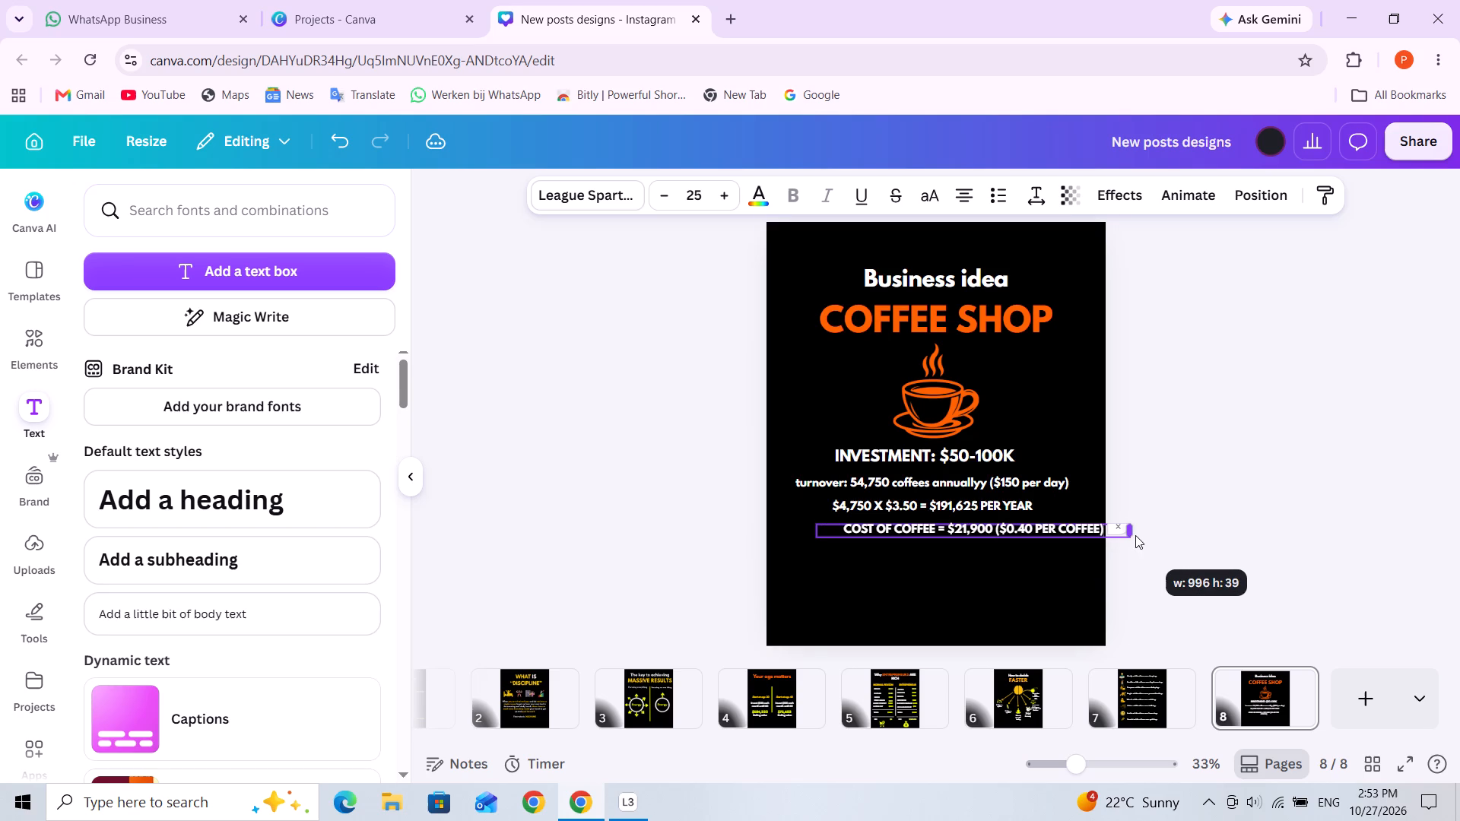
left_click_drag(1135, 535, 1117, 535)
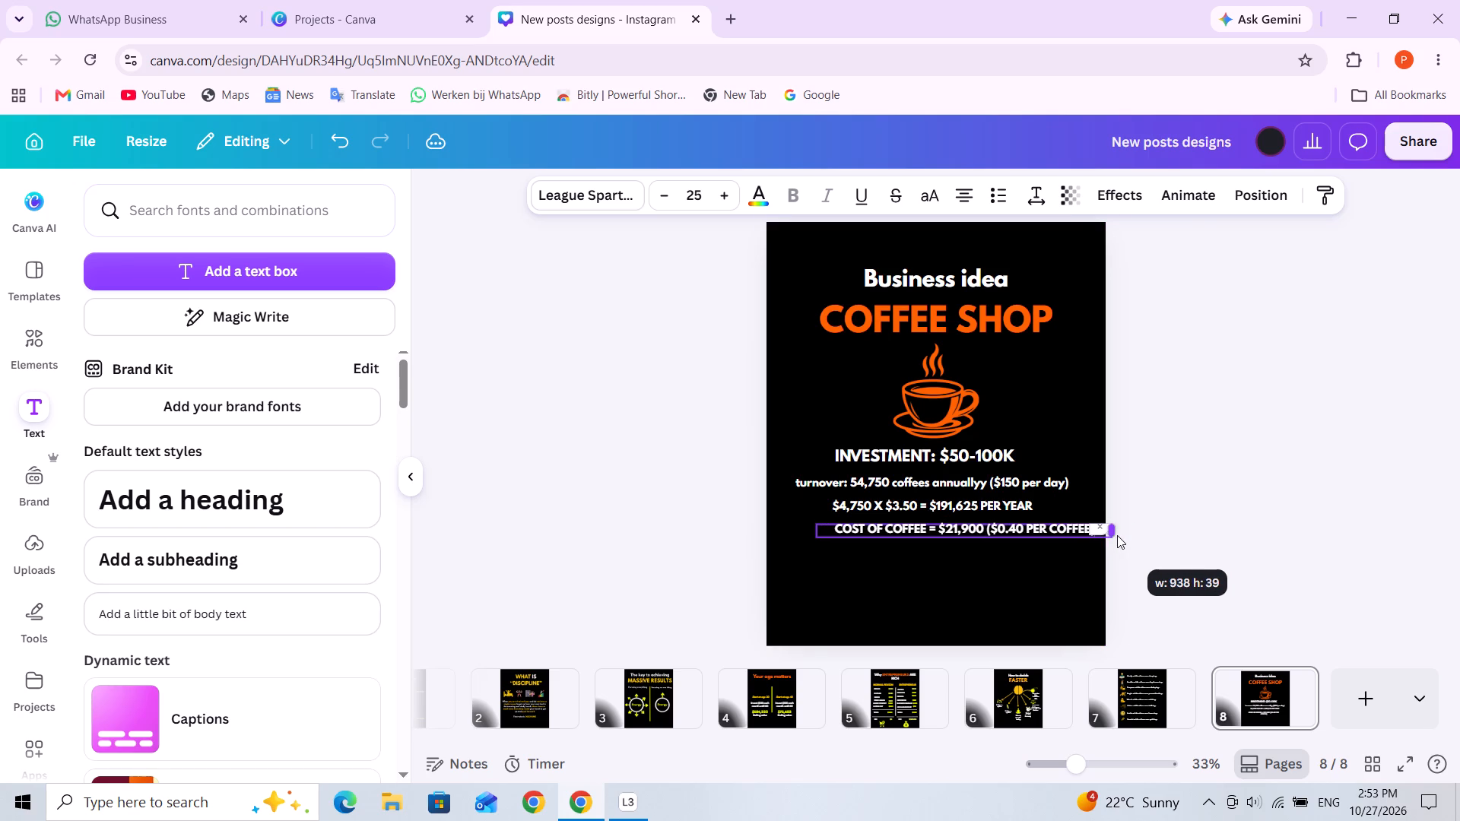
left_click_drag(1117, 535, 1093, 535)
left_click(1066, 563)
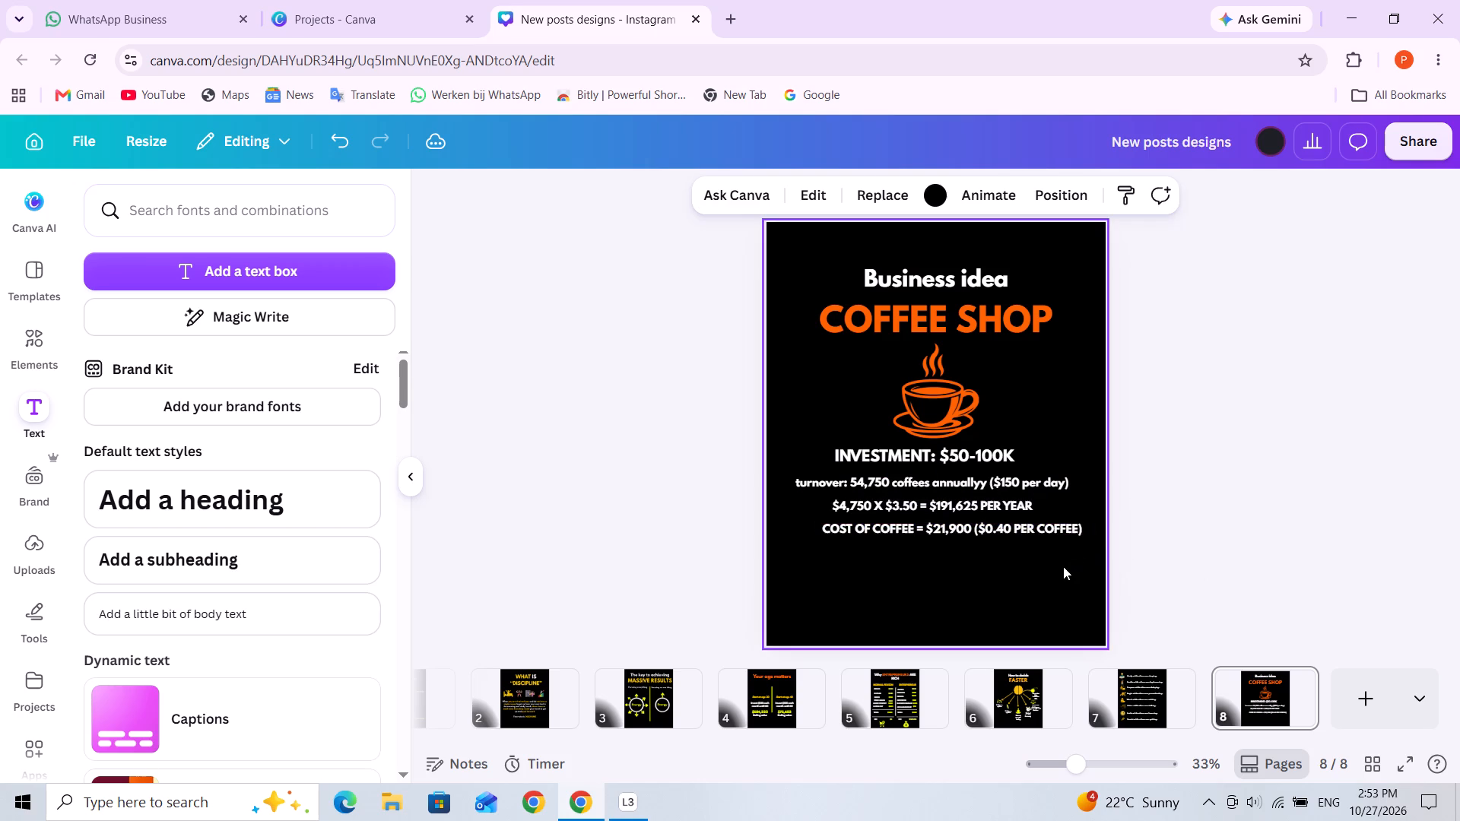
left_click_drag(1036, 529, 1025, 529)
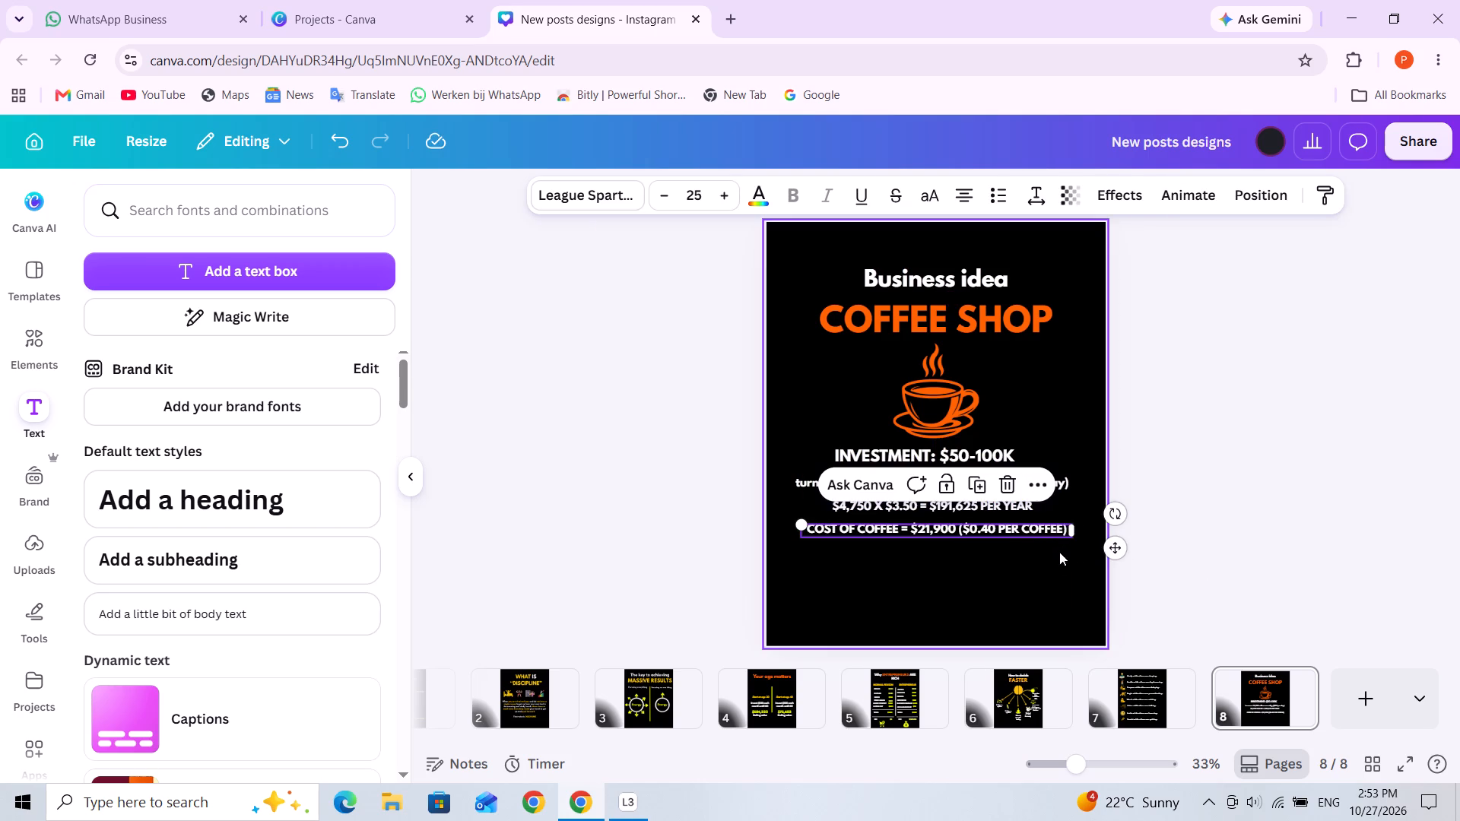
left_click(972, 566)
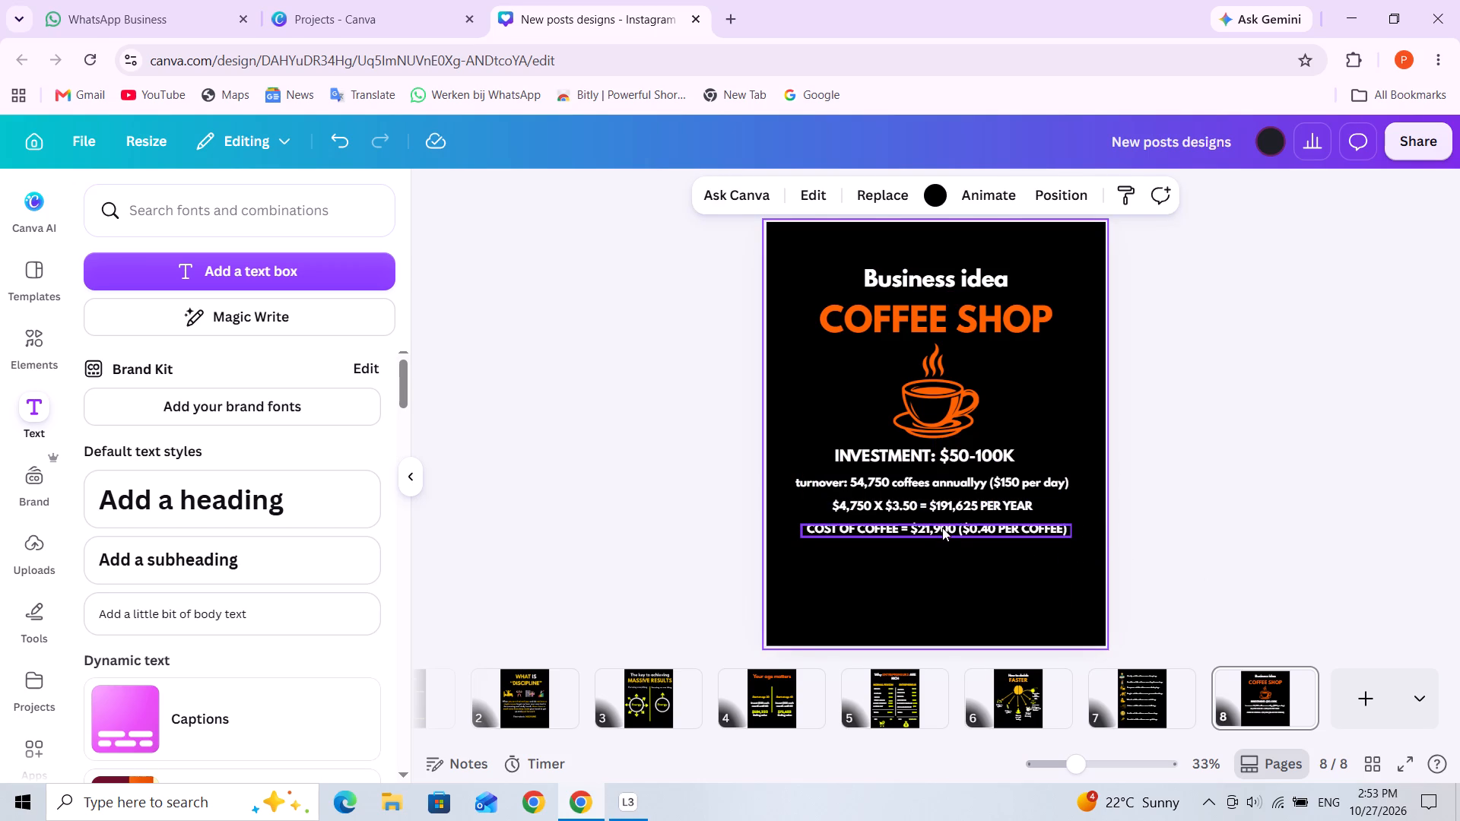
Duplicate the coffee cost line and place the copy directly below the original.
left_click(942, 528)
left_click(975, 483)
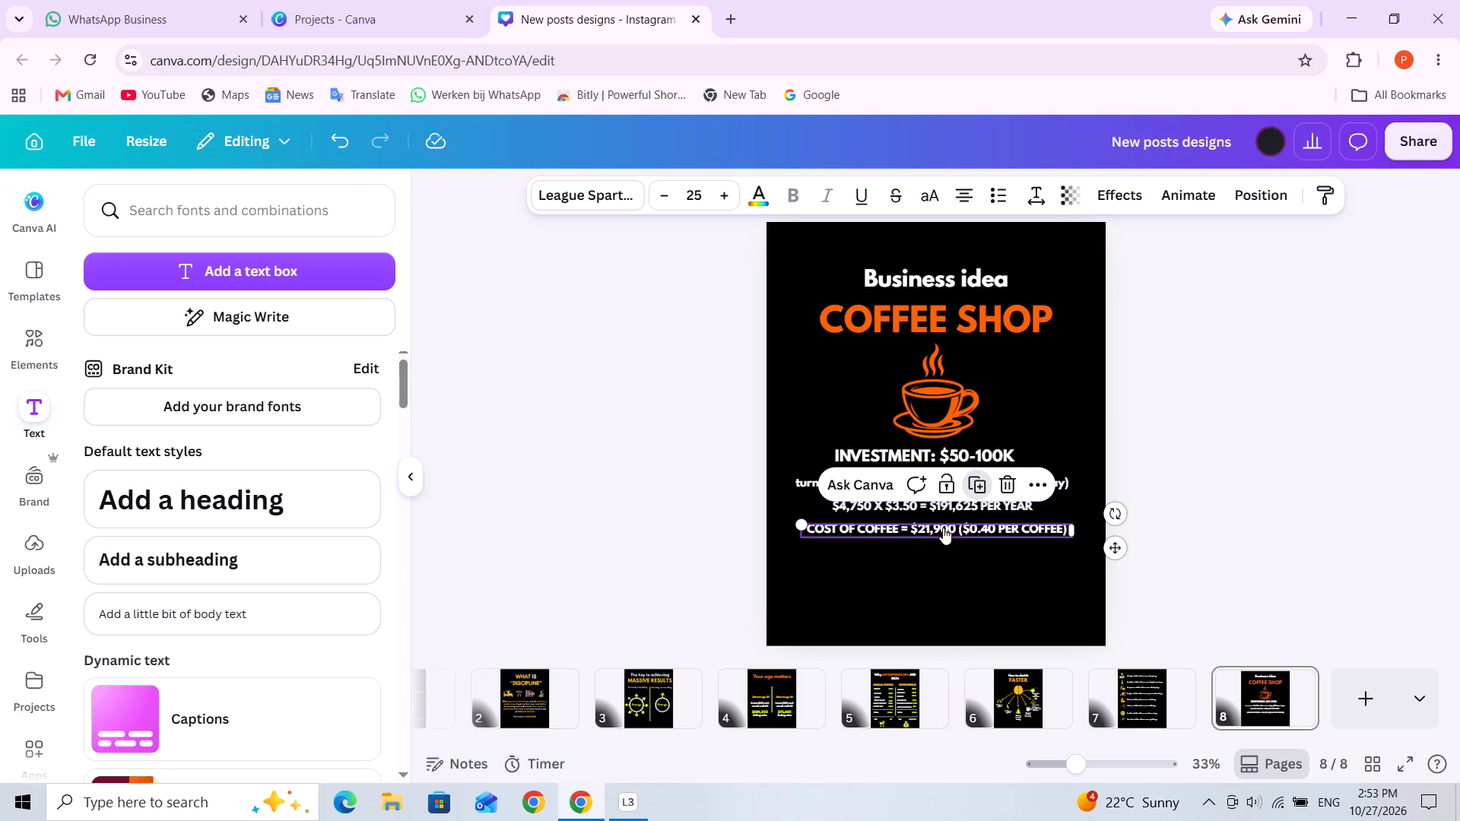
left_click_drag(941, 551, 961, 552)
Replace the copied coffee cost line's text with "GORSS PROFIT = $169,725".
triple_click(961, 552)
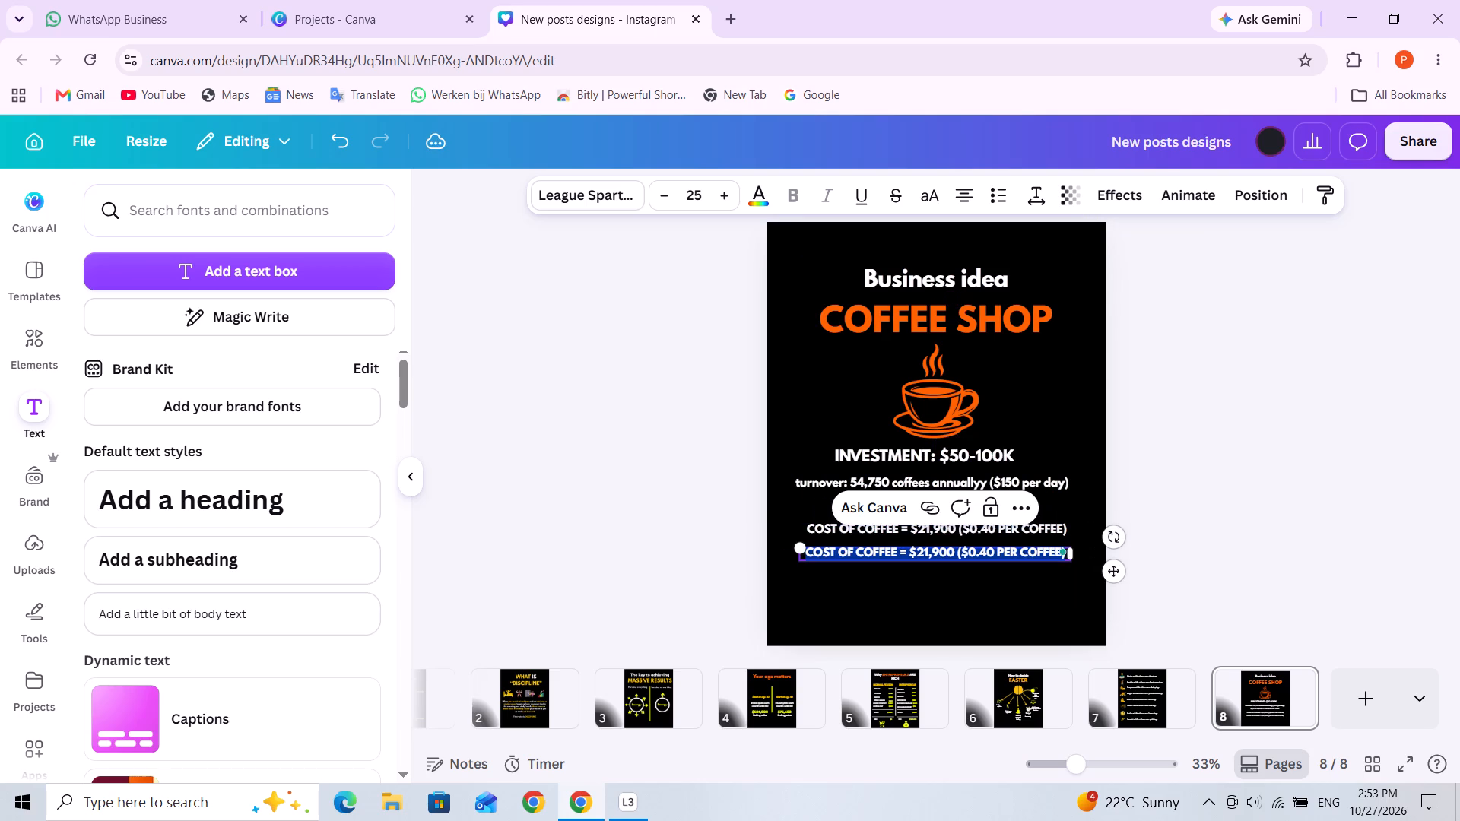
type("GORSS")
key("space")
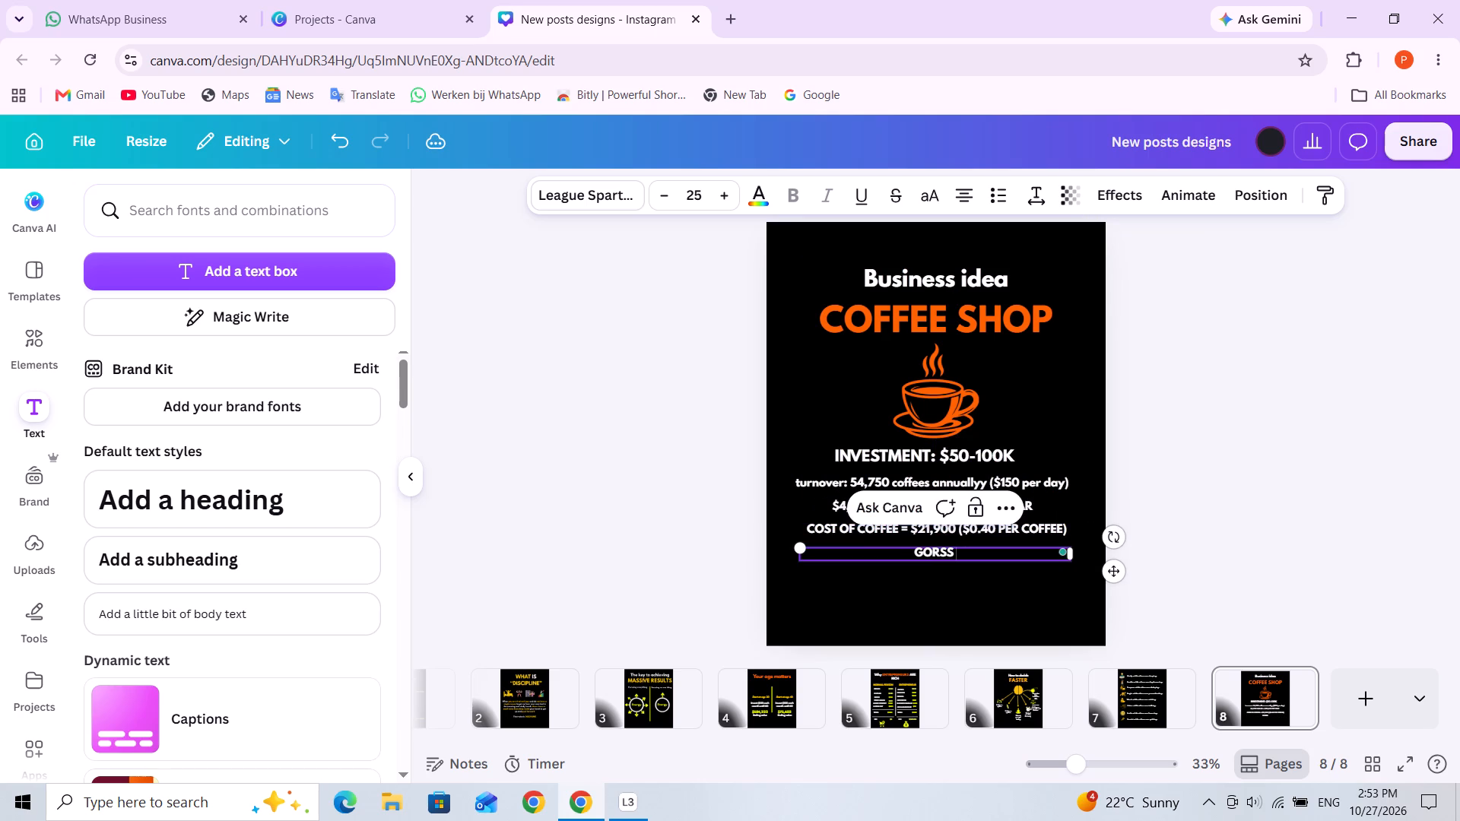
type("PROFIT")
key("space")
type("= $")
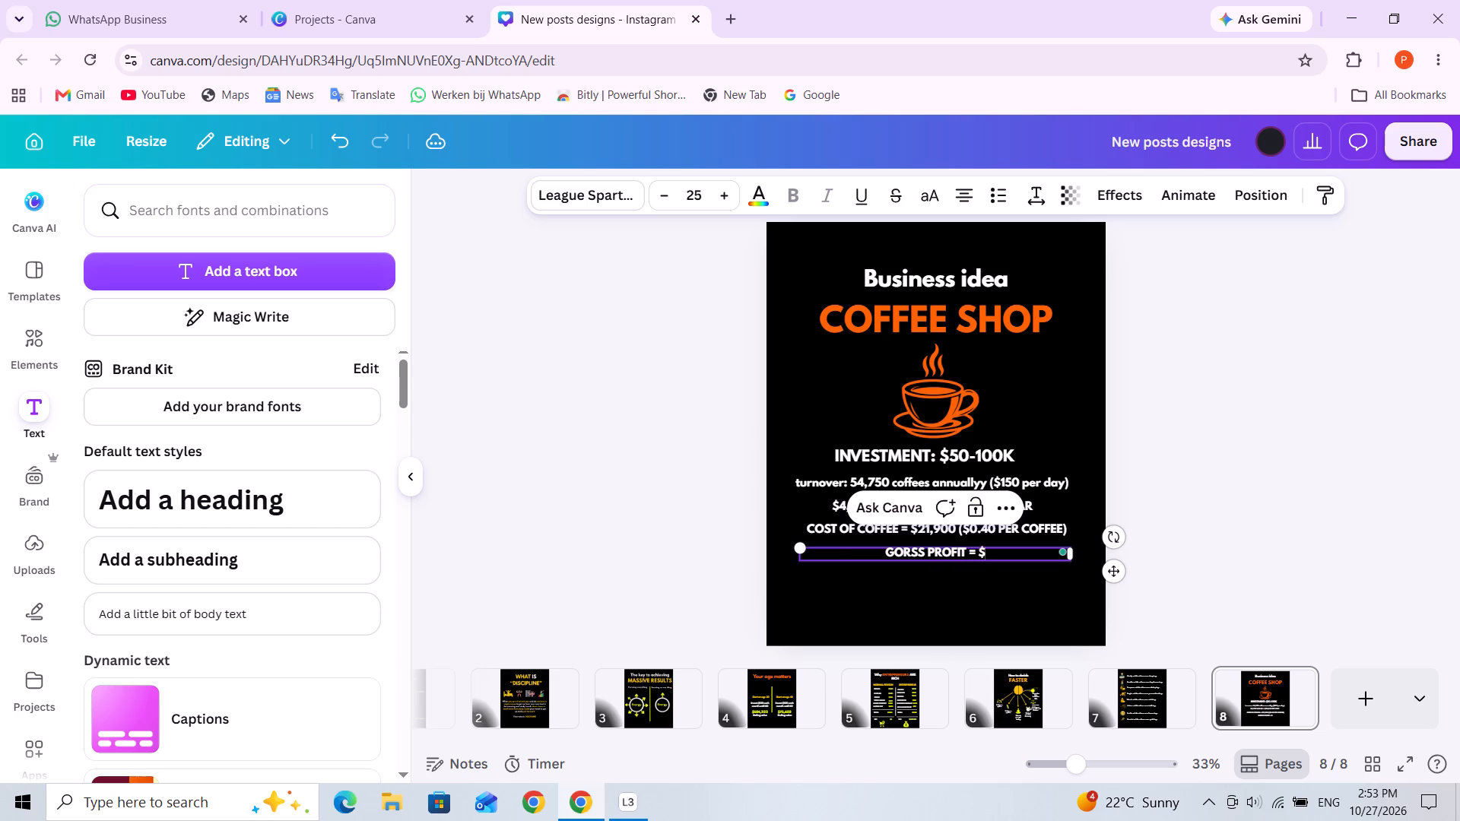
type("169")
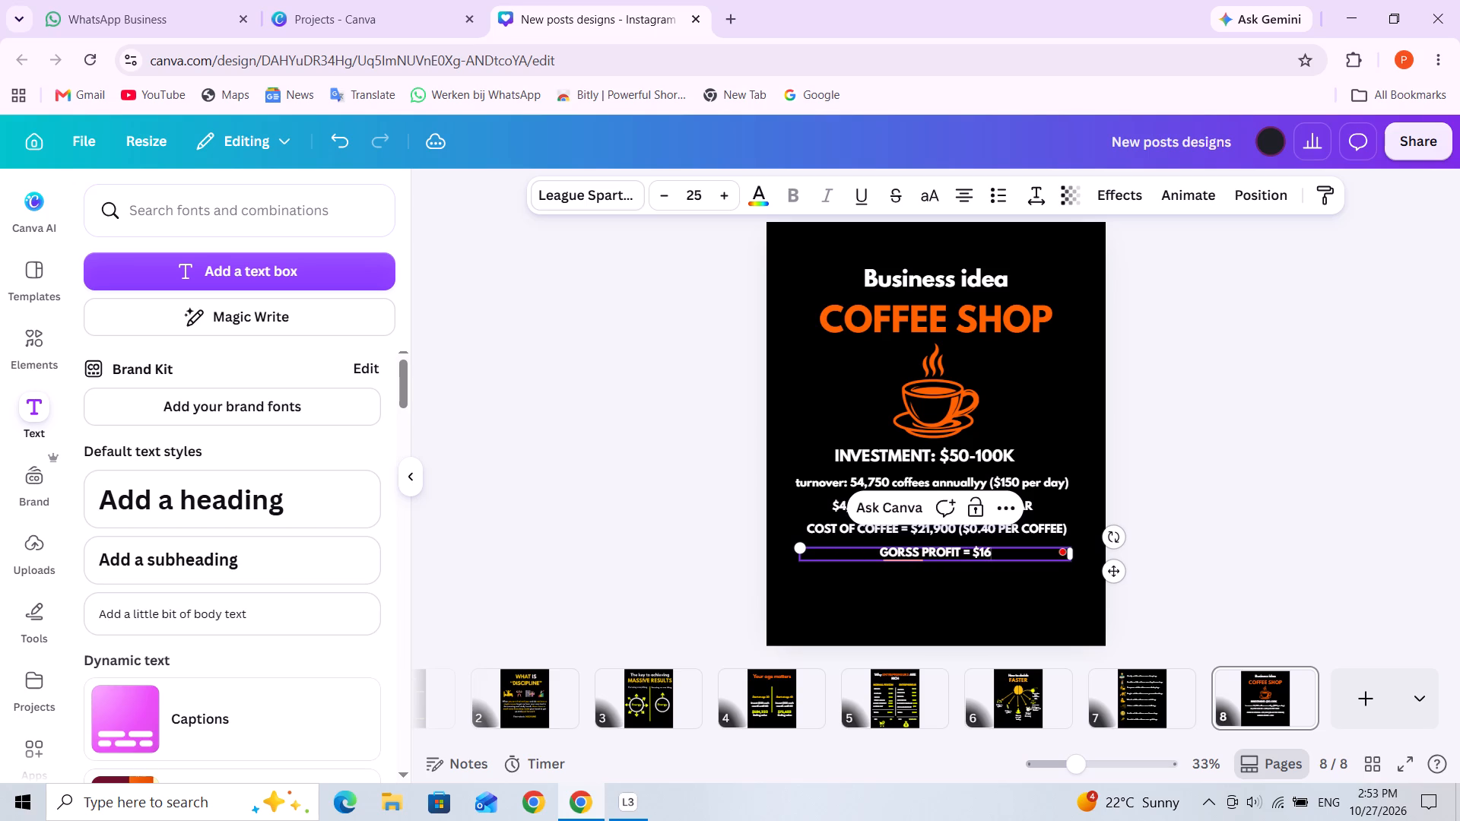
type(",725")
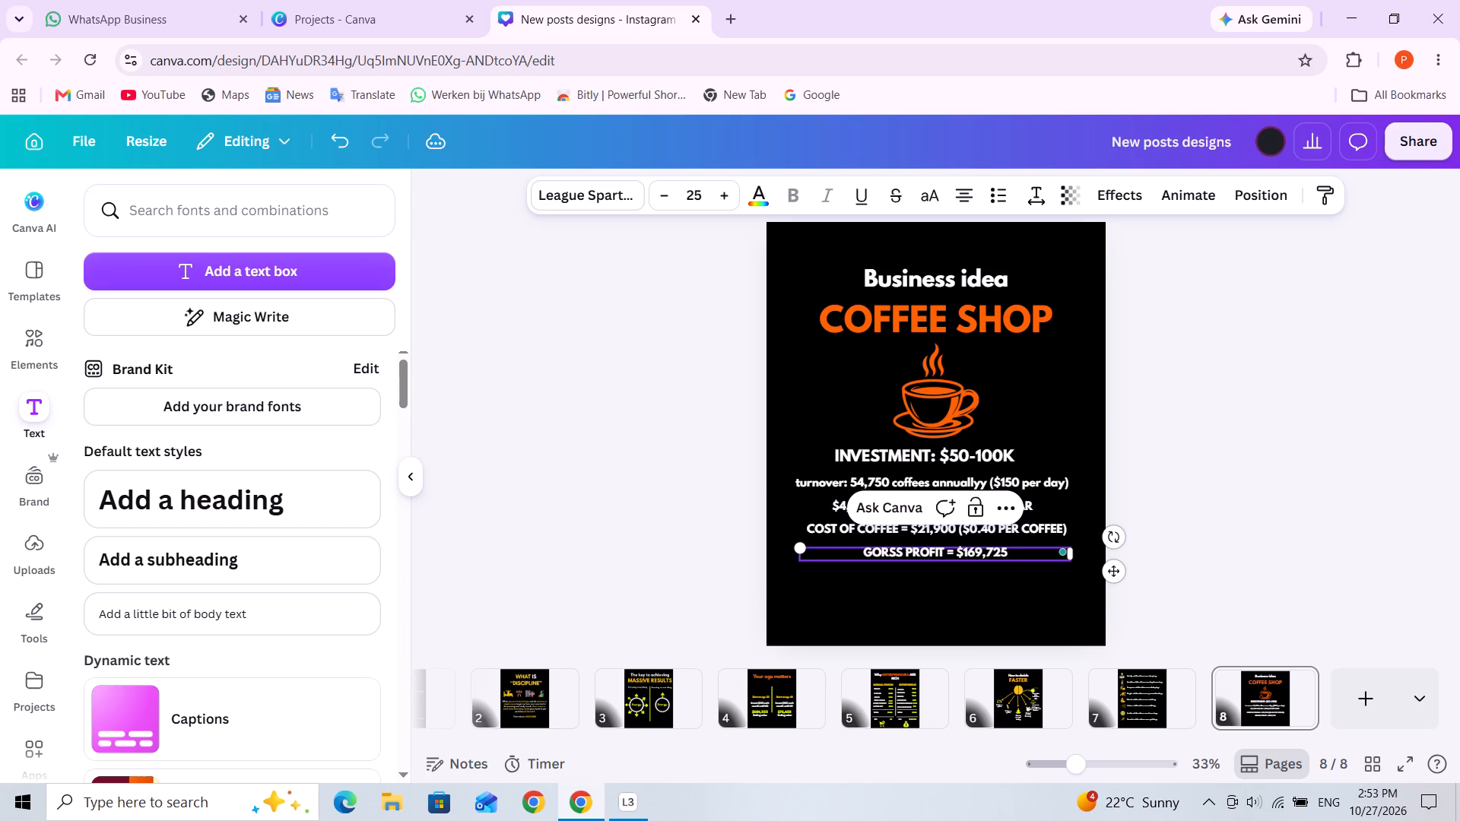
Narrow the profit line's text box to fit its text and centre it beneath the coffee cost line.
left_click_drag(1071, 556, 1008, 558)
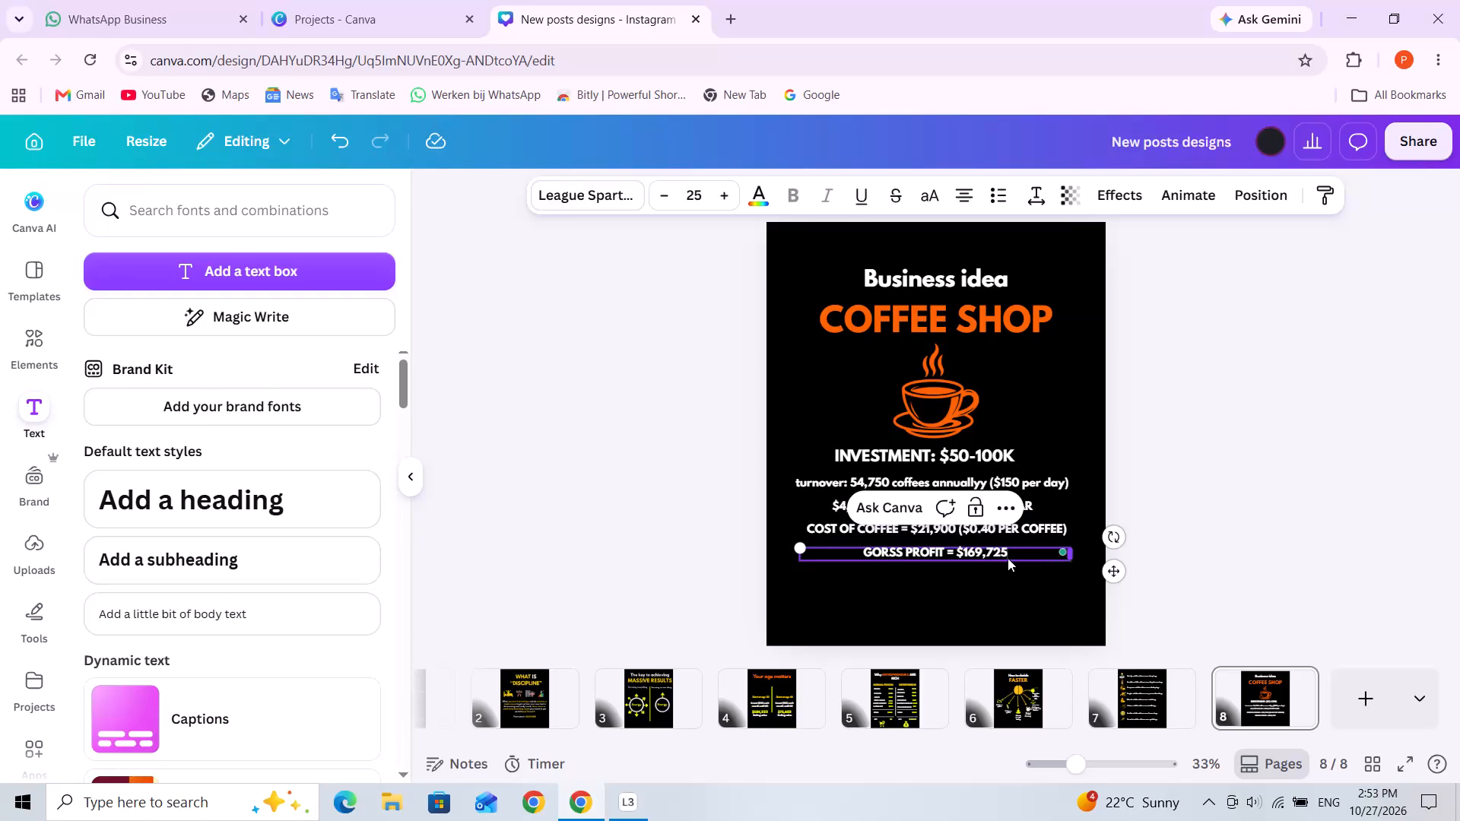
left_click_drag(1008, 558, 969, 556)
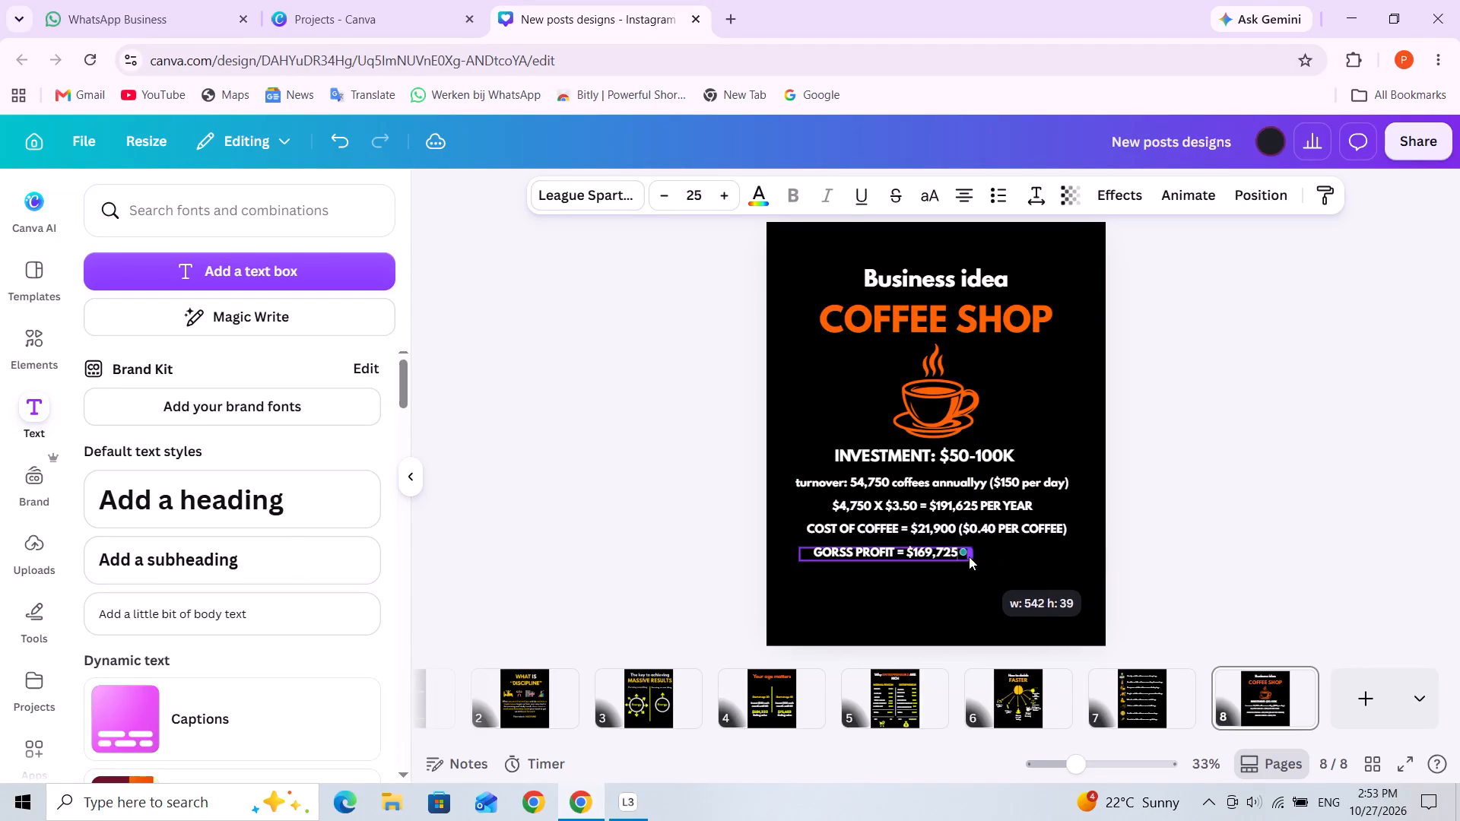
left_click_drag(969, 556, 969, 557)
left_click(1053, 571)
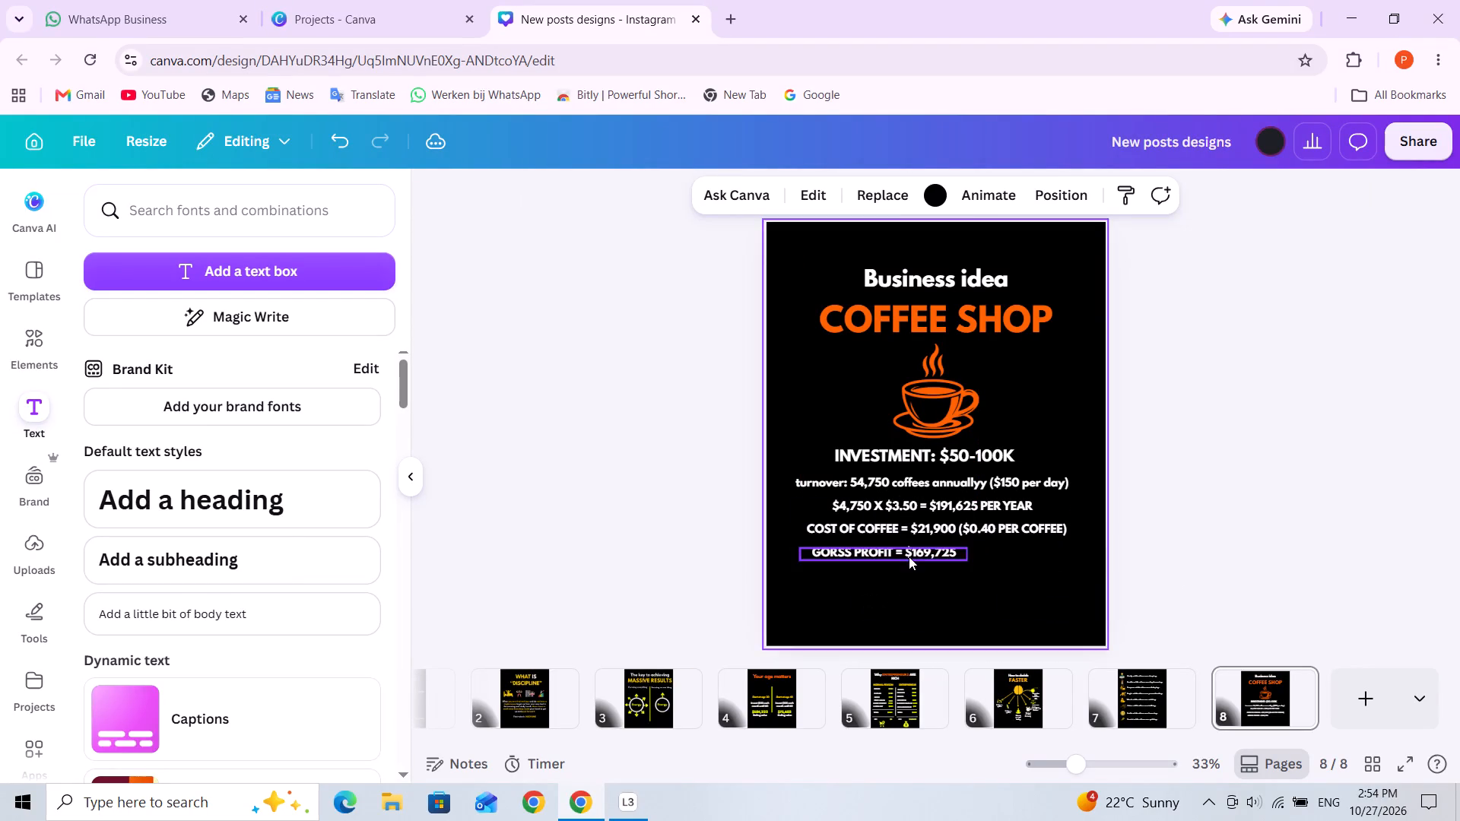
left_click_drag(909, 556, 954, 559)
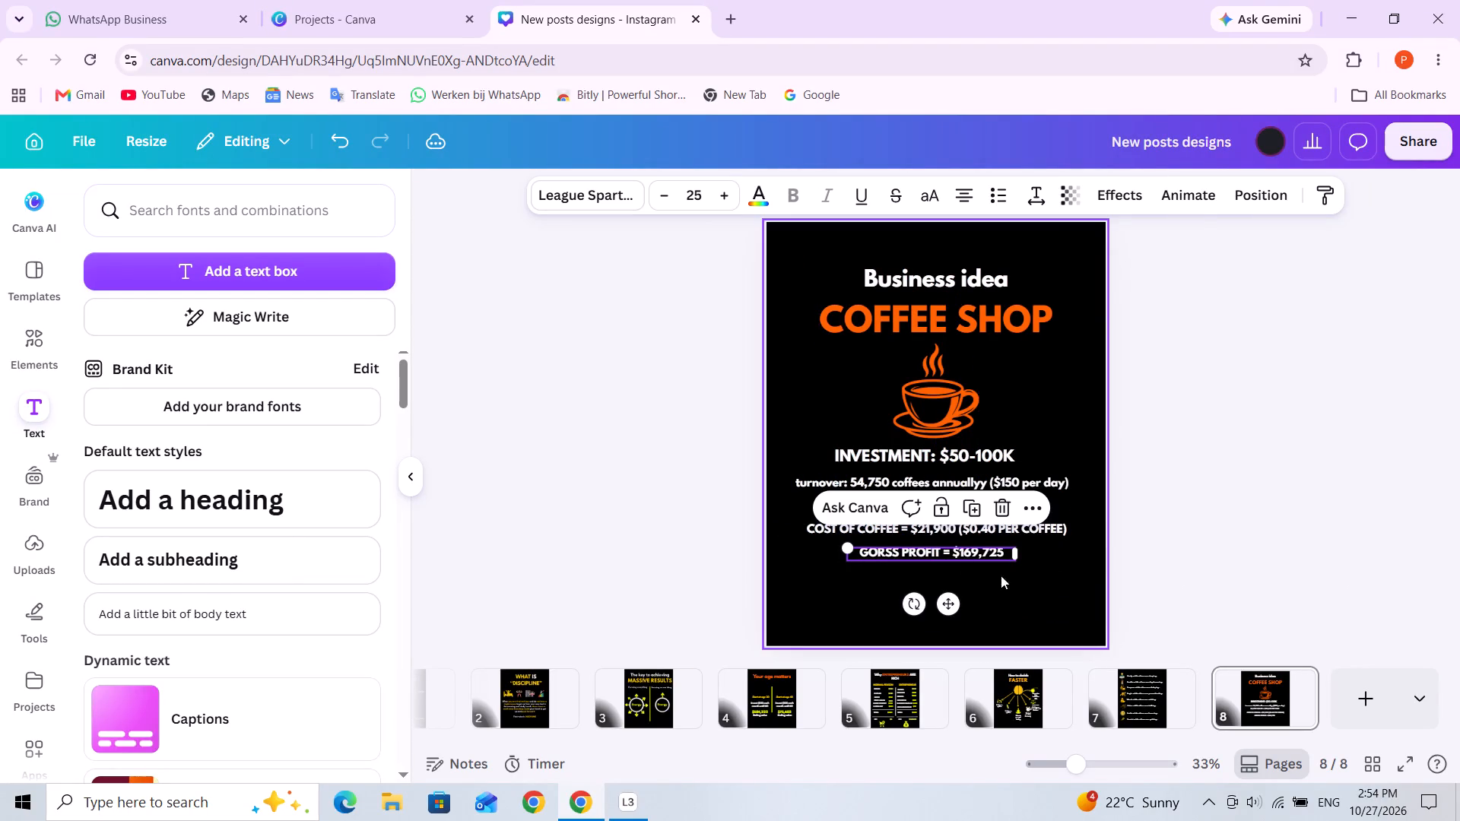
left_click(1026, 582)
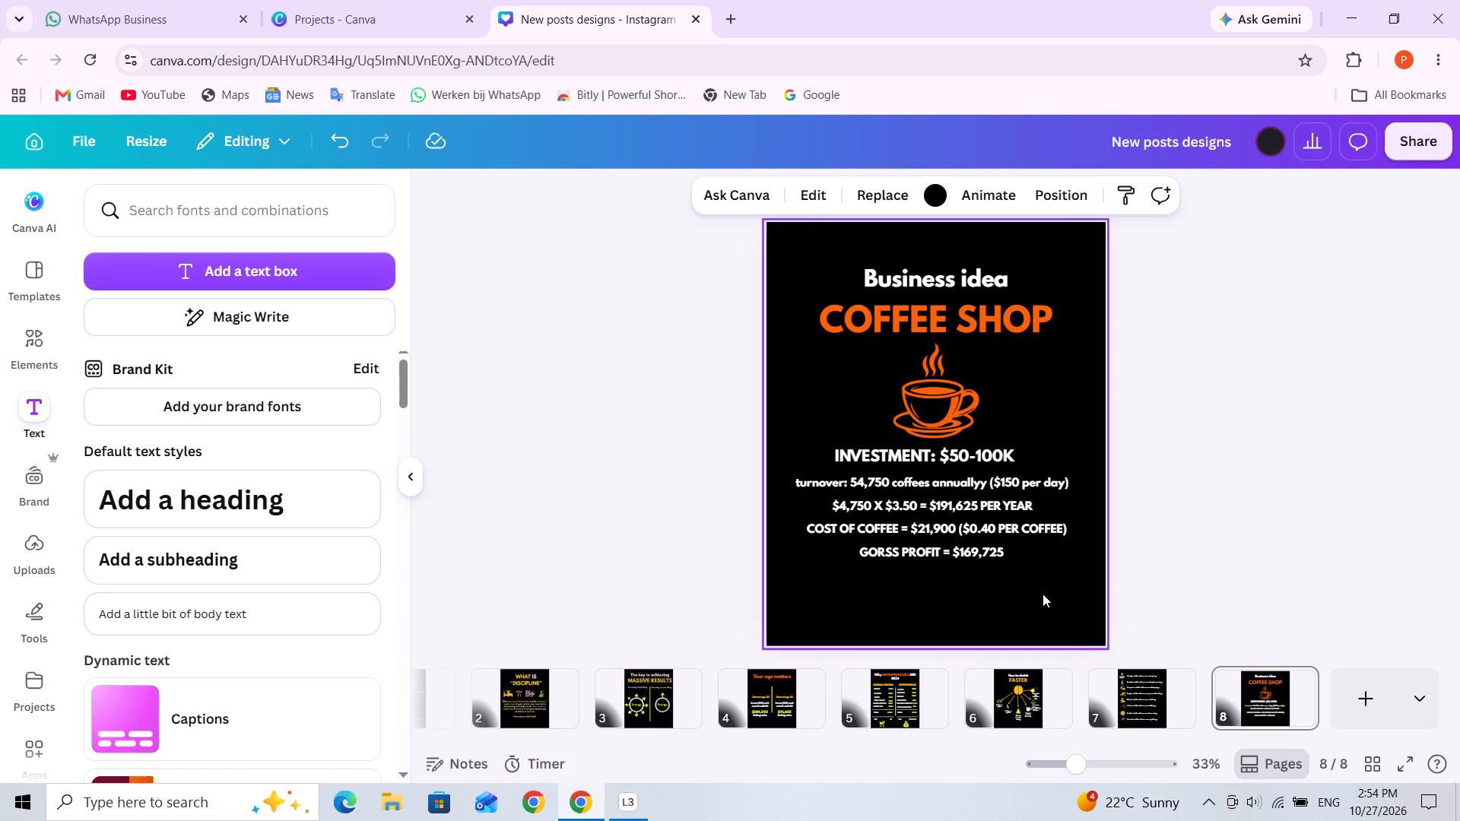
left_click(972, 552)
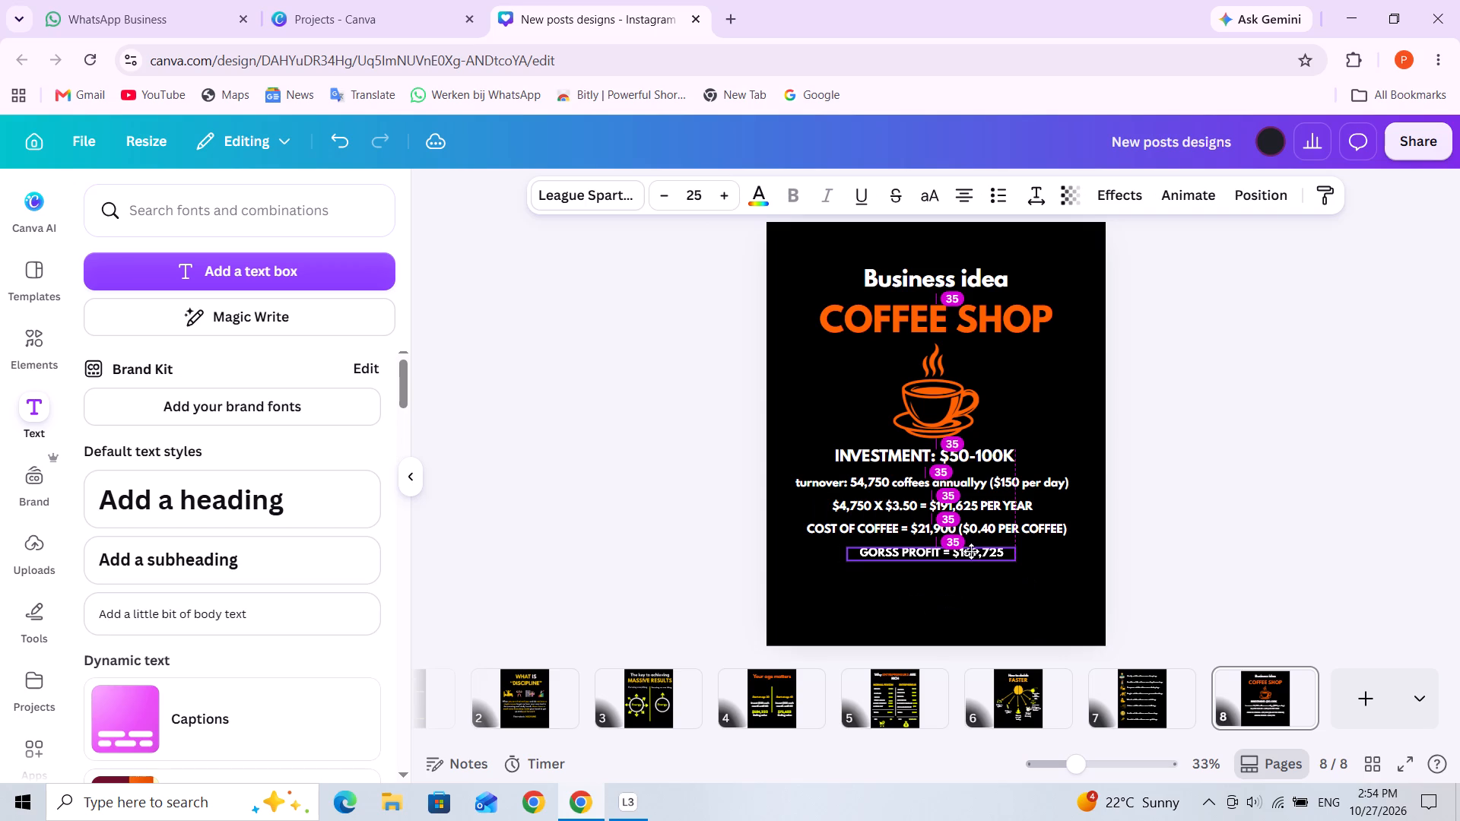
Correct the misspelled first word of the profit line to "GROSS", keeping a space before "PROFIT".
double_click(882, 552)
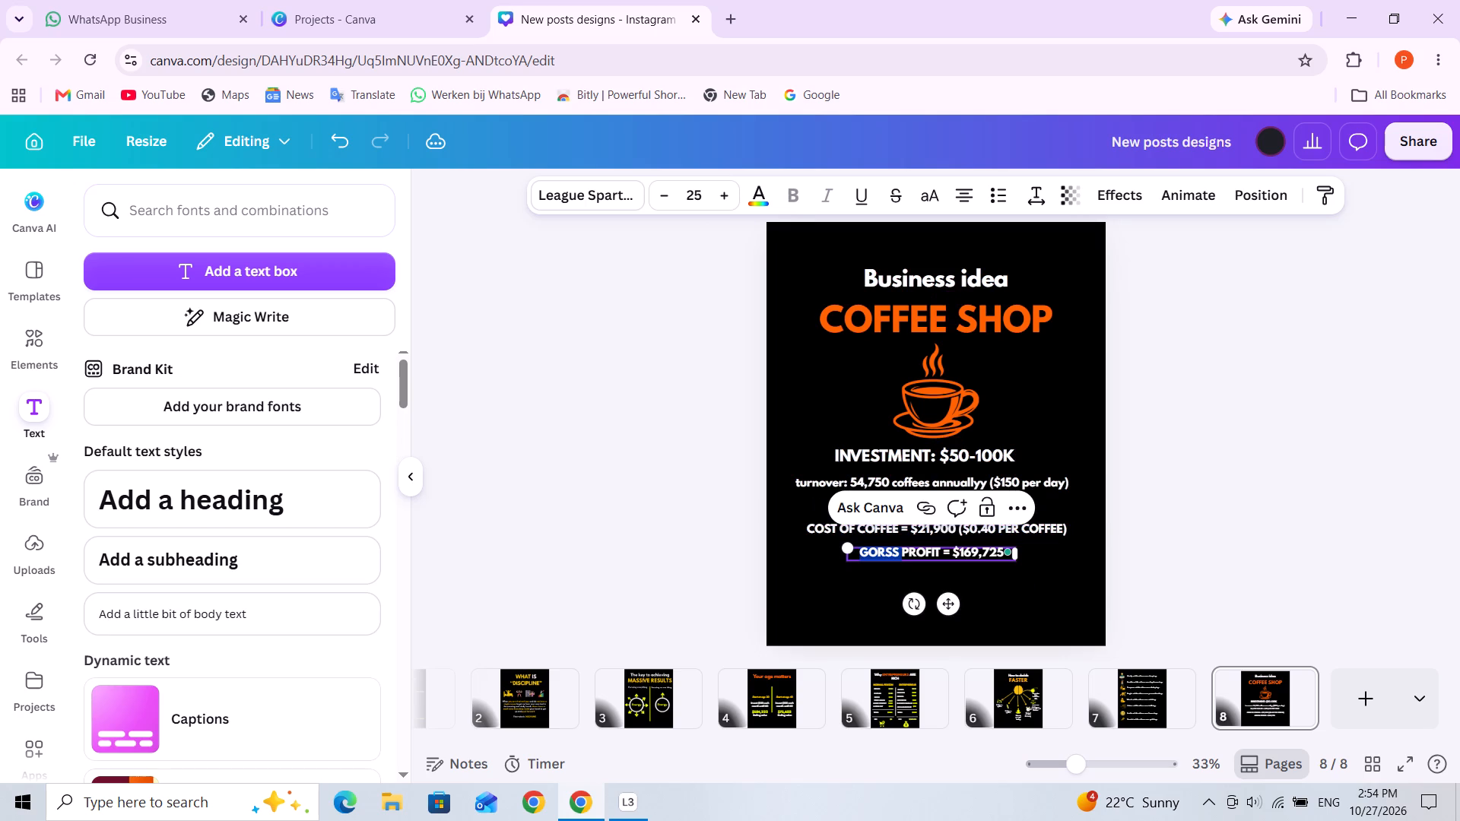
type("GROSS")
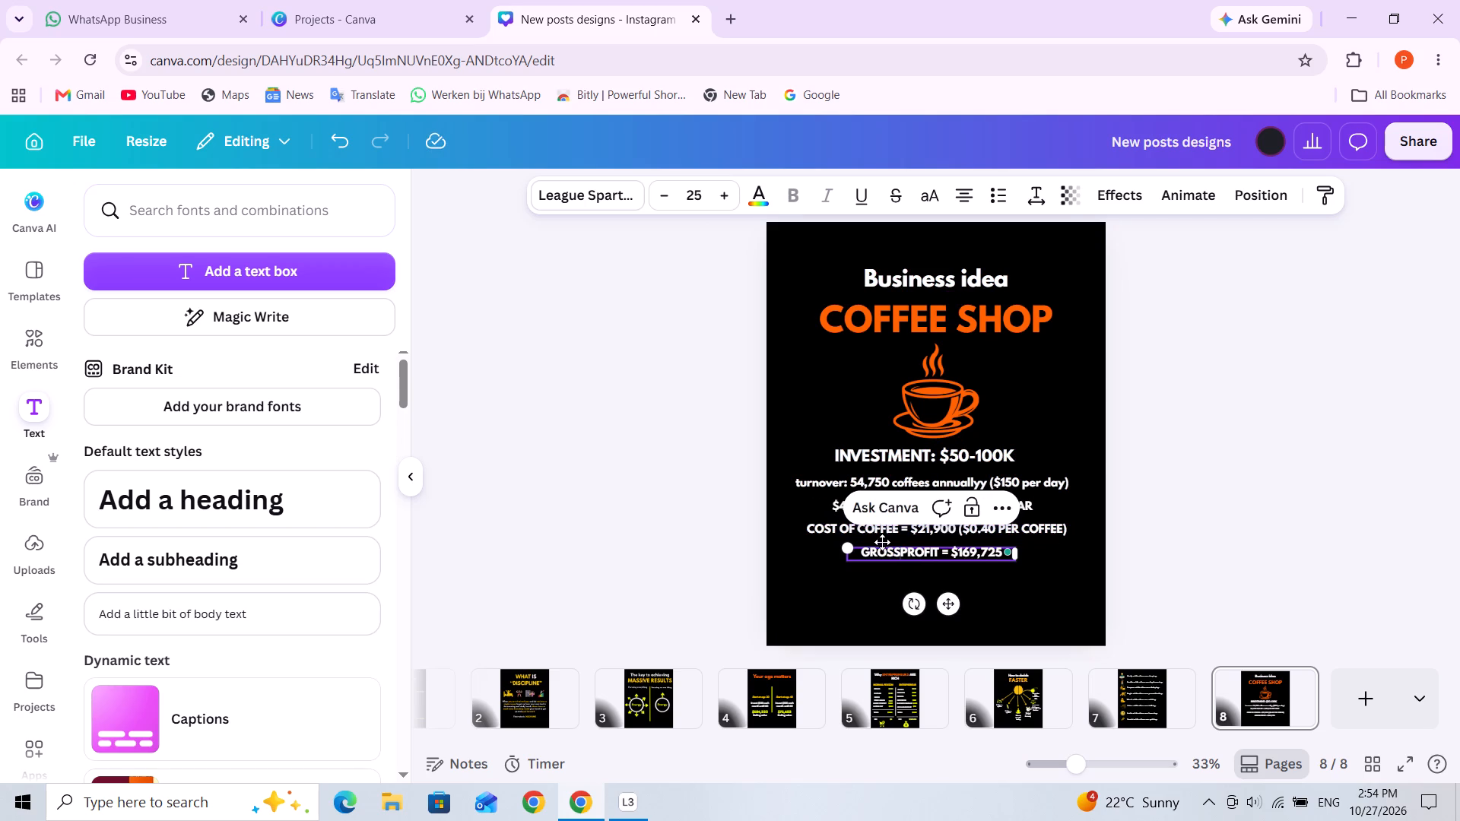
left_click(899, 556)
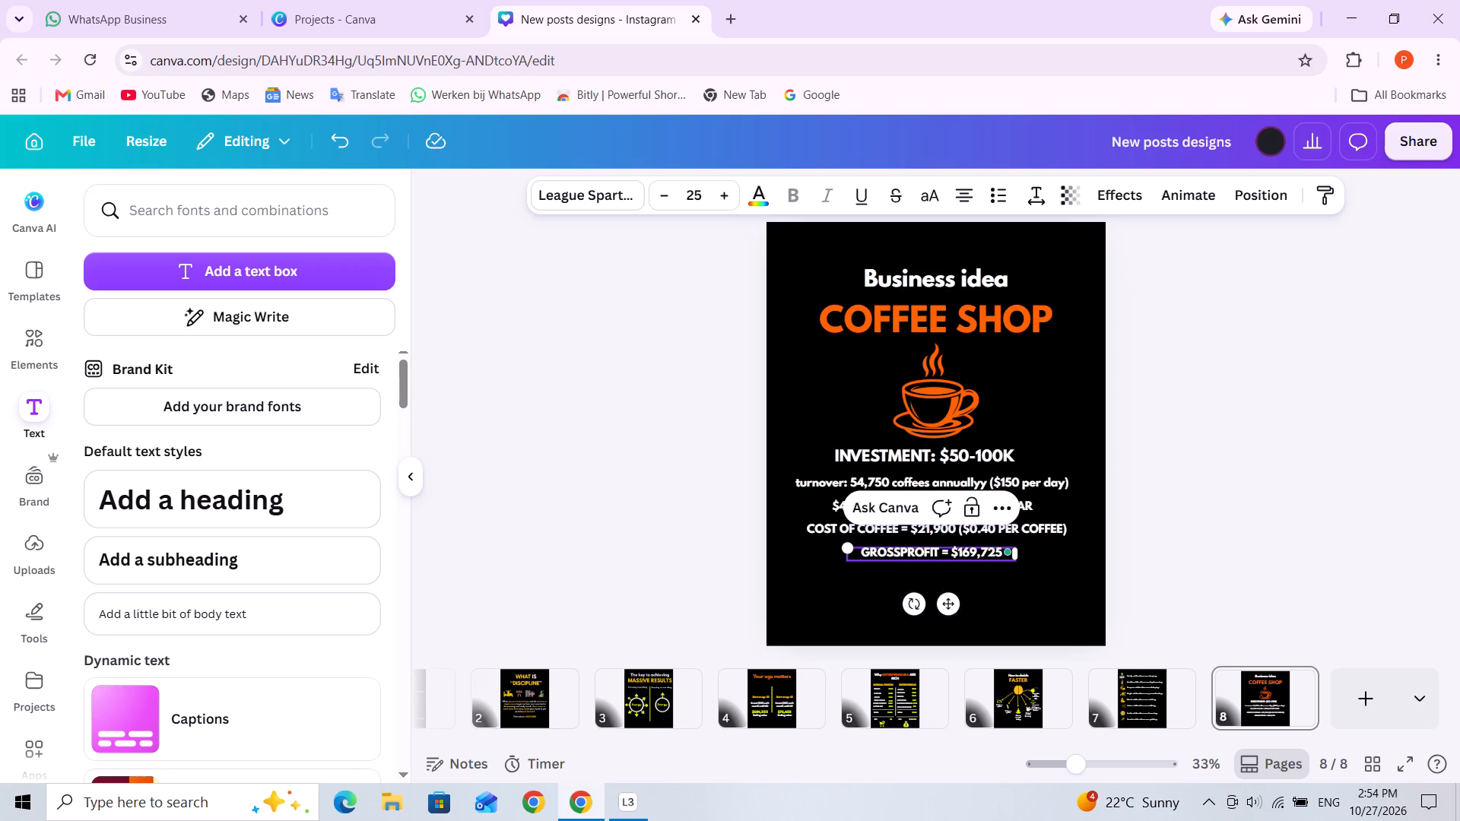
left_click(902, 556)
key("space")
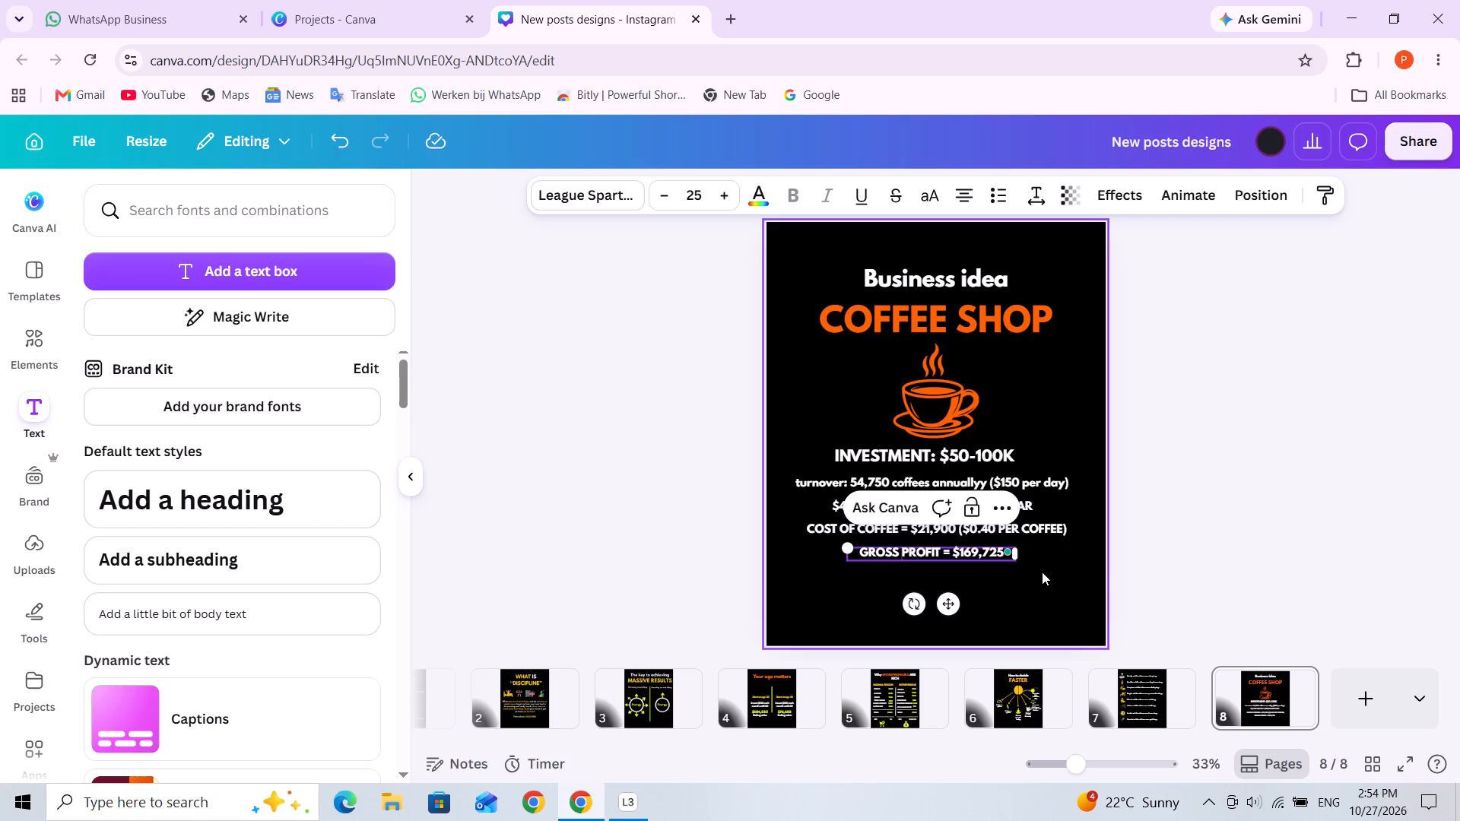
left_click(1042, 572)
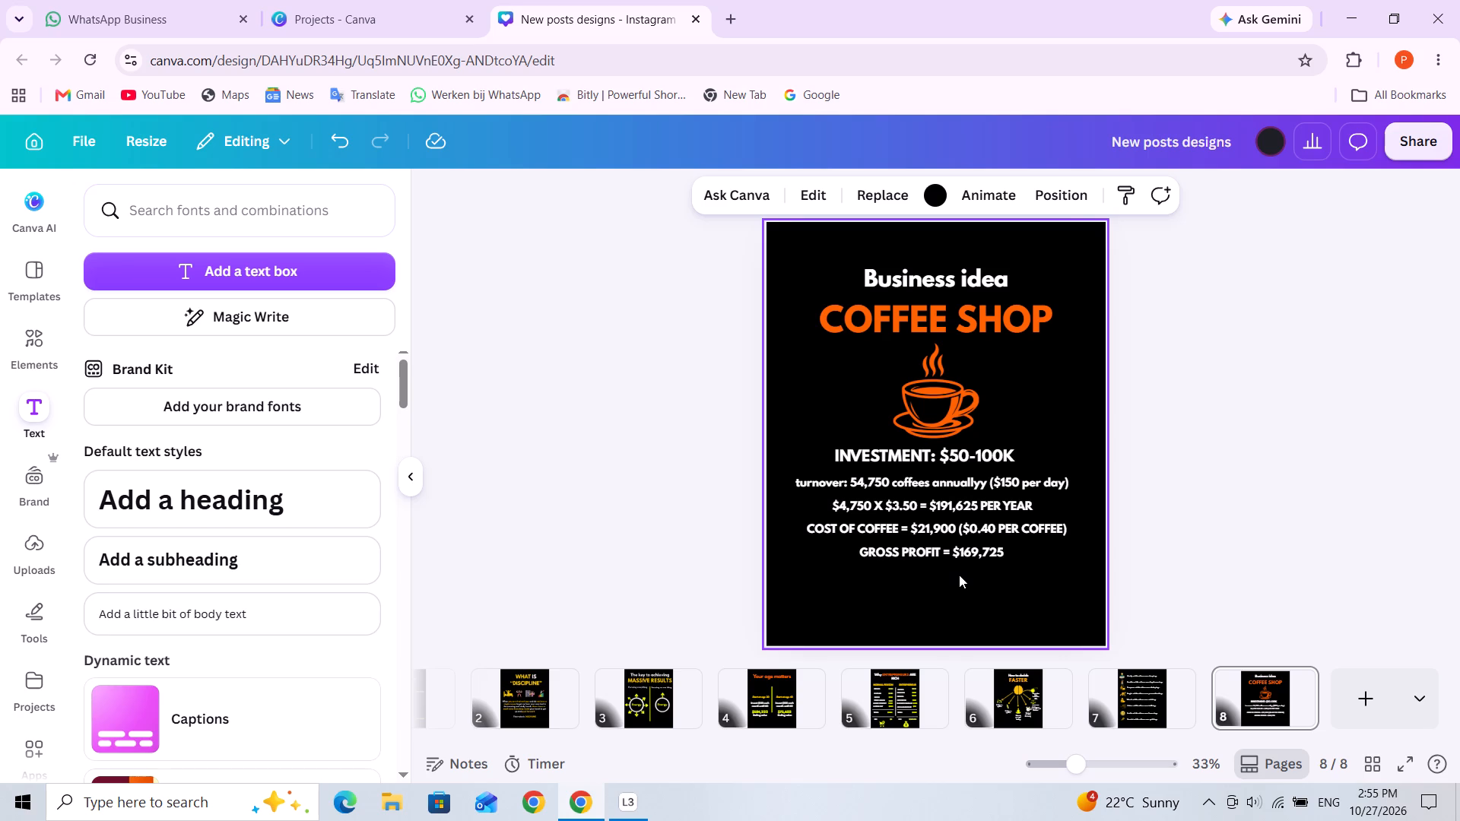
Duplicate the gross profit line and place the copy directly below the original.
left_click(942, 551)
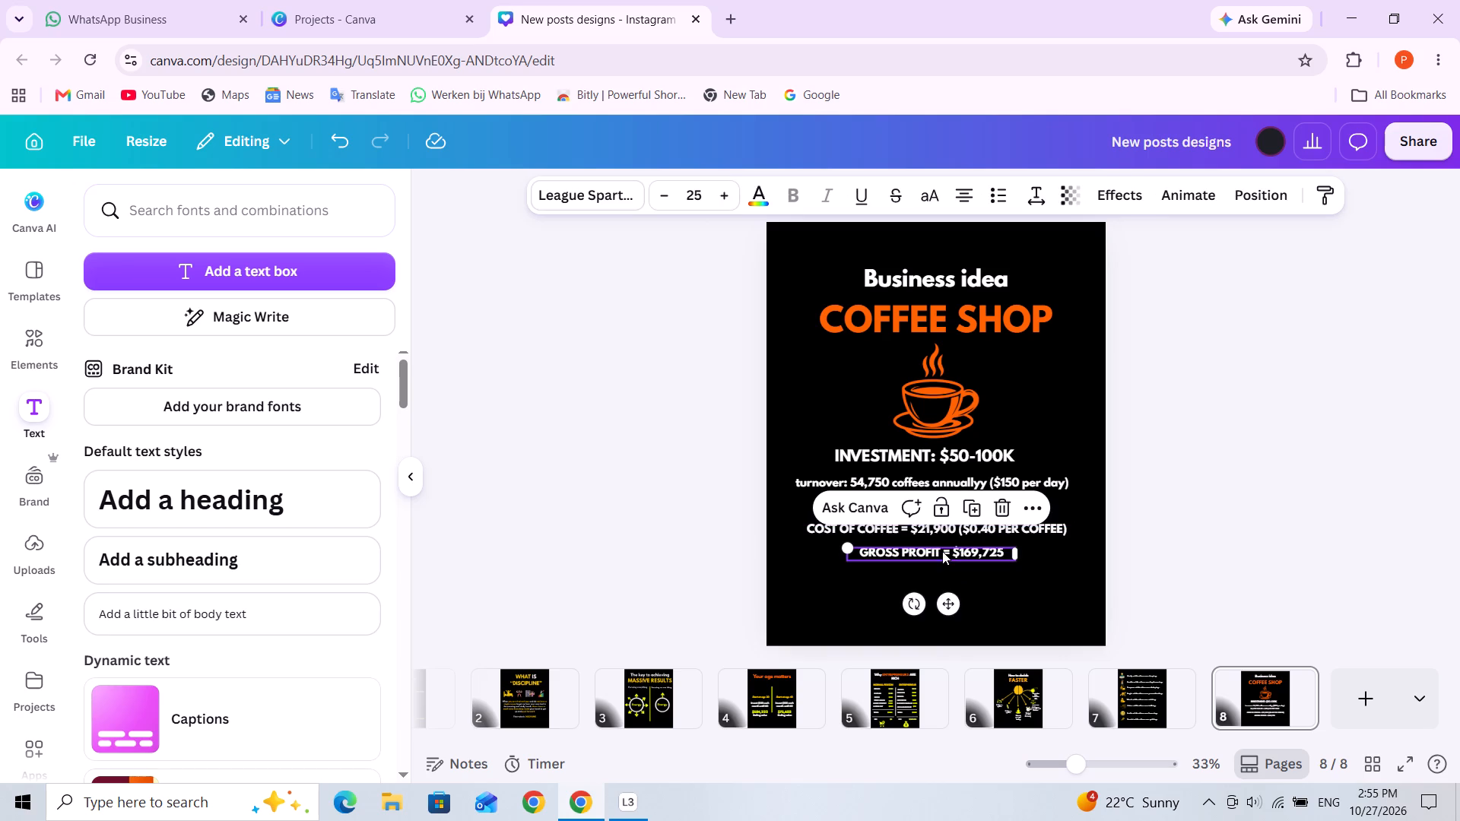
left_click(975, 505)
left_click_drag(923, 572, 866, 573)
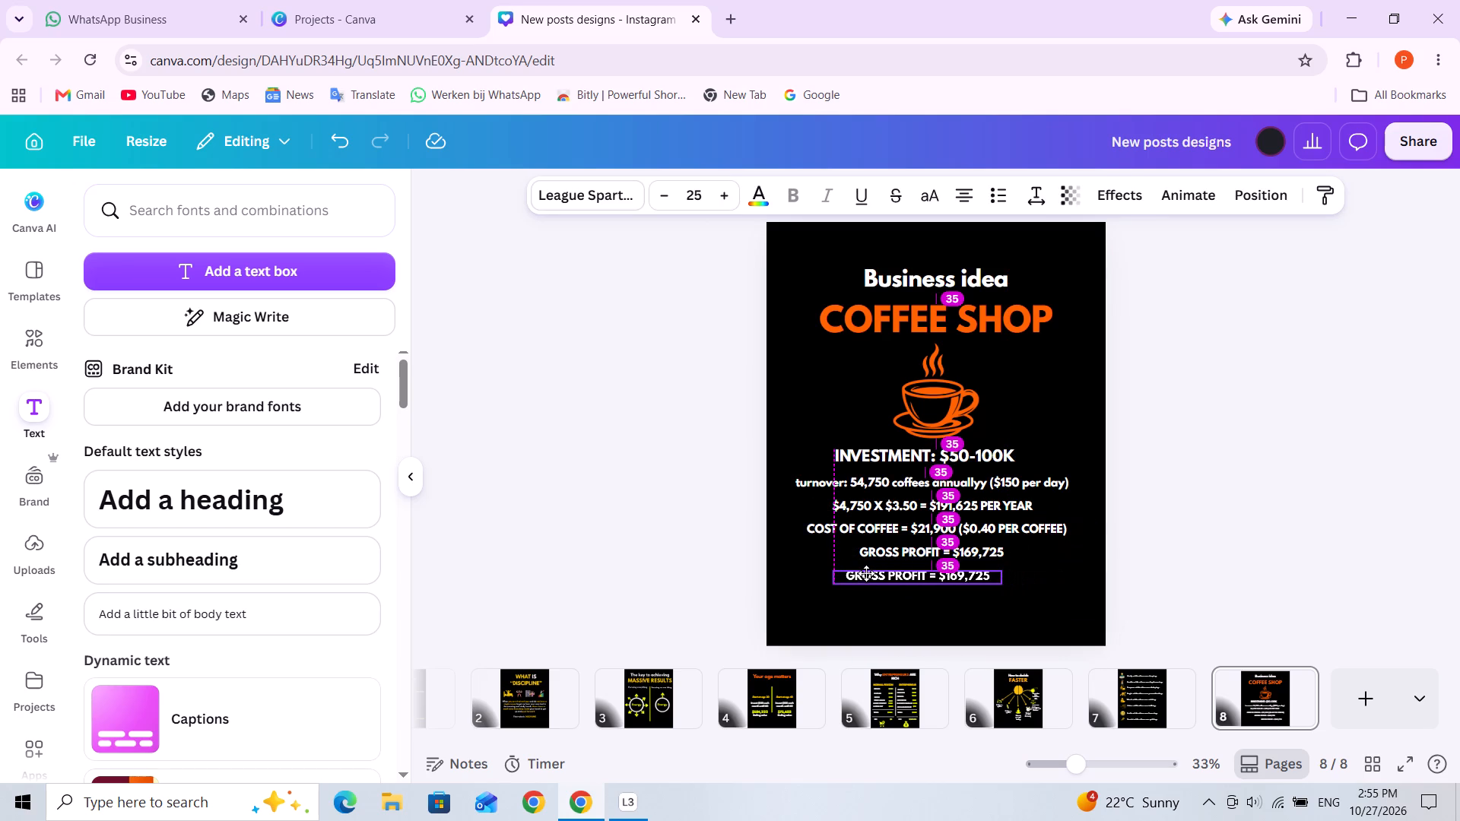
left_click_drag(866, 573, 871, 573)
Replace the copied gross profit line's text with "WITH YOUR GROSS PROFIT, YPU PAY THE STAFF PLUS OTHER".
triple_click(869, 569)
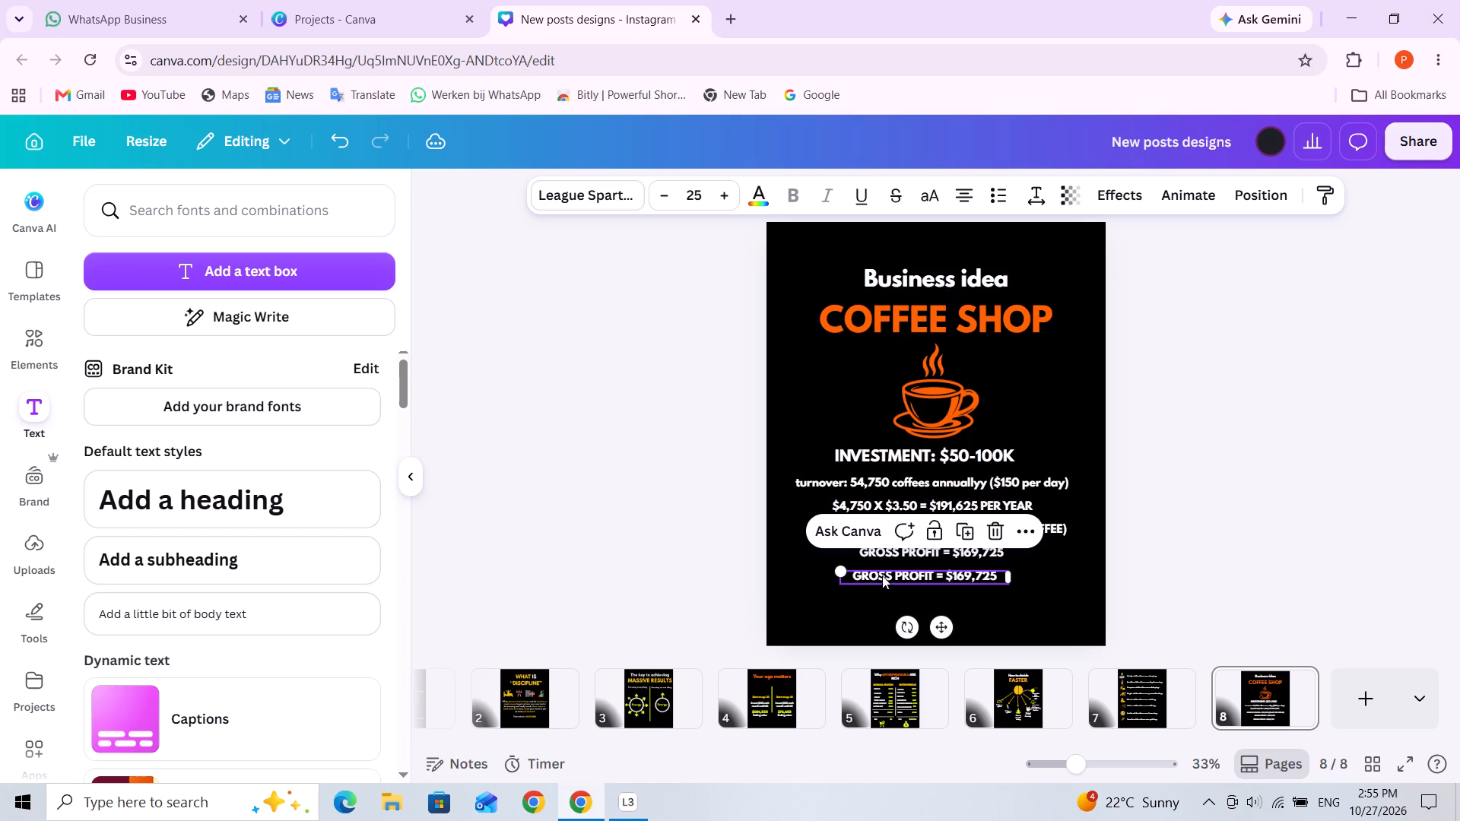
triple_click(877, 574)
type("WITH")
key("space")
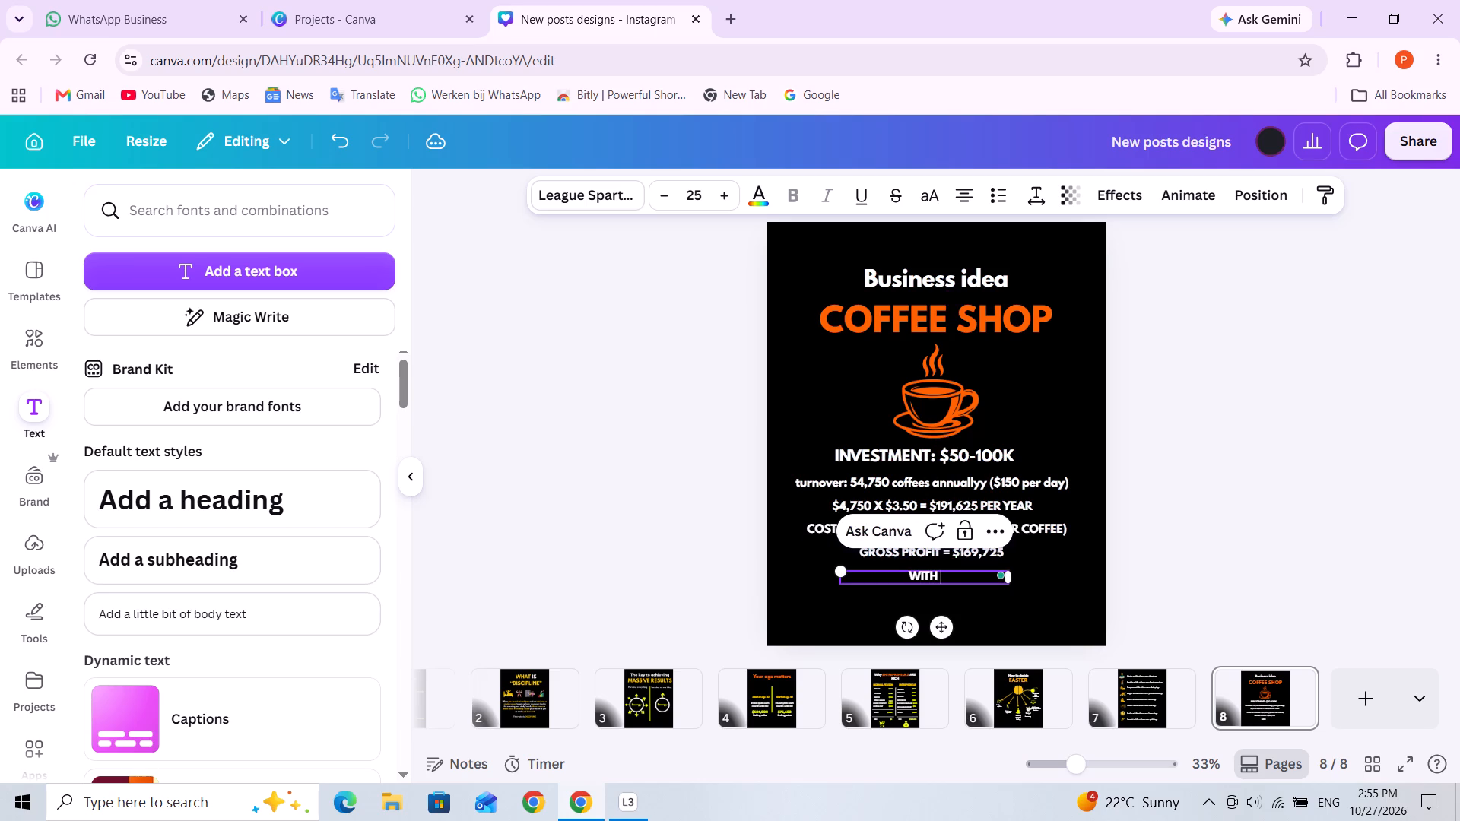
type("YOUR")
key("space")
type("GROSS")
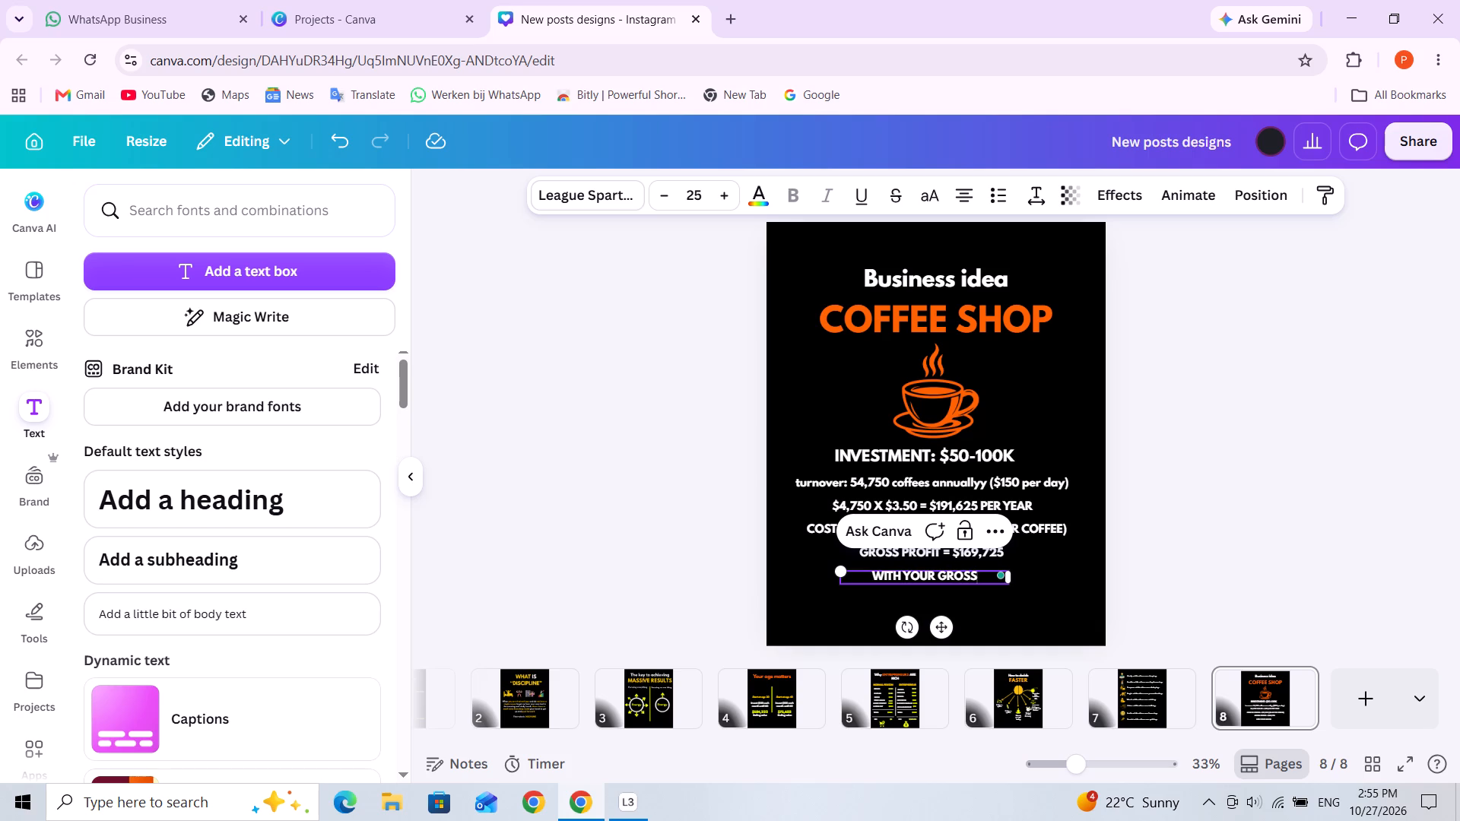
key("space")
type("PROFIT,")
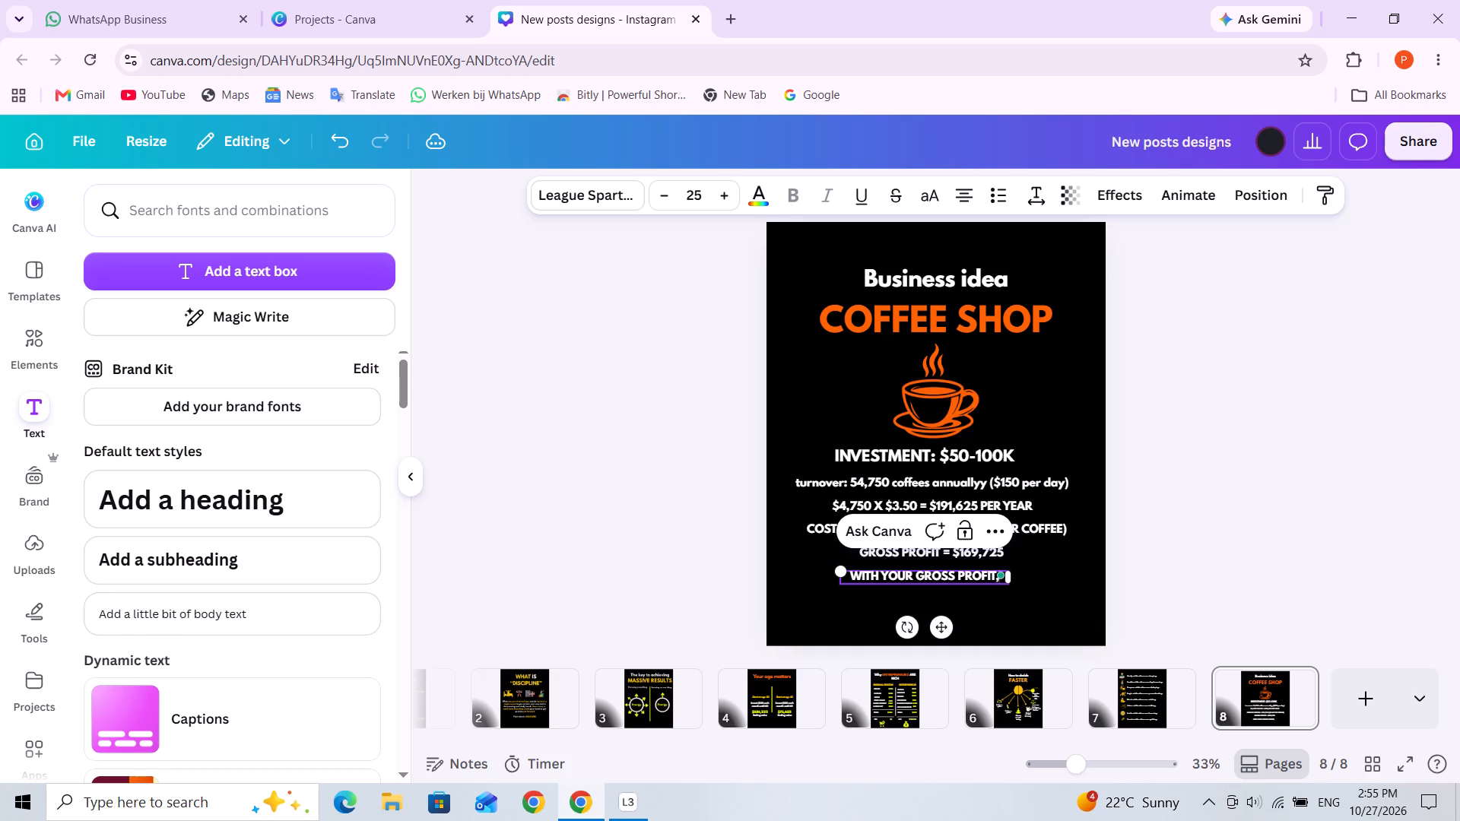
key("space")
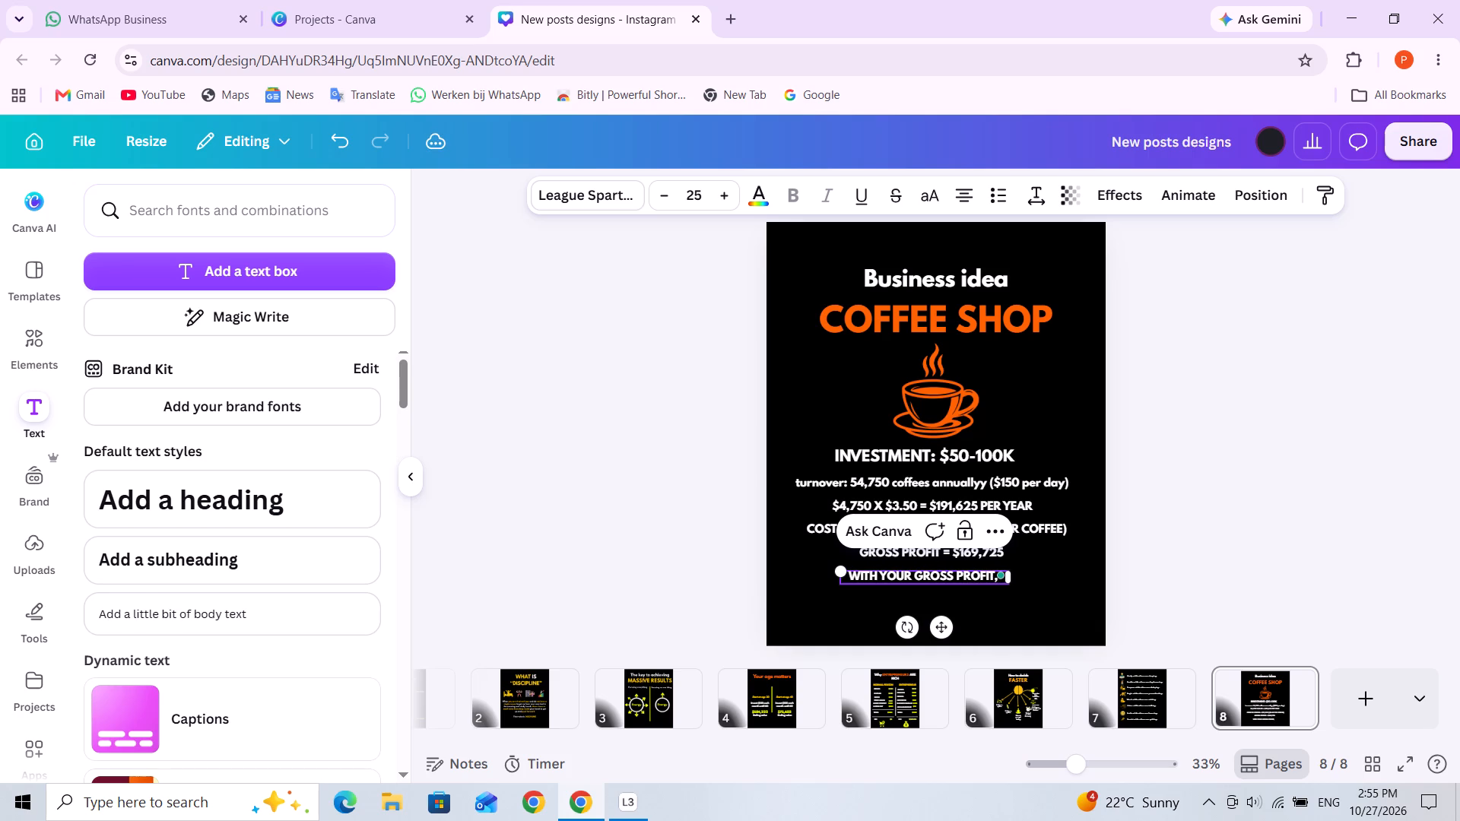
type("YPU PA")
key("y")
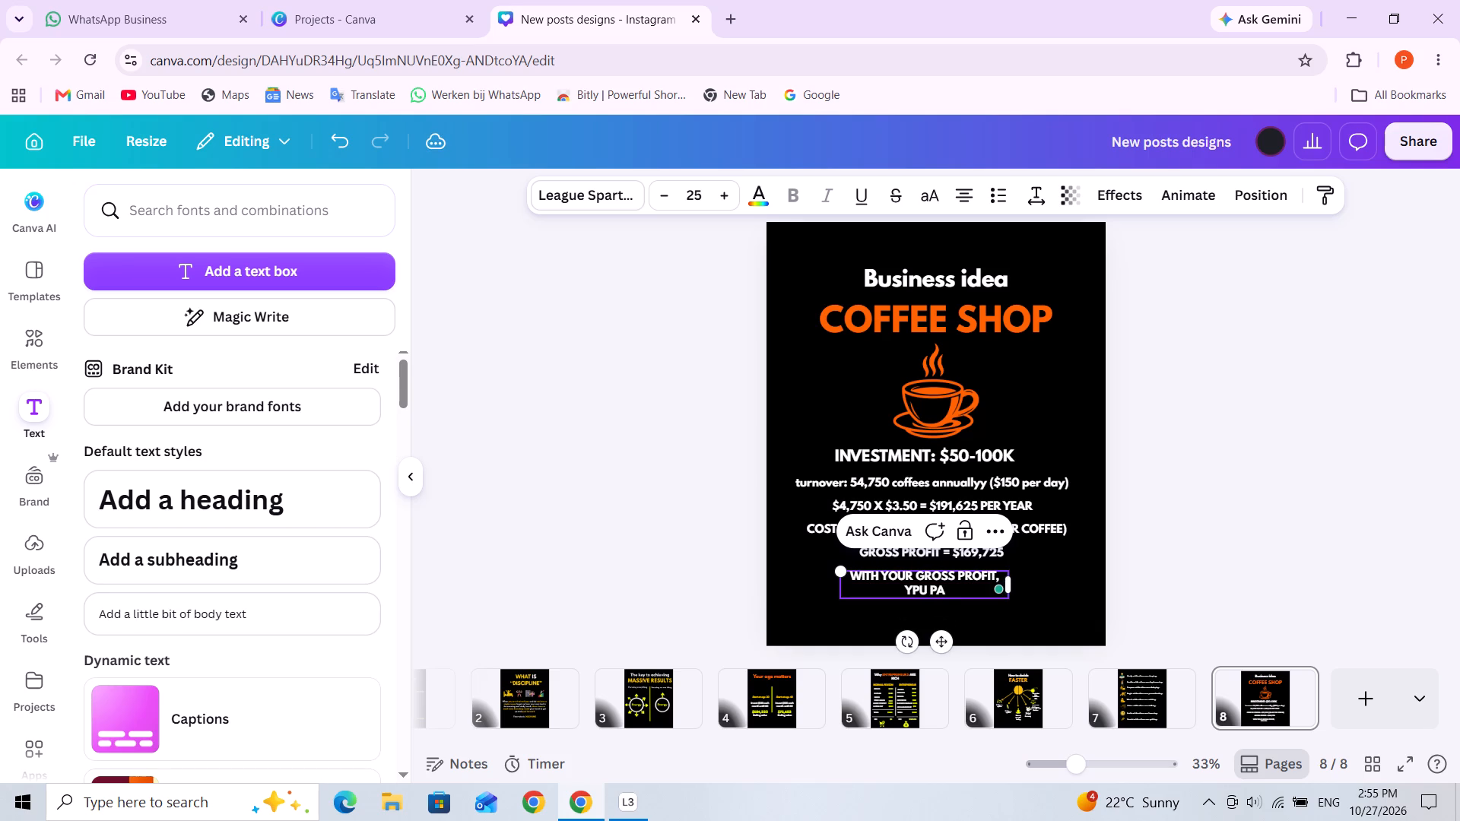
key("space")
type("THE STAFF")
key("space")
type("PLUS OTHER")
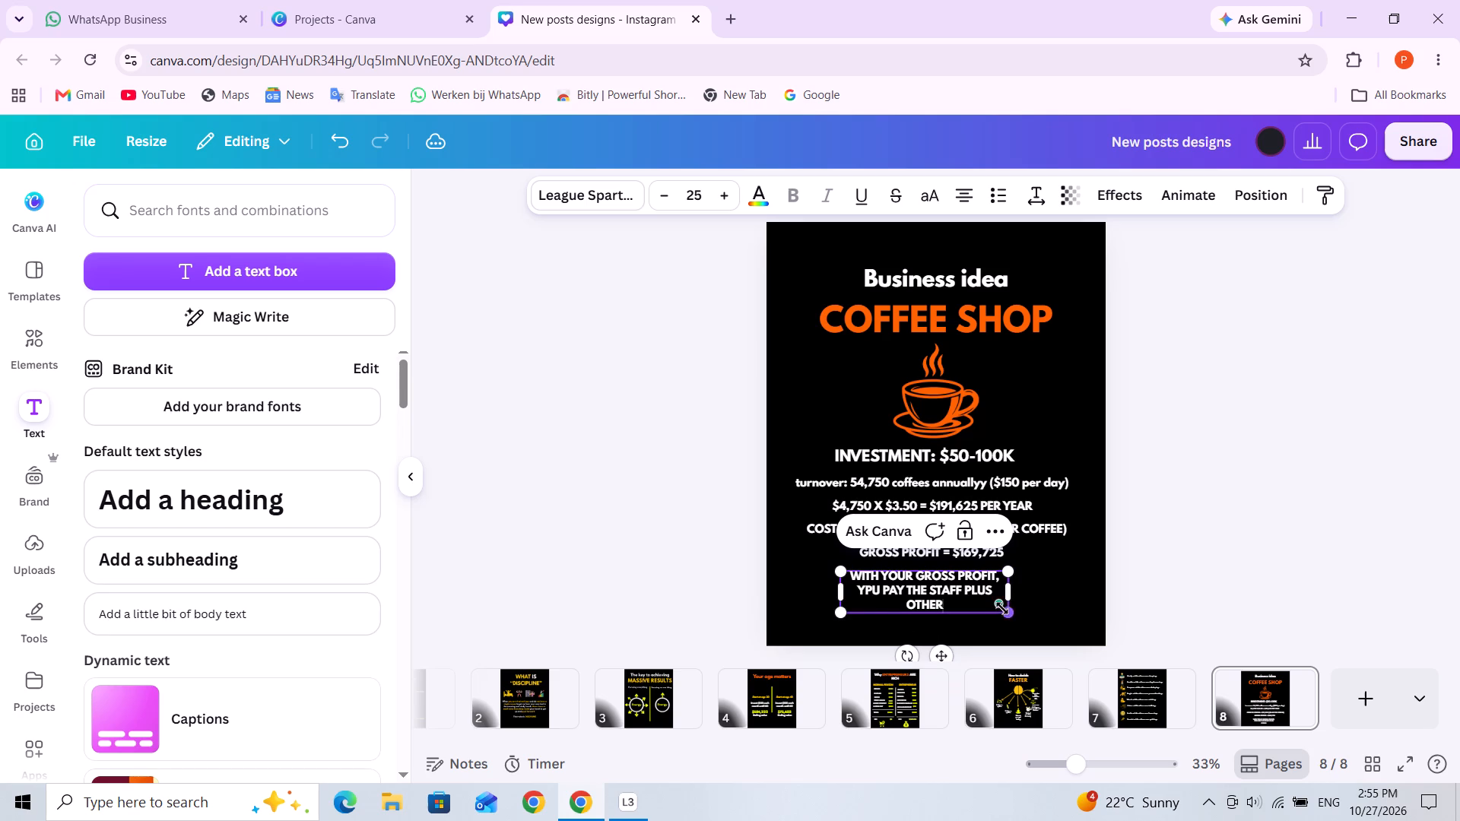
Widen the staff payment text box by extending its right side slightly past the page edge.
left_click_drag(1011, 594, 1138, 594)
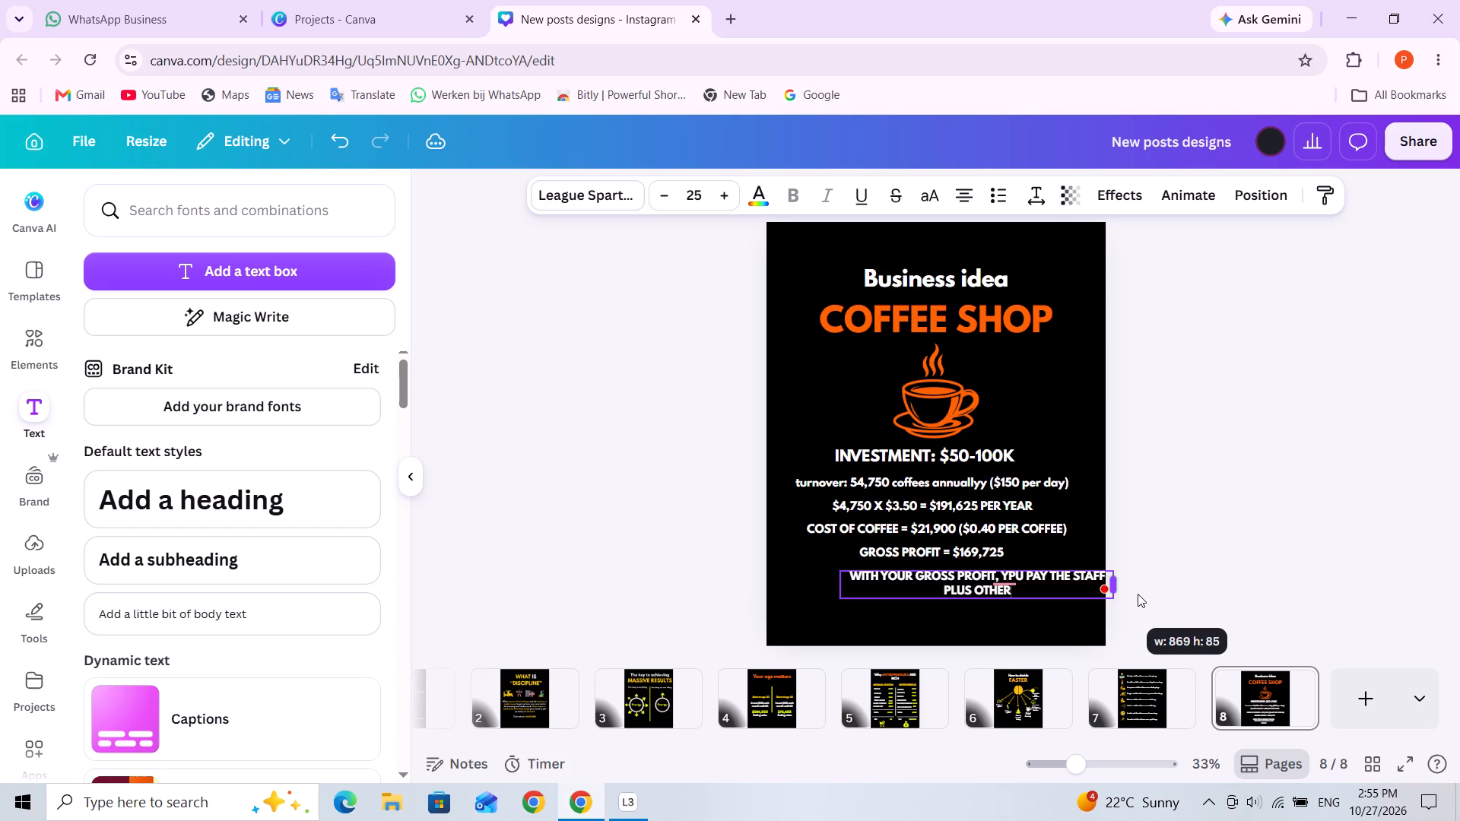
left_click_drag(1138, 594, 1135, 593)
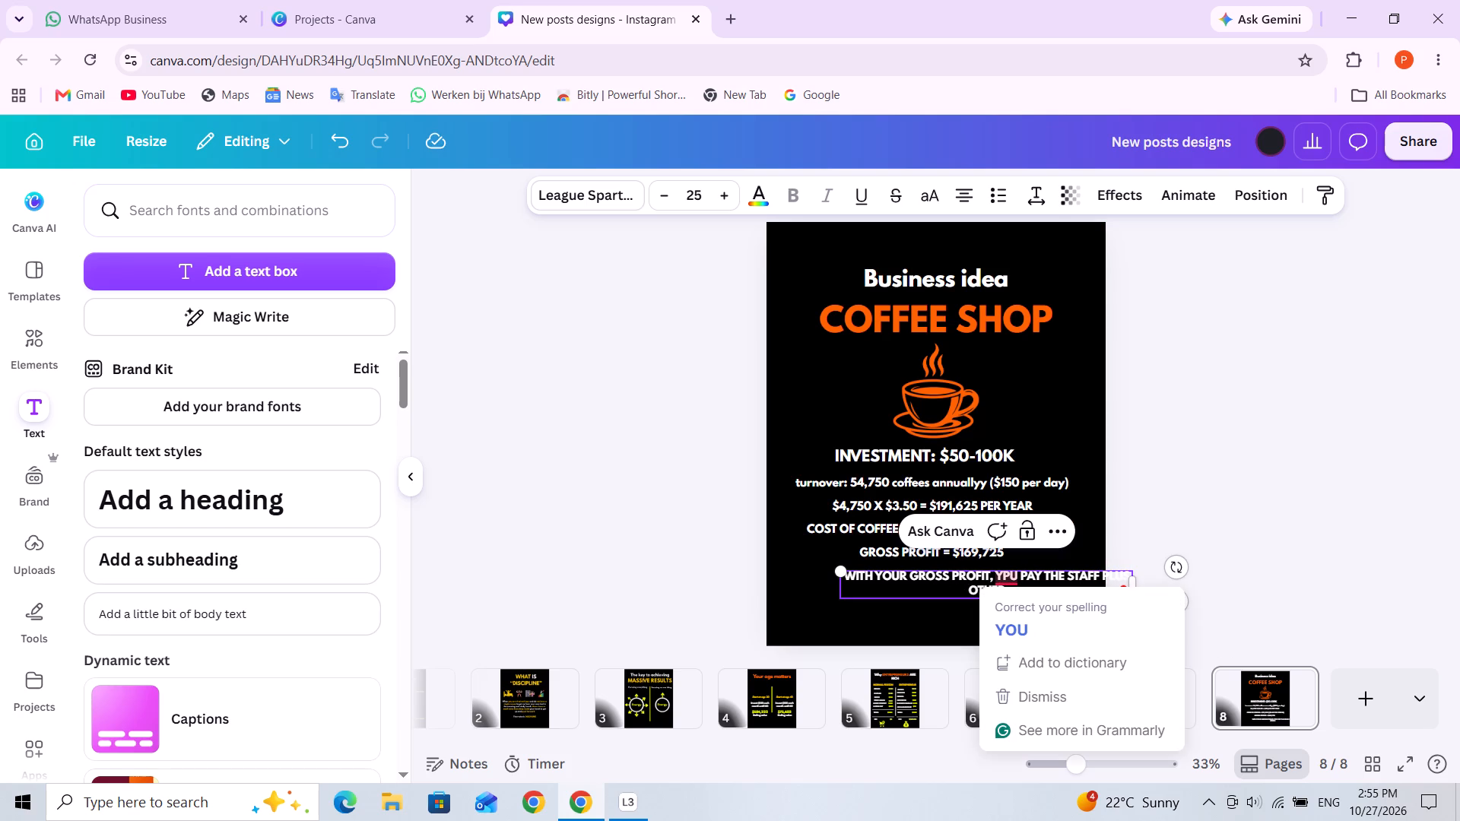
Apply the suggested spelling correction "YOU" to the misspelled word in the staff payment line.
left_click(1011, 628)
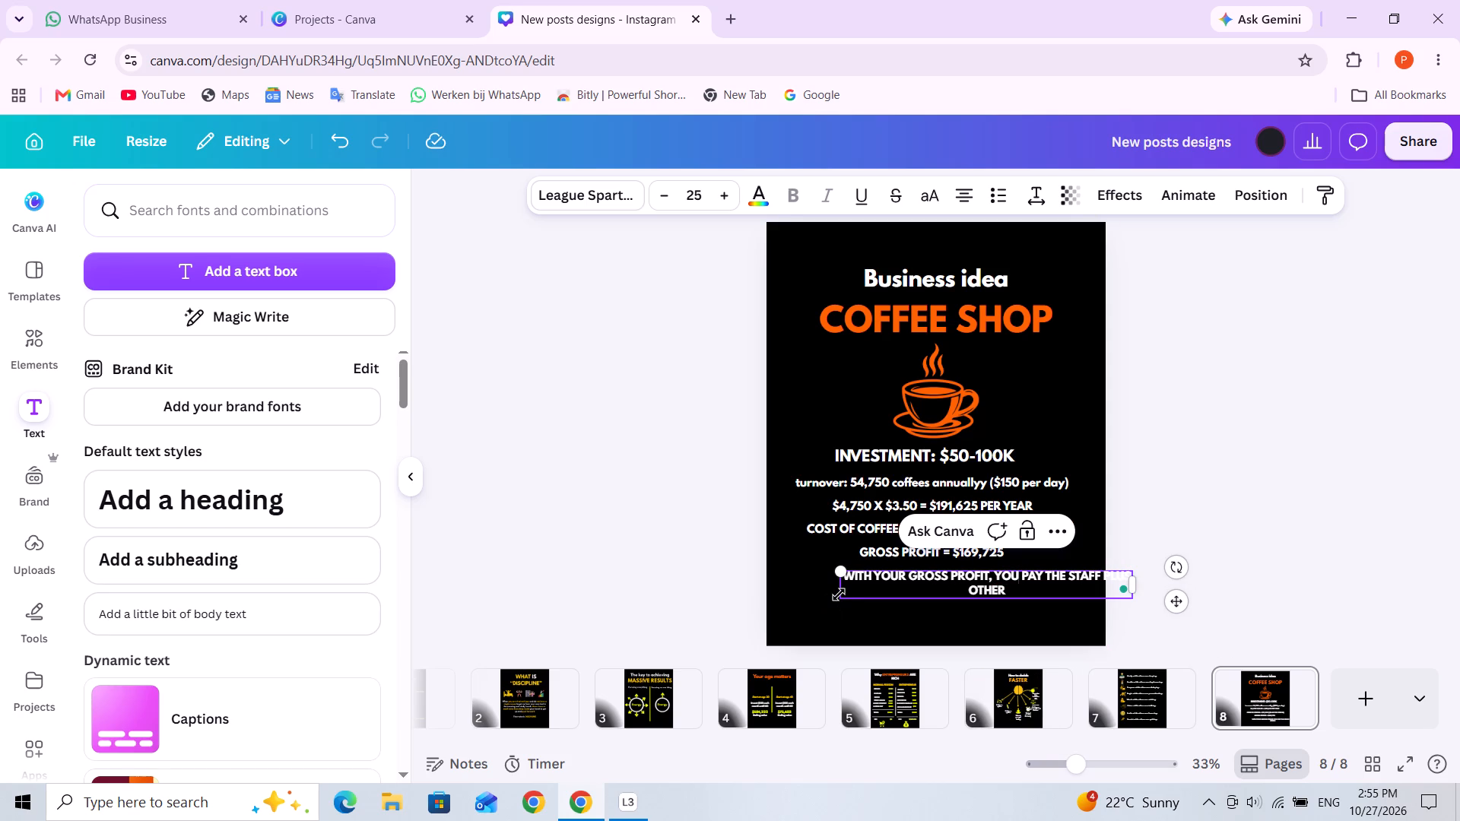
Extend the staff payment text box's left side so its text fits on one line, and centre it beneath the gross profit line.
left_click_drag(839, 587, 787, 584)
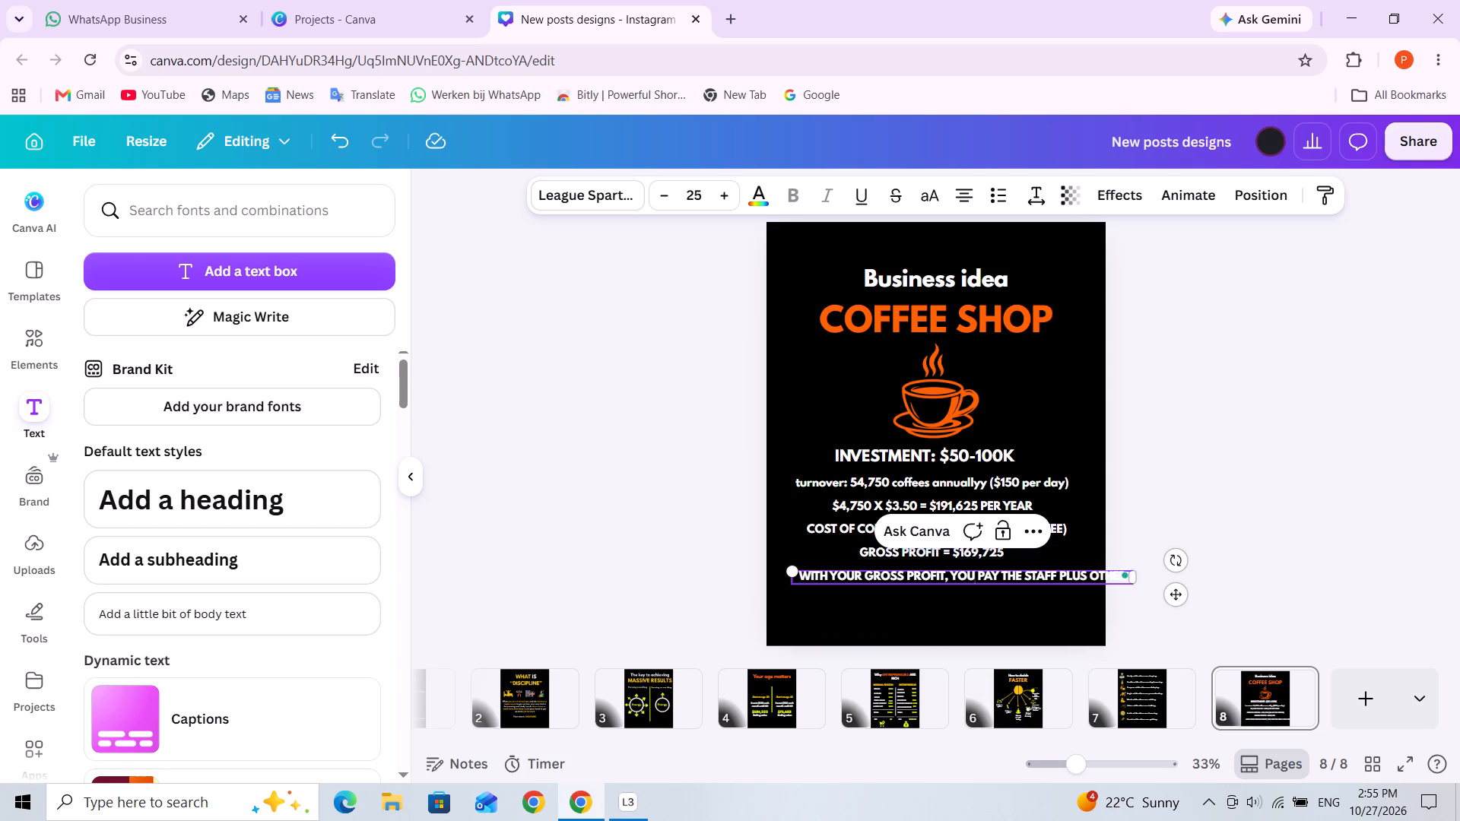
left_click(903, 601)
left_click_drag(906, 577, 882, 575)
left_click(899, 575)
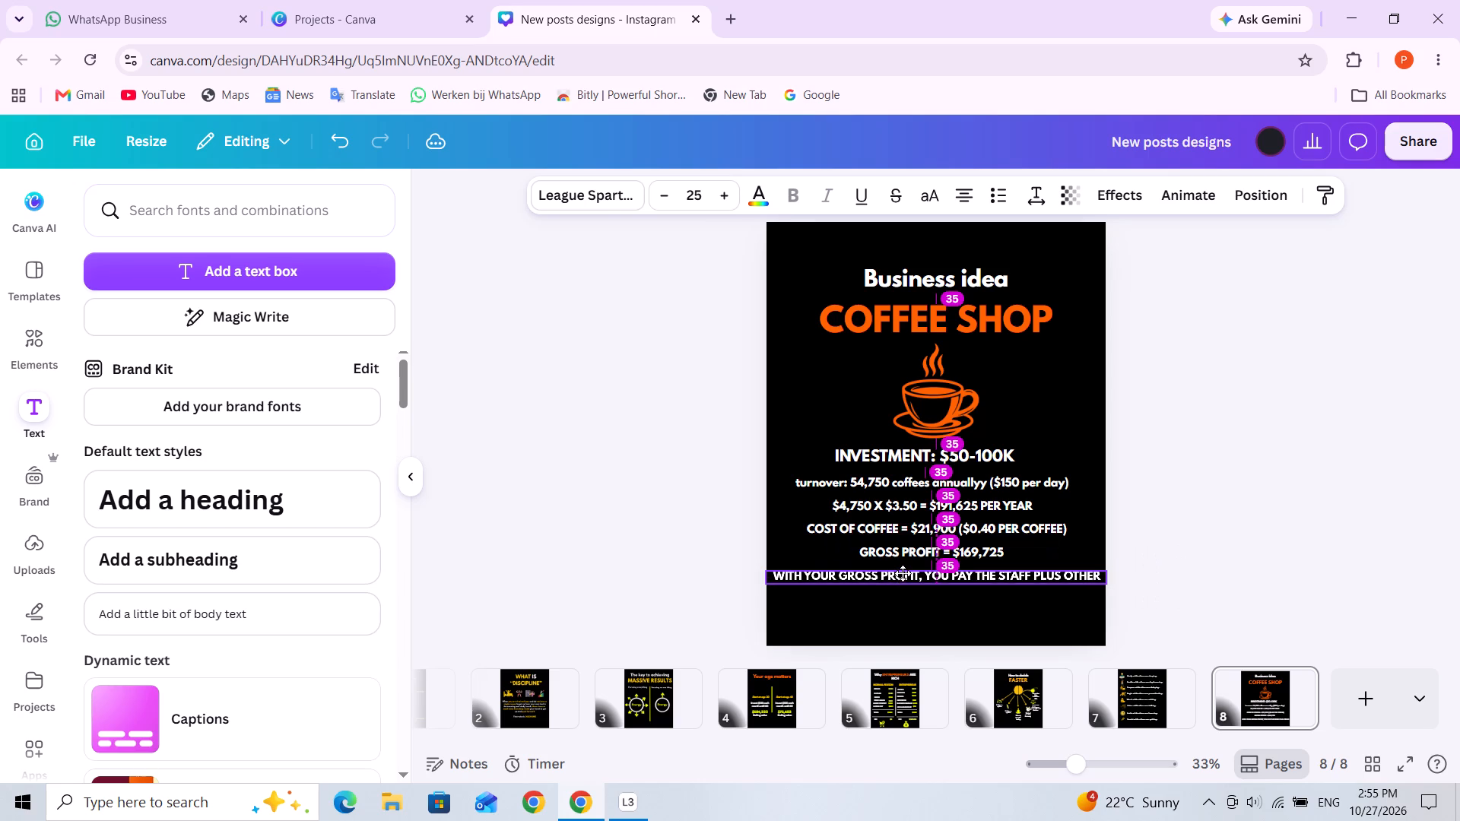
left_click(903, 609)
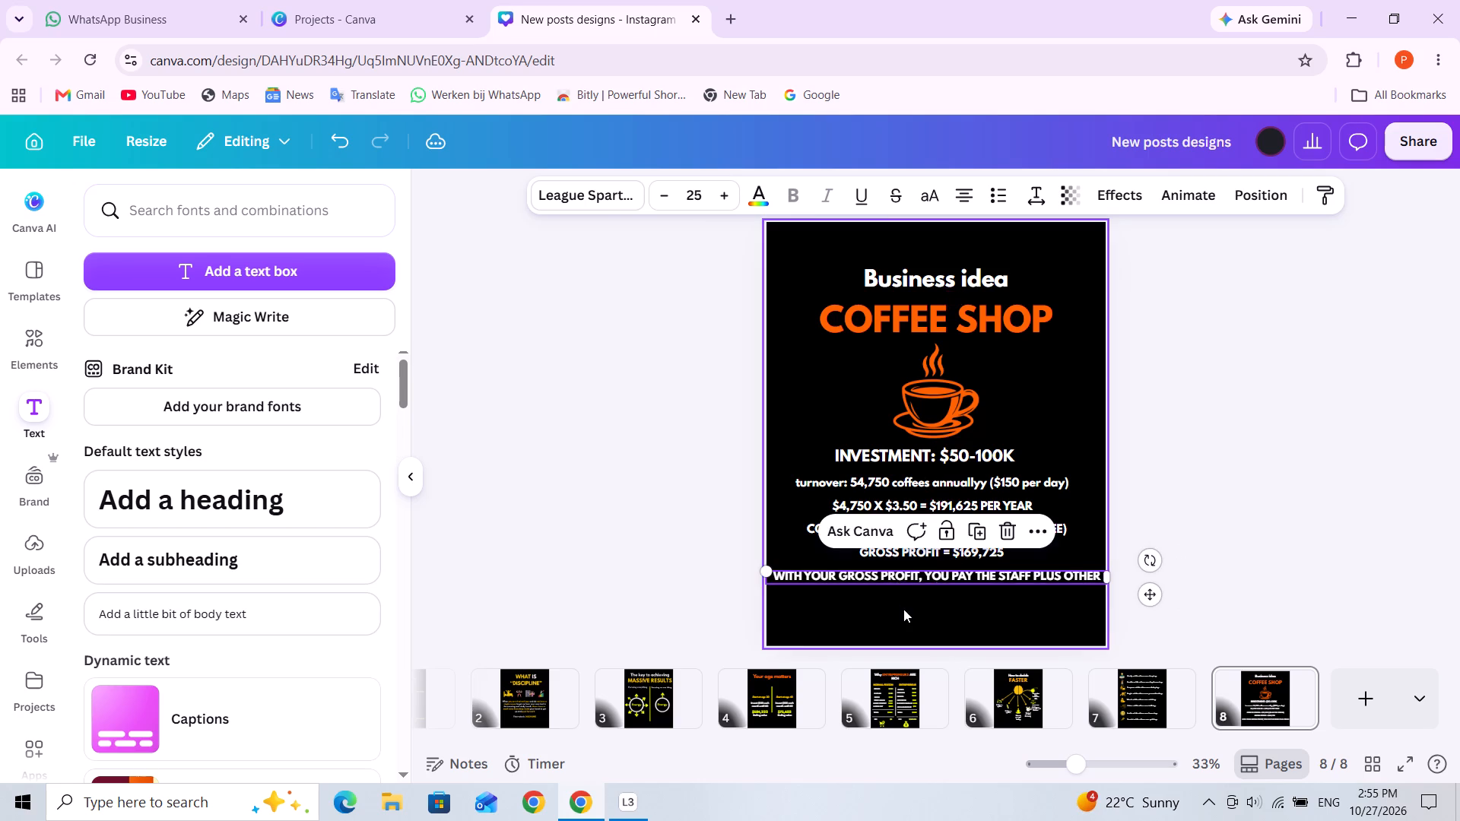
Extend the staff payment text with a second line reading "COSTS LIKE RENT AND TAXES. THE REST IS YOURS".
left_click(911, 584)
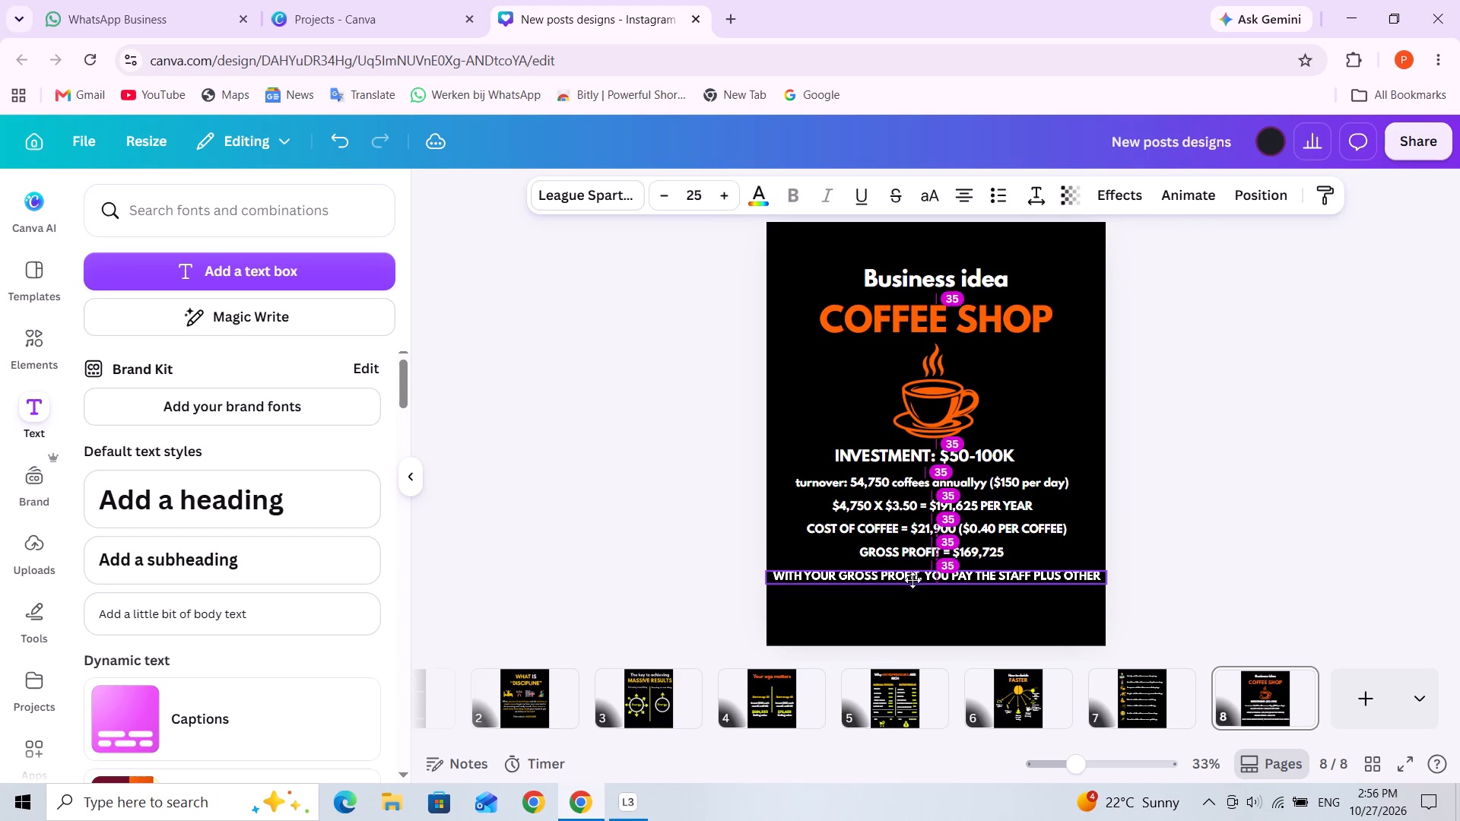
left_click(1091, 574)
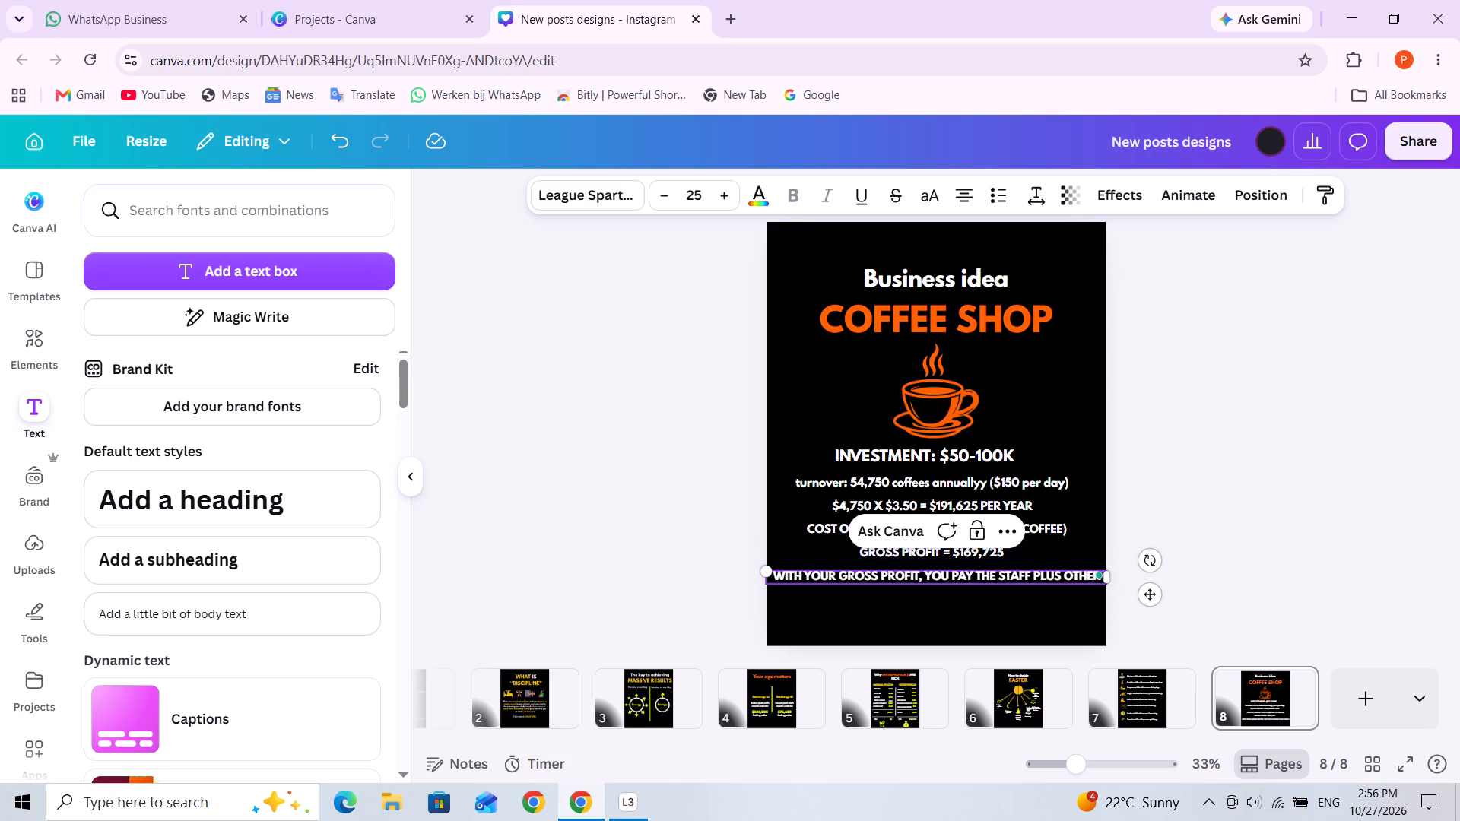
key("Right")
key("Right")
key("Right")
key("Return")
type("COSTS")
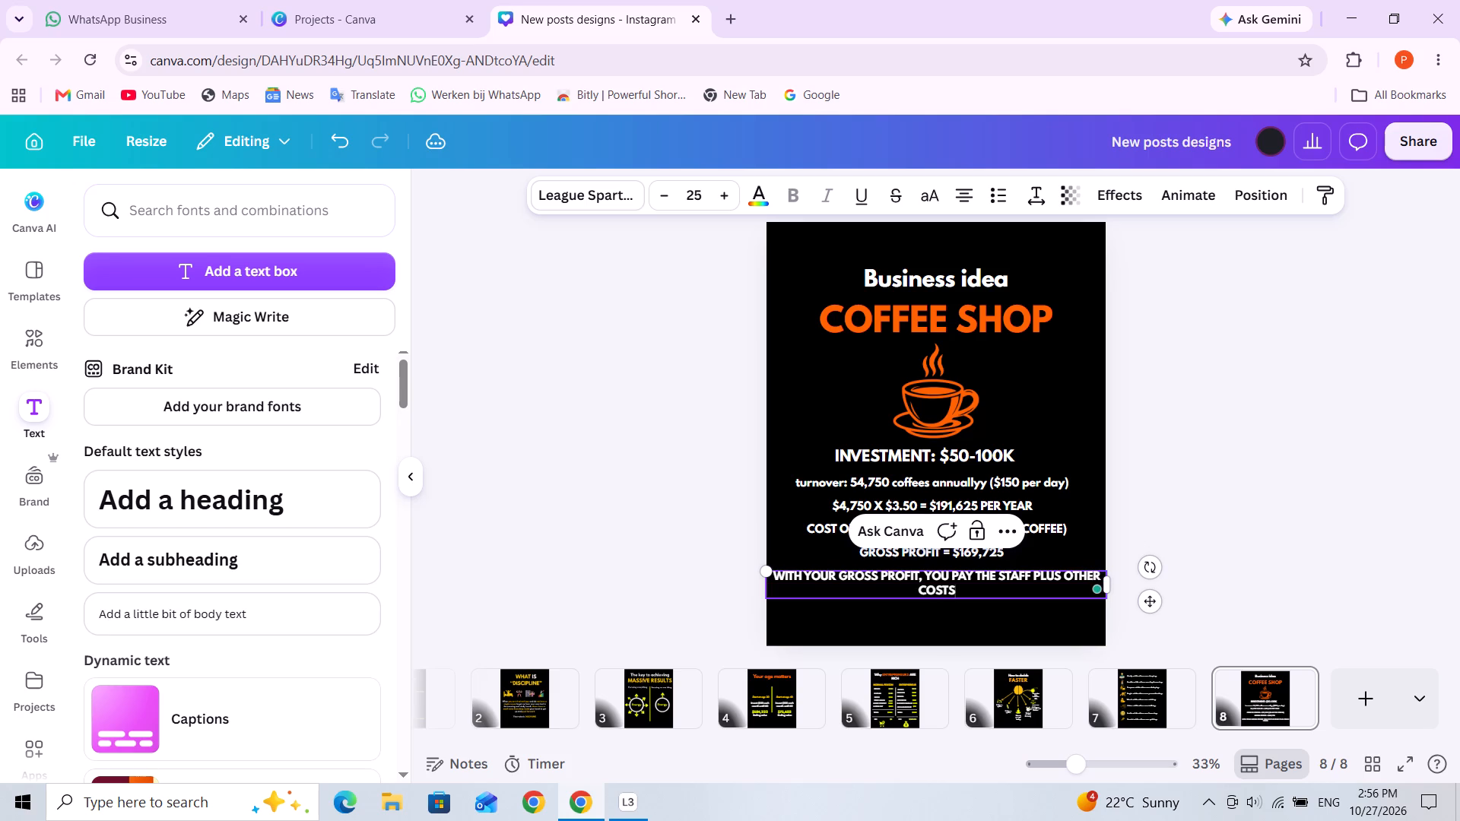
key("space")
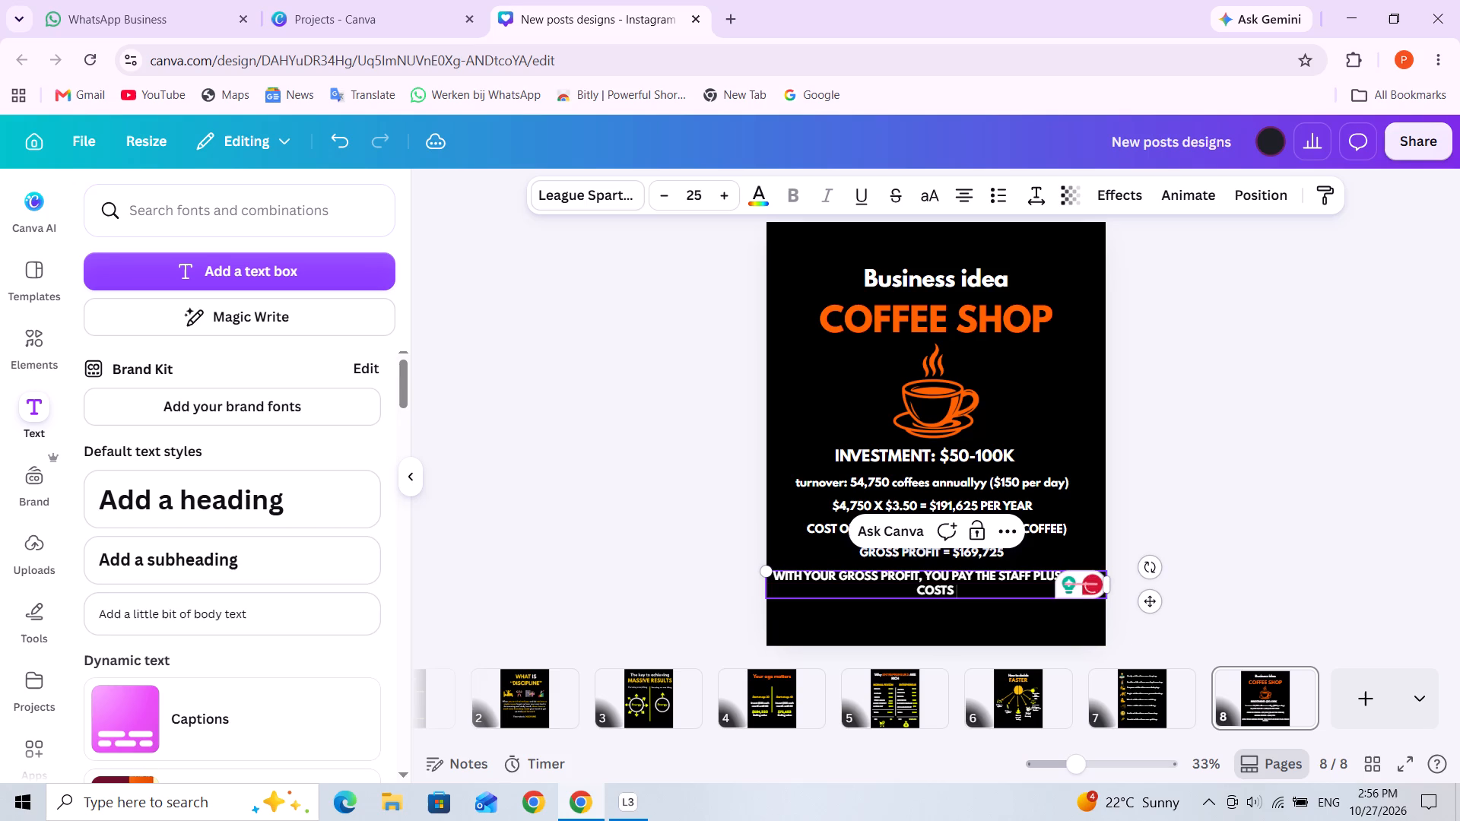
type("LIKE")
key("space")
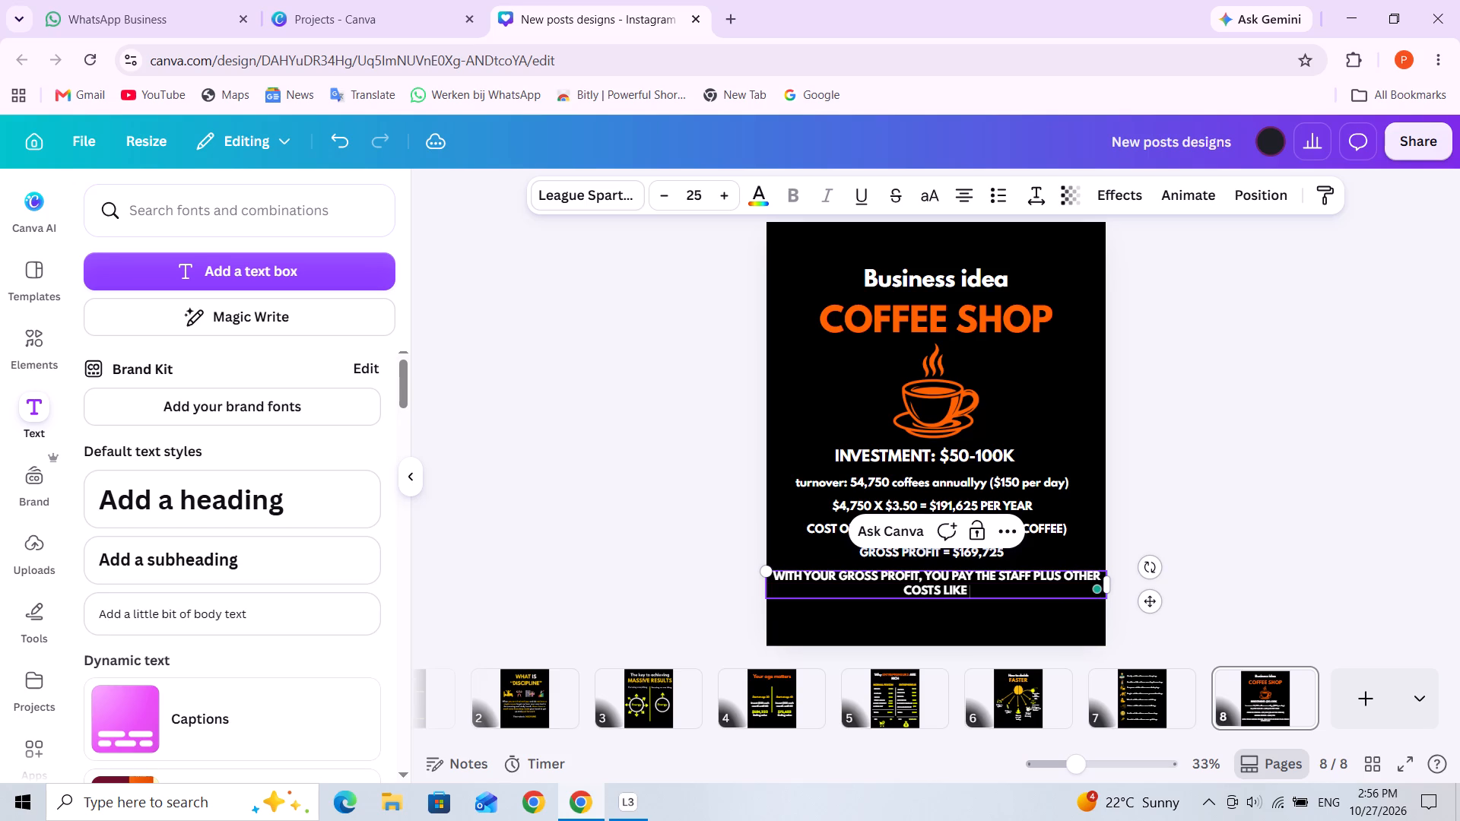
type("RENT")
key("space")
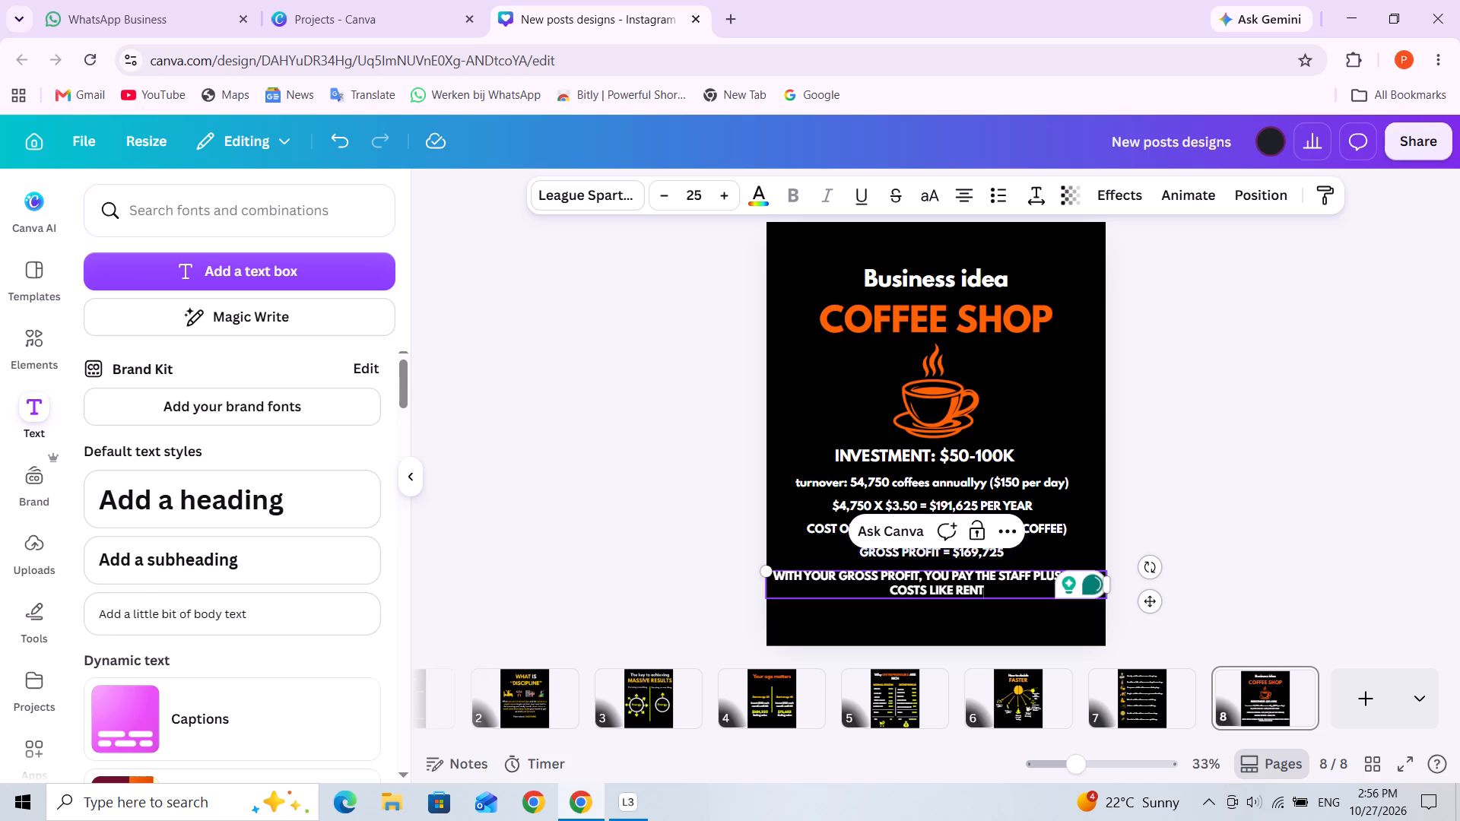
type("AND TAXES")
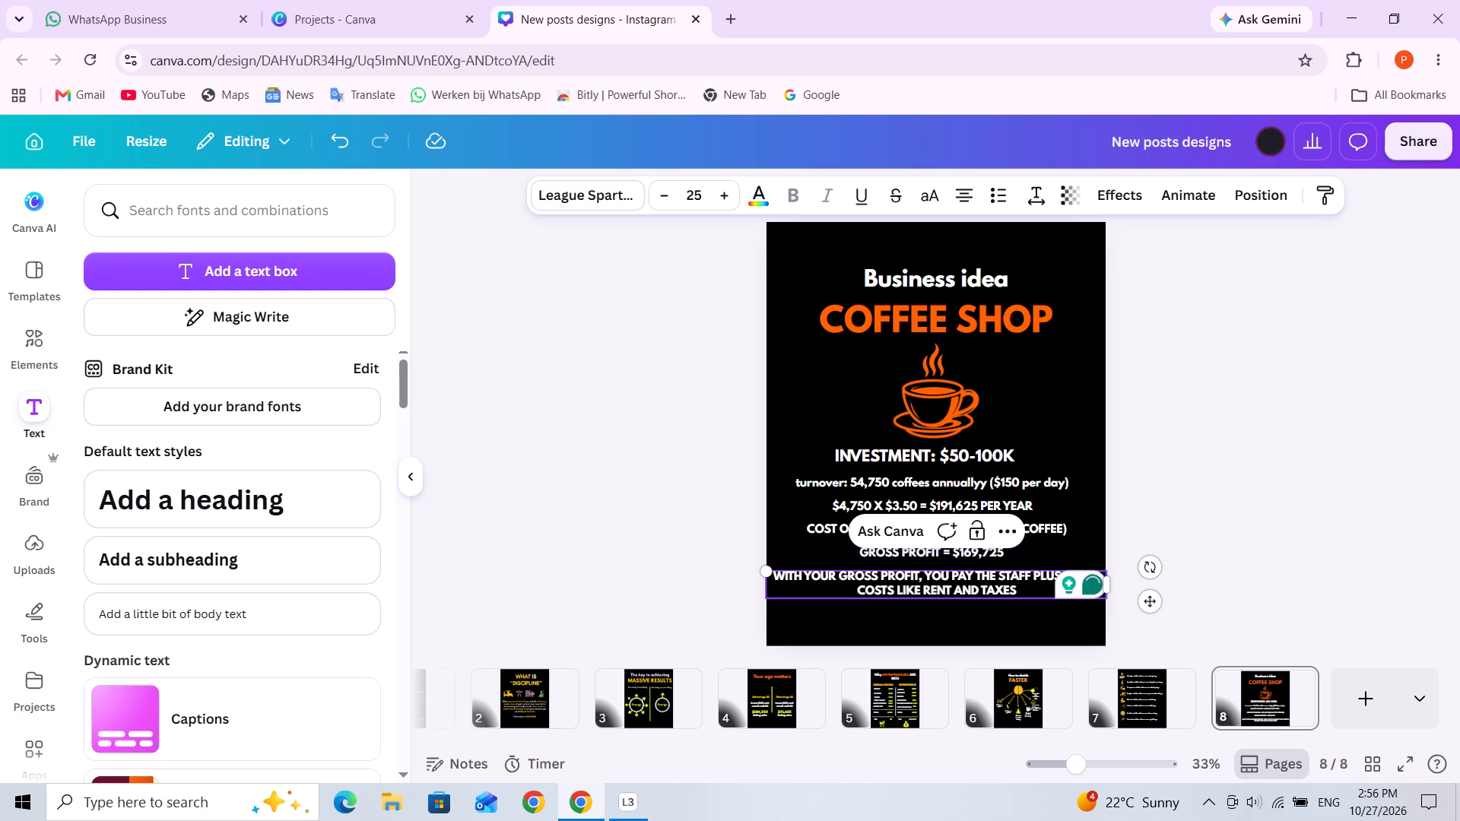
type(". THE")
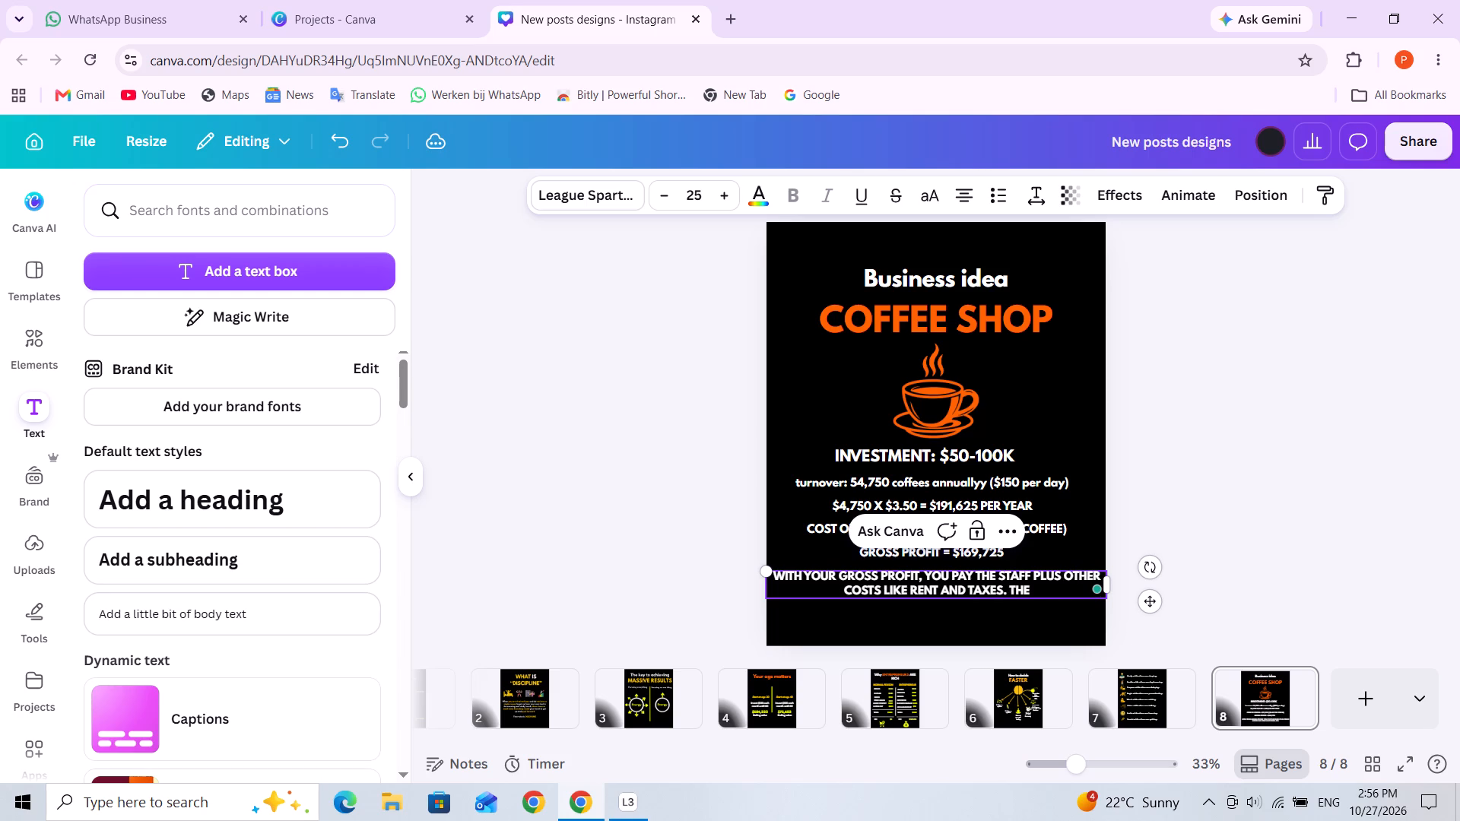
key("space")
type("REST")
key("space")
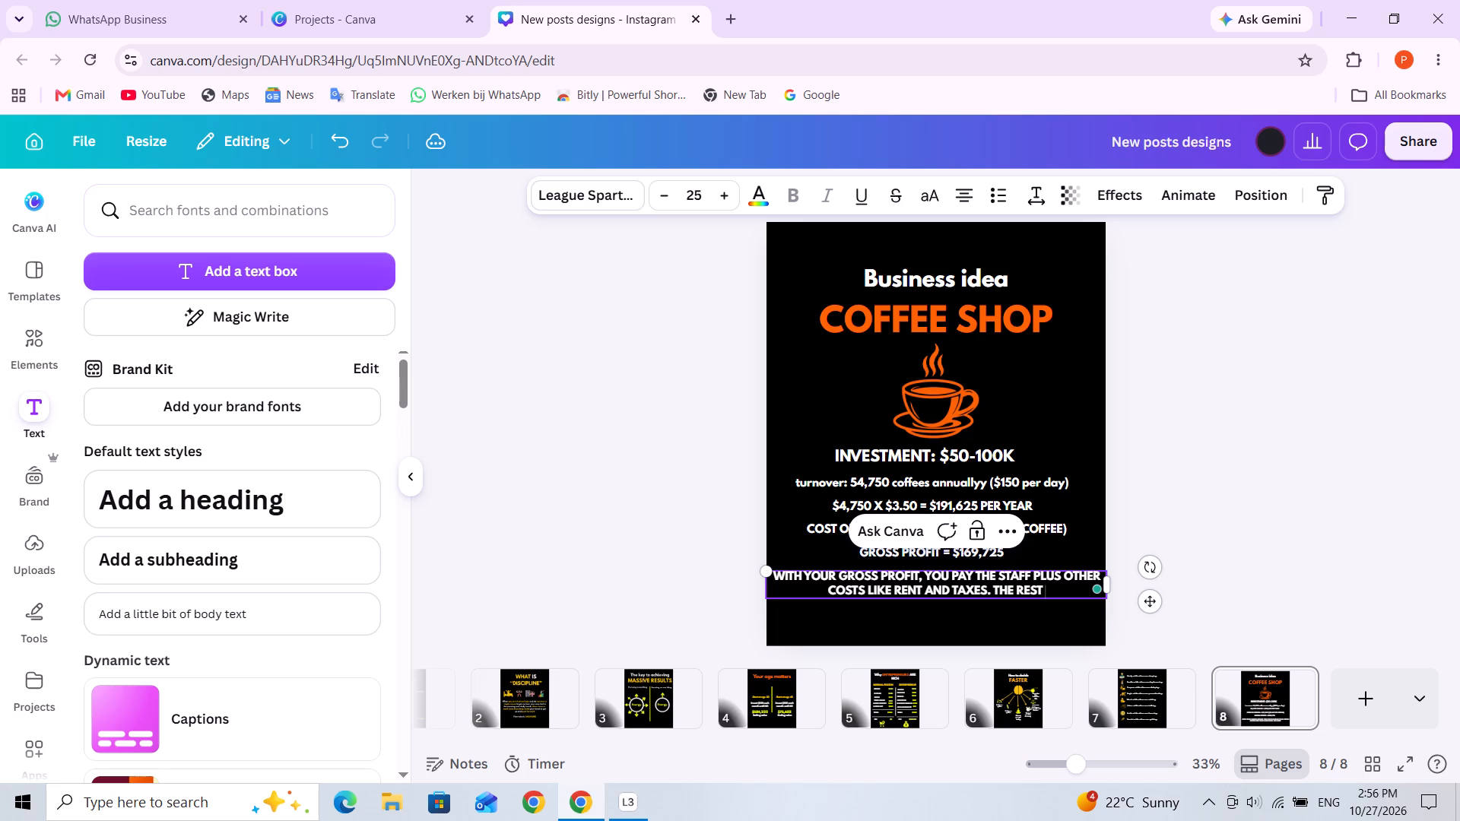
type("IS YOURS")
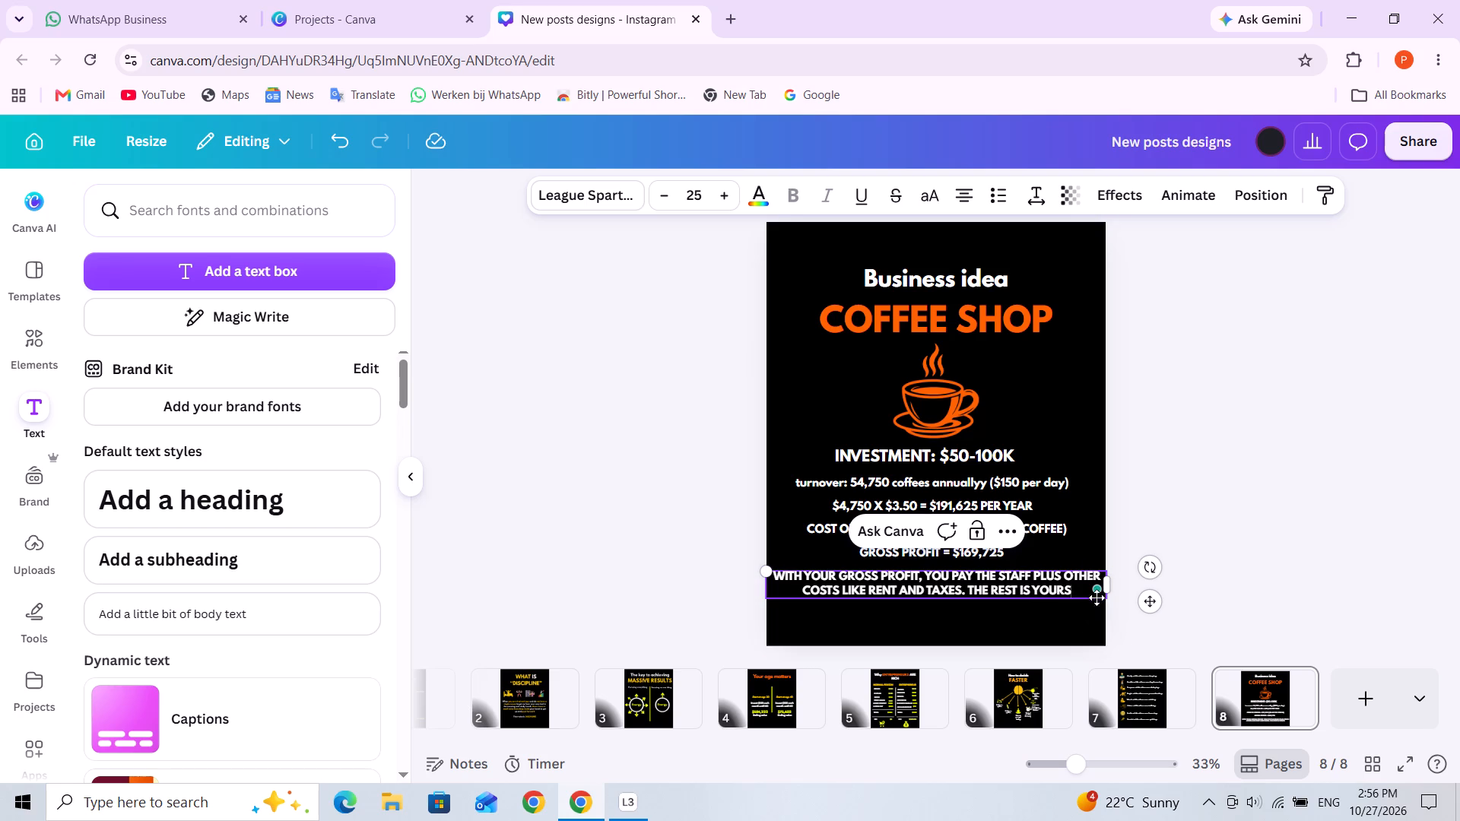
Narrow the staff payment text box slightly from its right side so it ends inside the page edge.
left_click(1104, 589)
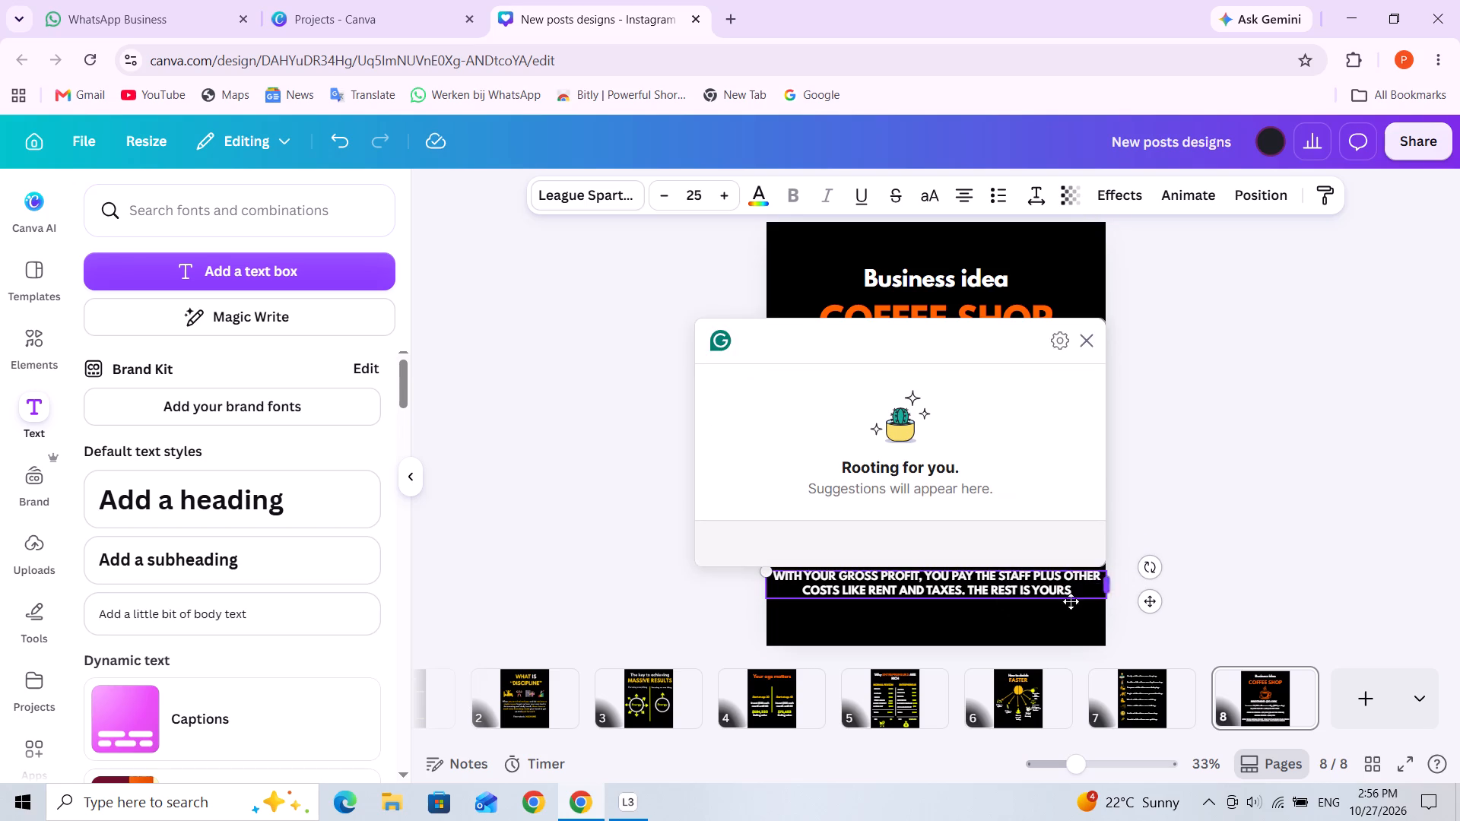
left_click(1096, 351)
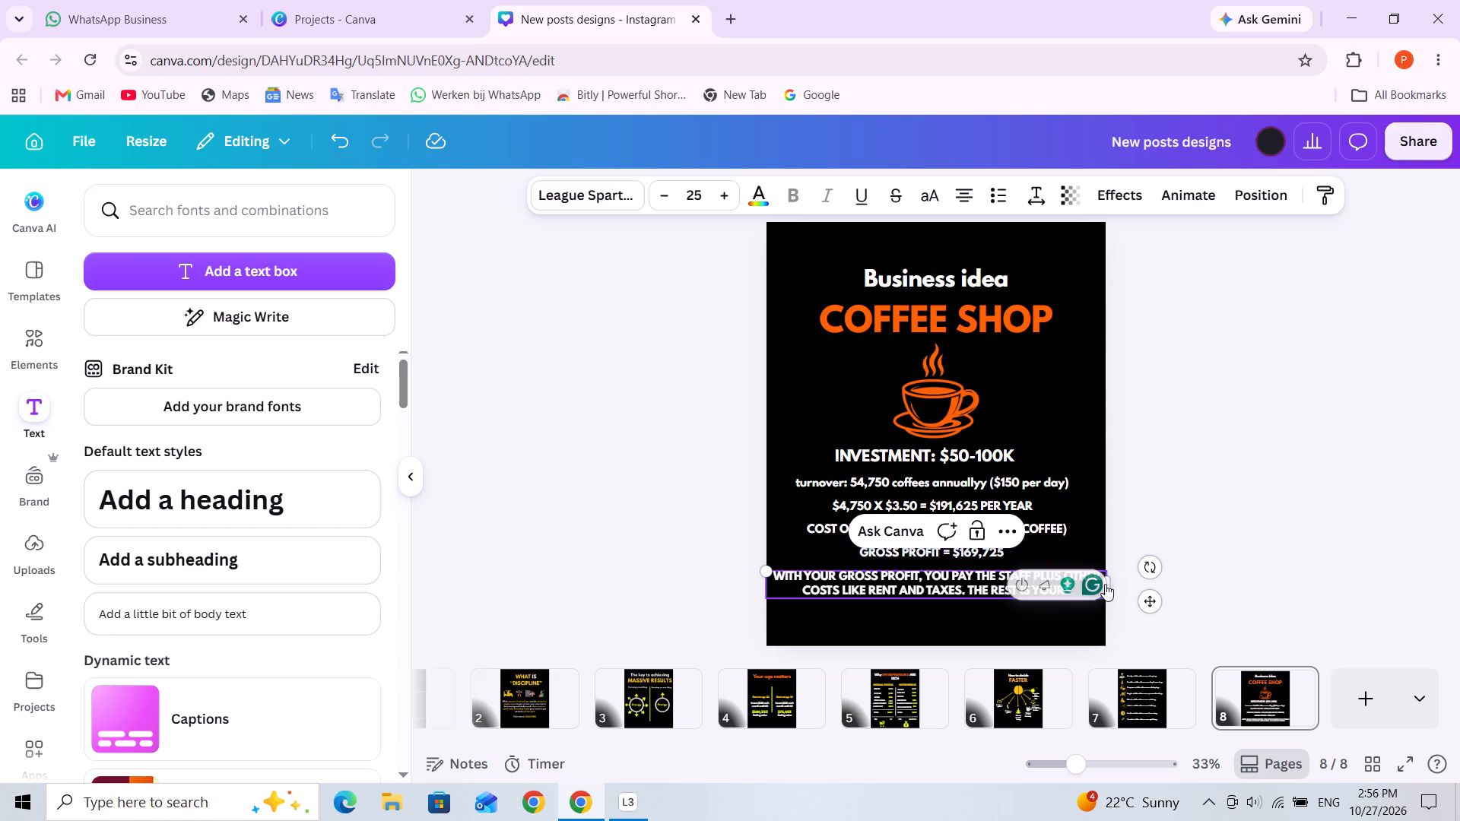
left_click(1106, 583)
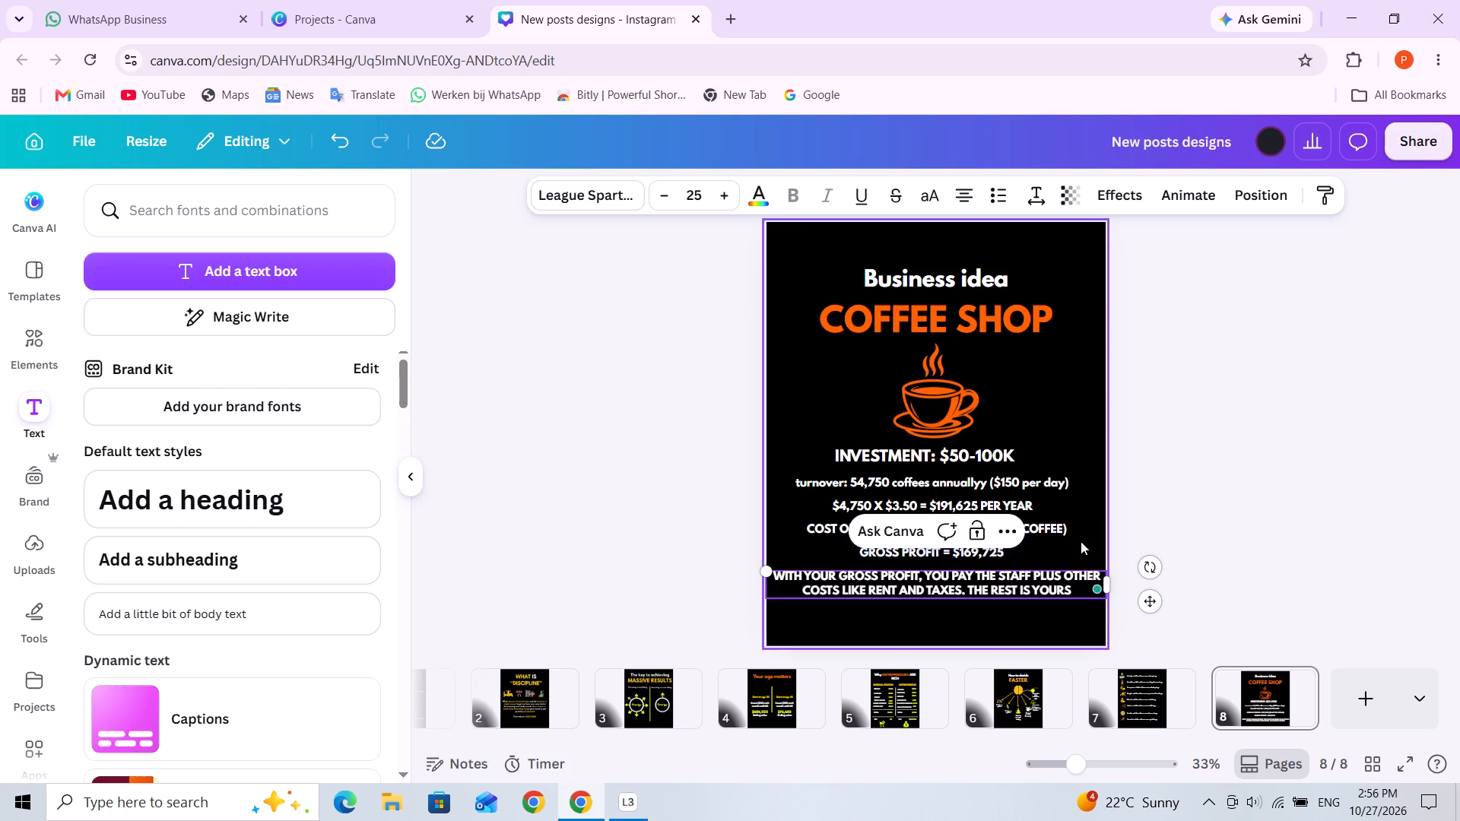
left_click(1017, 607)
left_click_drag(1108, 582, 1098, 582)
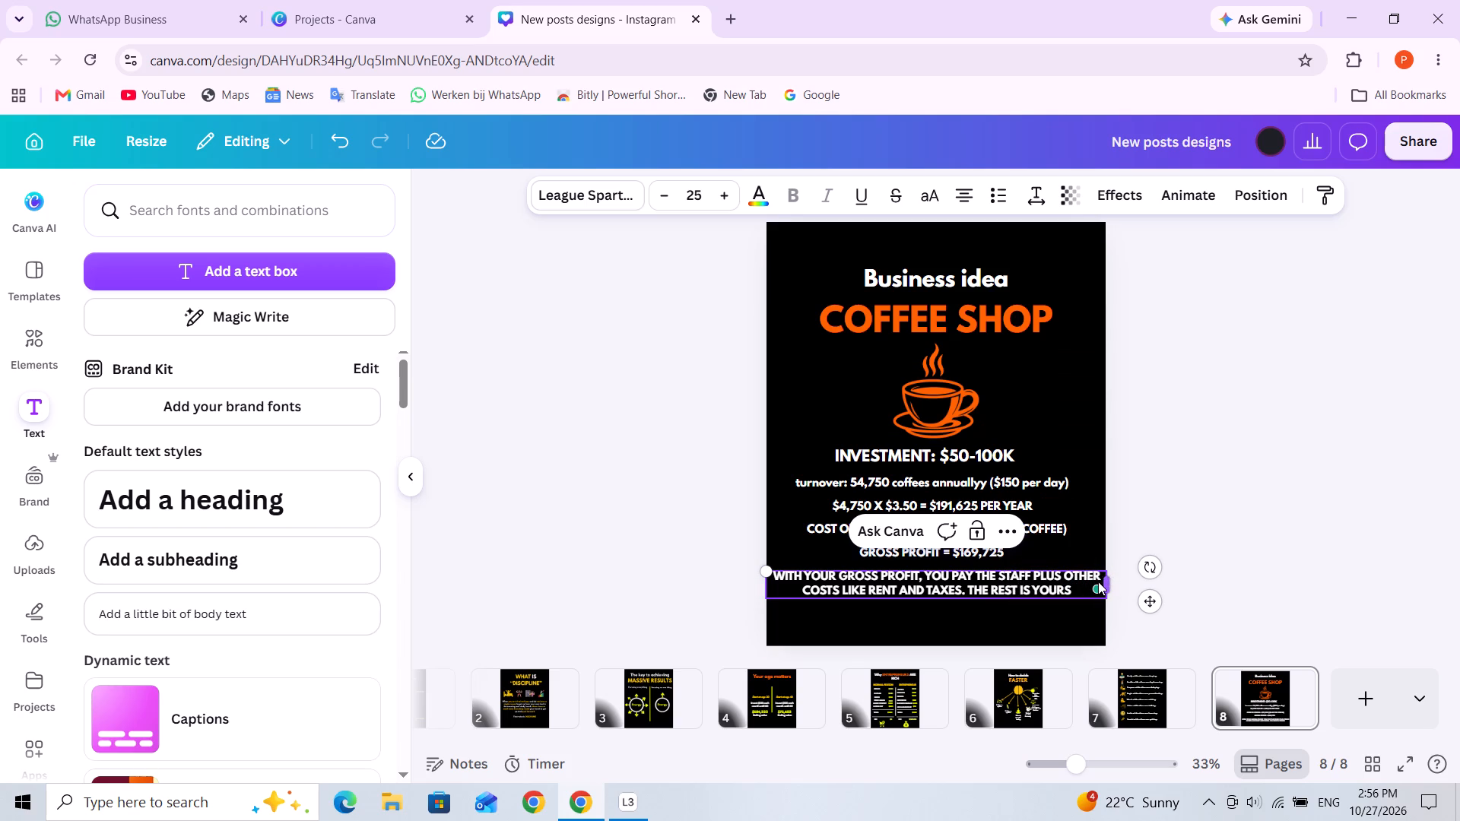
left_click_drag(1098, 582, 1100, 581)
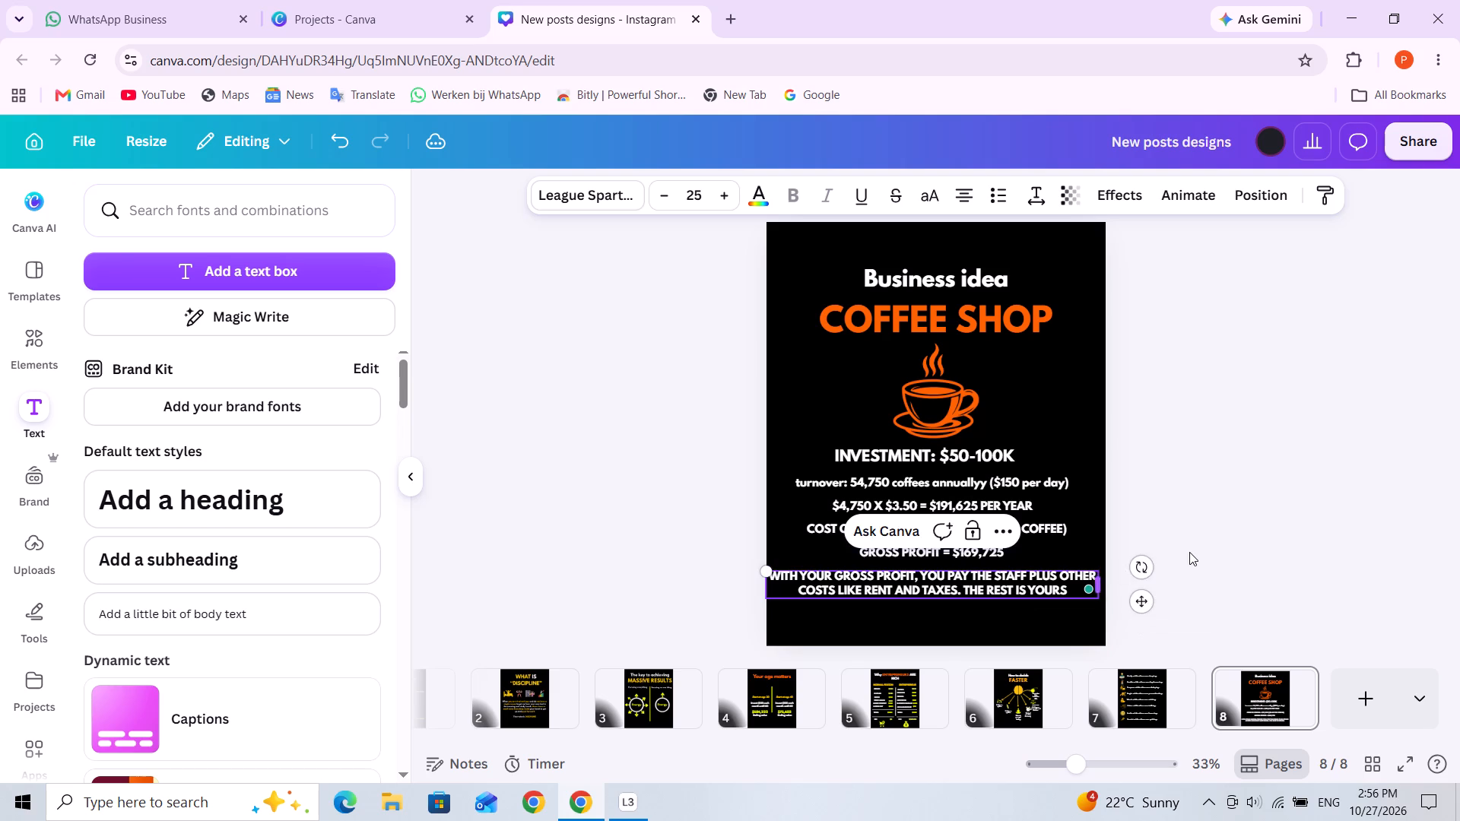
left_click(1192, 551)
Centre the two-line staff payment text horizontally on the page beneath the gross profit line.
left_click_drag(973, 582, 984, 580)
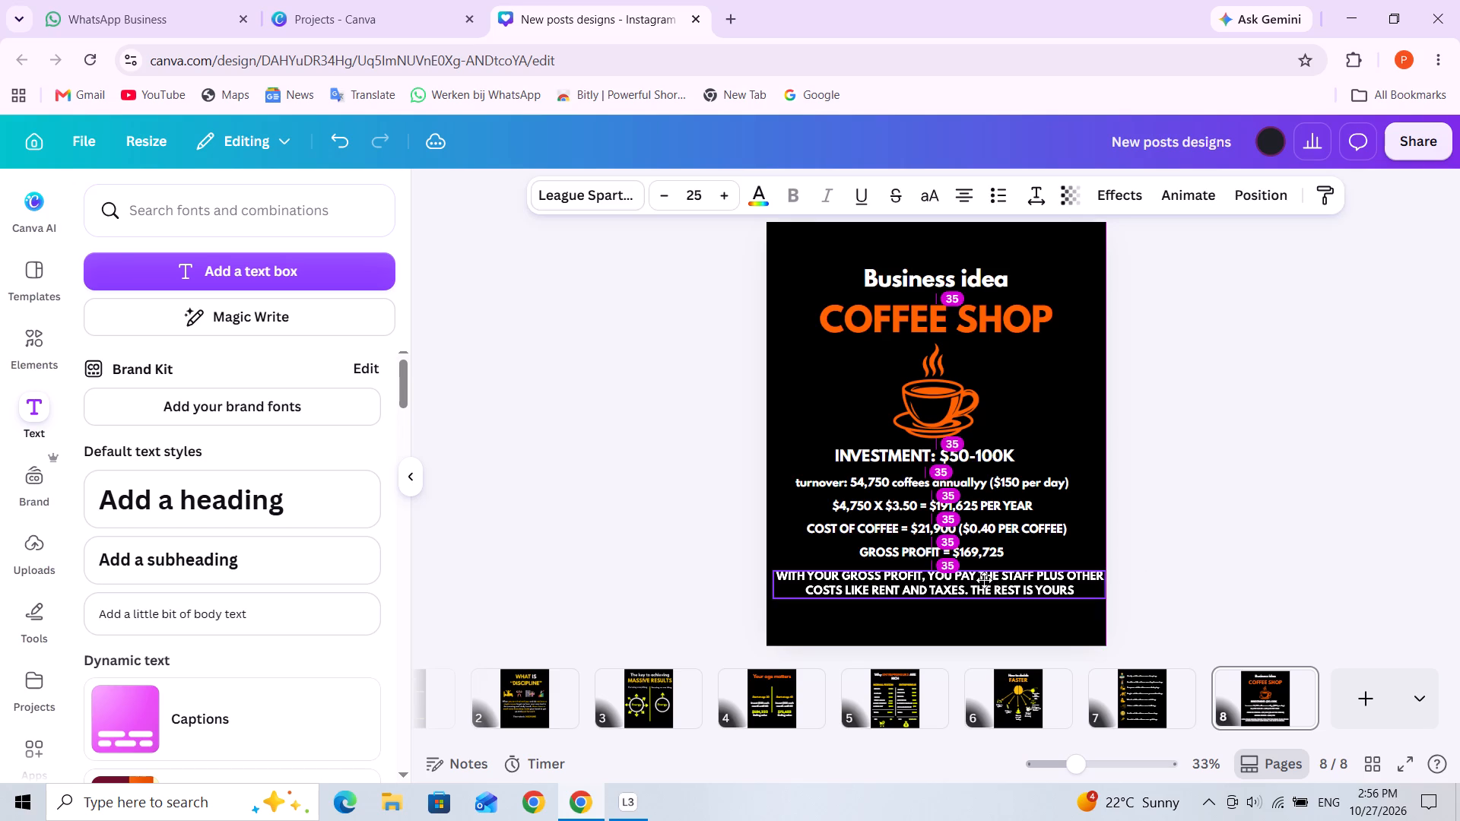
left_click_drag(984, 580, 980, 577)
left_click(1186, 502)
left_click(1017, 588)
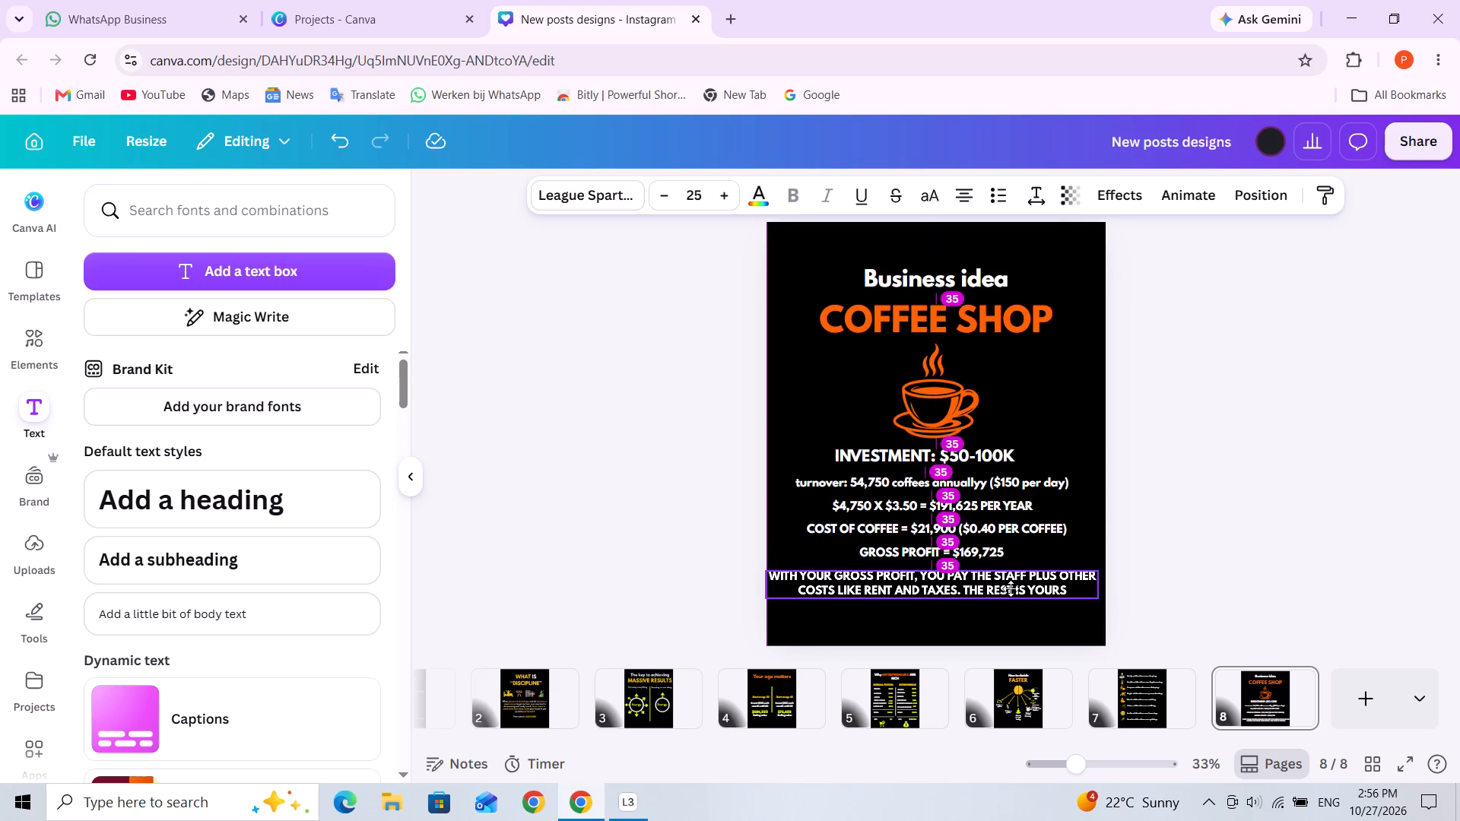
left_click(1167, 512)
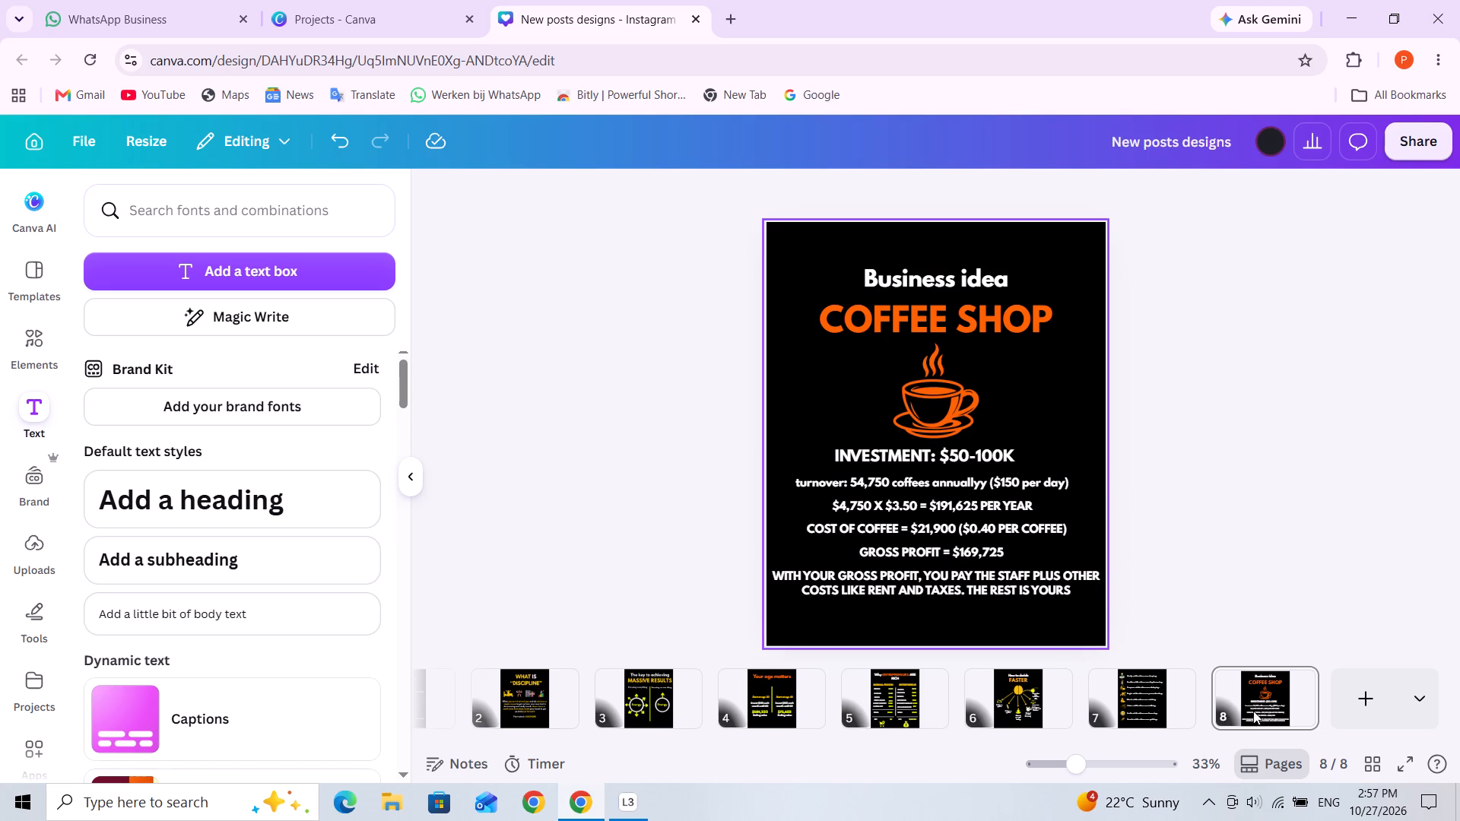
Add a new page after the coffee shop page.
left_click(1356, 699)
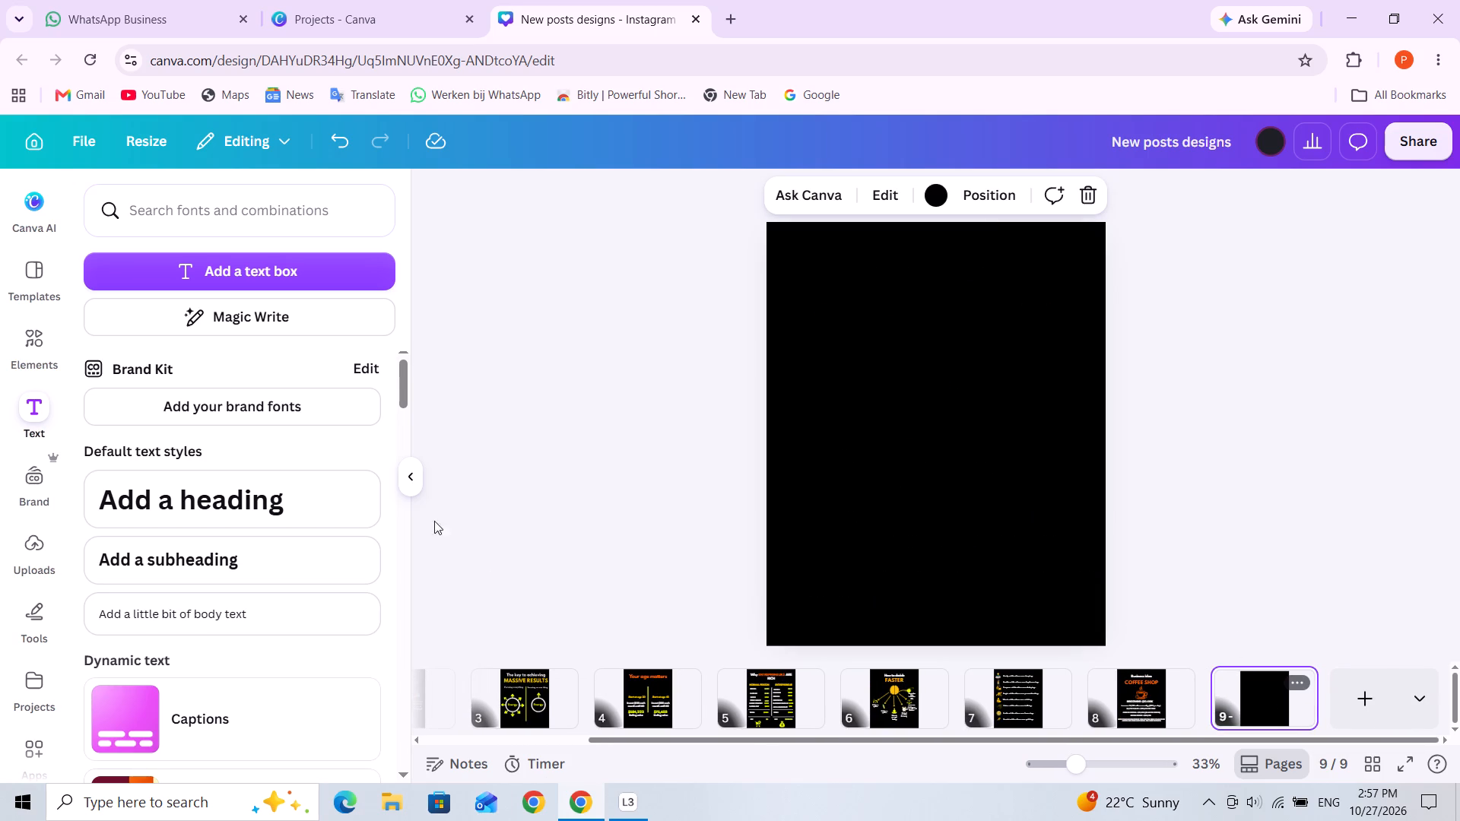
Add a subheading reading "Biggest money" to page 9, followed by an empty line.
left_click(148, 549)
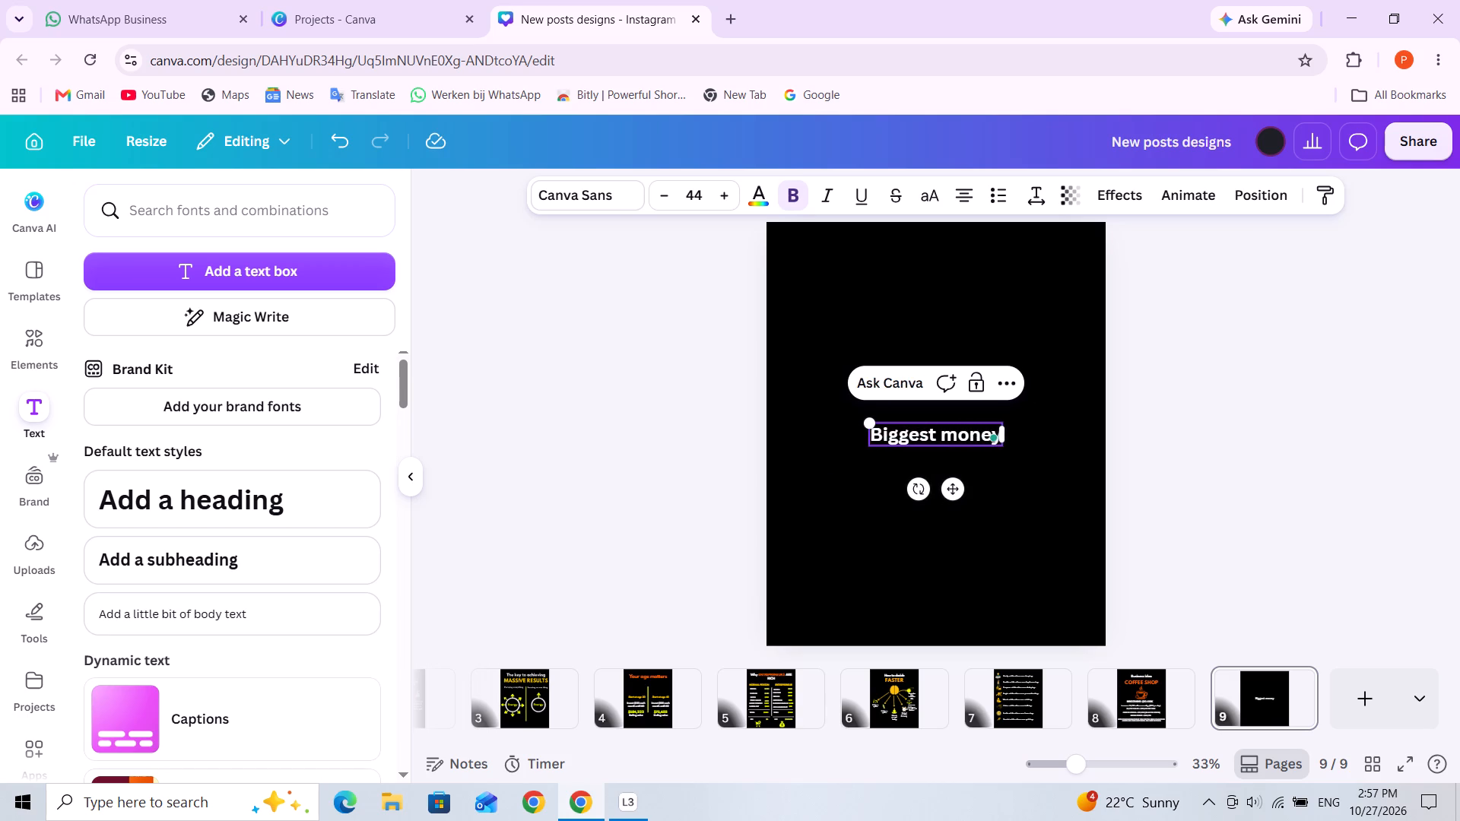
key("Return")
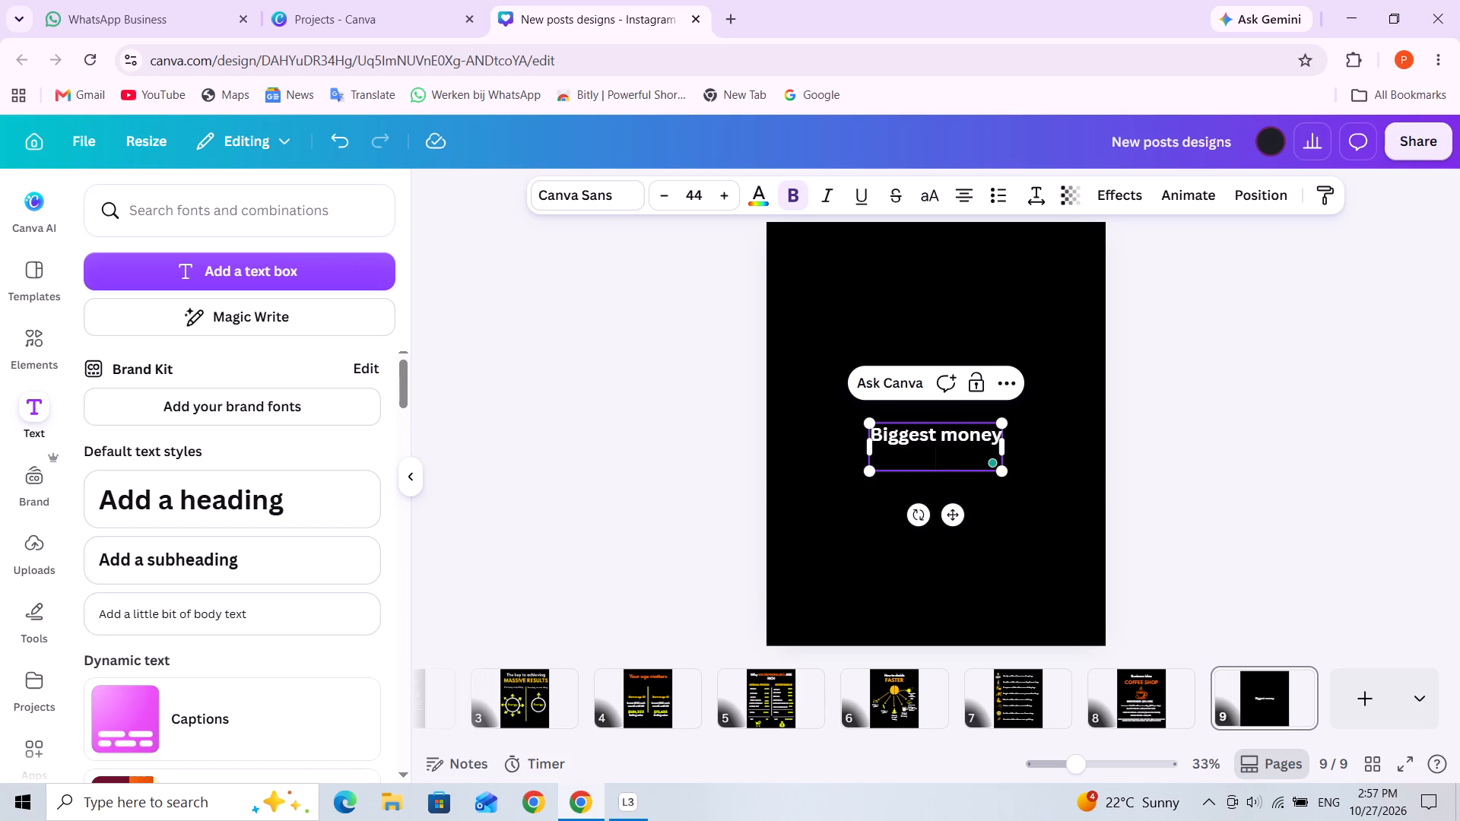
Add a heading reading "MISTAKES" below the subheading and widen its text box so the word fits on one line.
left_click(239, 504)
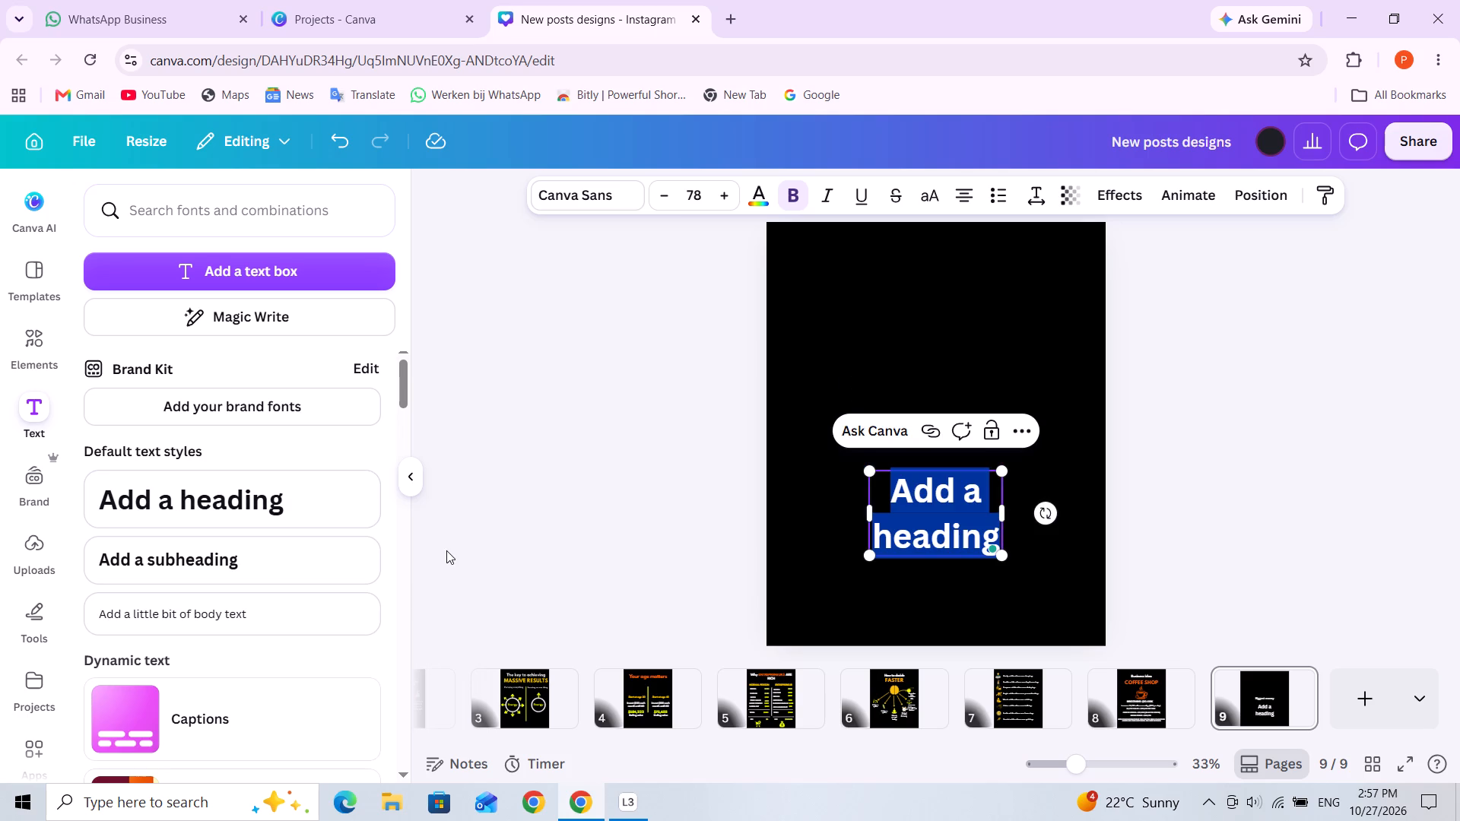
type("mo")
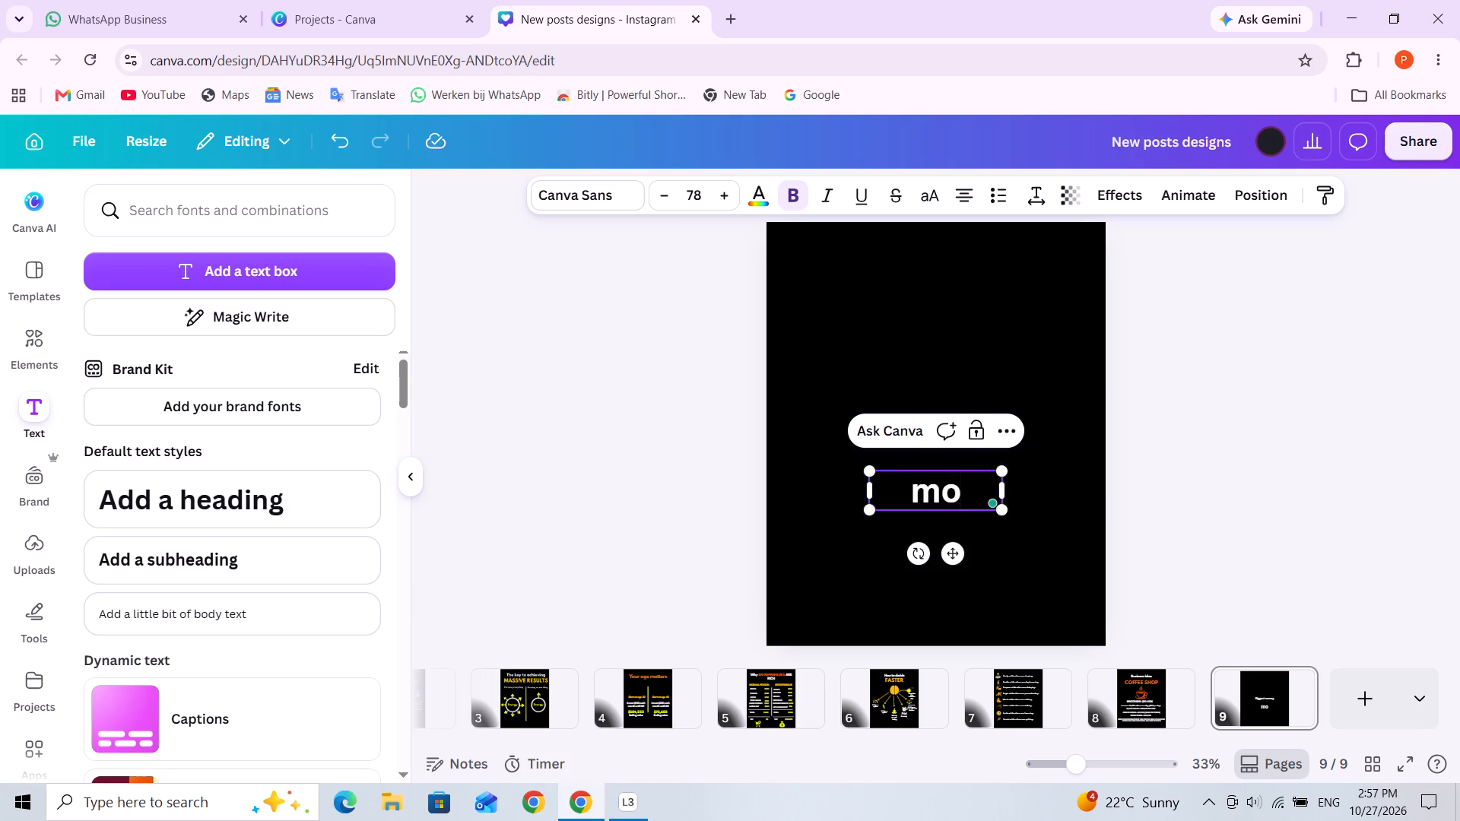
key("BackSpace")
type("MISTAKES")
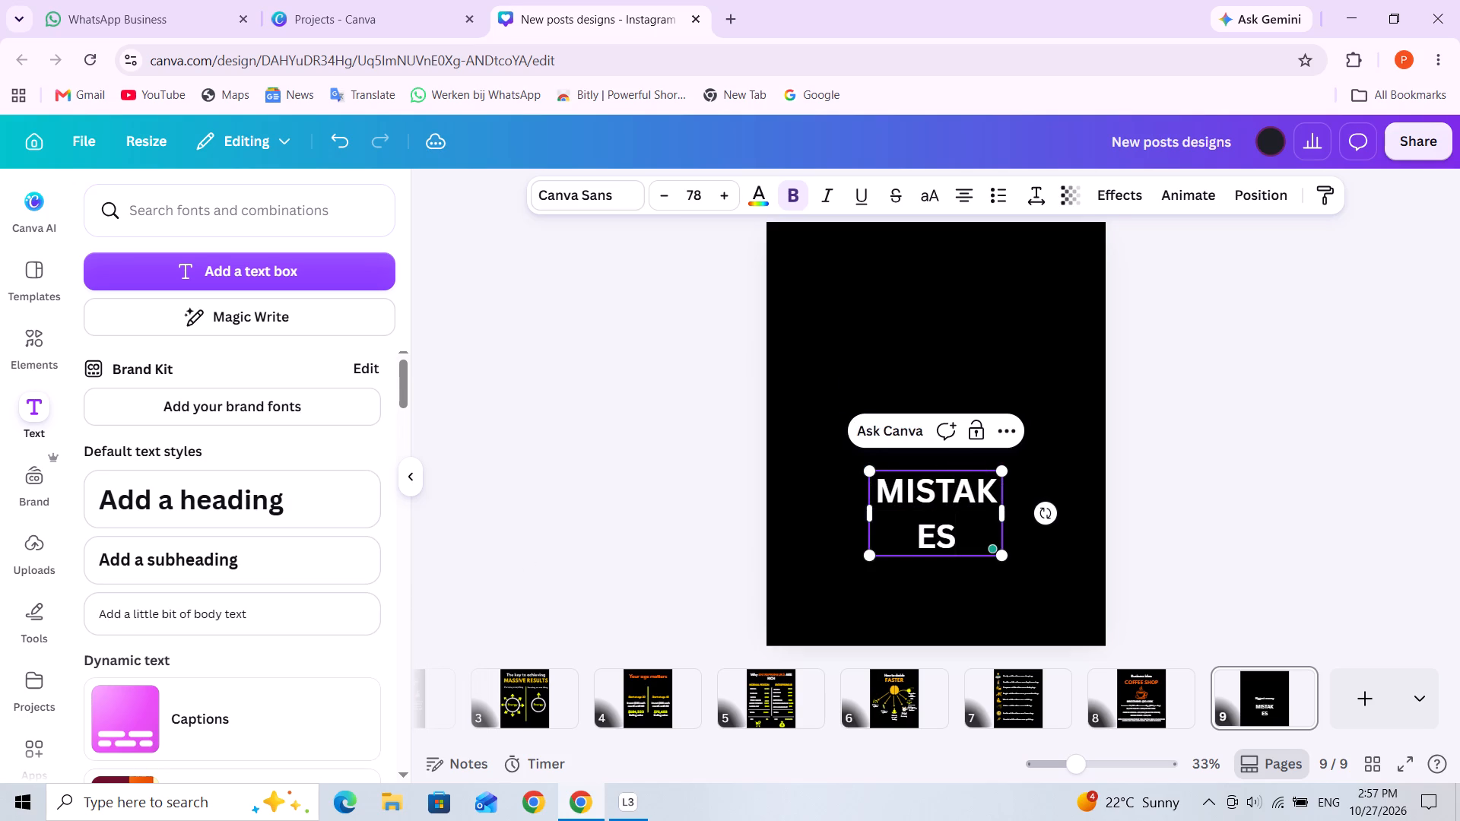
left_click_drag(1005, 517, 1043, 509)
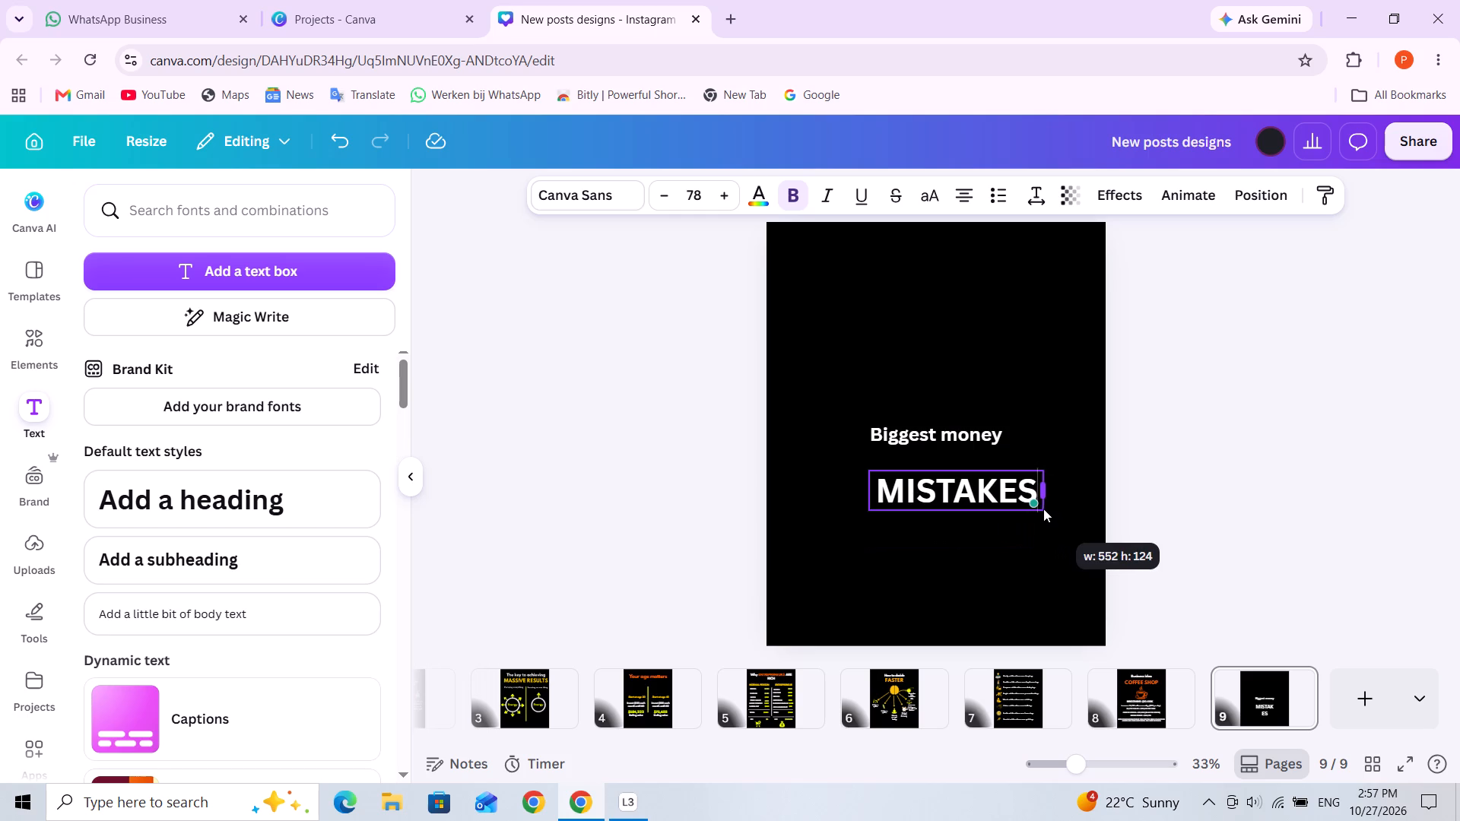
left_click_drag(1043, 509, 1039, 509)
left_click(984, 560)
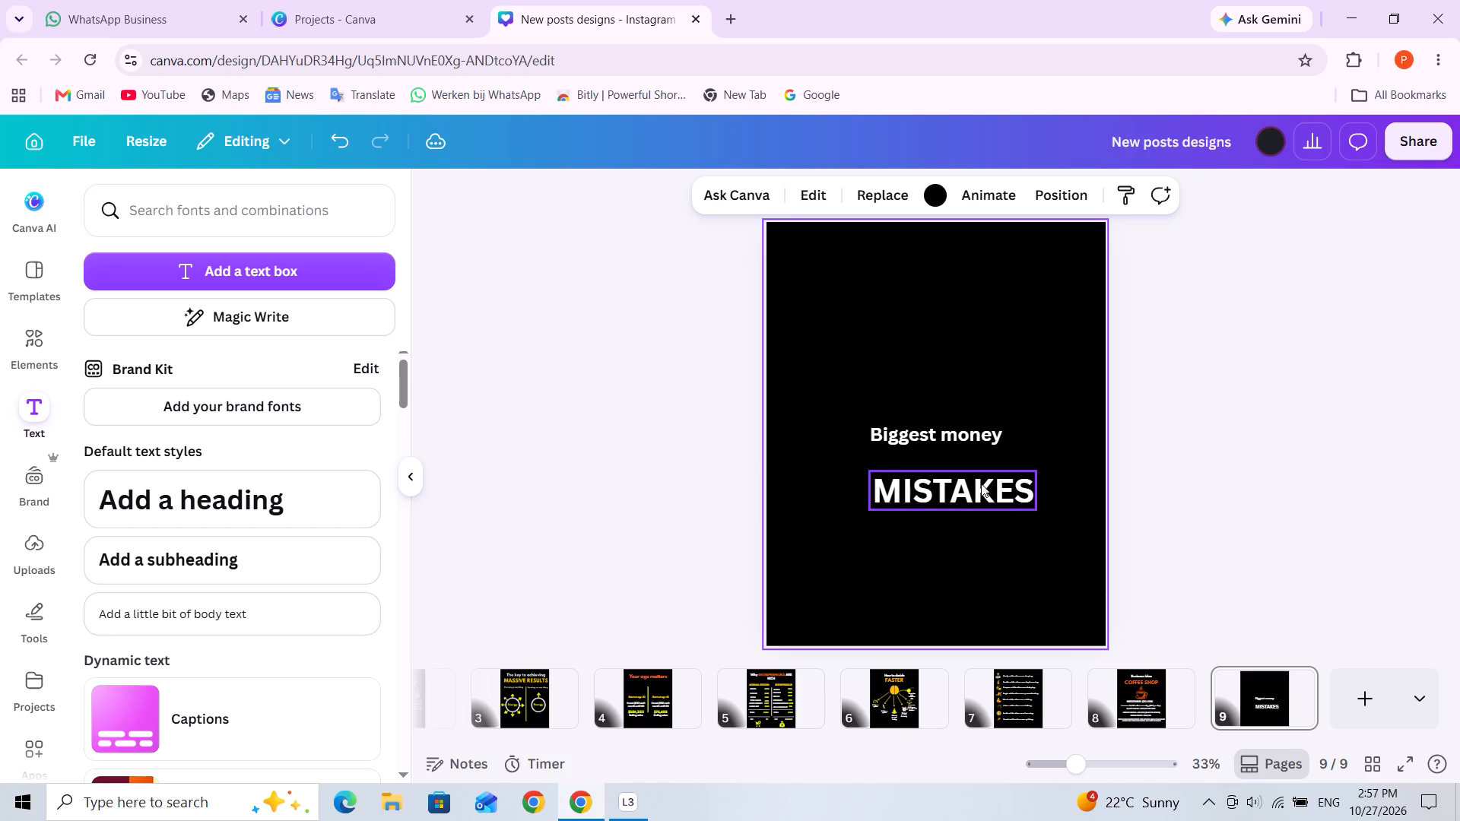
Move the "Biggest money" subheading up near the top of page 9, roughly centred horizontally.
left_click_drag(944, 436, 939, 312)
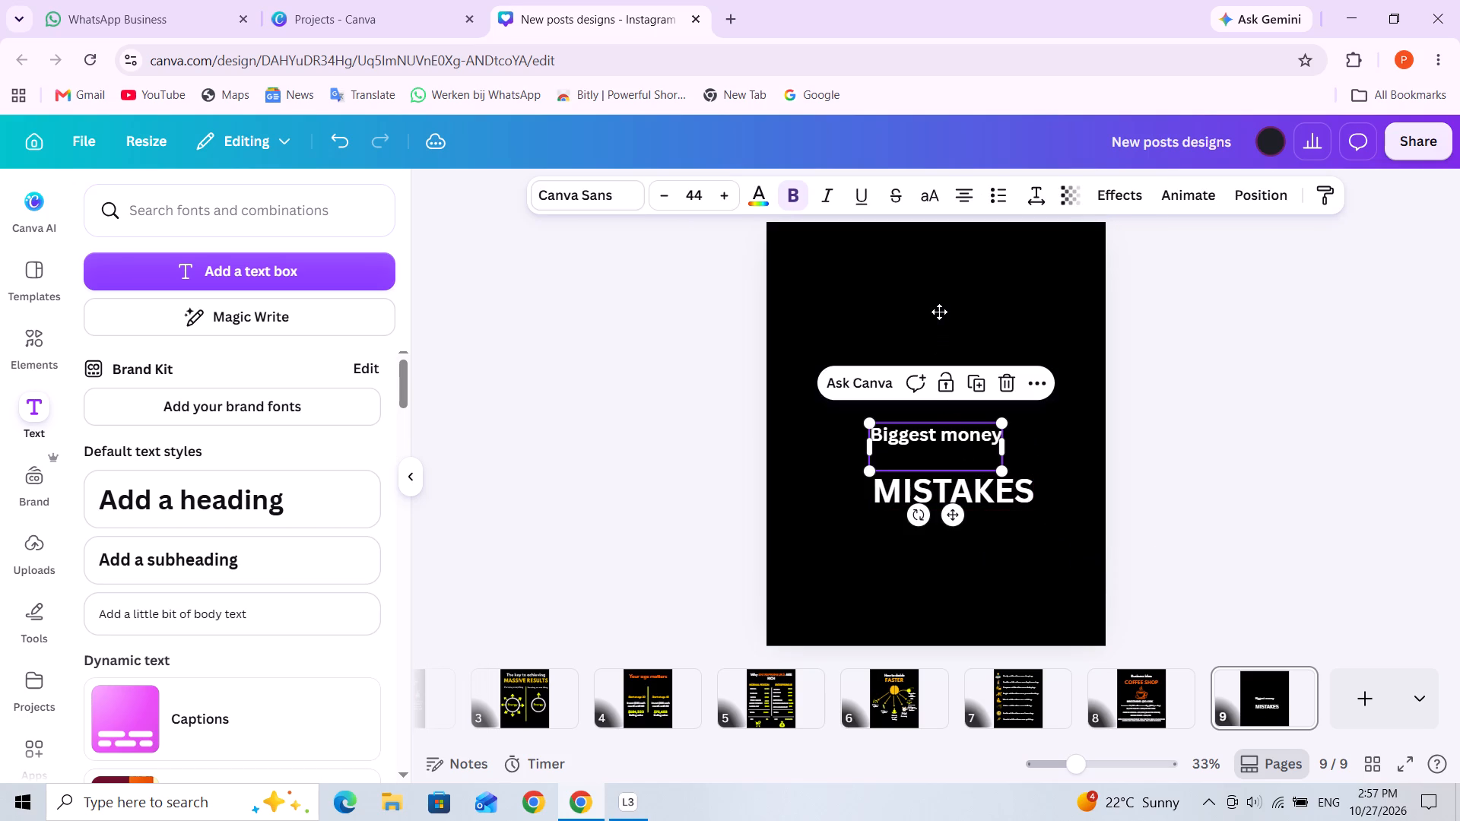
left_click_drag(939, 312, 938, 278)
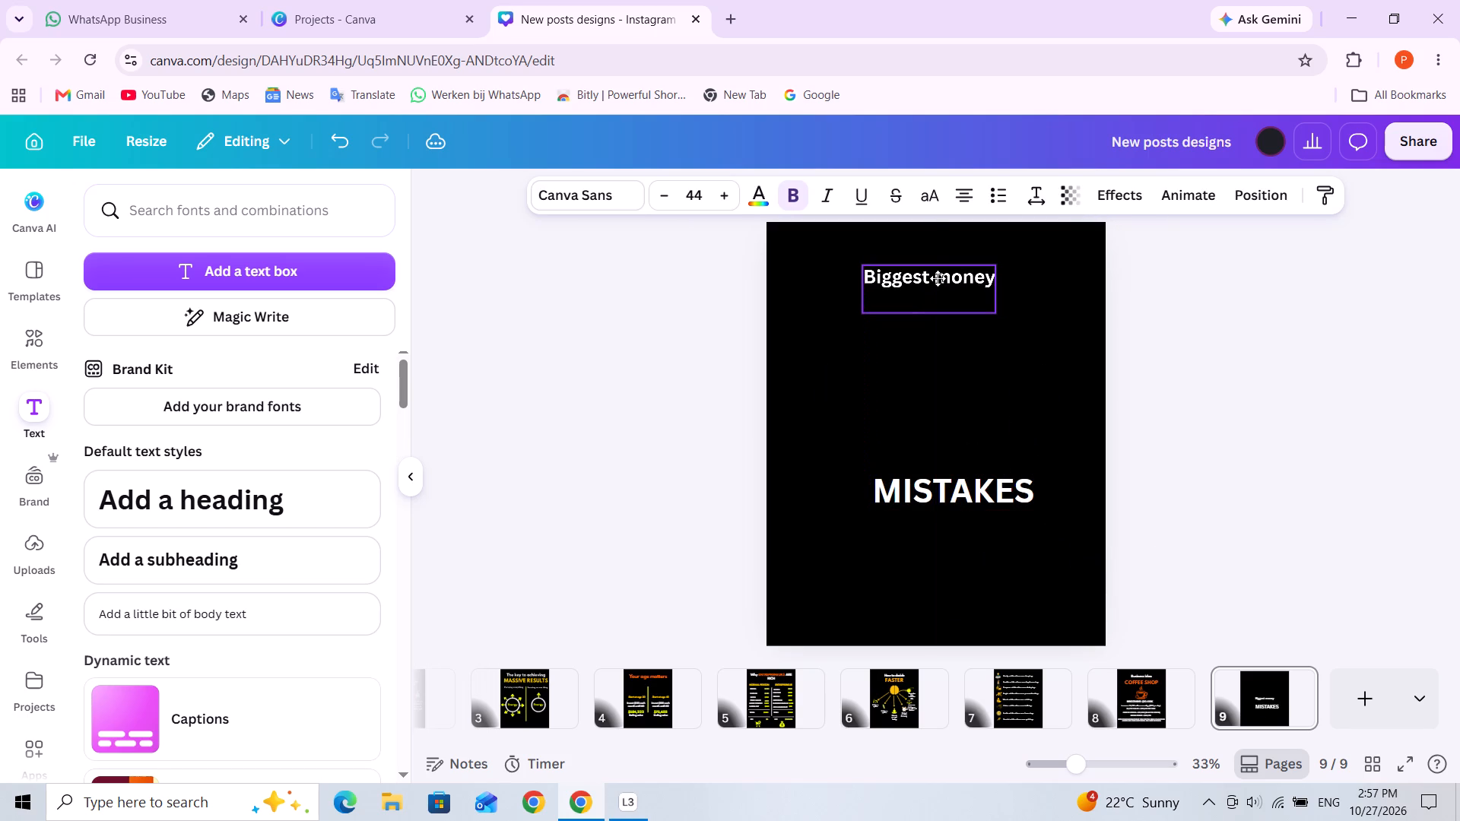
left_click_drag(938, 278, 936, 284)
left_click(931, 296)
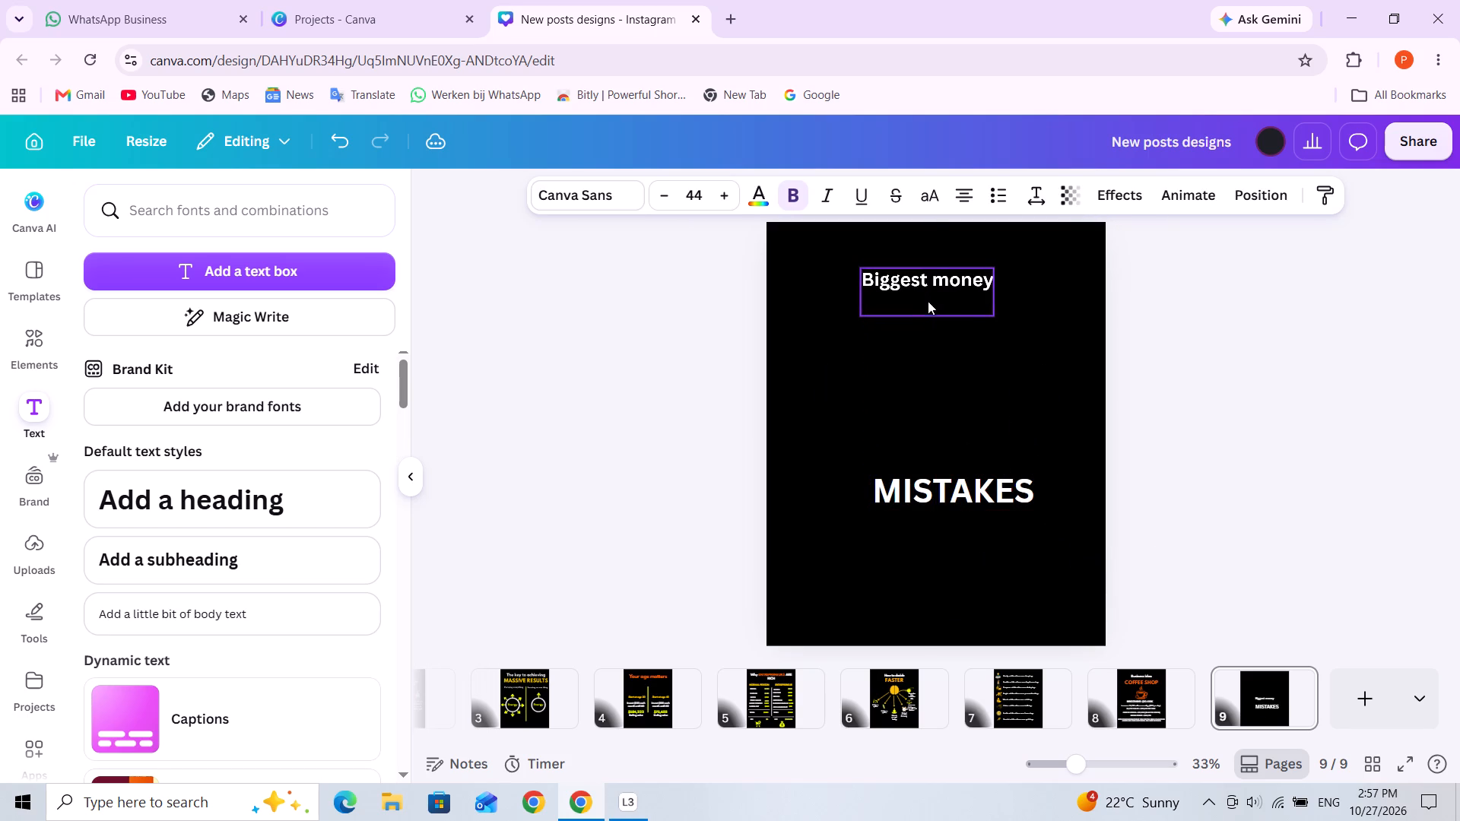
Change the font of the "Biggest money" text to League Spartan.
triple_click(922, 285)
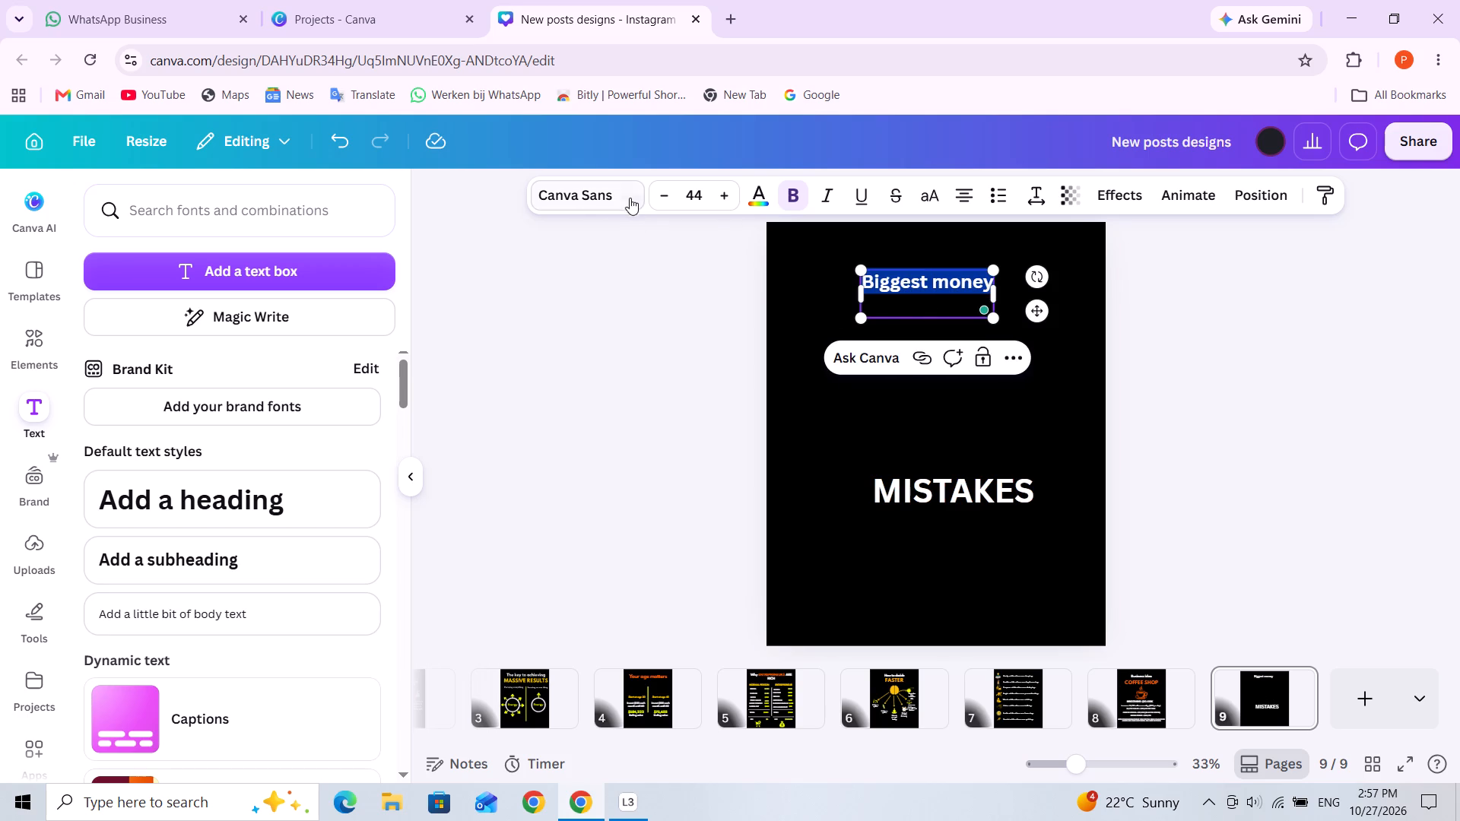
left_click(627, 195)
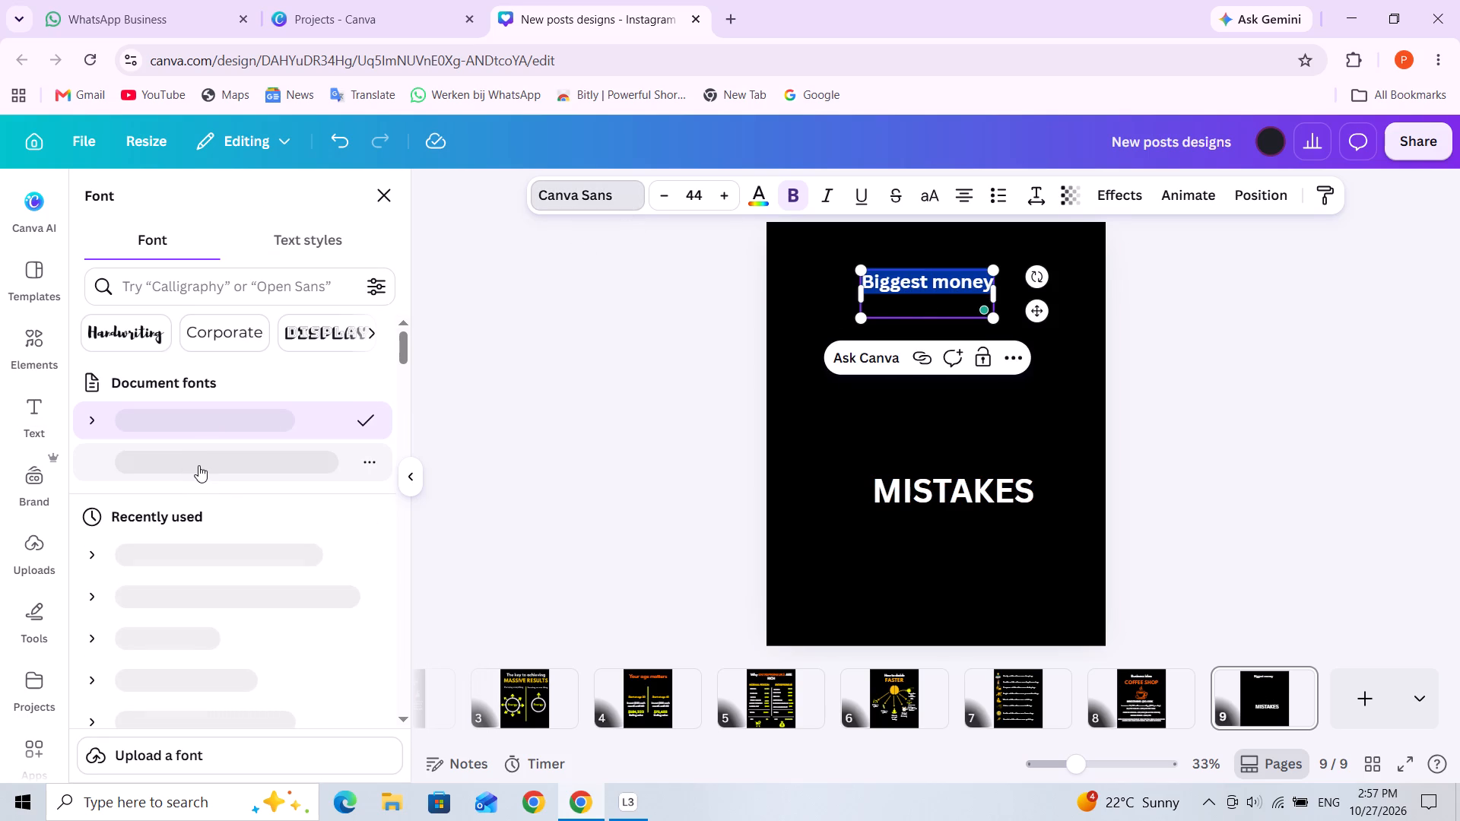
left_click(212, 471)
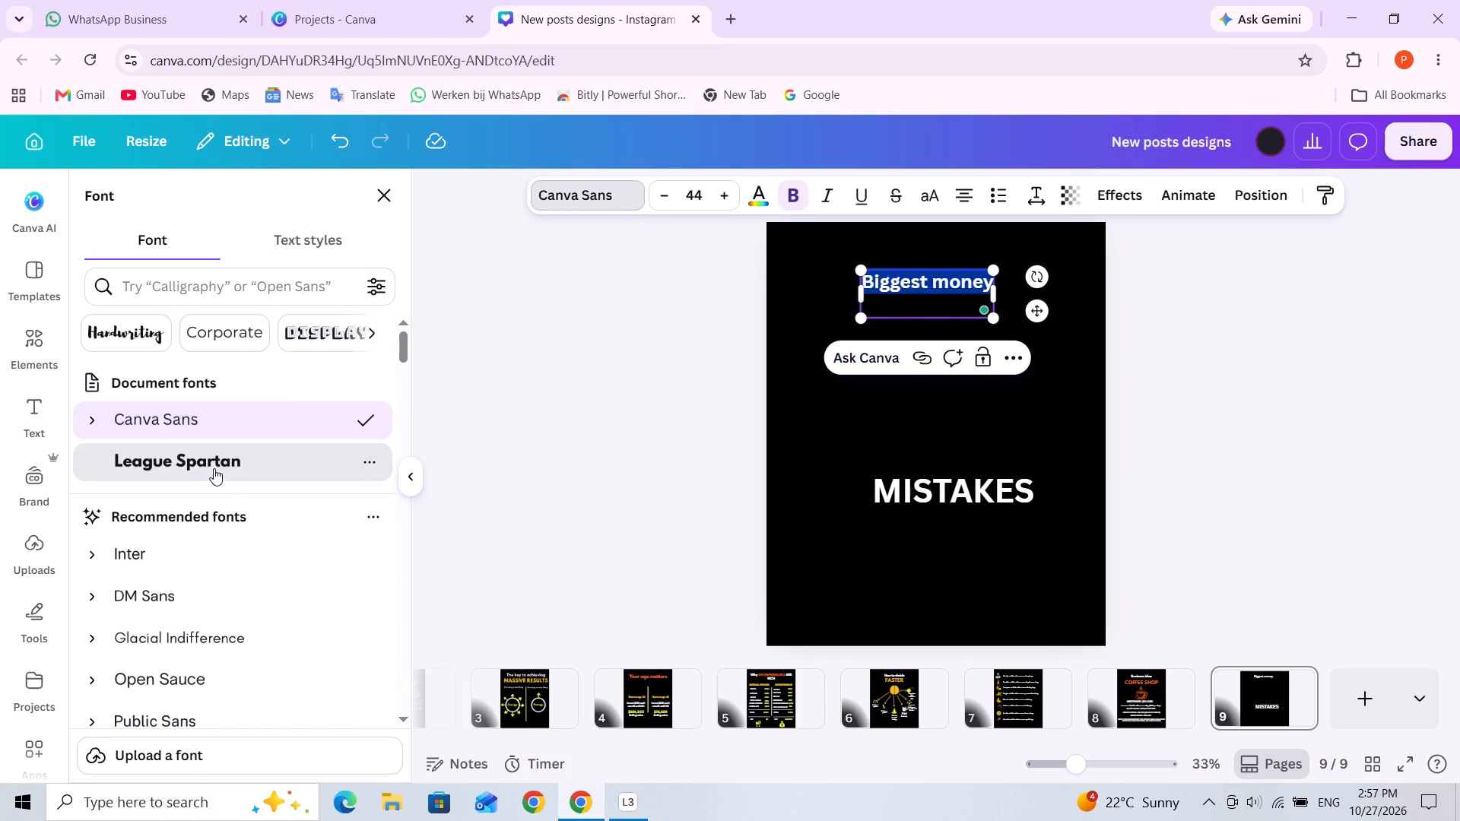
Set the font size of the "Biggest money" subheading to 40.
left_click(697, 191)
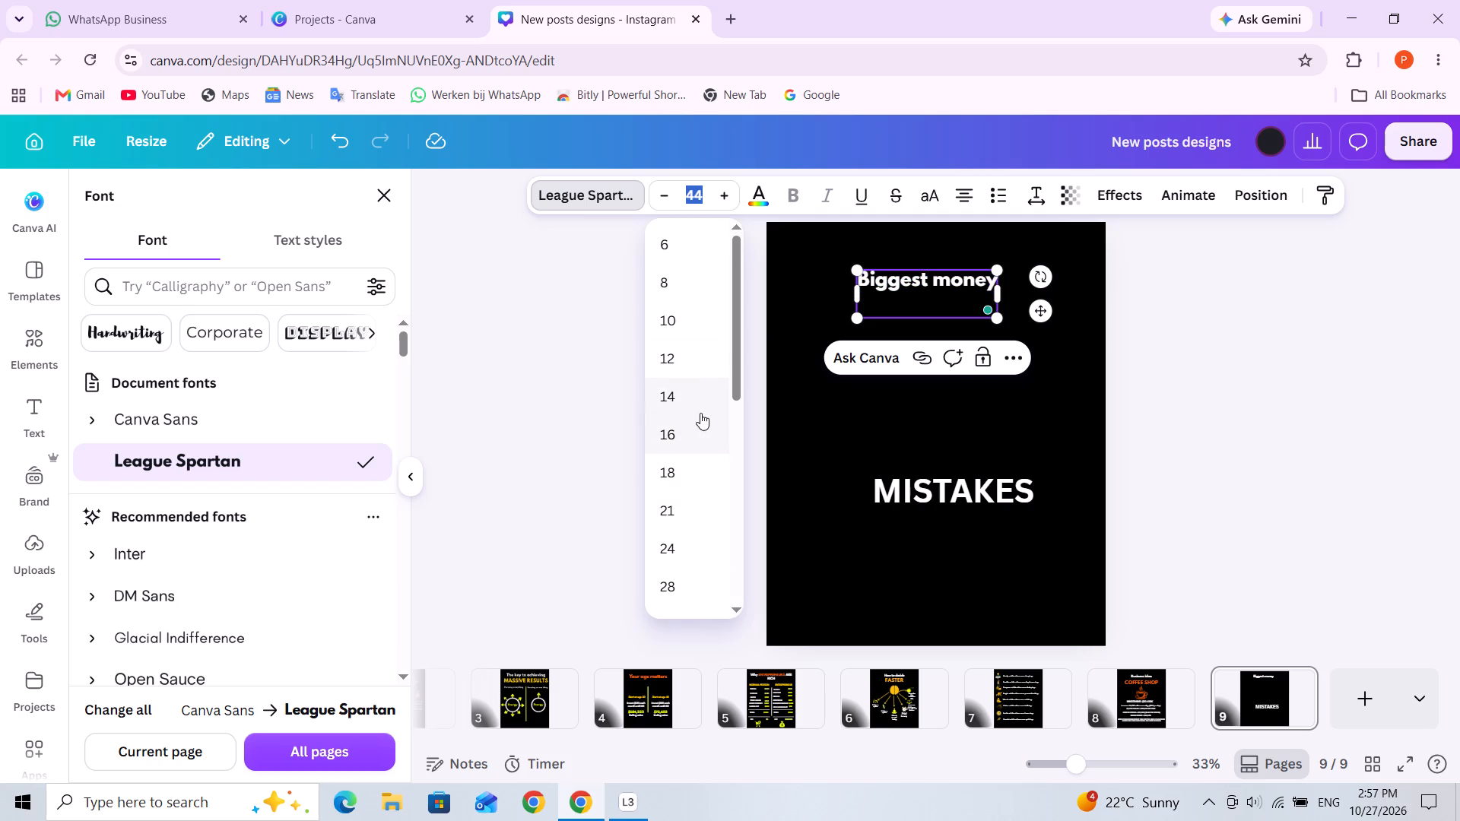
left_click_drag(731, 385, 735, 409)
left_click(659, 196)
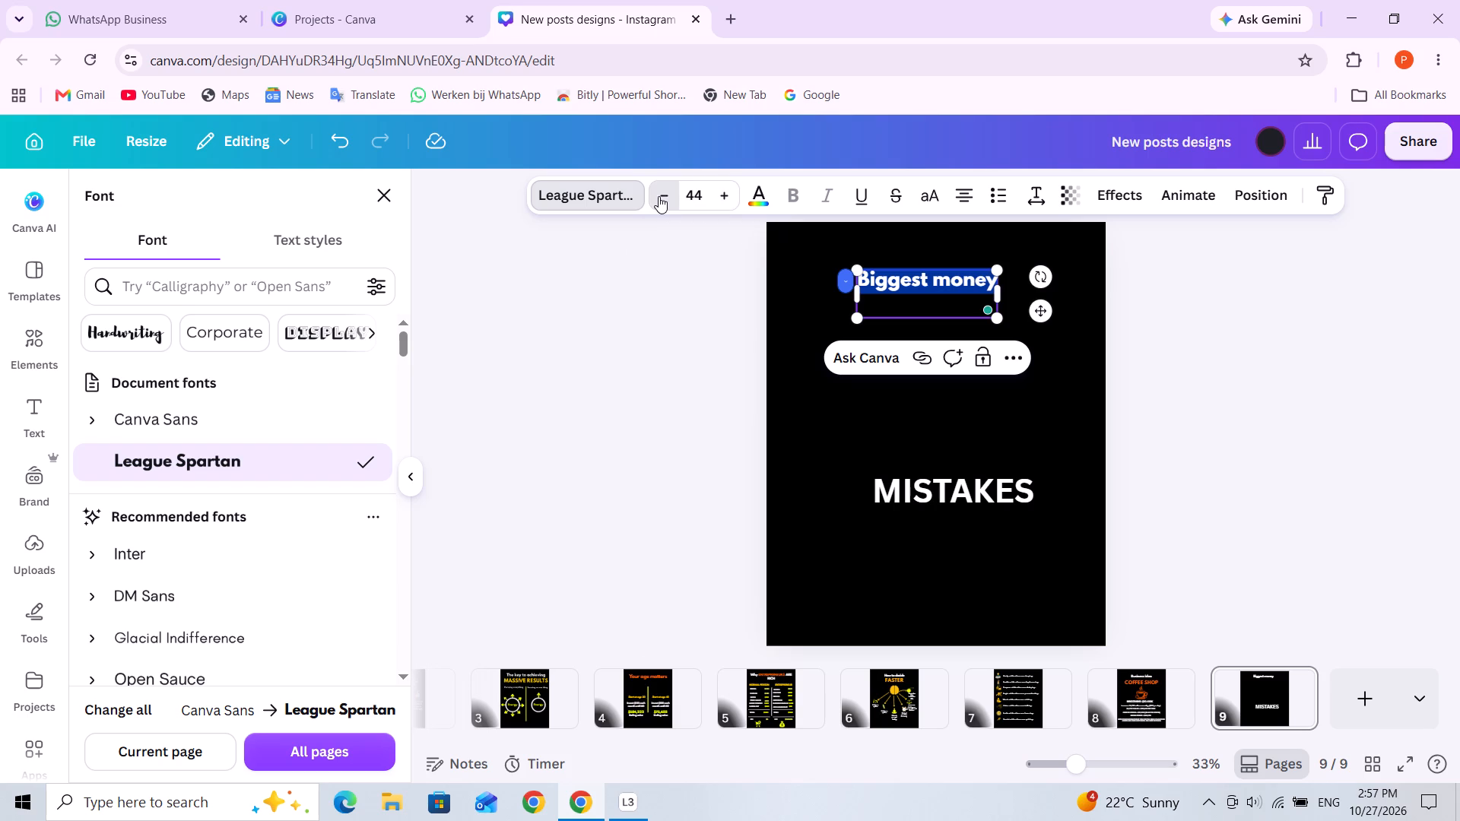
left_click(690, 192)
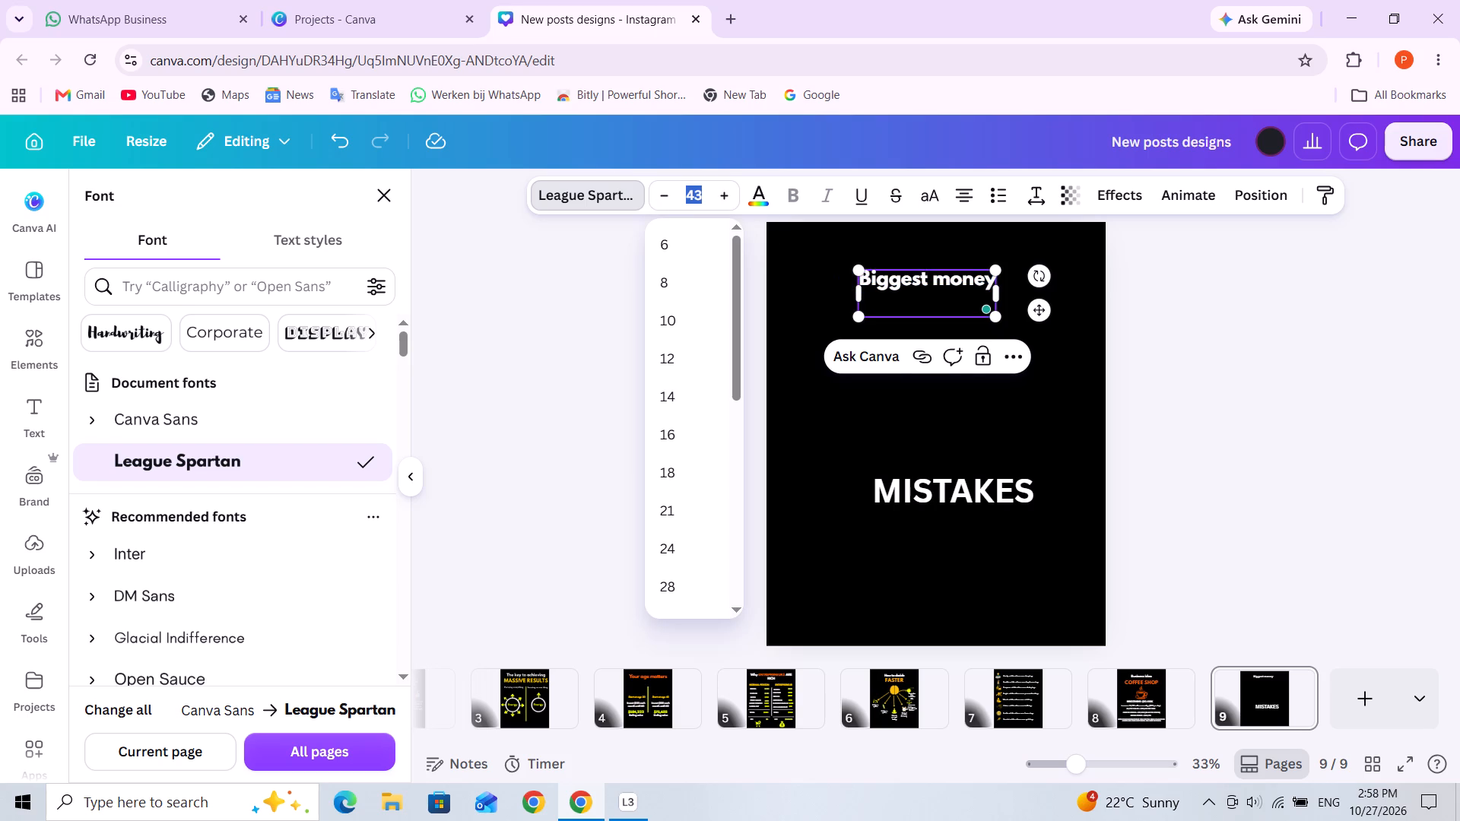
key("4")
key("0")
key("Return")
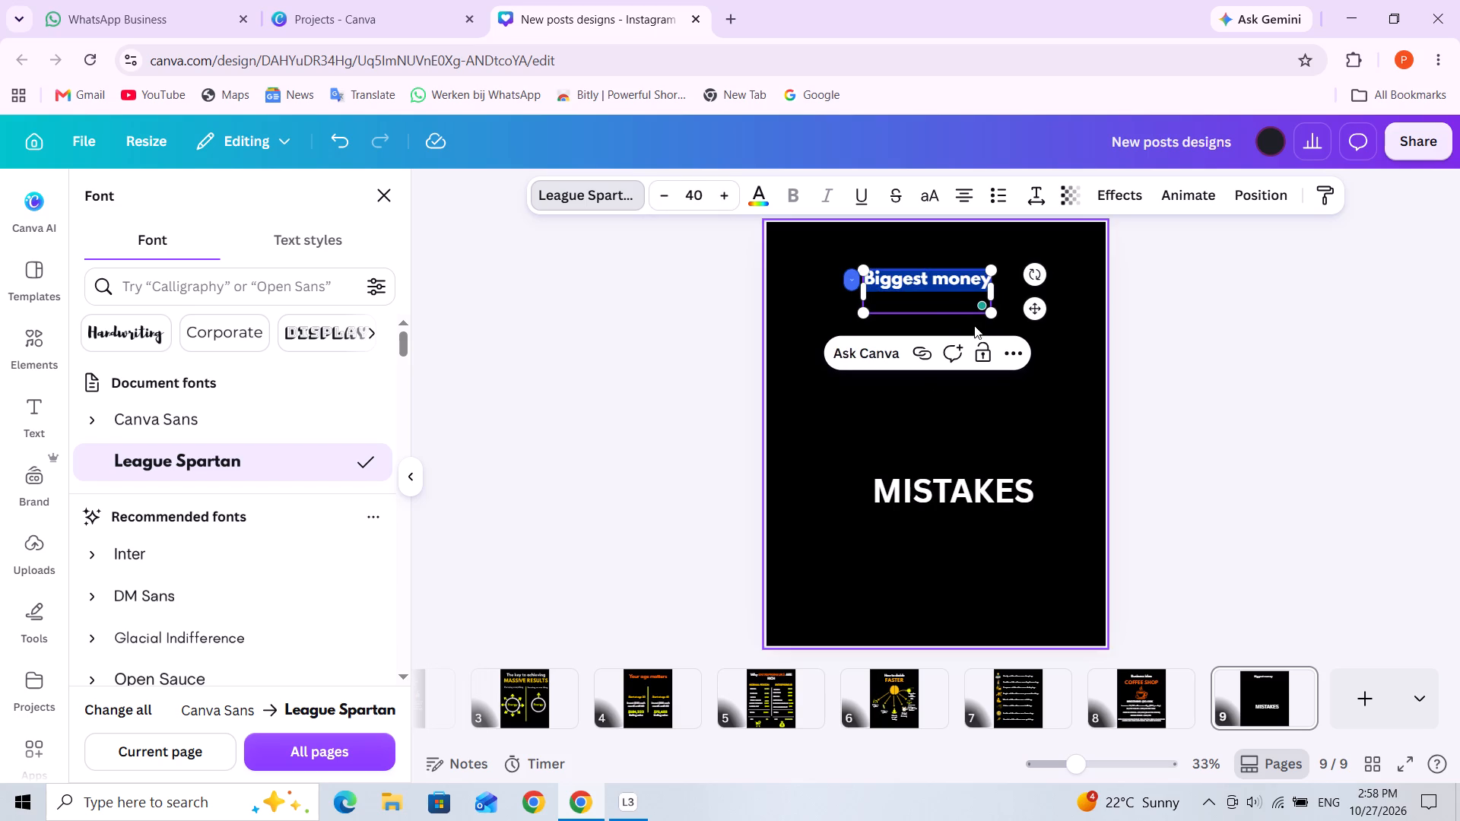
Delete the empty line below the "Biggest money" subheading text.
left_click(923, 304)
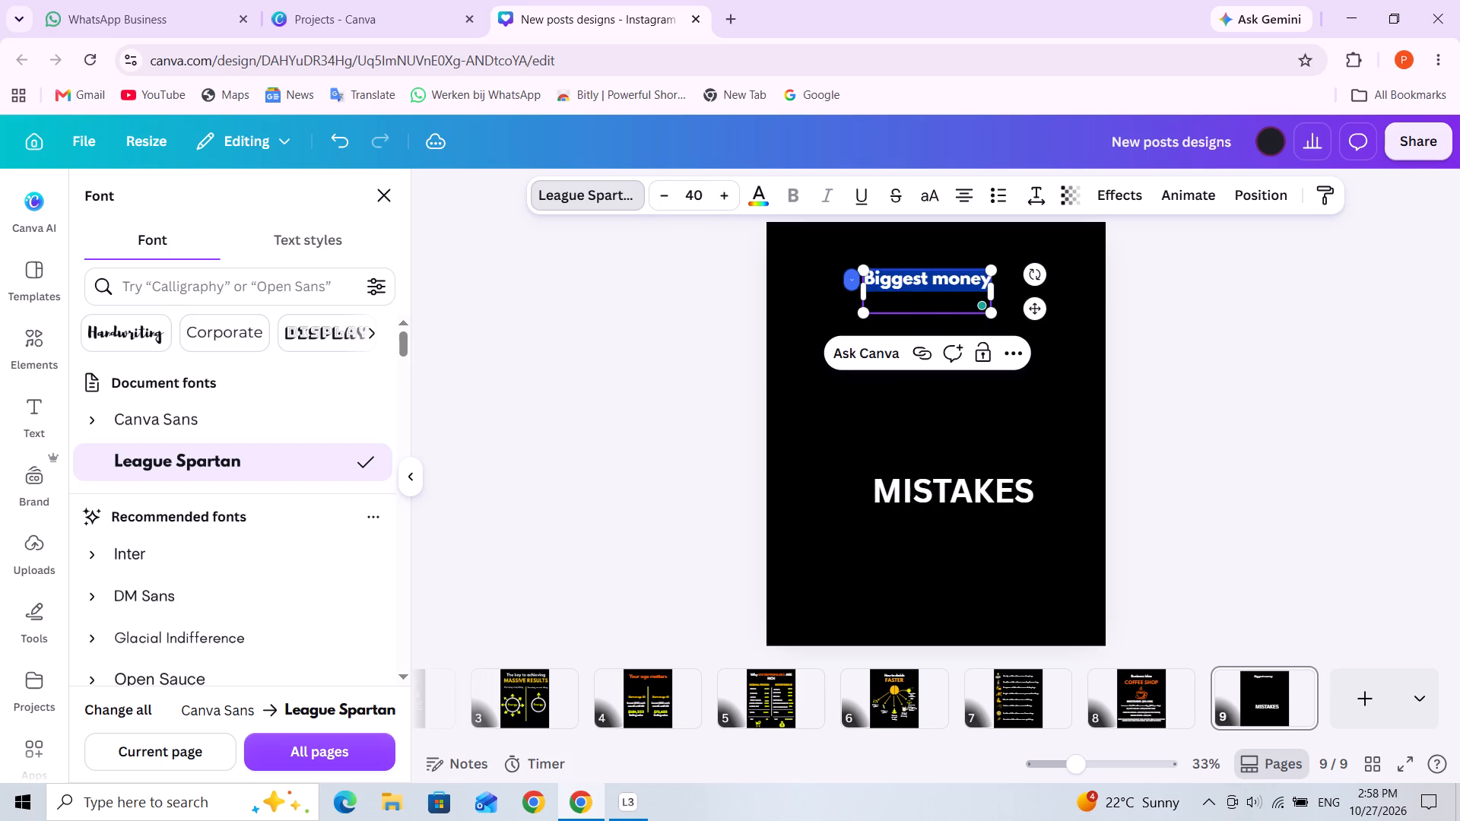
left_click(961, 293)
left_click(1079, 389)
left_click(922, 290)
left_click(912, 297)
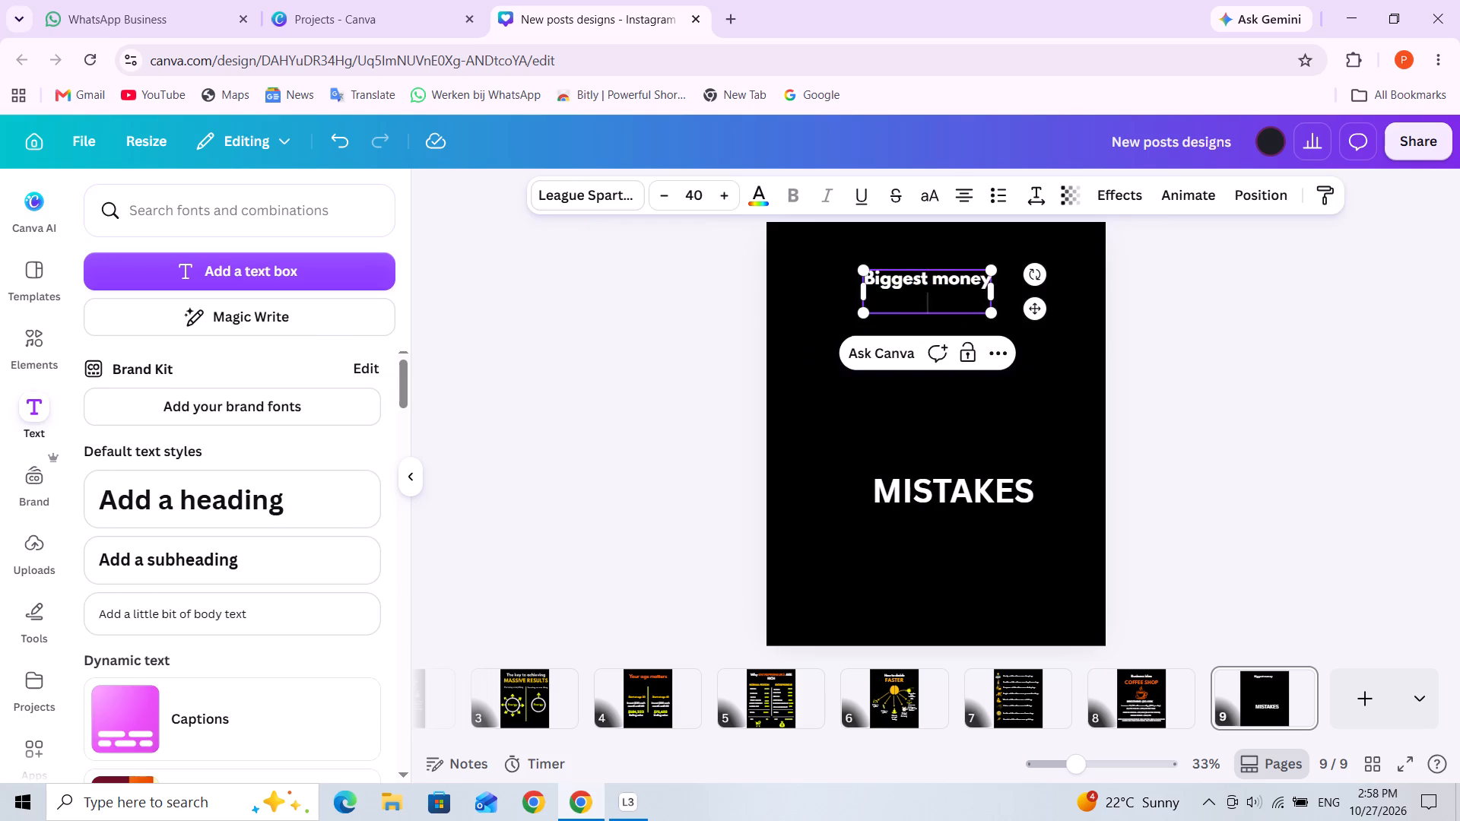
key("BackSpace")
key("BackSpace")
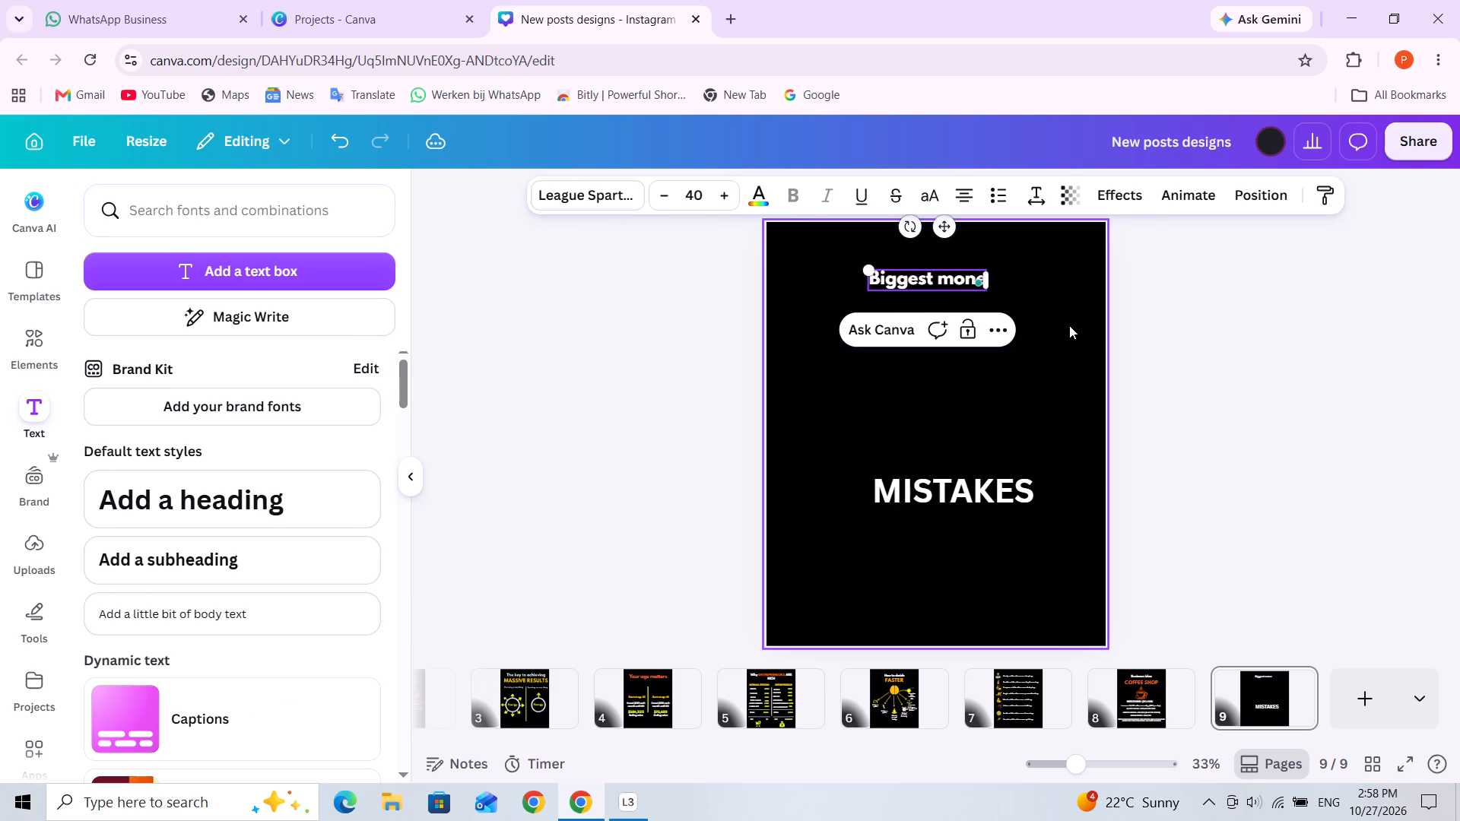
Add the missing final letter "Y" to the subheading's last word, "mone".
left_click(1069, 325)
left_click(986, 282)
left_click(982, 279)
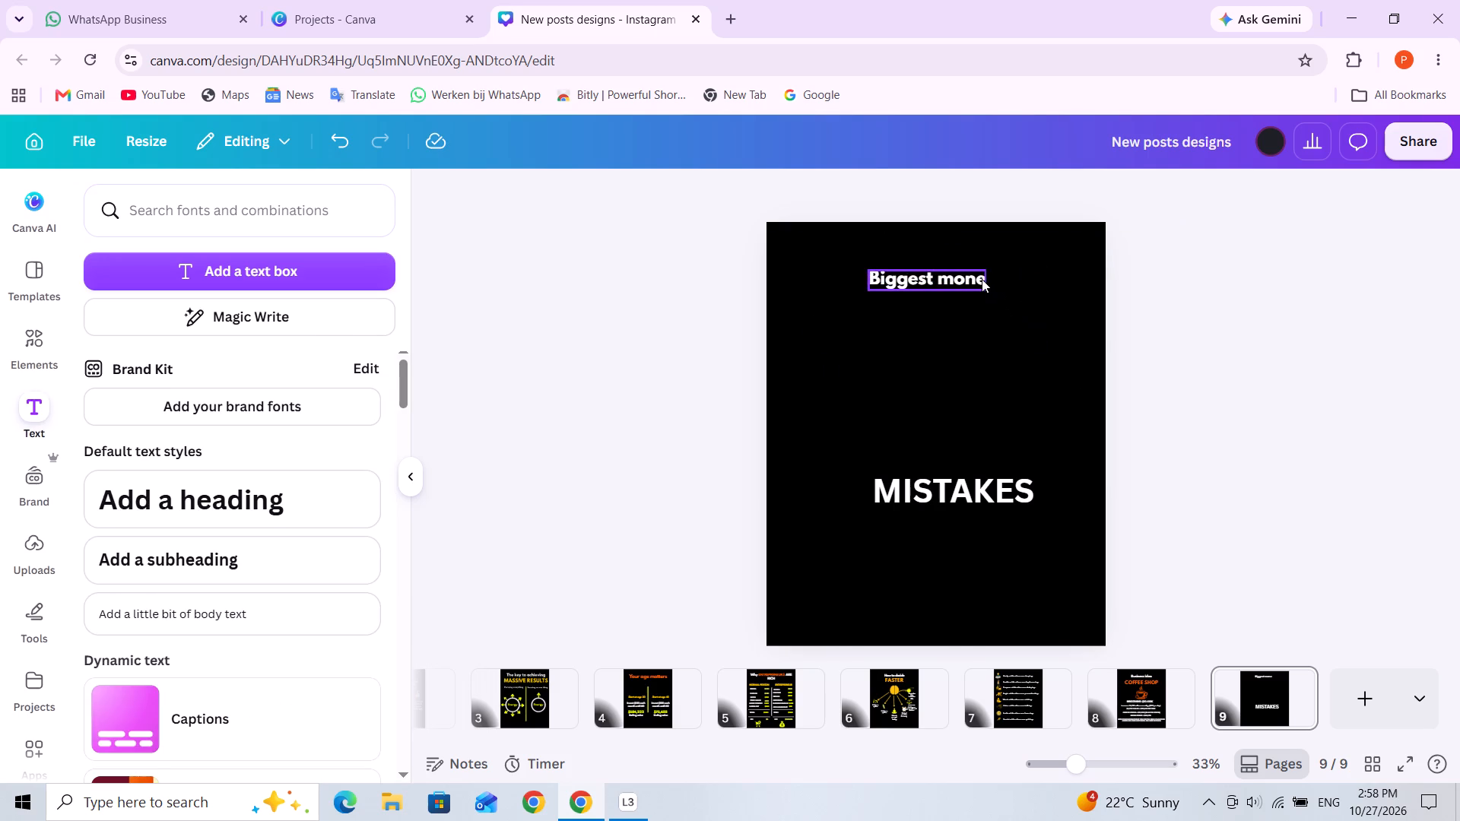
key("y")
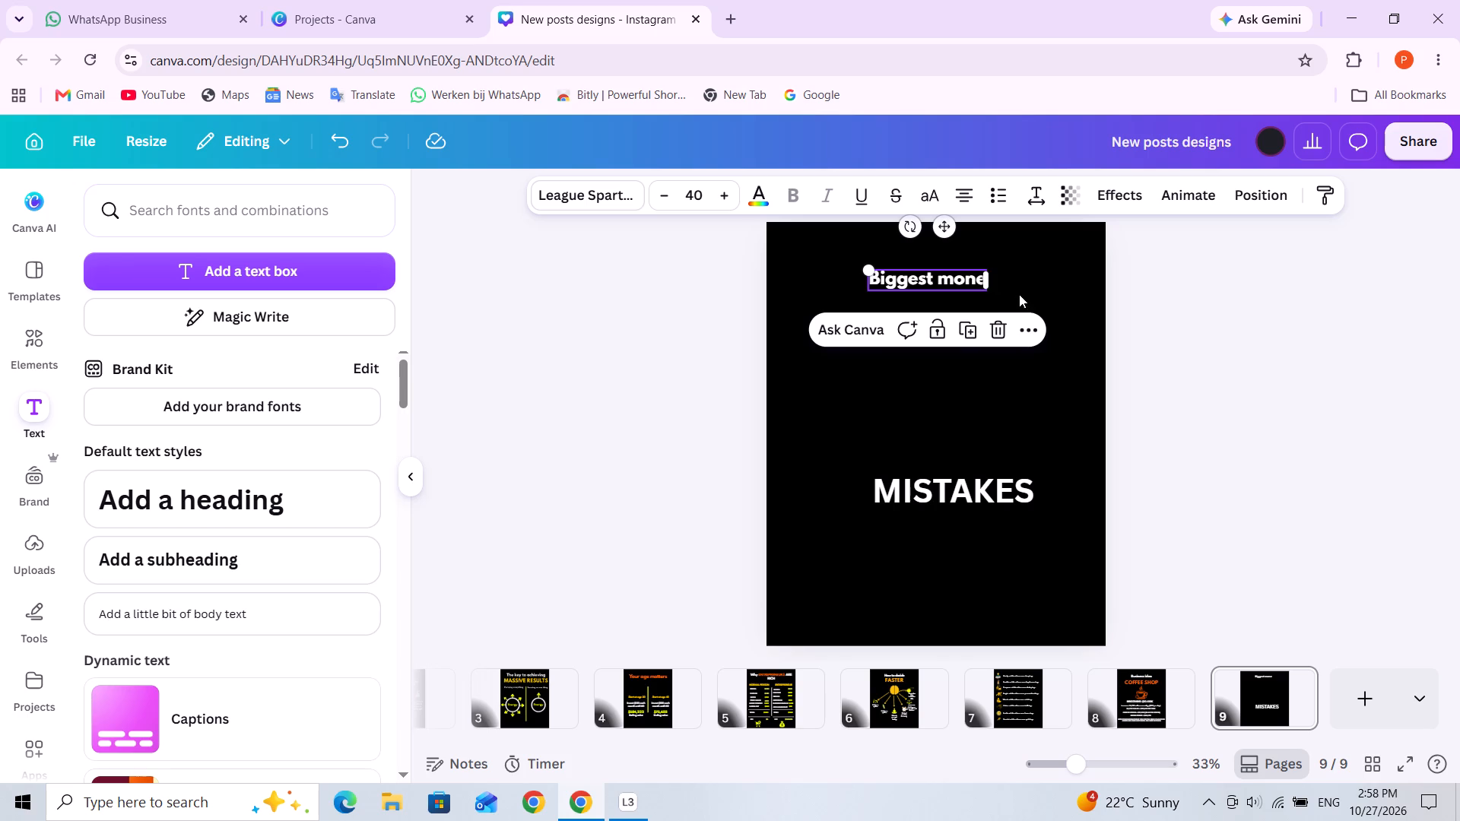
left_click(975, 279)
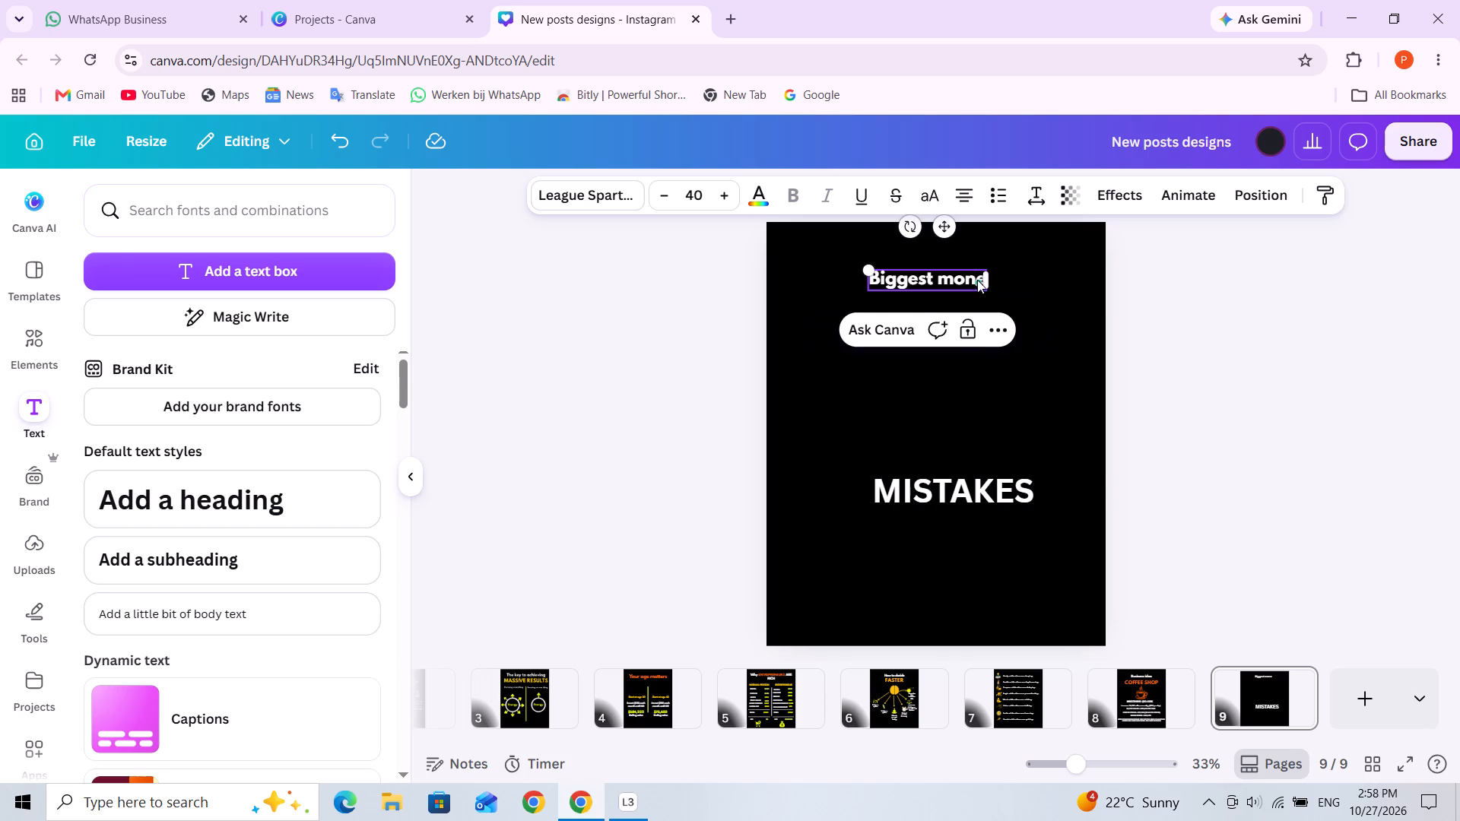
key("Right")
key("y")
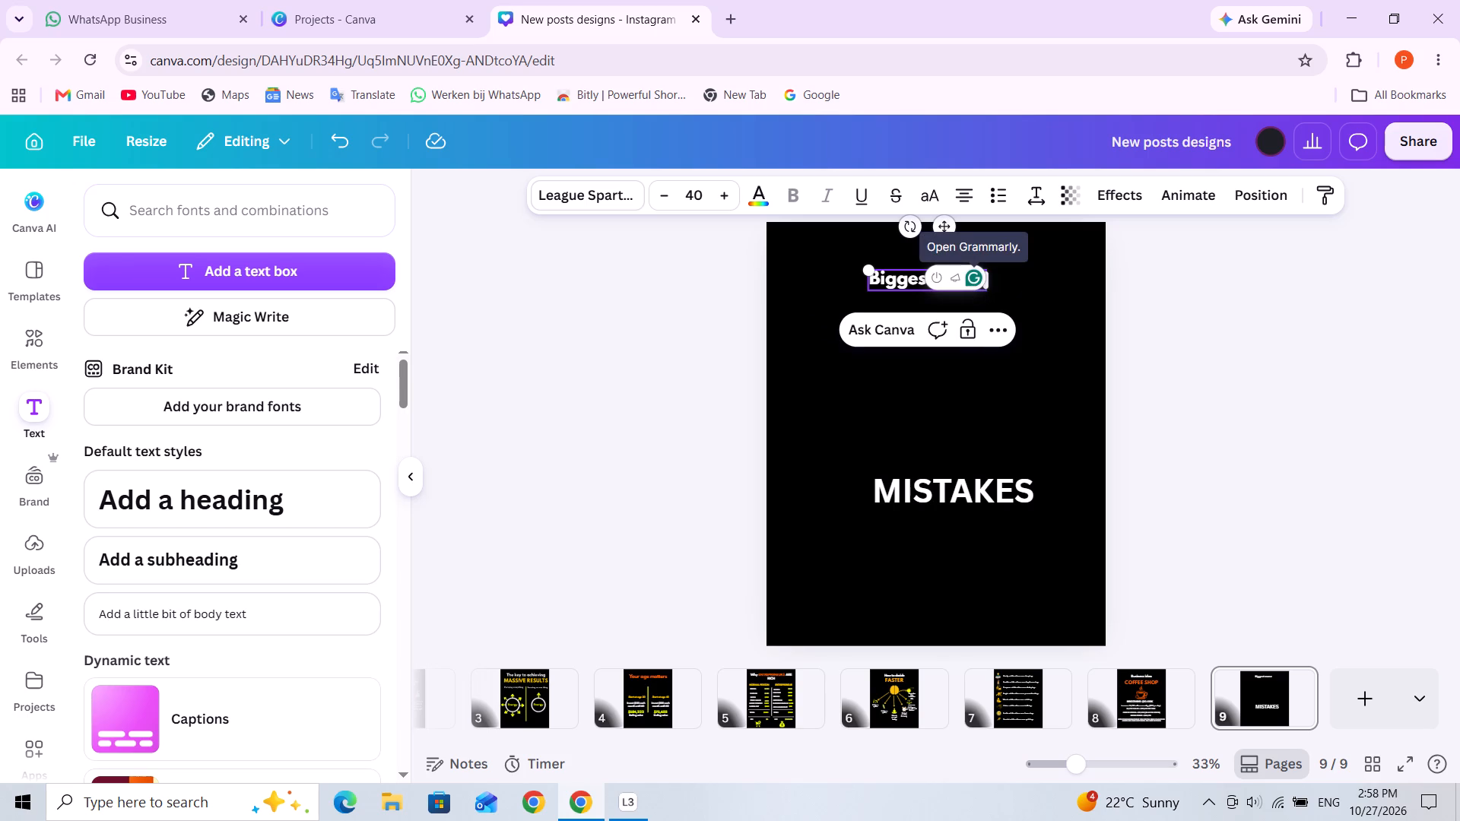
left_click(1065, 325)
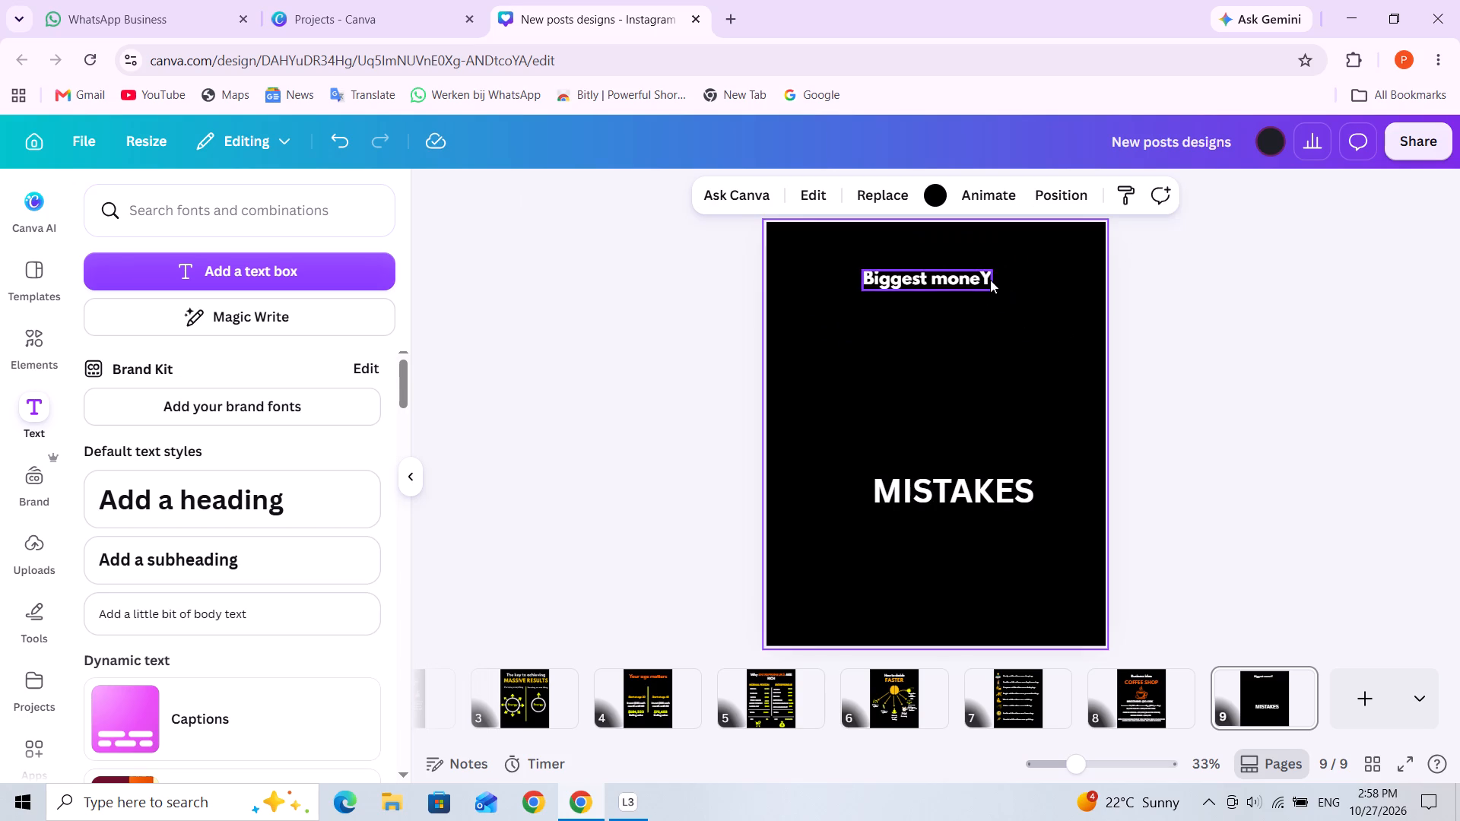
Correct the last word of the subheading so the text reads "Biggest money" with a lowercase y.
double_click(990, 280)
double_click(986, 278)
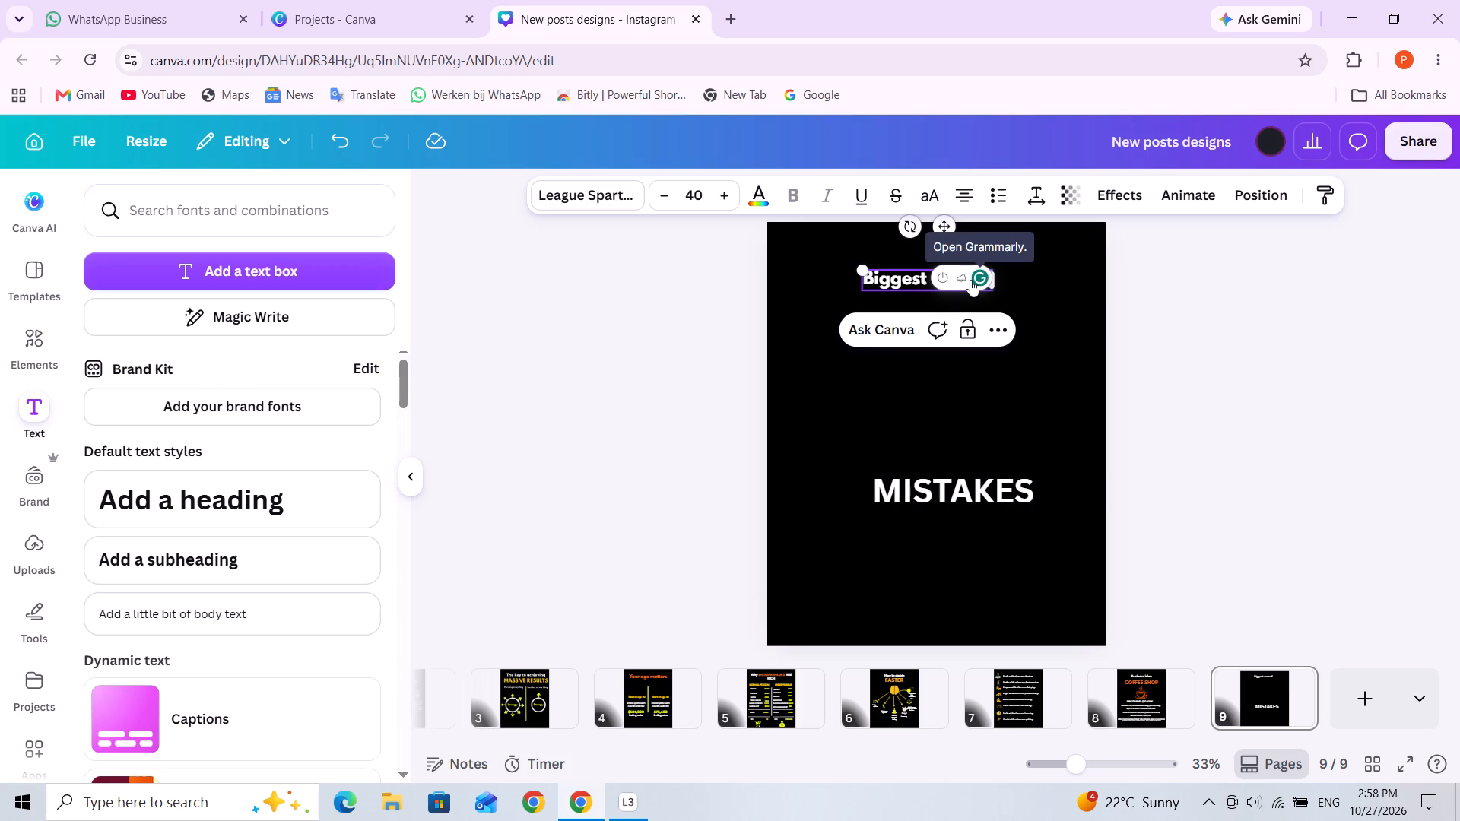
left_click(901, 276)
left_click_drag(935, 280, 981, 276)
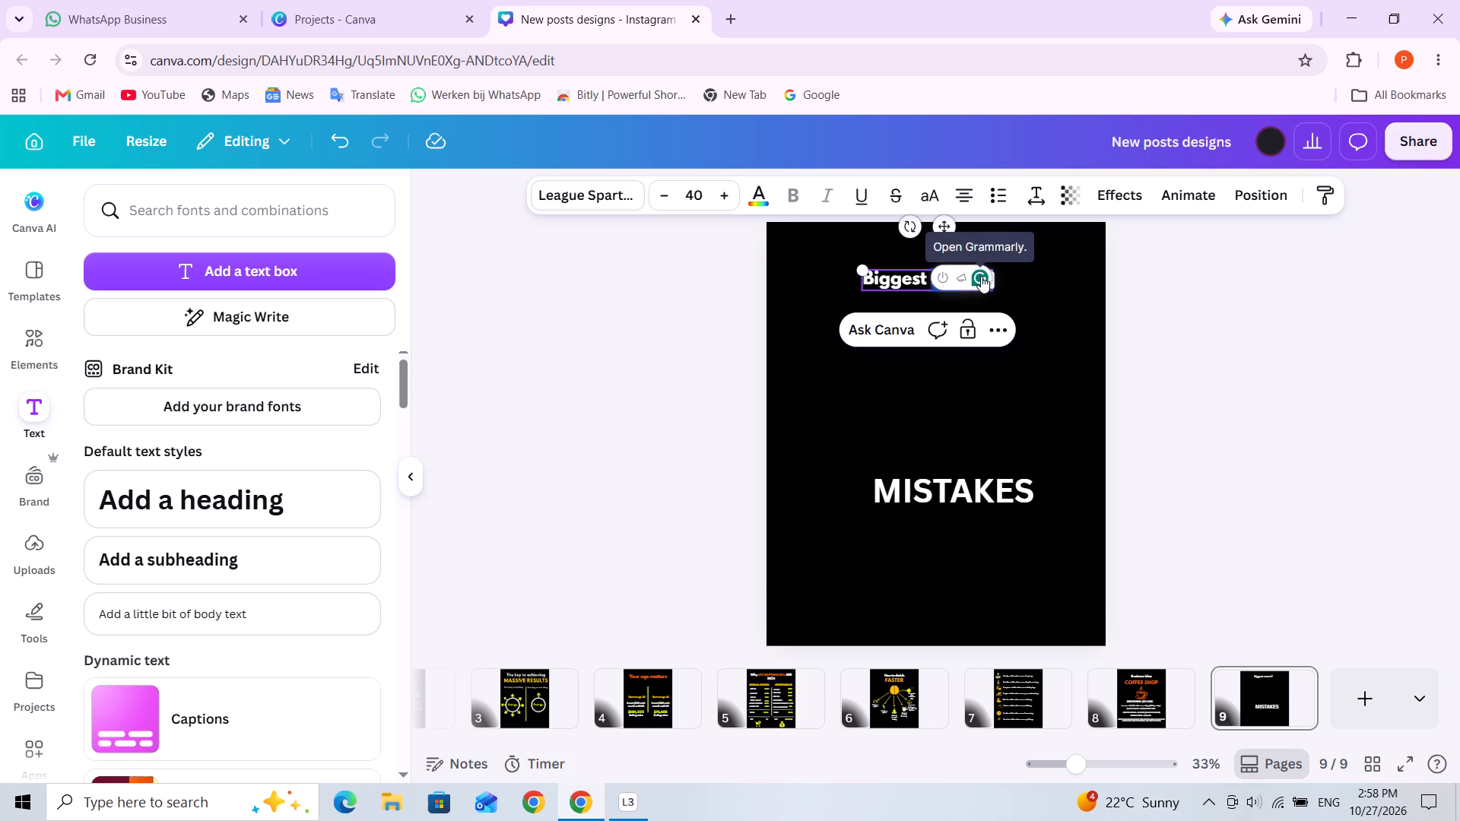
left_click_drag(981, 276, 995, 273)
left_click(978, 274)
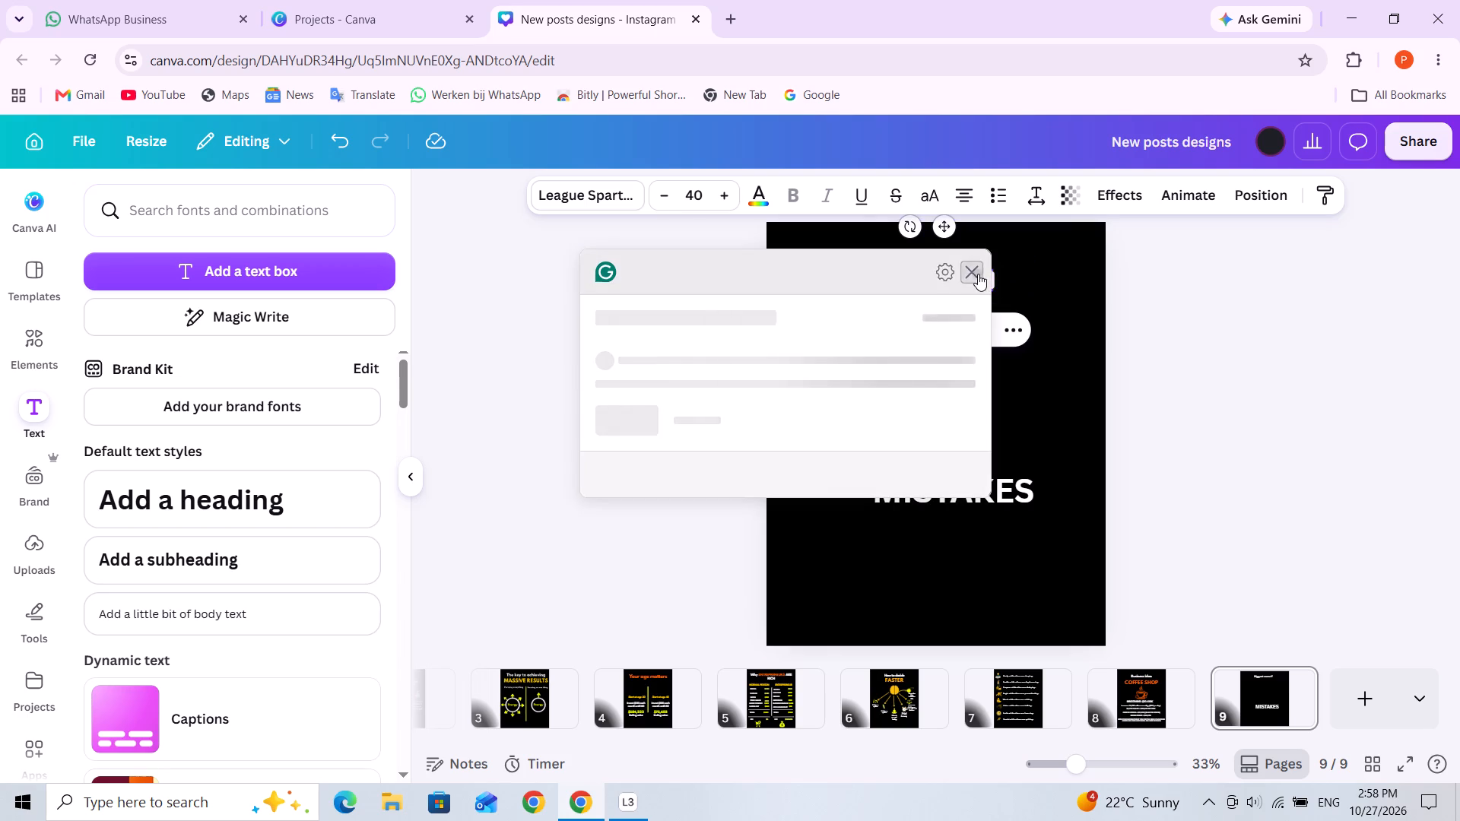
key("BackSpace")
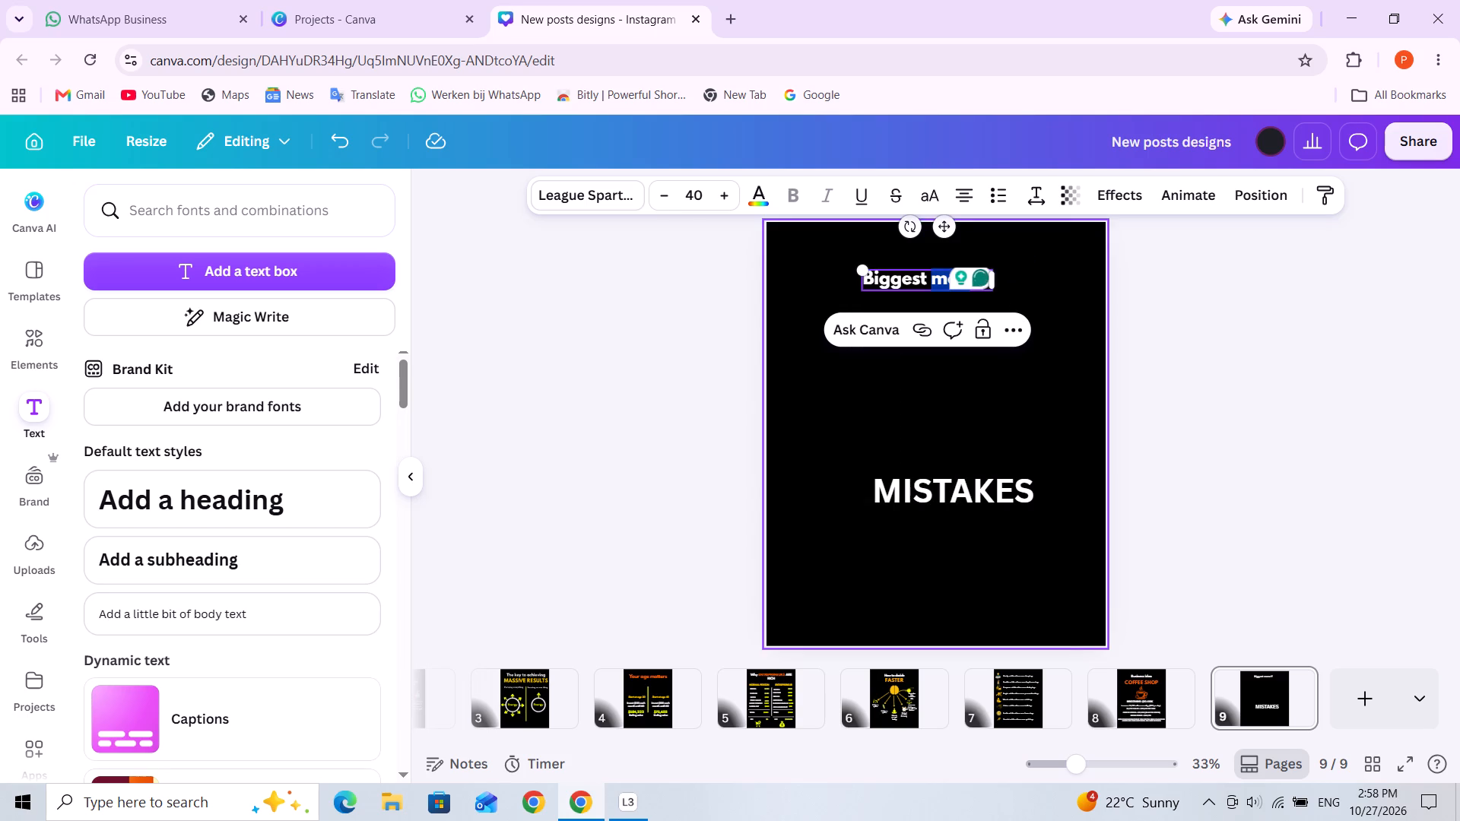
key("m")
key("BackSpace")
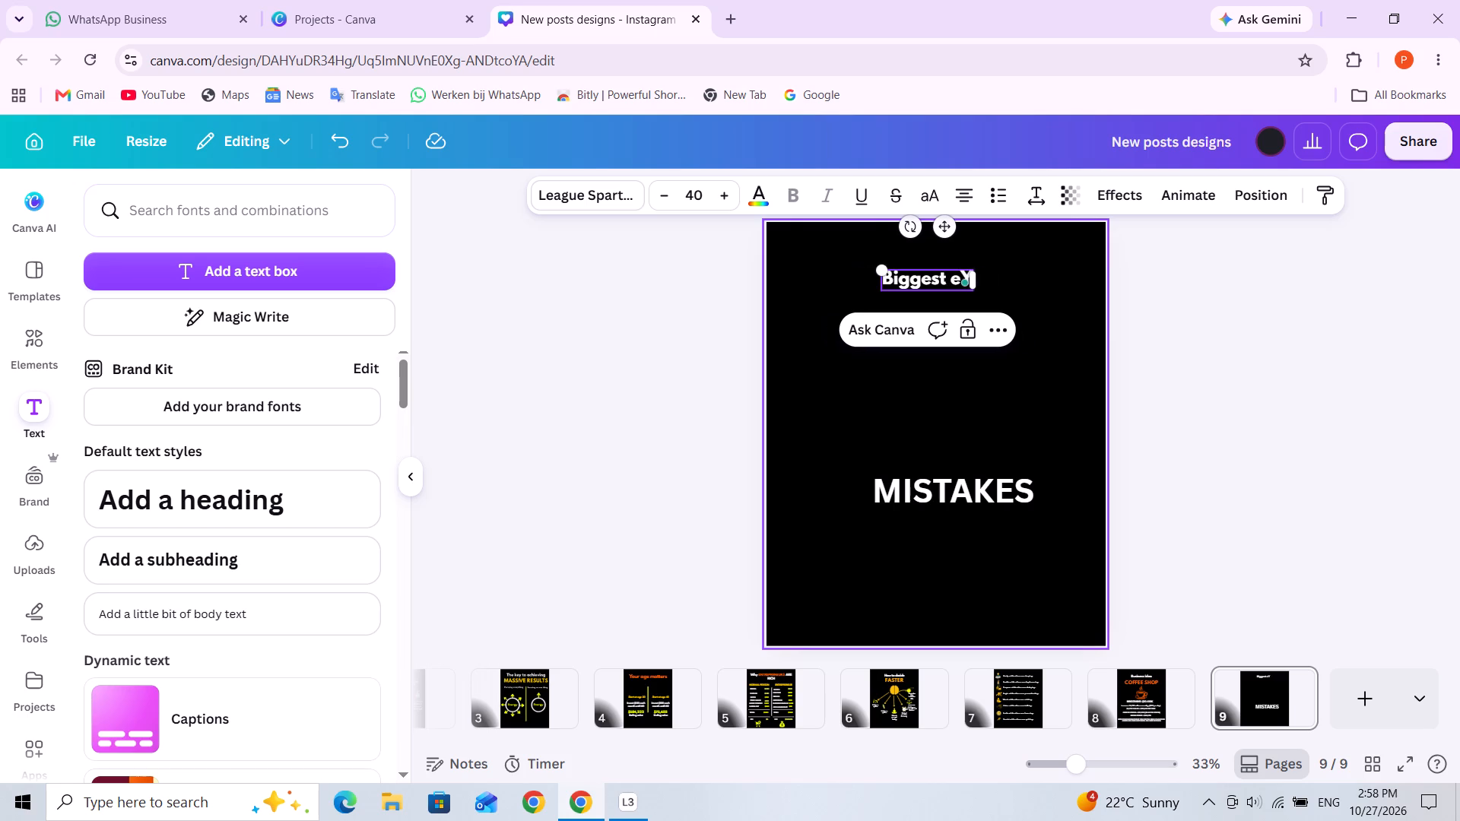
key("BackSpace")
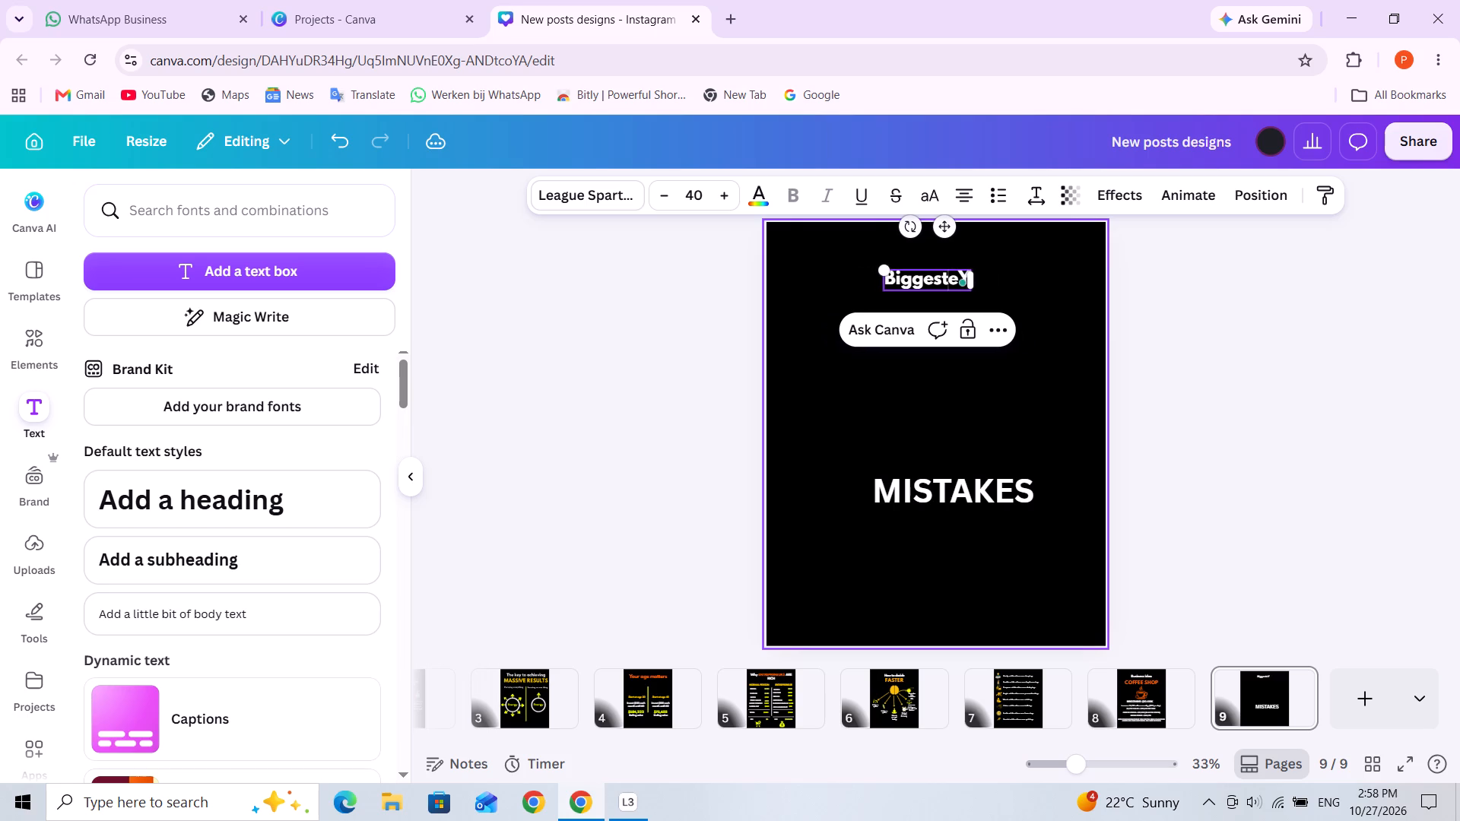
left_click(919, 268)
triple_click(927, 284)
left_click(927, 284)
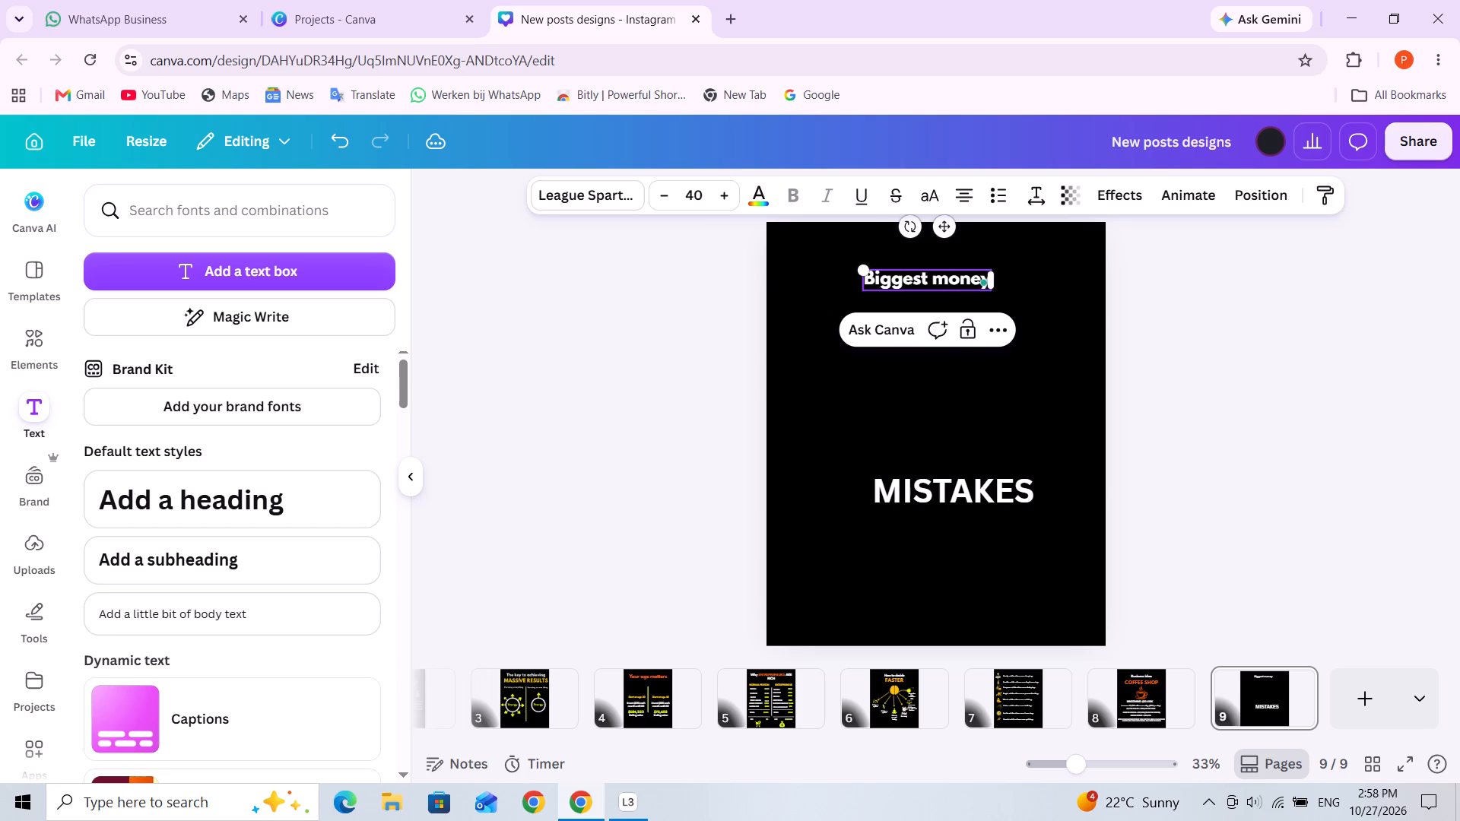
left_click(1057, 312)
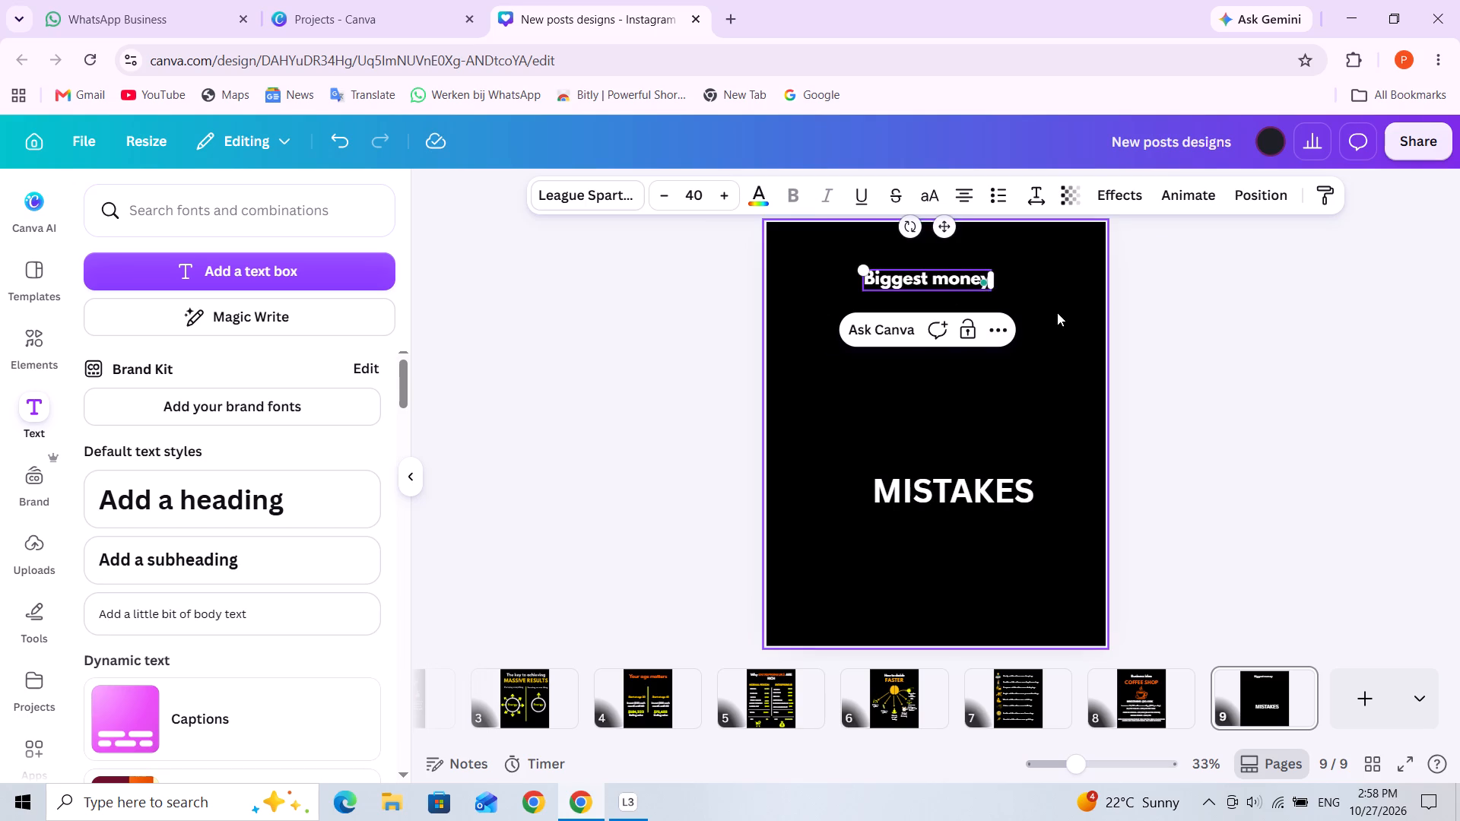
Shift the "Biggest money" subheading slightly so it is centred horizontally on page 9.
left_click(944, 283)
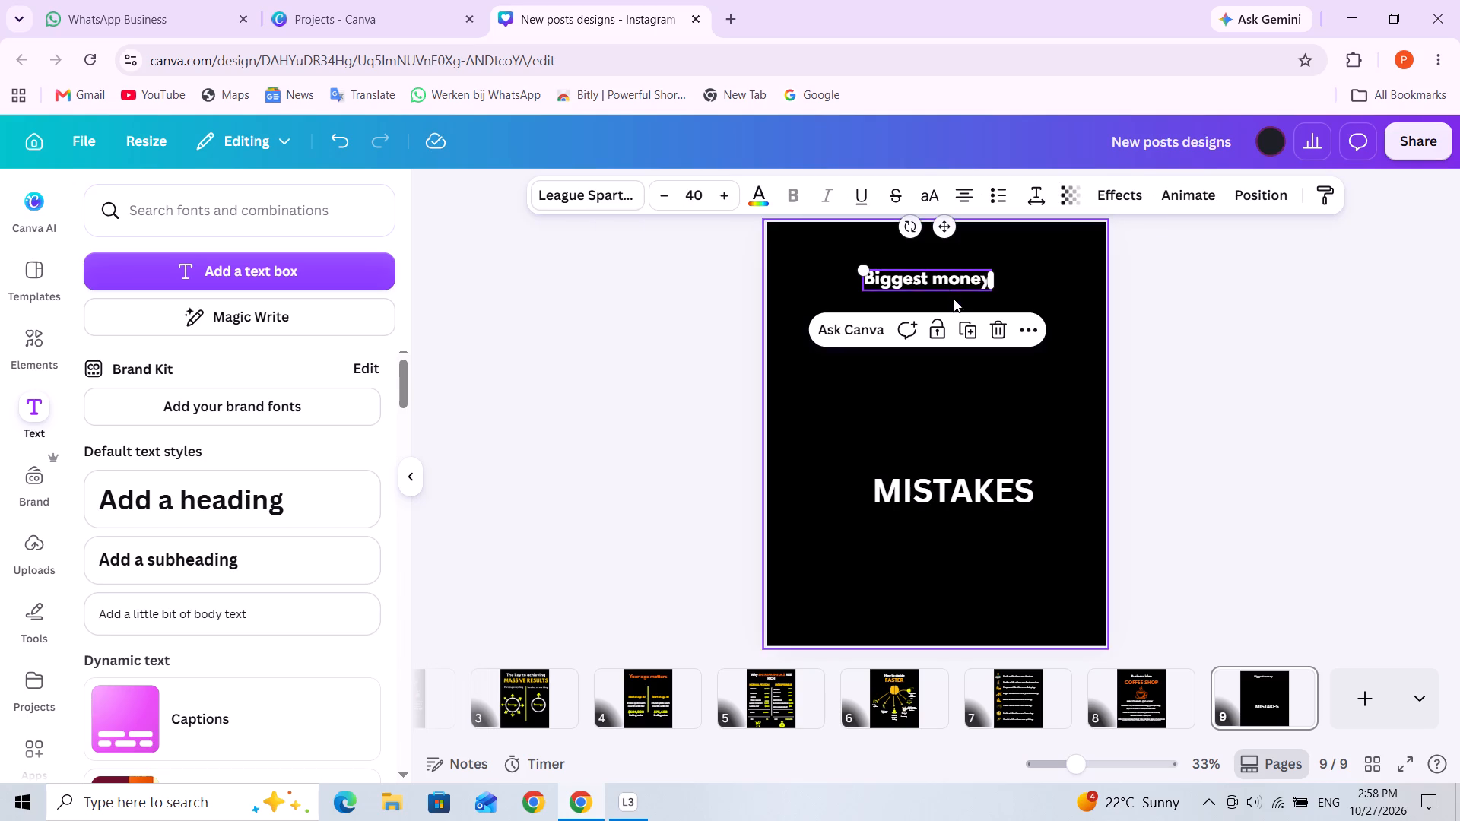
left_click(1069, 297)
left_click_drag(960, 282, 969, 281)
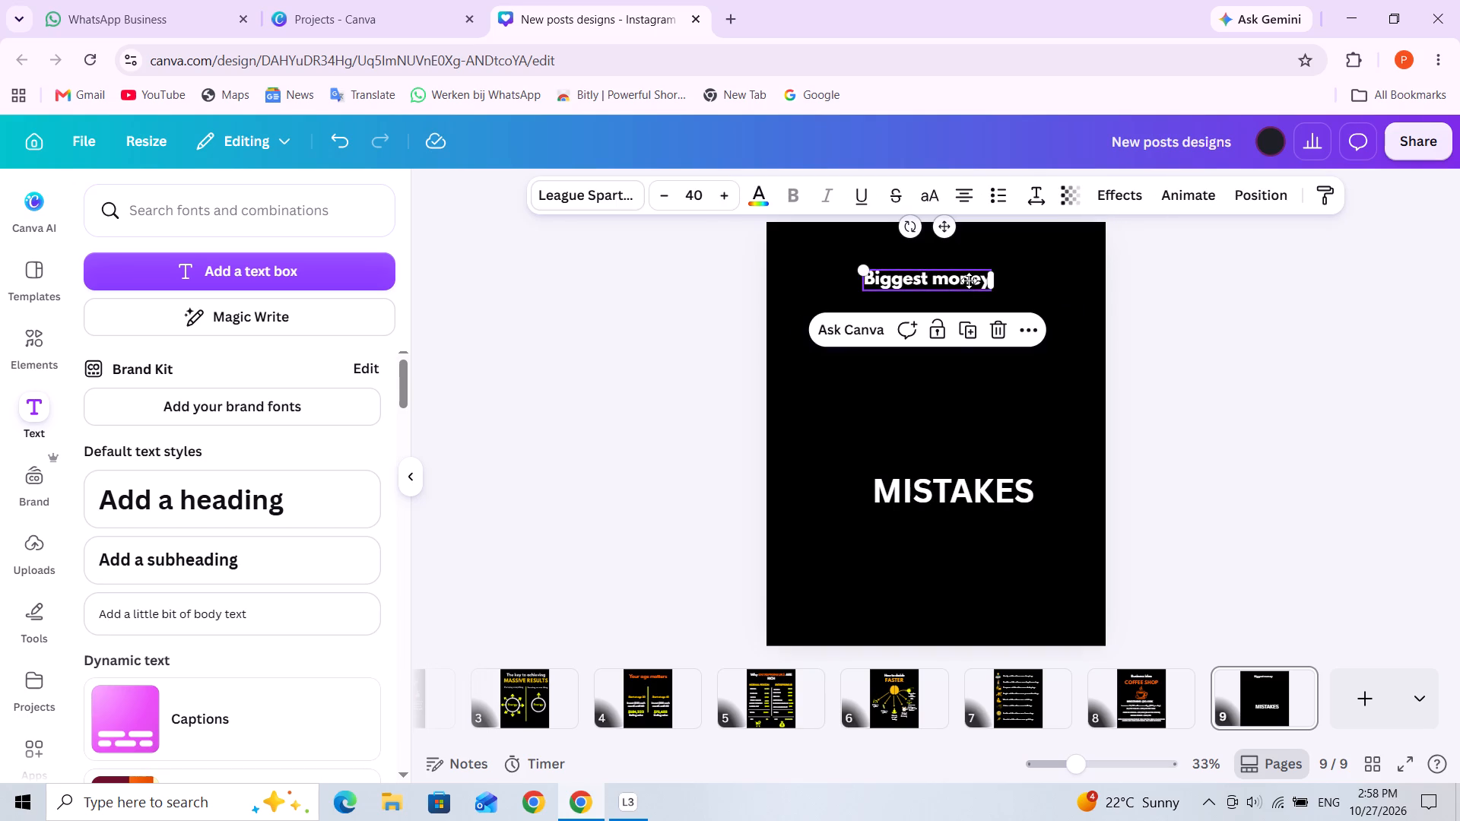
left_click_drag(969, 281, 973, 281)
left_click(1036, 352)
Change the "MISTAKES" heading's font to League Spartan and widen its text box so the word fits on one line.
left_click(979, 493)
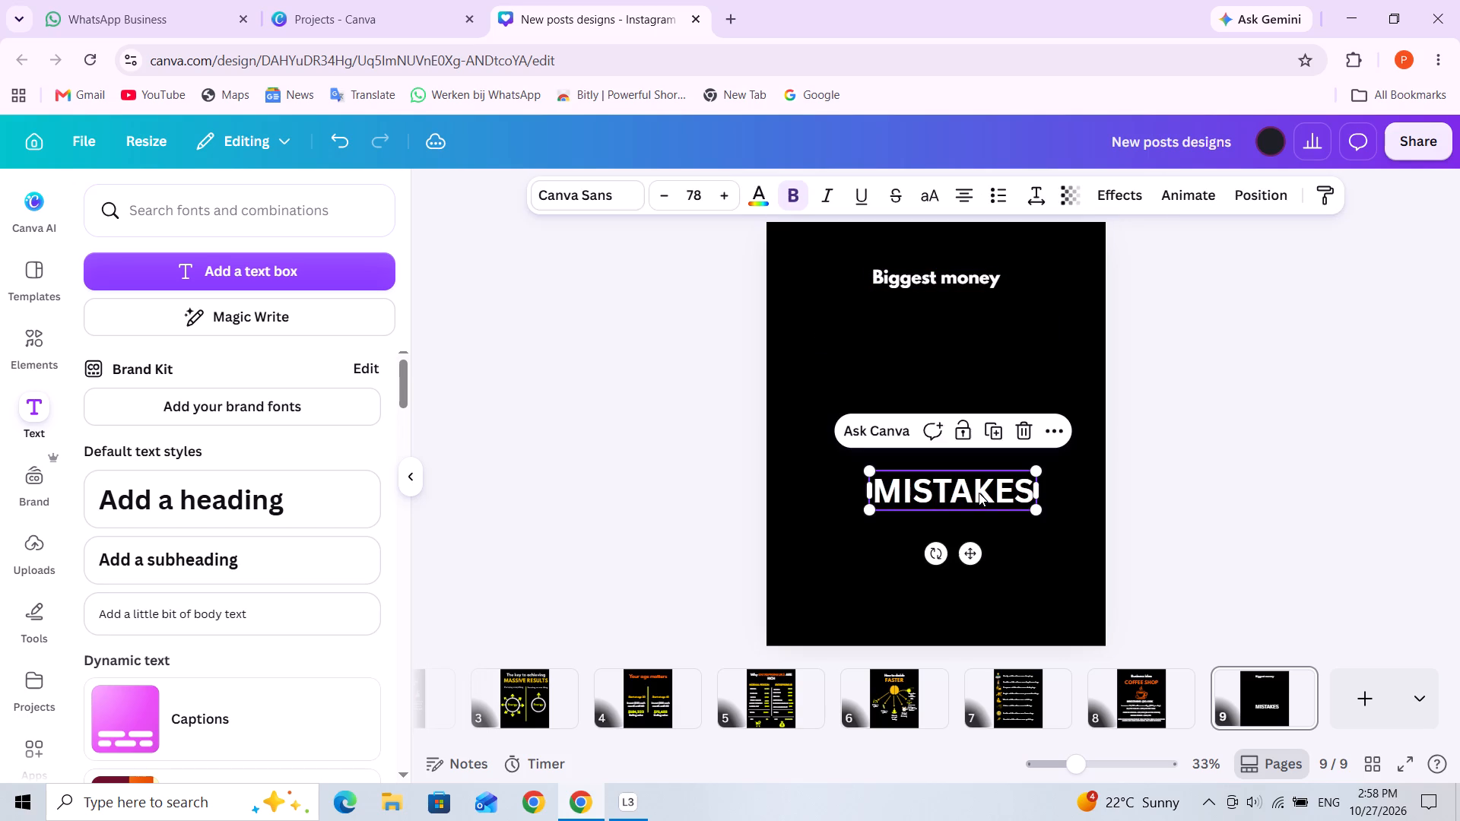
triple_click(979, 493)
left_click(594, 186)
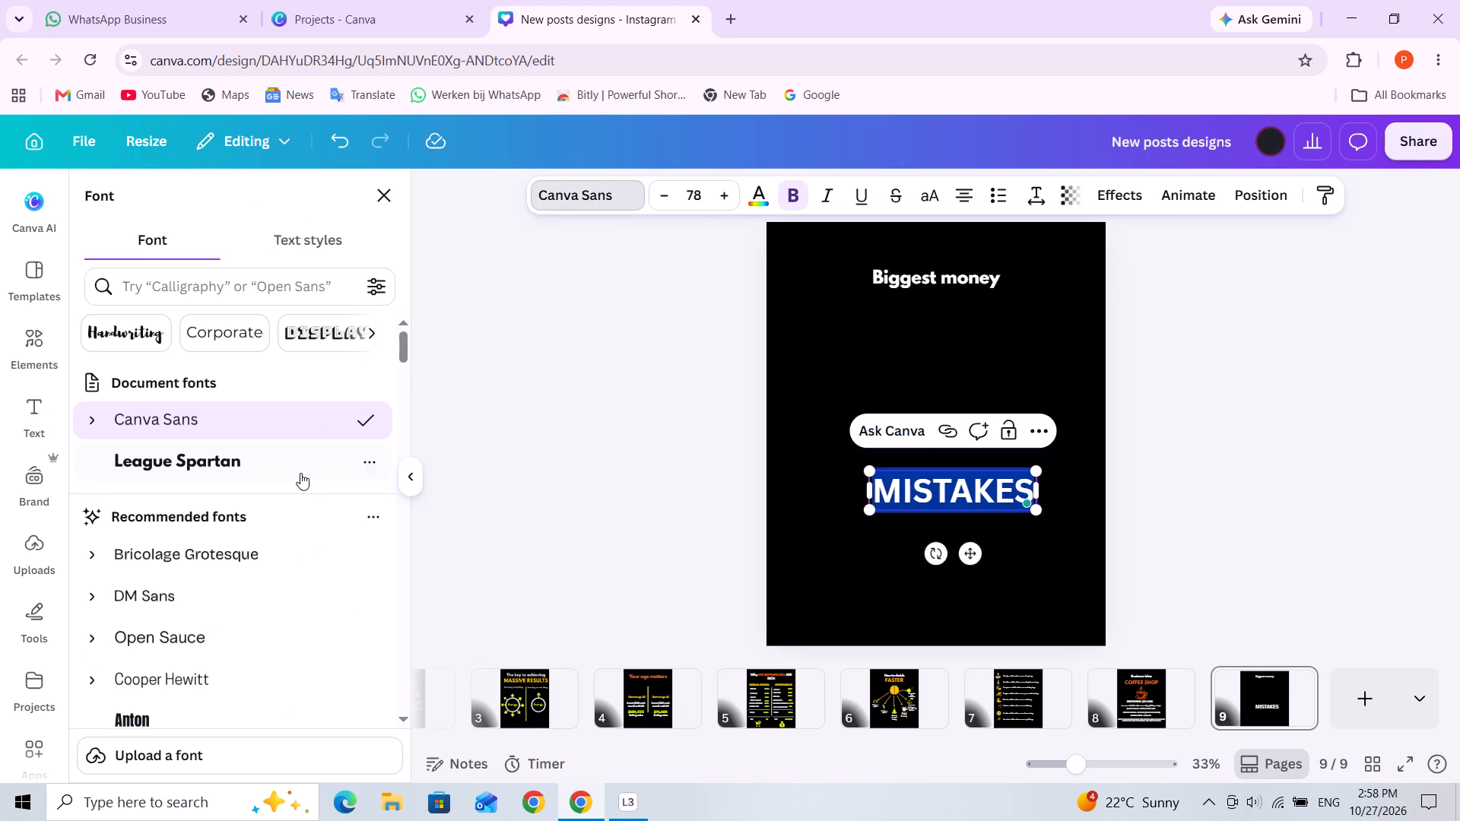
left_click(300, 473)
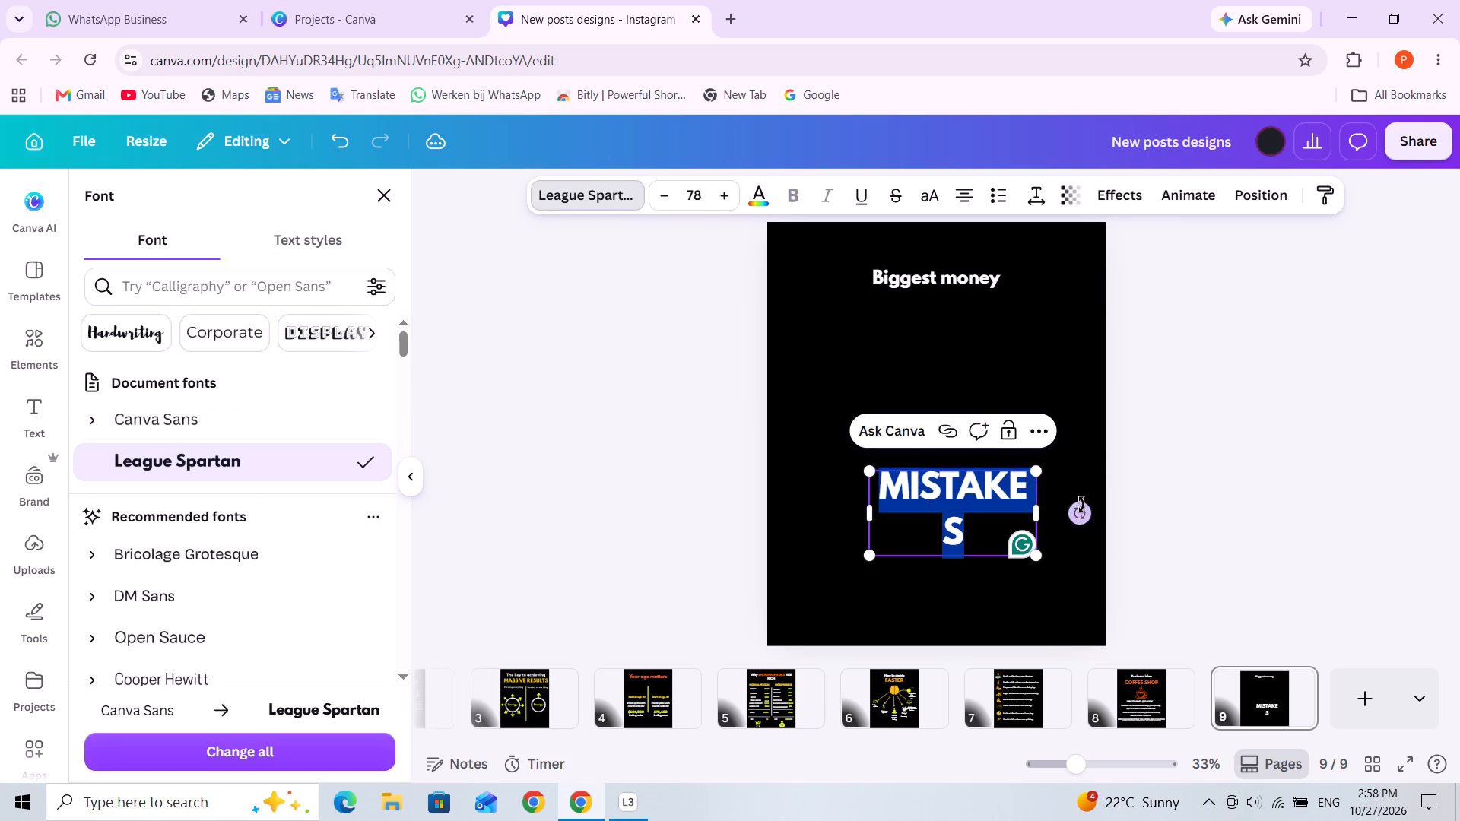
left_click_drag(1039, 516, 1060, 514)
left_click(1161, 465)
left_click(1009, 544)
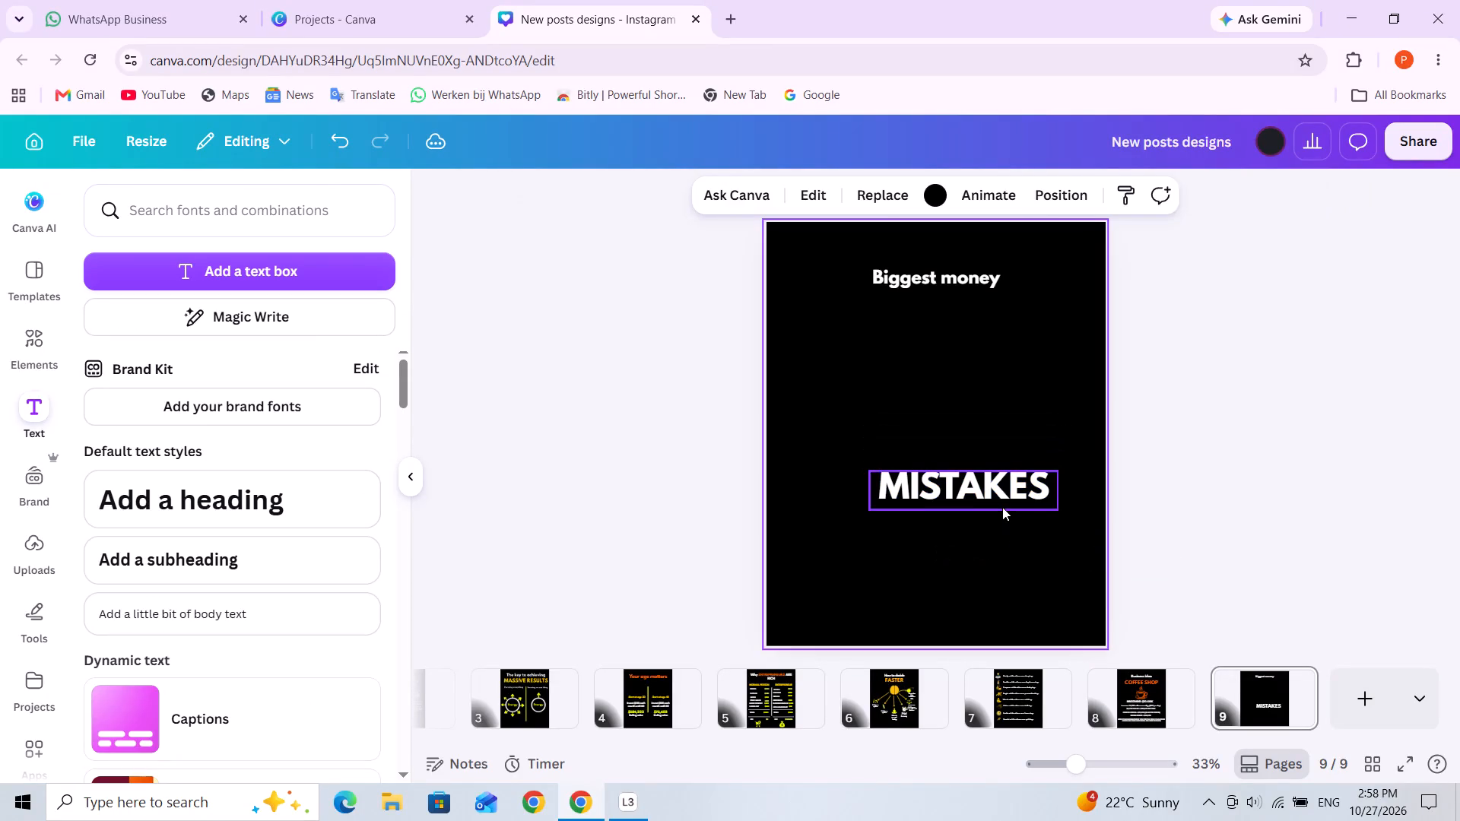
Move the "MISTAKES" heading directly below "Biggest money", centred horizontally on the page.
left_click_drag(1002, 506, 950, 331)
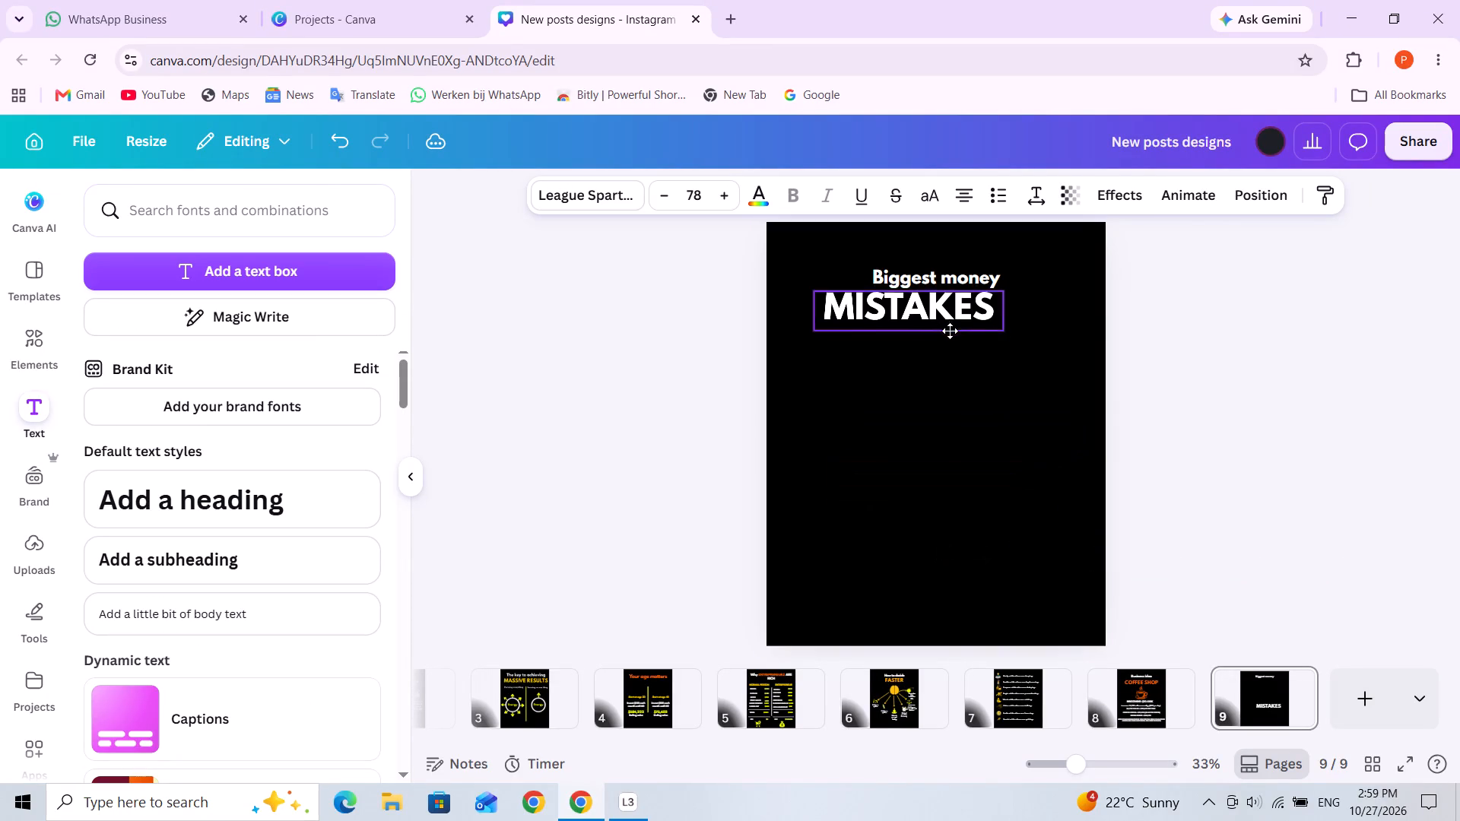
left_click_drag(950, 331, 969, 335)
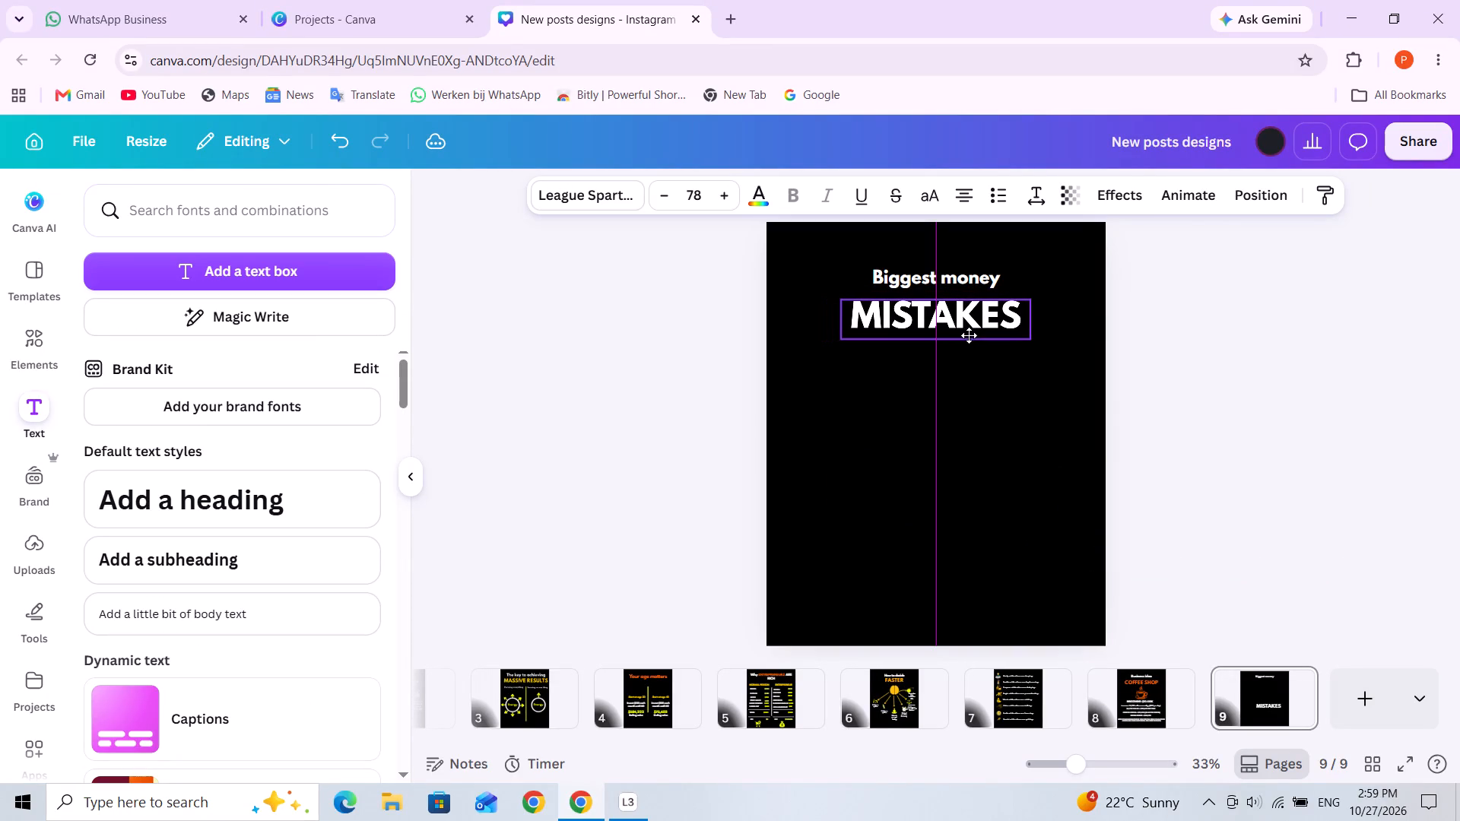
left_click_drag(969, 335, 969, 331)
Colour the "MISTAKES" heading with the design's lighter, yellowish orange.
triple_click(960, 309)
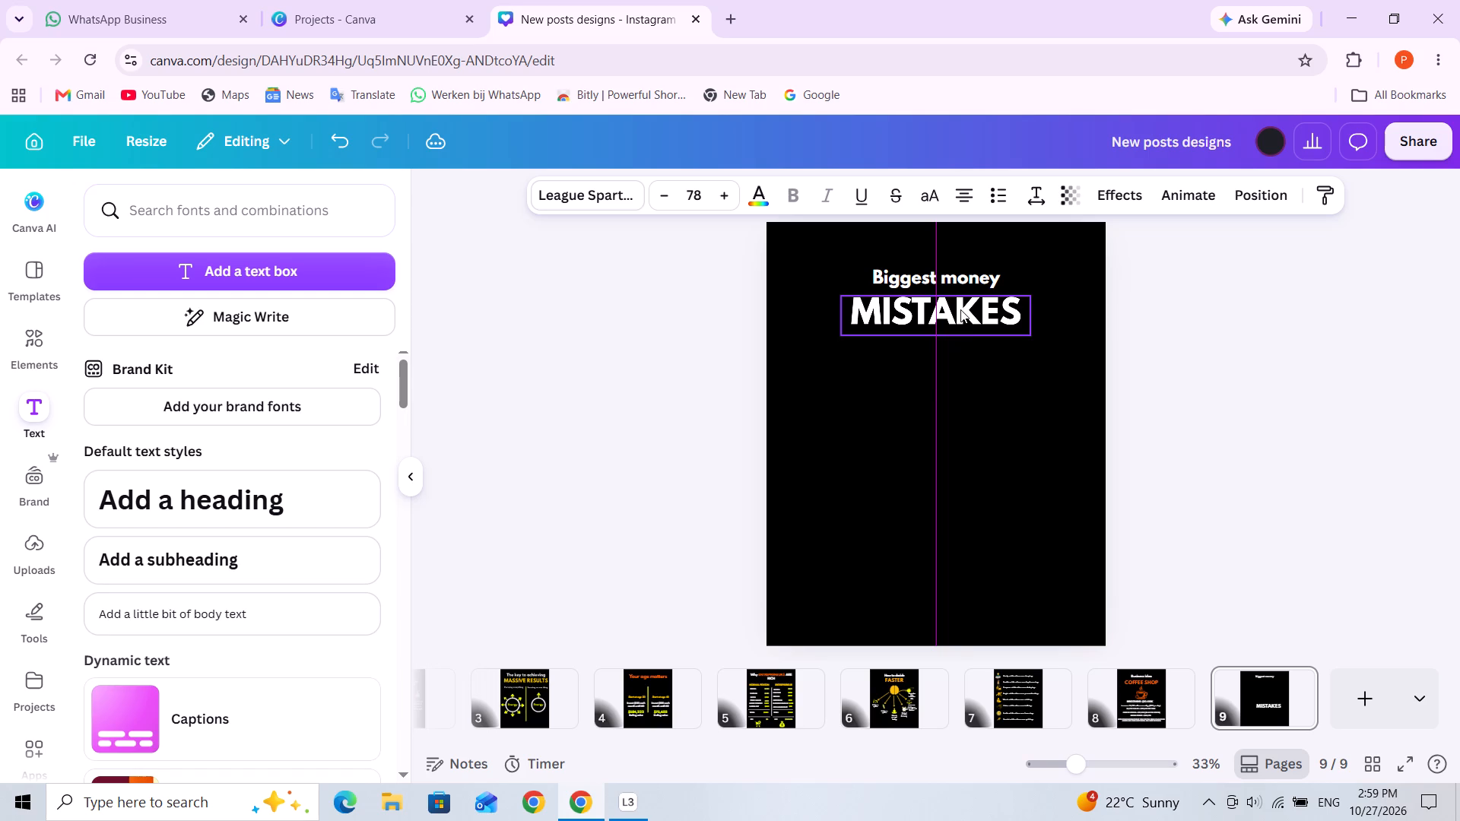
left_click(766, 197)
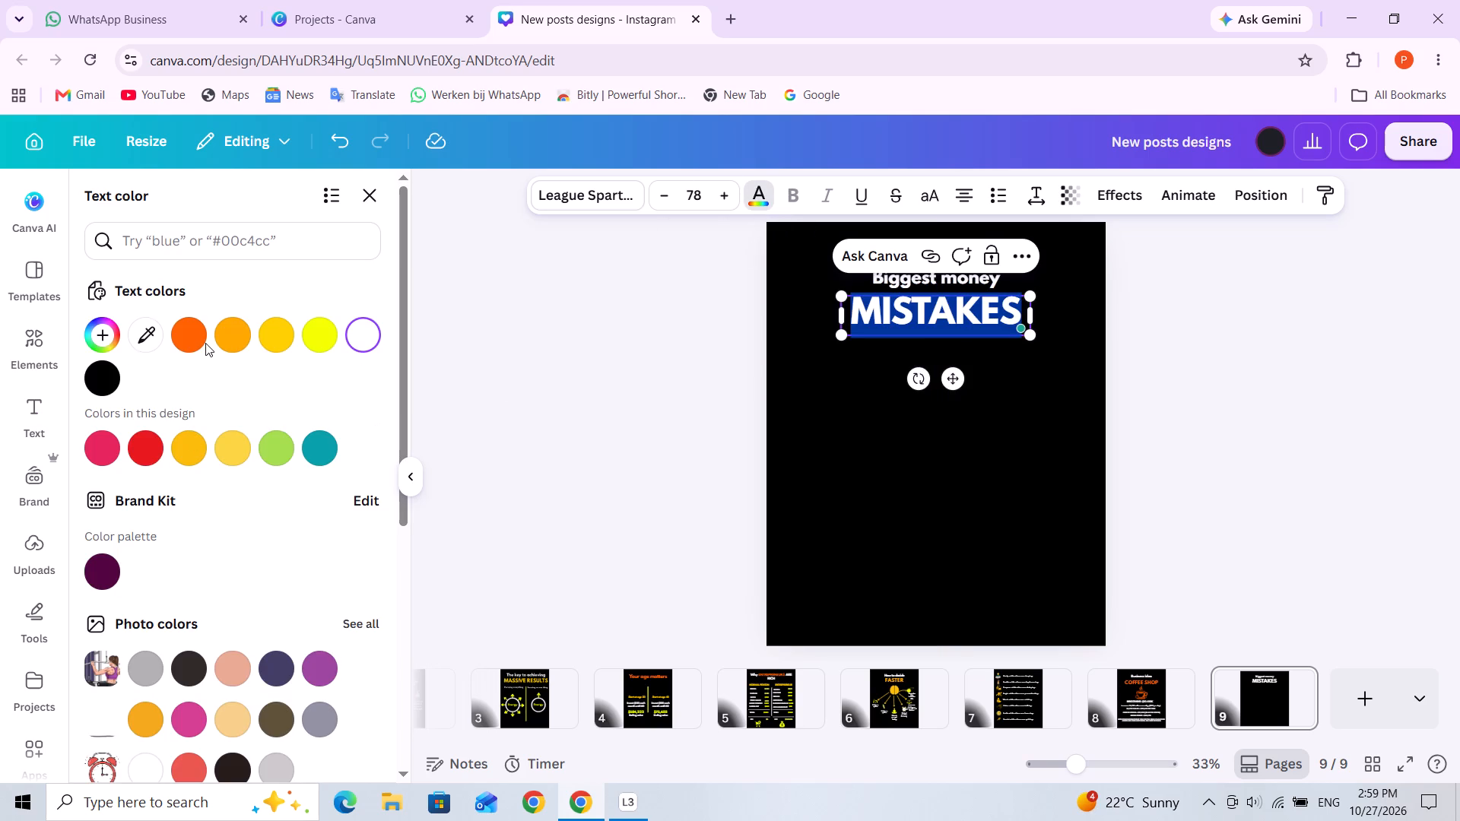
left_click(227, 339)
left_click(1015, 480)
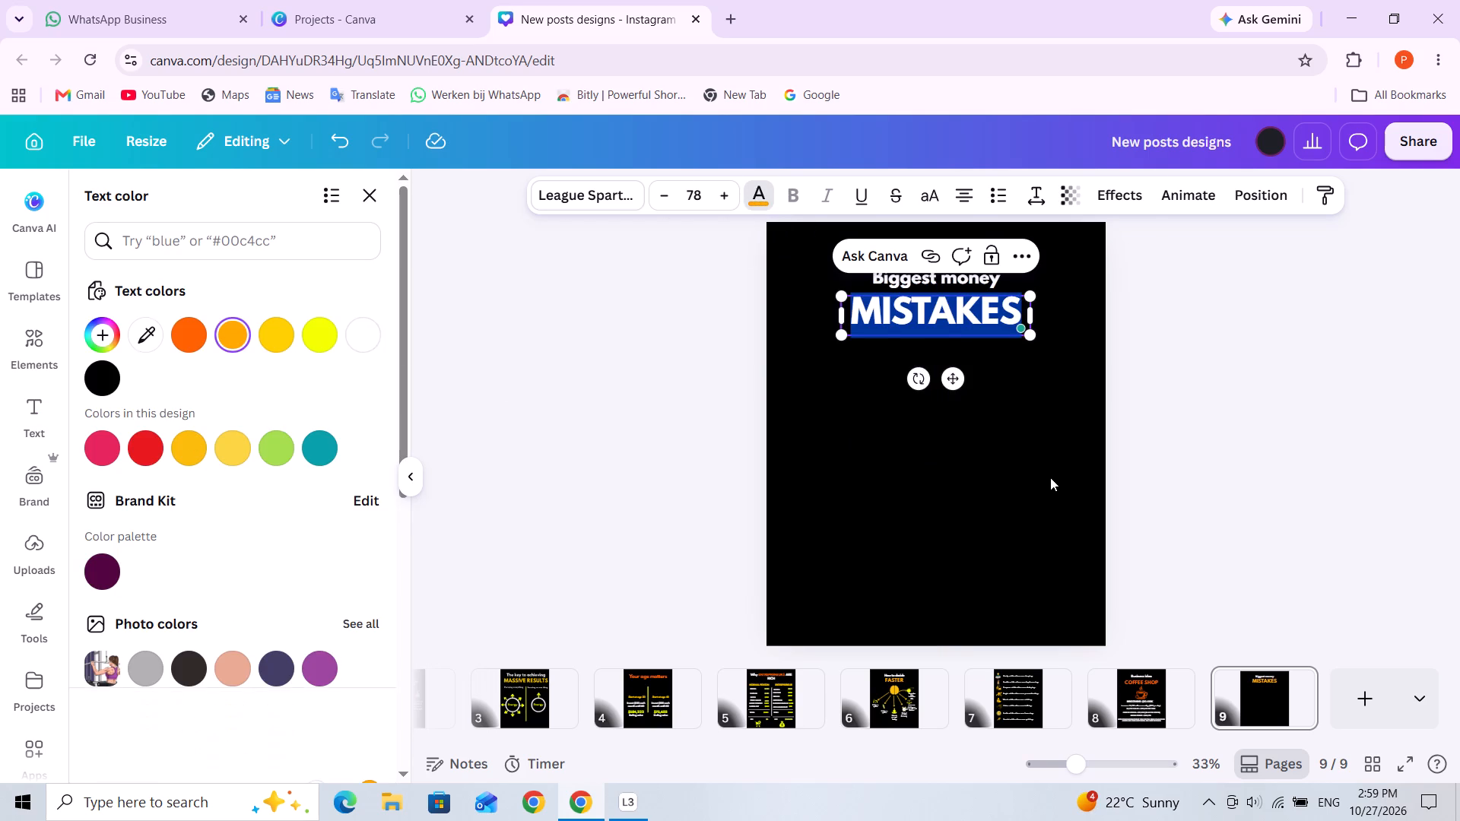
left_click(1050, 477)
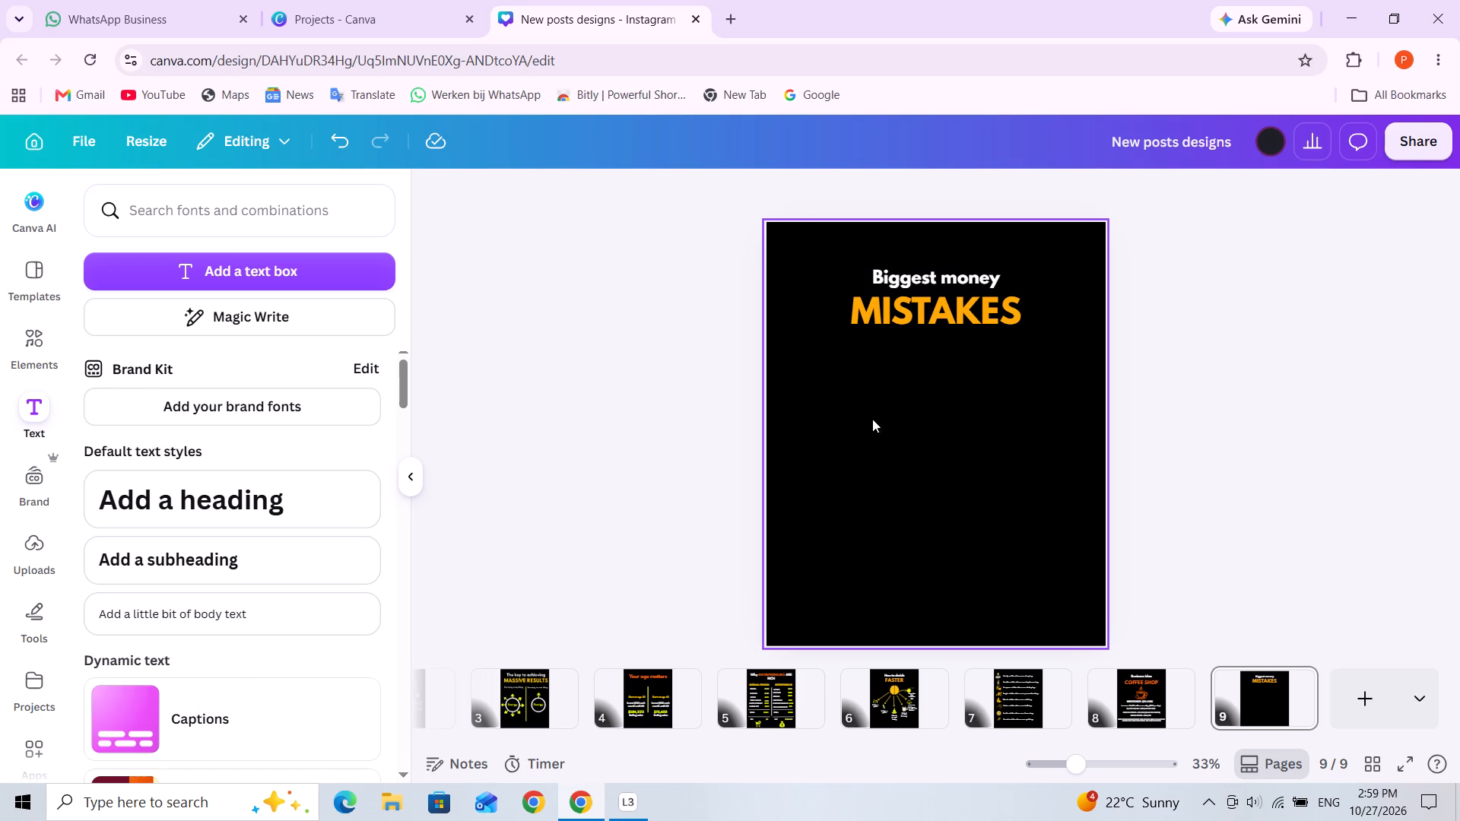
Add a circle from the basic shapes to page 9.
left_click(35, 343)
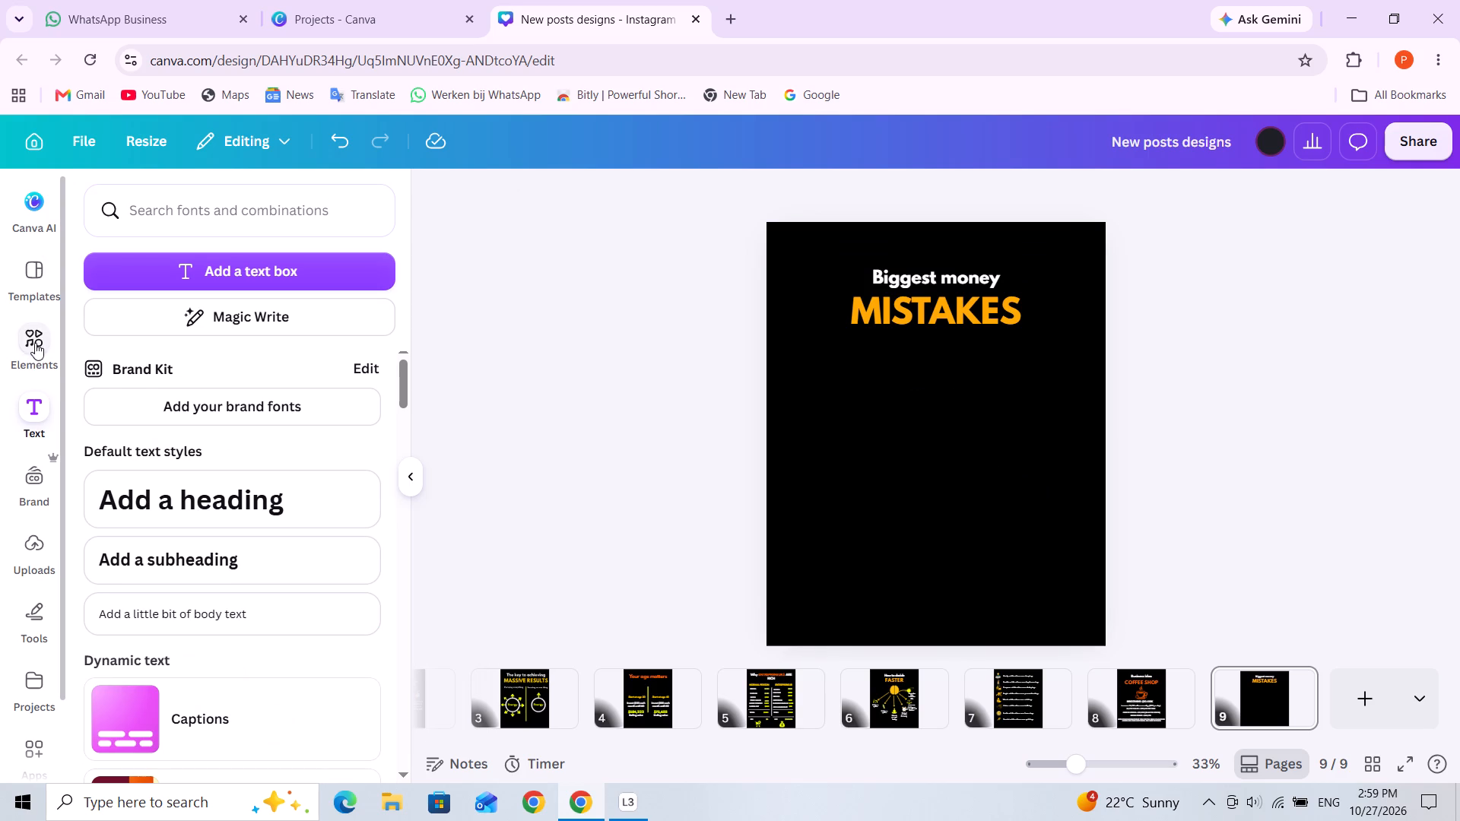
left_click(374, 205)
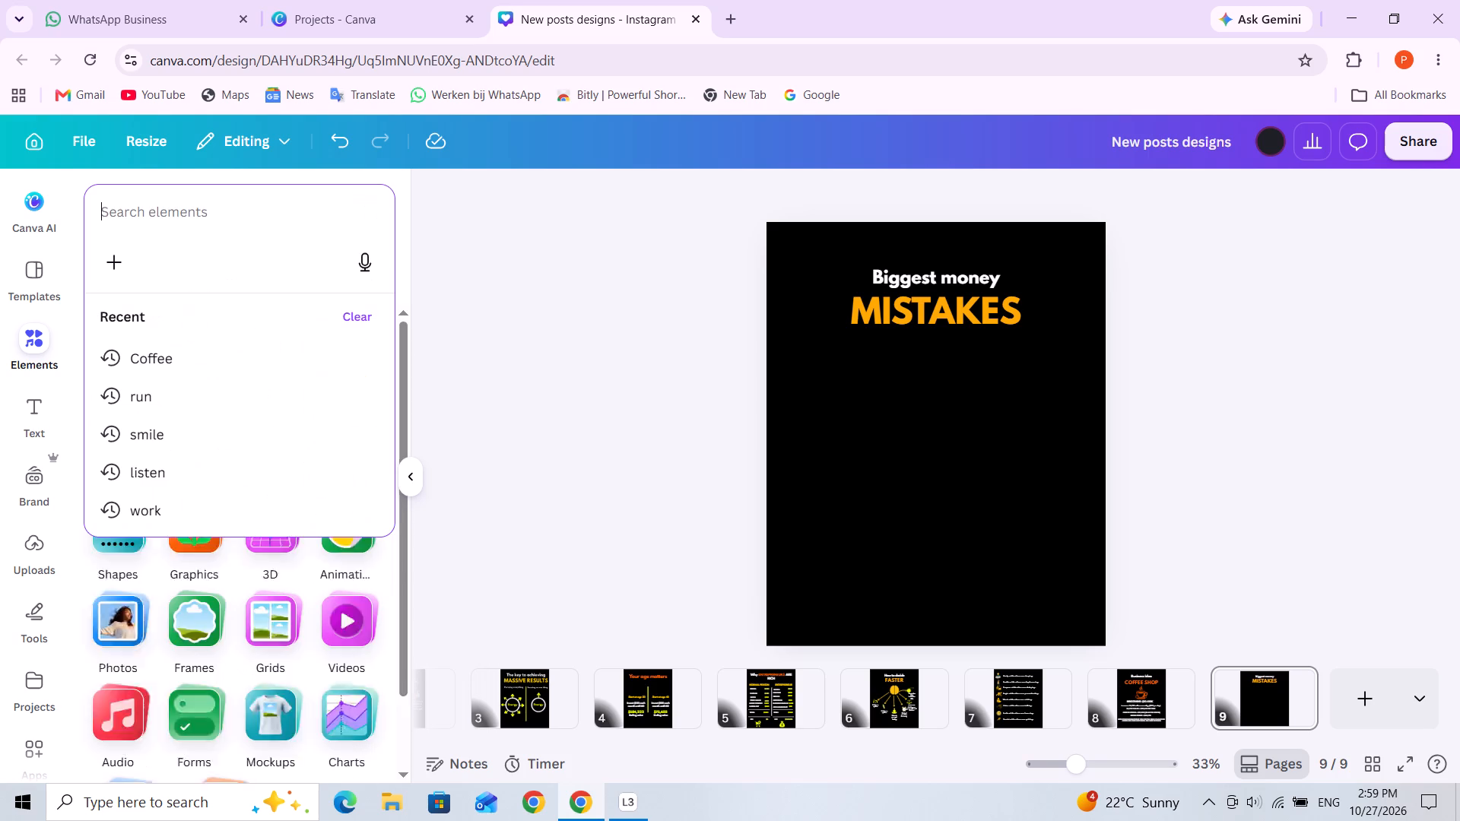
left_click(541, 533)
left_click(140, 483)
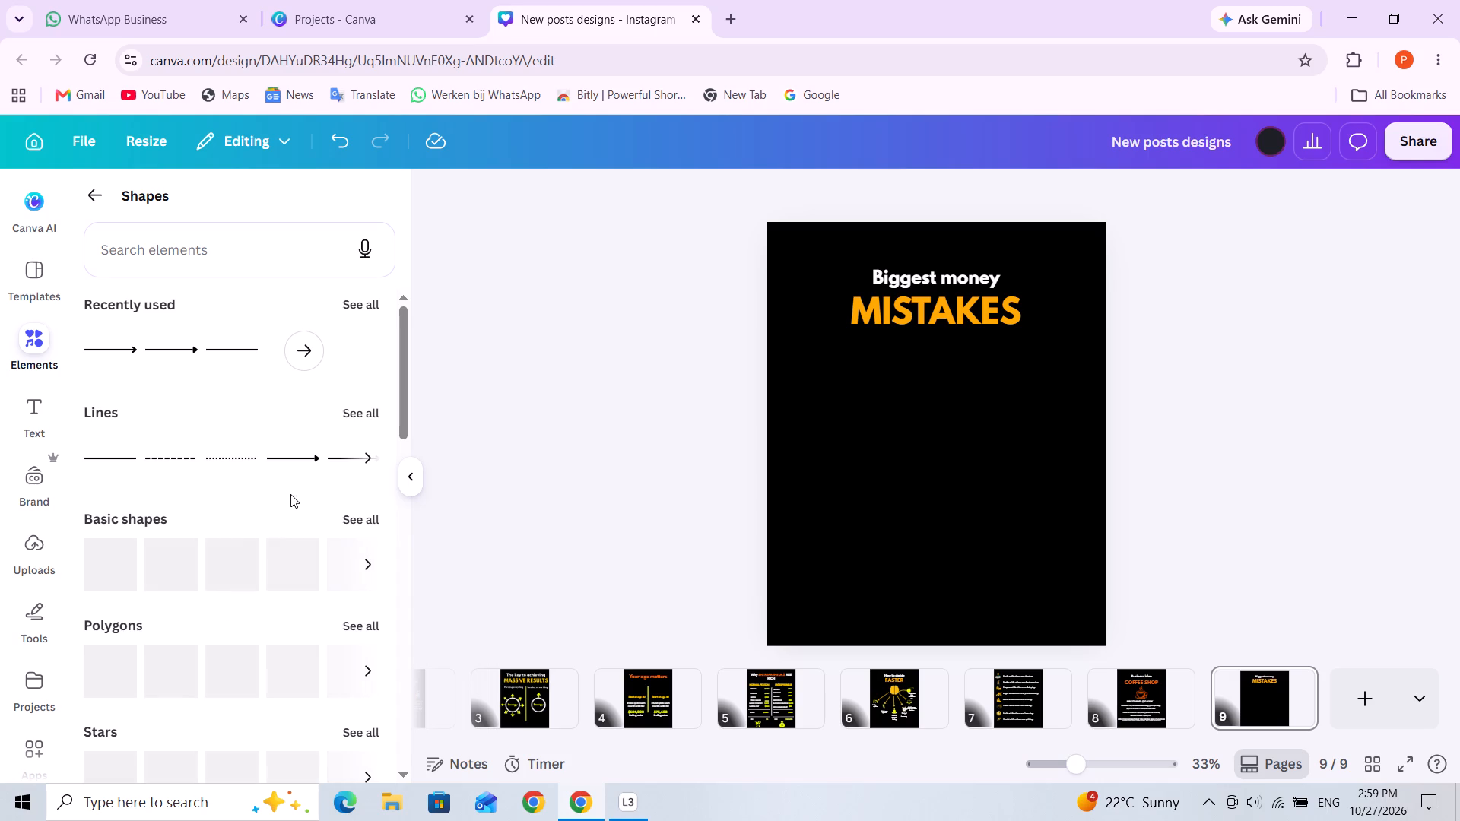
scroll(290, 547, "down", 1)
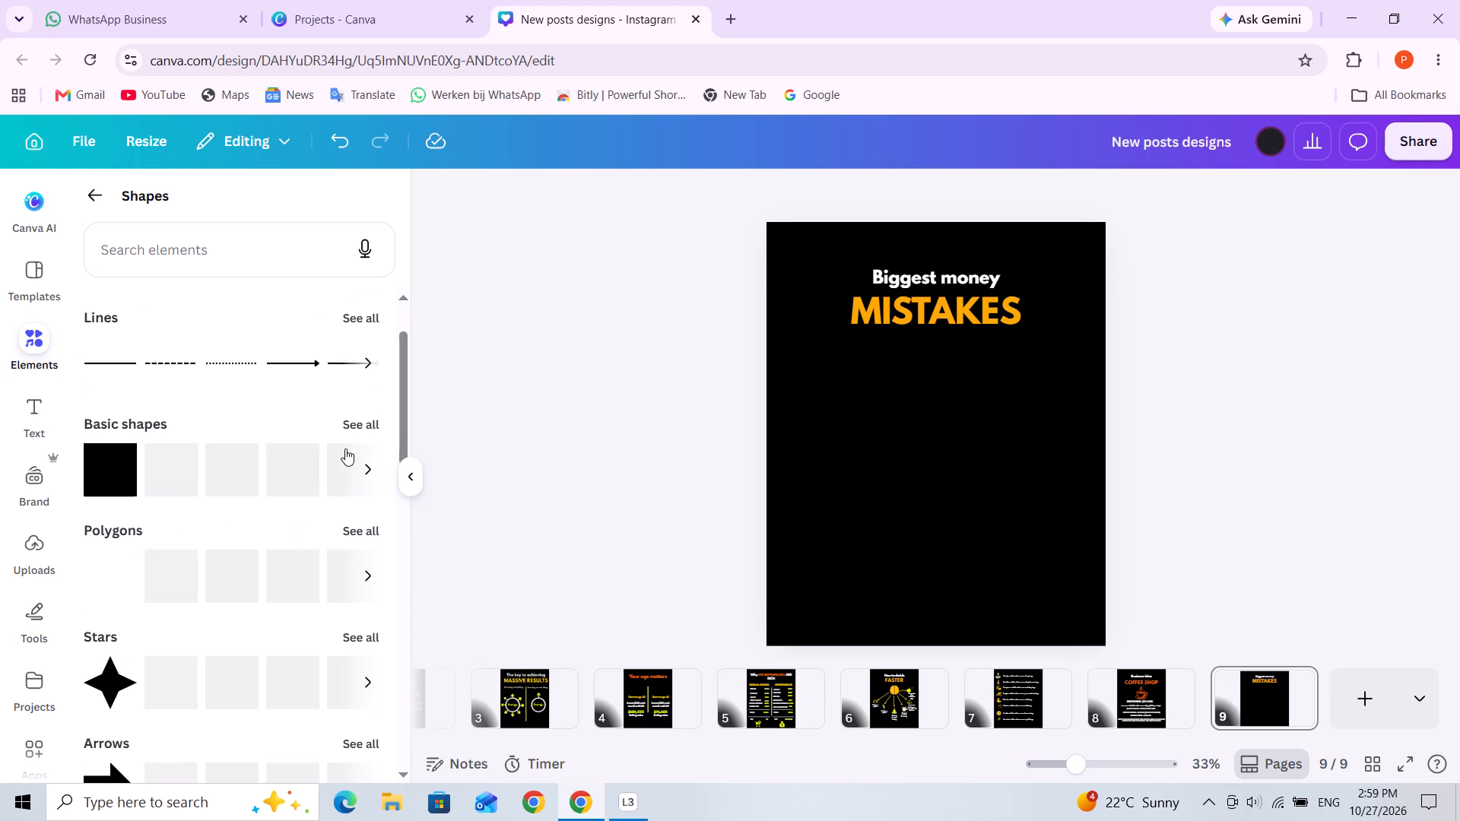
left_click(357, 426)
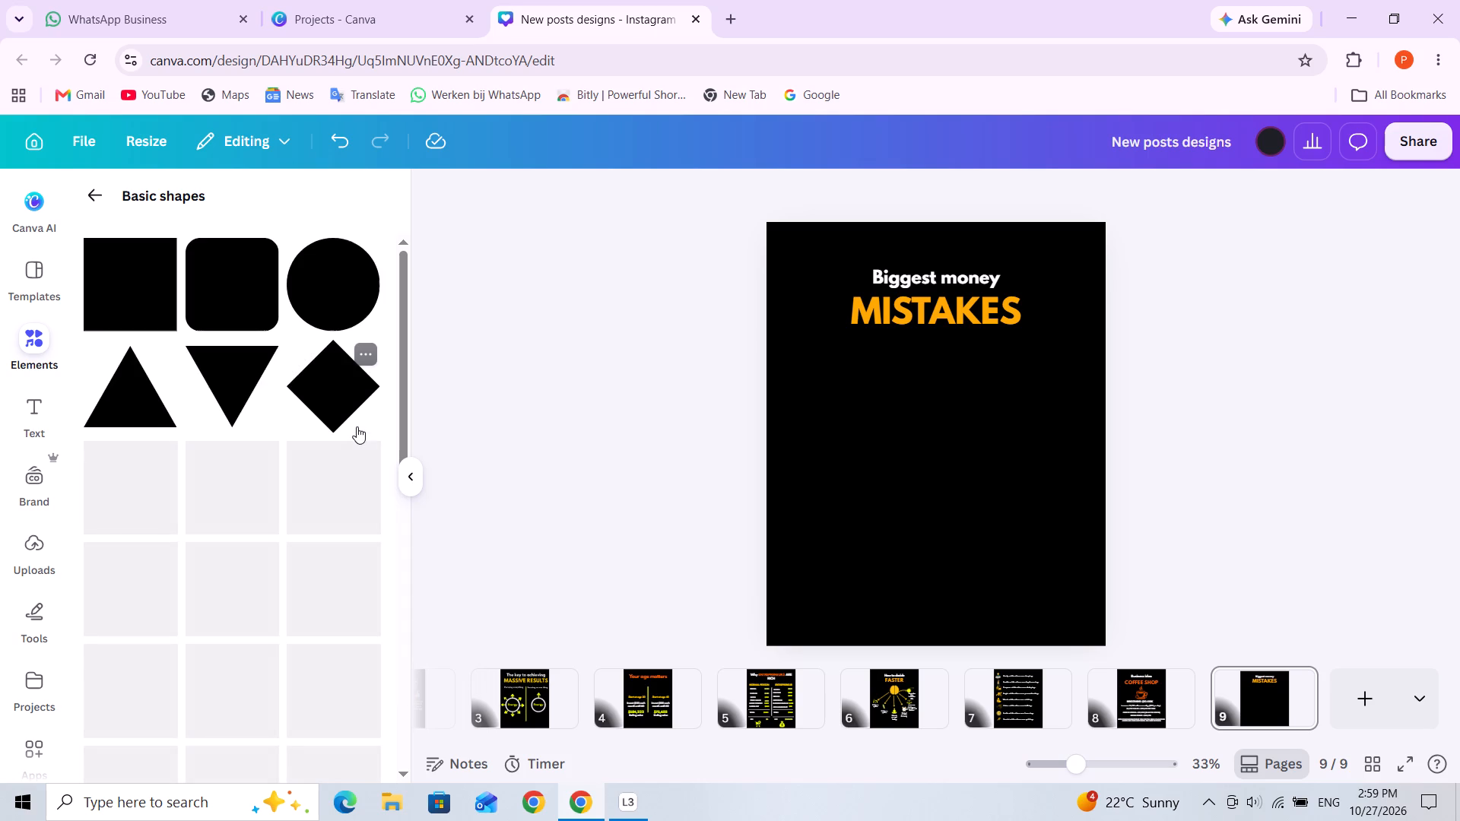
left_click(343, 286)
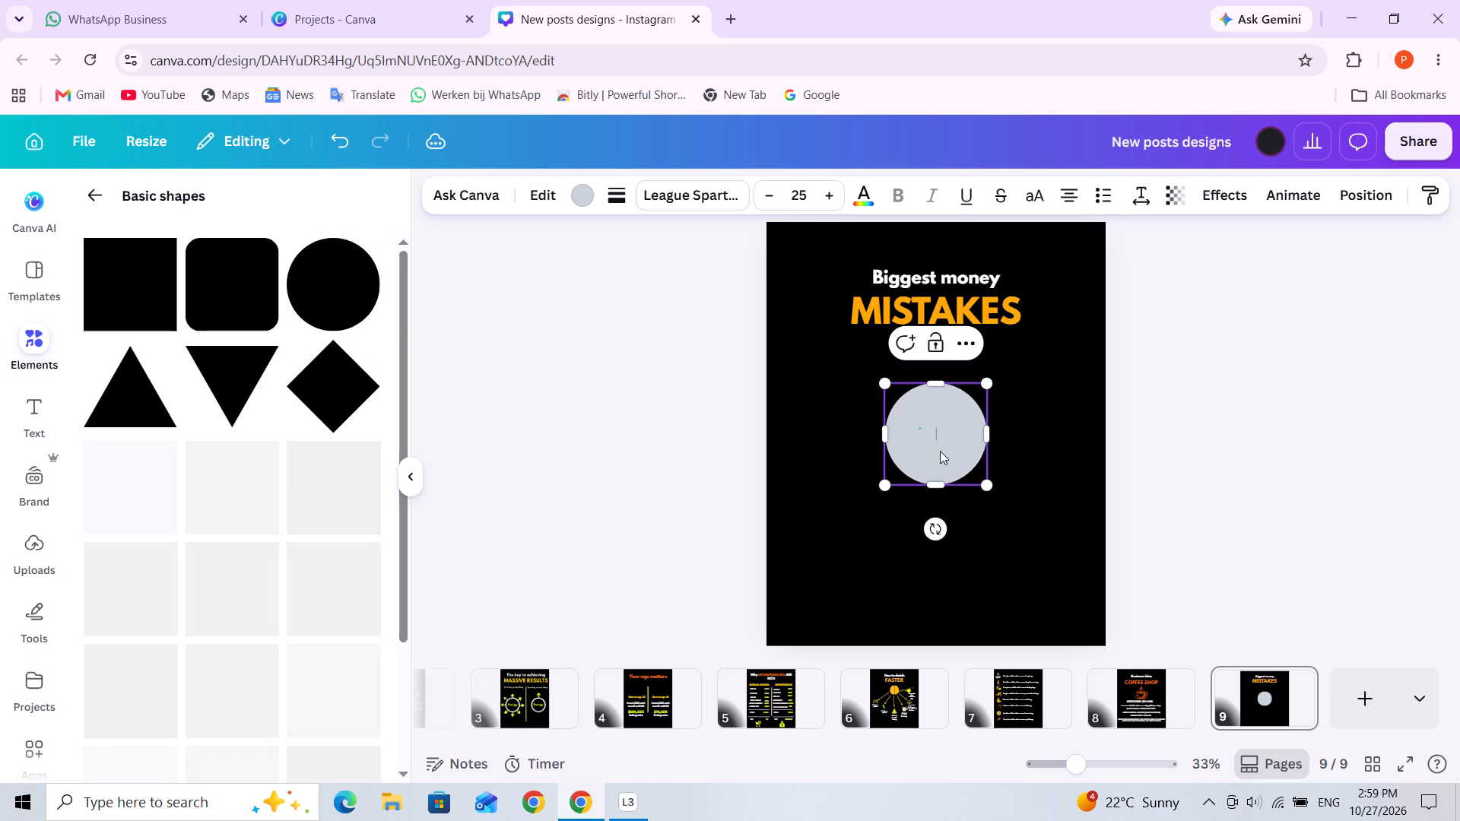
Shrink the circle to roughly half its size and place it just below the "MISTAKES" heading, against the page's left margin.
left_click_drag(940, 451, 855, 439)
left_click_drag(902, 471, 902, 465)
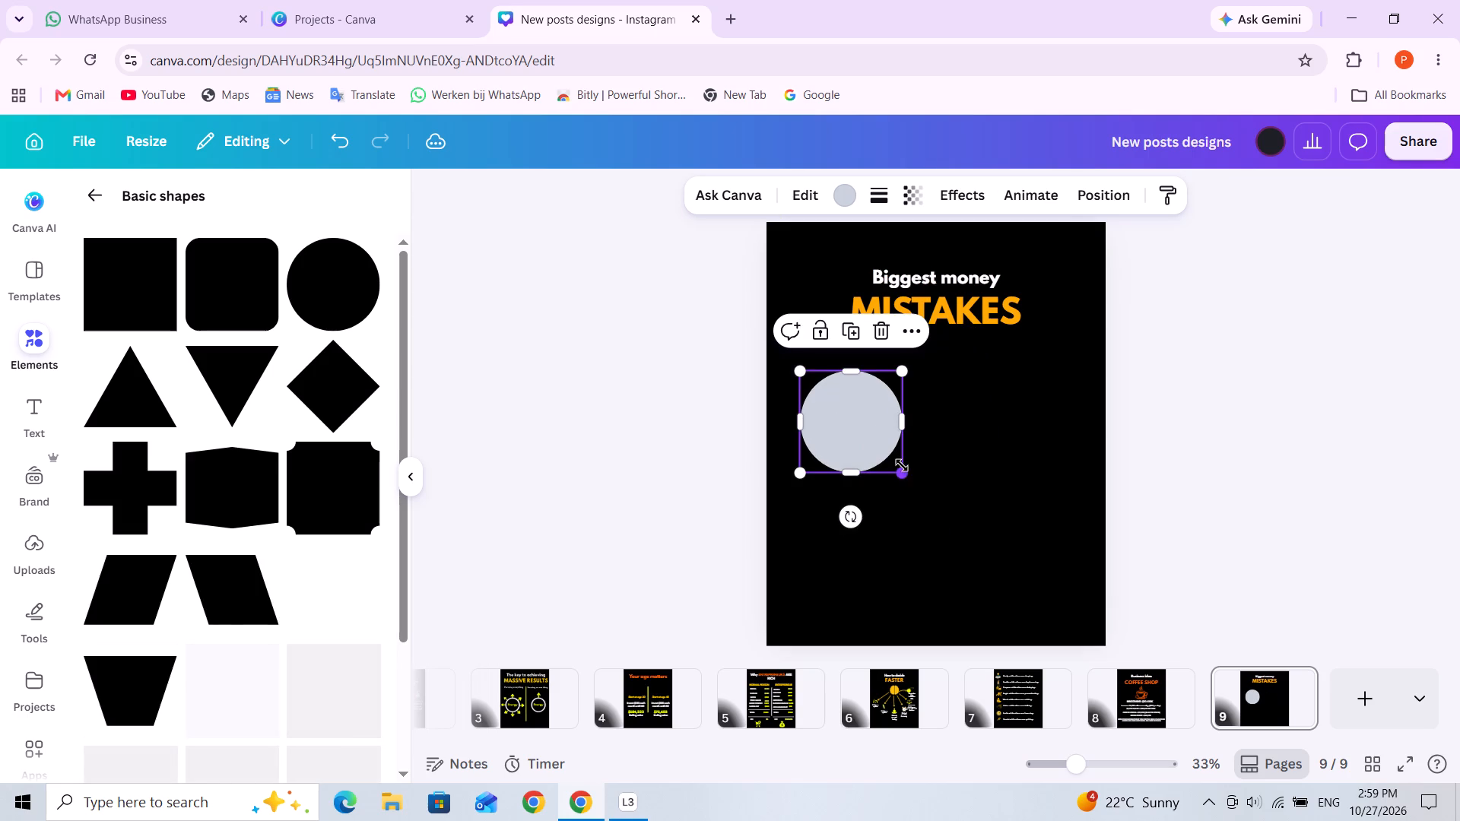
left_click_drag(902, 465, 871, 409)
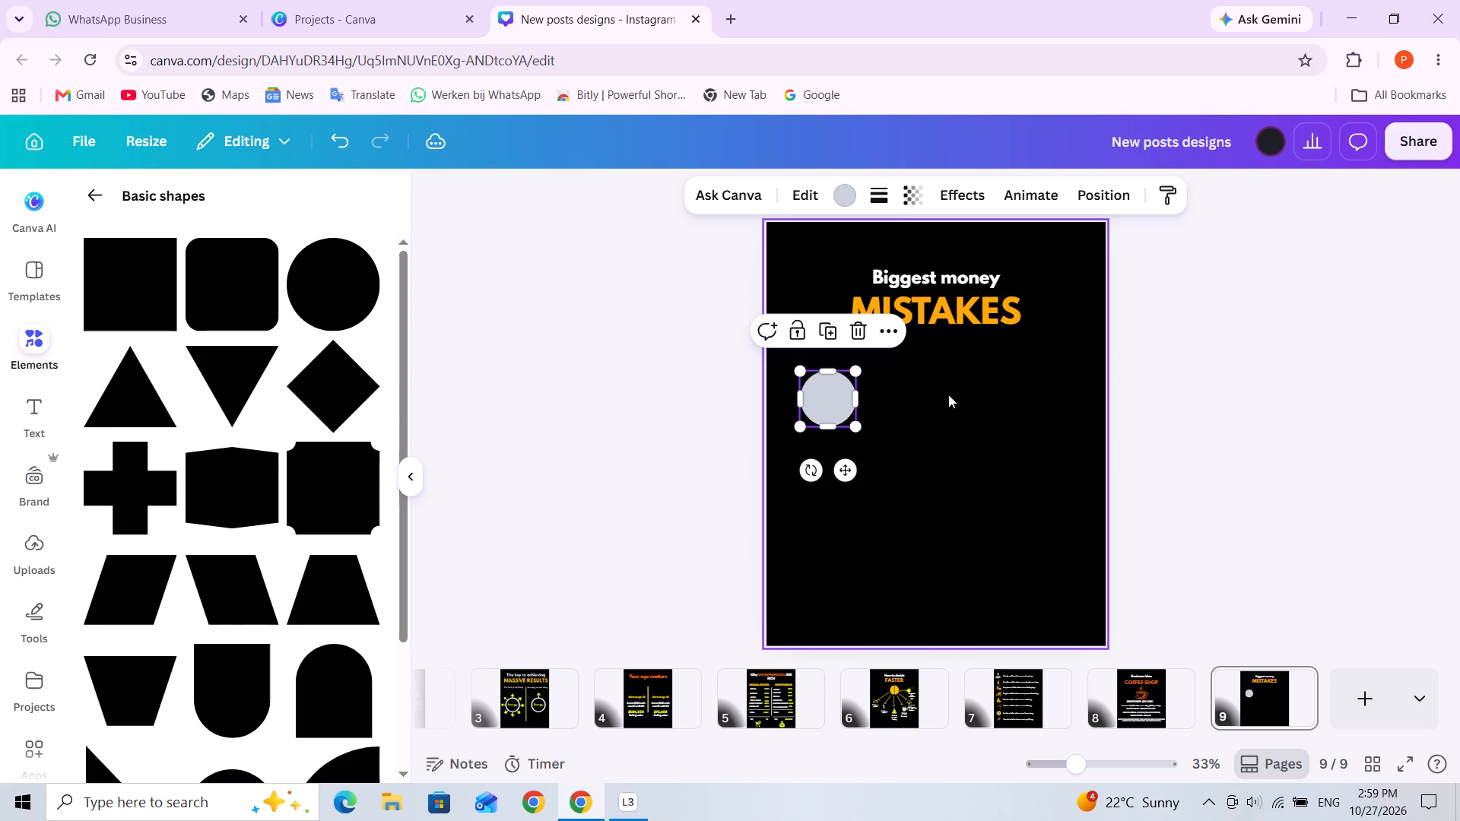
left_click(948, 395)
left_click_drag(833, 403, 827, 383)
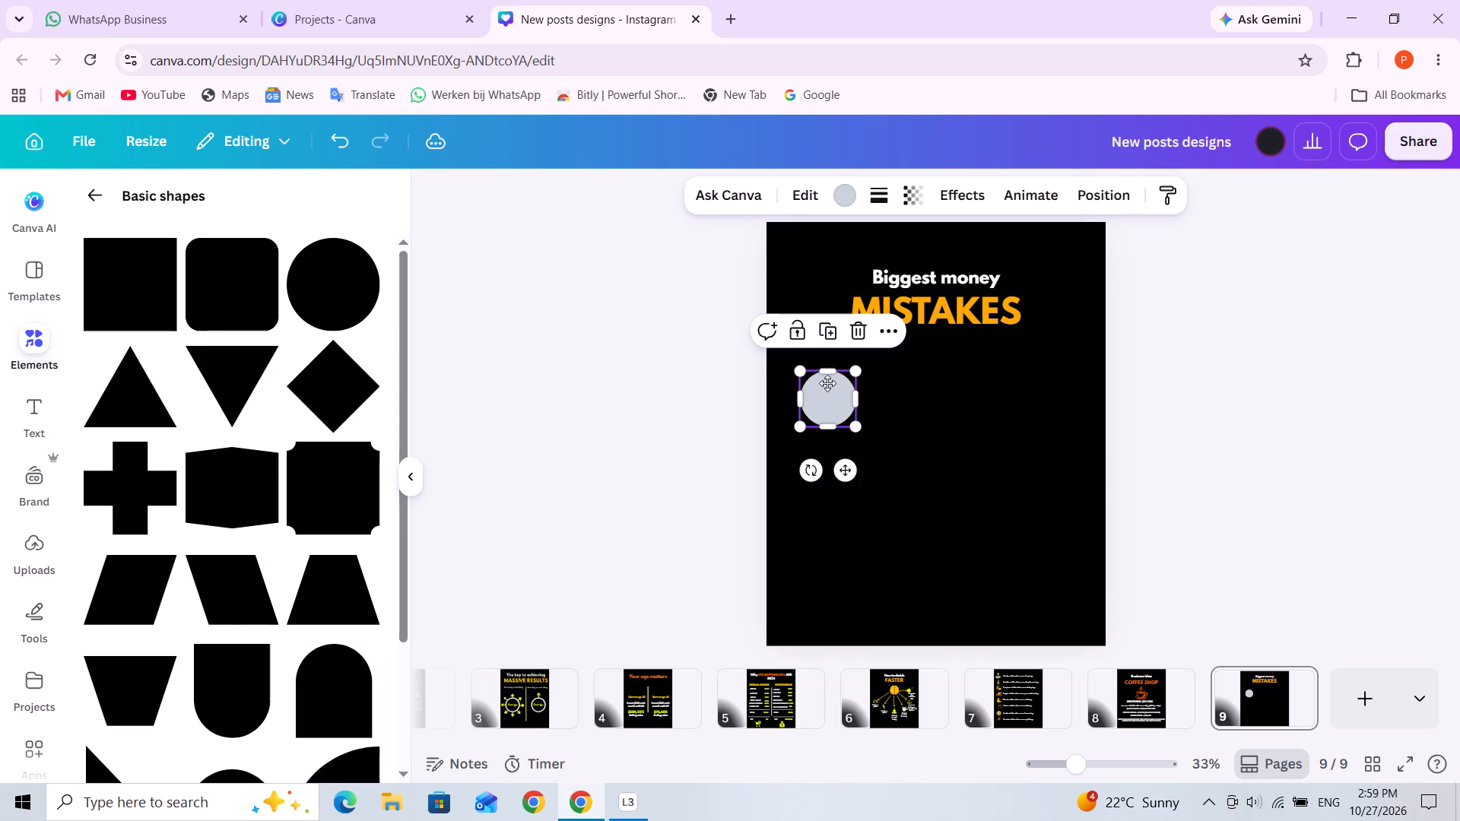
left_click_drag(827, 383, 827, 382)
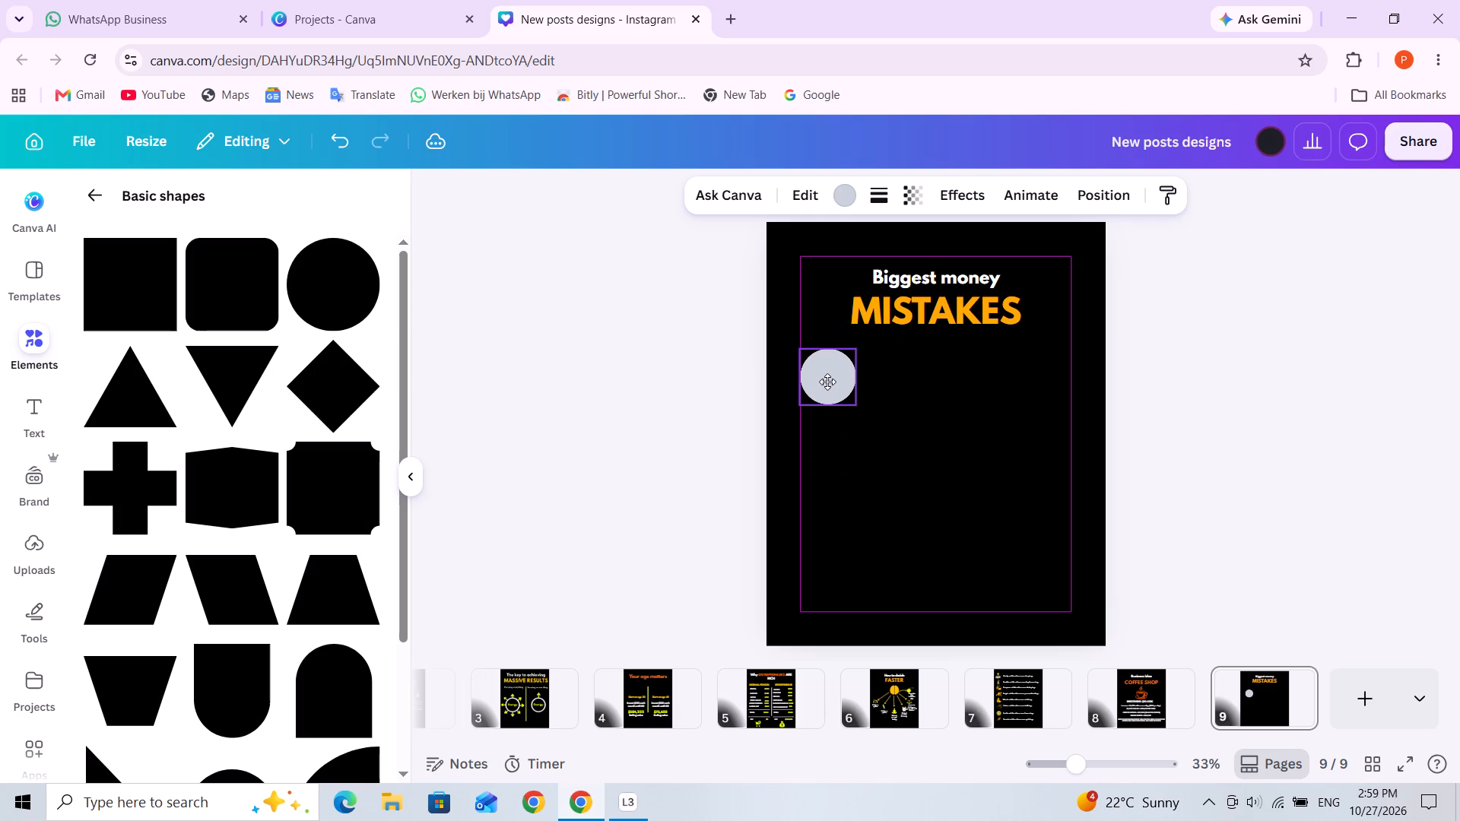
left_click_drag(827, 382, 829, 382)
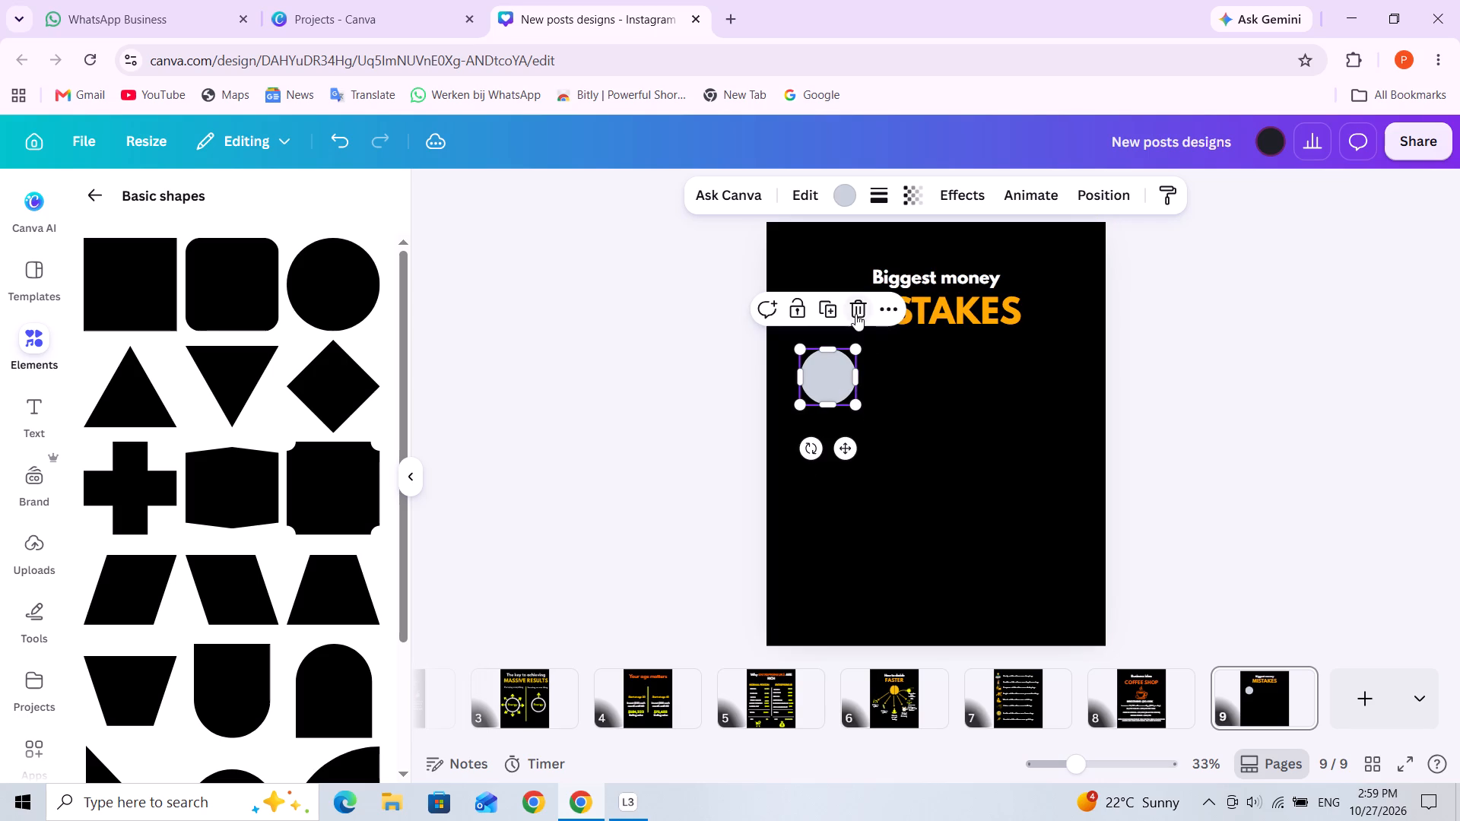
Duplicate the small circle three times to make a horizontal row of four below the heading.
left_click(830, 311)
left_click_drag(835, 379, 845, 379)
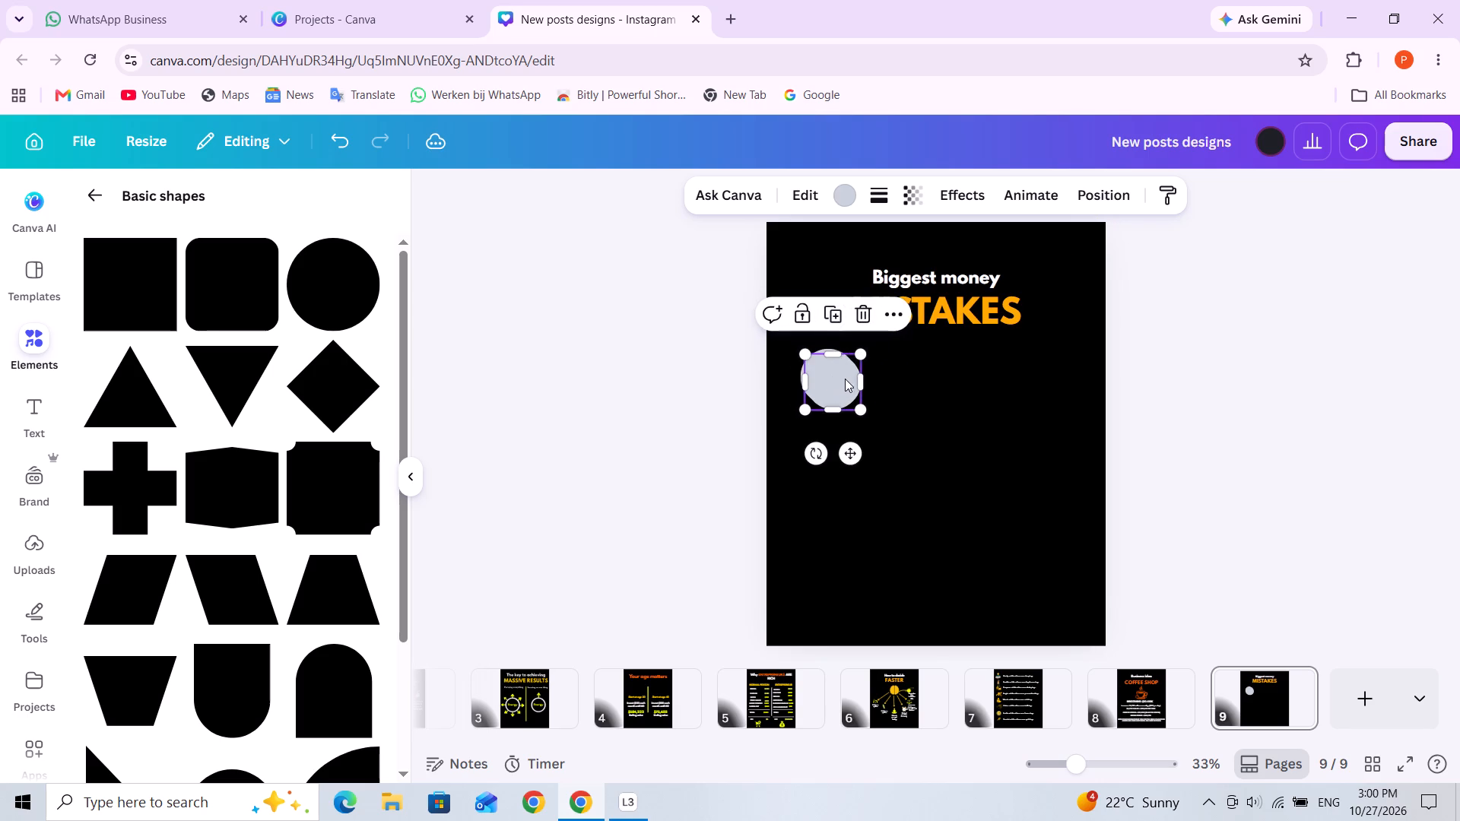
left_click_drag(845, 379, 906, 376)
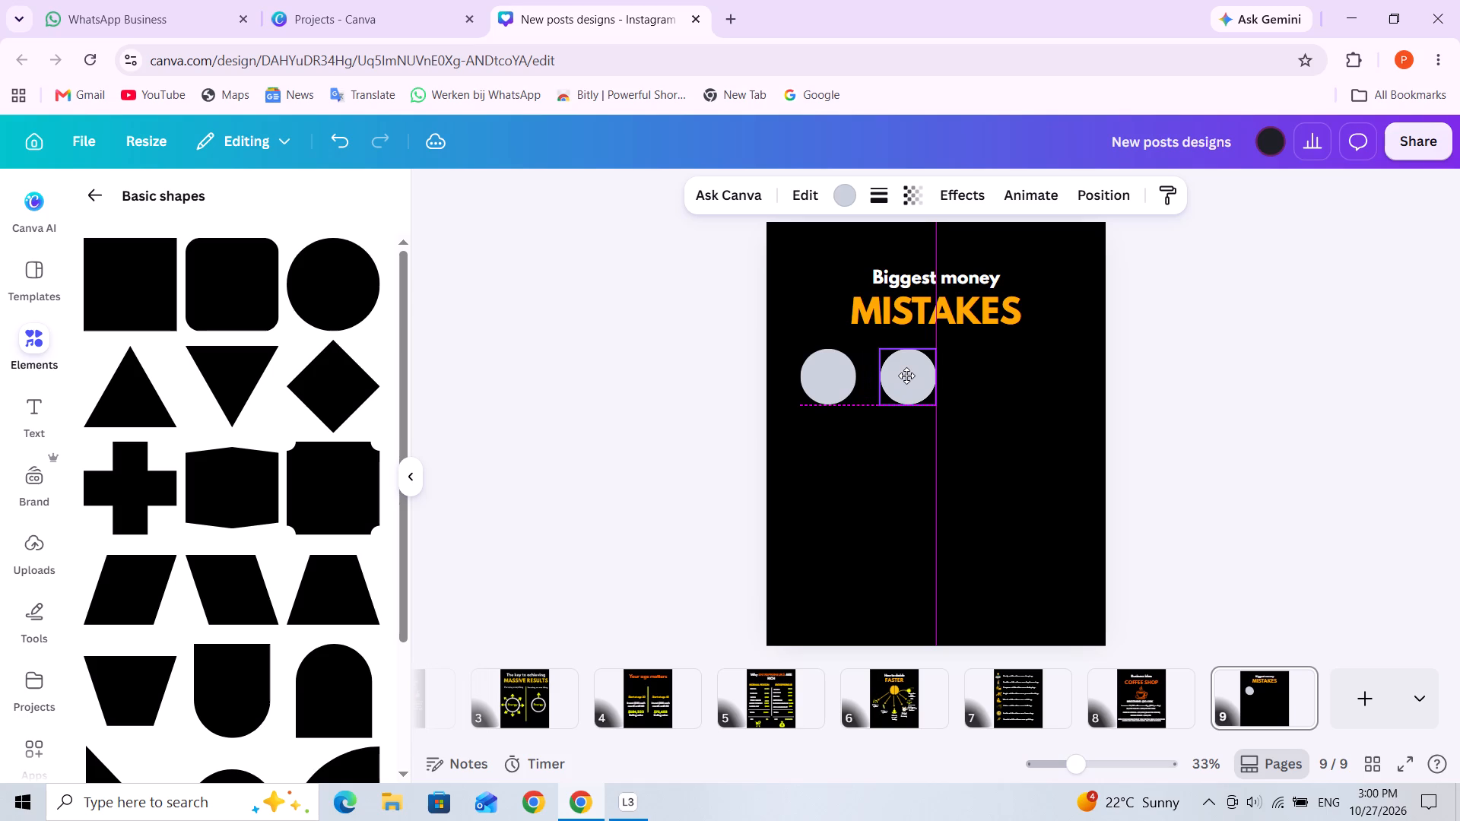
left_click_drag(906, 376, 918, 376)
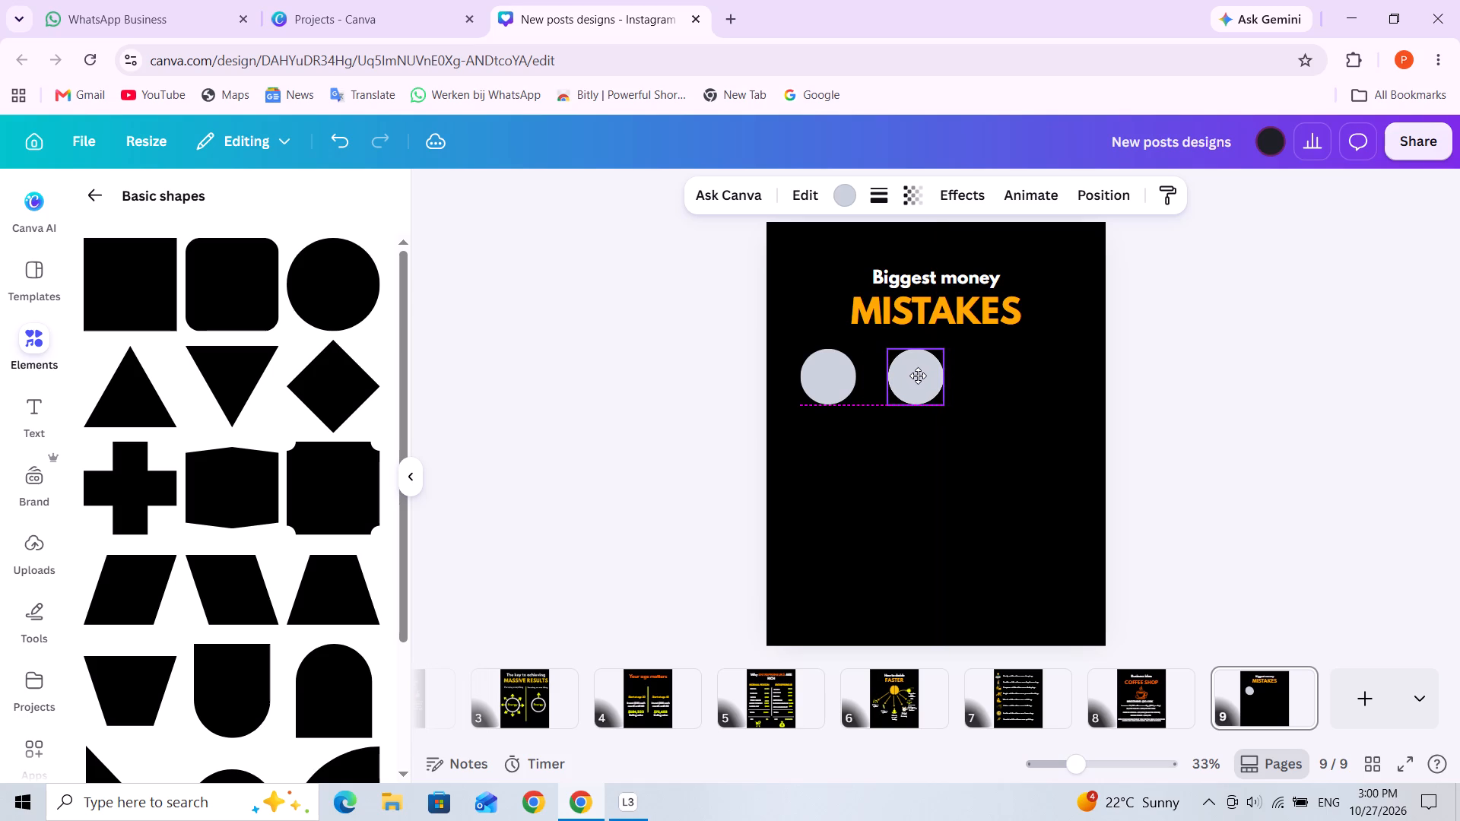
left_click_drag(918, 376, 922, 376)
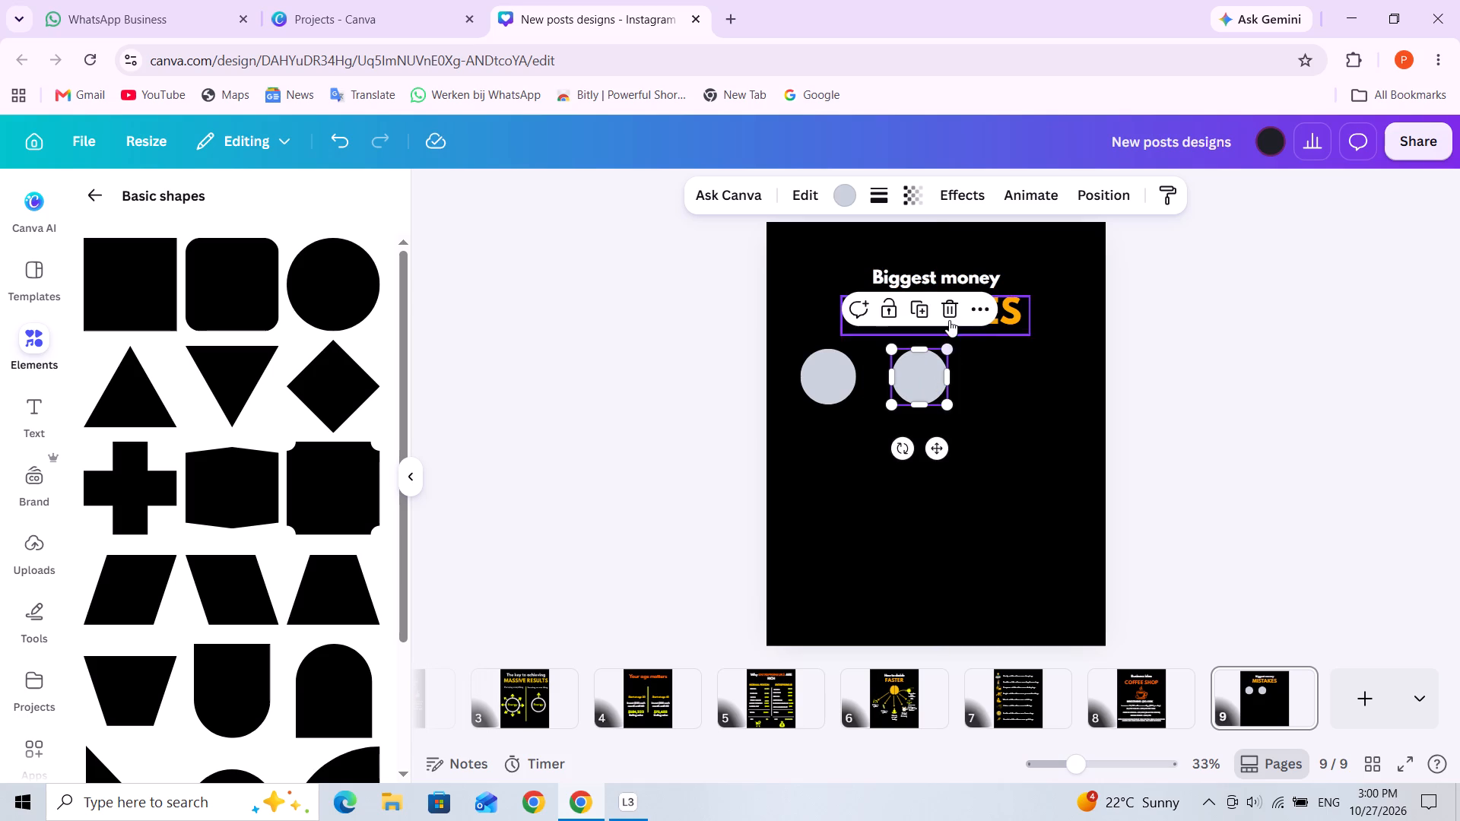
left_click(919, 309)
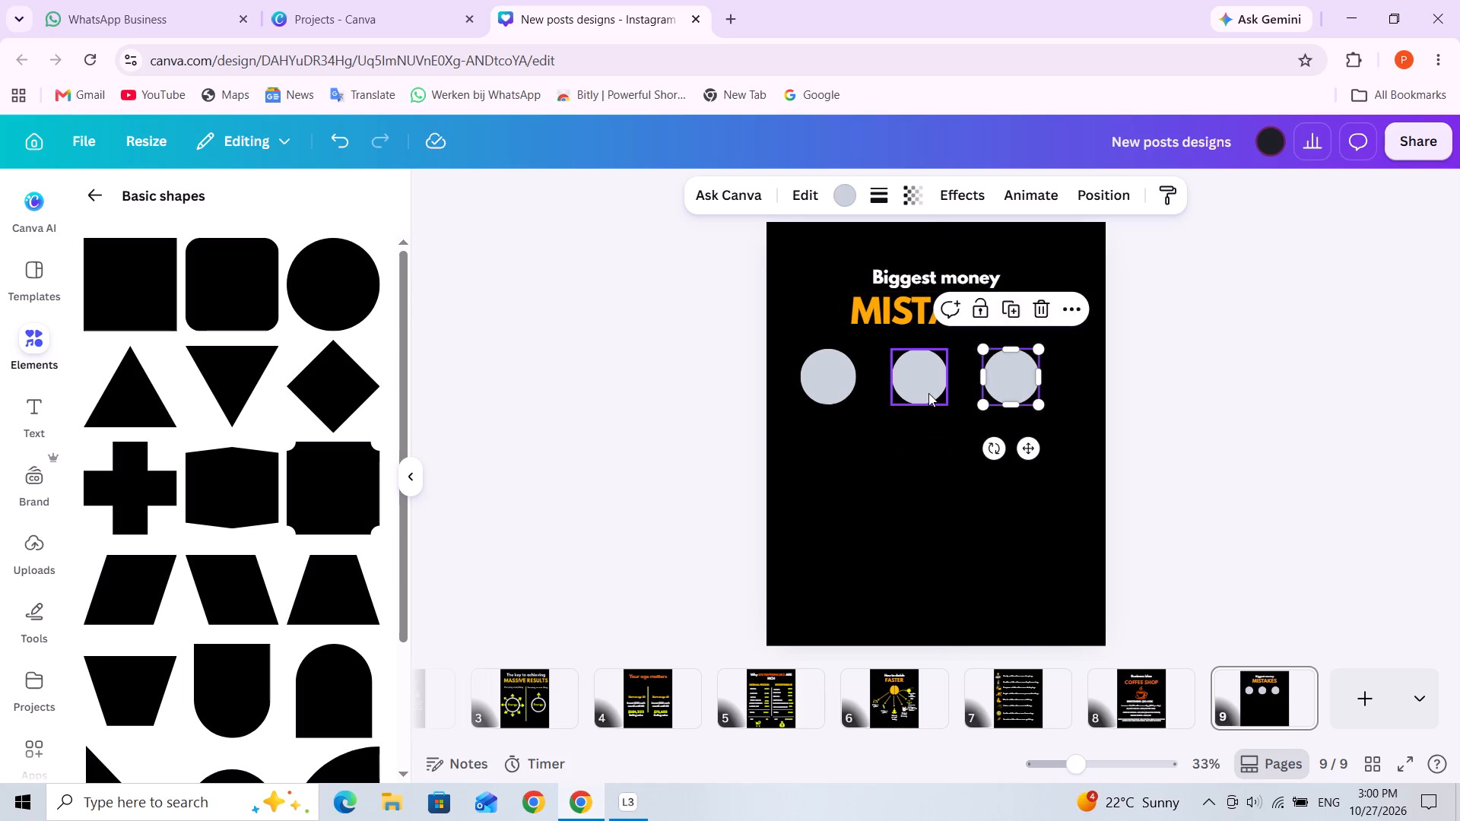
left_click(925, 391)
left_click(991, 385)
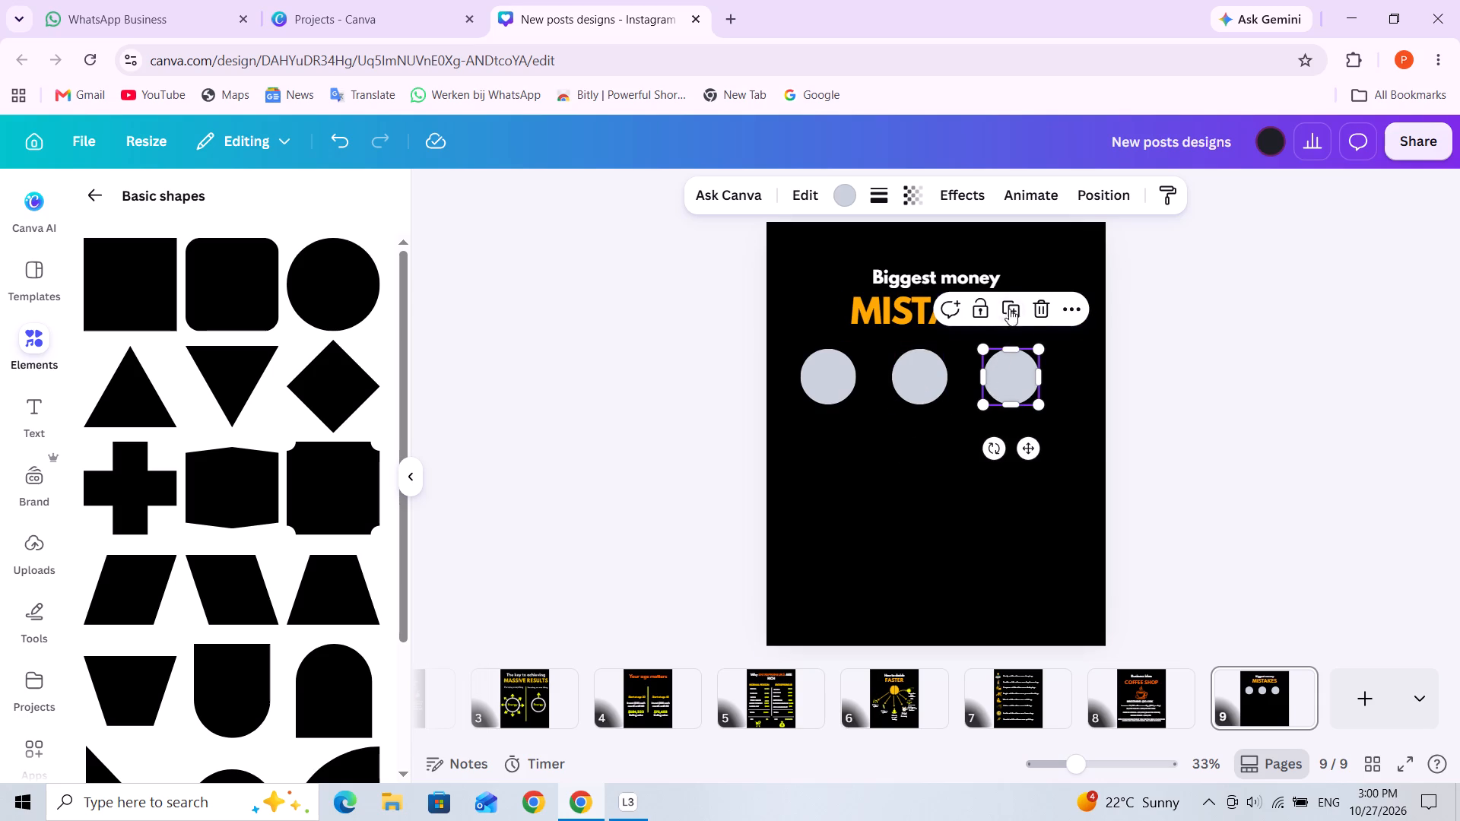
left_click(1017, 306)
Reposition the four circles so the row fits within the page width with roughly even gaps, all at the same height.
left_click_drag(838, 382, 830, 382)
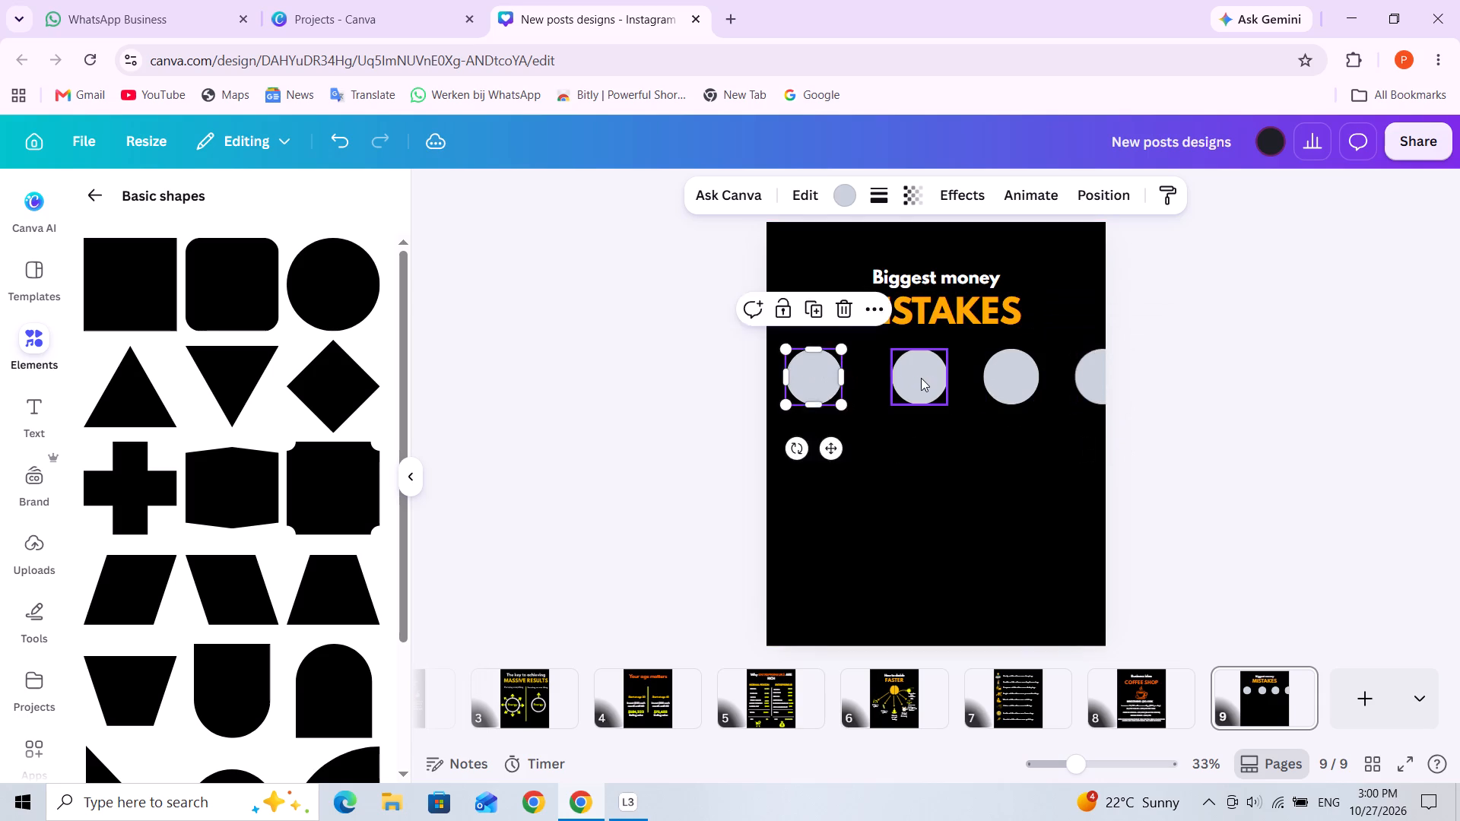
left_click_drag(921, 378, 903, 378)
left_click_drag(1014, 382, 992, 382)
left_click_drag(1092, 379, 1058, 380)
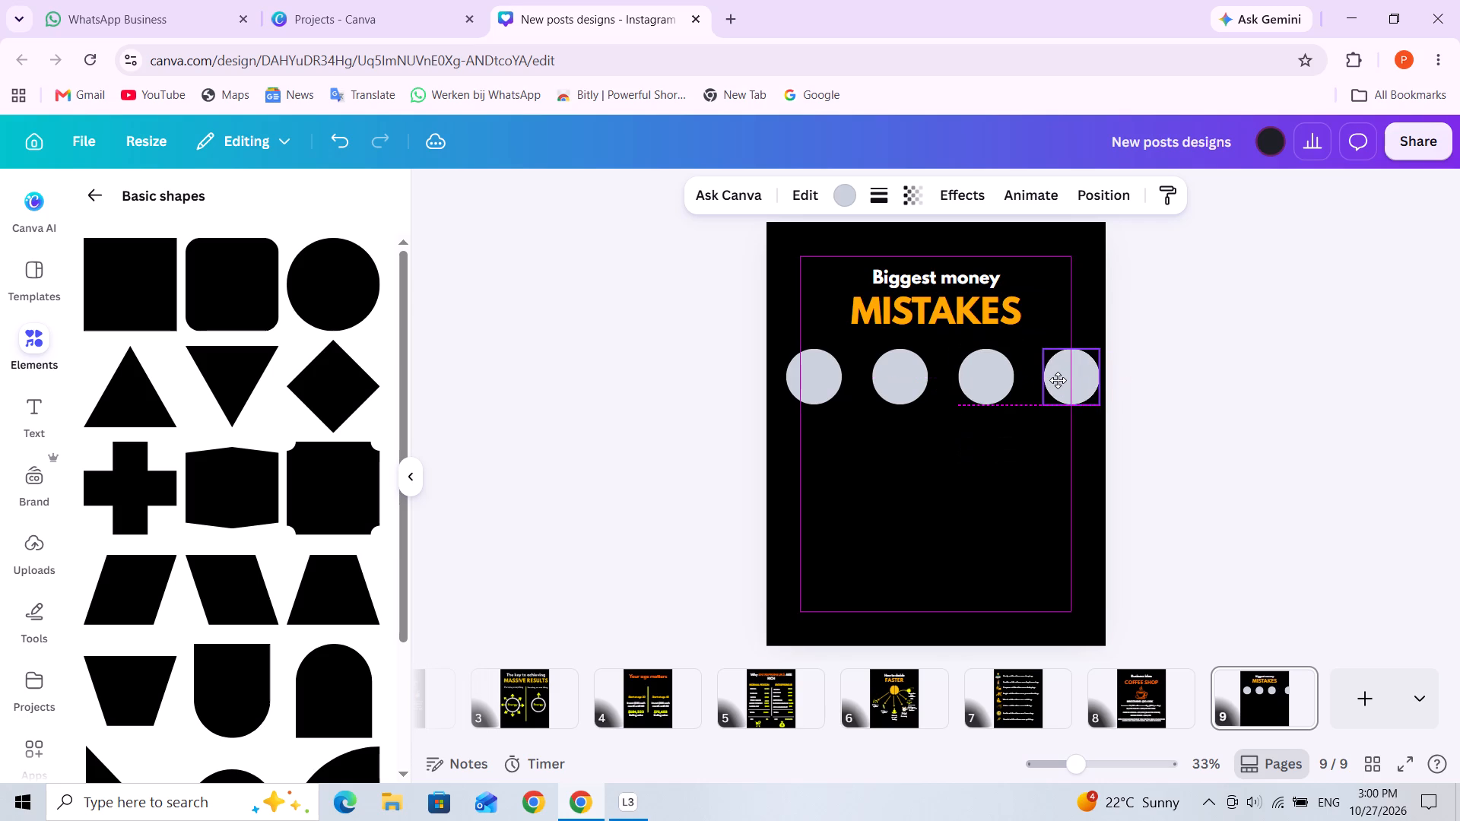
left_click_drag(1058, 380, 1055, 379)
left_click_drag(1055, 379, 1055, 375)
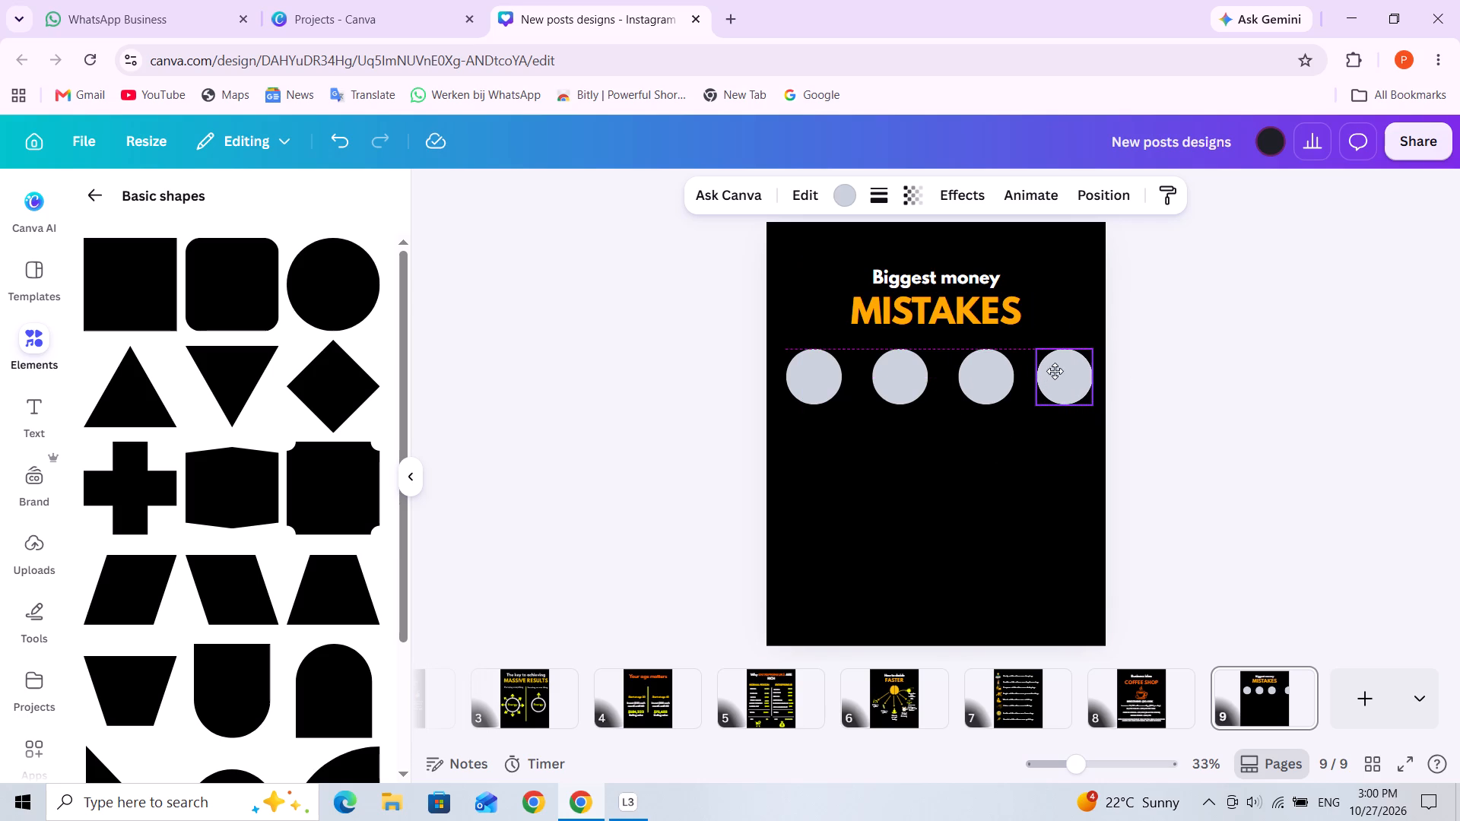
left_click(1010, 461)
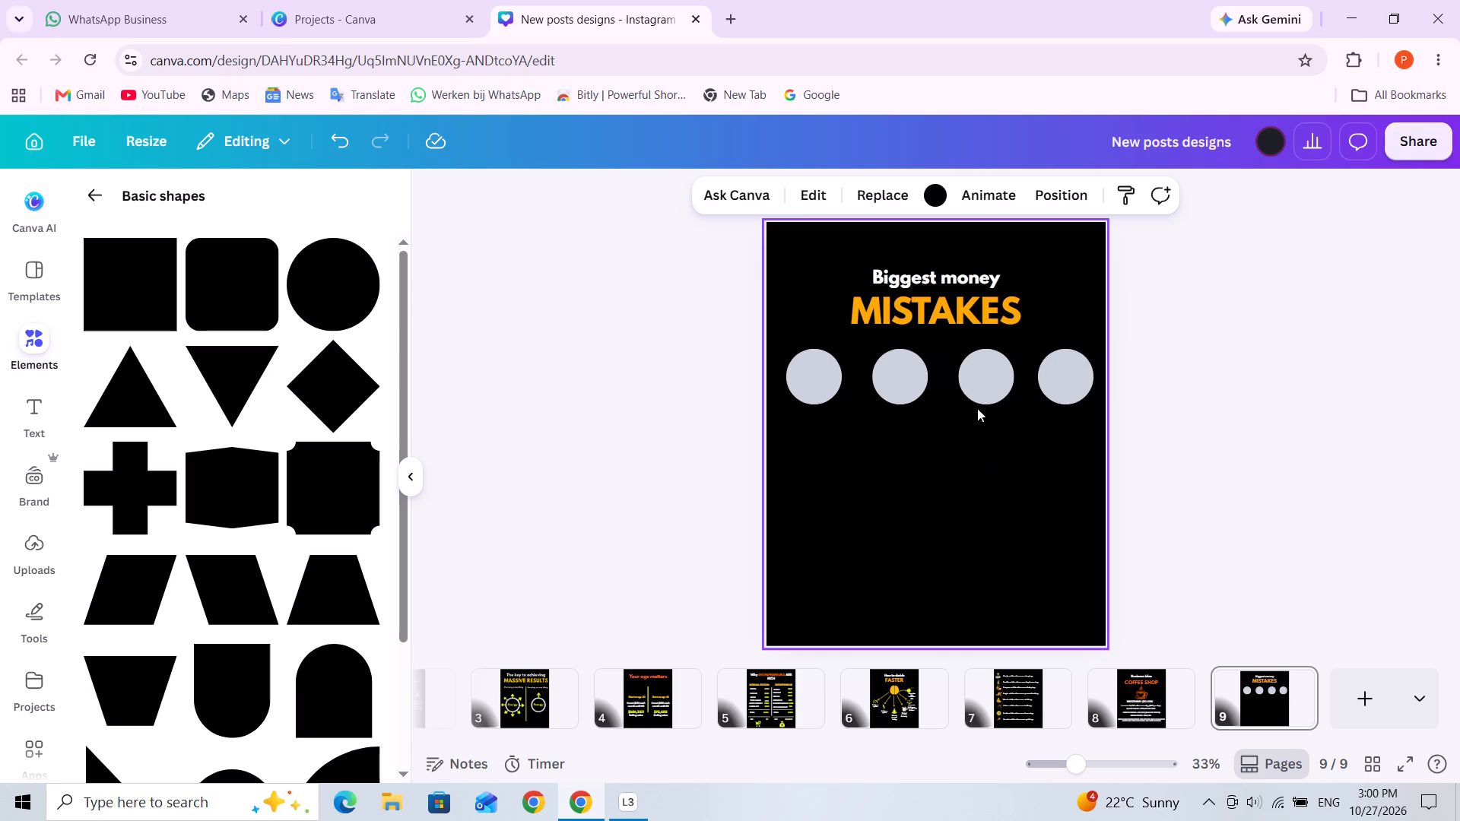
left_click(985, 382)
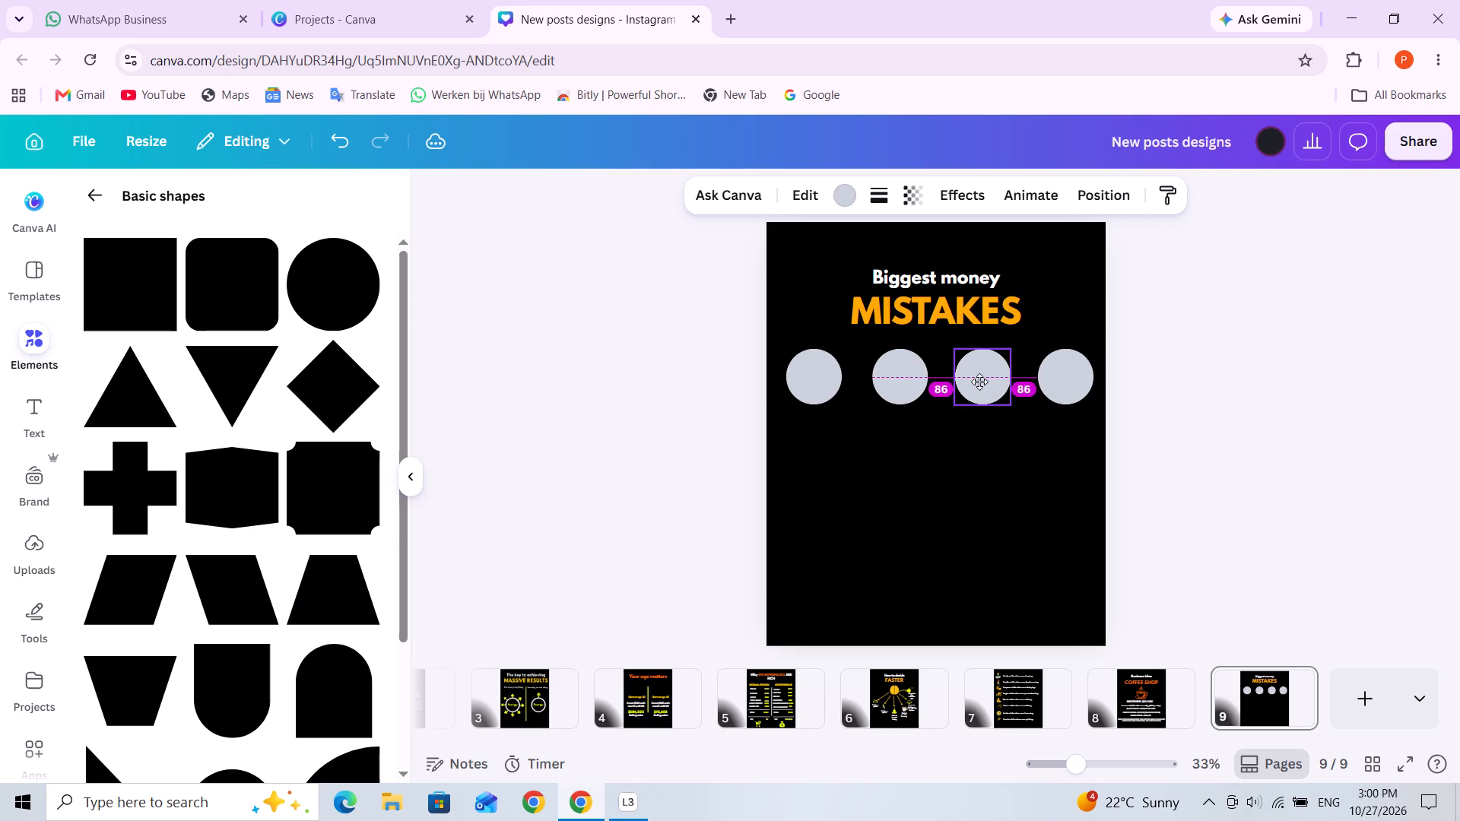
left_click(911, 376)
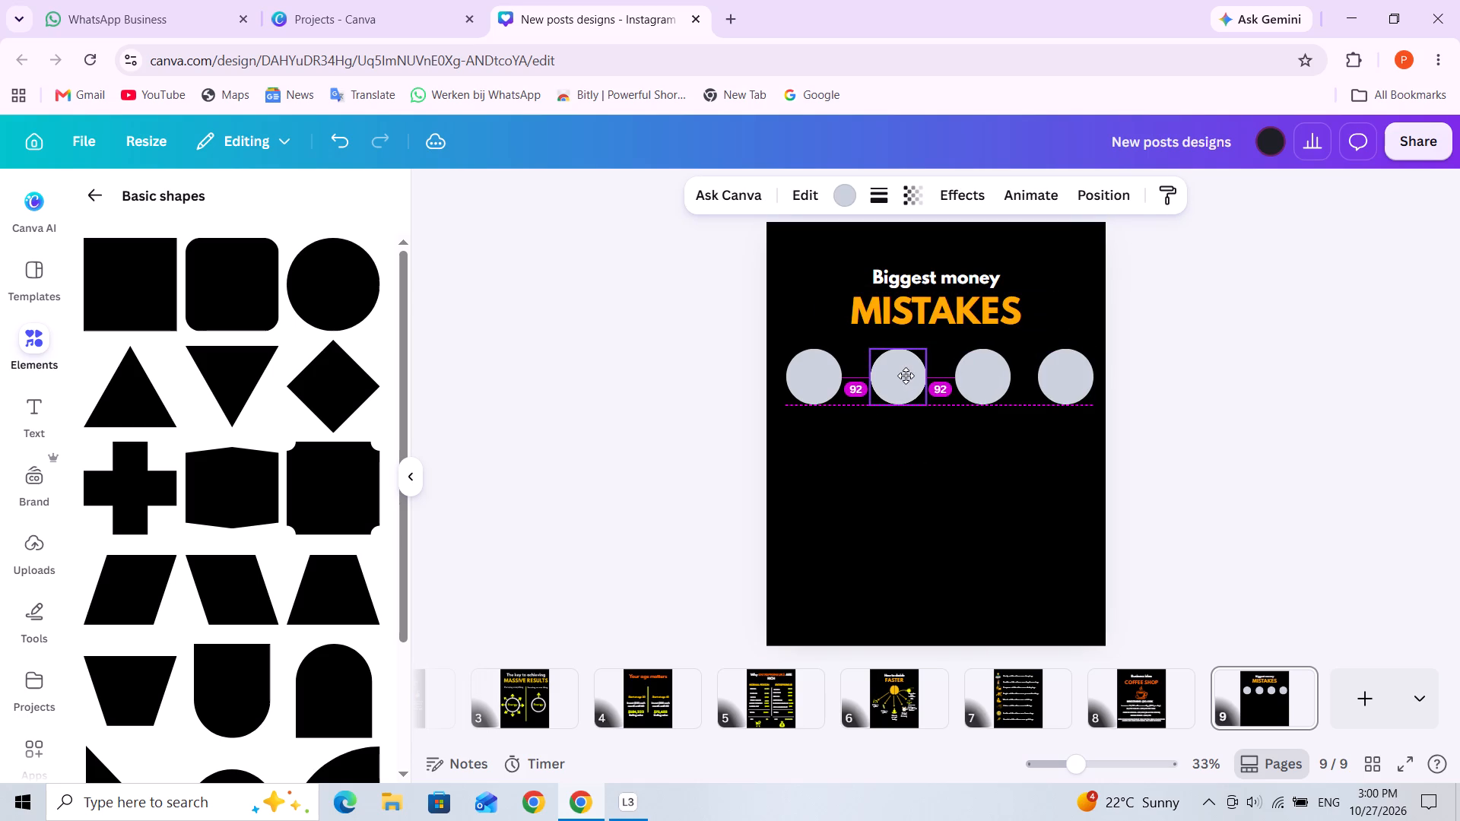
left_click(944, 490)
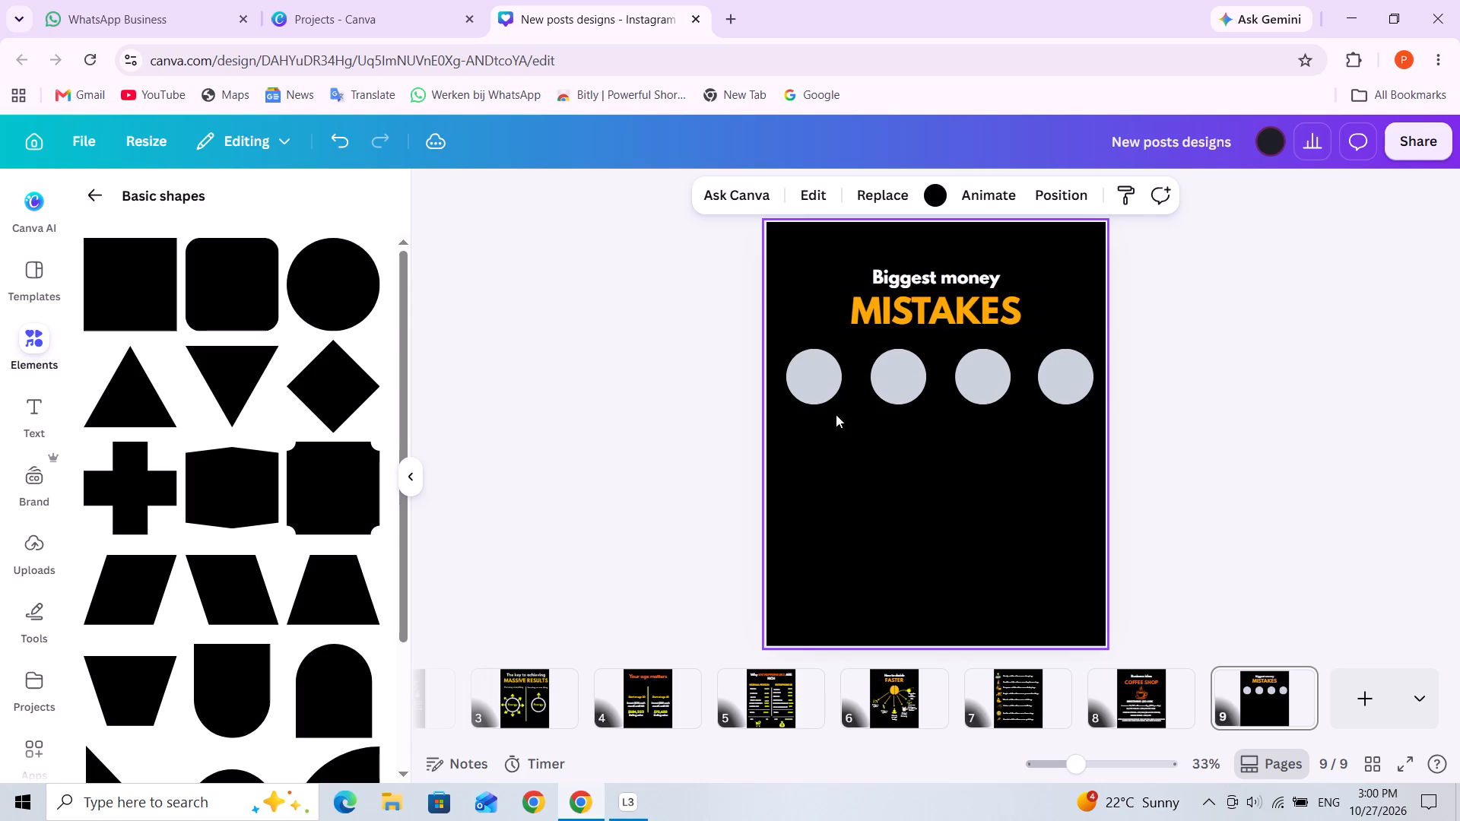
Colour all four circles with the design's golden yellow.
left_click(808, 375)
left_click(848, 199)
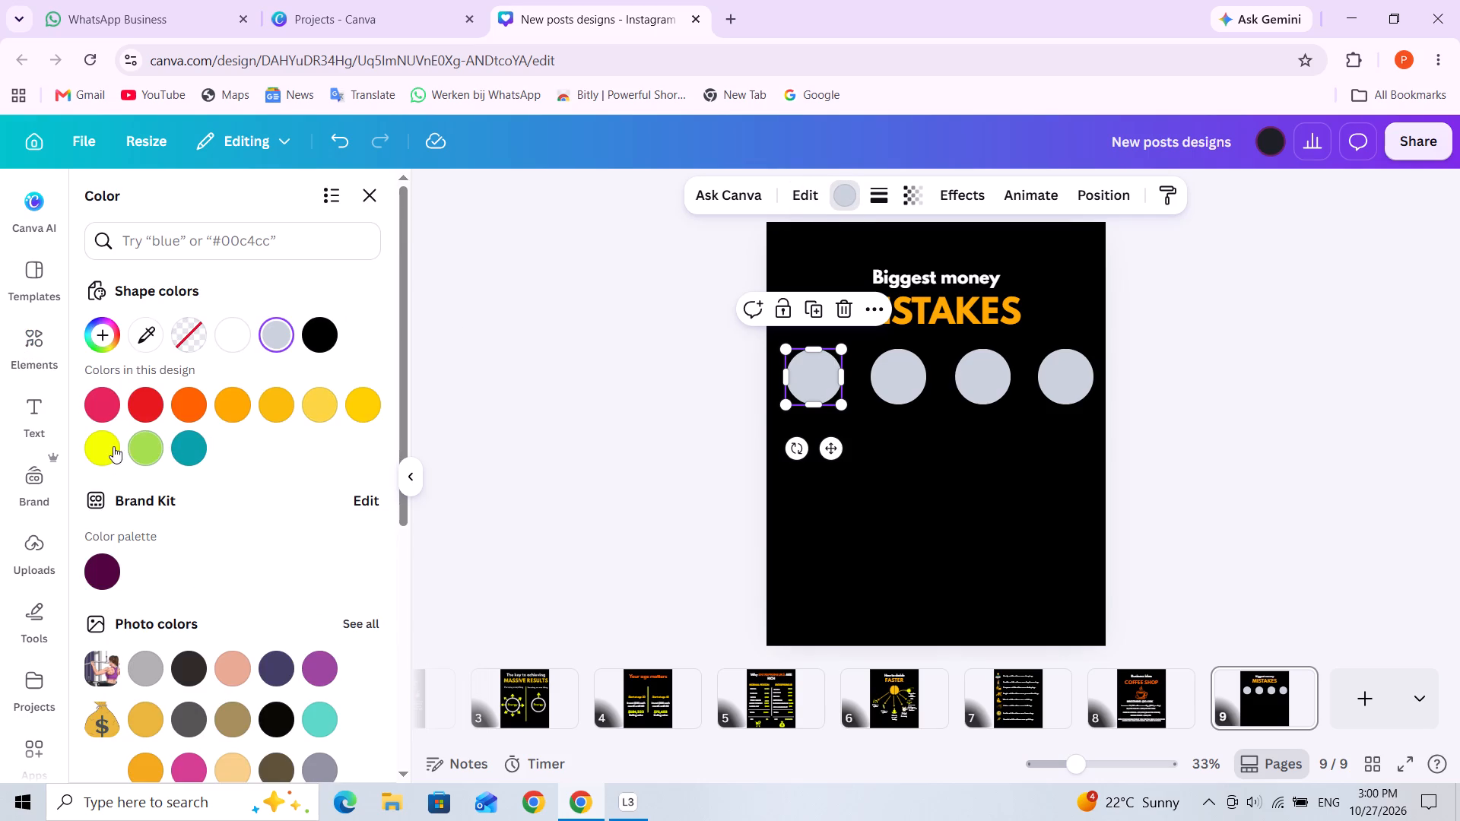
left_click(102, 448)
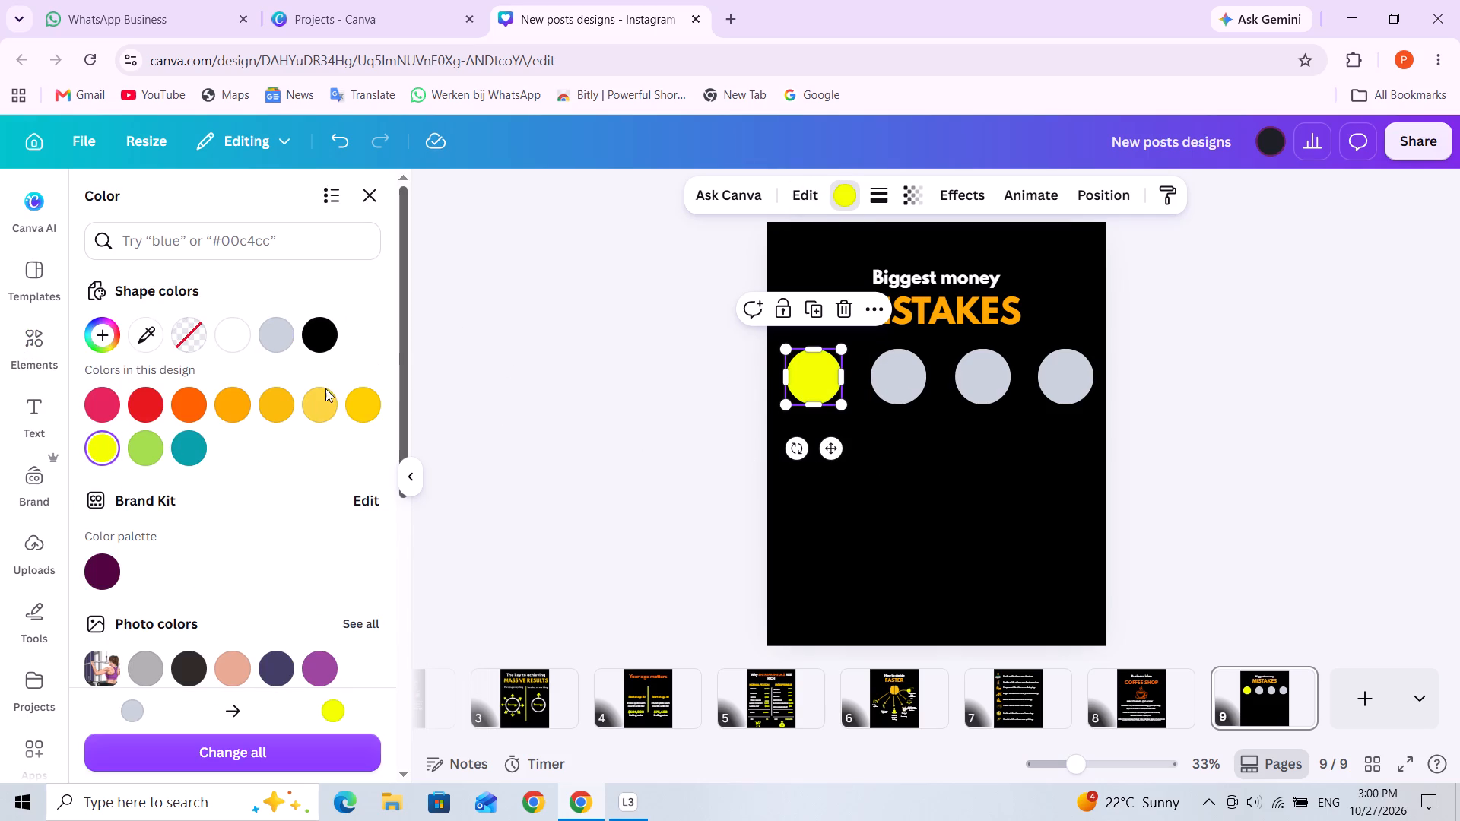
left_click(364, 407)
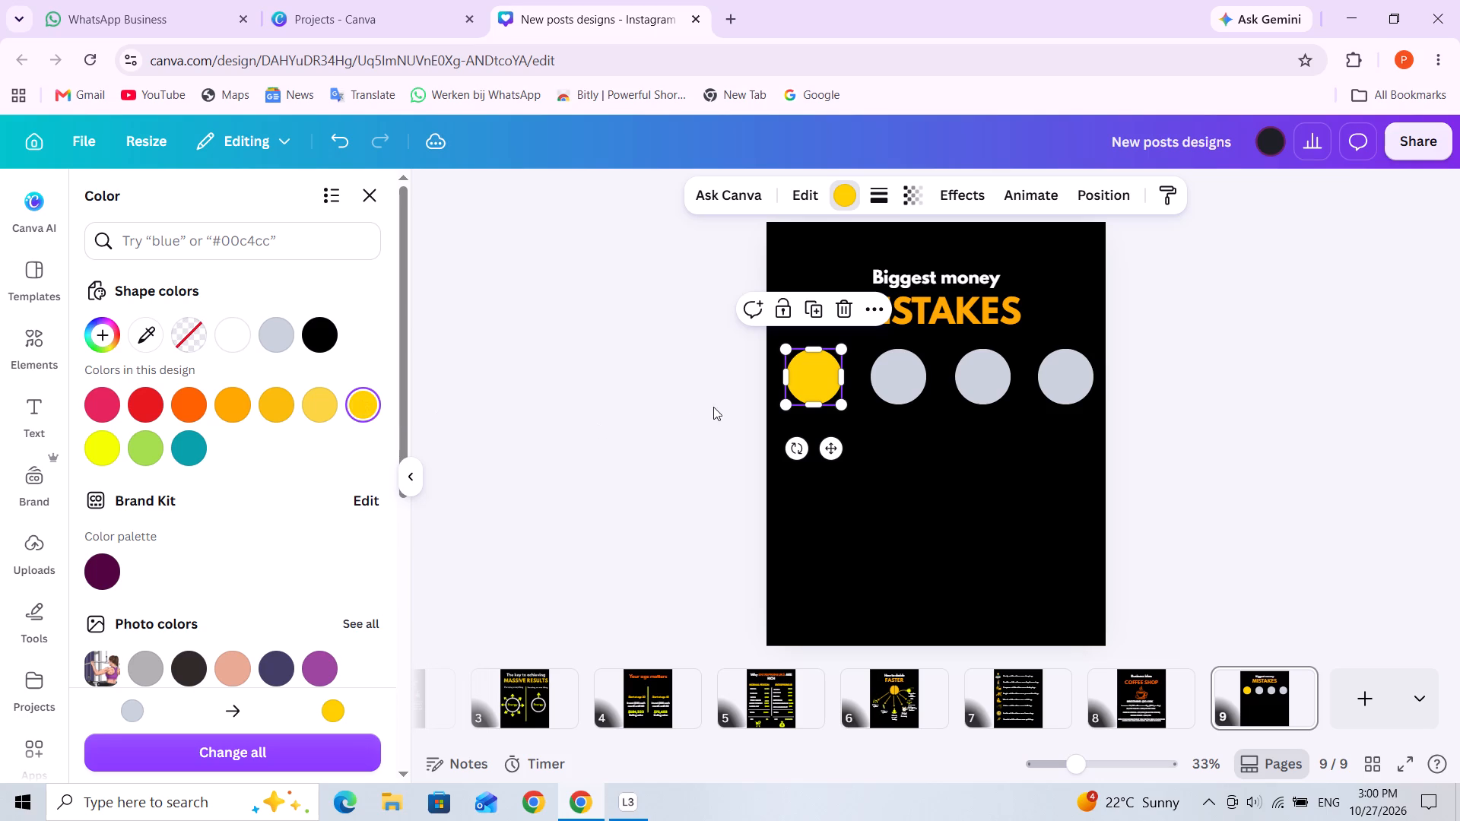
left_click(896, 379)
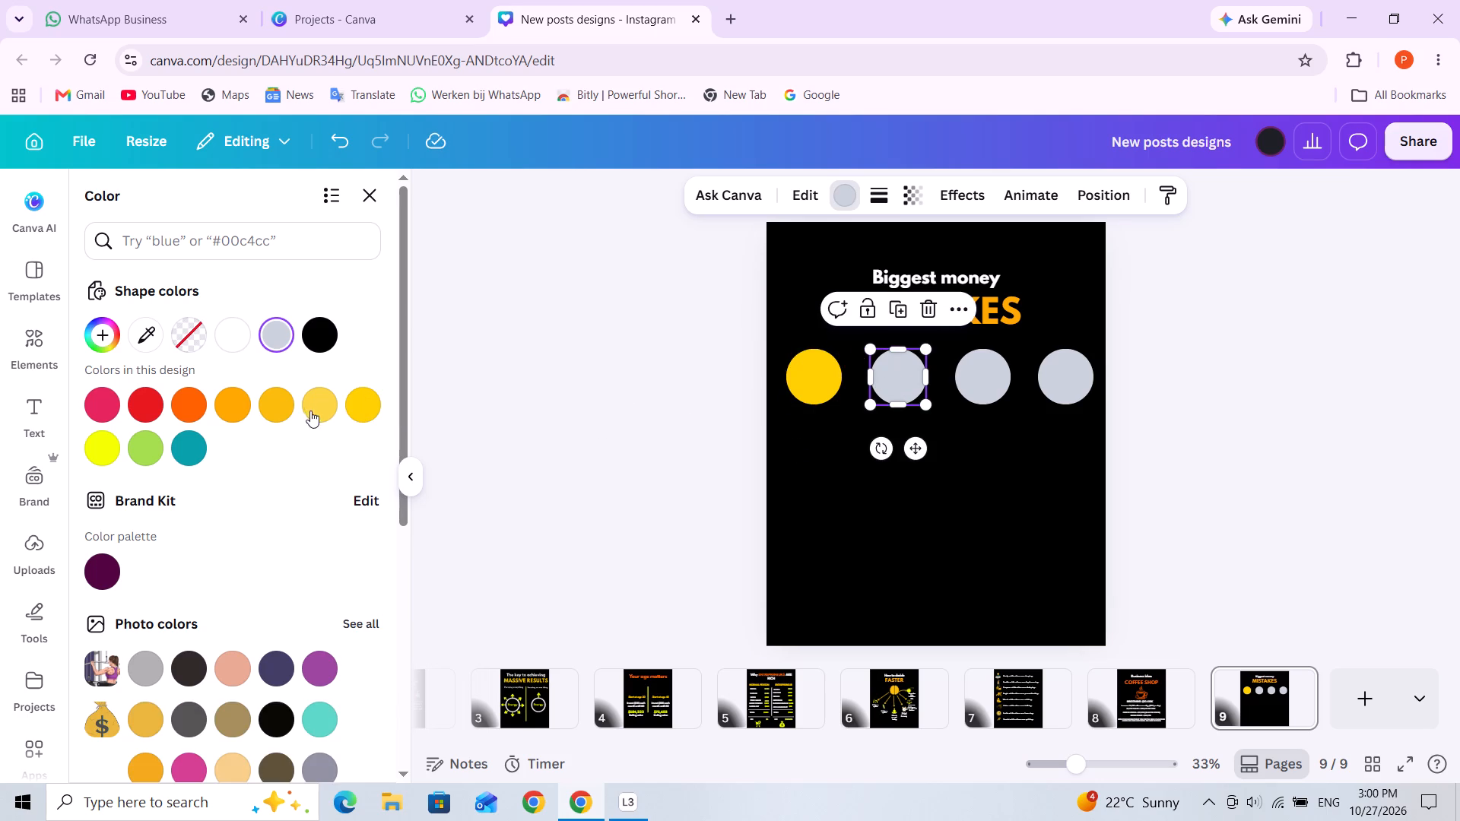
left_click(364, 409)
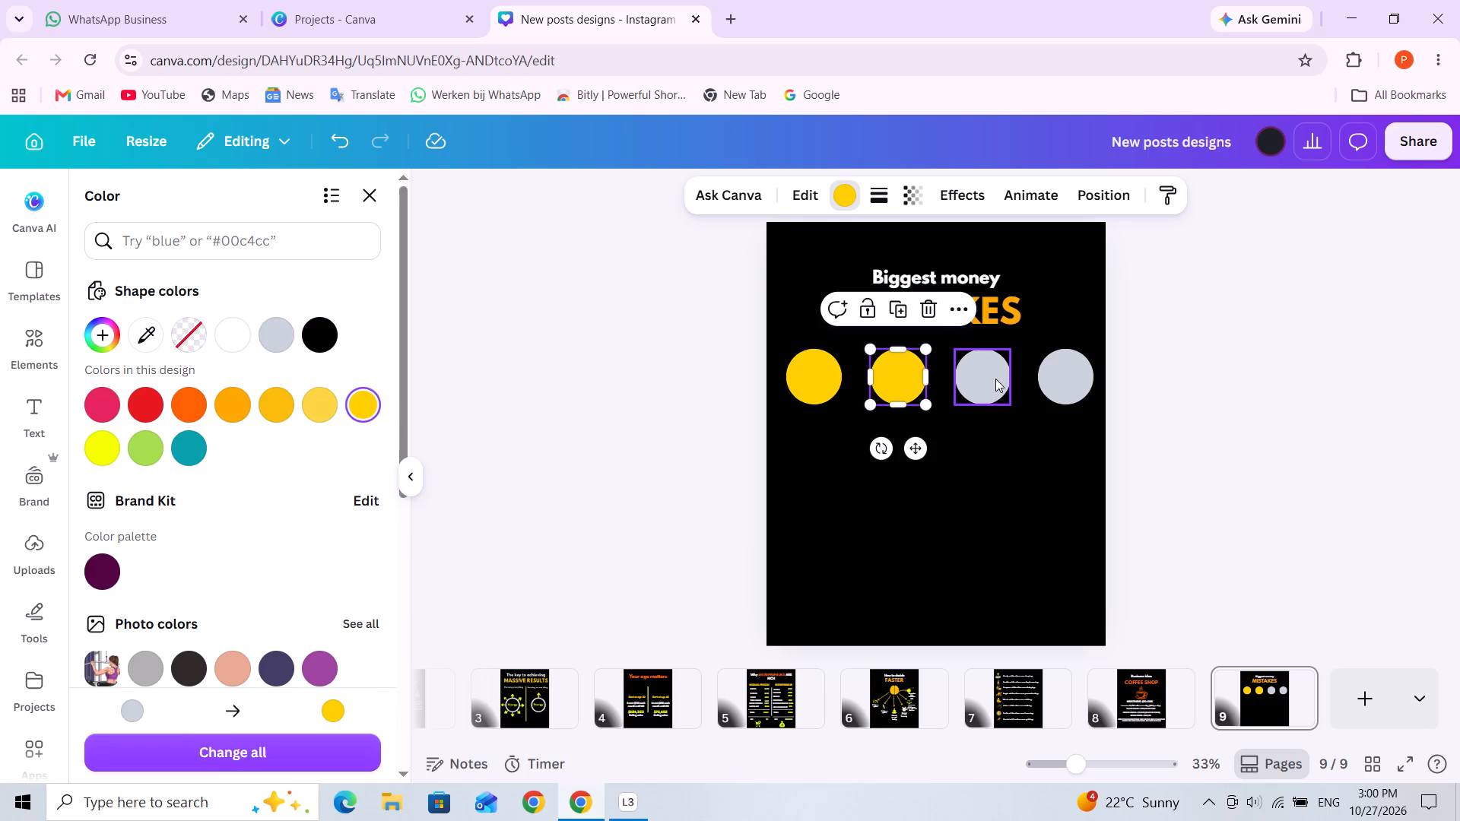
left_click(995, 379)
left_click(375, 407)
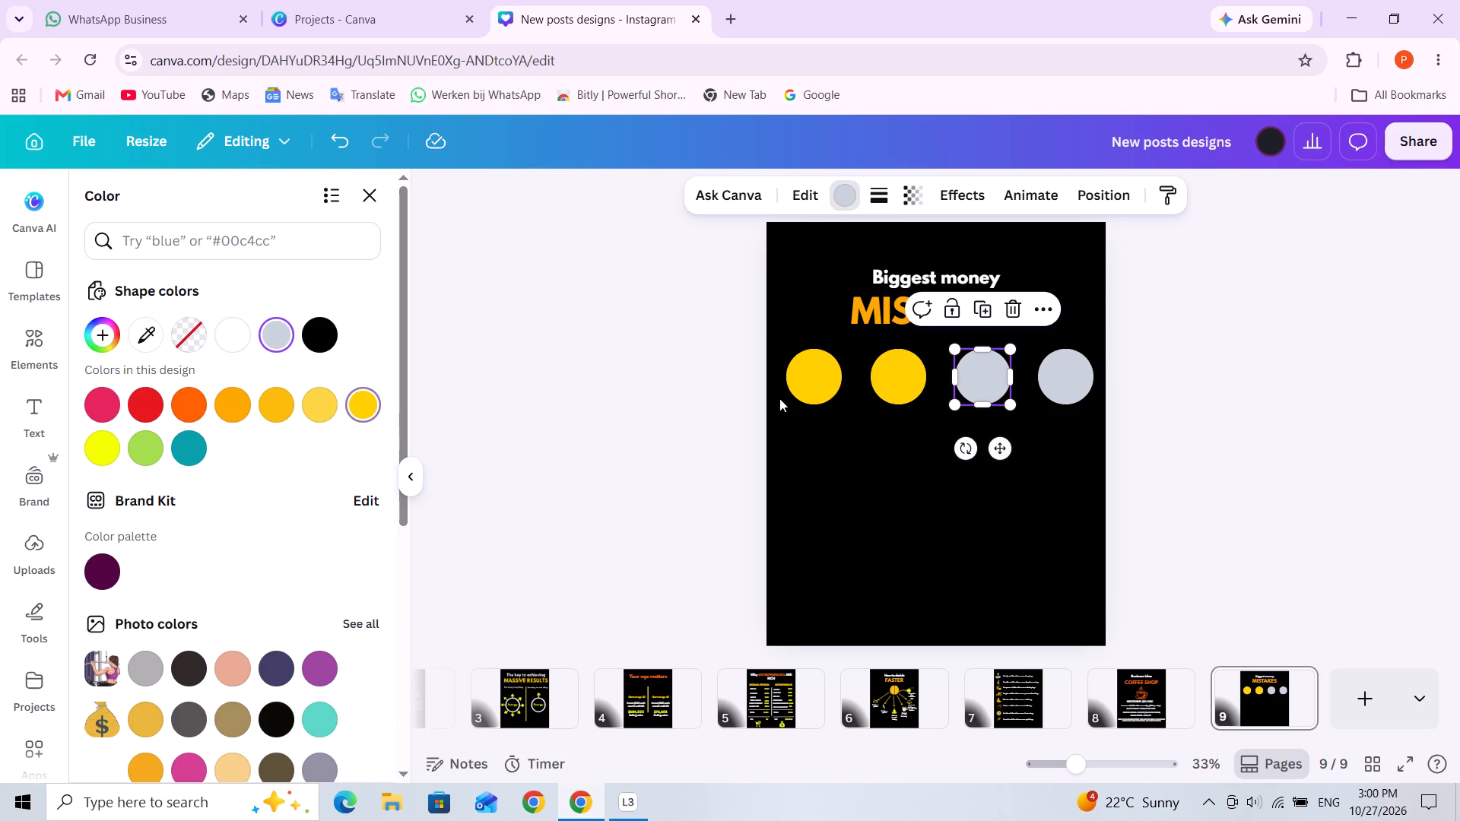
left_click(1066, 379)
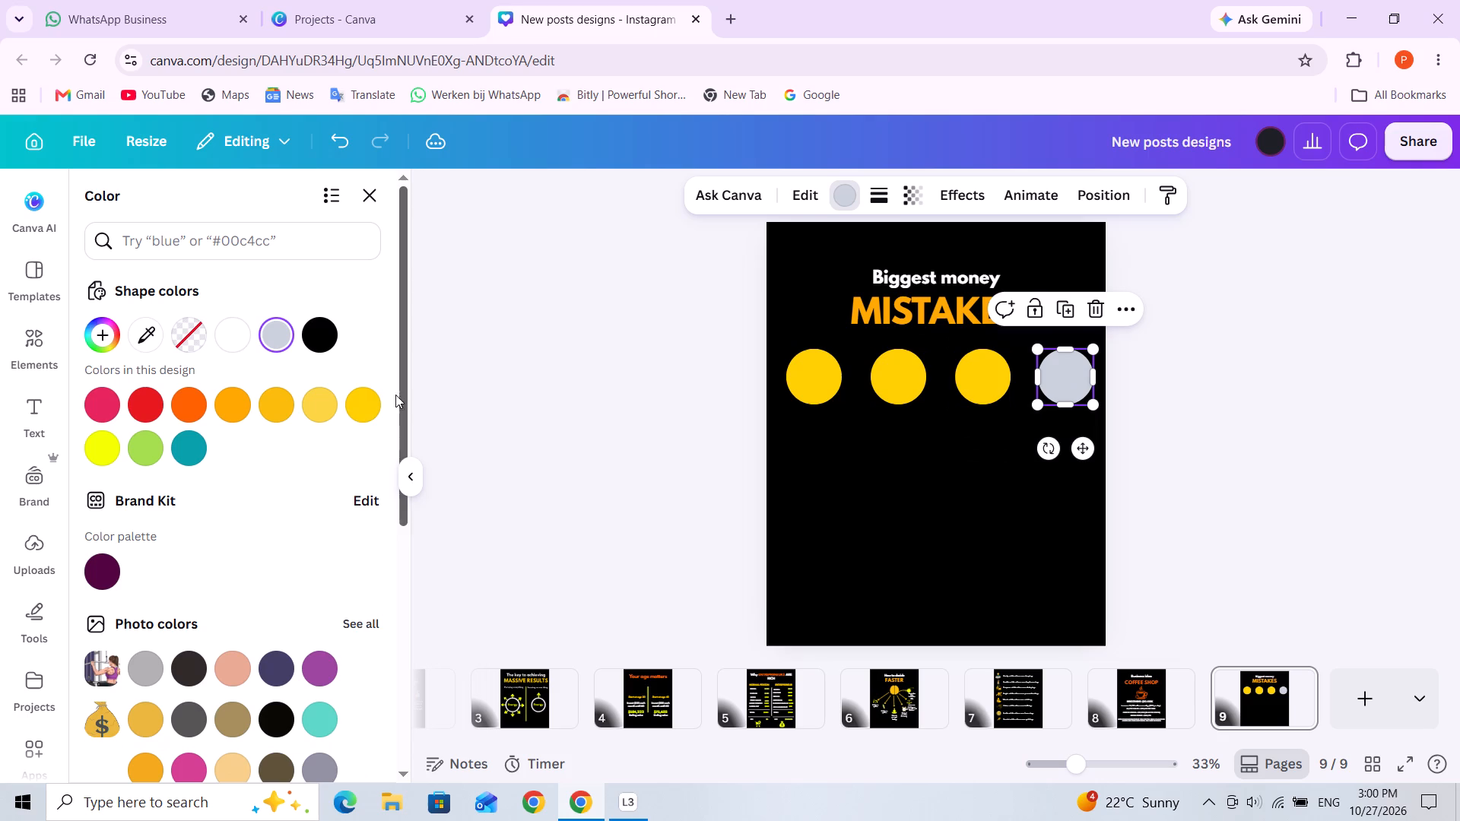
left_click(360, 408)
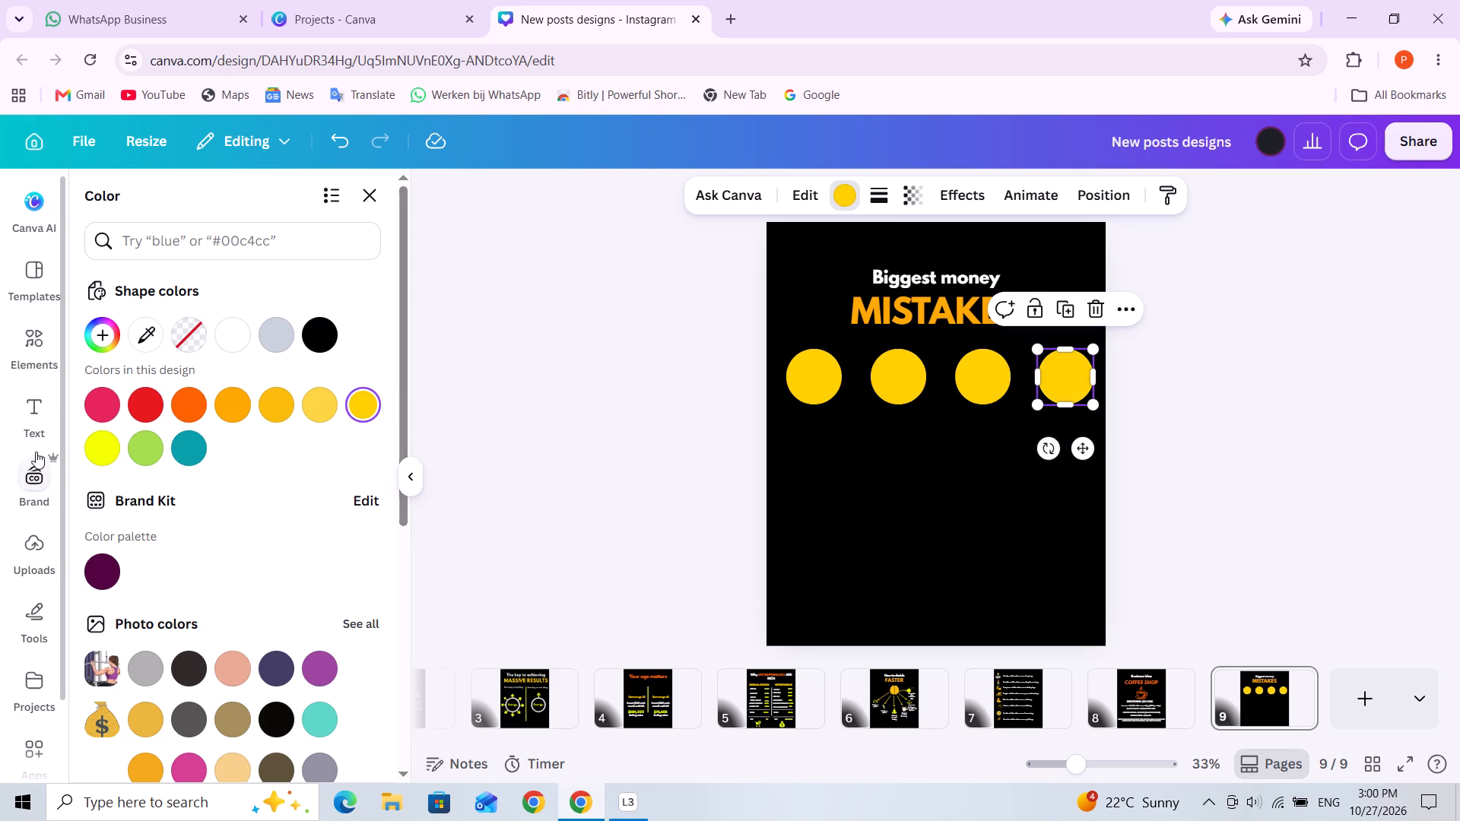
Add a subheading text box reading "age" and "20" on two lines, and narrow the box to fit the text.
left_click(40, 423)
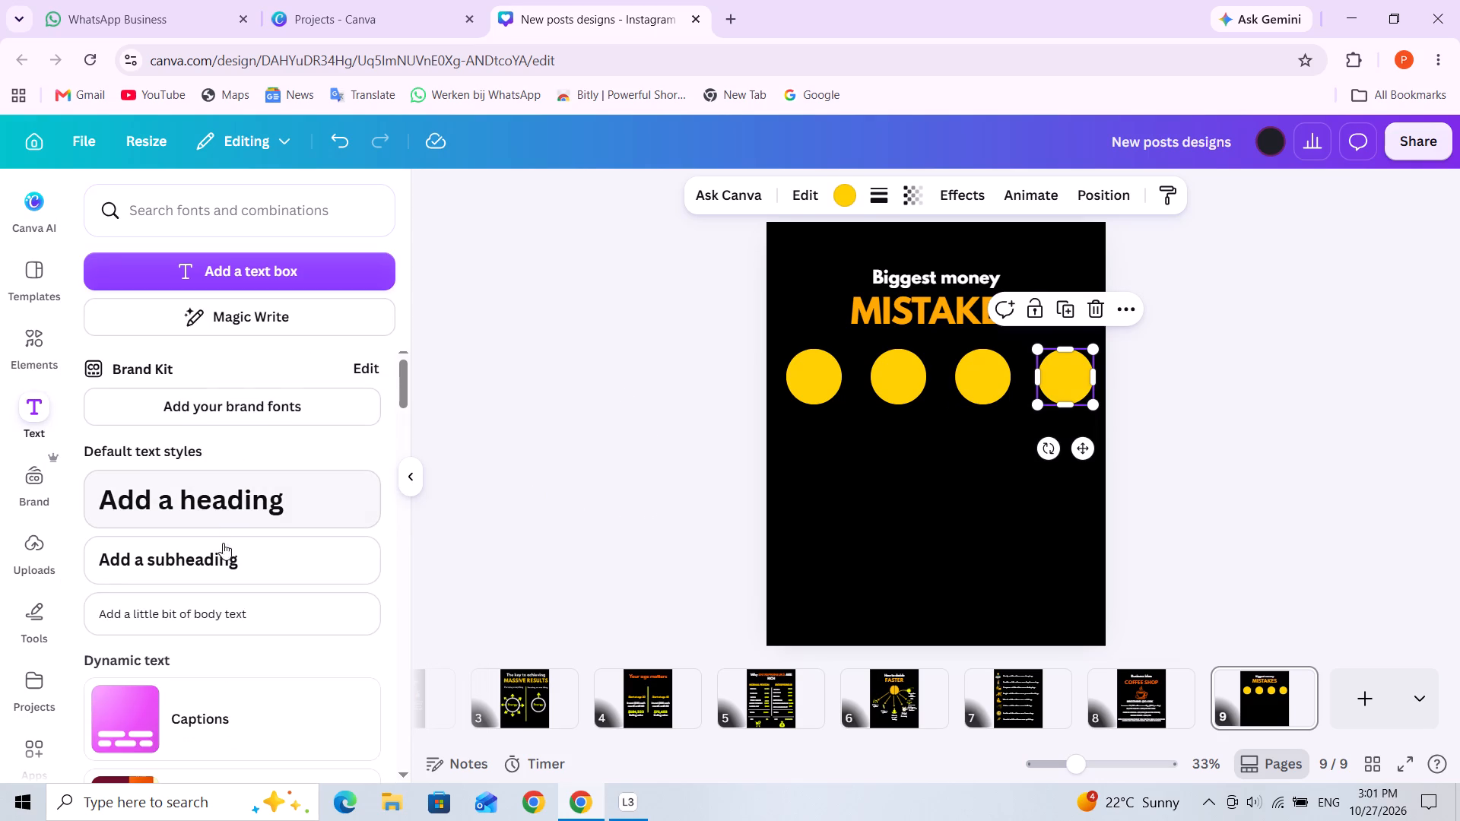
left_click(223, 563)
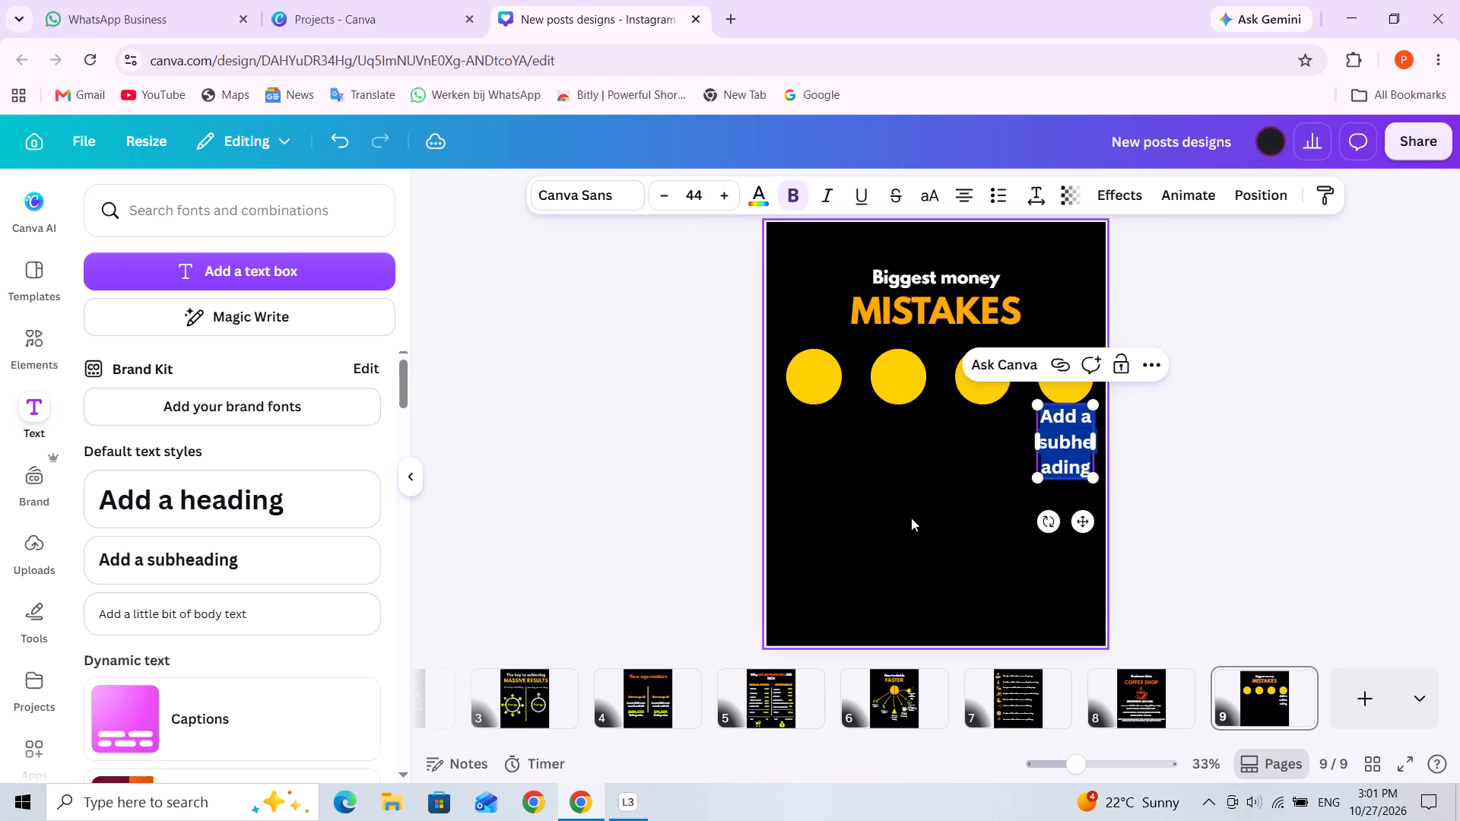
type("age")
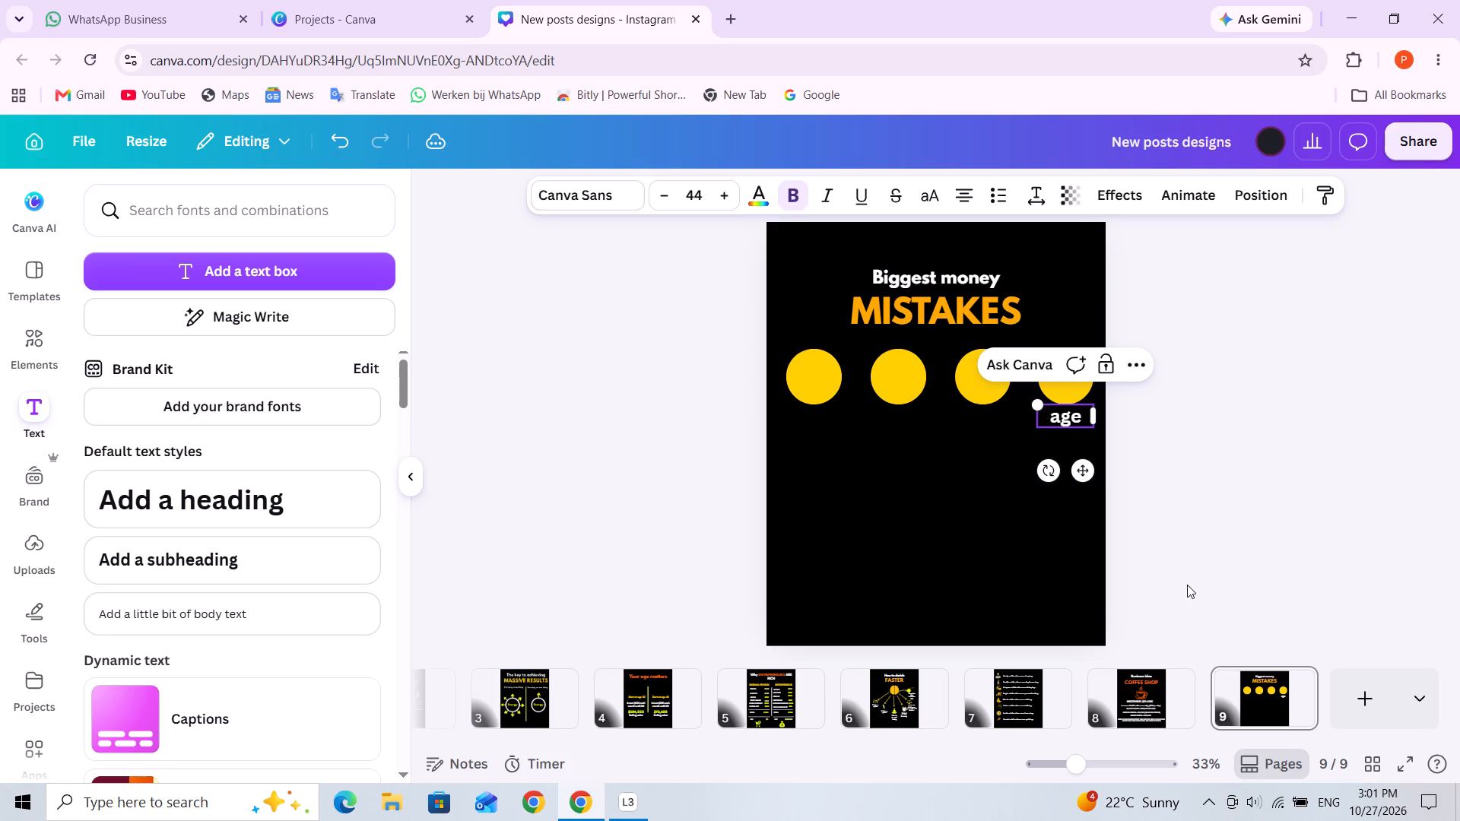
key("Return")
type("20")
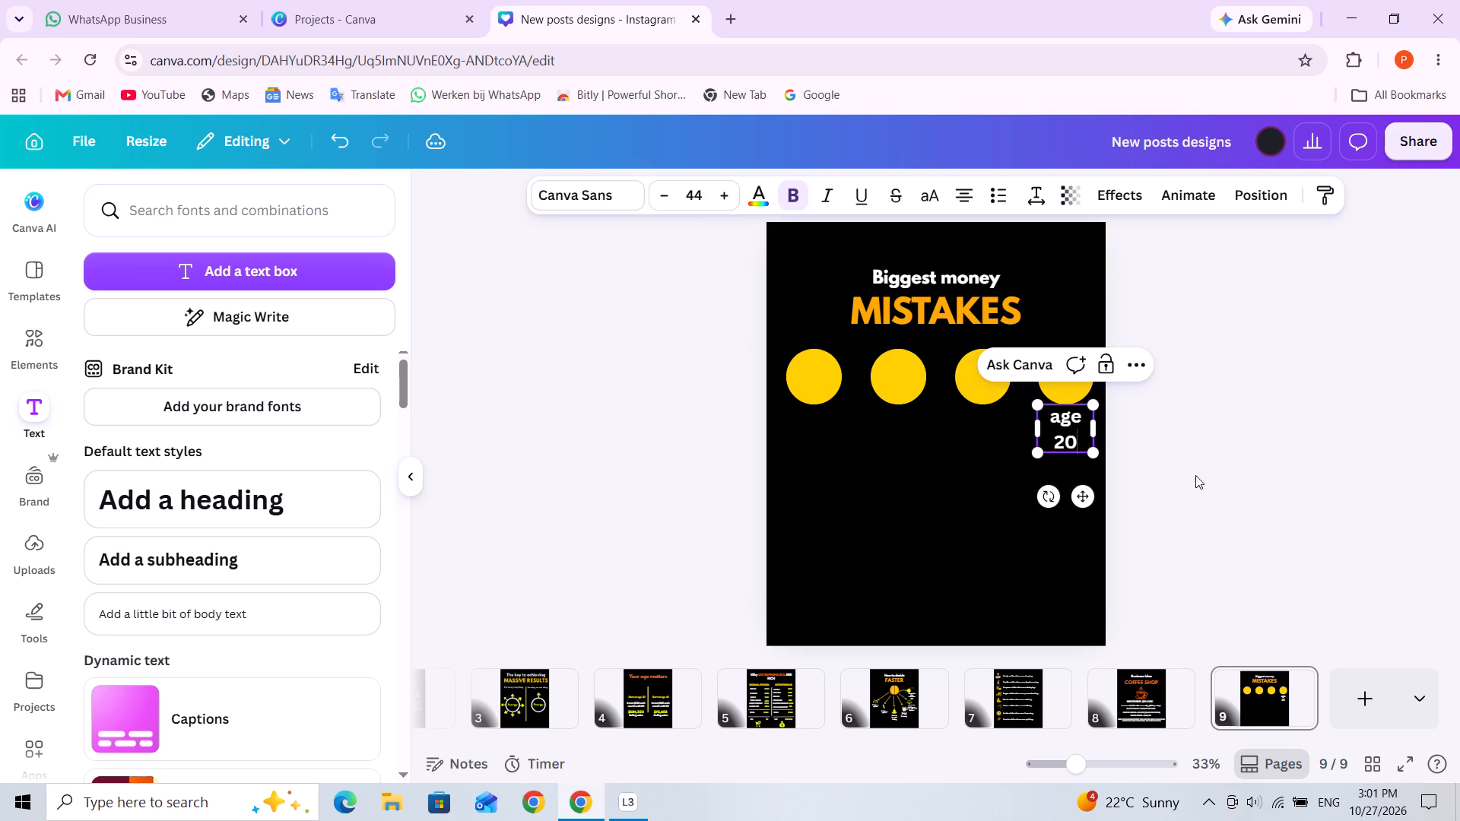
left_click_drag(1103, 431, 1087, 432)
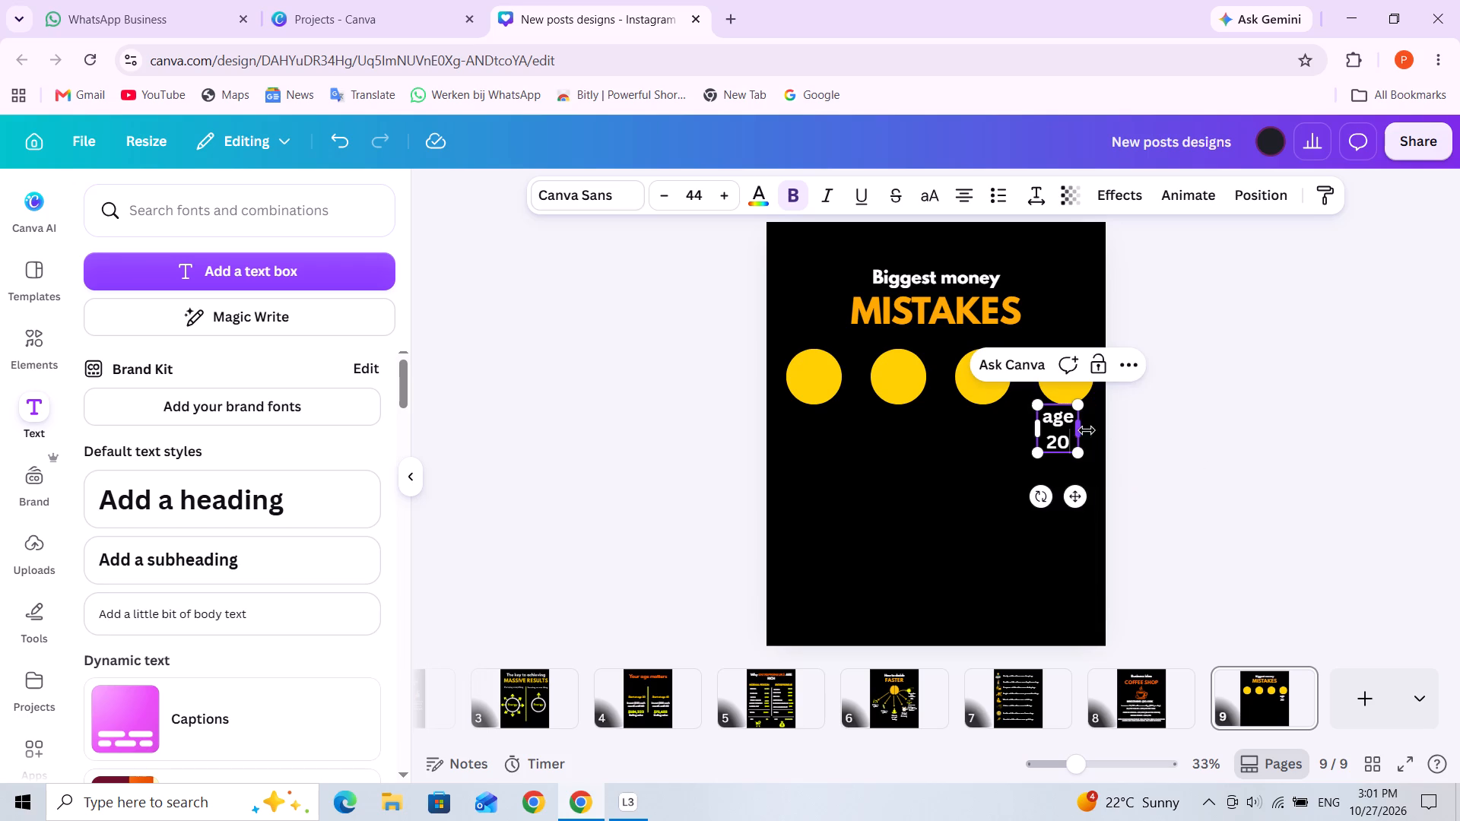
Apply the League Spartan font to the "age 20" label and reduce its text size to 40.
left_click(637, 193)
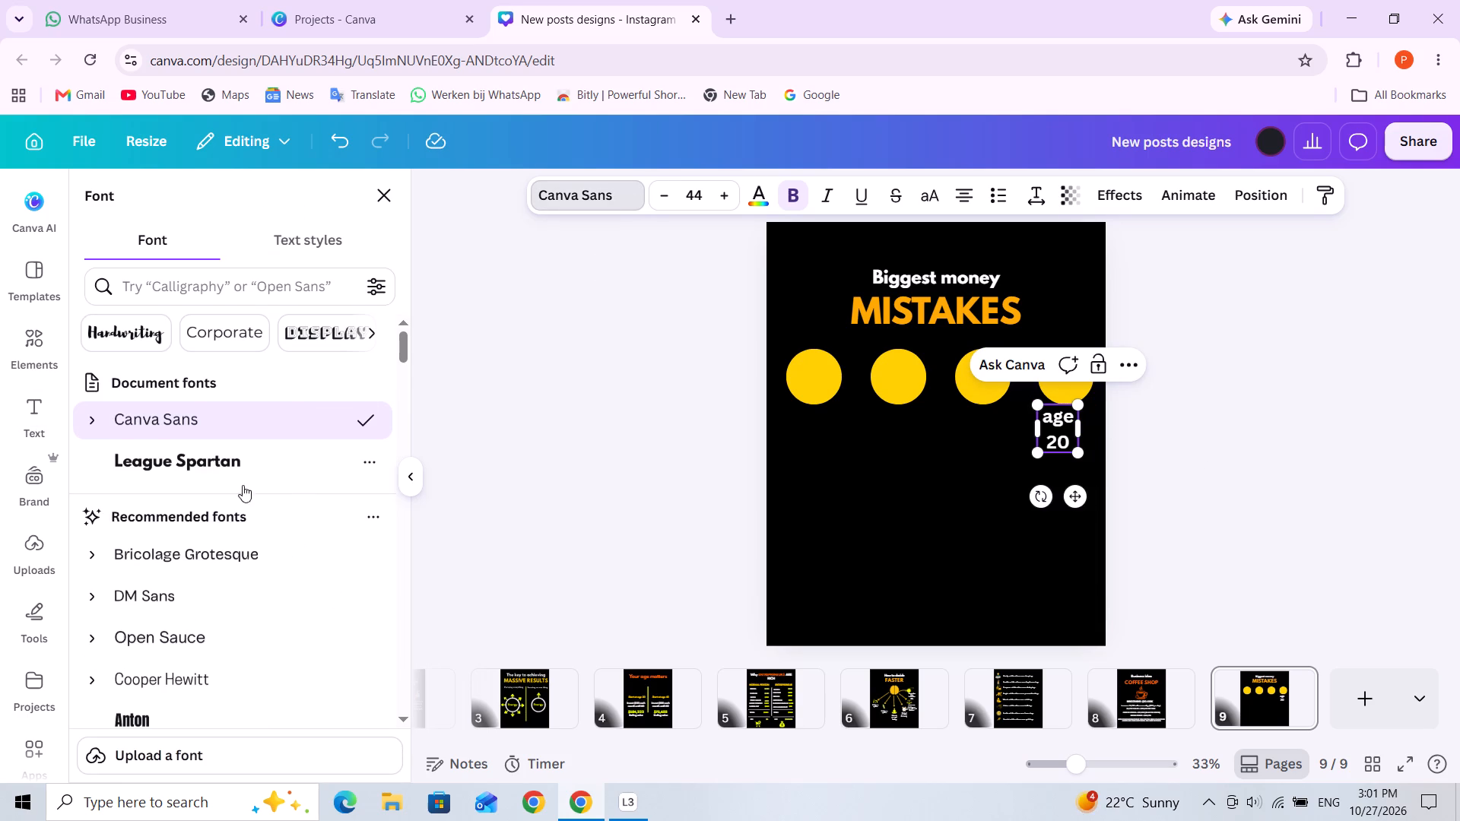
left_click(239, 467)
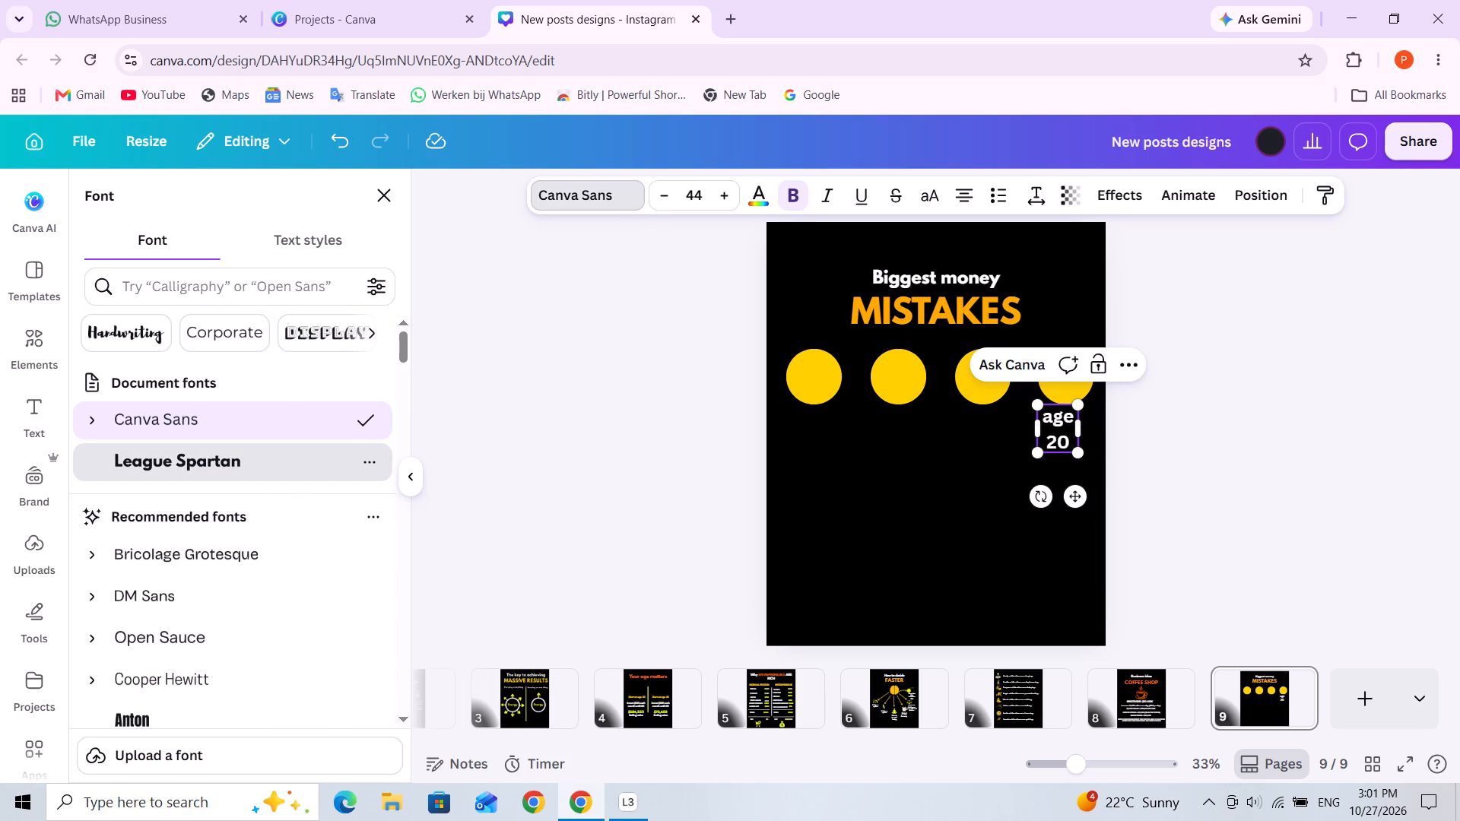
left_click_drag(1043, 421, 1070, 438)
double_click(668, 195)
left_click(668, 195)
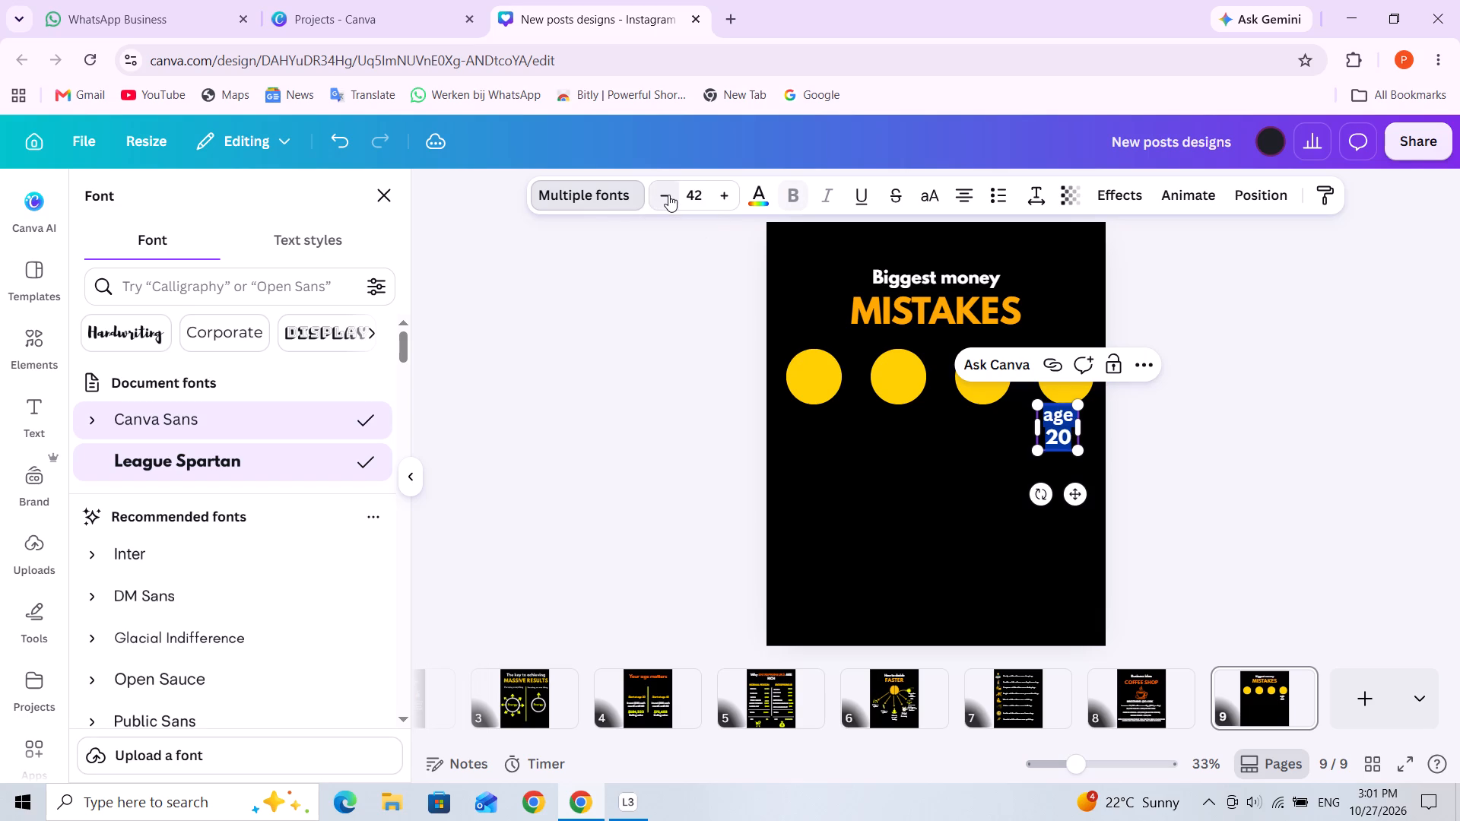
left_click(668, 195)
left_click(910, 497)
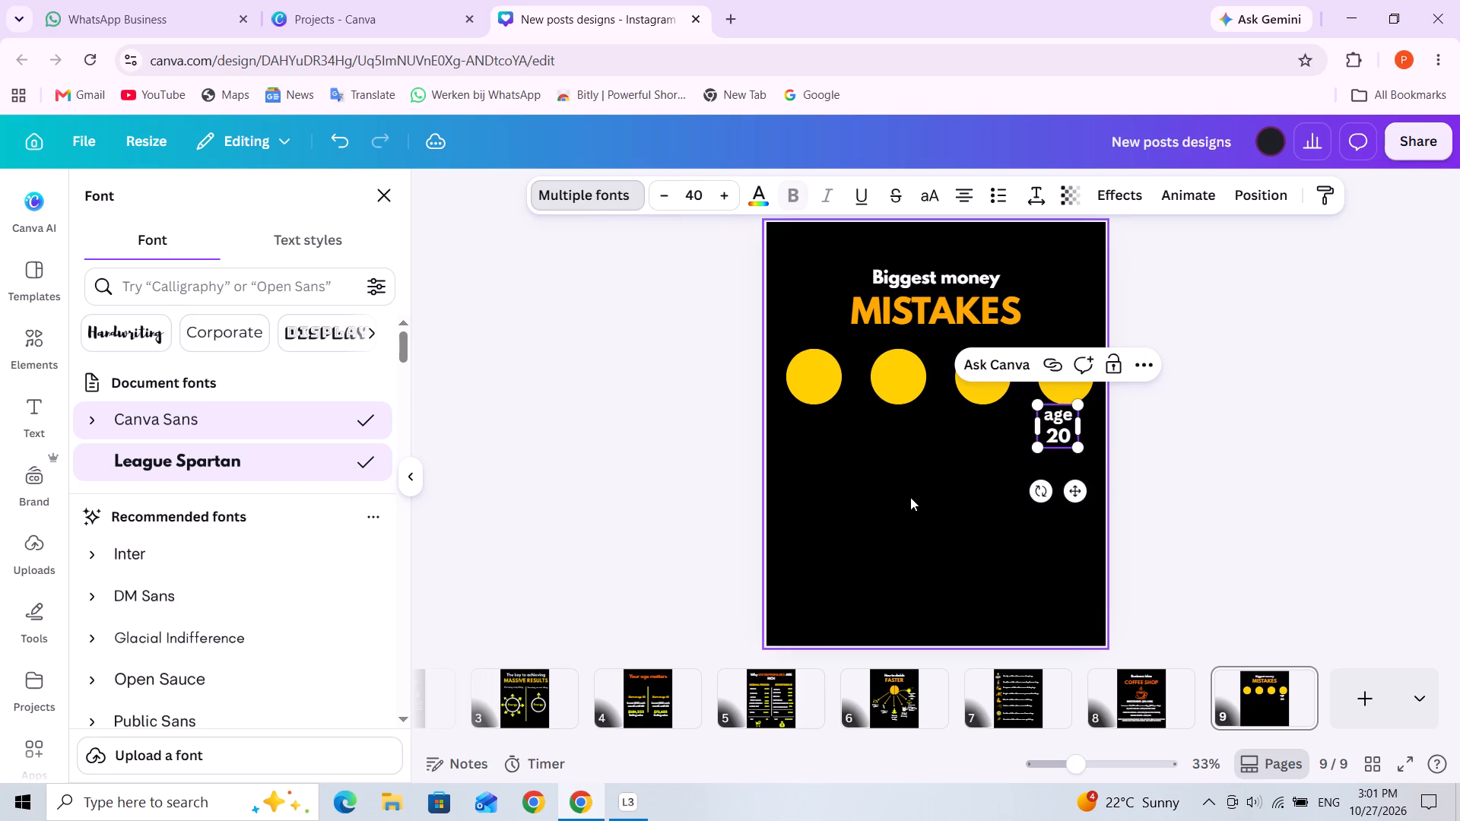
left_click(972, 471)
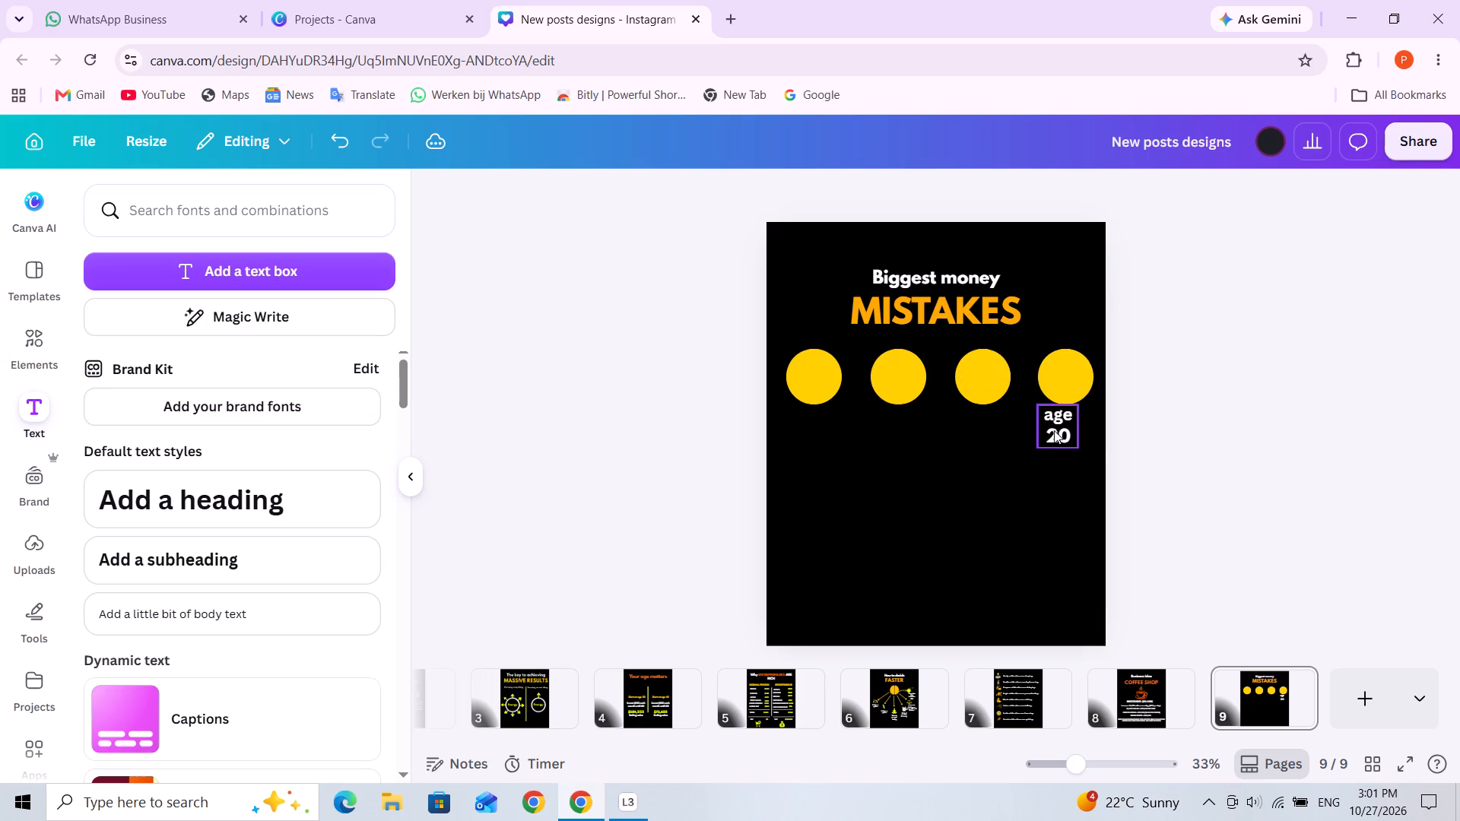
Move the "age 20" label onto the centre of the first yellow circle in the row.
left_click_drag(1063, 433, 817, 382)
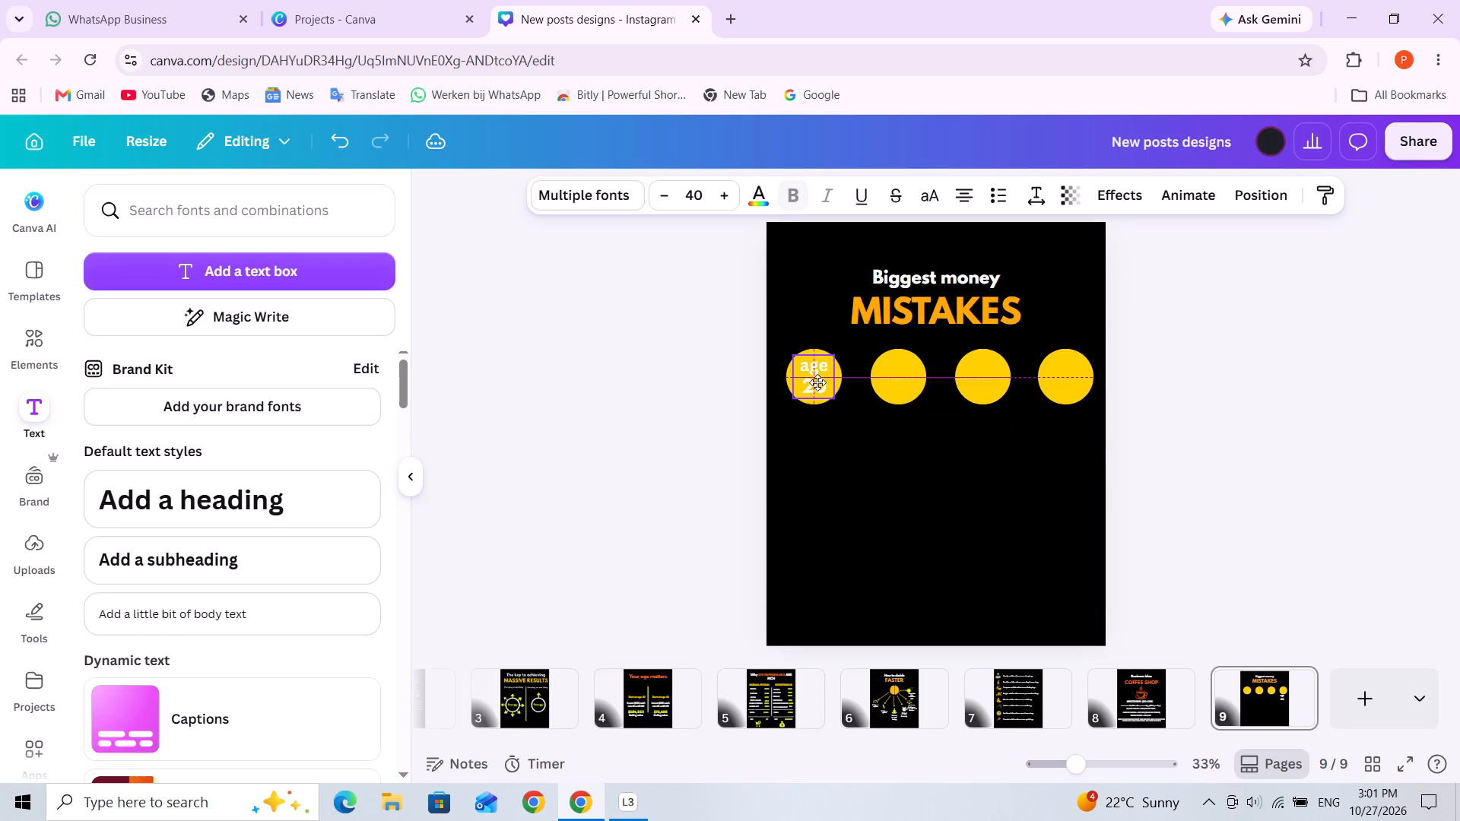
left_click_drag(817, 382, 817, 382)
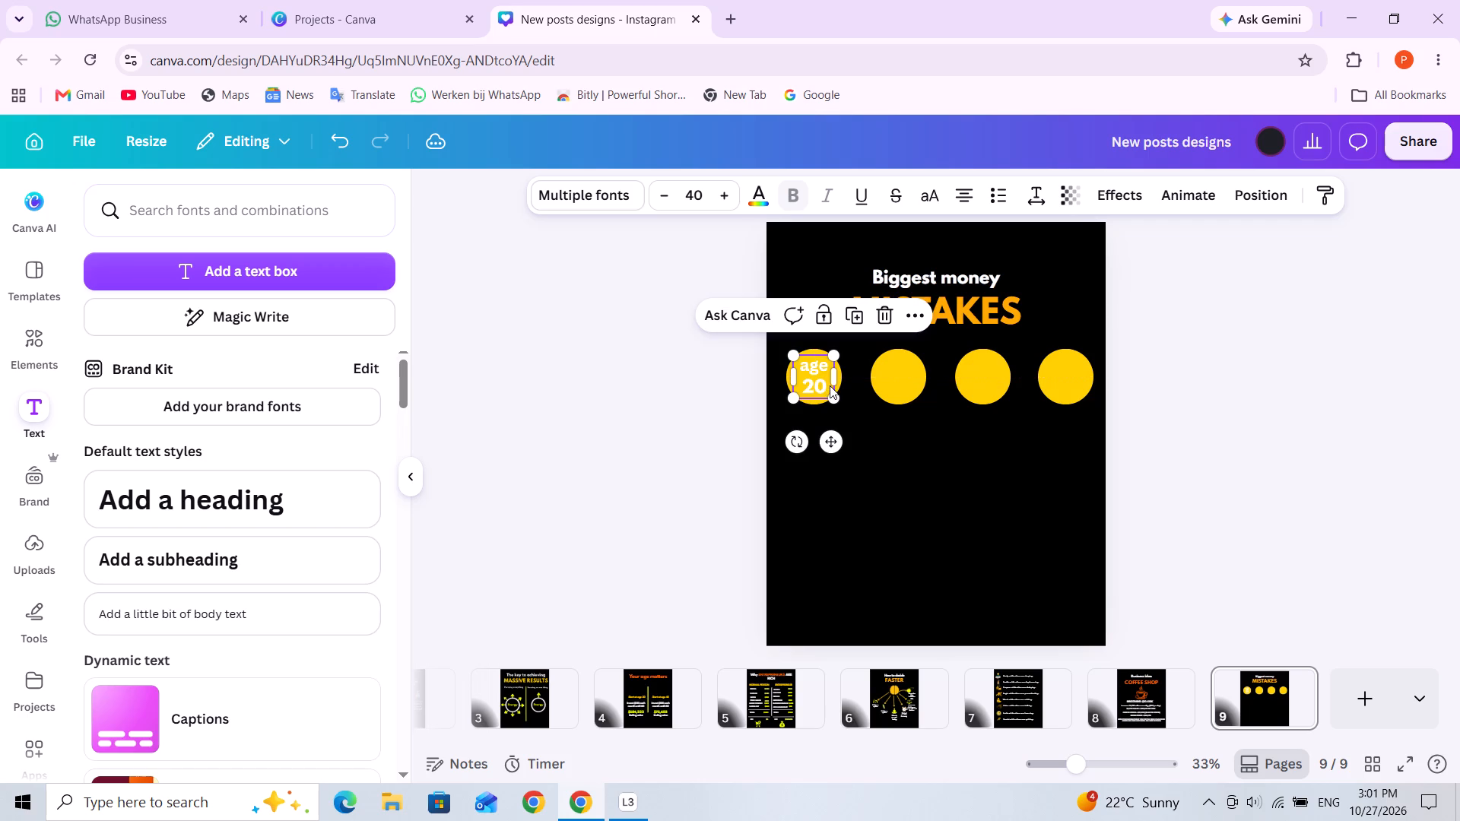
left_click(868, 422)
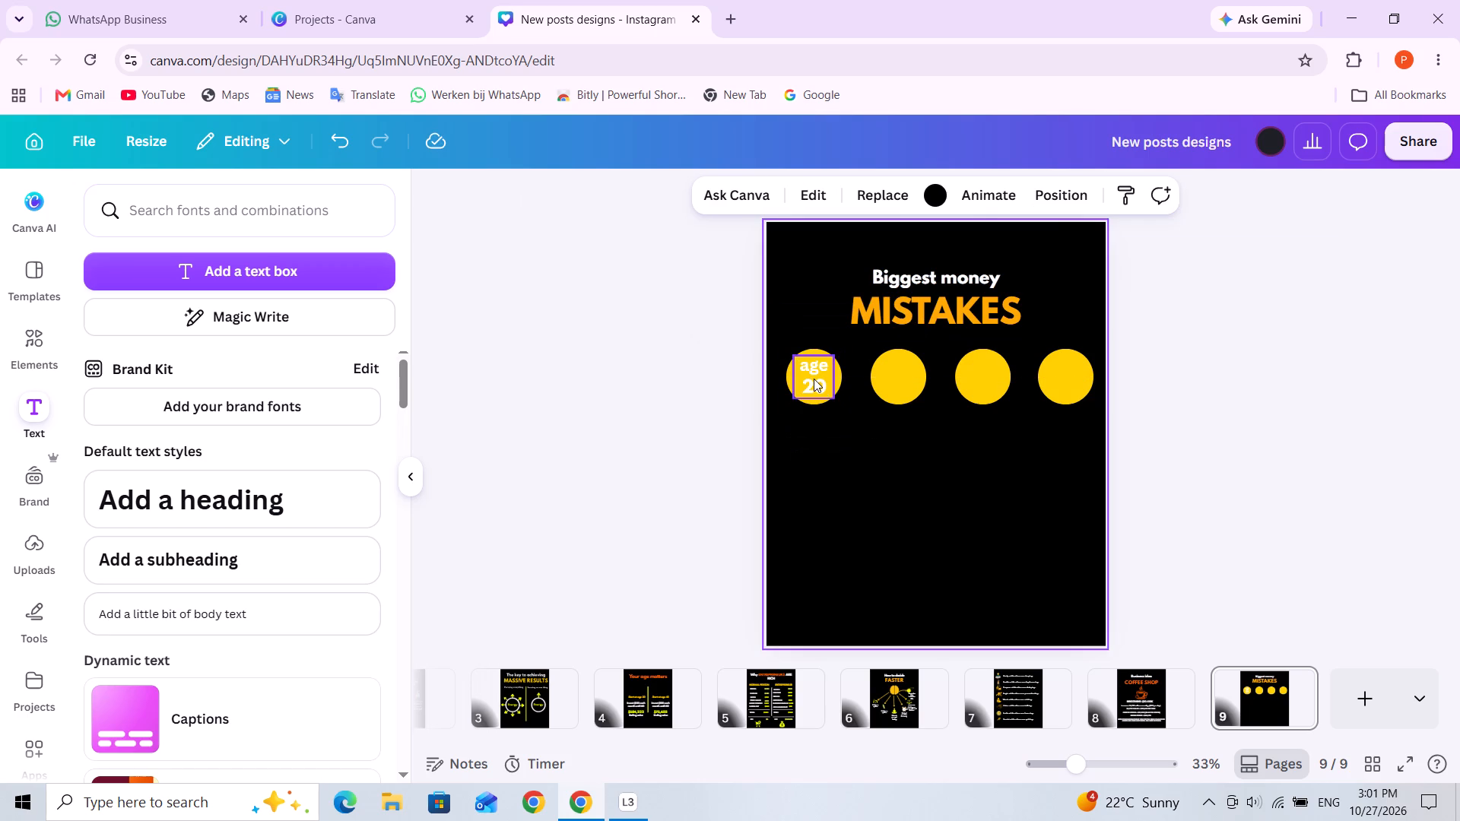
Reduce all the text of the "age 20" label to size 35 so it sits comfortably inside the circle.
left_click(814, 379)
triple_click(814, 379)
key("ctrl+a")
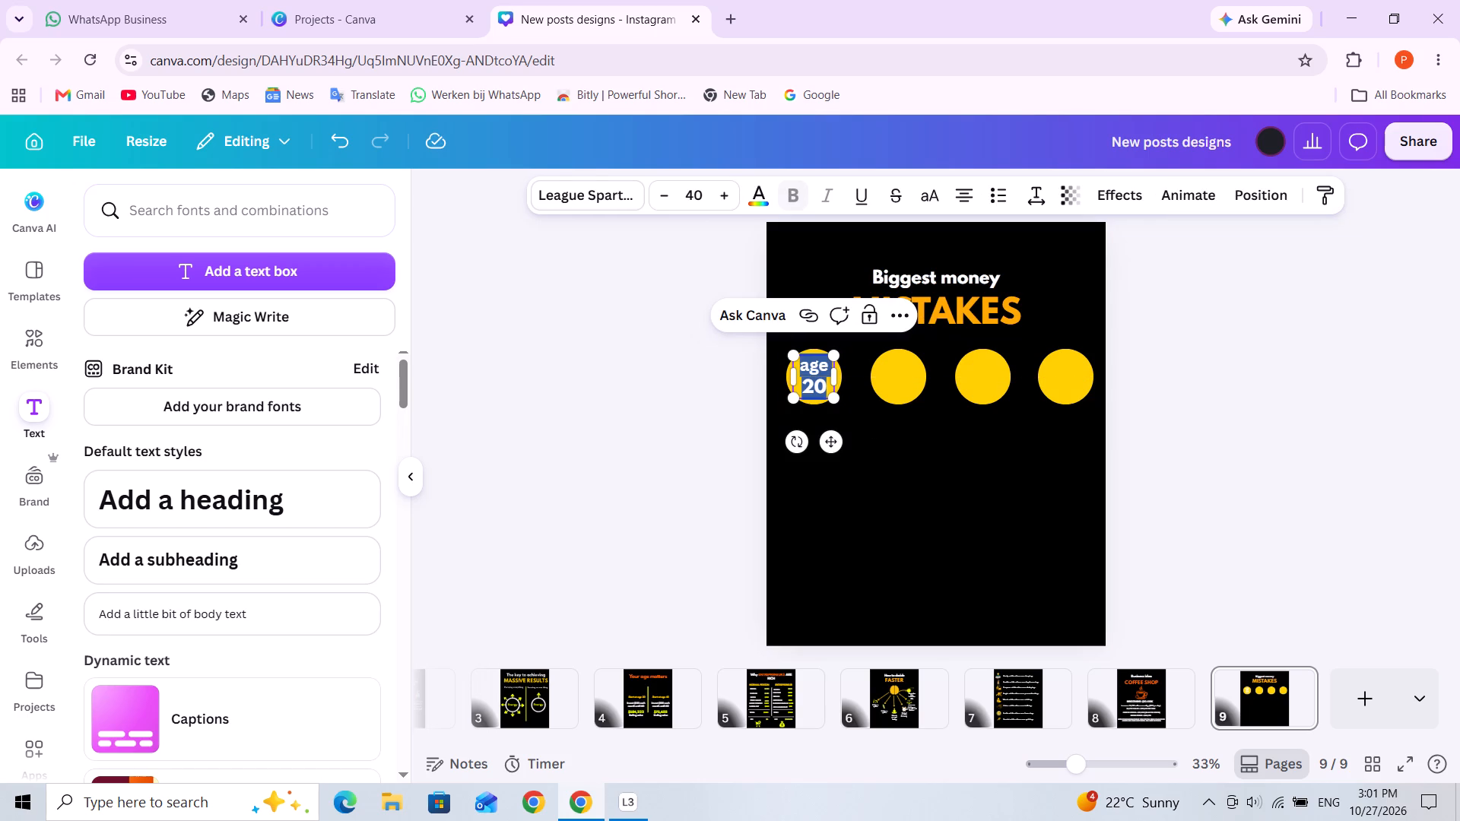
left_click(669, 194)
left_click(669, 194)
left_click(669, 194)
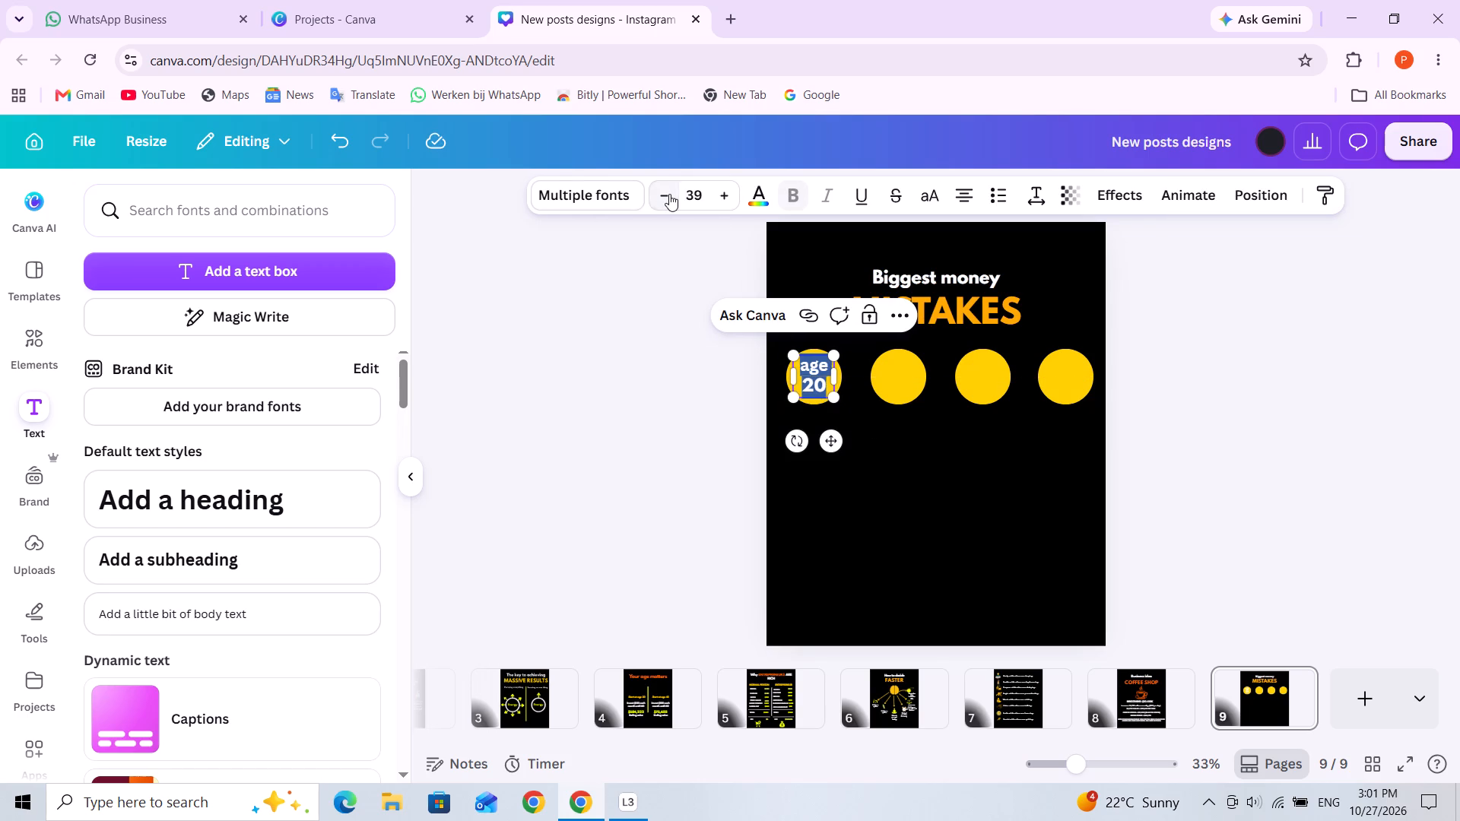
double_click(669, 194)
left_click(669, 194)
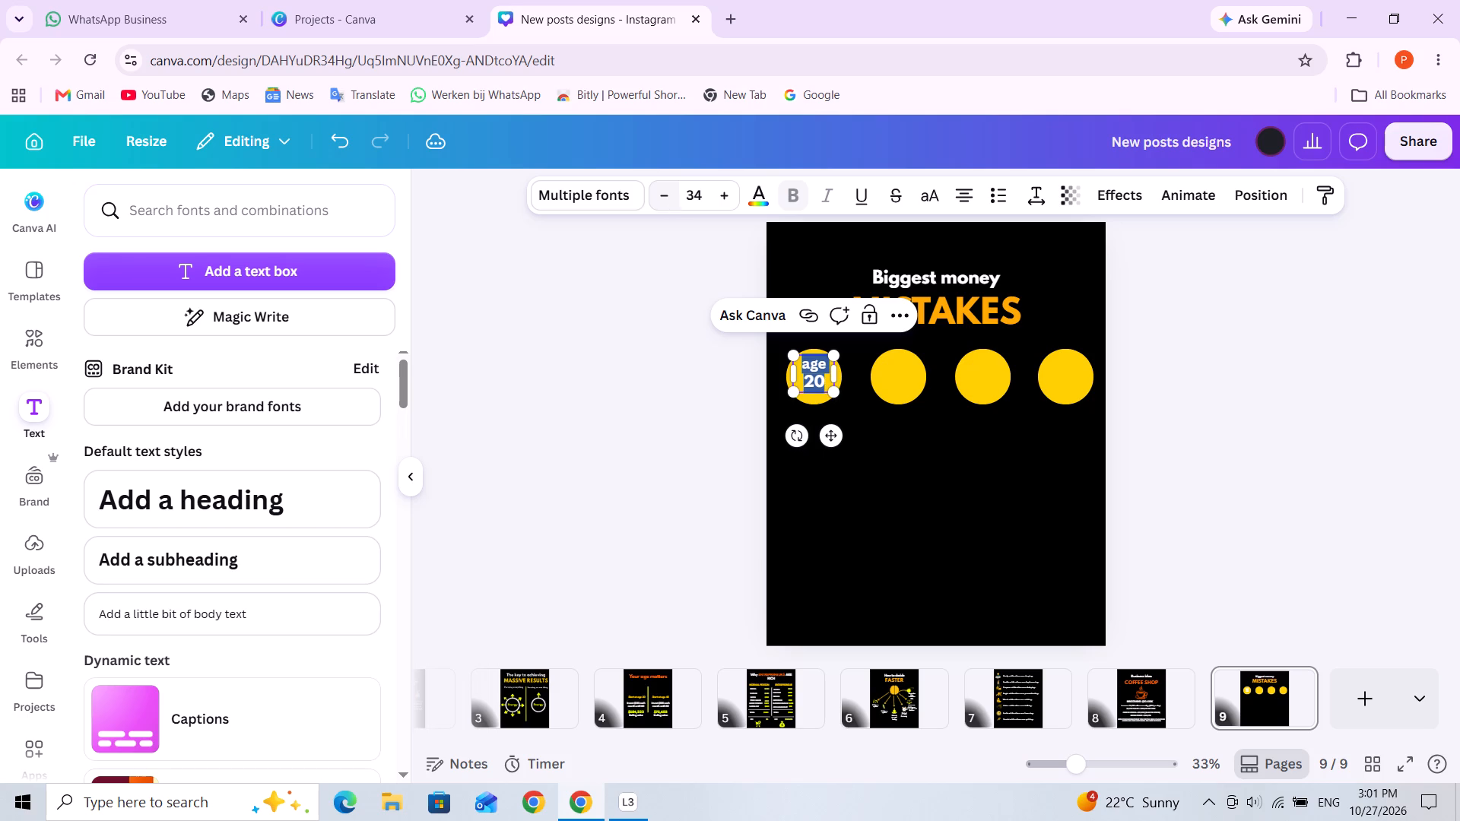
left_click(716, 191)
left_click(898, 443)
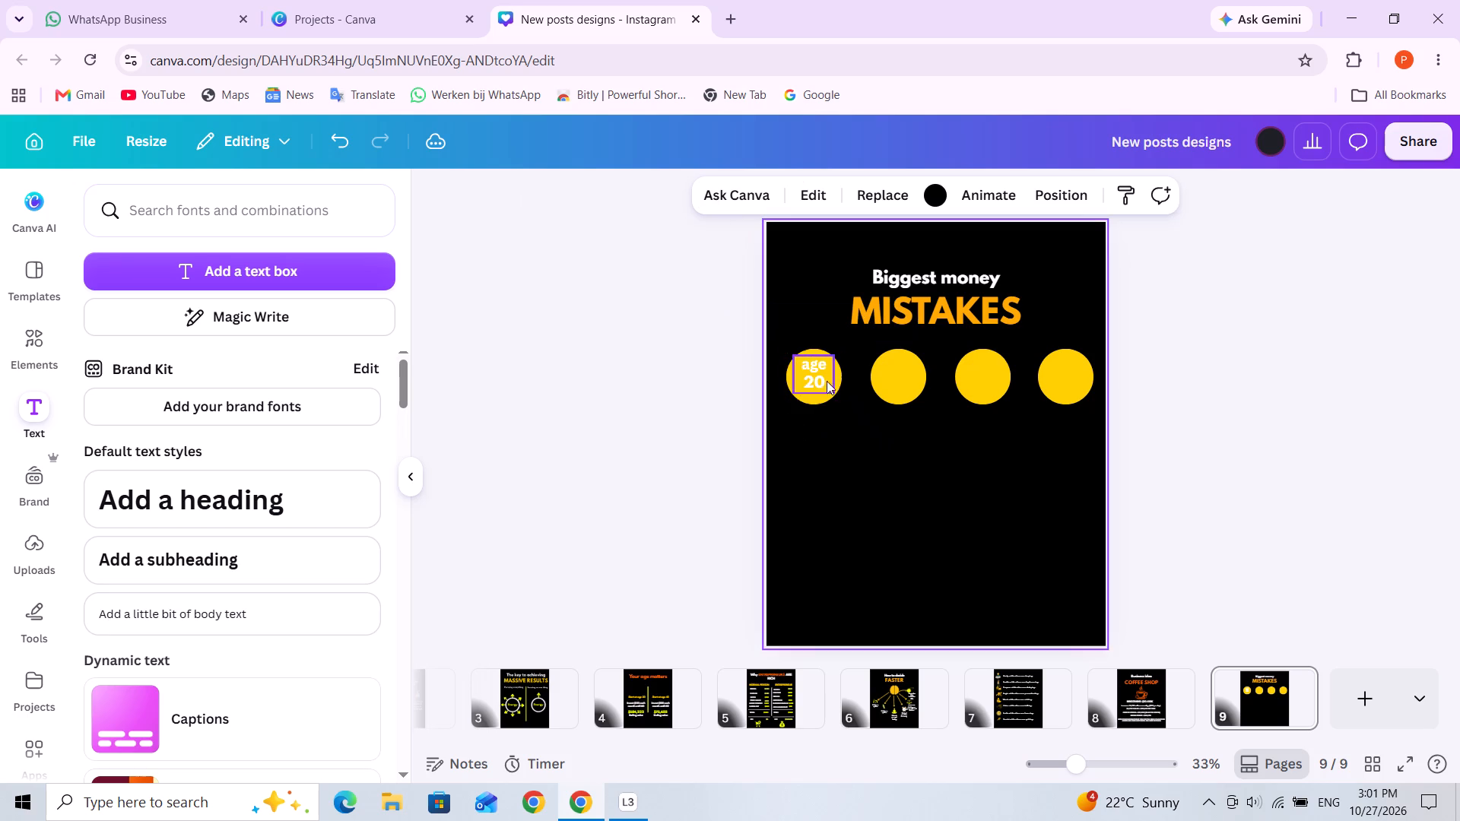
Duplicate the "age 20" label three times and centre one copy on each of the other three circles, level with the first.
left_click(819, 379)
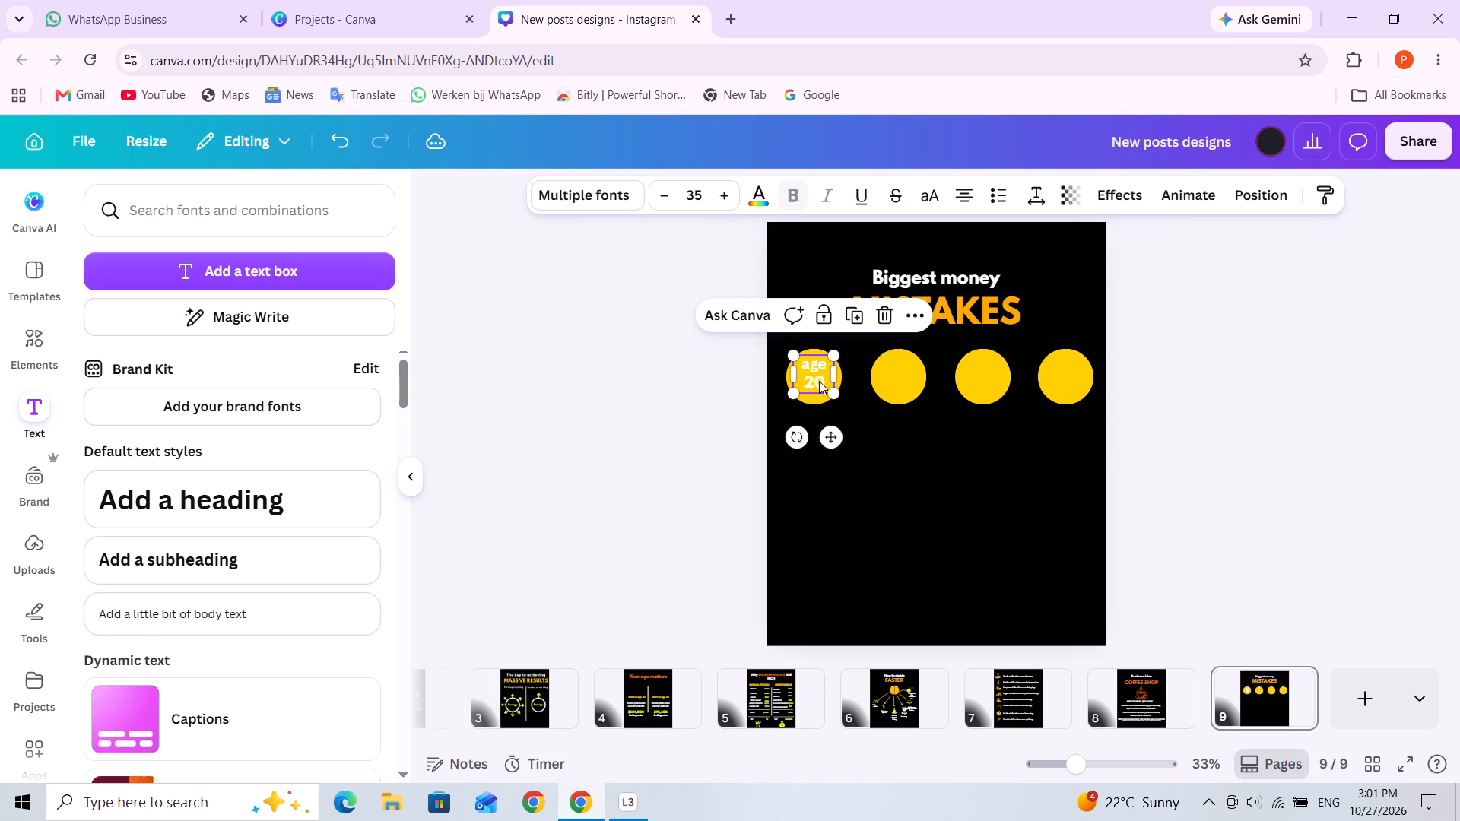
left_click(858, 316)
left_click_drag(823, 379, 903, 373)
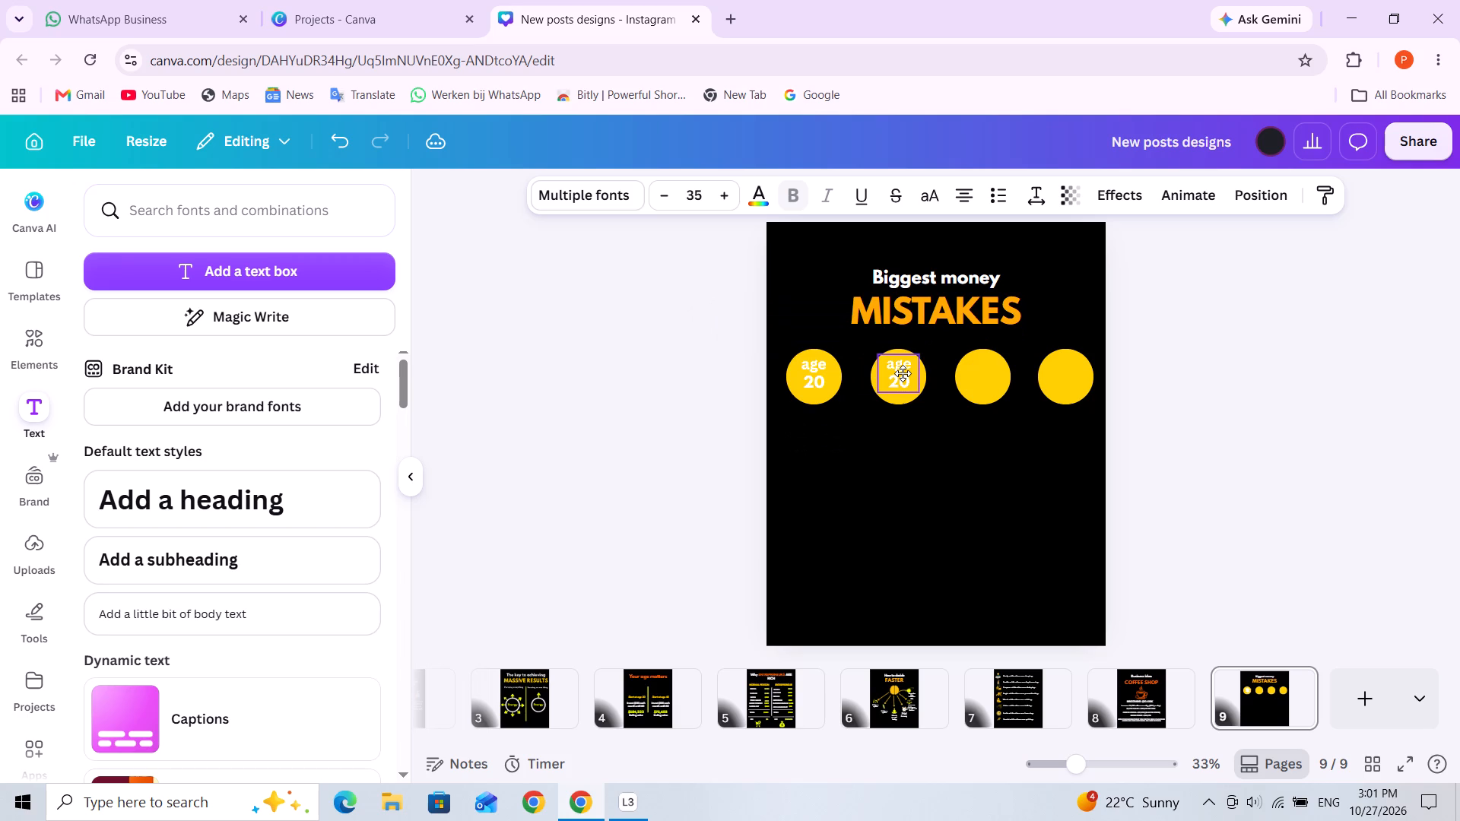
left_click_drag(903, 373, 899, 373)
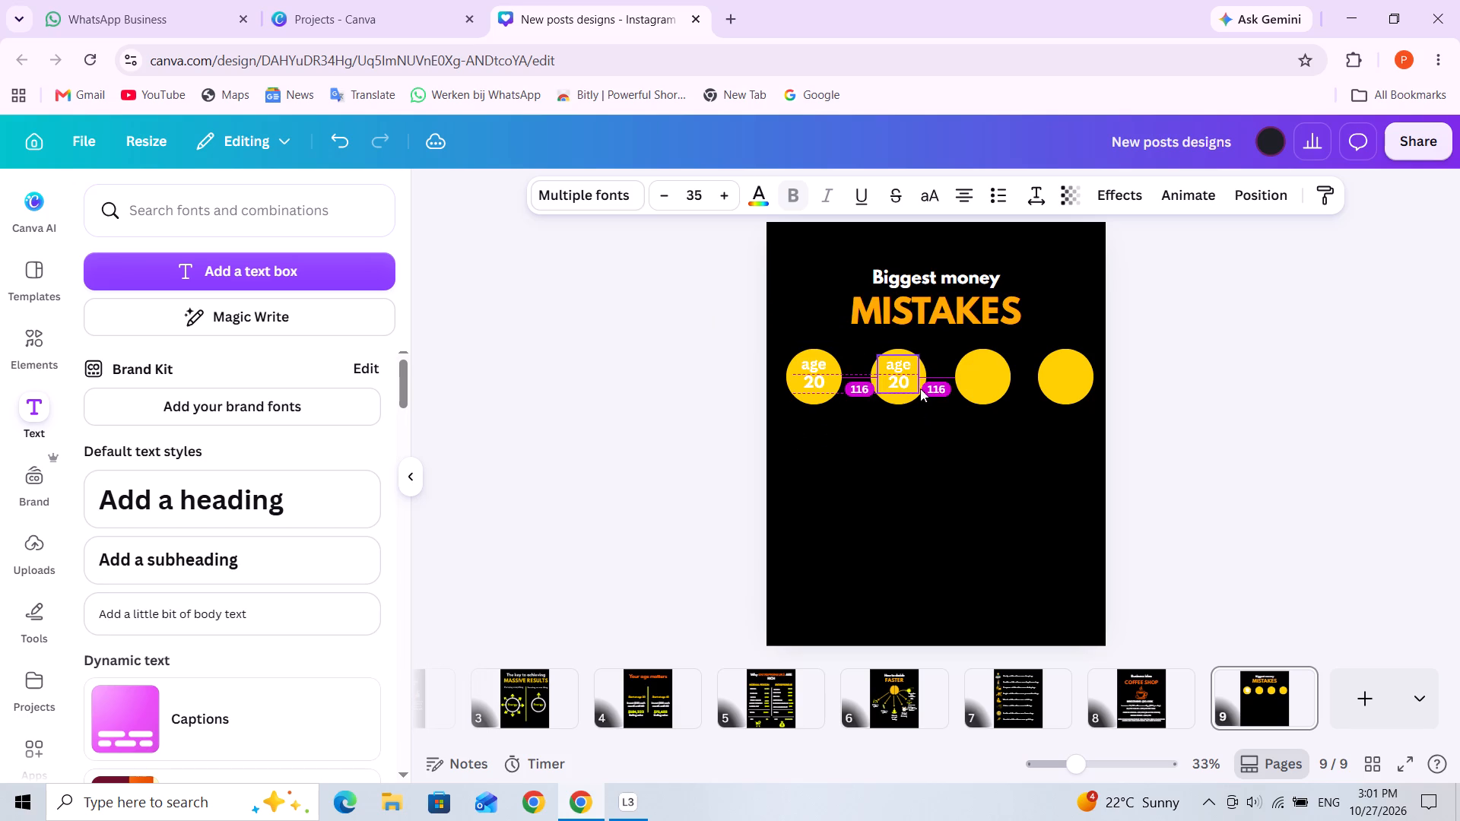
left_click(930, 316)
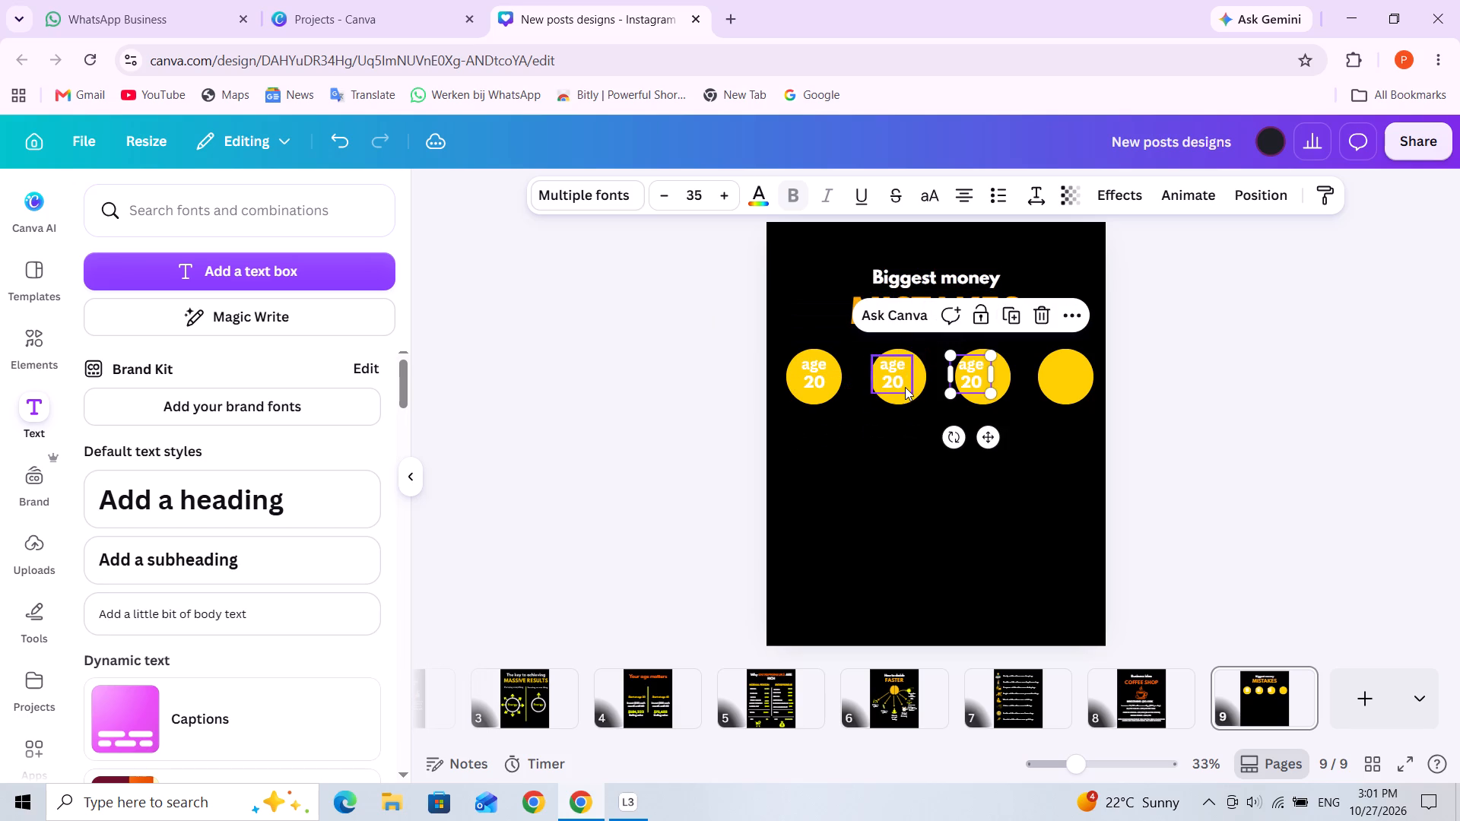
left_click_drag(981, 376, 991, 376)
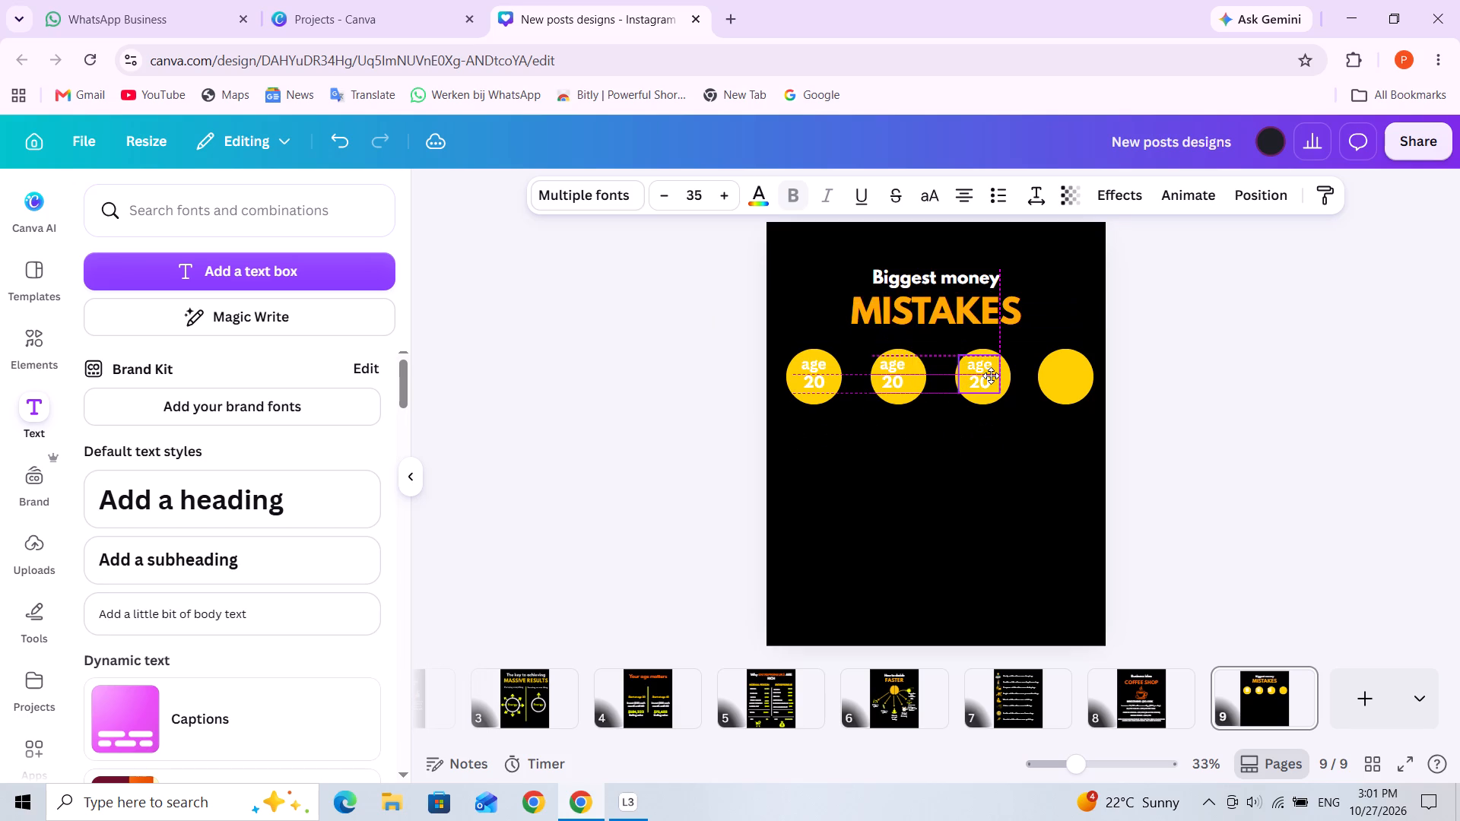
left_click_drag(991, 376, 992, 376)
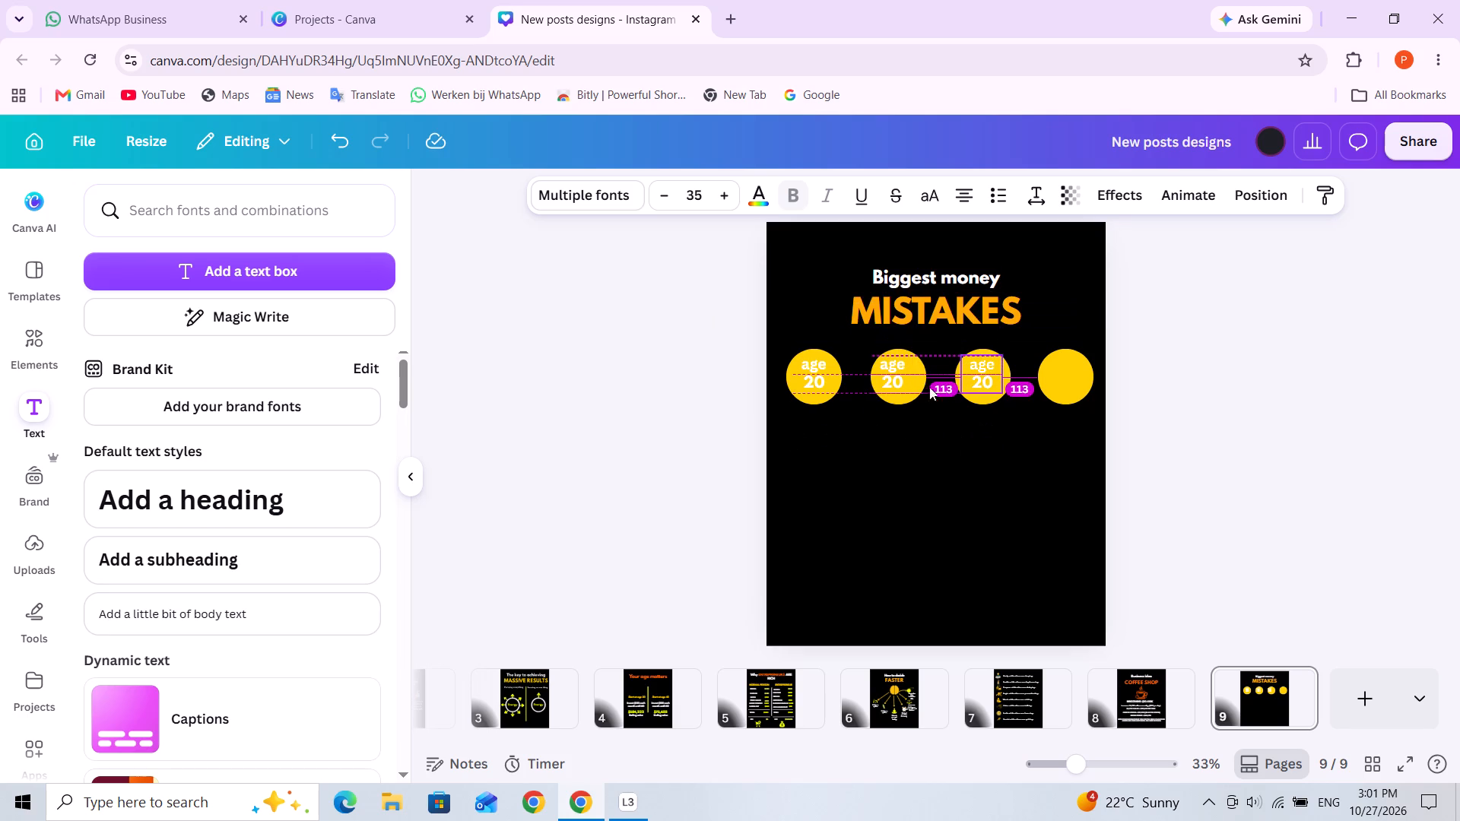
left_click_drag(890, 375, 900, 374)
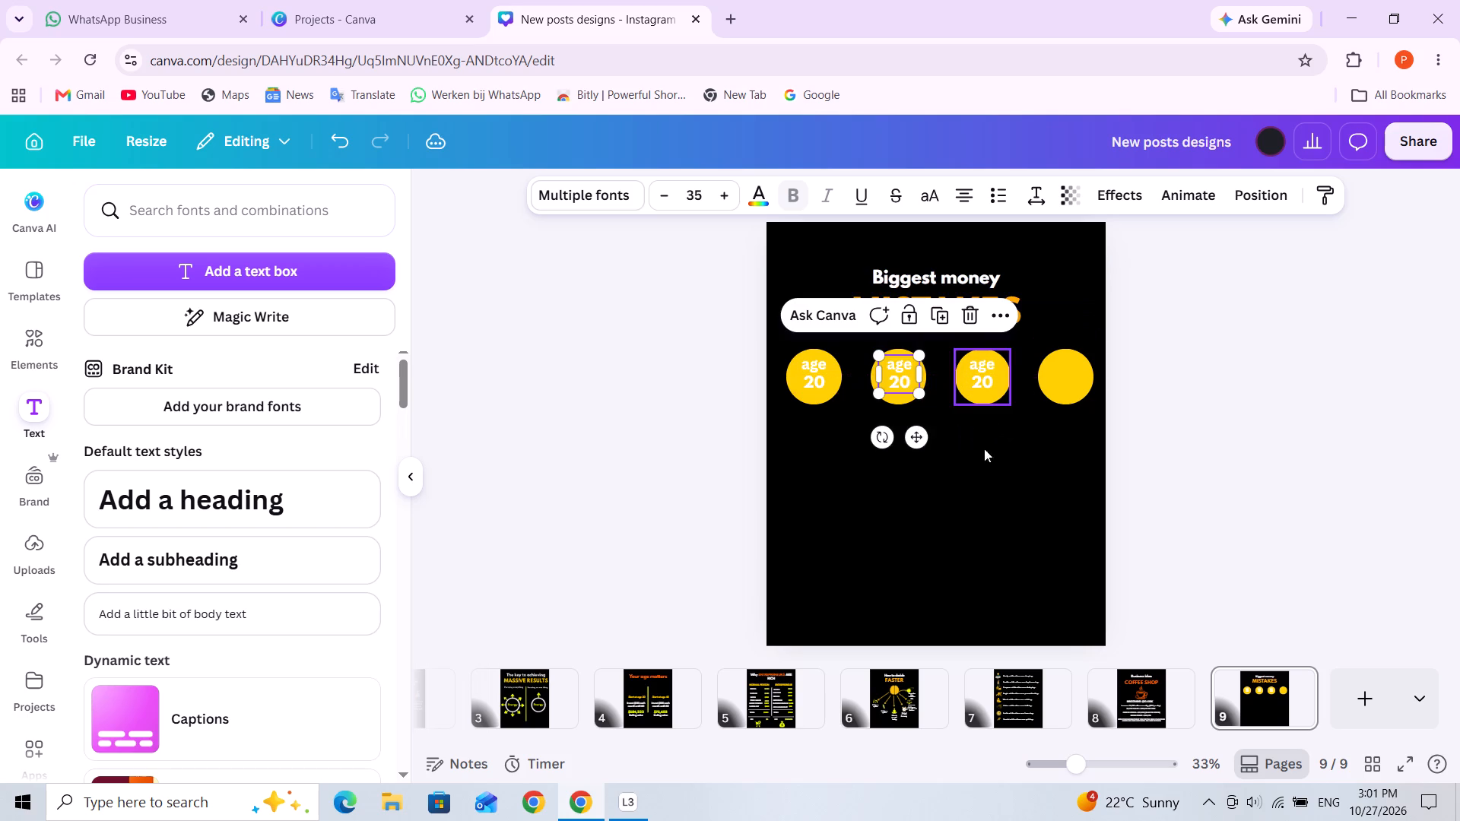
left_click(990, 464)
left_click(981, 377)
left_click(1018, 325)
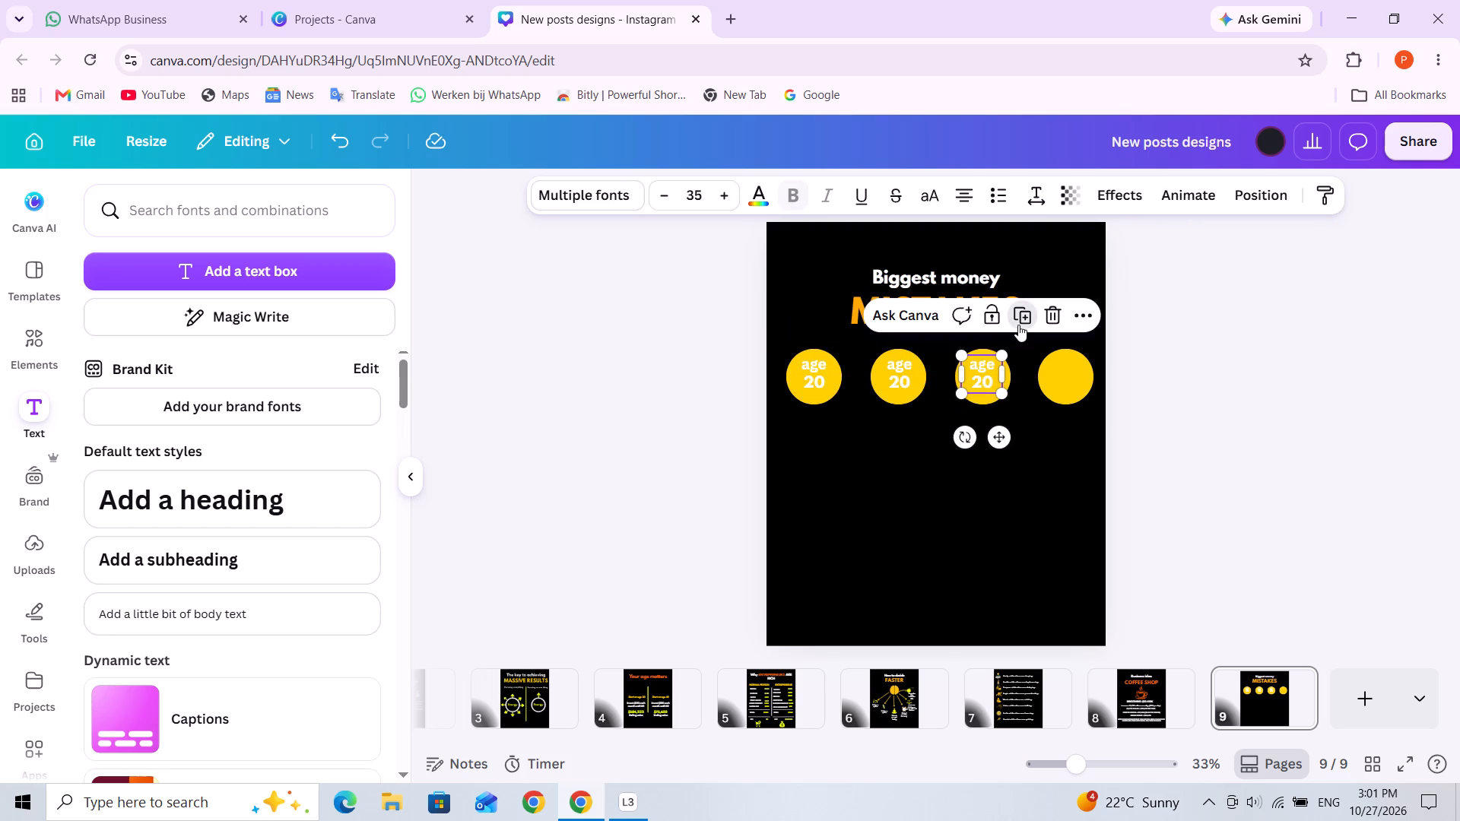
left_click(1064, 381)
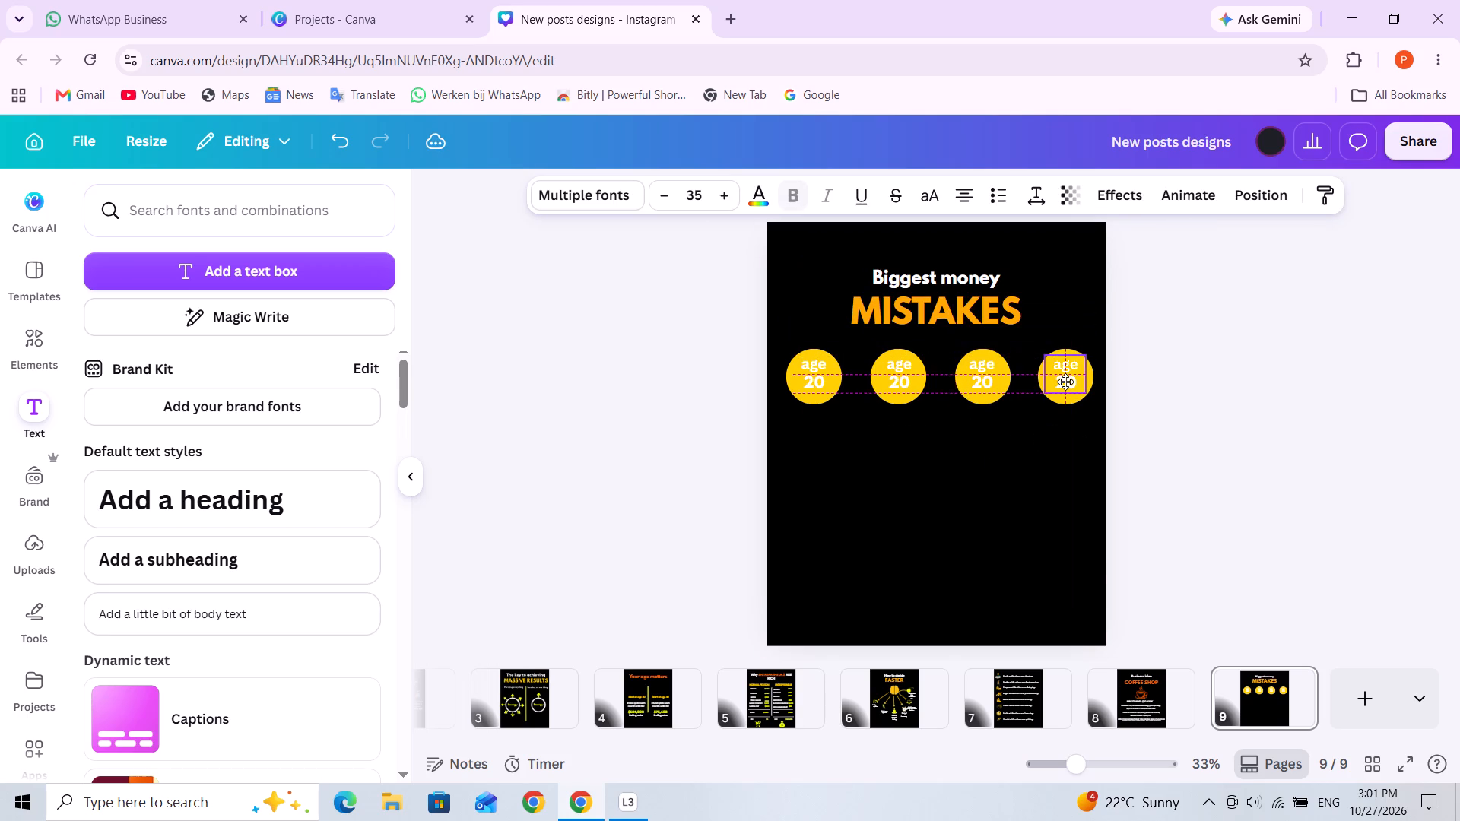
left_click(1184, 411)
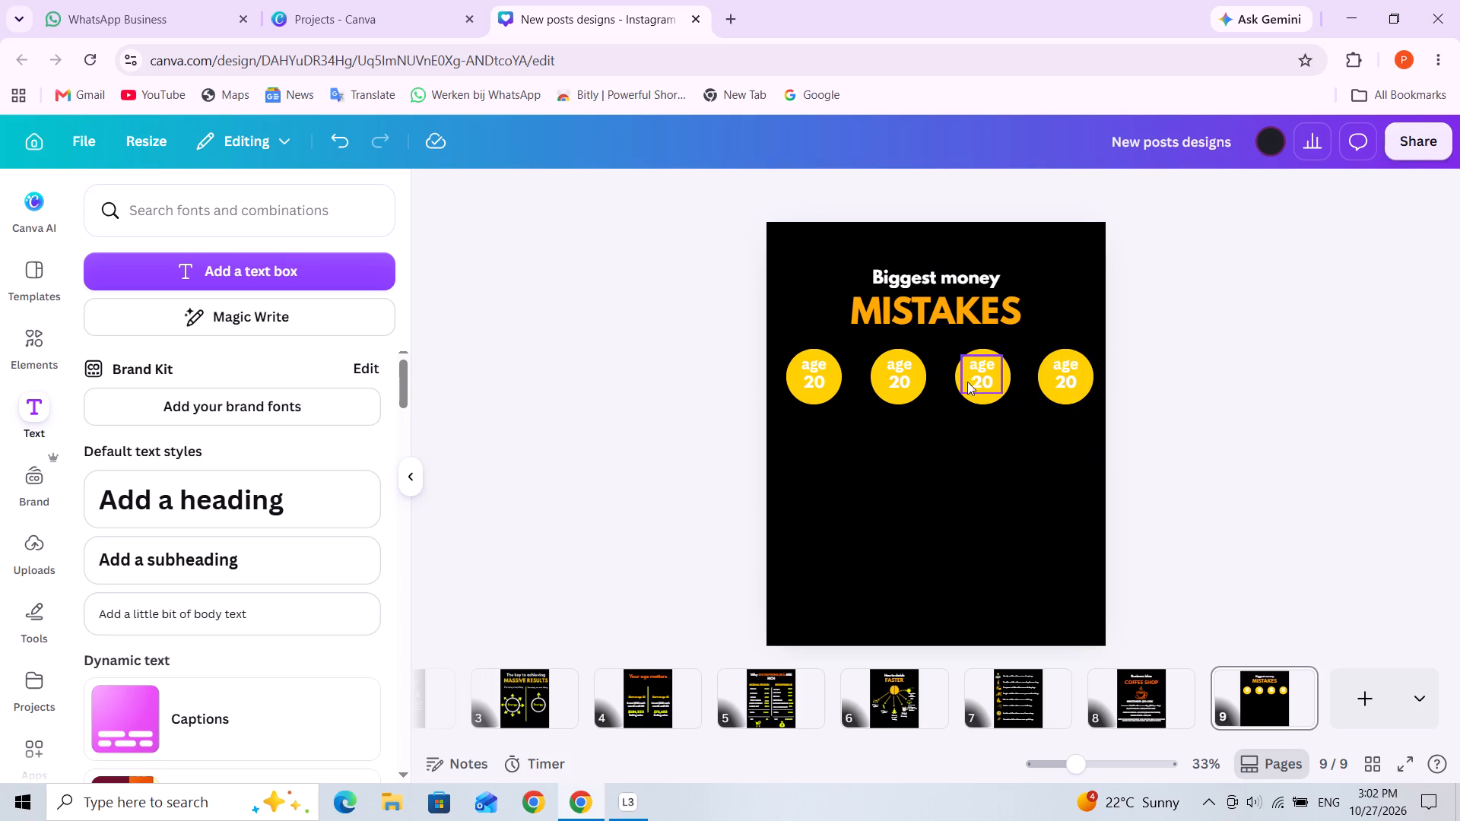
Change the label in the second circle to read "age 30".
left_click(900, 385)
left_click(899, 385)
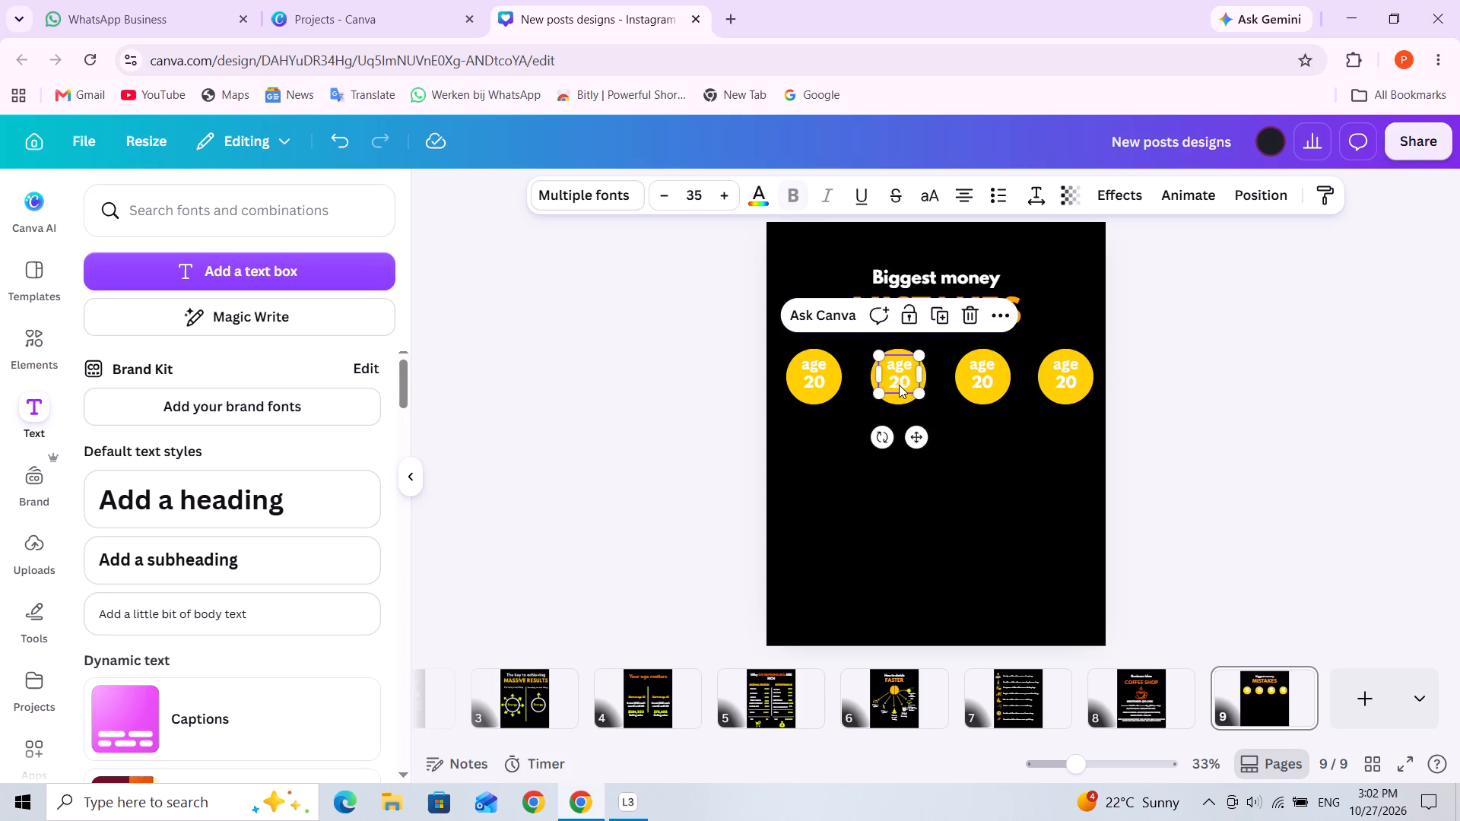
left_click(896, 385)
left_click(896, 385)
left_click(900, 384)
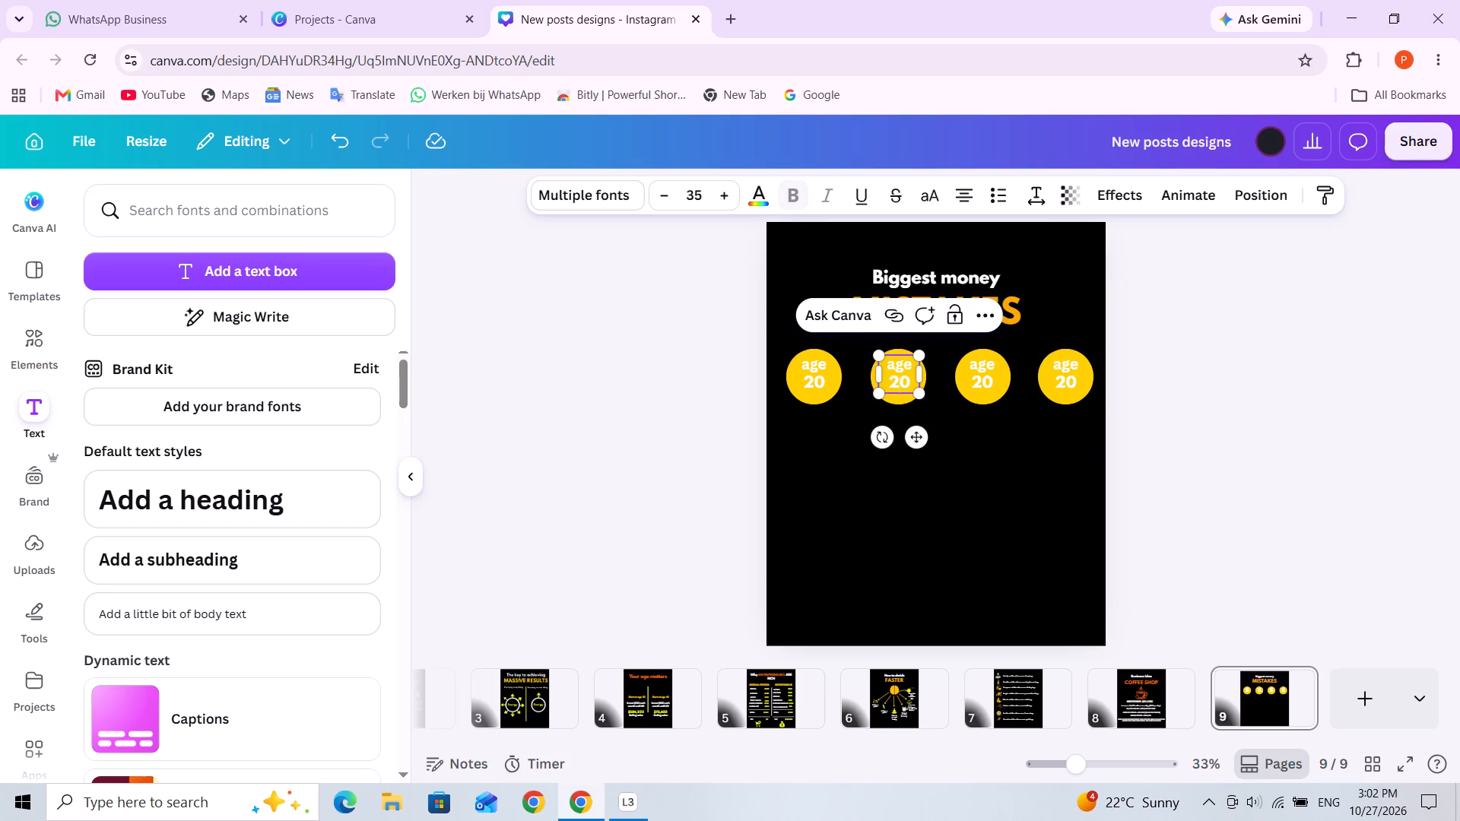
left_click(900, 384)
key("BackSpace")
key("3")
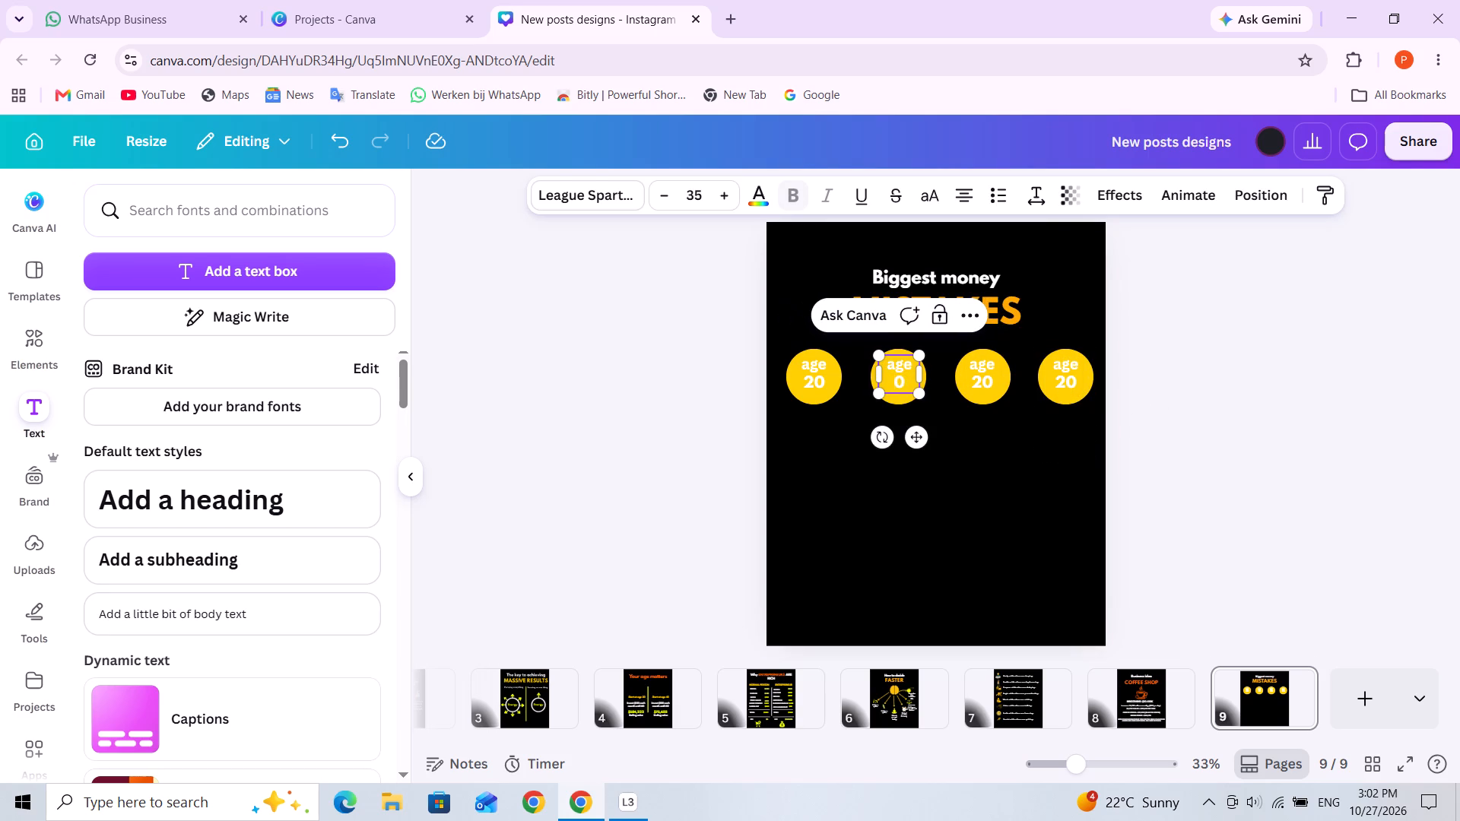
Change the label in the third circle to read "age 40".
left_click(989, 386)
left_click(982, 382)
left_click(982, 382)
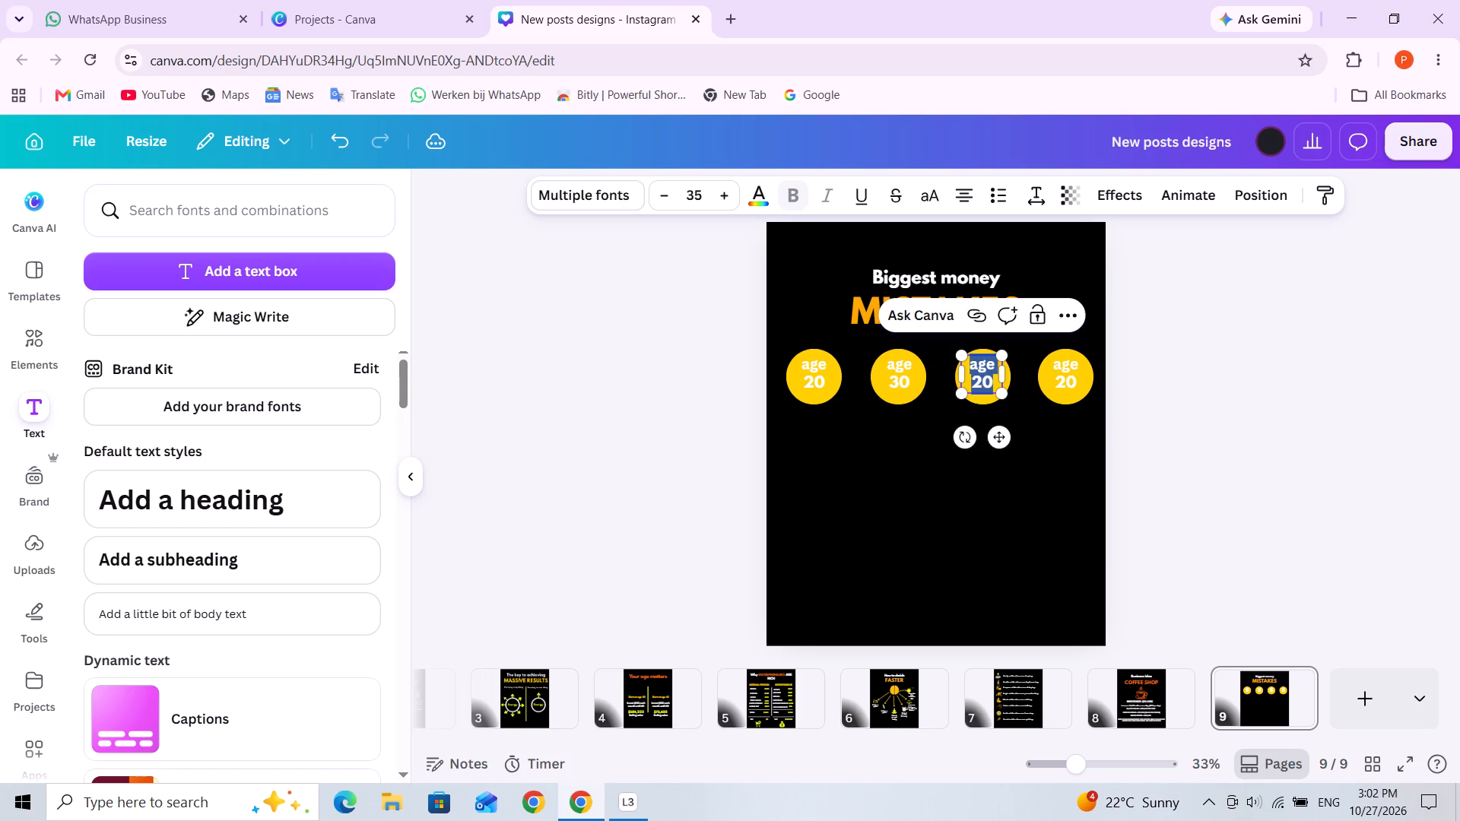
left_click(982, 382)
key("BackSpace")
key("4")
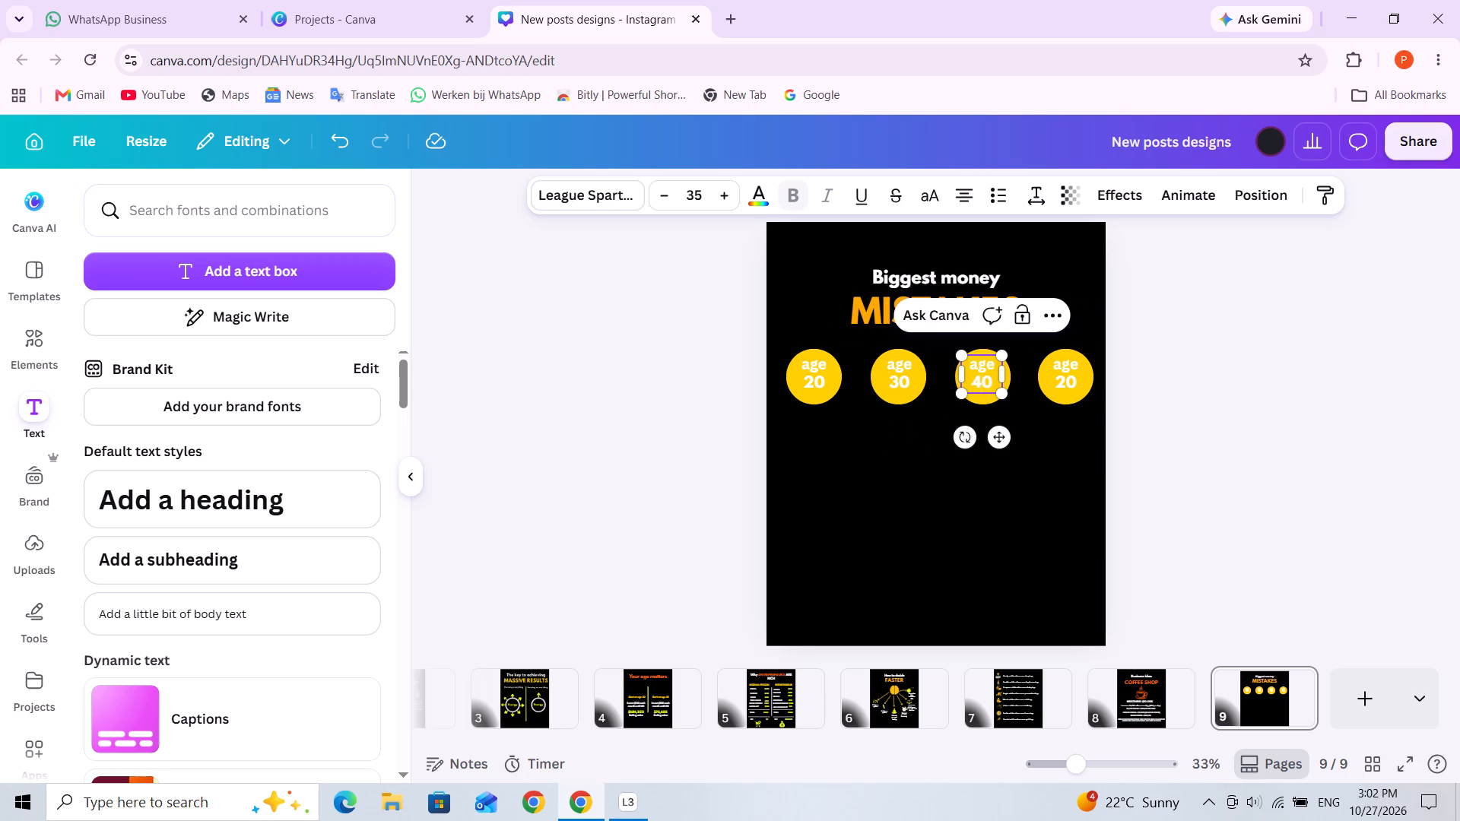
Change the label in the fourth circle to read "age 50".
double_click(1068, 382)
left_click(1063, 384)
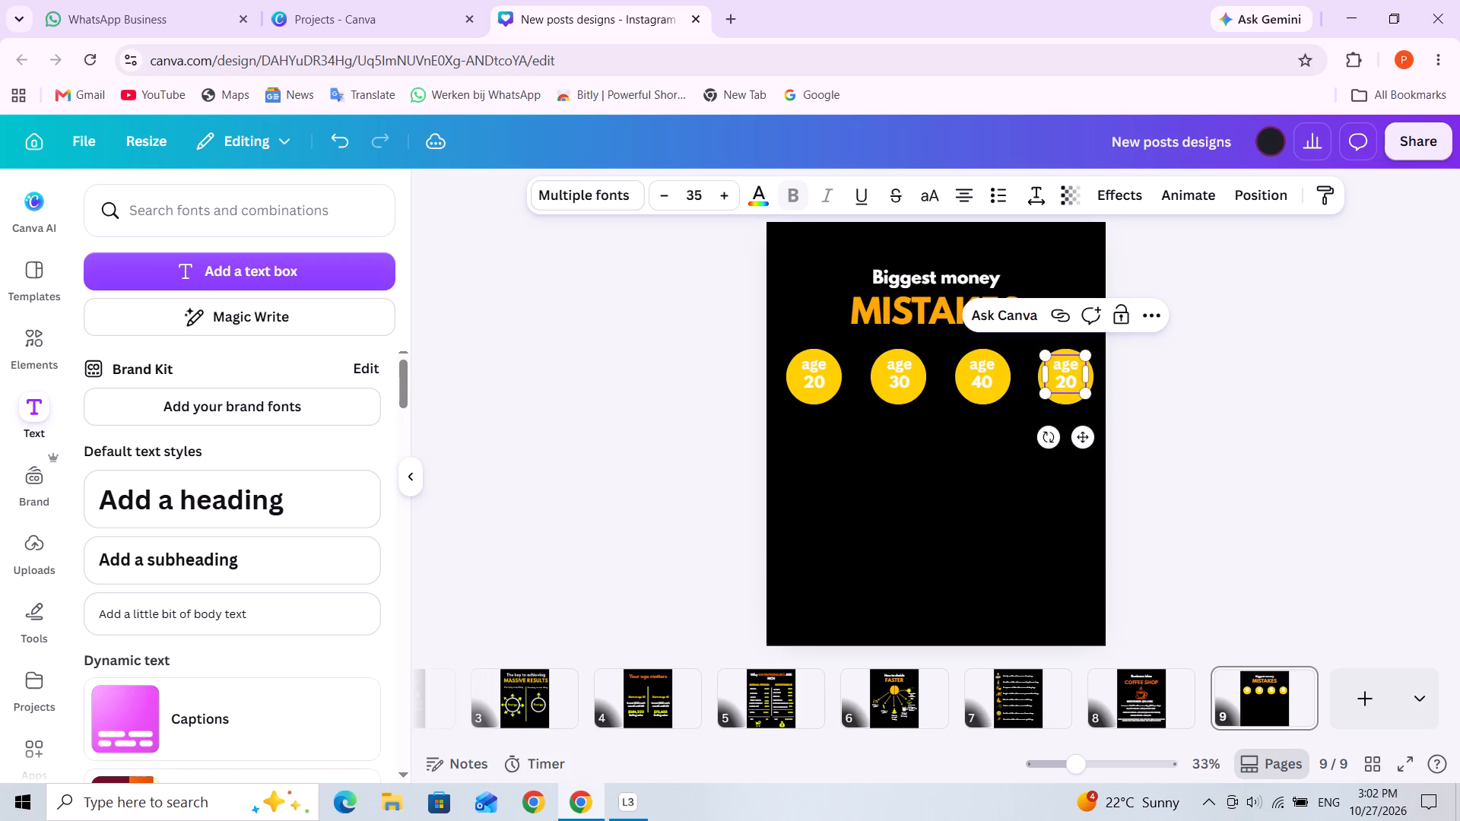
left_click(1062, 384)
key("BackSpace")
key("5")
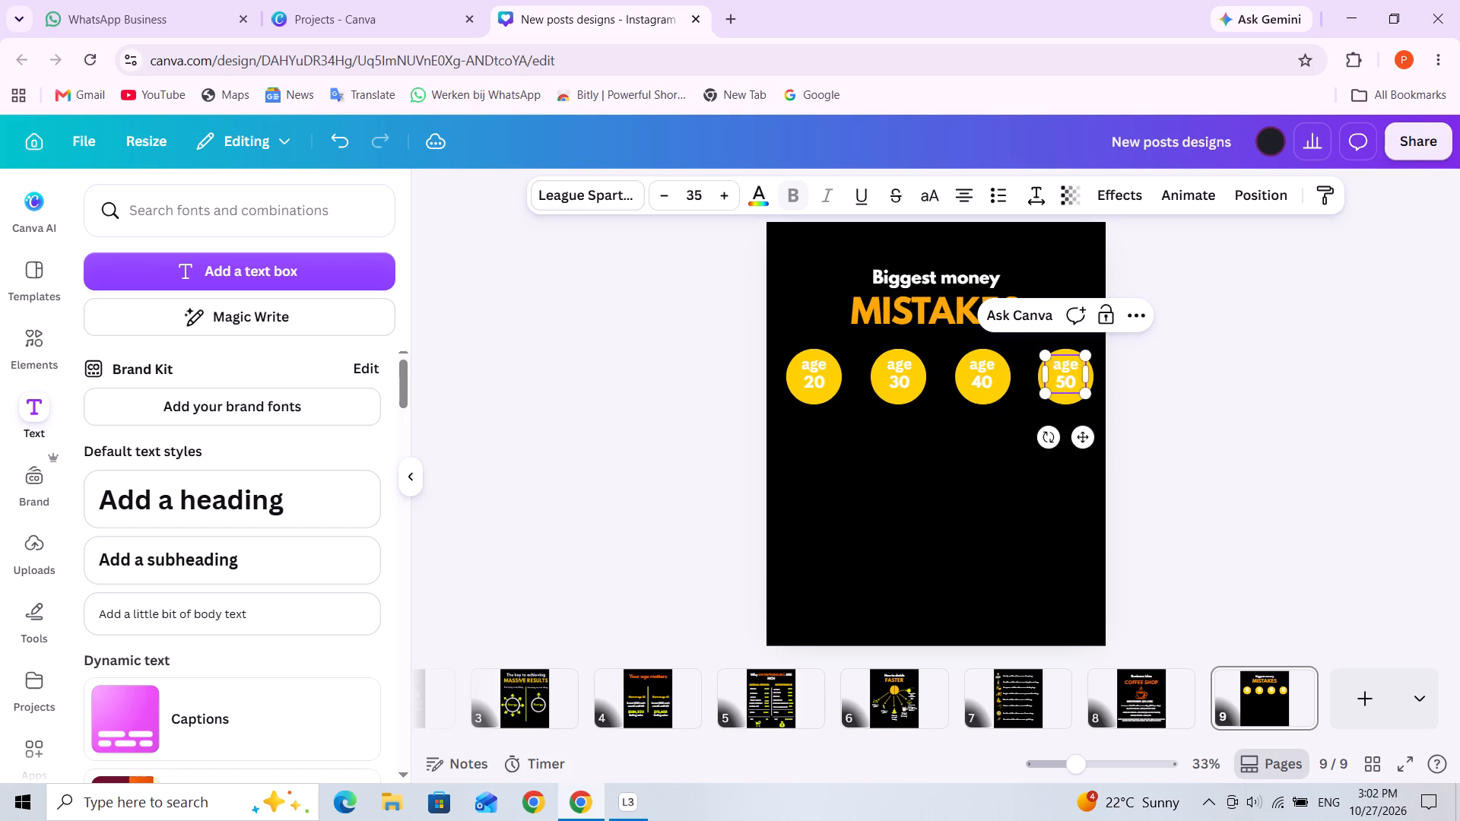
left_click(889, 549)
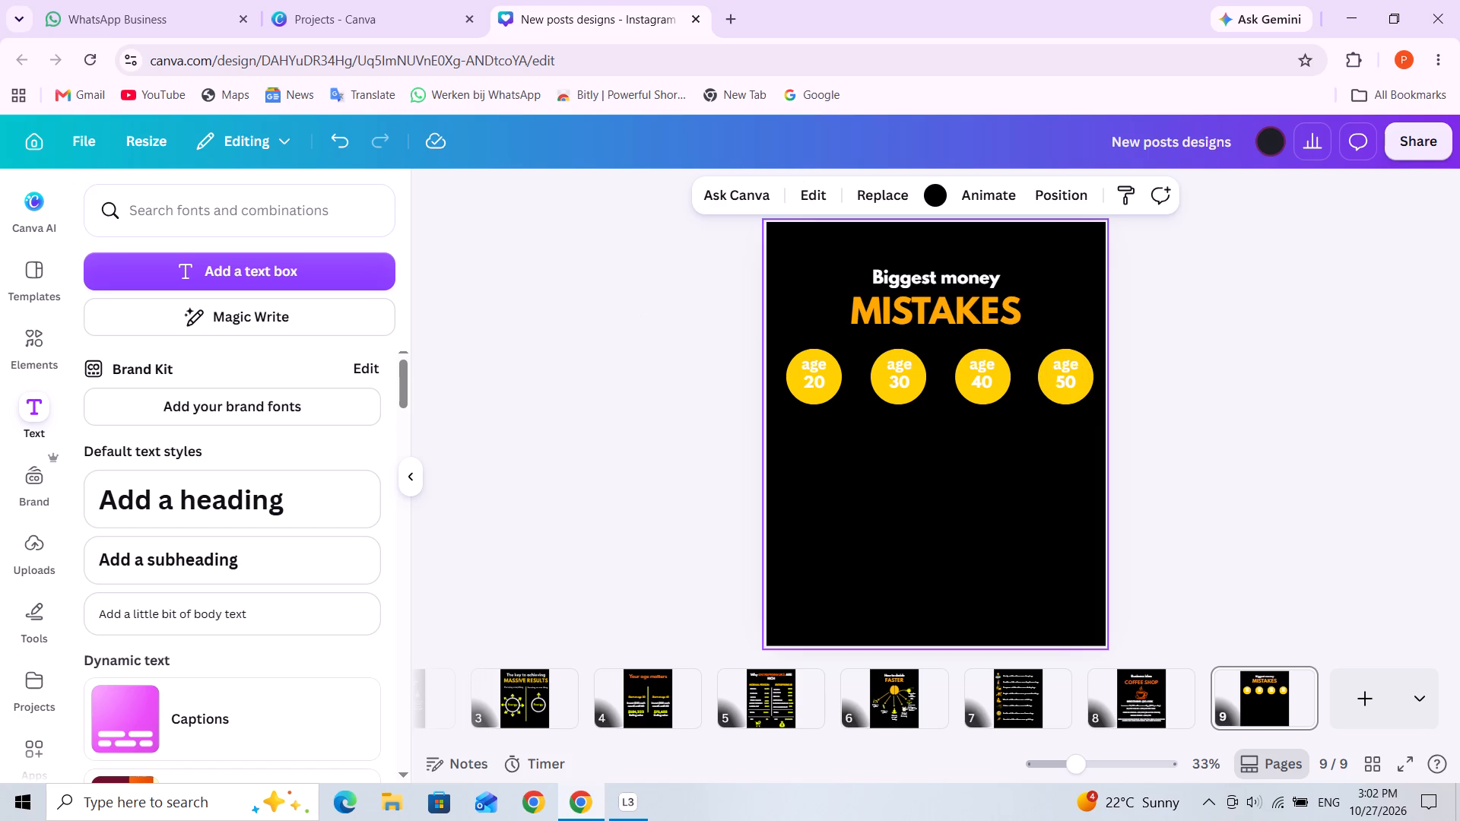
Add a plain solid line and place it level with the circles, starting at the edge of the "age 20" circle.
left_click(24, 352)
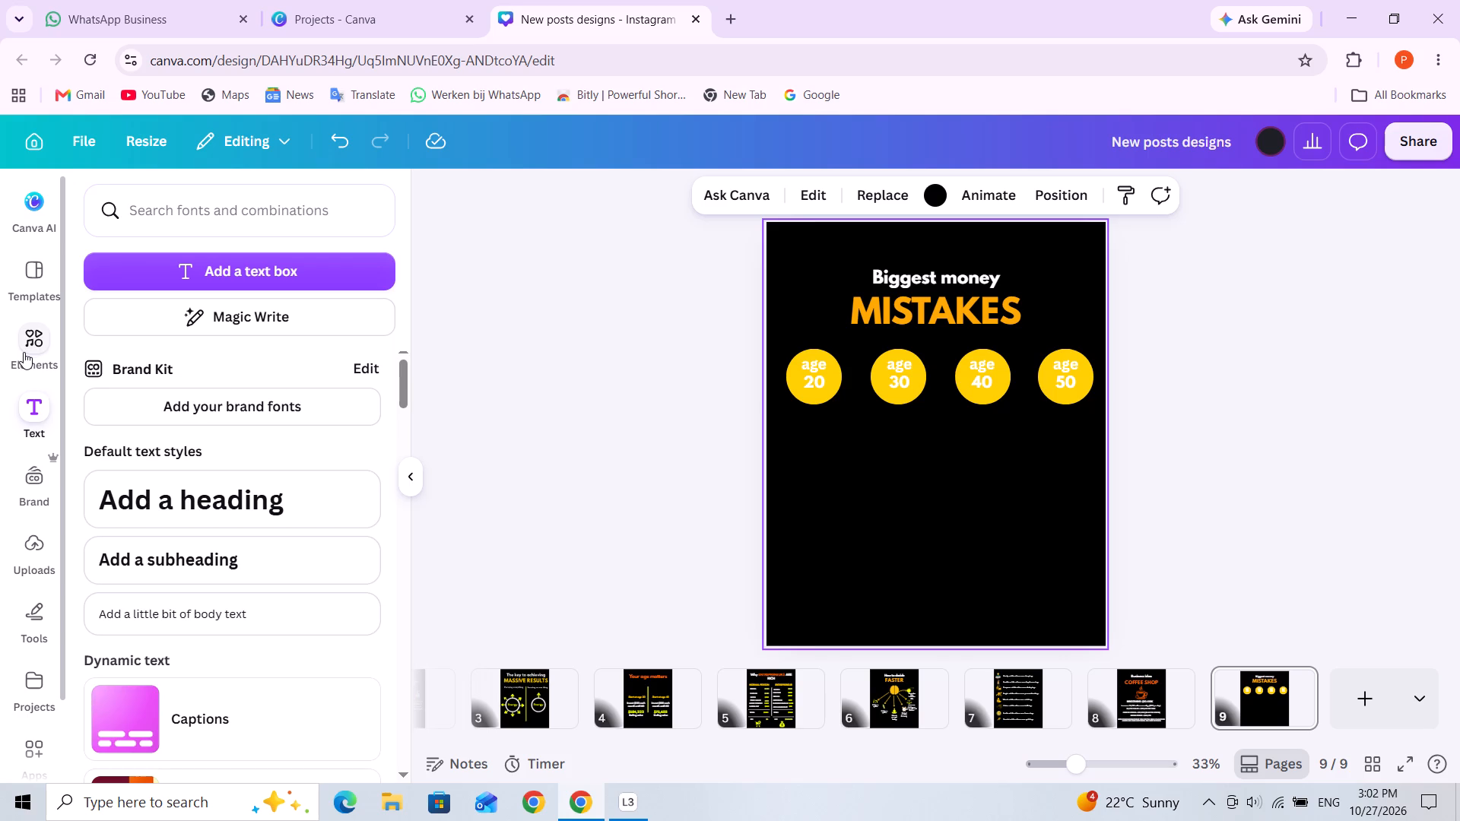
left_click(97, 199)
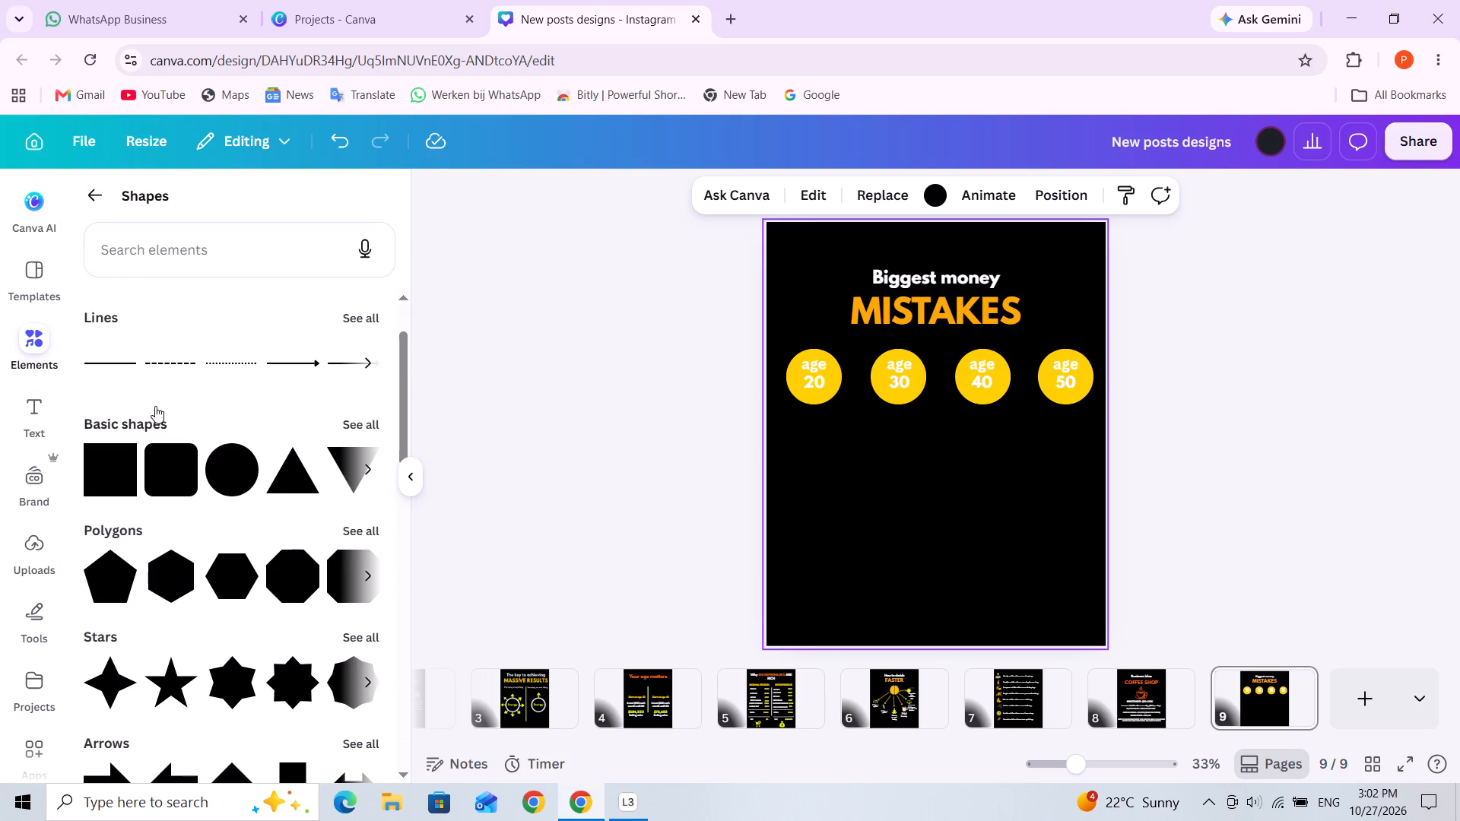
left_click(104, 365)
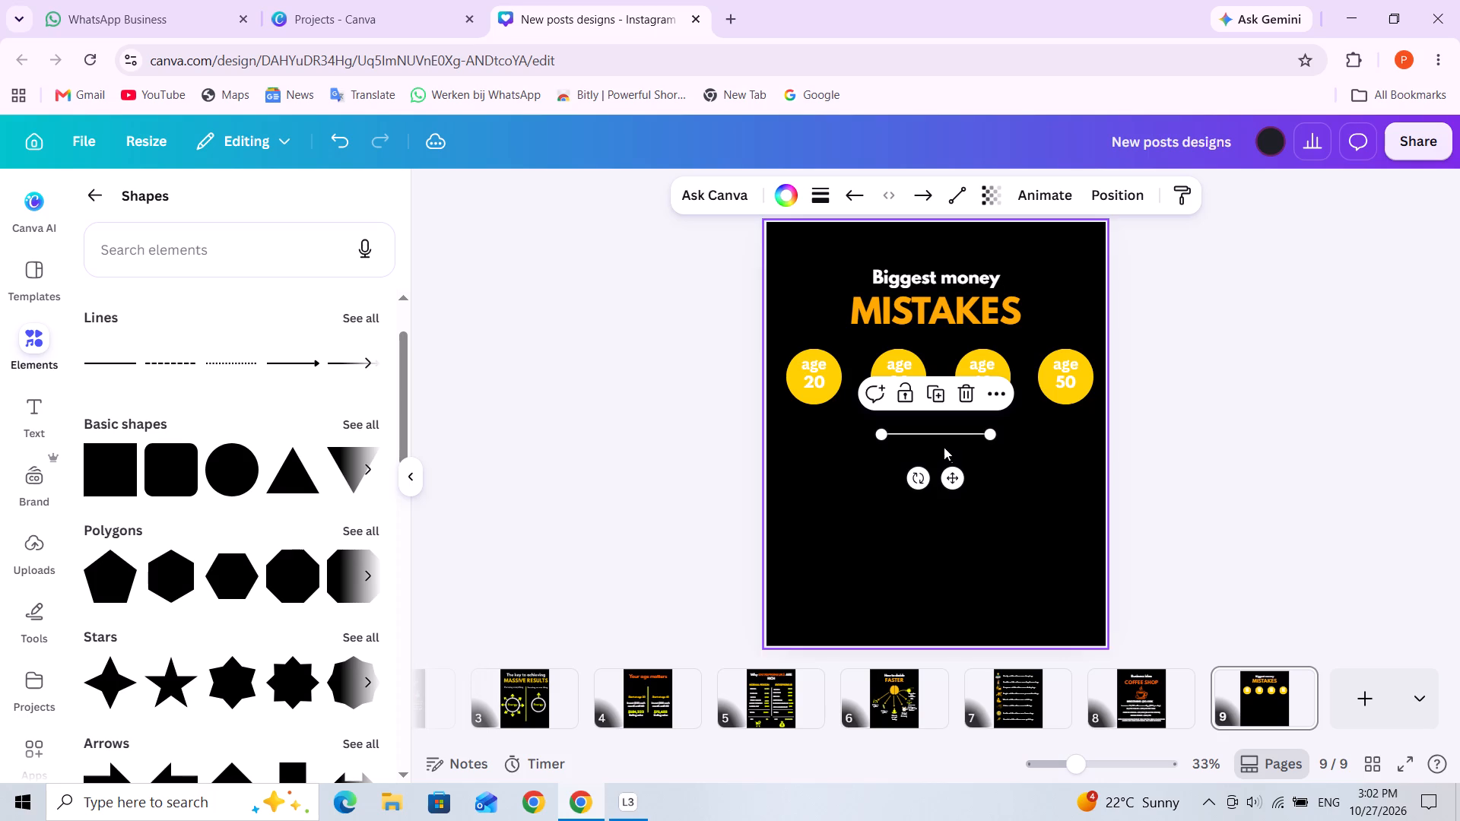
left_click_drag(942, 432, 903, 385)
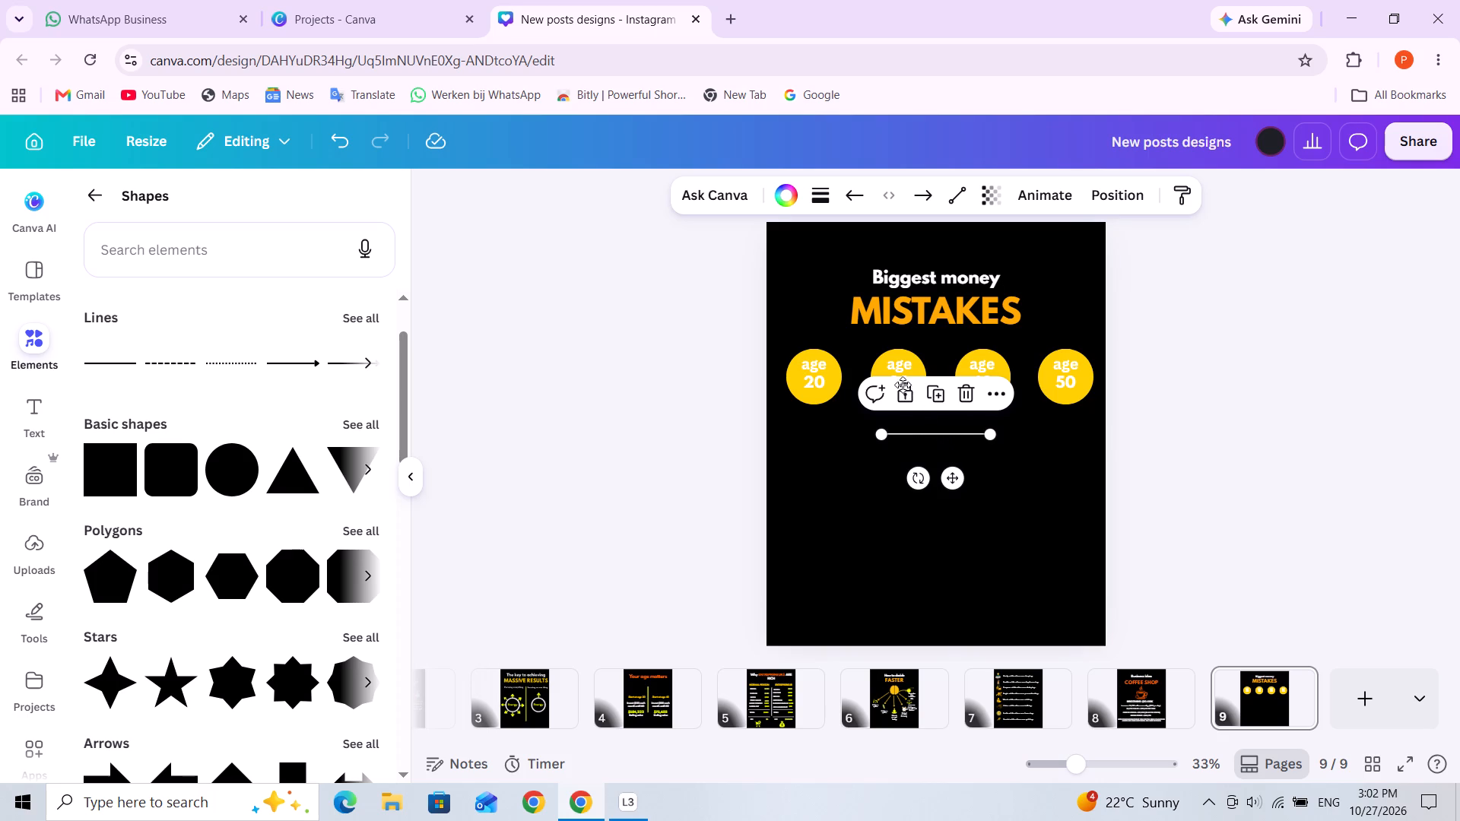
left_click_drag(903, 385, 903, 373)
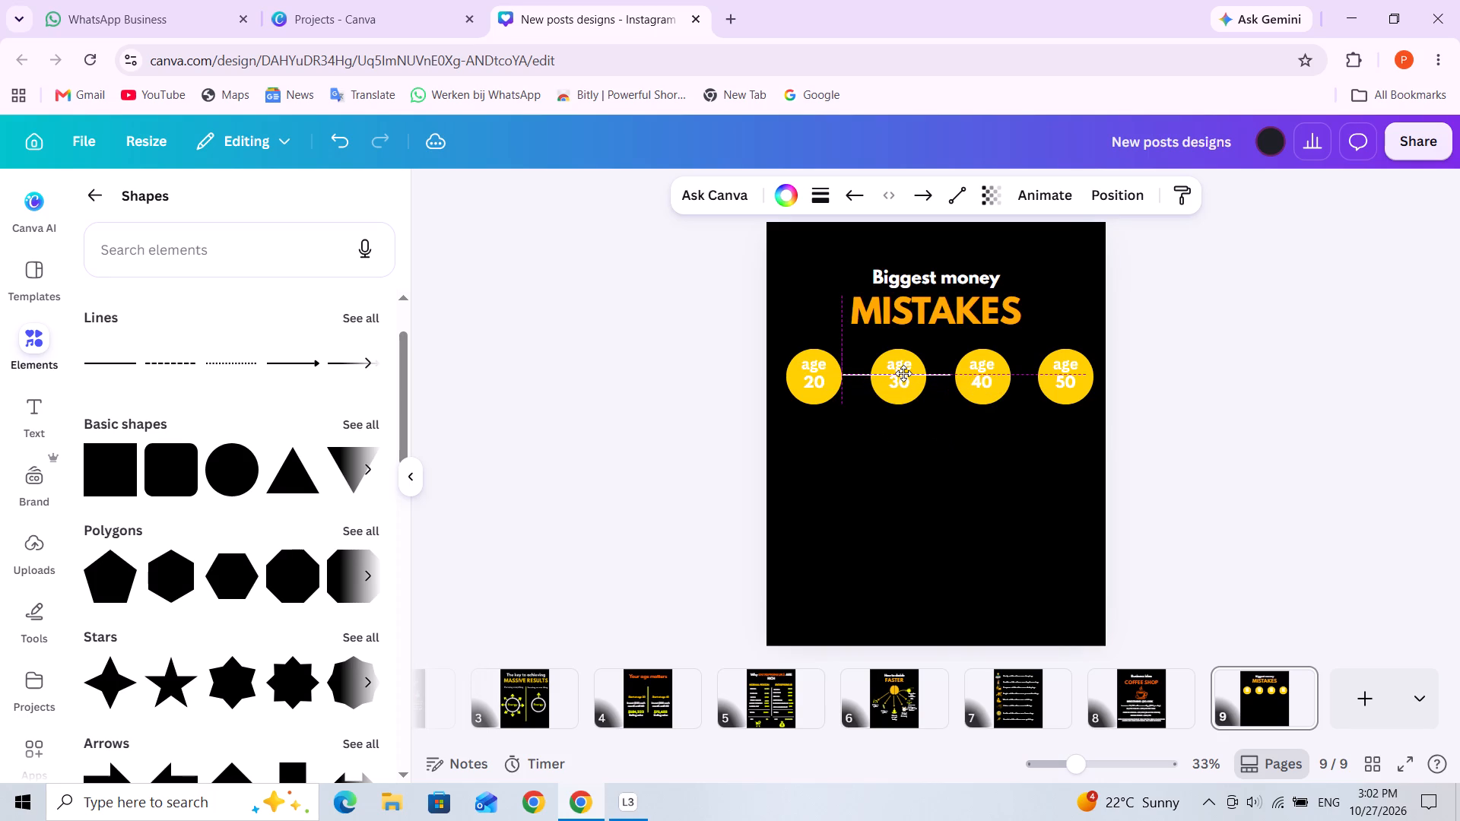
left_click_drag(903, 373, 906, 373)
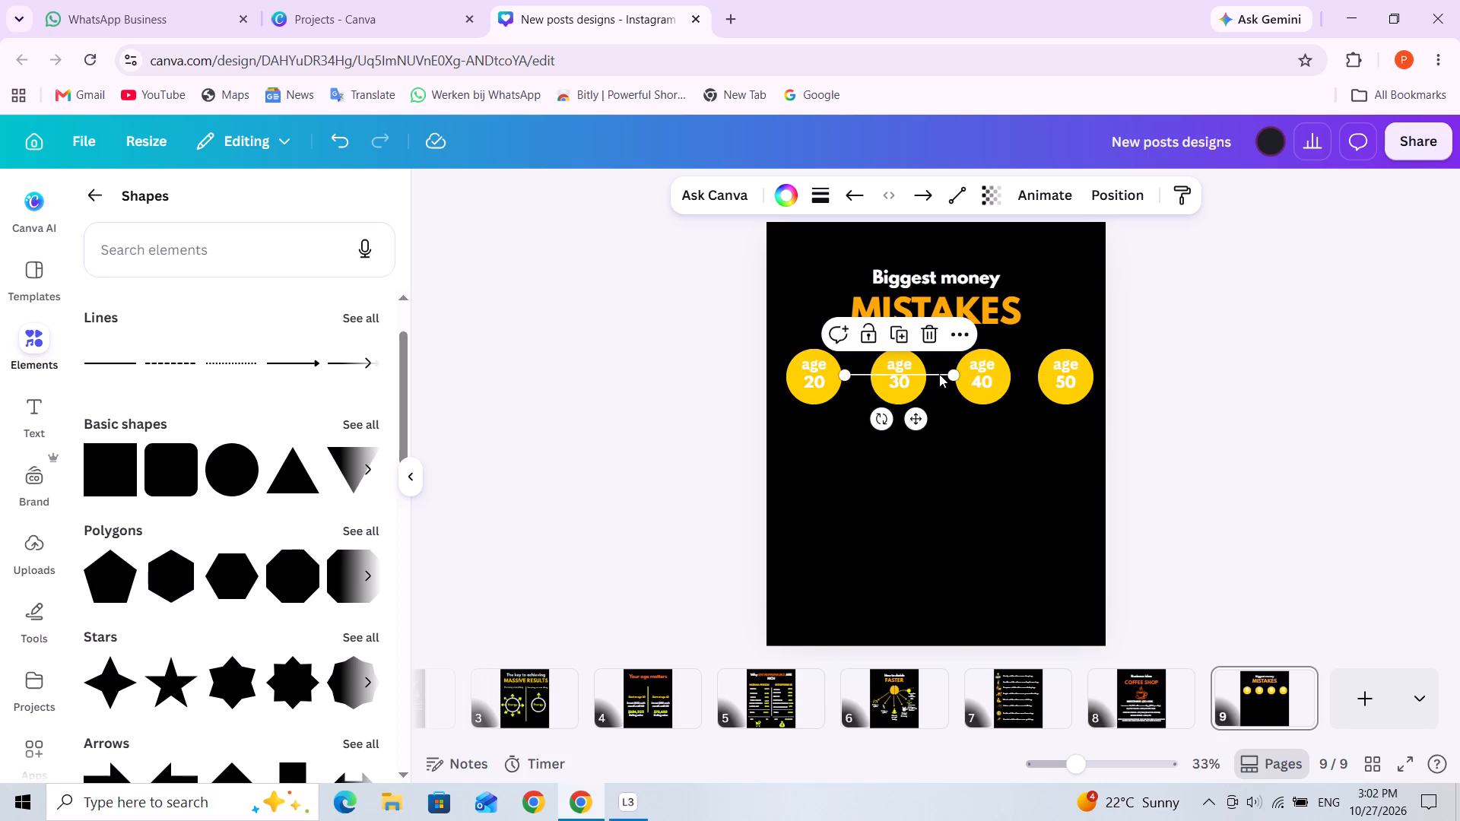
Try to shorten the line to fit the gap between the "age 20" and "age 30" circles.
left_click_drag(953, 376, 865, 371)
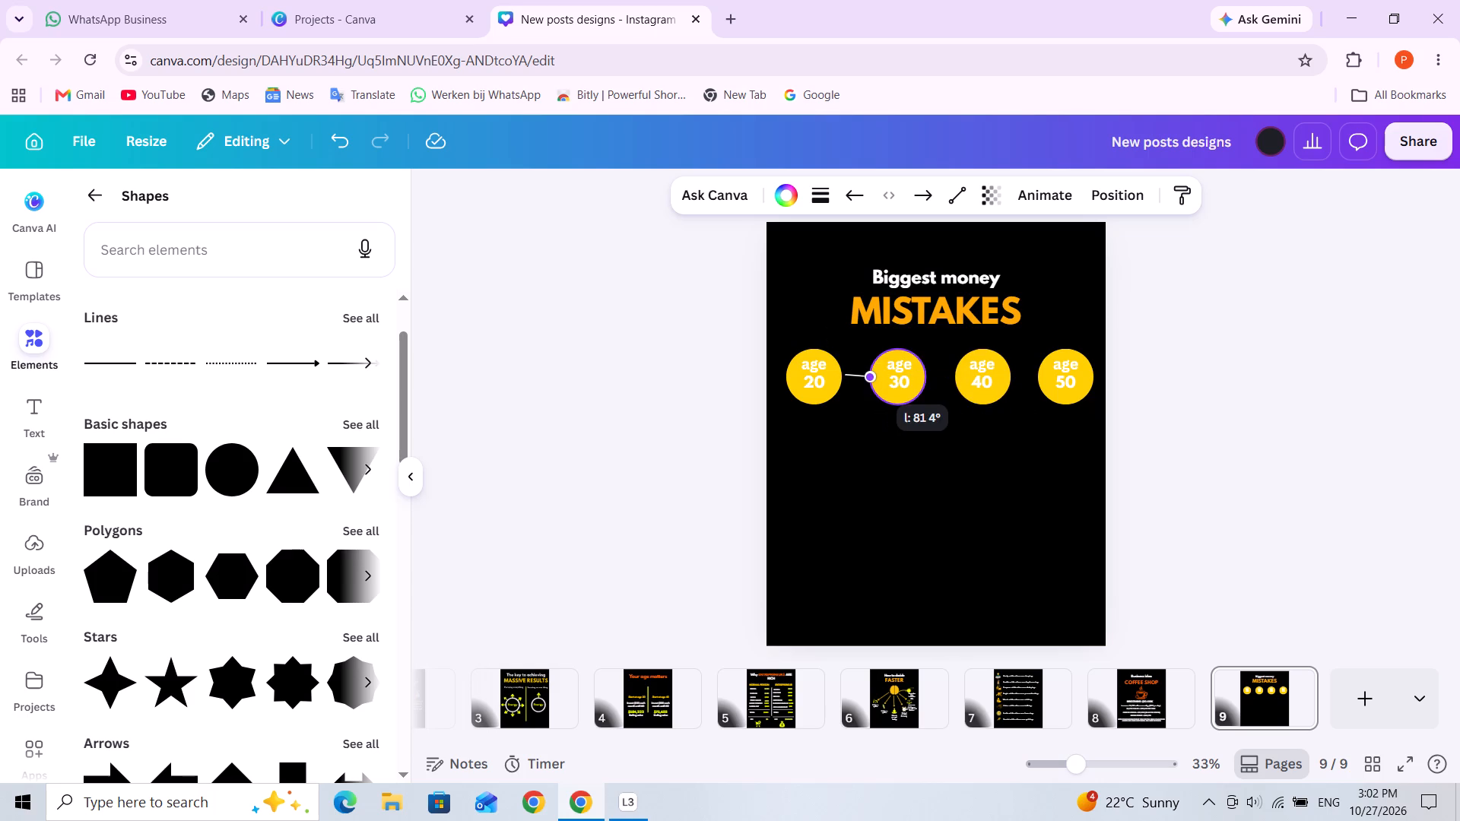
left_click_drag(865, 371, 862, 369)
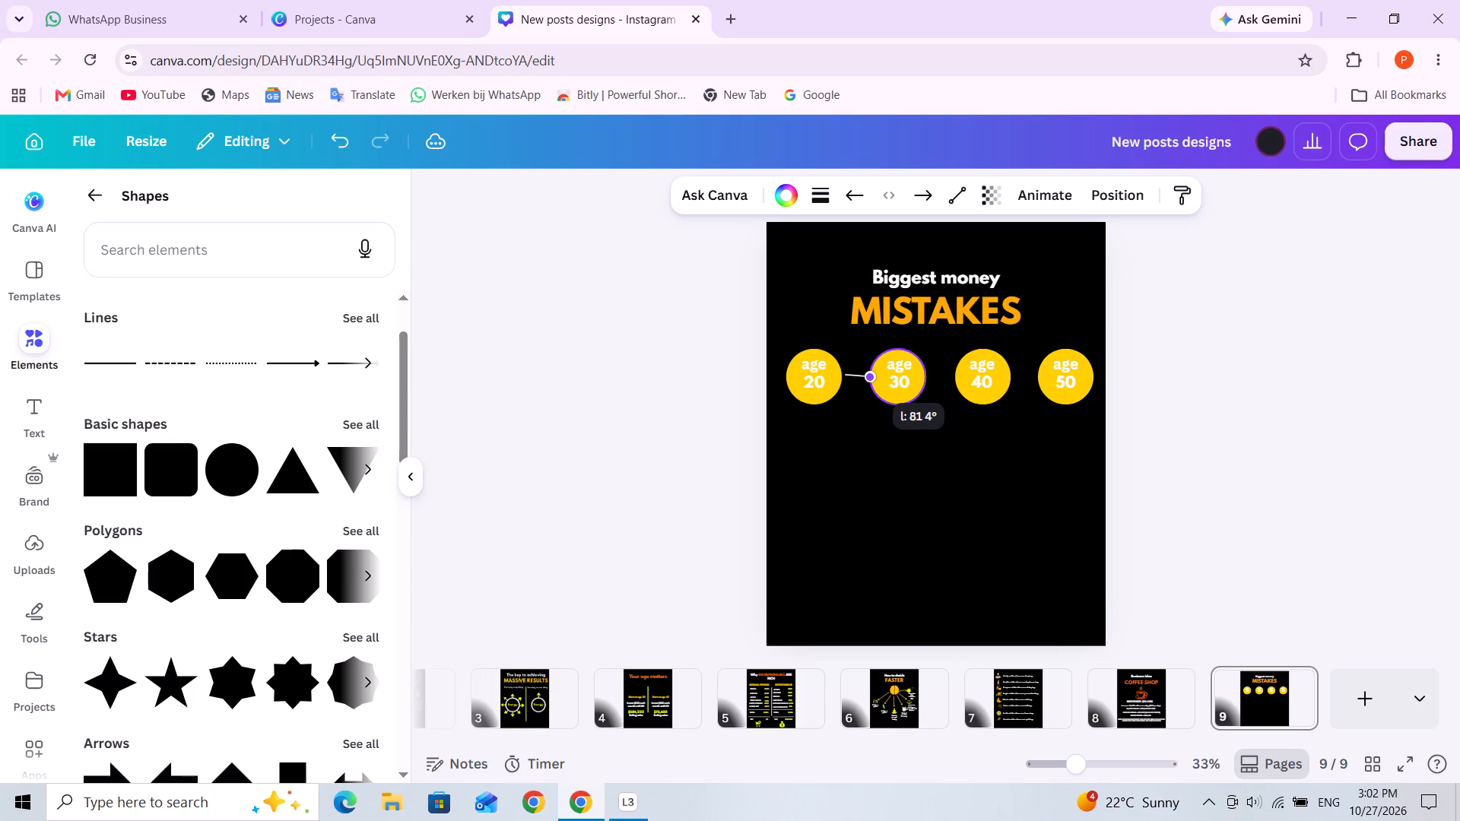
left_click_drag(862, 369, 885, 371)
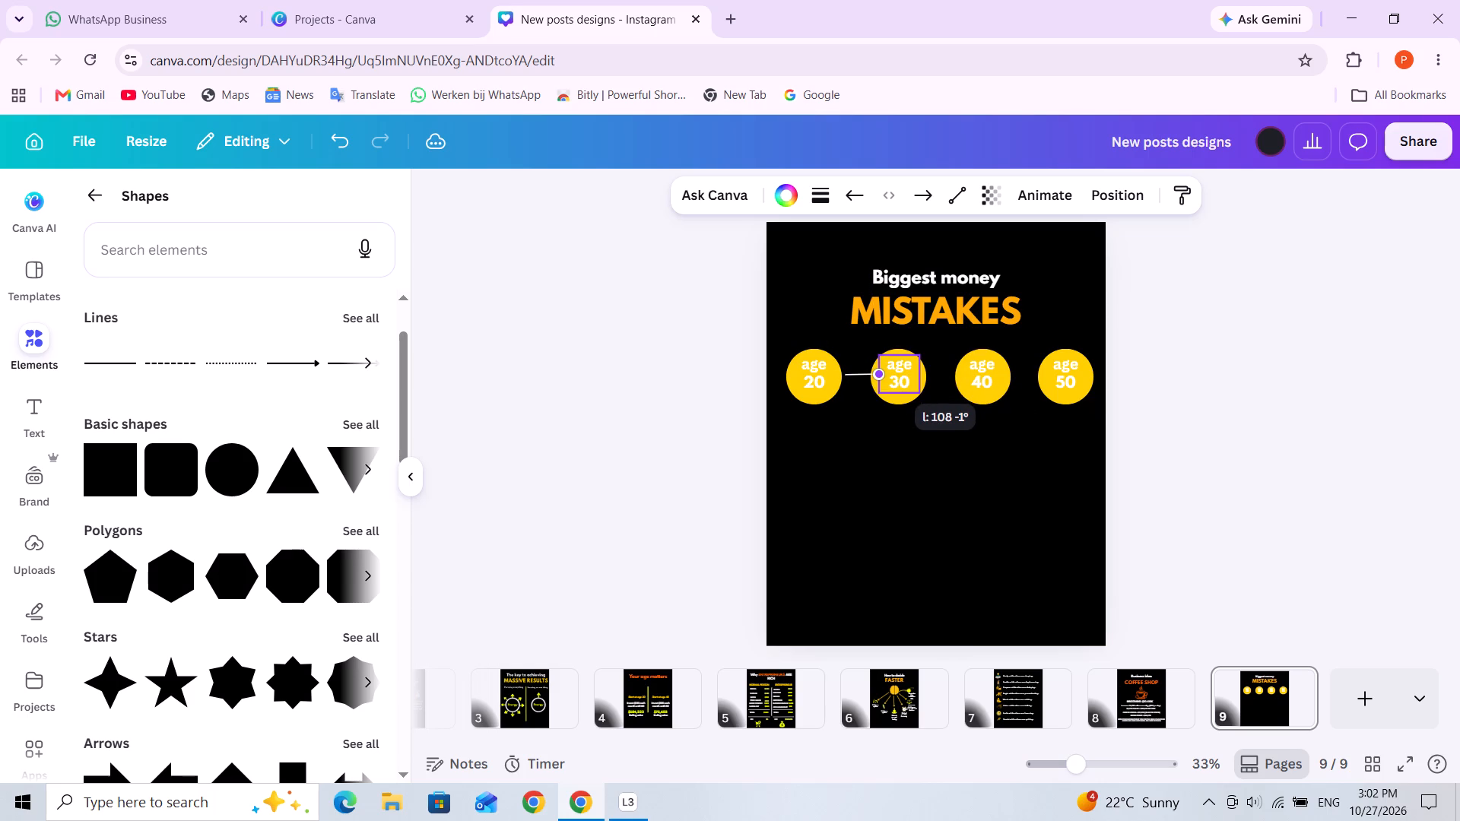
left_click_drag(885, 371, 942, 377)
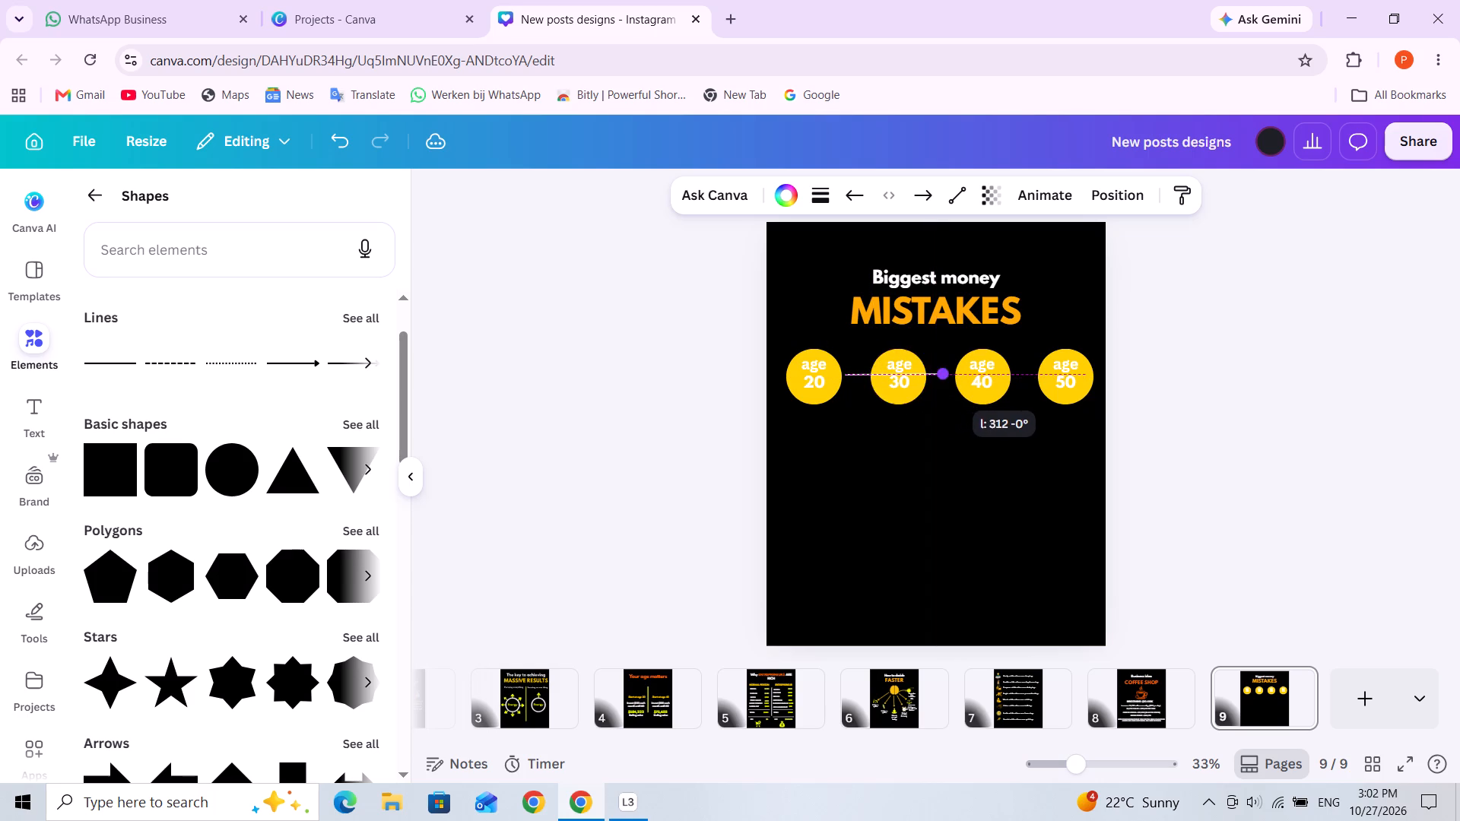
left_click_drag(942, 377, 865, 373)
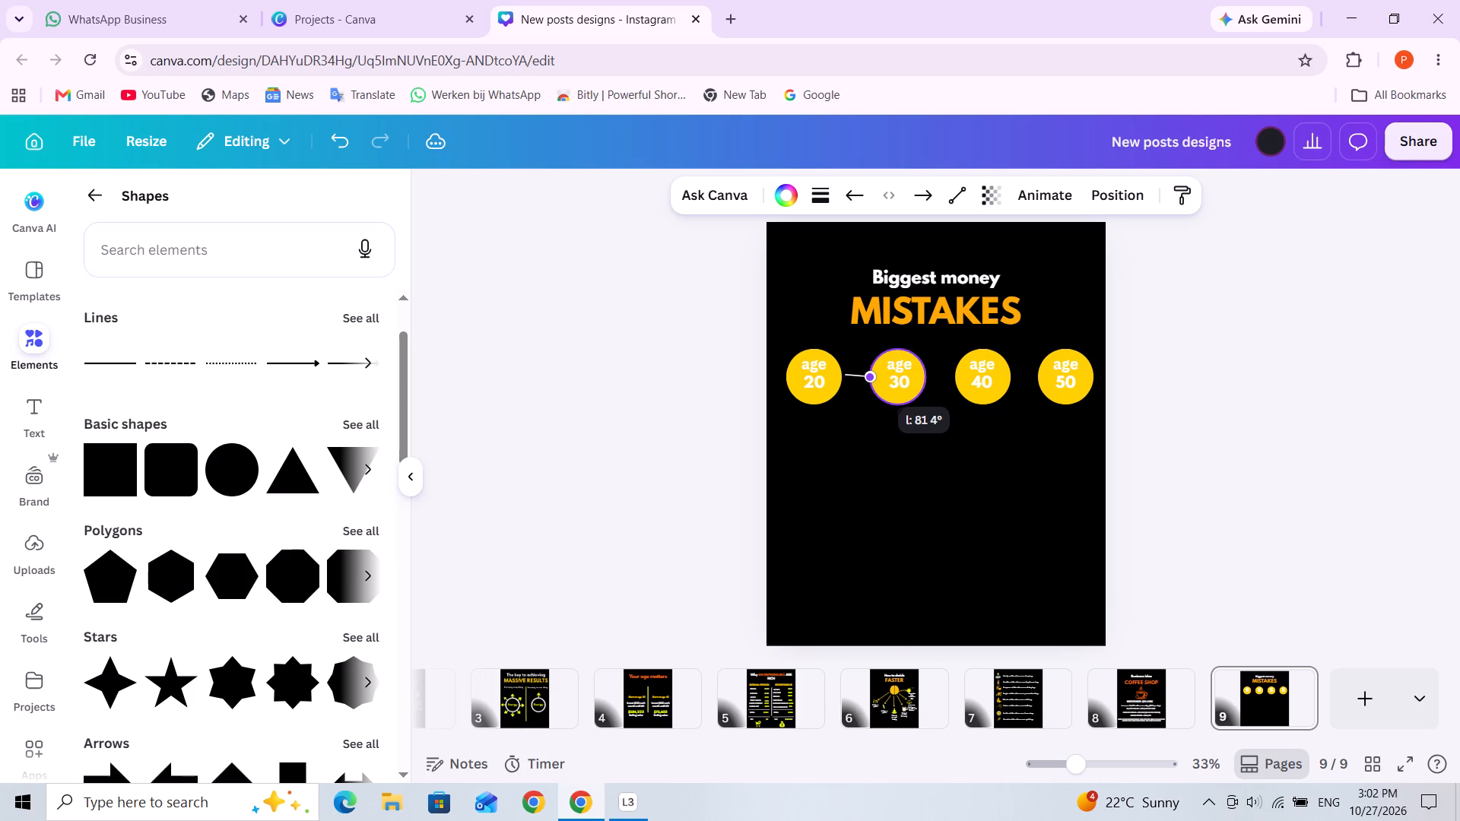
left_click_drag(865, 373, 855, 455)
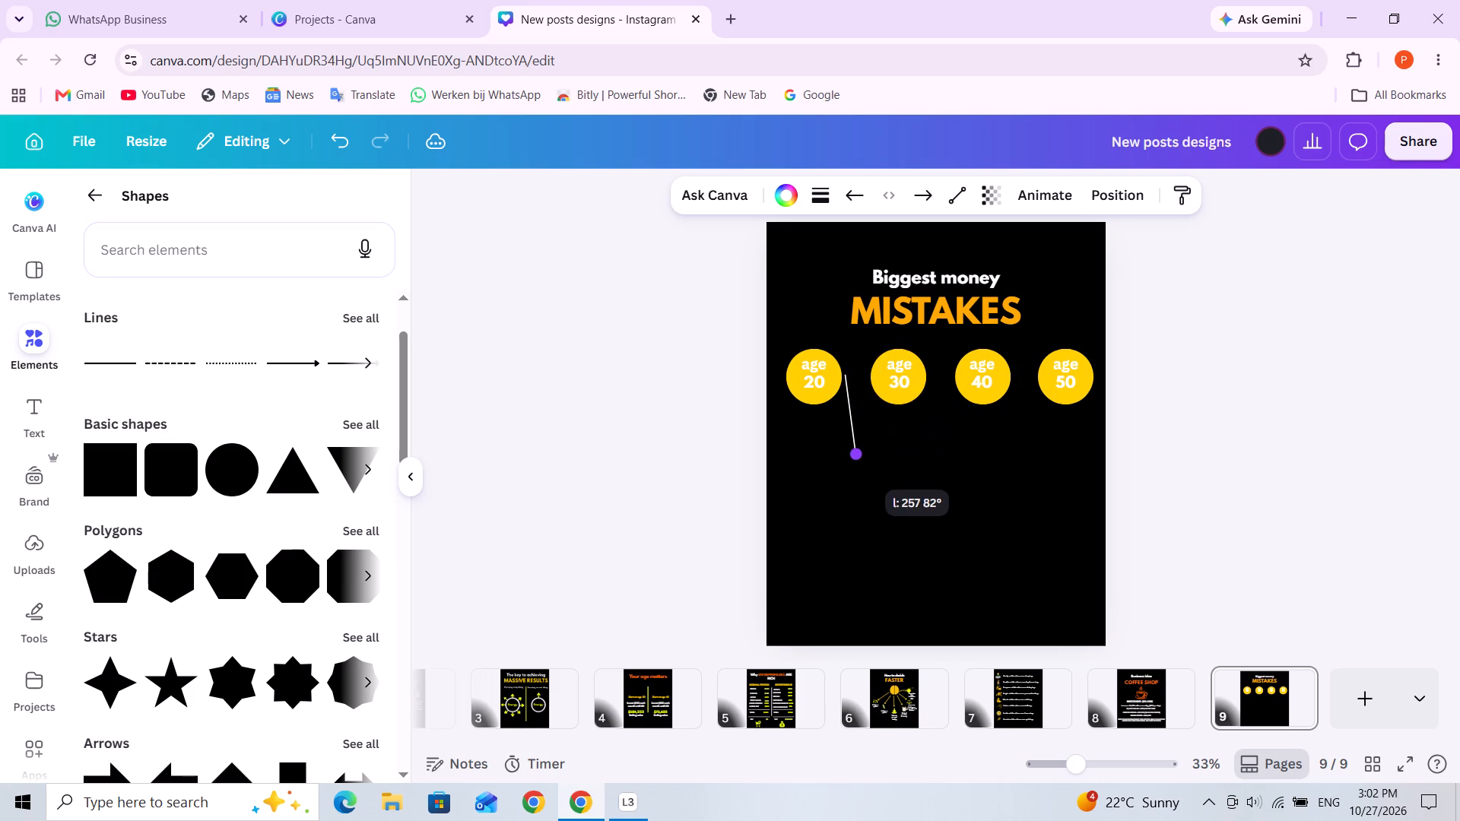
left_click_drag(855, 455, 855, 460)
Move the slanted line into the empty area below the circles and rotate it close to horizontal.
left_click_drag(812, 442, 866, 404)
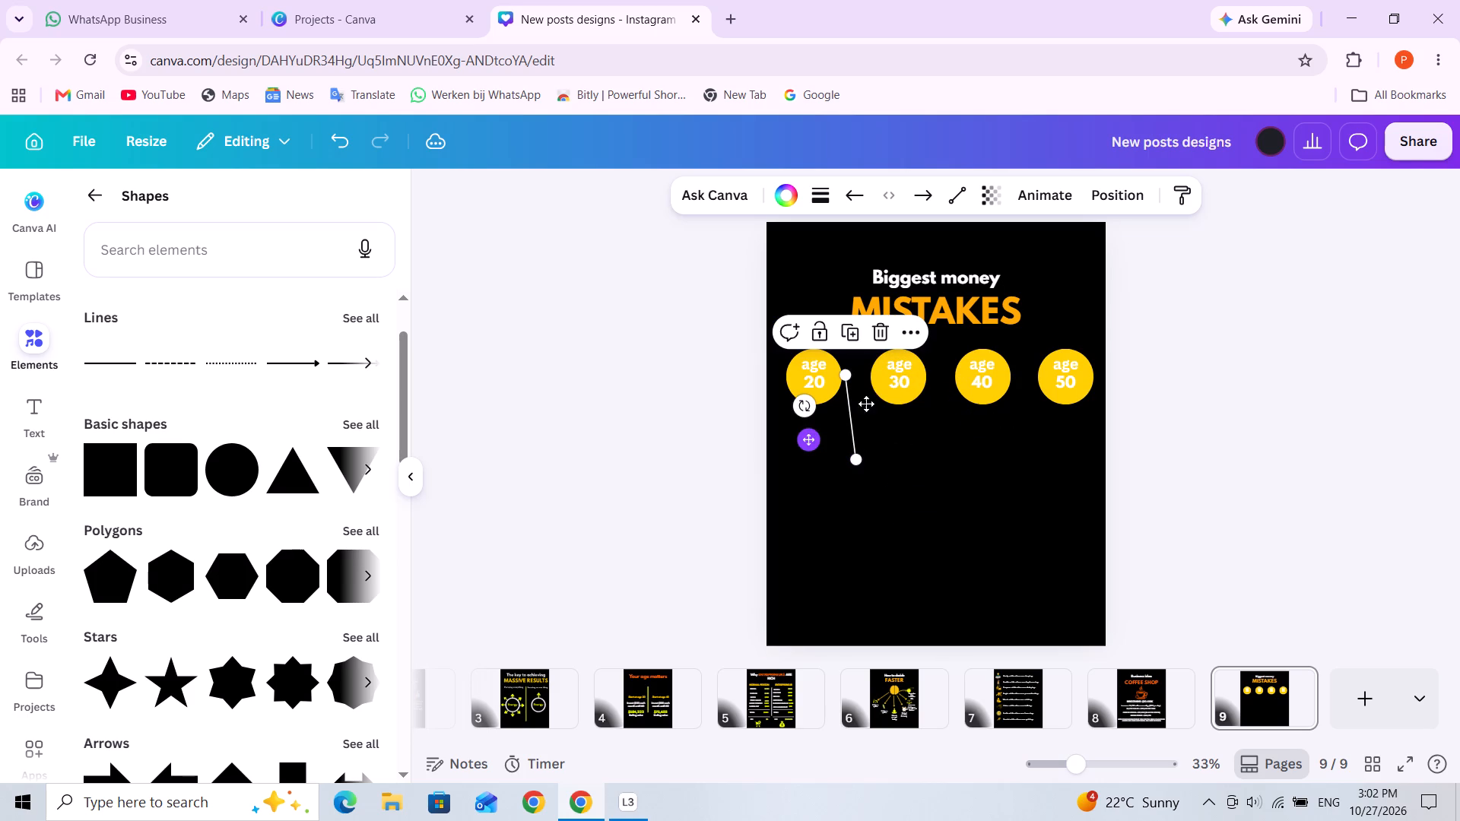
left_click_drag(866, 404, 891, 434)
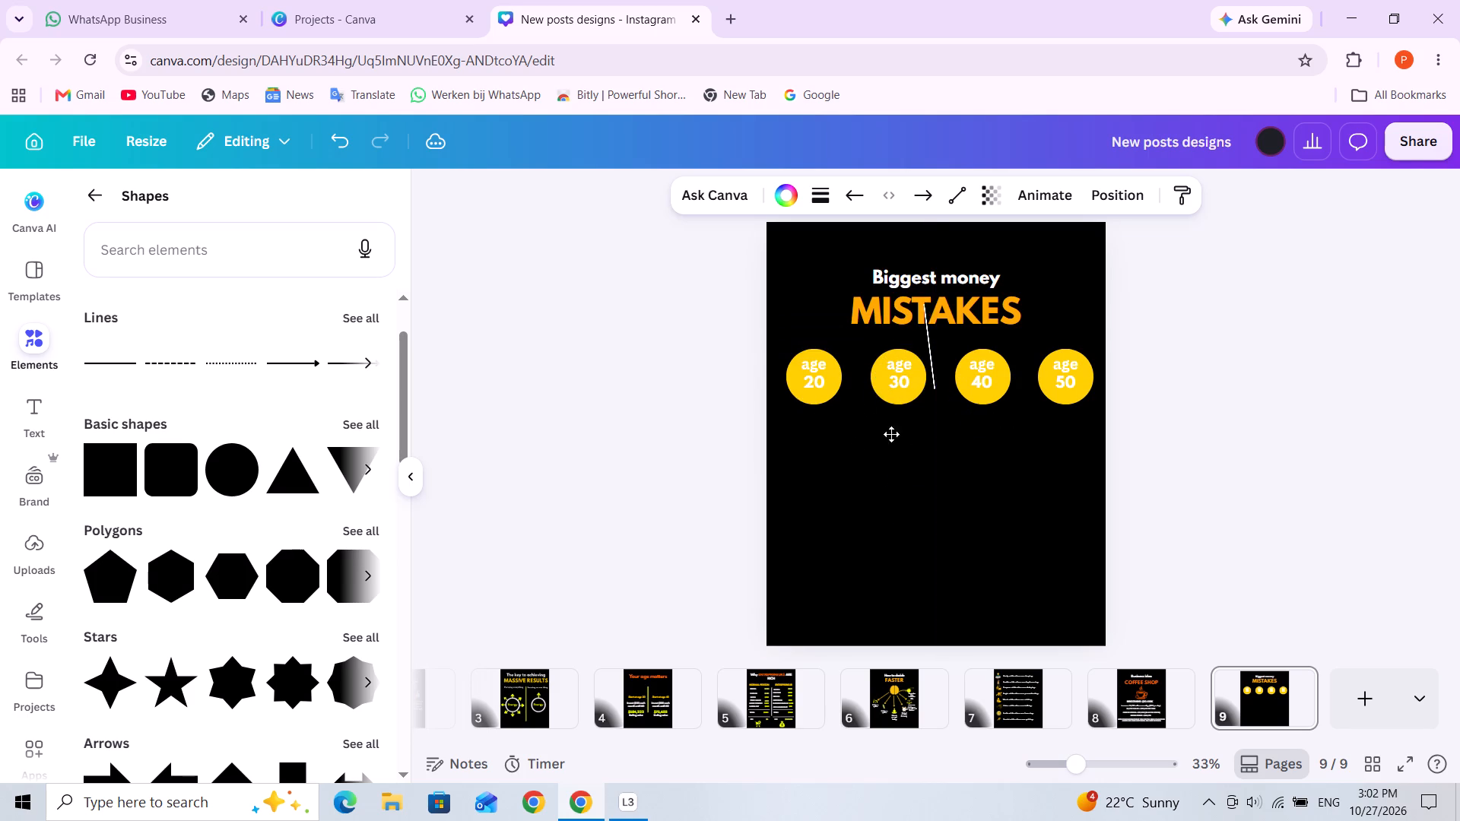
left_click_drag(891, 434, 859, 512)
left_click_drag(843, 475, 883, 616)
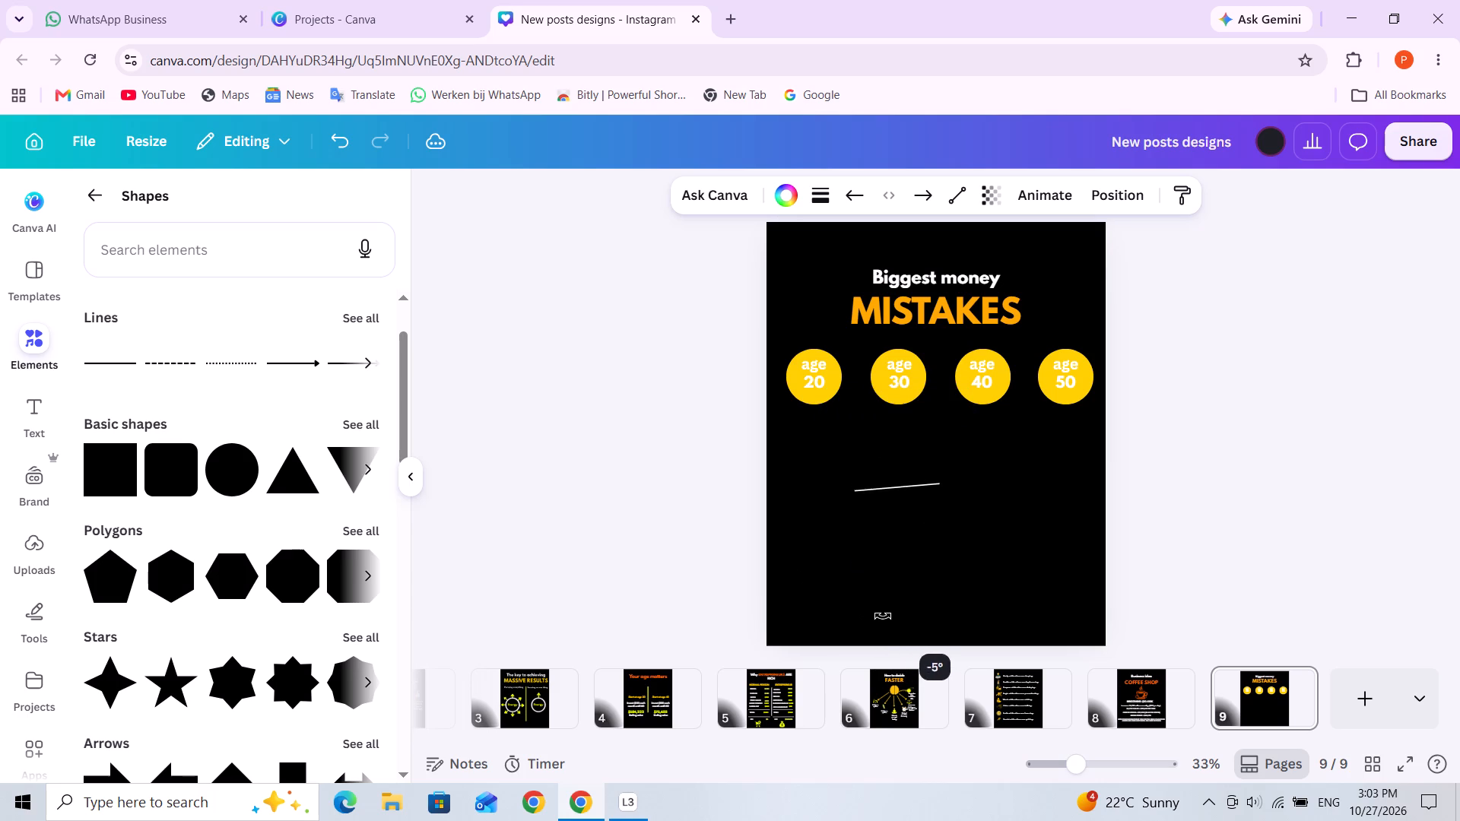
left_click_drag(883, 616, 876, 610)
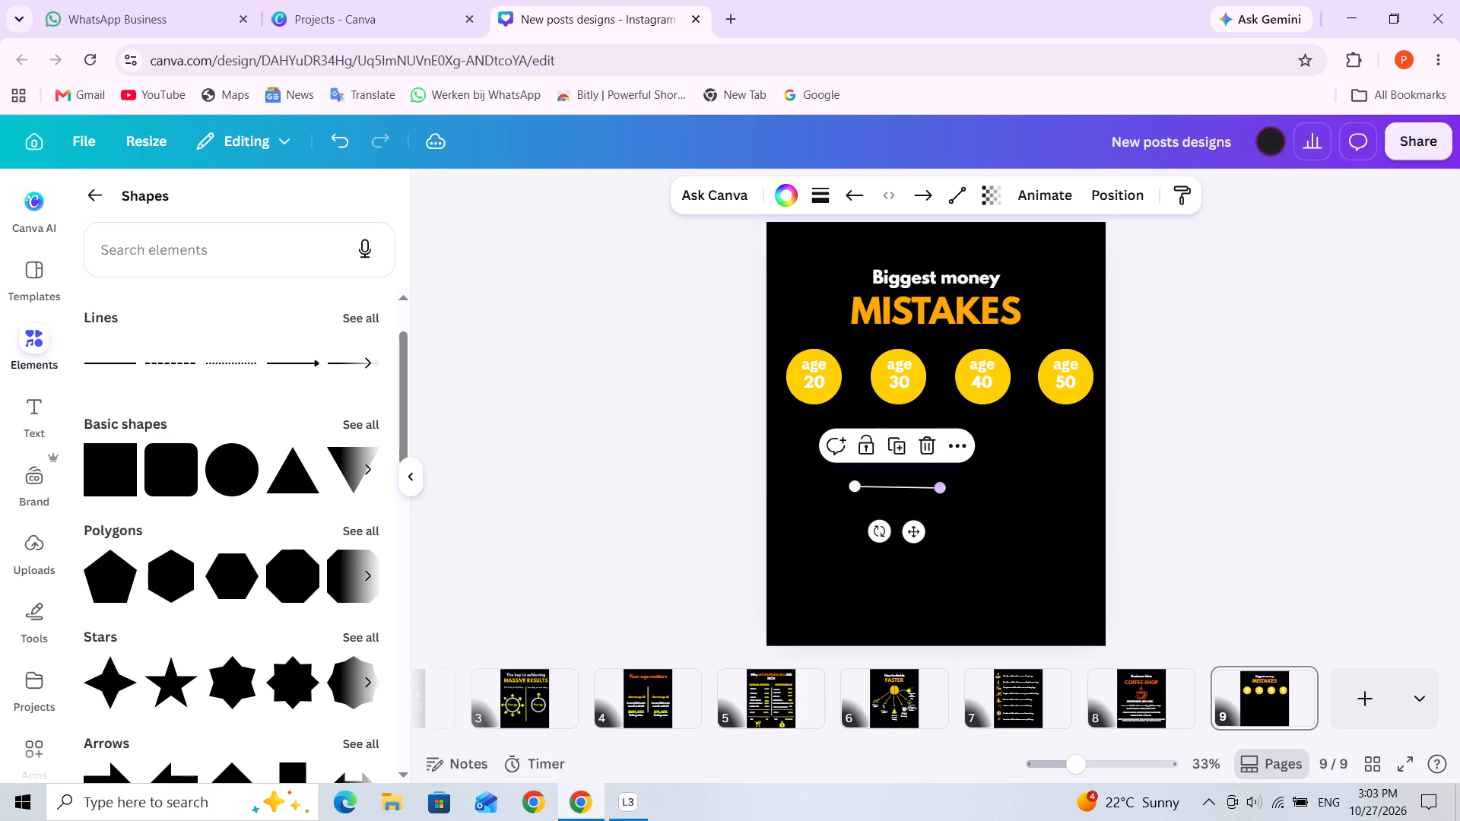
Shorten the line below the circles to a length of about 140.
left_click(941, 487)
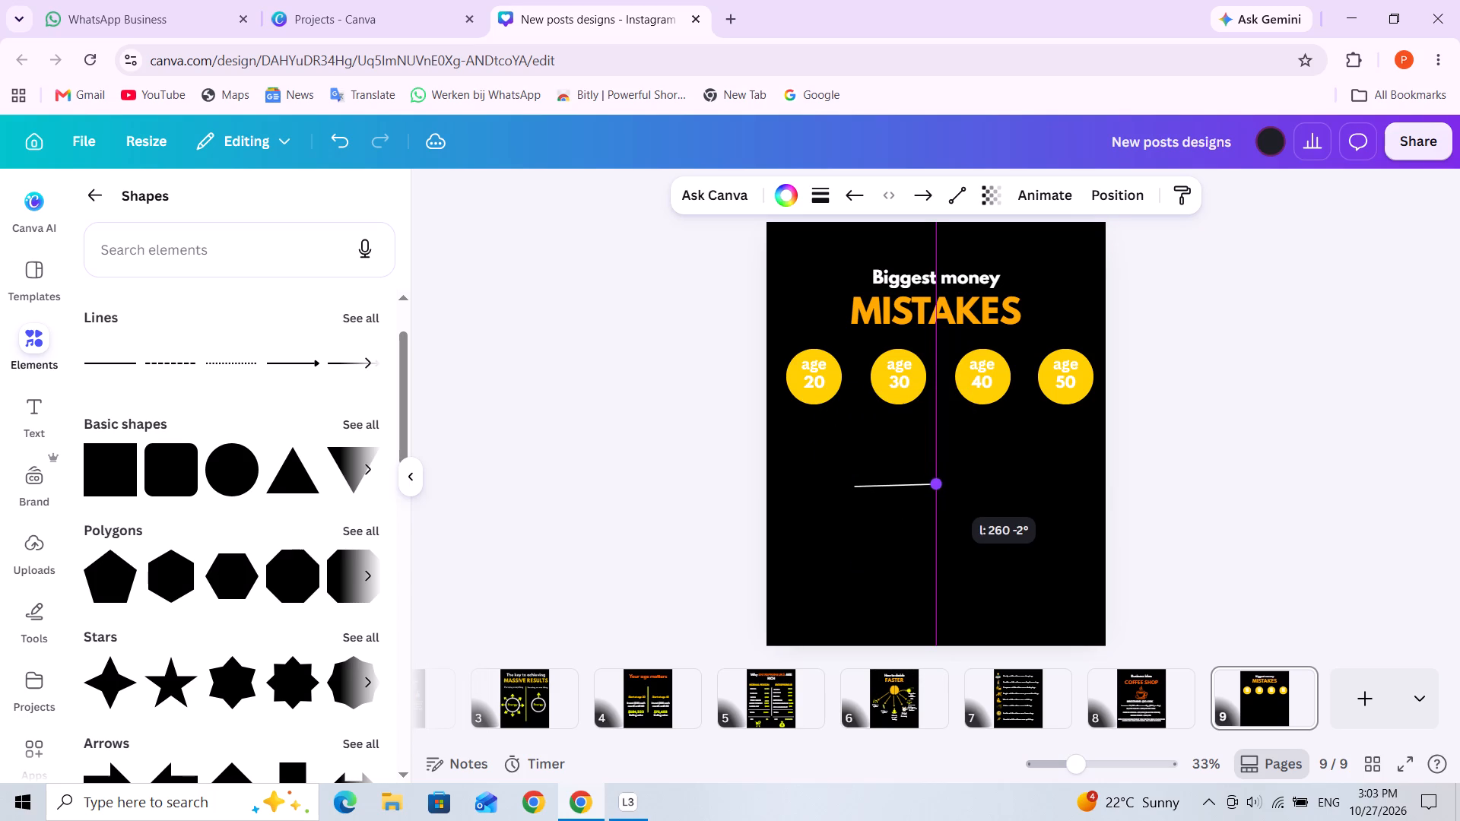
left_click_drag(940, 485, 928, 483)
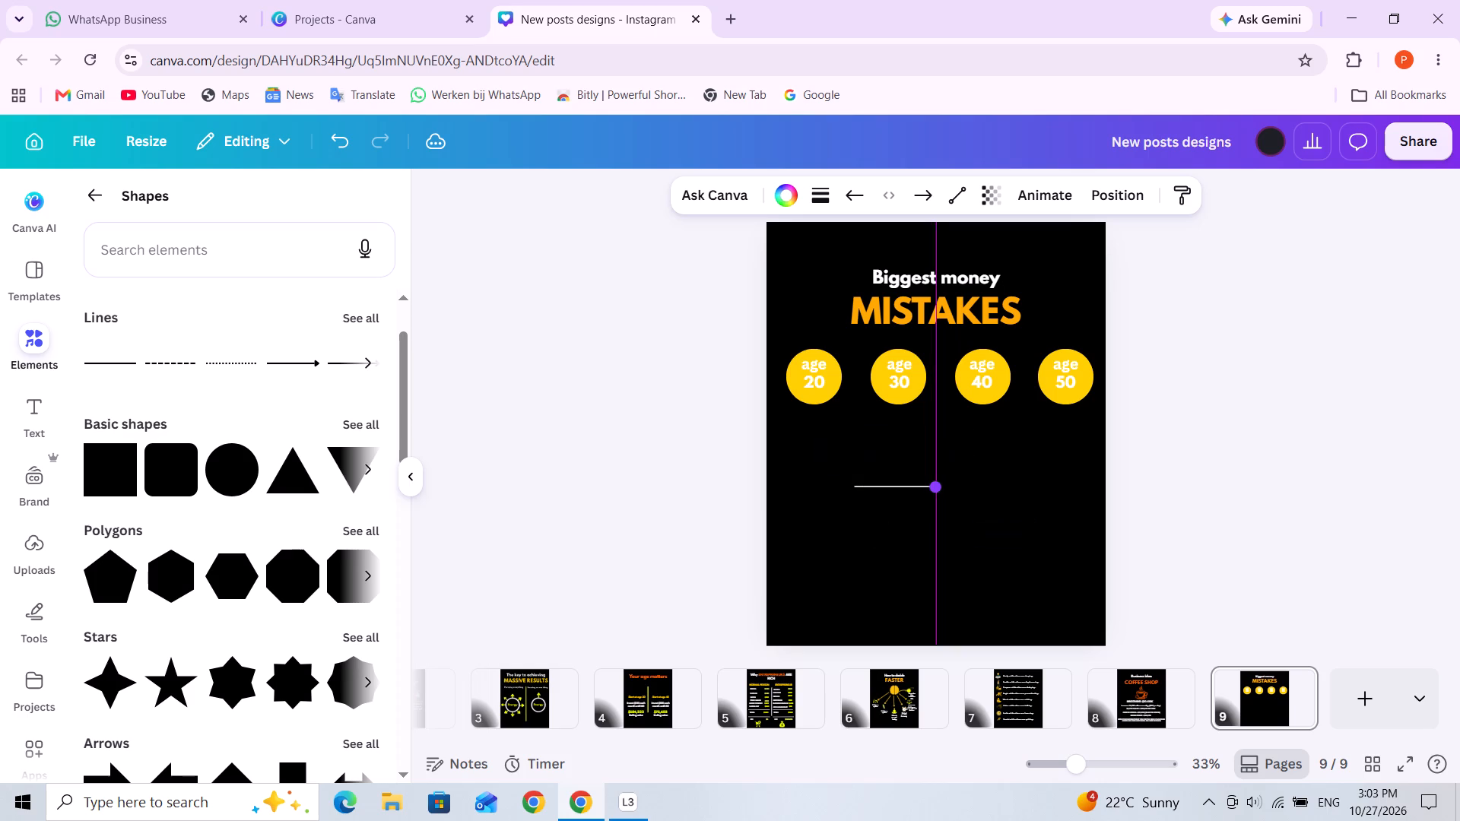
left_click_drag(928, 483, 899, 483)
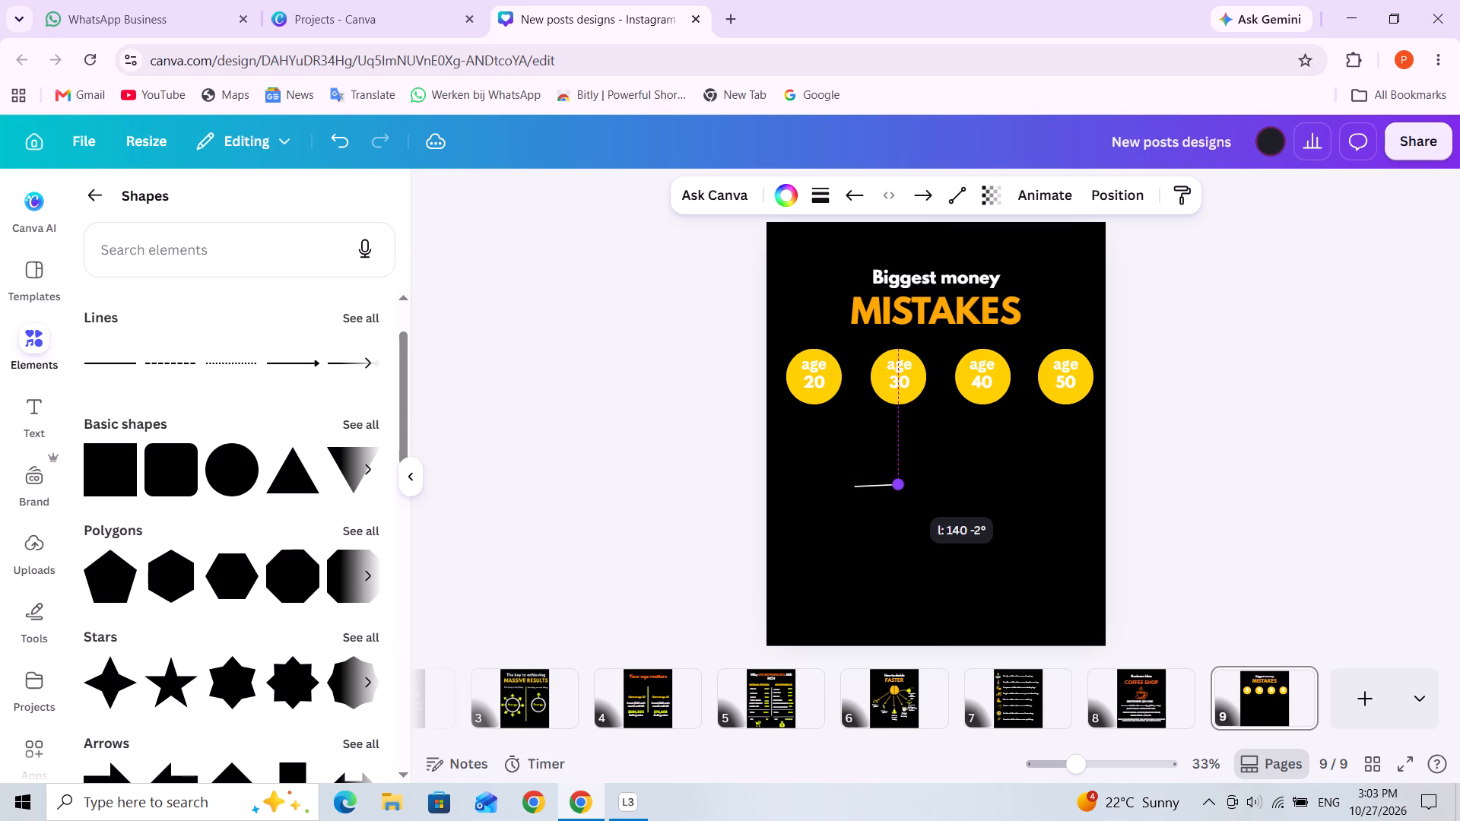
left_click_drag(899, 483, 906, 483)
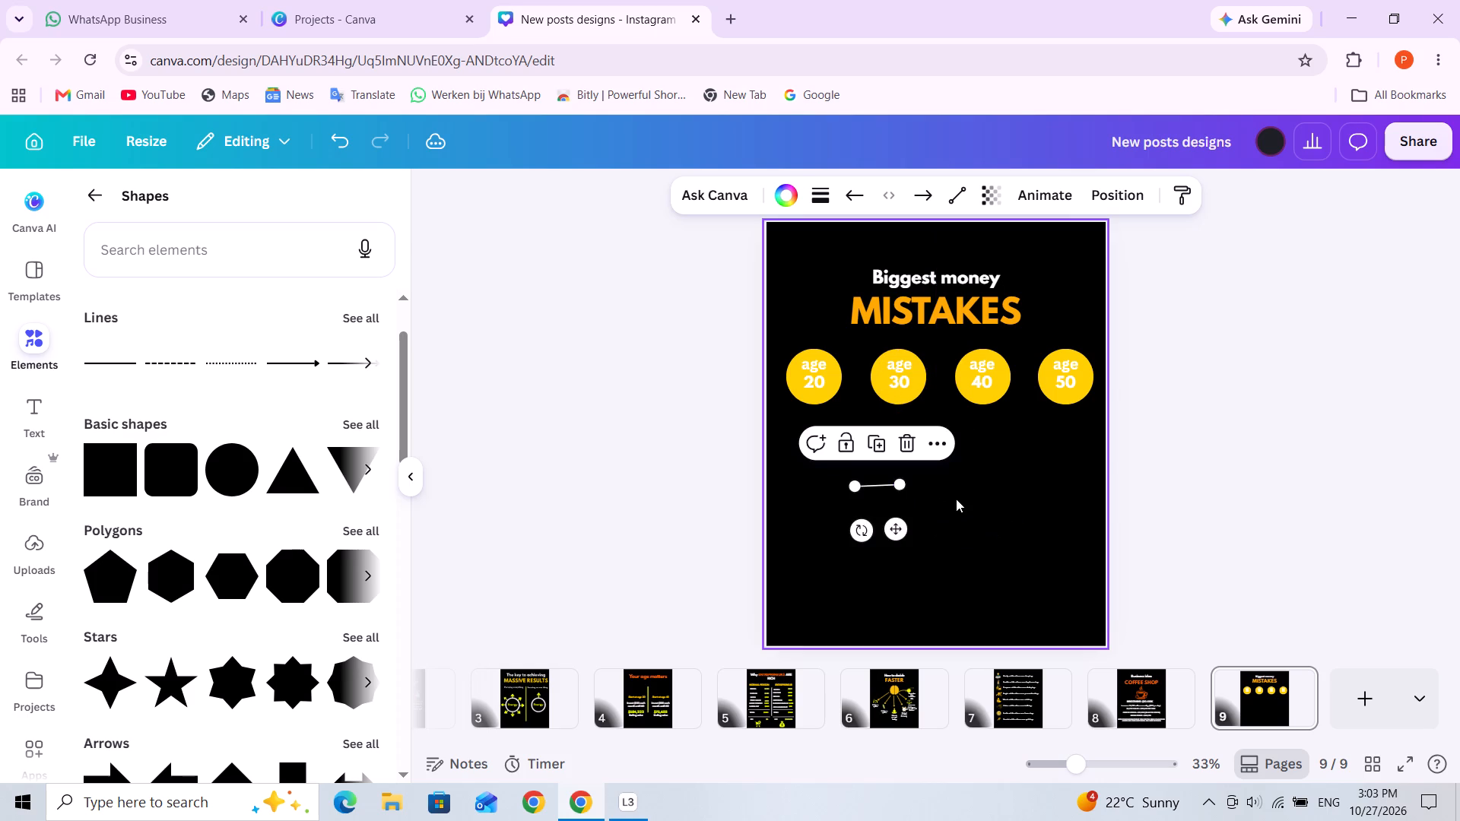
left_click(956, 496)
Set the line's stroke weight to 15.
left_click(864, 486)
left_click(865, 540)
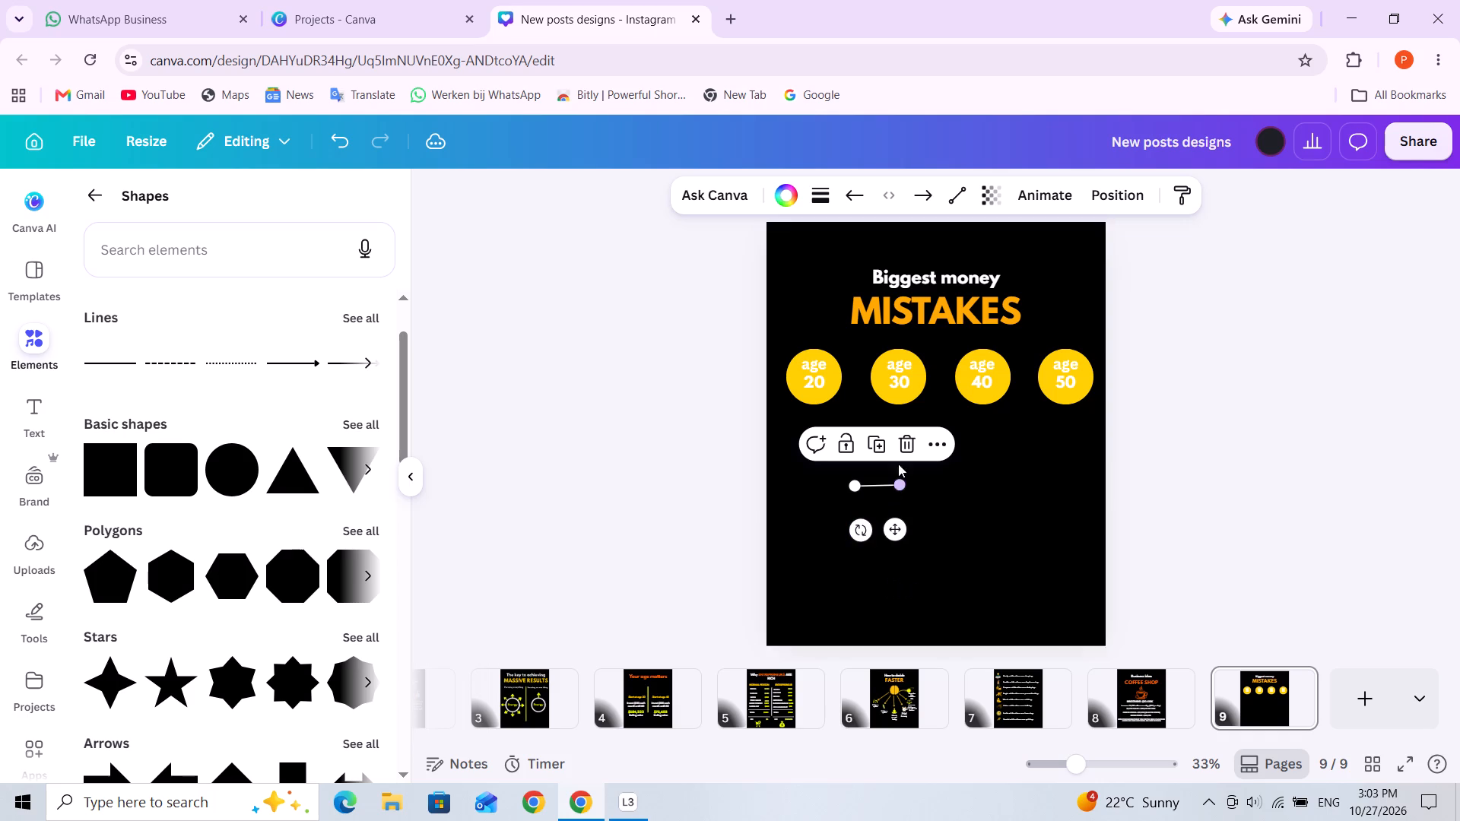
left_click(831, 200)
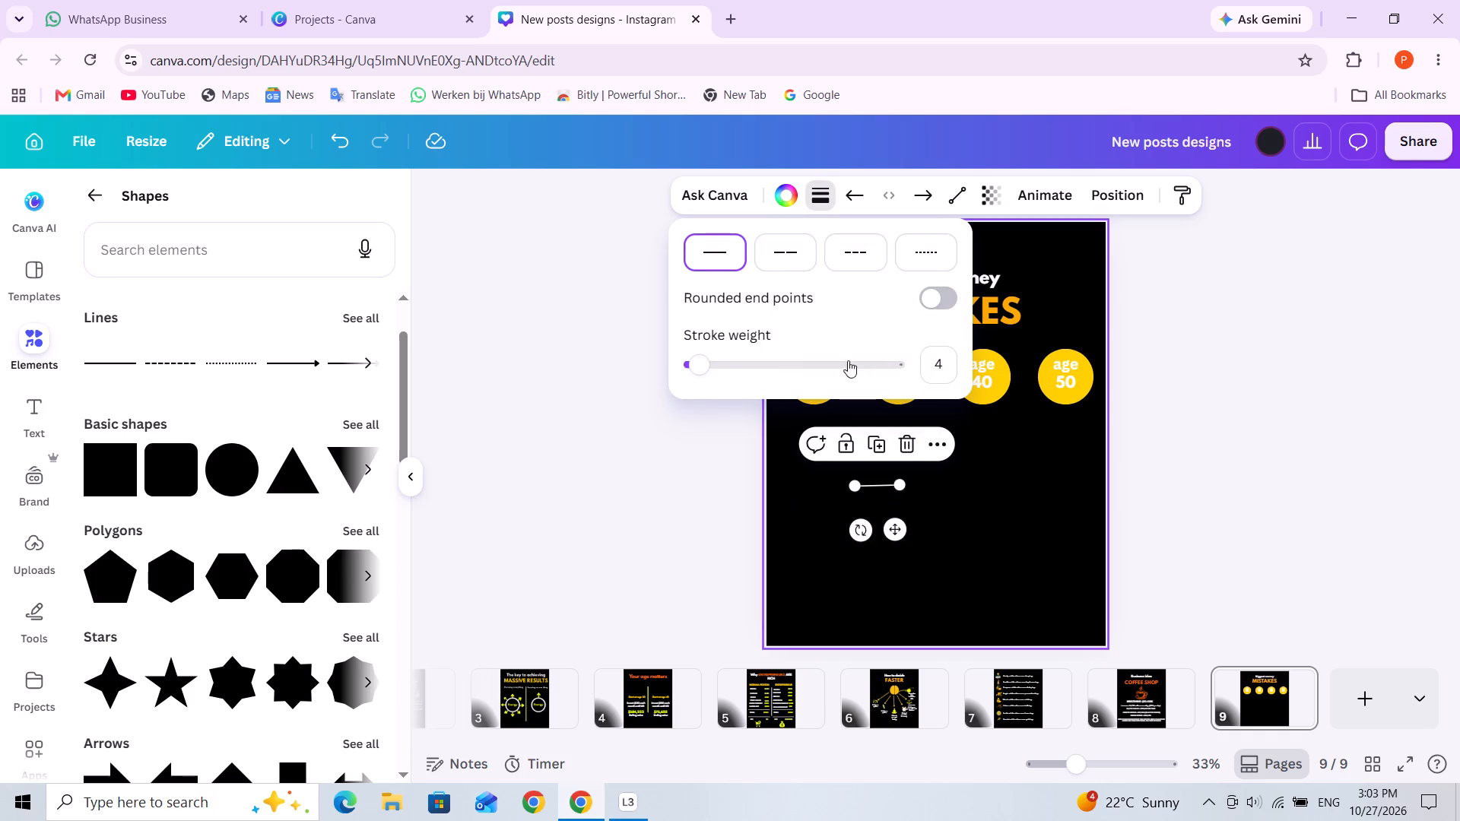
left_click_drag(702, 361, 713, 363)
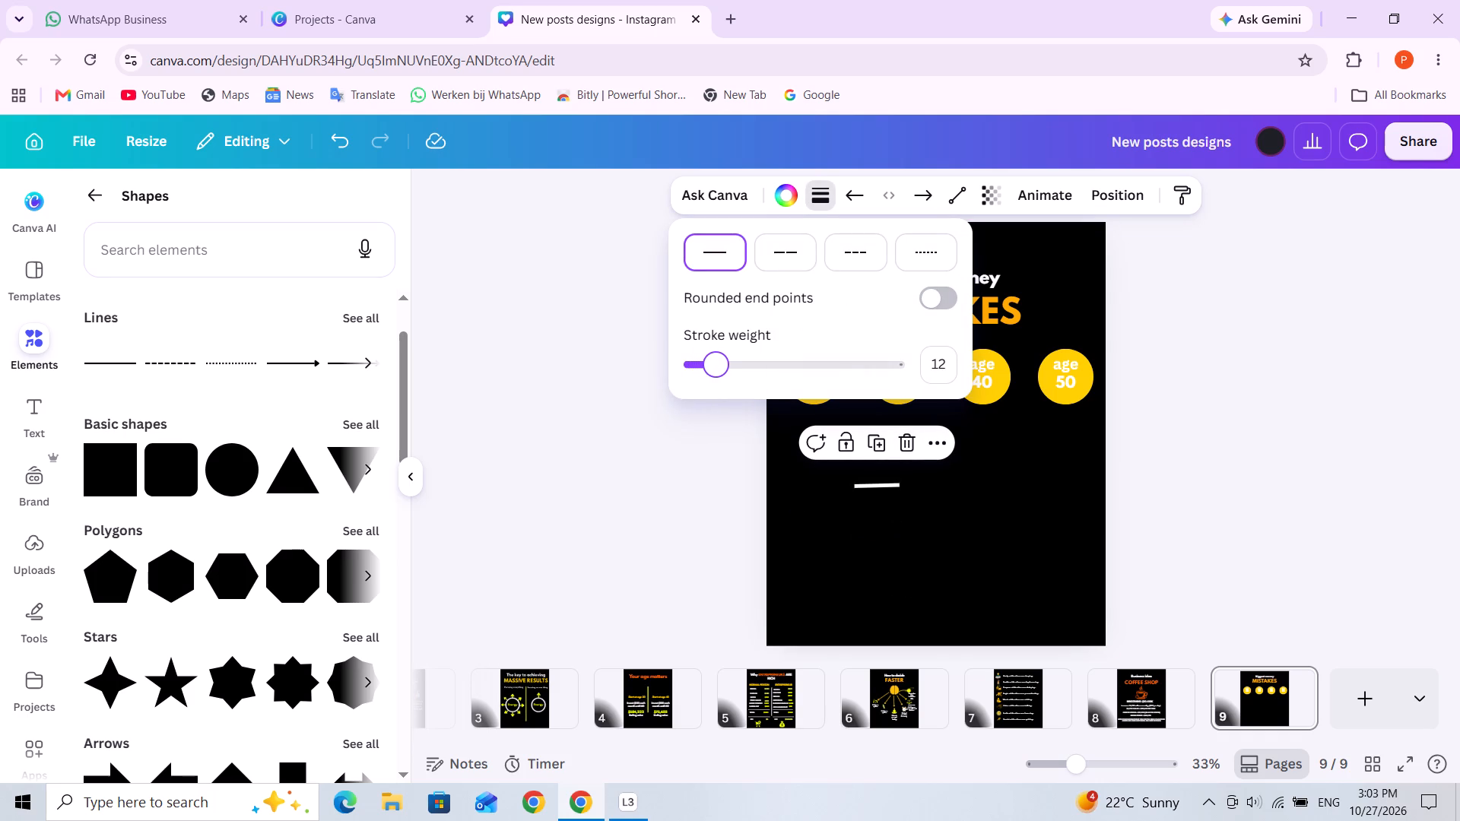
left_click_drag(713, 363, 720, 363)
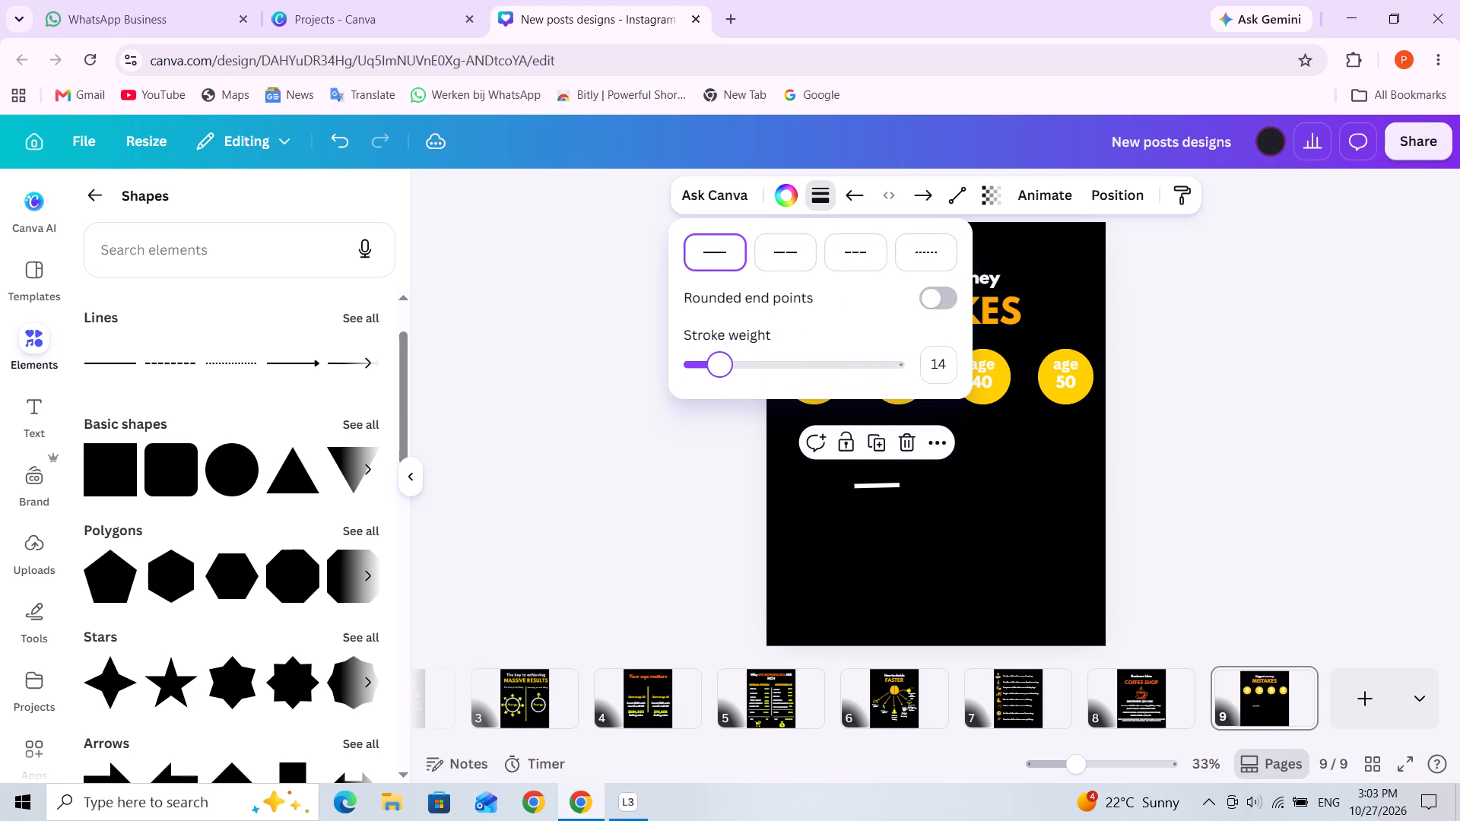
left_click_drag(720, 363, 718, 363)
left_click_drag(713, 366, 720, 367)
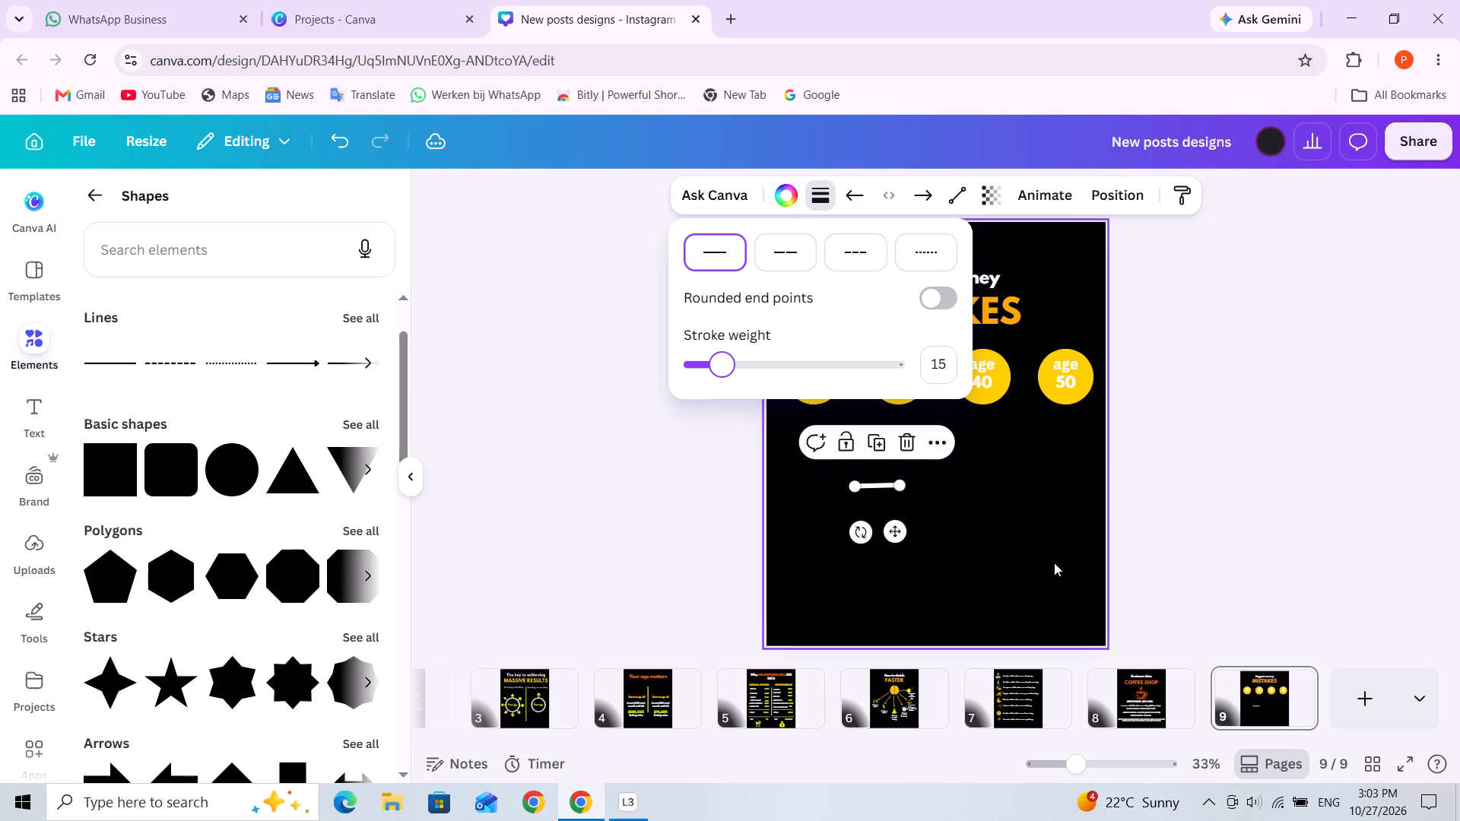
Rotate the thickened line to level it horizontally.
left_click(1054, 563)
left_click(898, 489)
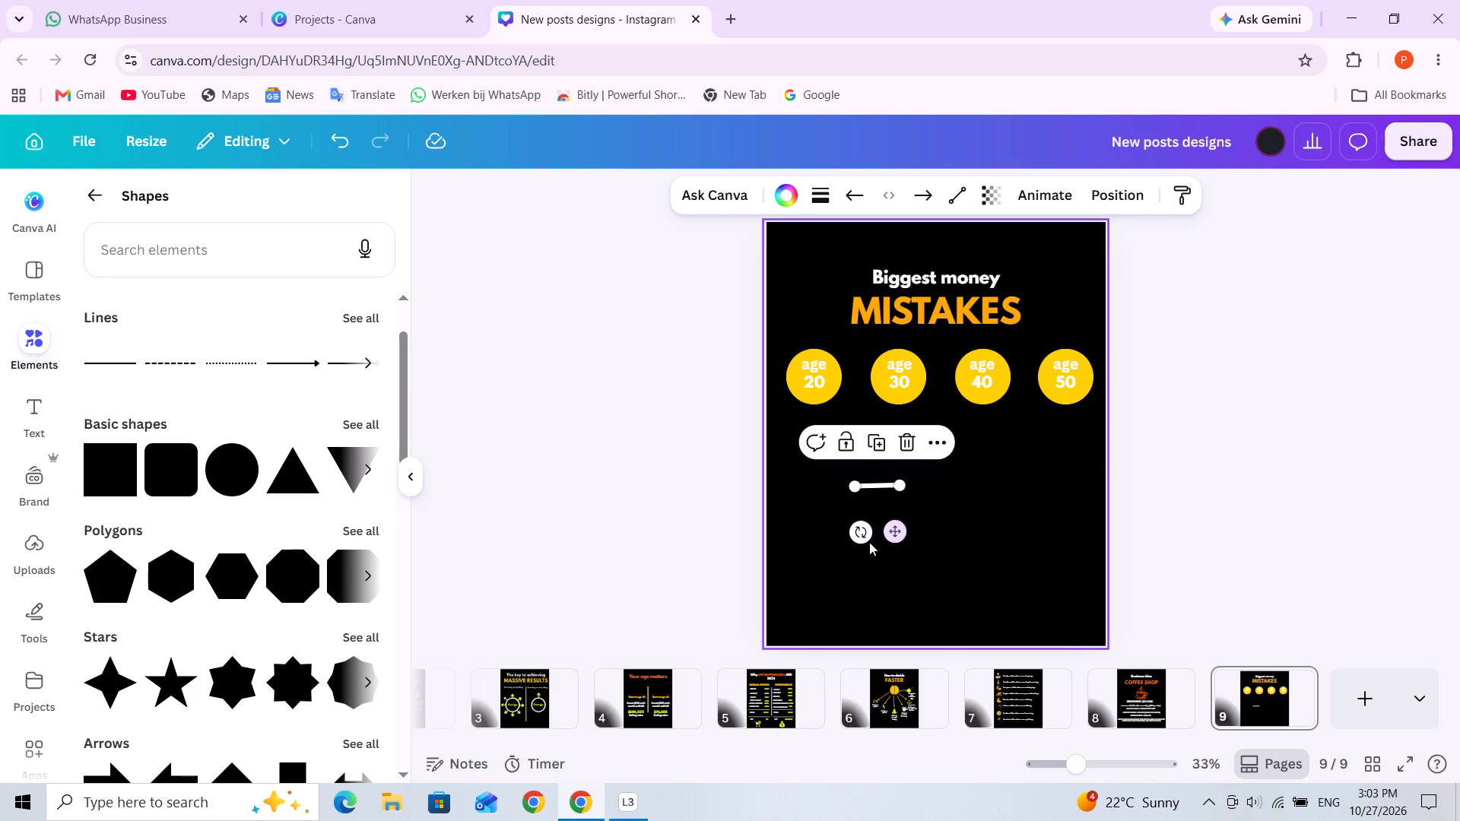
left_click(867, 542)
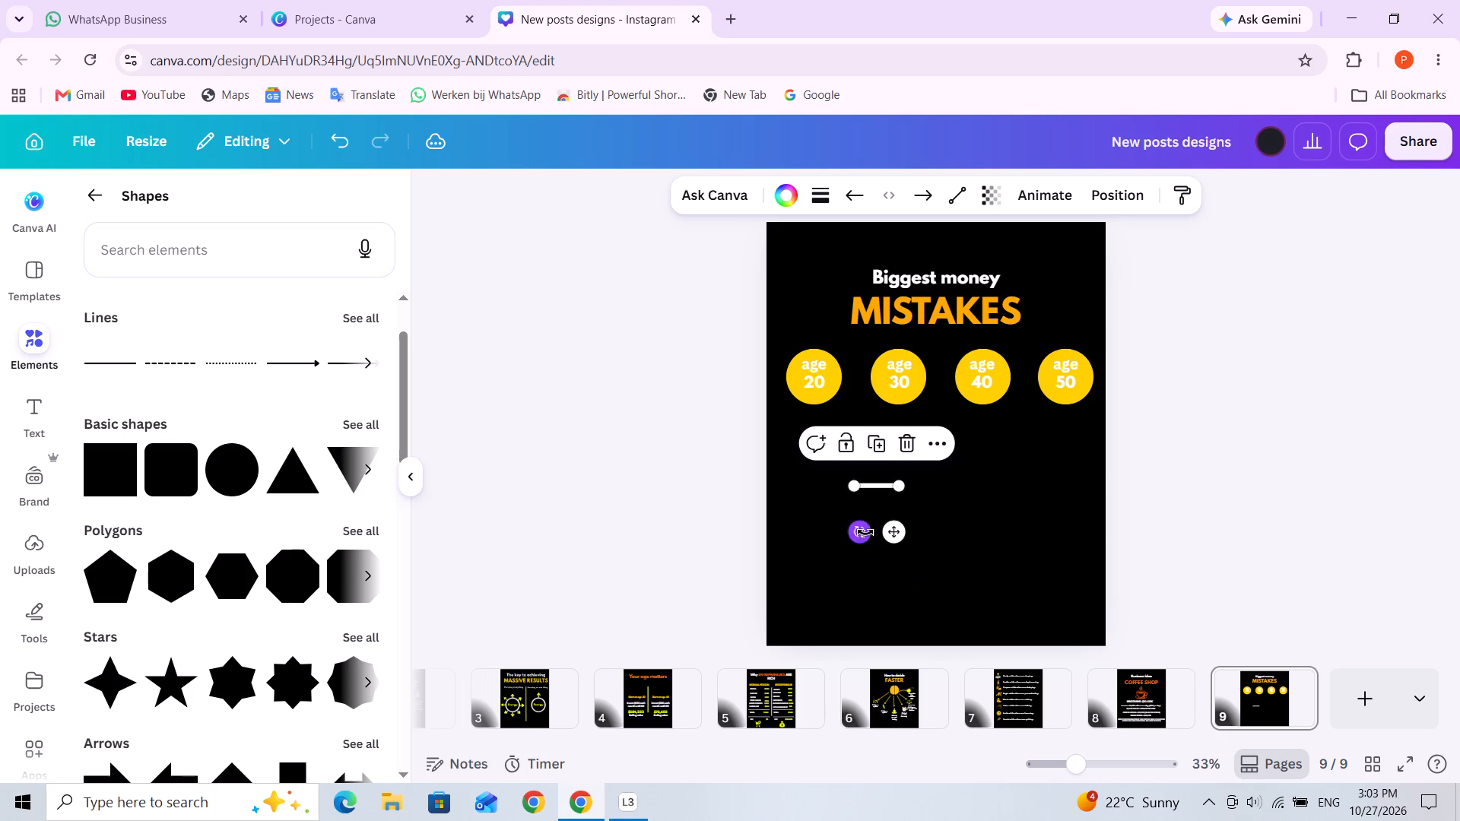
left_click(976, 528)
Move the line up between the "age 20" and "age 30" circles and shorten it to about 92 to bridge the gap.
left_click_drag(878, 490, 848, 389)
left_click_drag(848, 389, 865, 382)
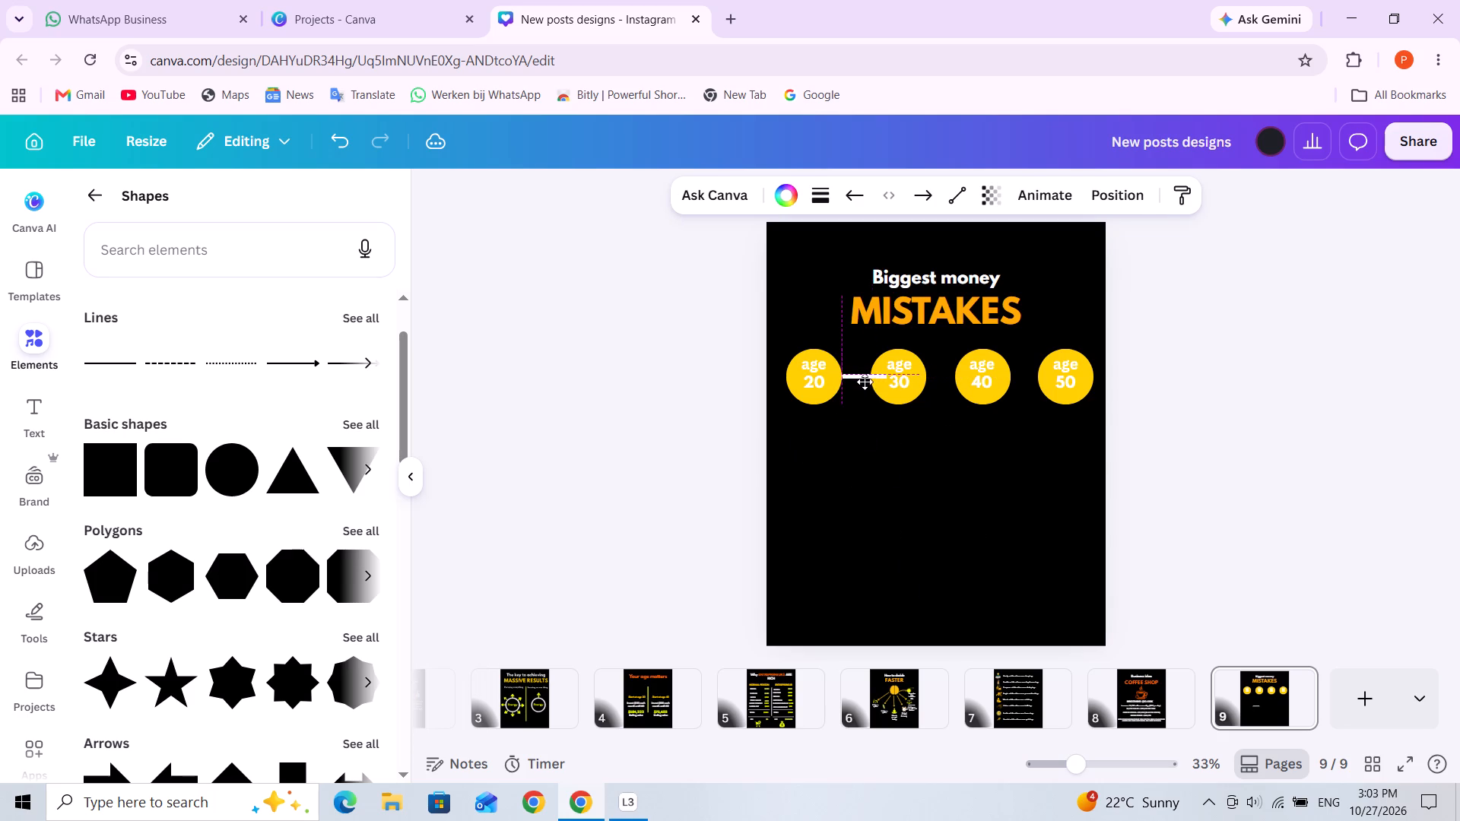
left_click_drag(865, 382, 863, 384)
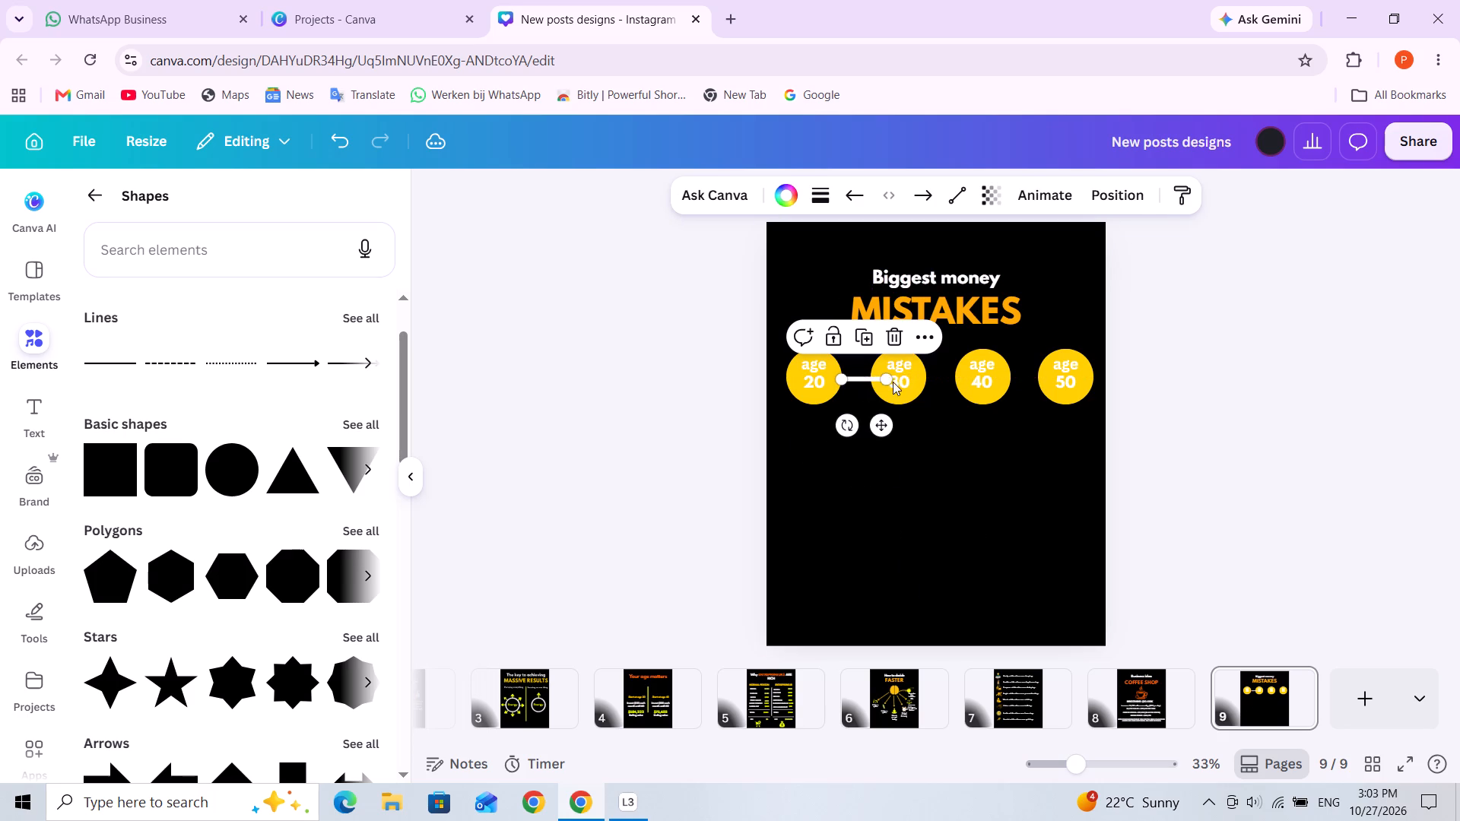
left_click_drag(888, 380, 871, 382)
left_click_drag(871, 382, 867, 387)
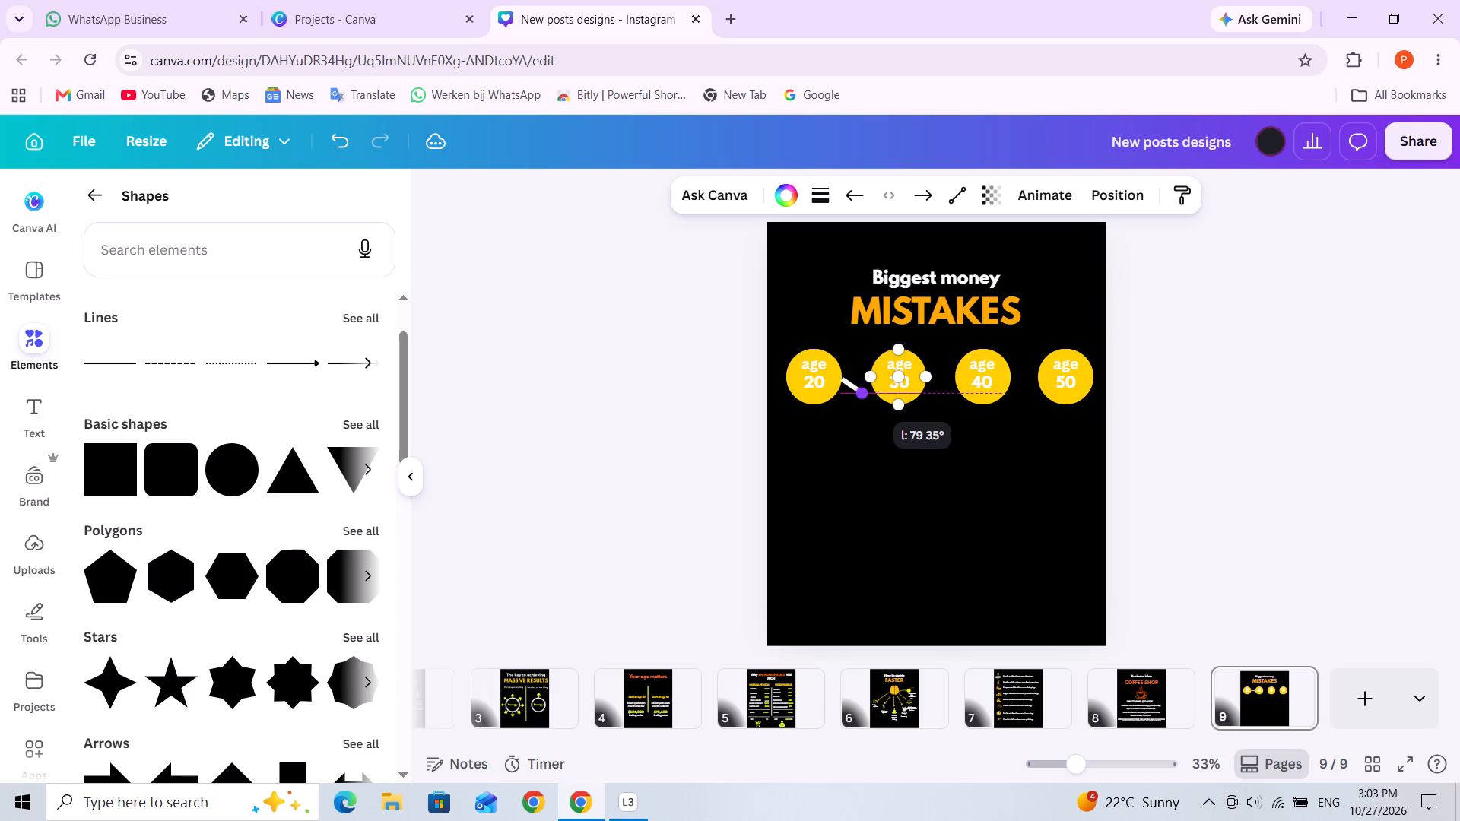
left_click_drag(867, 387, 868, 386)
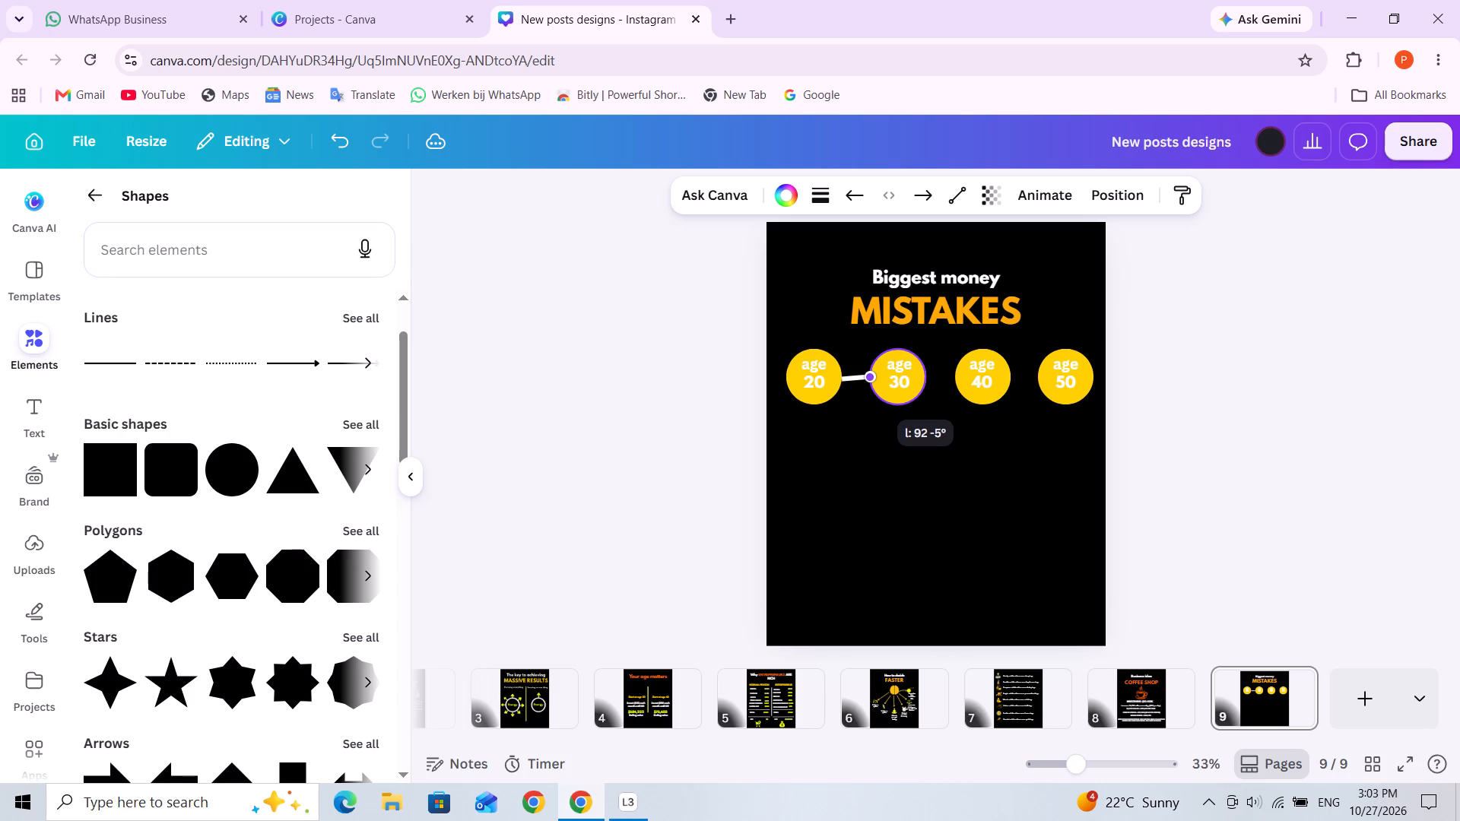
left_click_drag(868, 386, 865, 387)
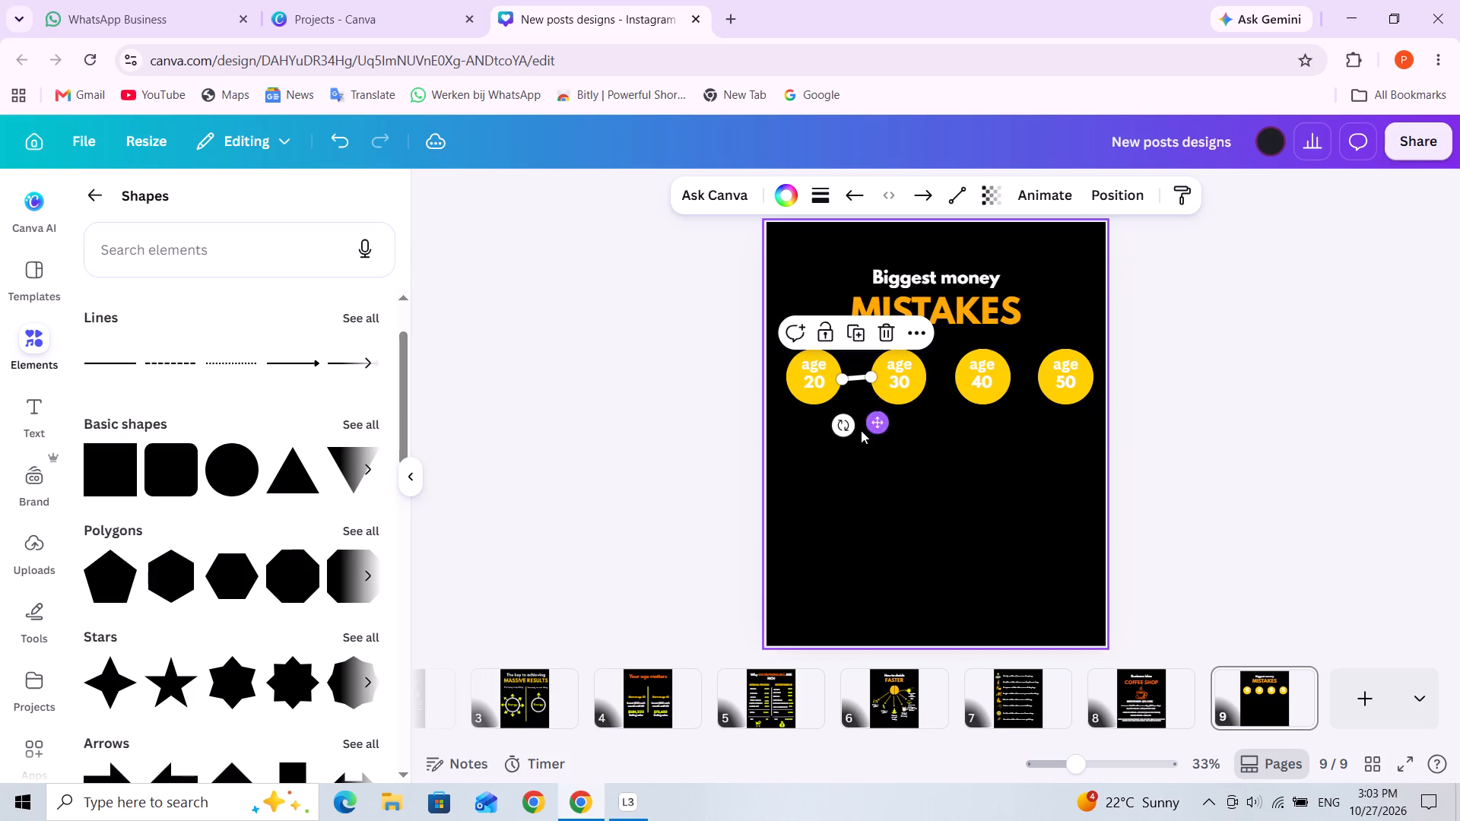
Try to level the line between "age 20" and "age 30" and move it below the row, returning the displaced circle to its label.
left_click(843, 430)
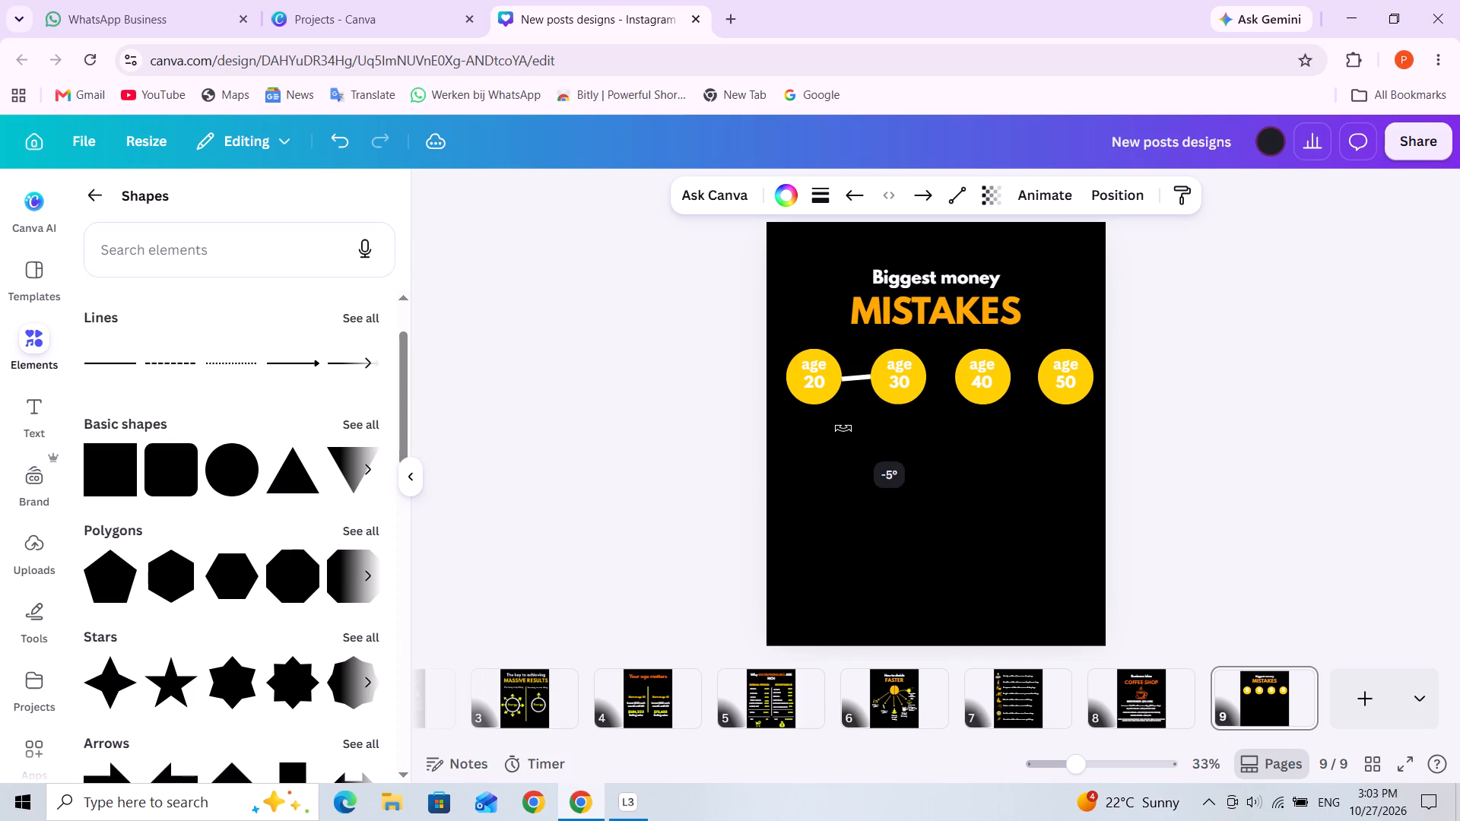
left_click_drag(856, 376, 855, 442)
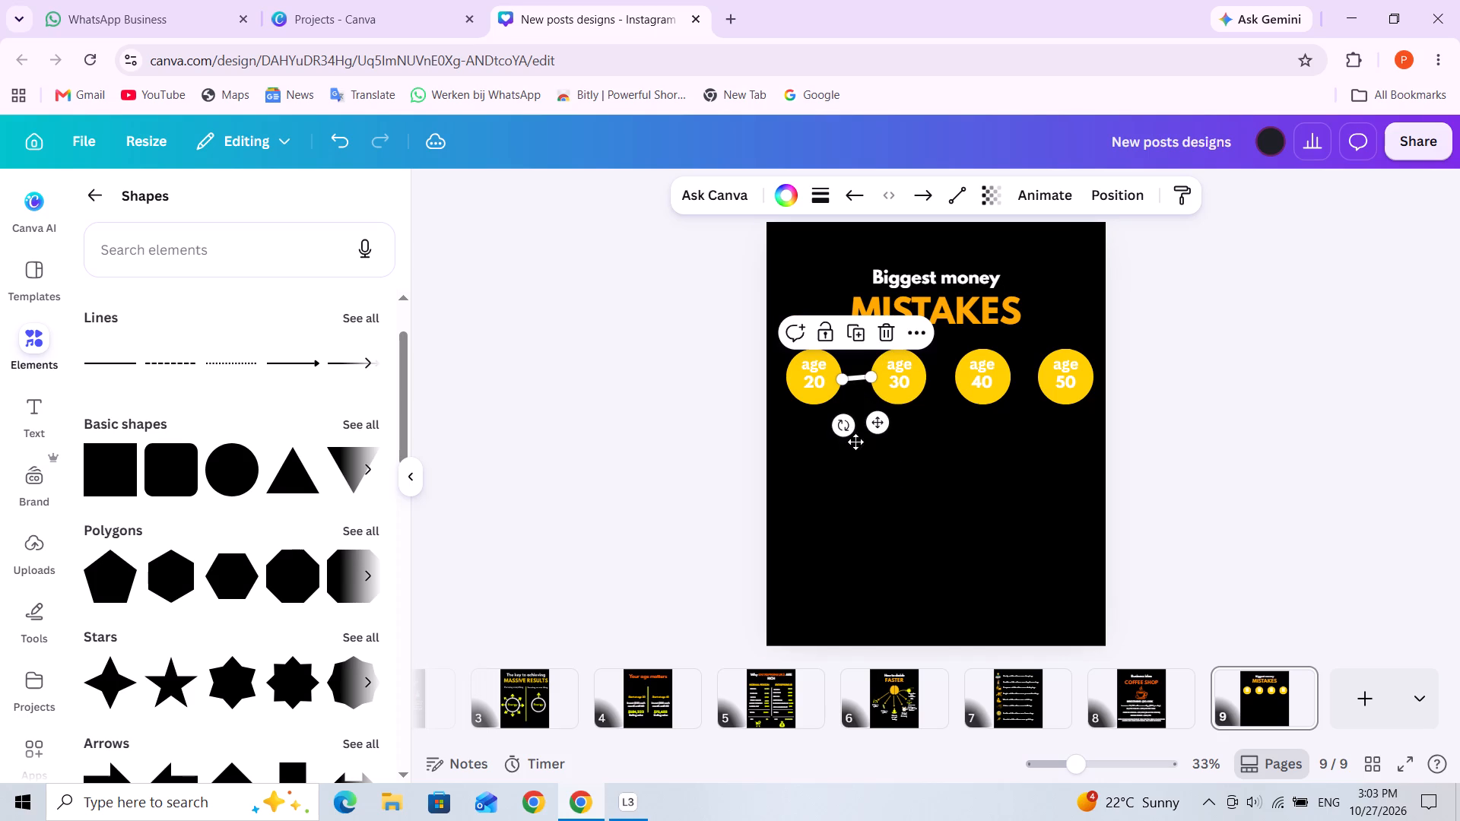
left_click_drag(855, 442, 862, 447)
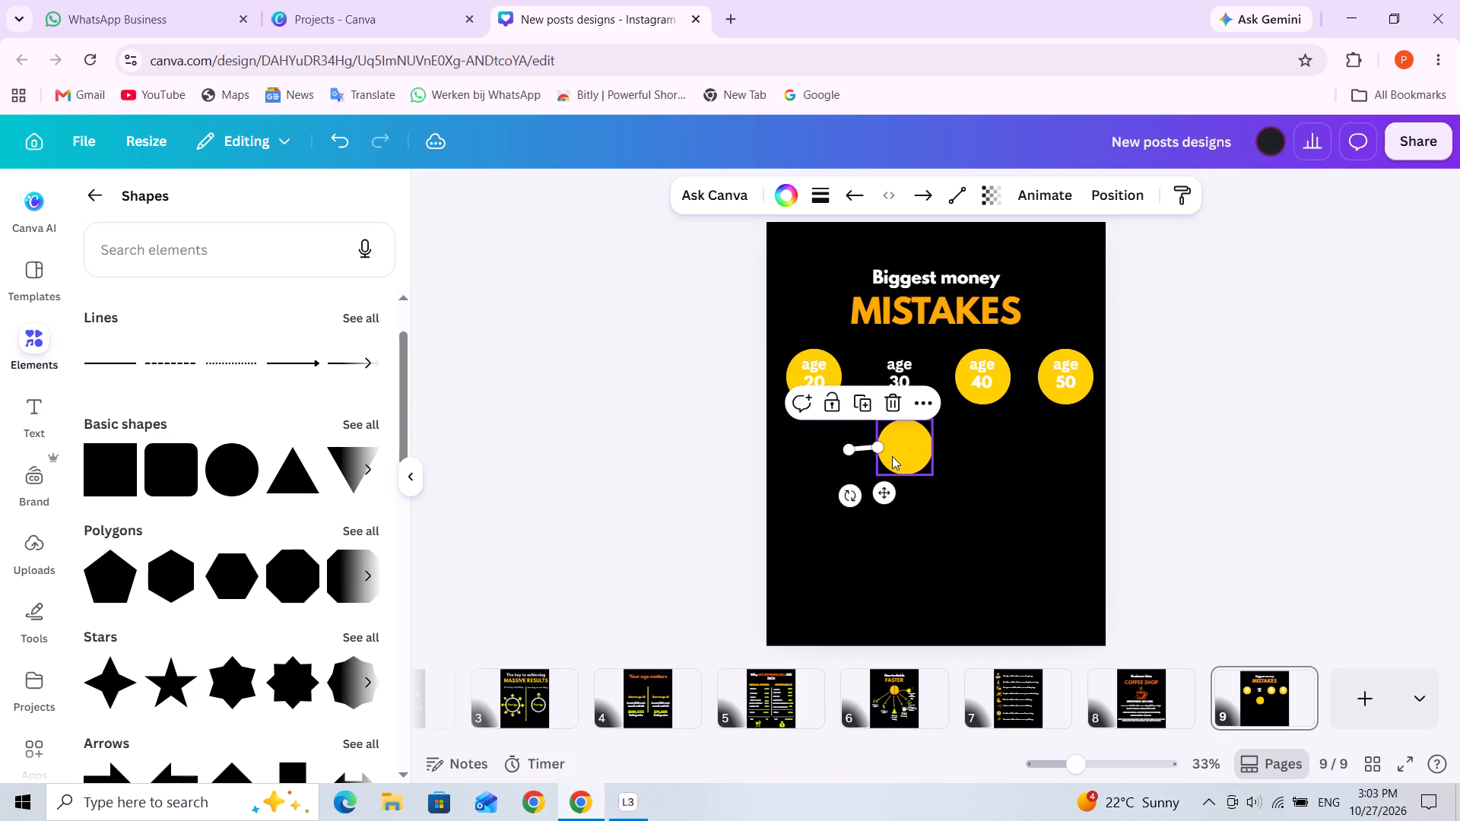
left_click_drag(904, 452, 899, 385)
Delete the slanted white line attached to the "age 30" circle.
left_click(857, 424)
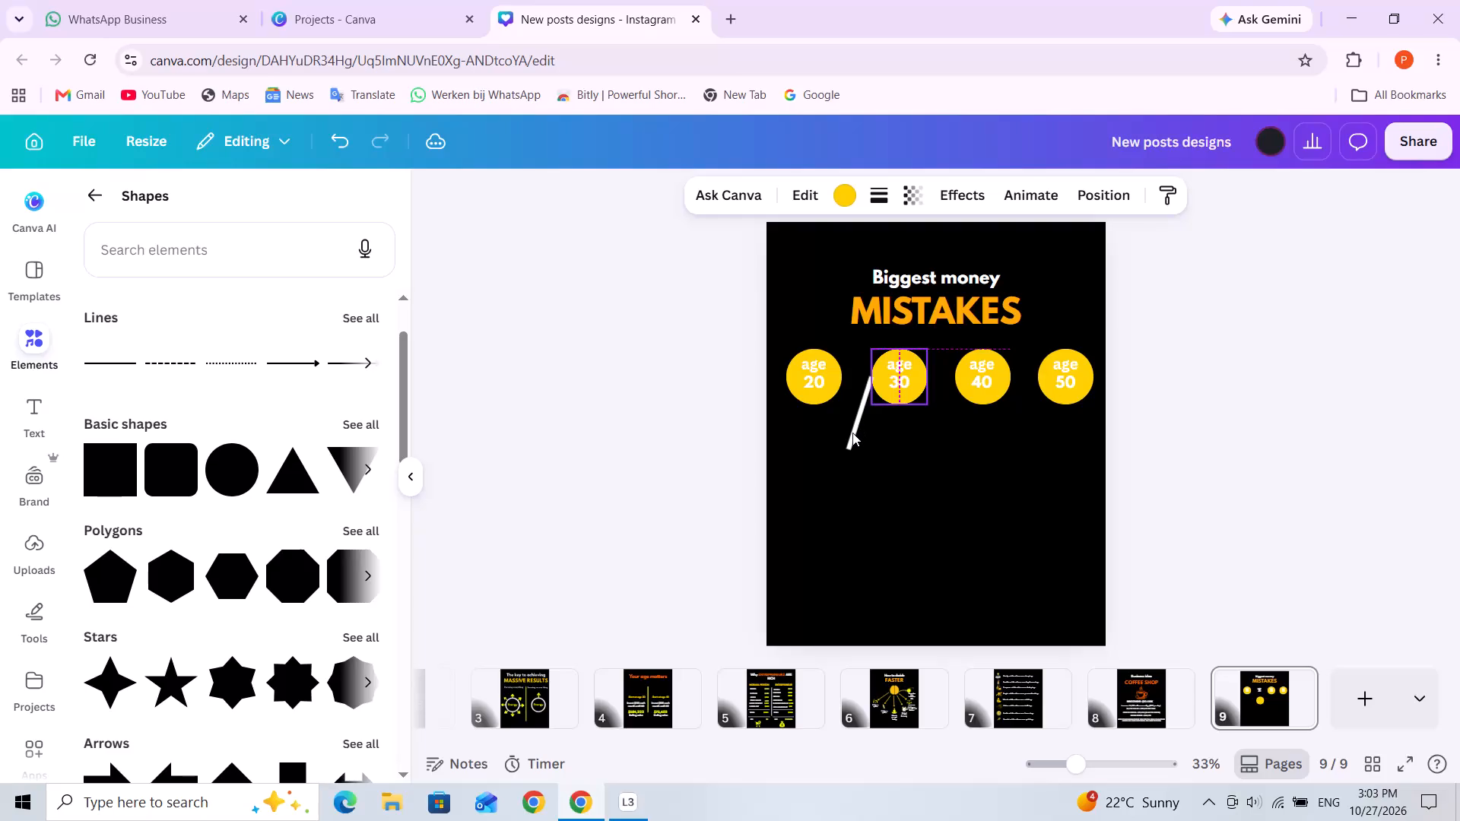
left_click(852, 433)
left_click(854, 433)
key("Delete")
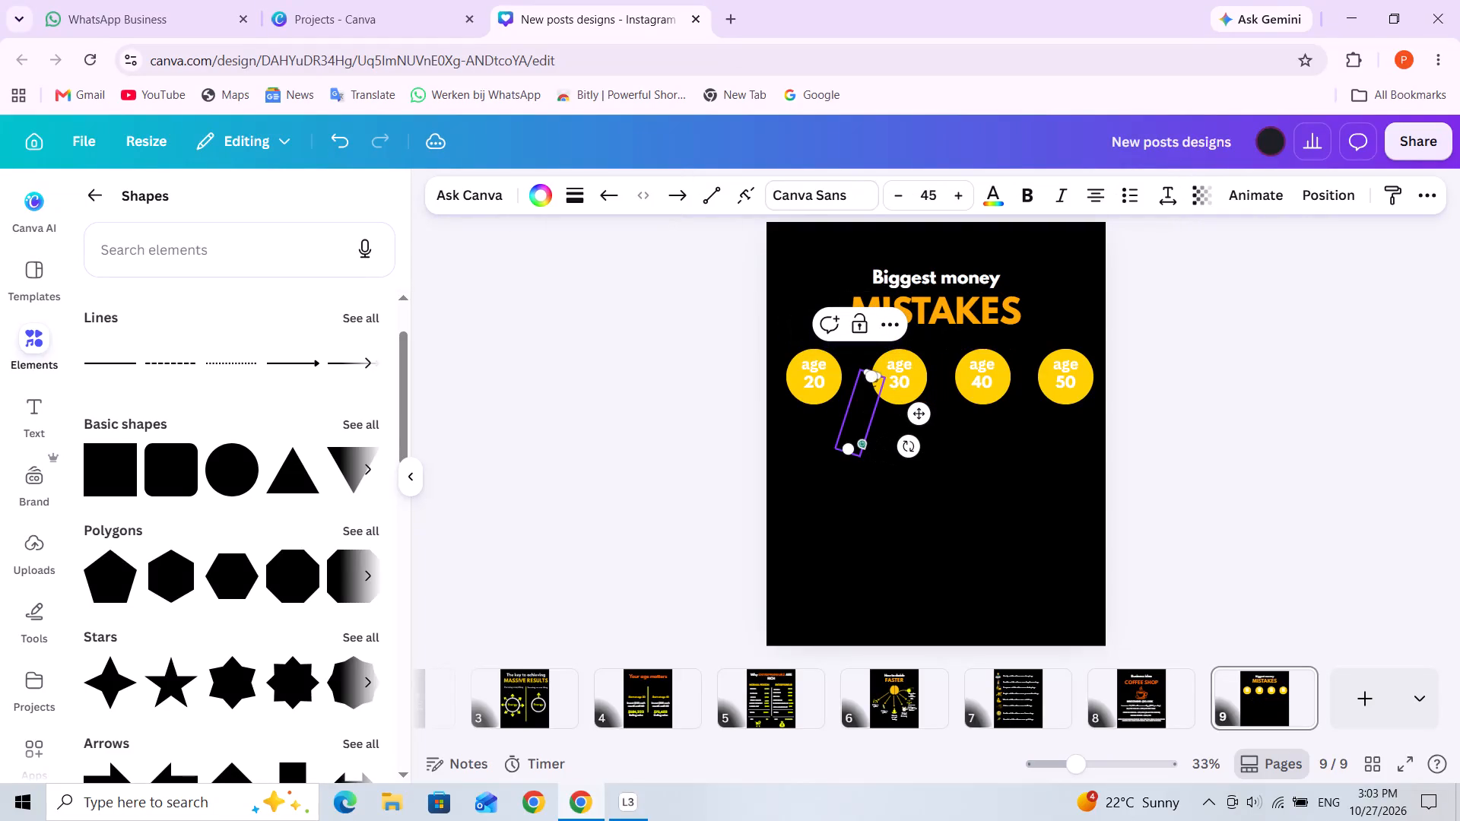
left_click(951, 495)
left_click(852, 435)
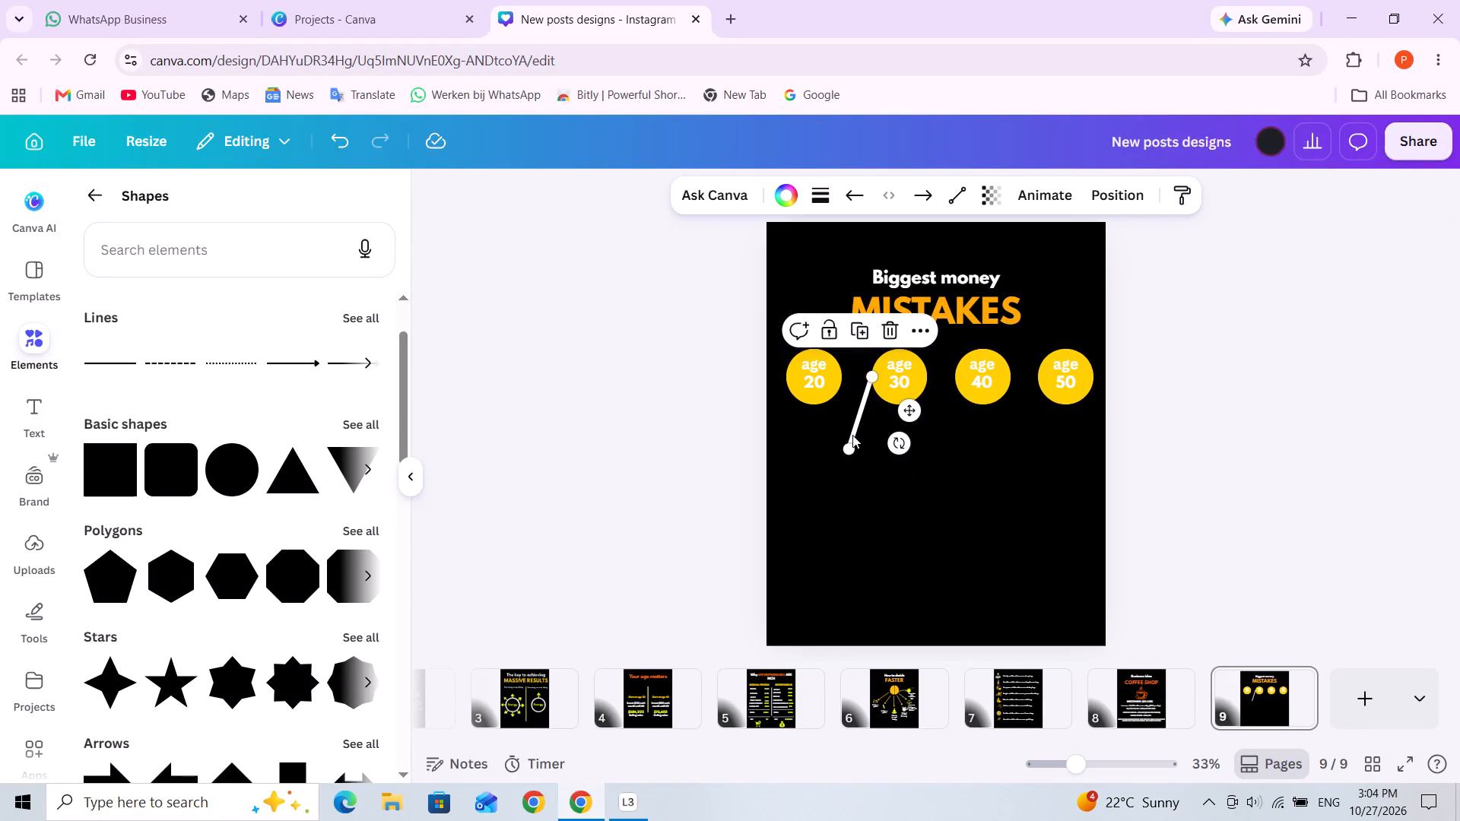
left_click_drag(852, 435, 830, 486)
left_click_drag(862, 420, 859, 442)
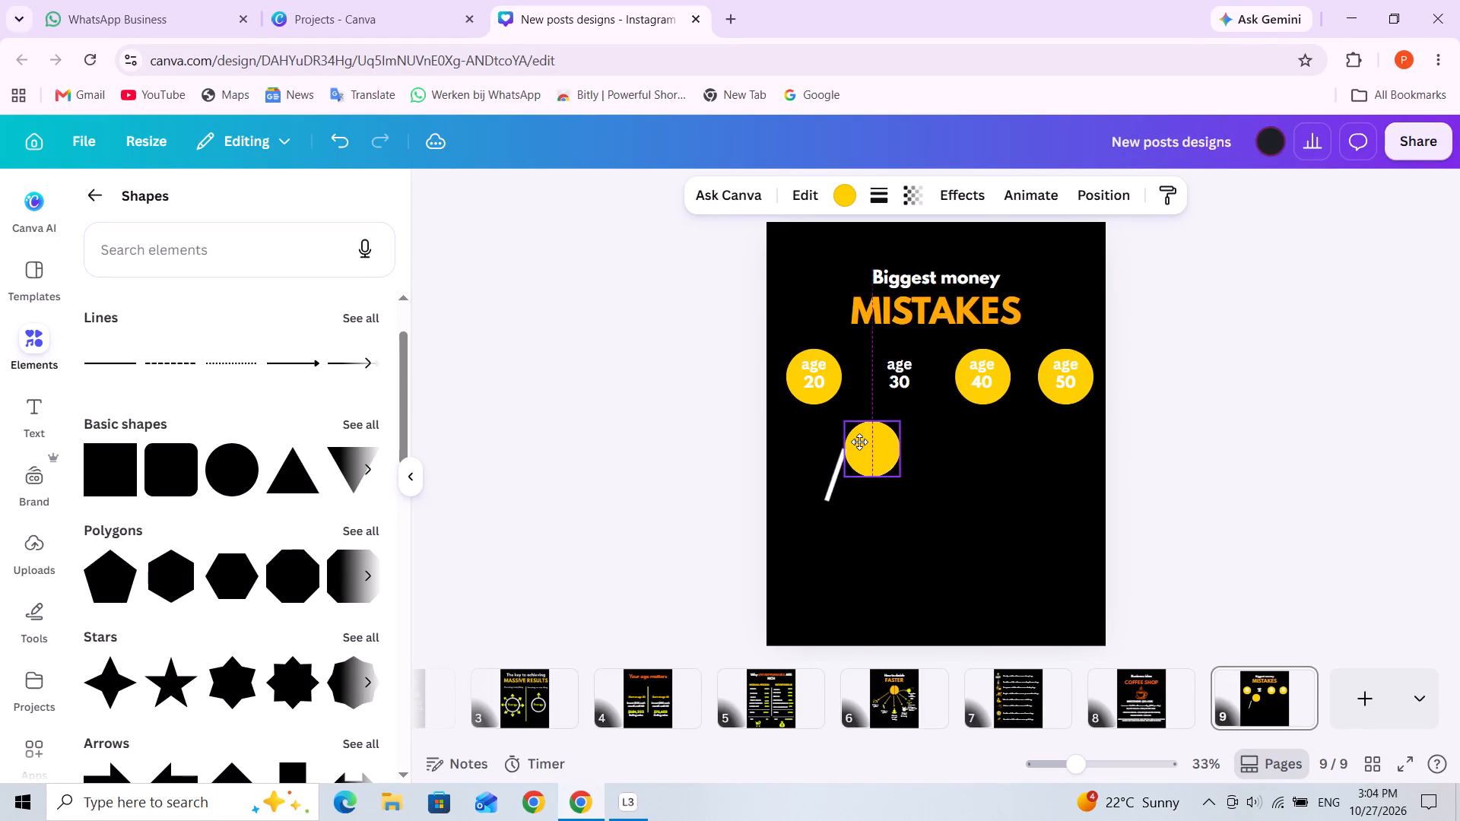
left_click_drag(859, 442, 883, 441)
left_click(843, 474)
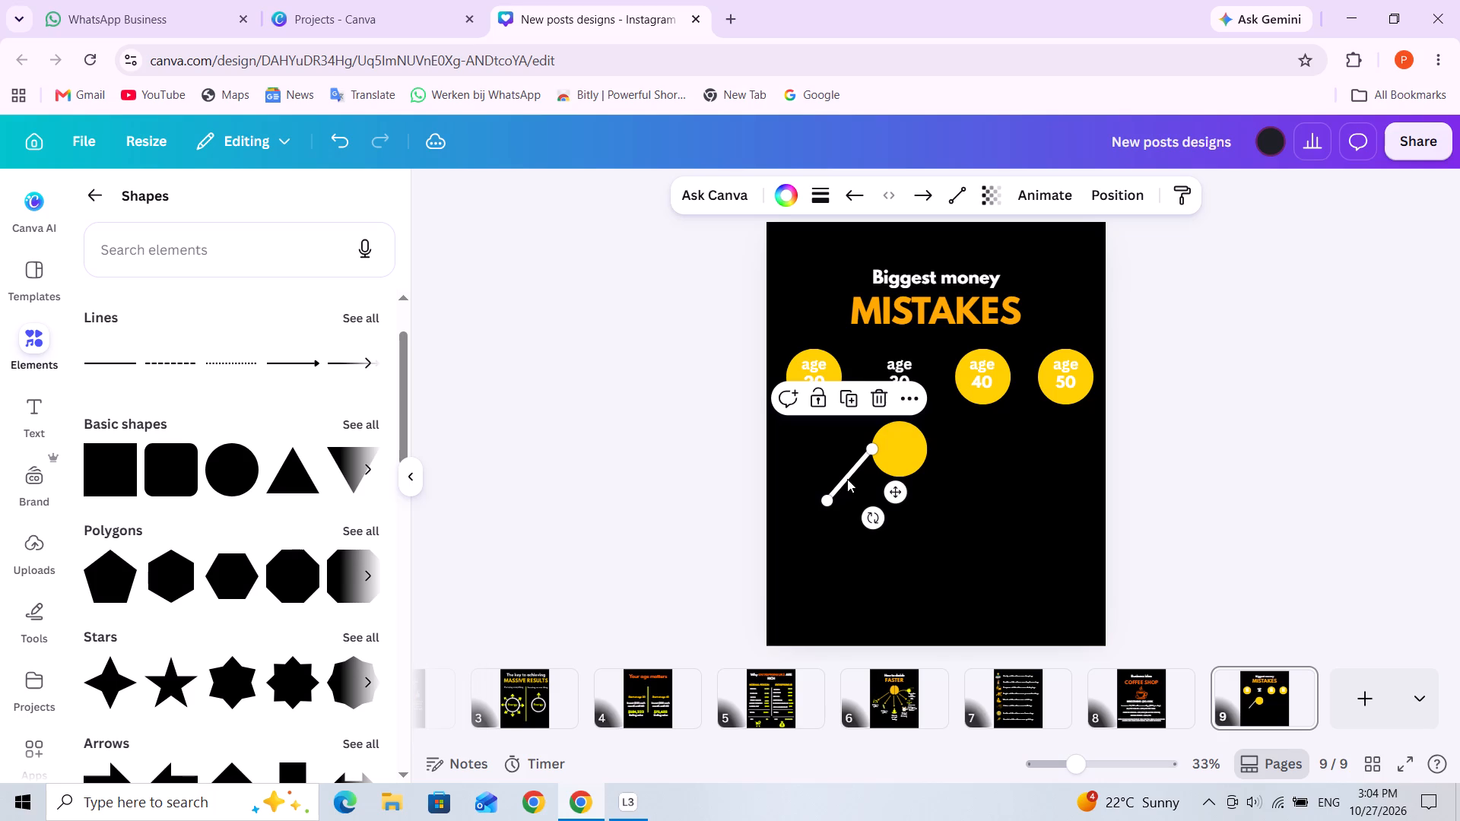
key("Delete")
left_click(845, 479)
Move the loose yellow circle back behind the "age 30" label, aligned with the other circles in the row.
left_click_drag(906, 456, 906, 441)
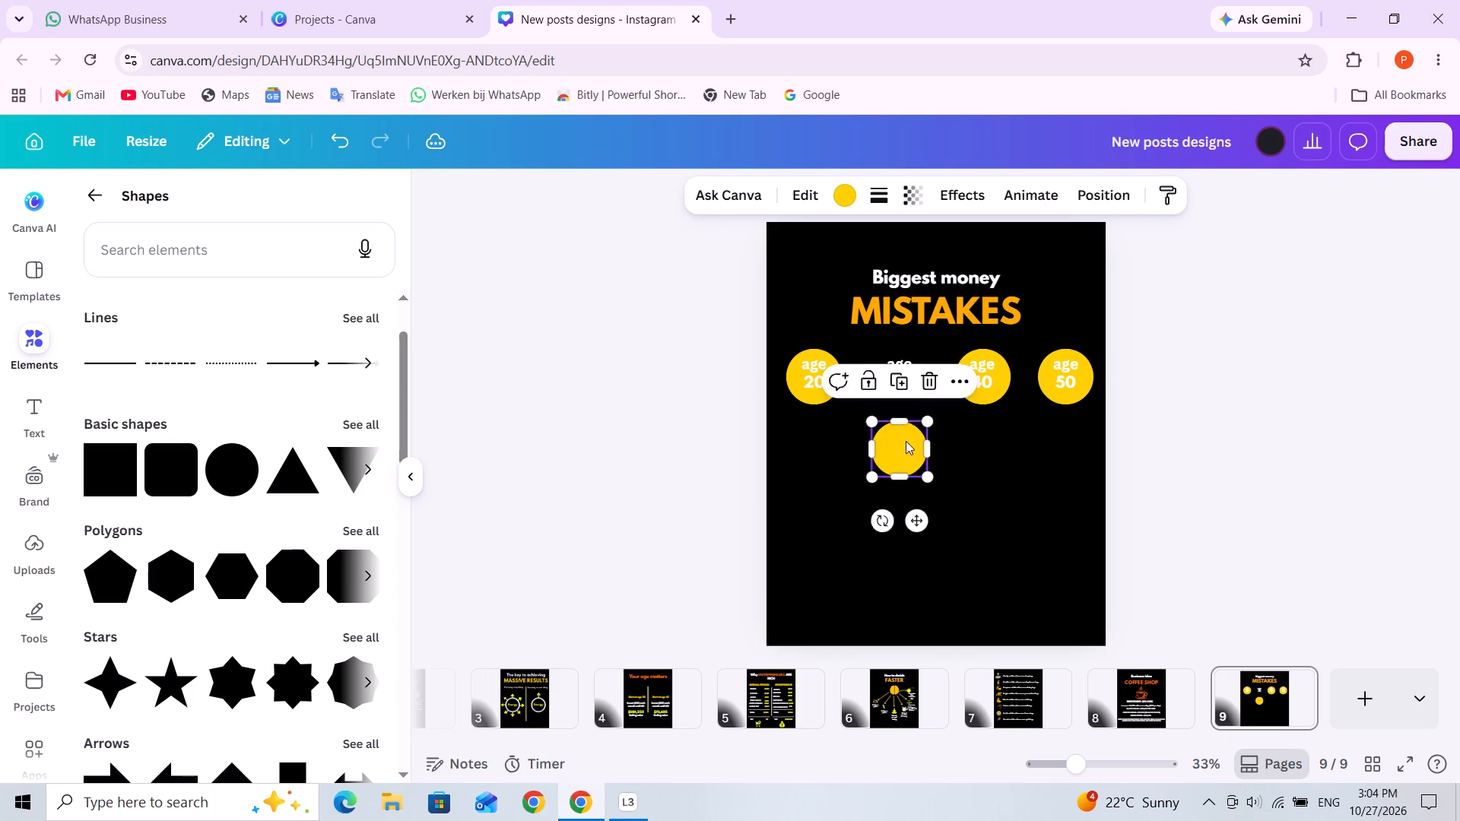
left_click_drag(906, 441, 907, 381)
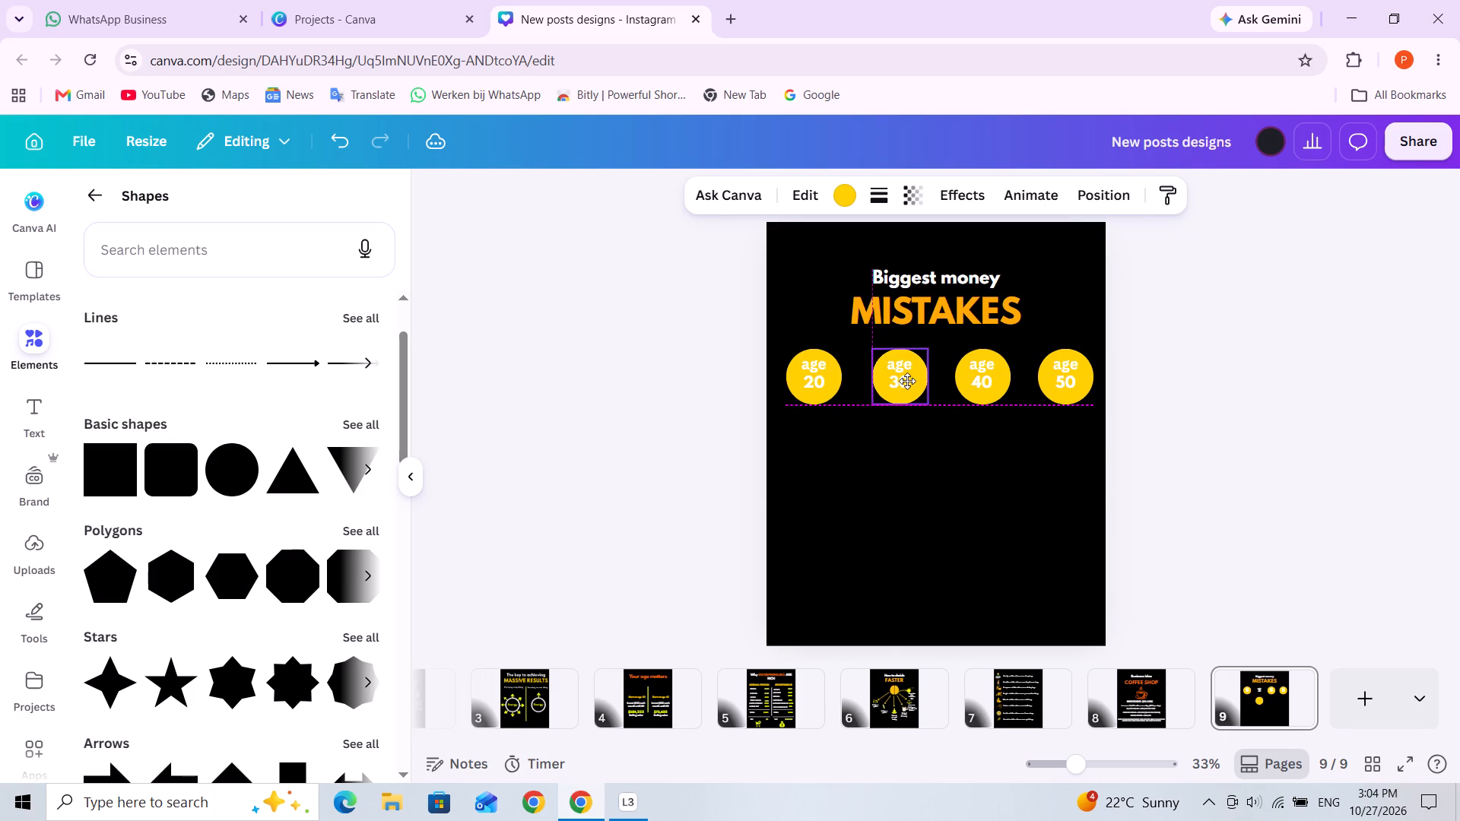
left_click_drag(907, 381, 906, 384)
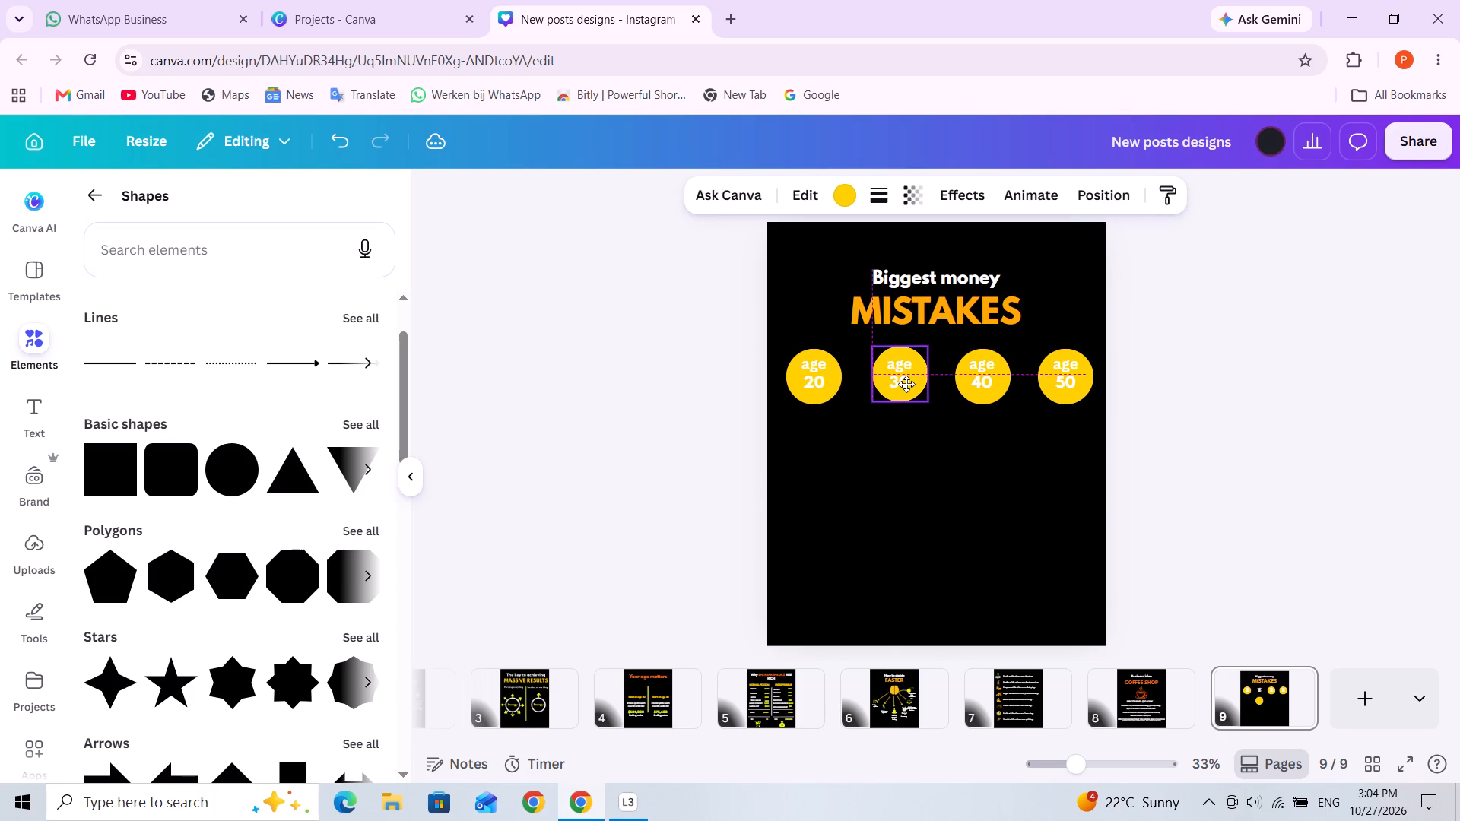
left_click_drag(906, 384, 906, 375)
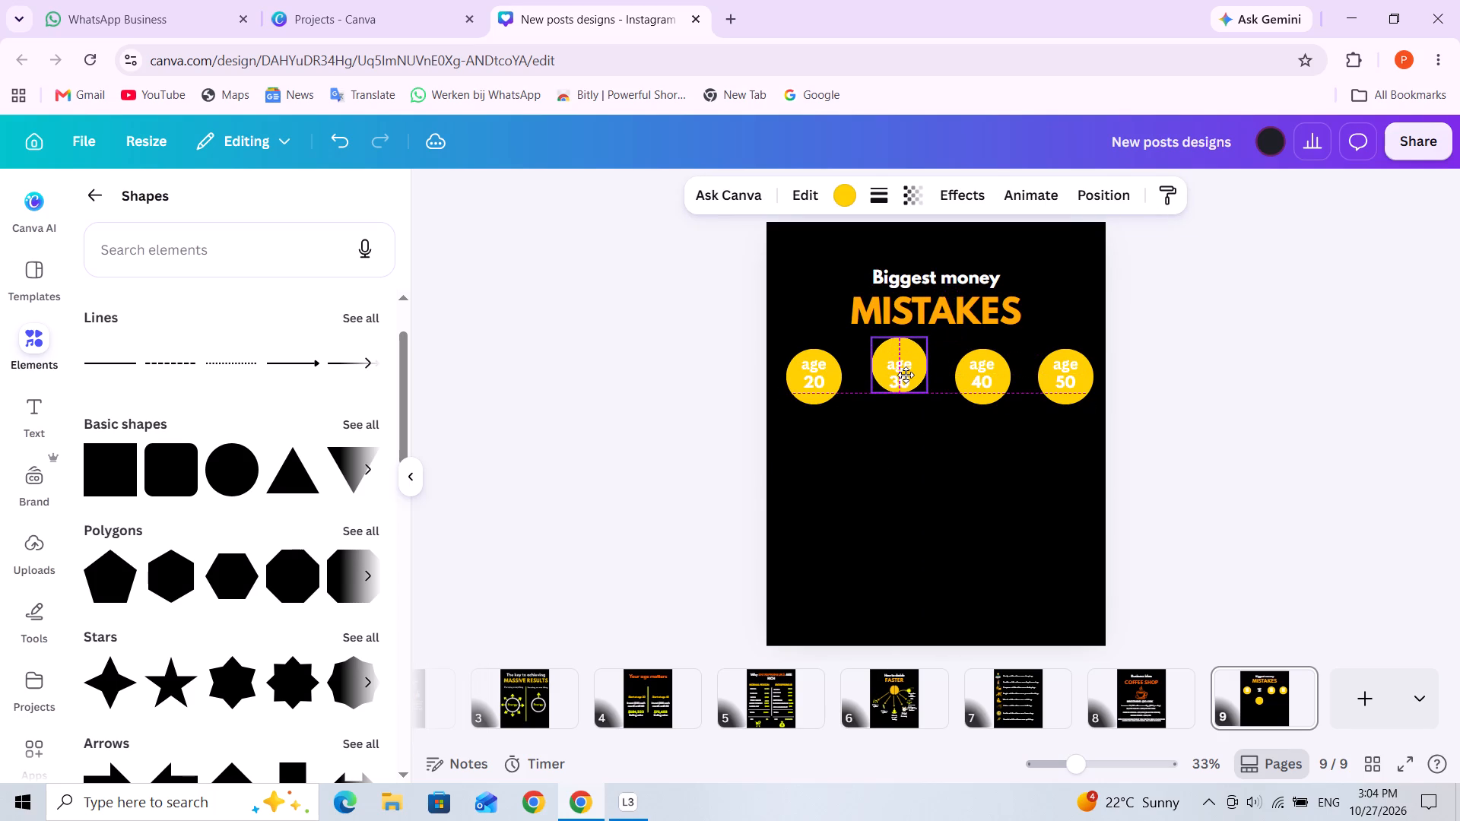
left_click_drag(906, 375, 906, 377)
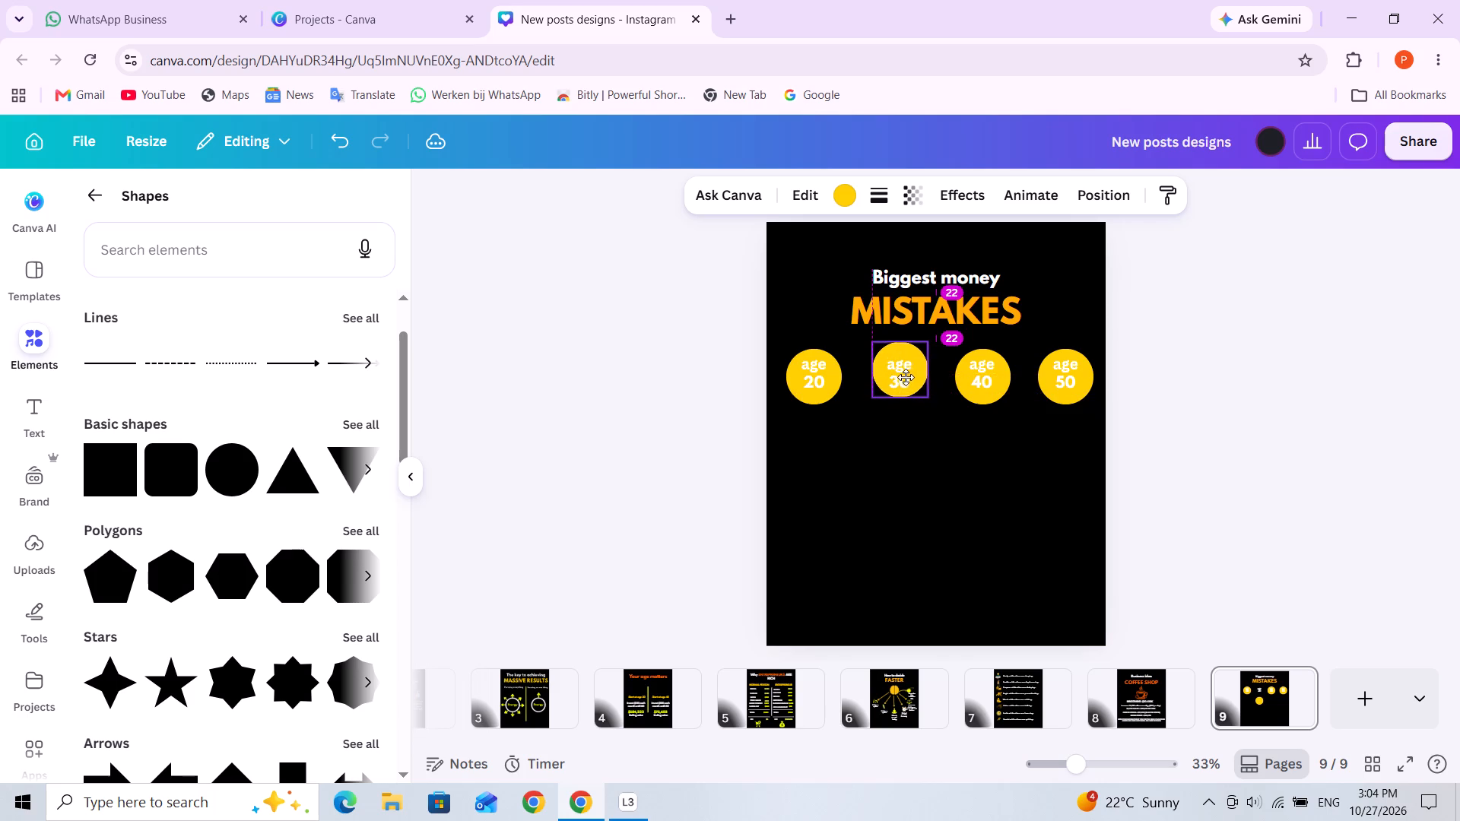
left_click_drag(906, 377, 905, 385)
left_click(959, 484)
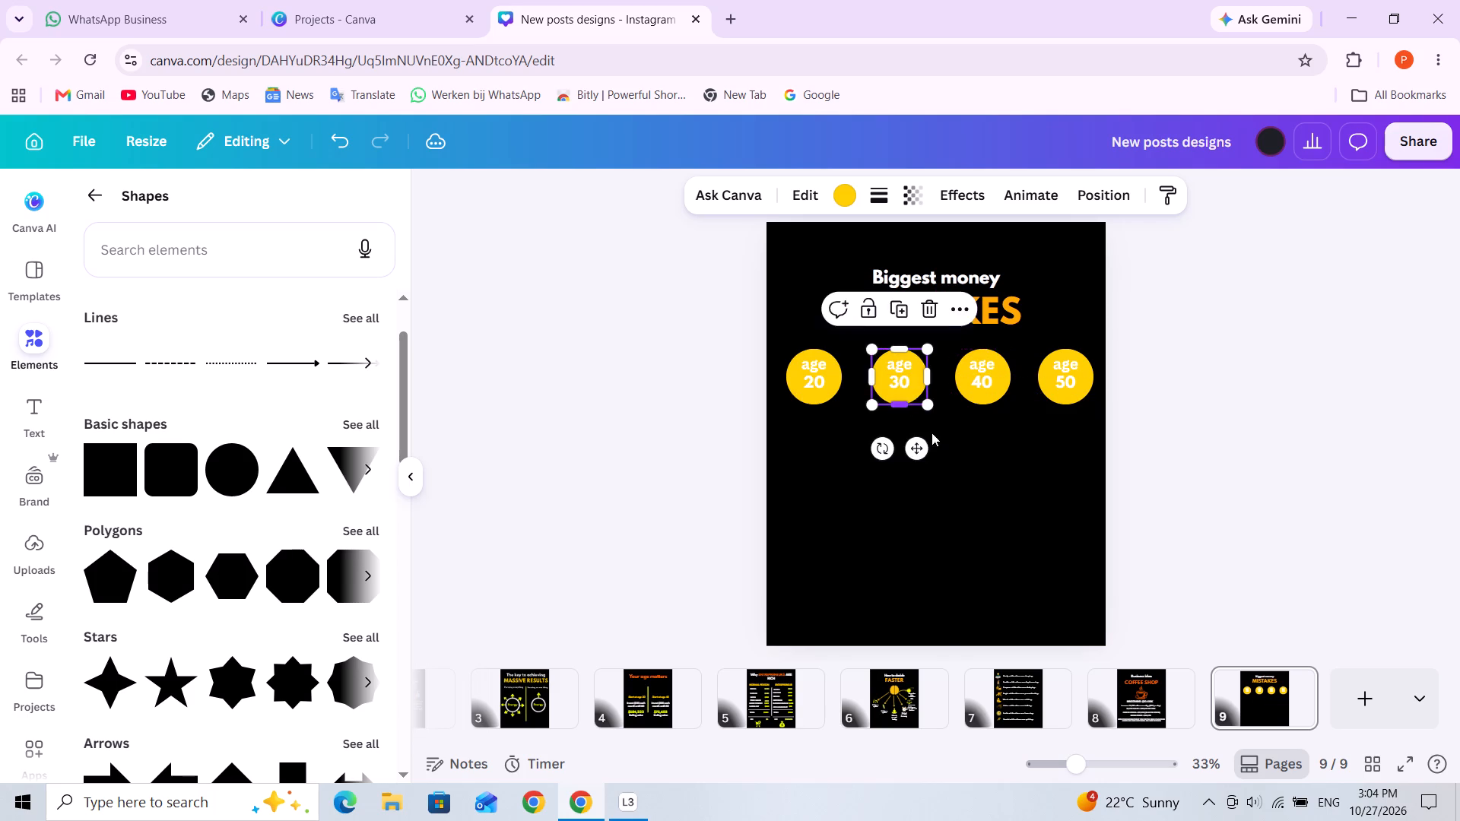
Shift the "age 30", "age 40" and "age 50" labels slightly down to centre them in their circles.
left_click(902, 377)
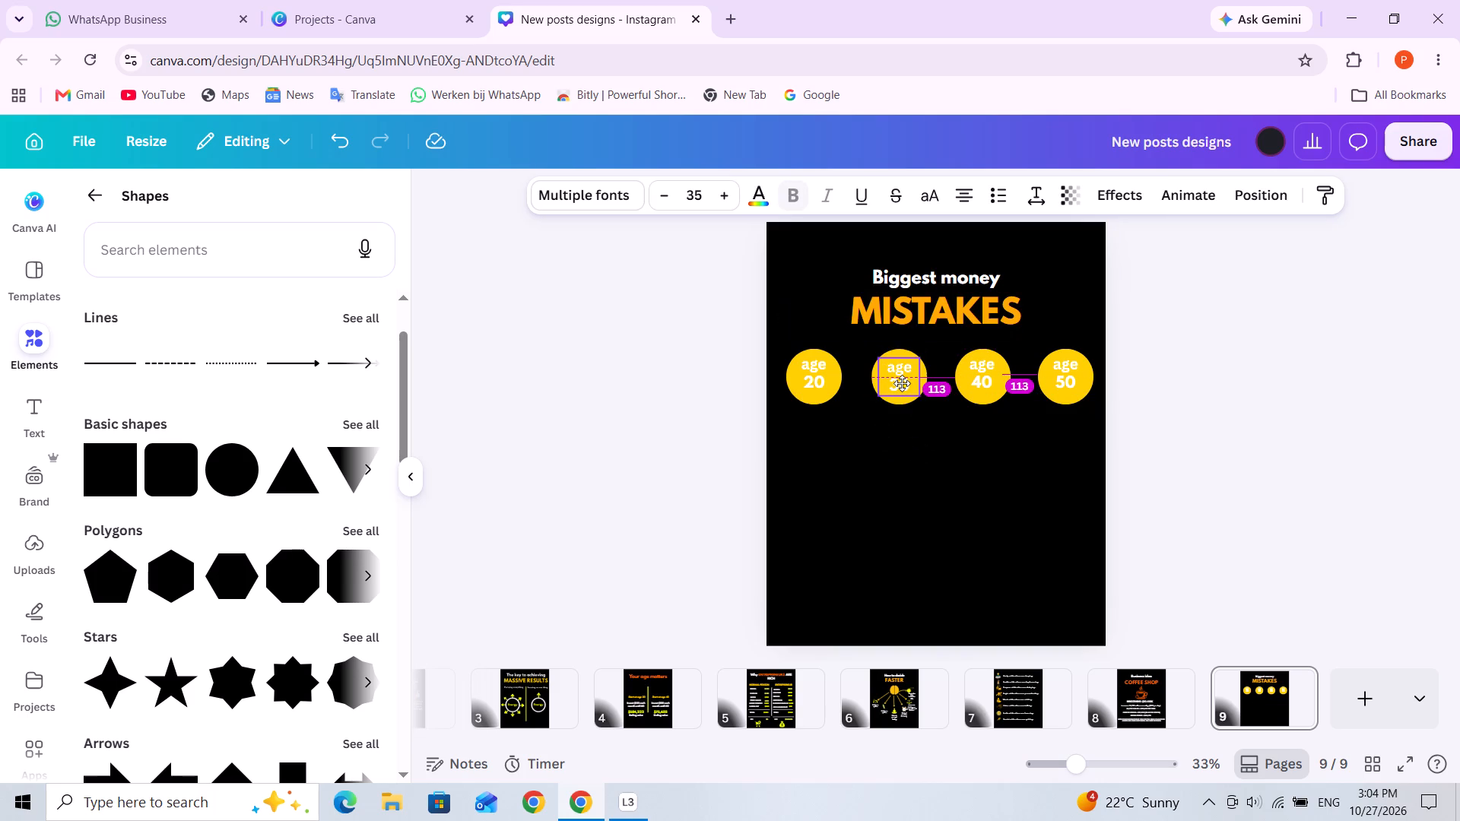
left_click(1032, 493)
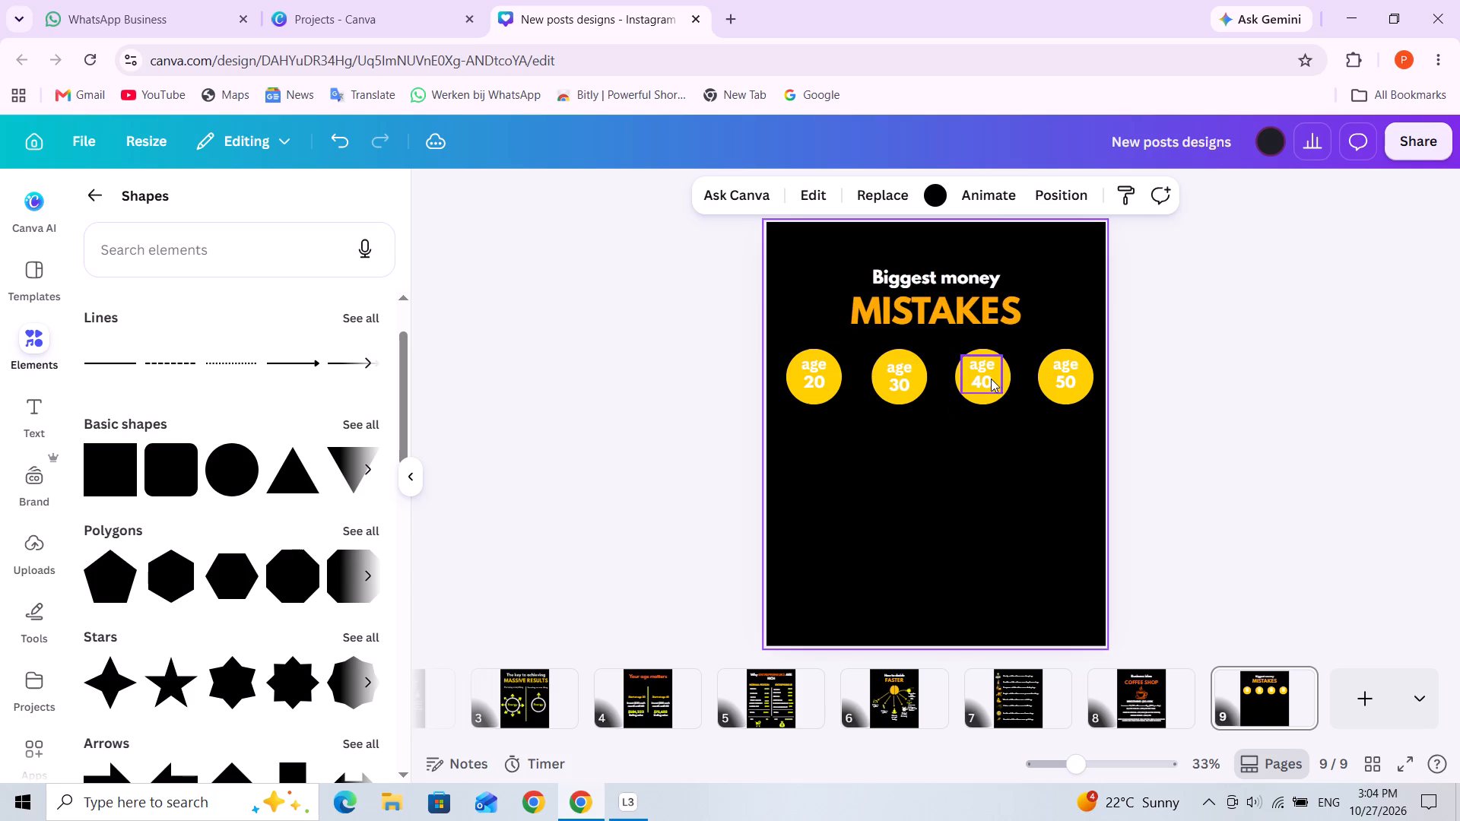
left_click_drag(990, 378, 990, 385)
left_click(1061, 476)
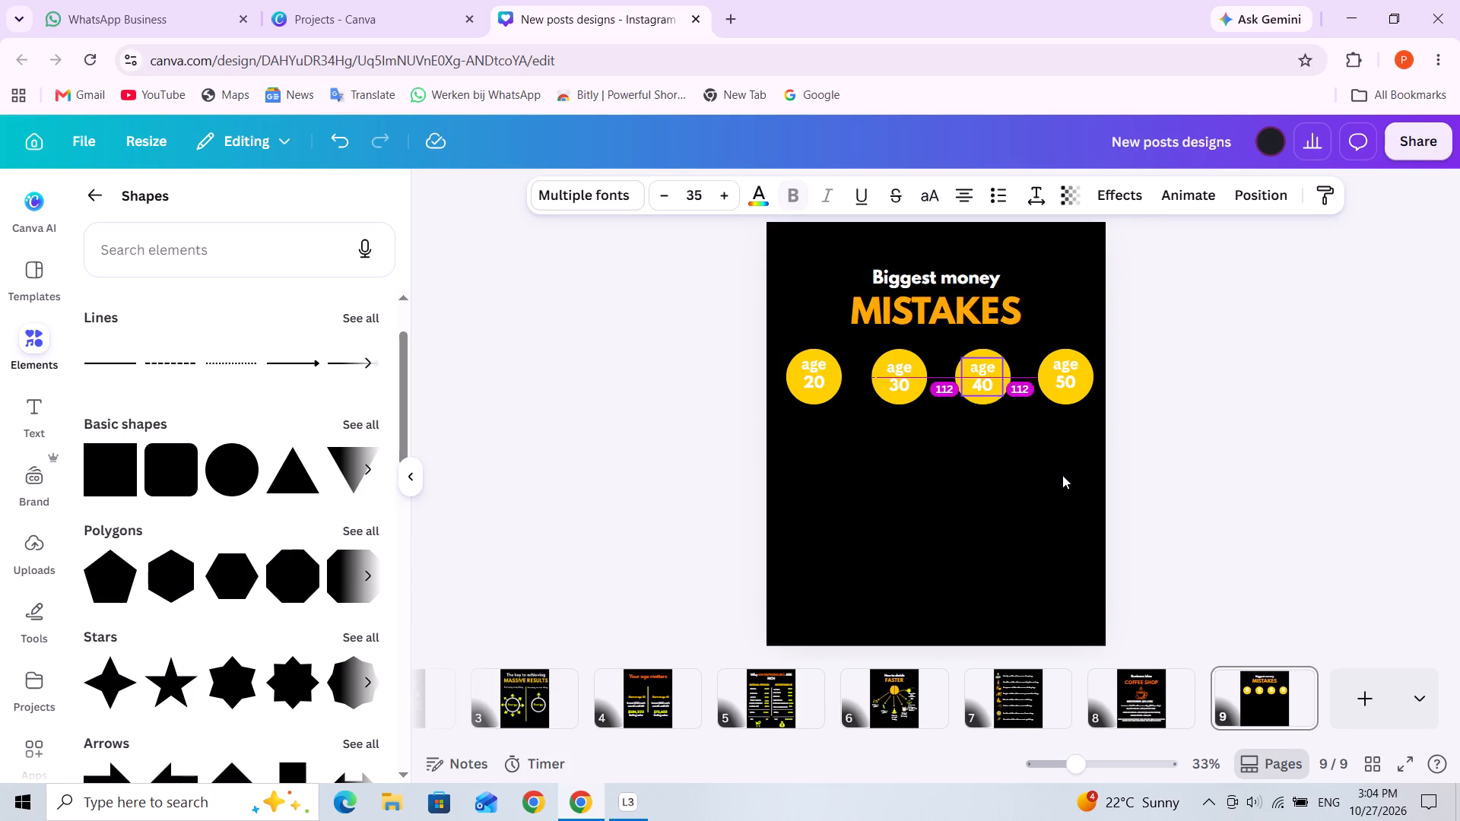
left_click(1068, 372)
left_click(1071, 372)
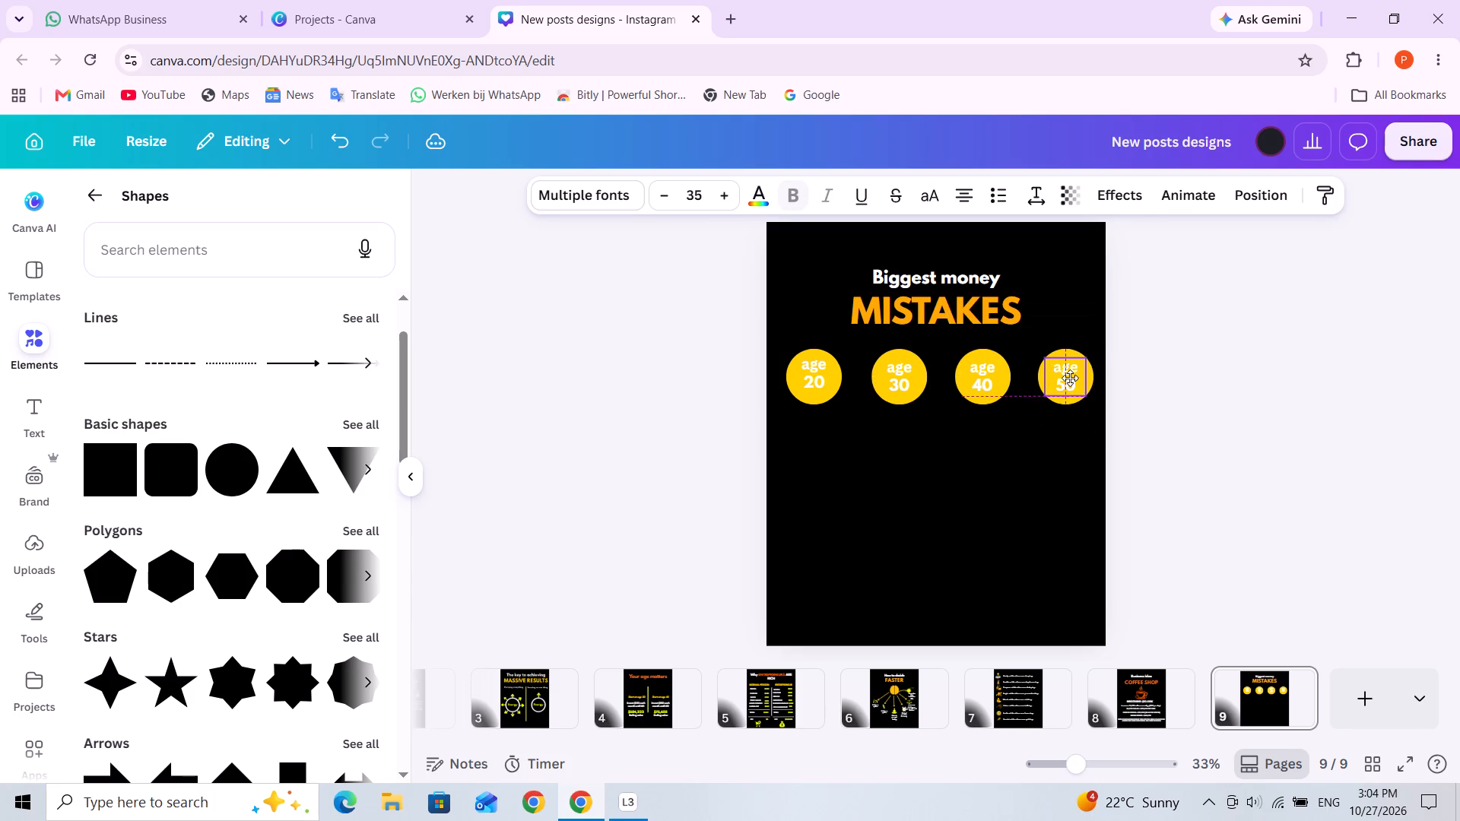
left_click(1066, 496)
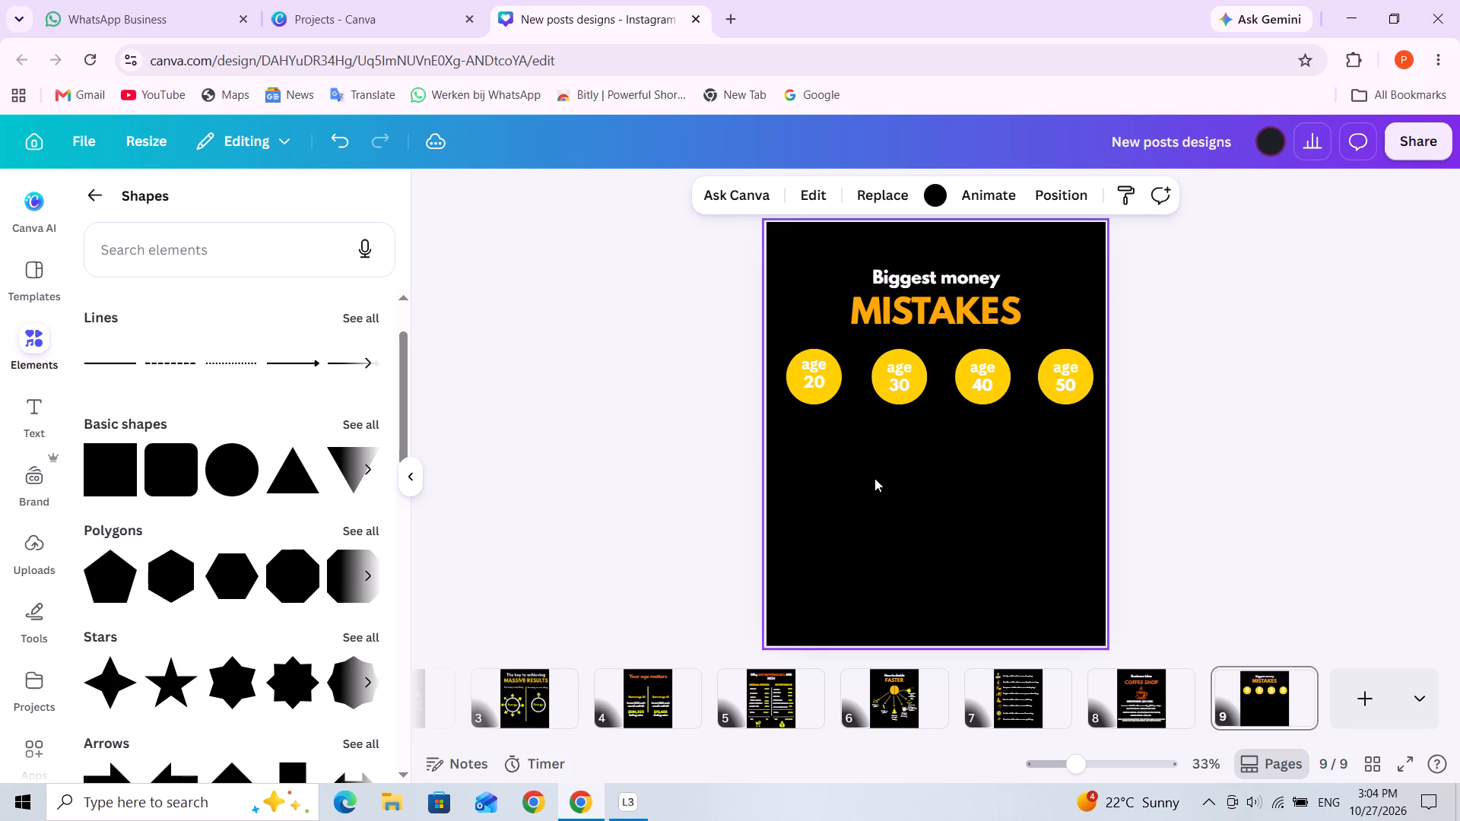
left_click(874, 478)
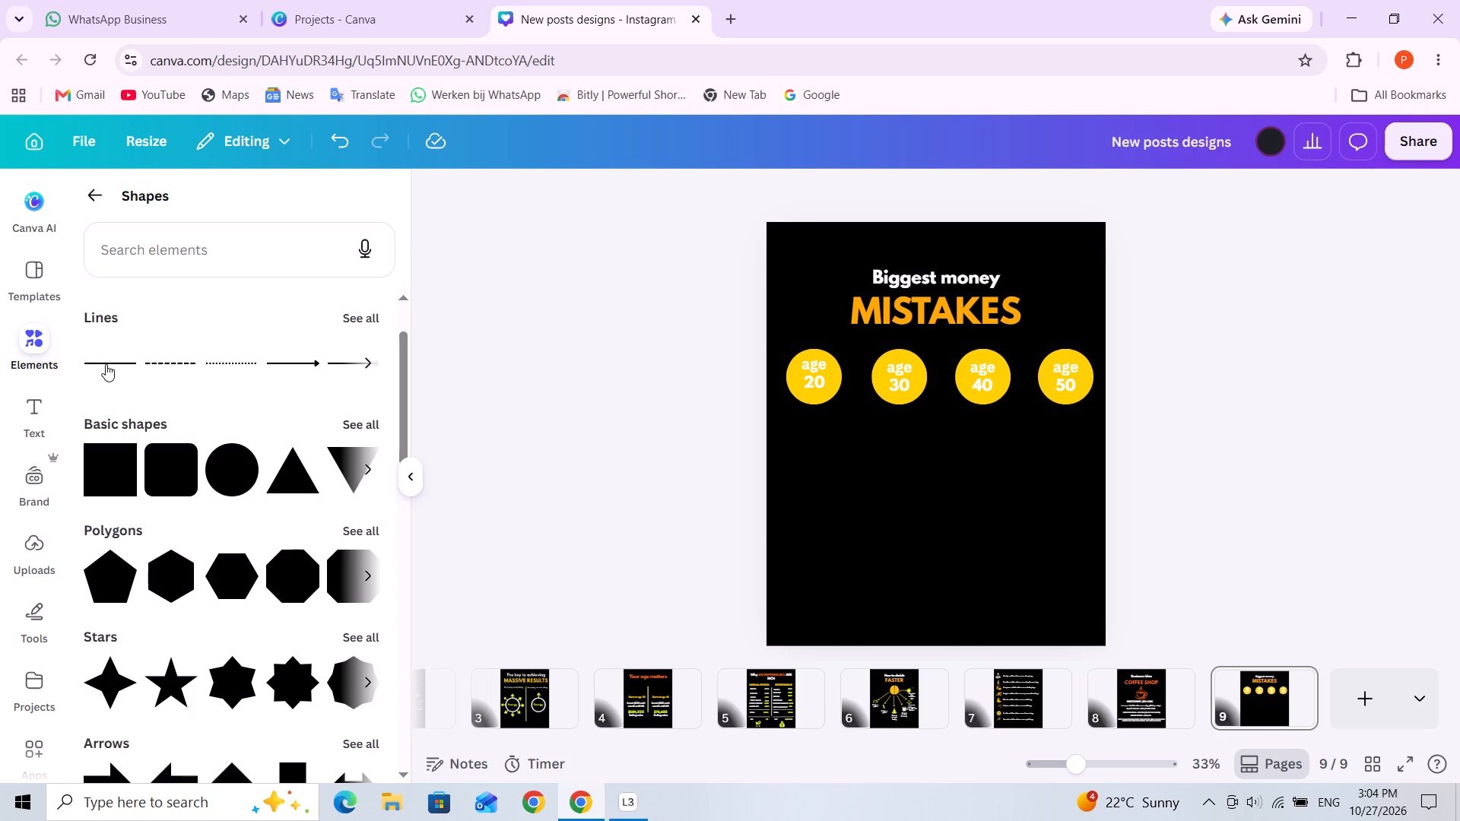
Add a new plain straight line below the circles and shorten it to a length of about 88 at 0°.
left_click(106, 364)
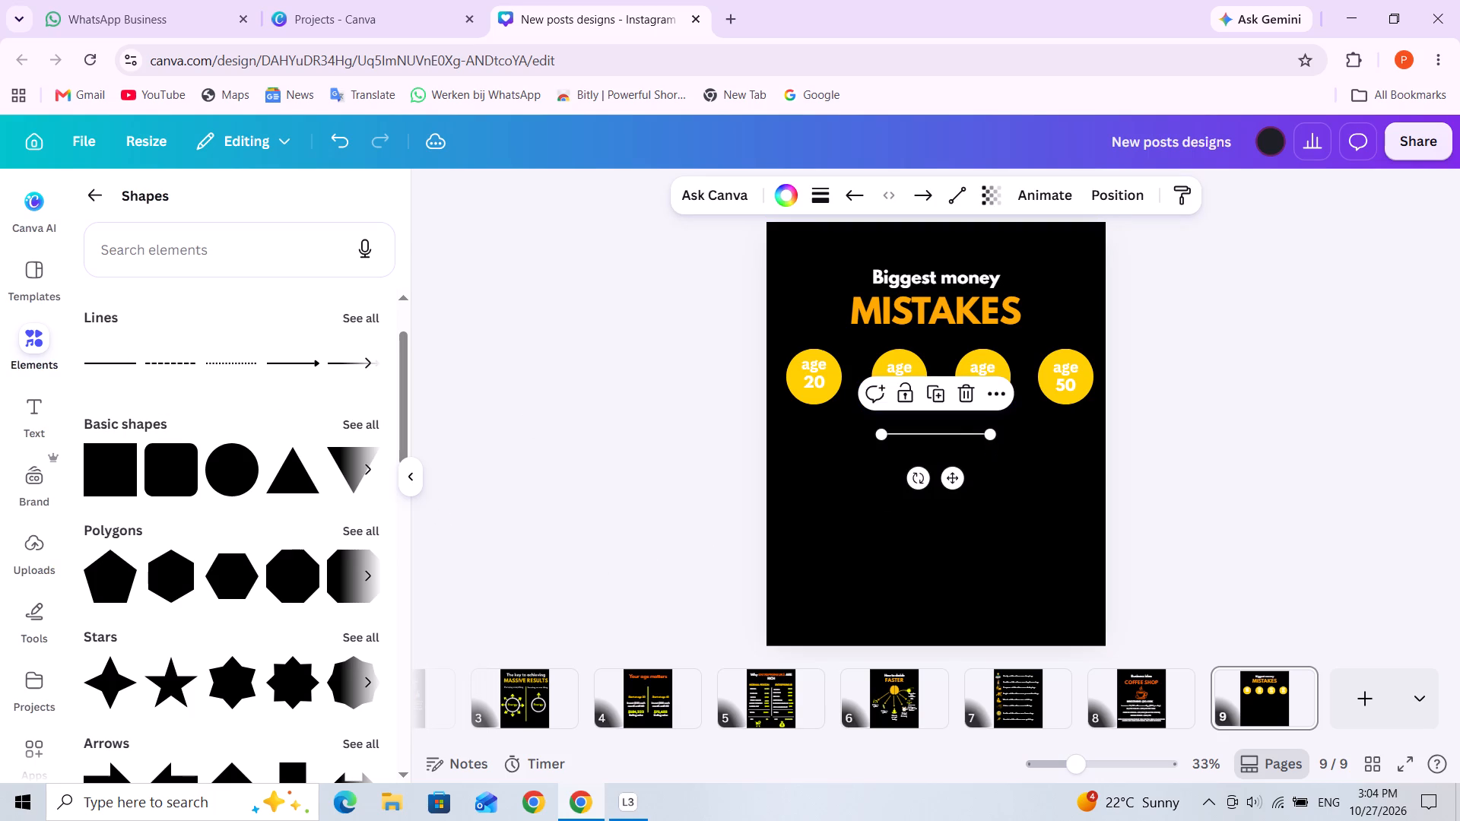
left_click_drag(990, 430, 919, 429)
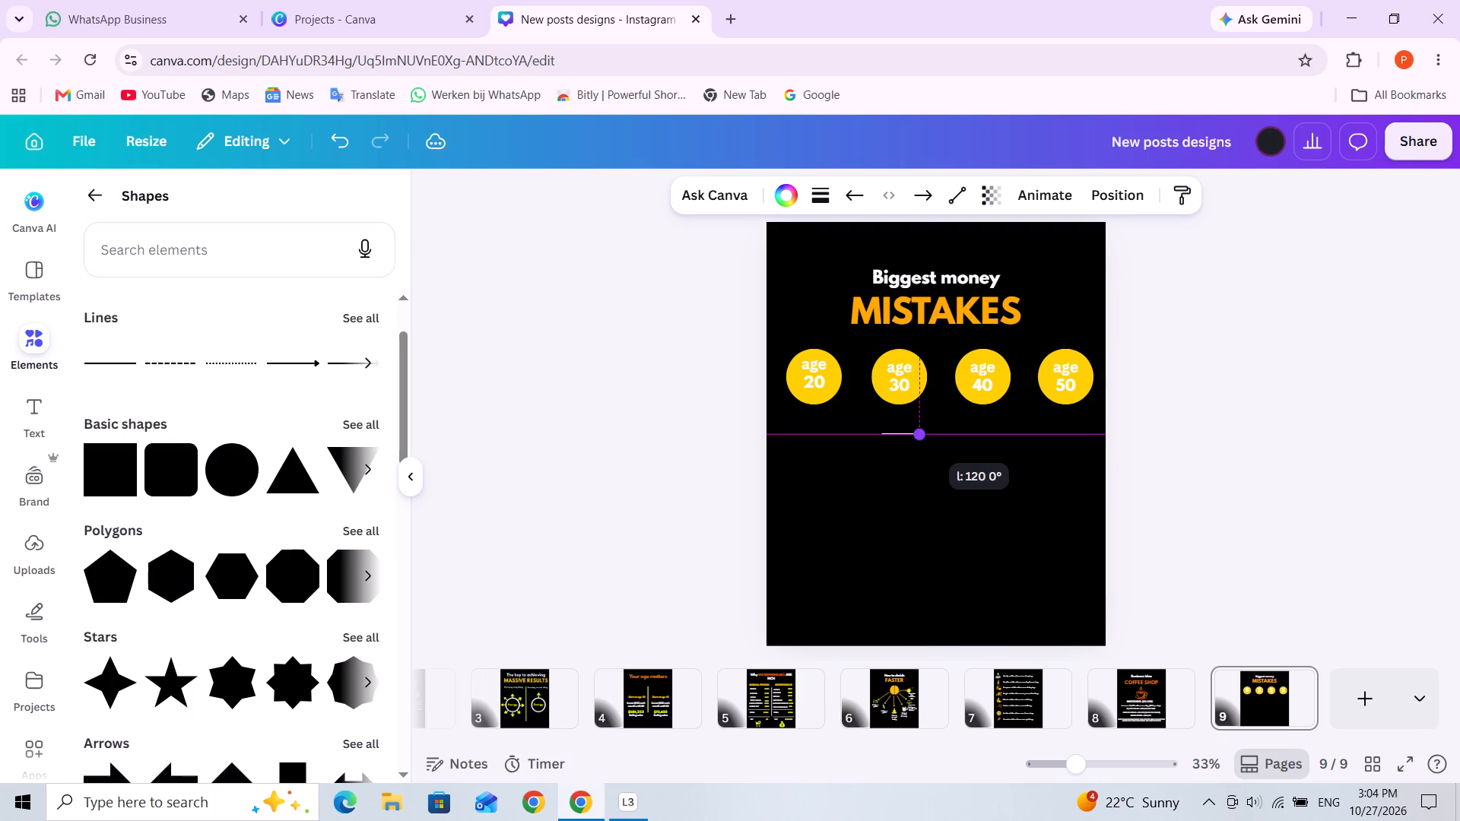
left_click_drag(919, 429, 909, 426)
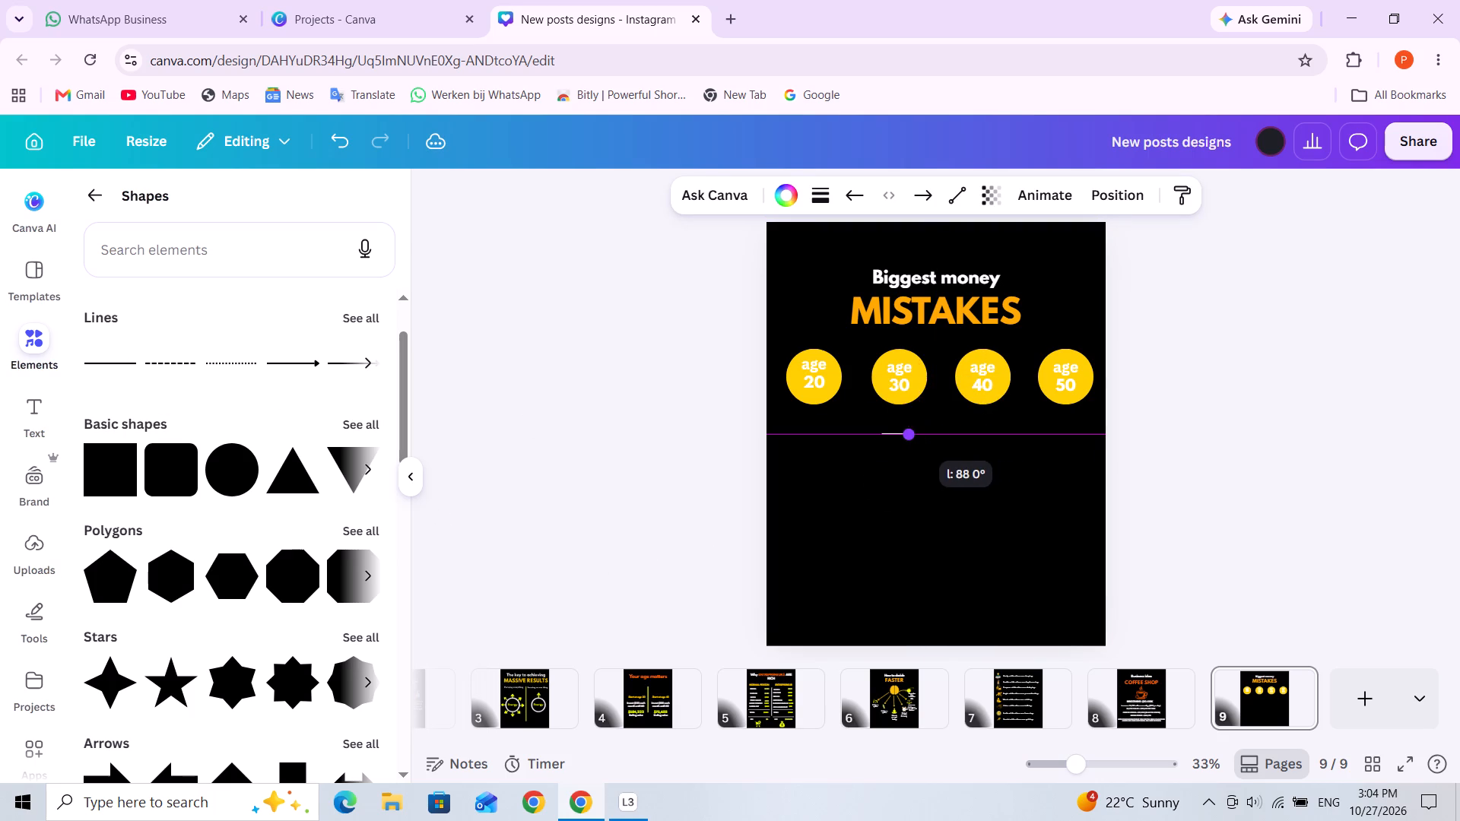
left_click(963, 474)
Set the new line's stroke weight to 9.
left_click(890, 435)
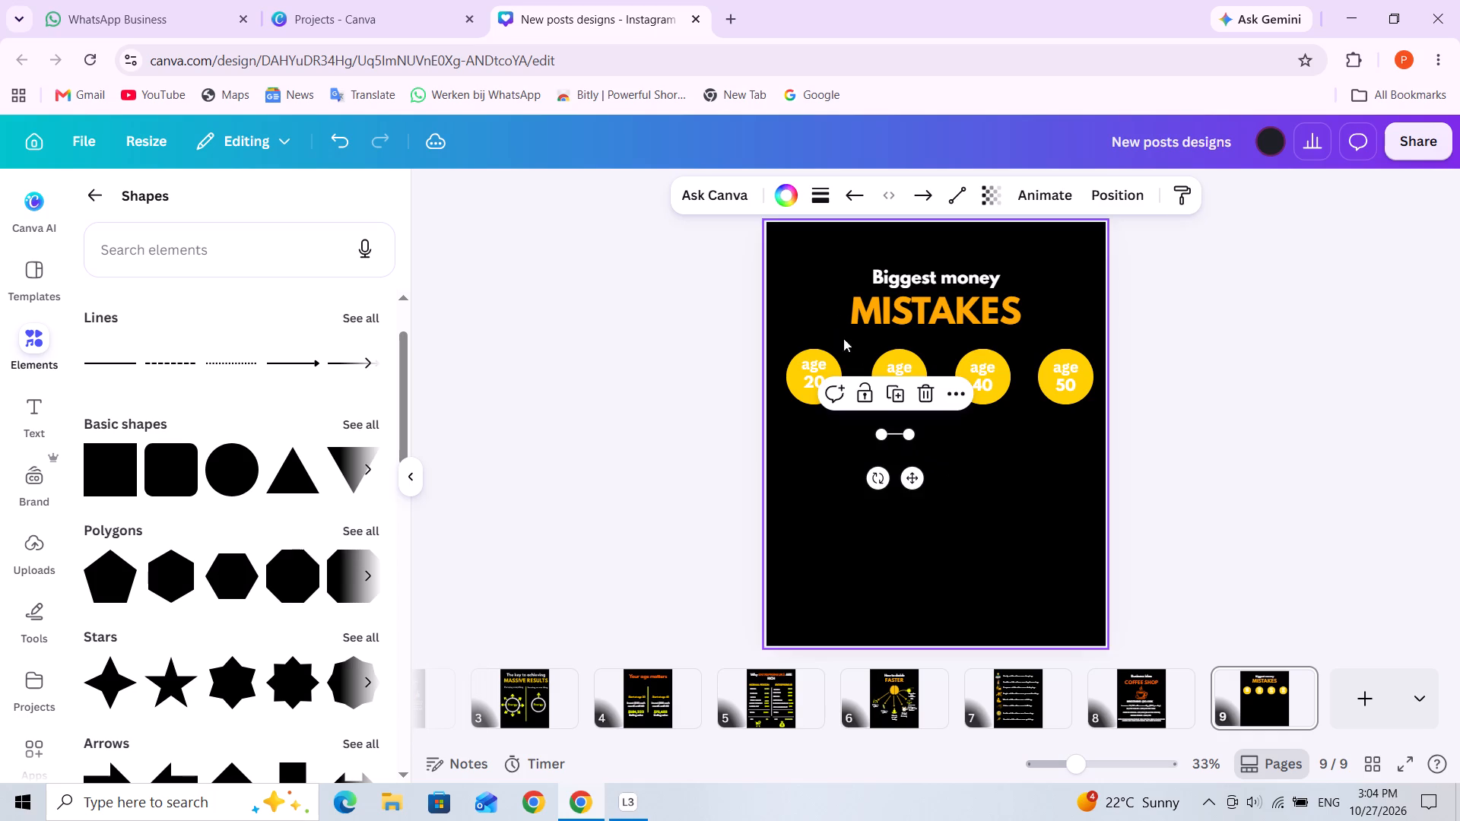
left_click(820, 195)
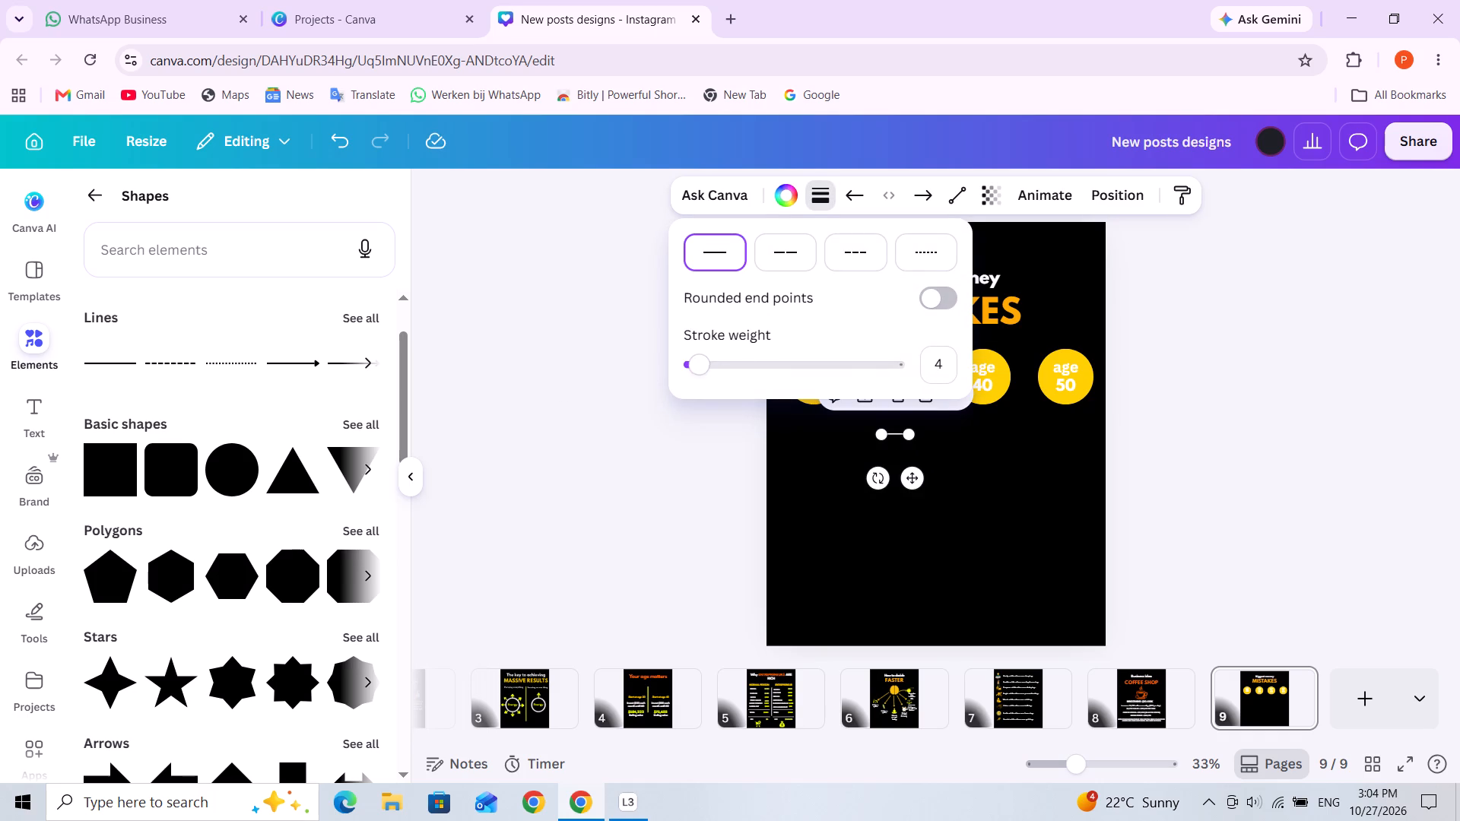
left_click_drag(700, 369, 720, 370)
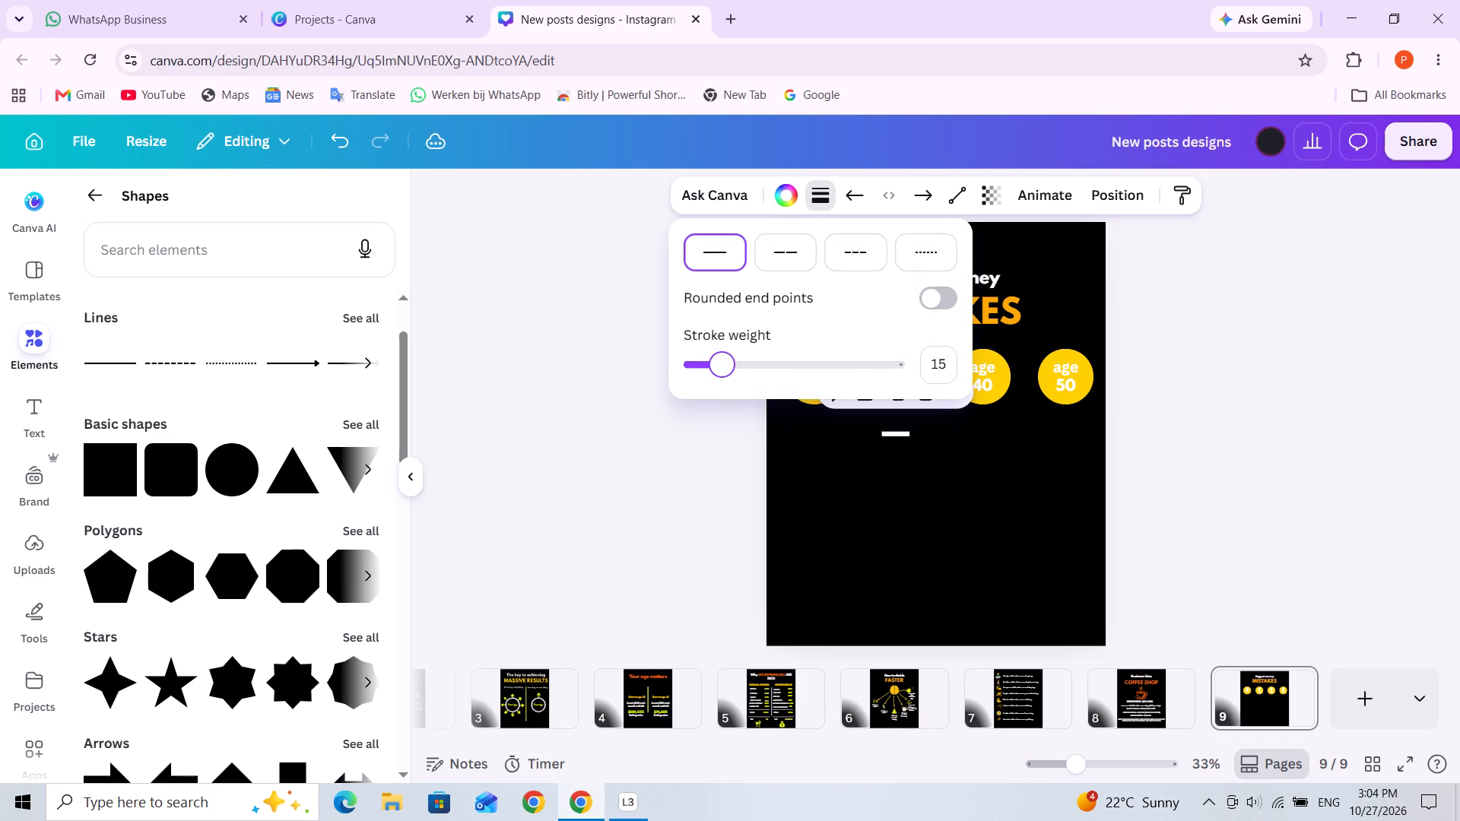
left_click_drag(720, 370, 711, 370)
right_click(711, 370)
left_click(711, 372)
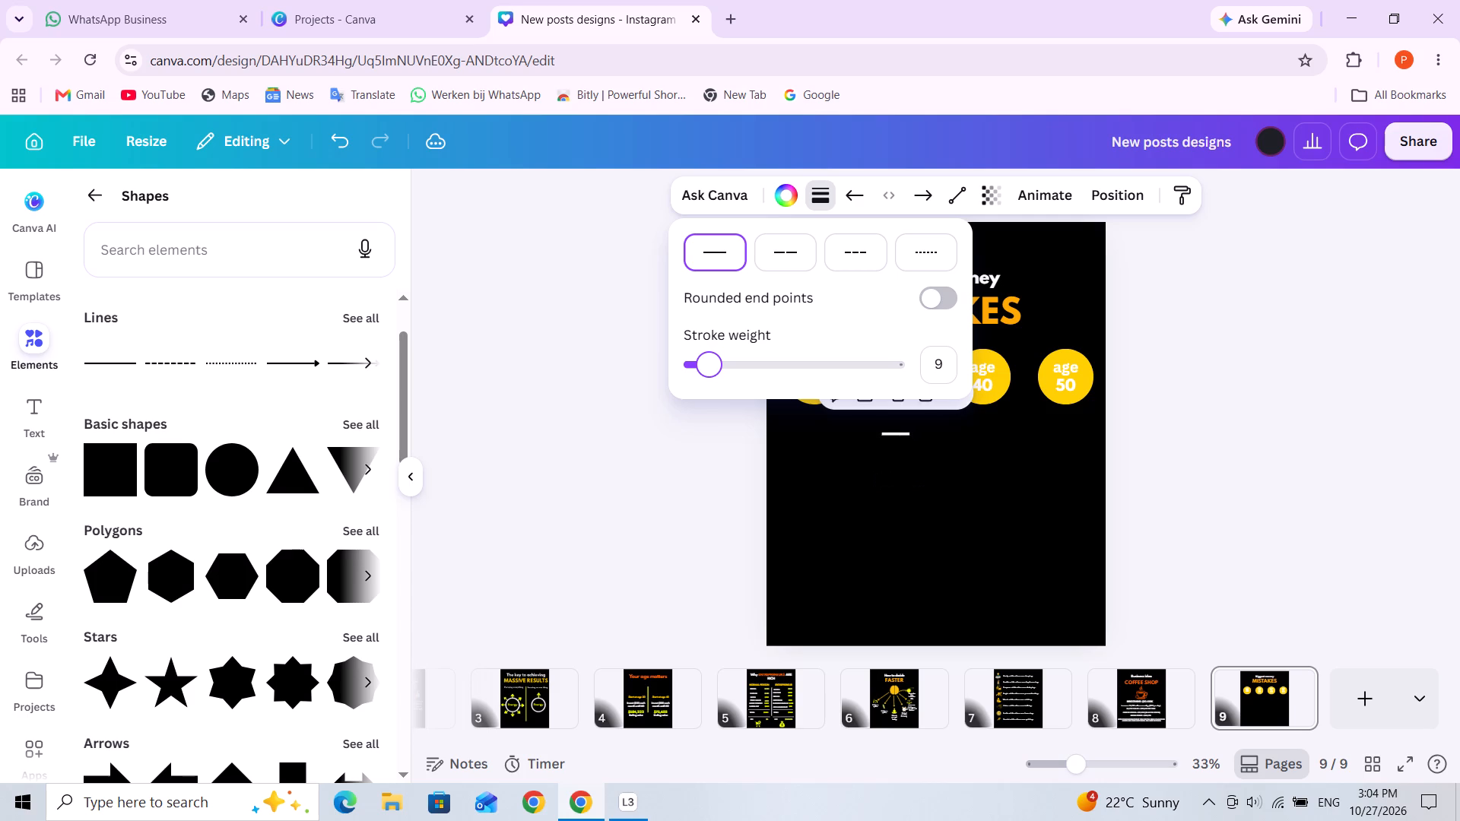
left_click(1014, 502)
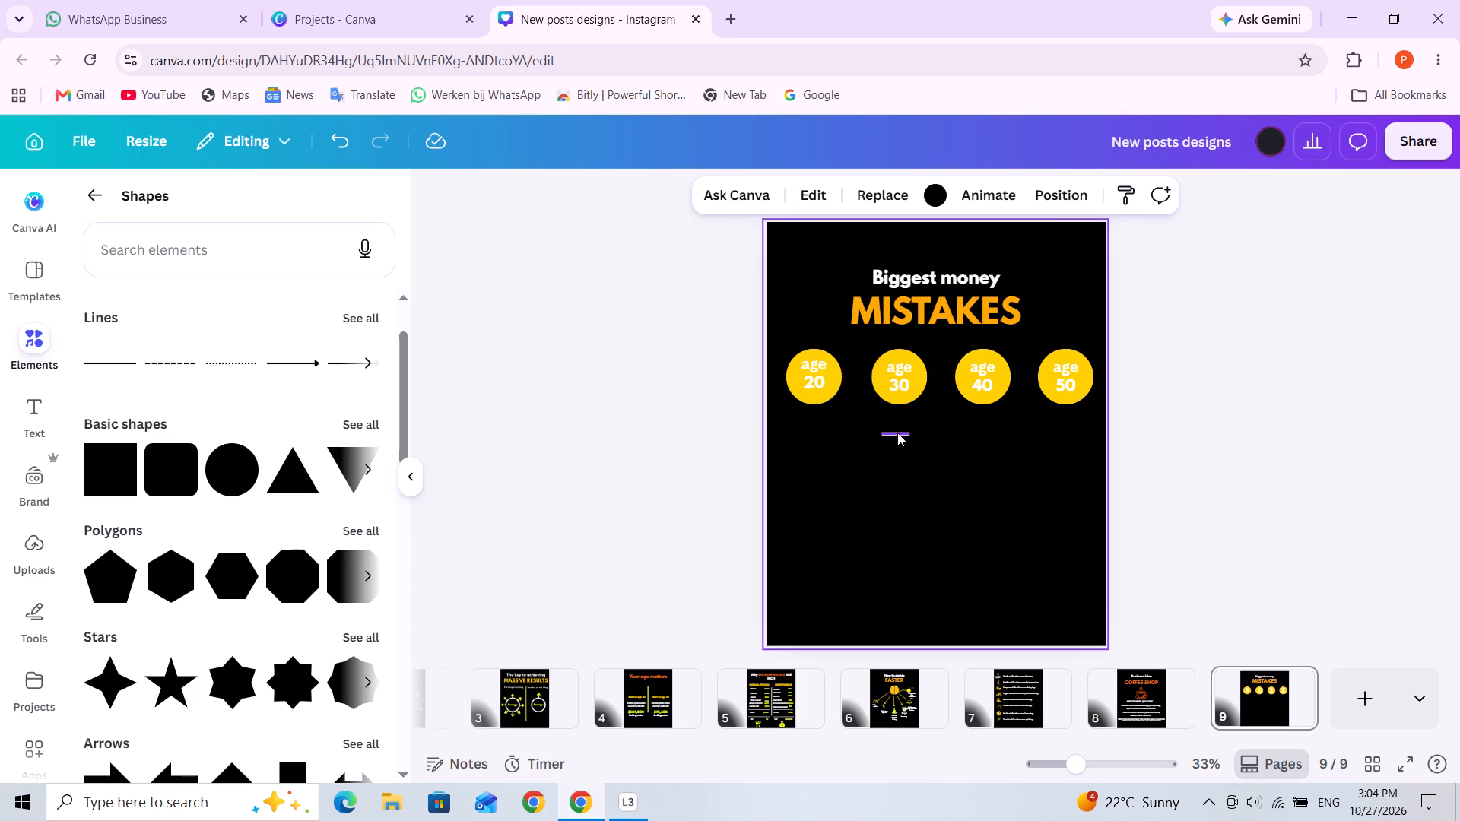
Move the line up into the gap between the "age 20" and "age 30" circles, level with their centres.
left_click_drag(897, 433, 860, 372)
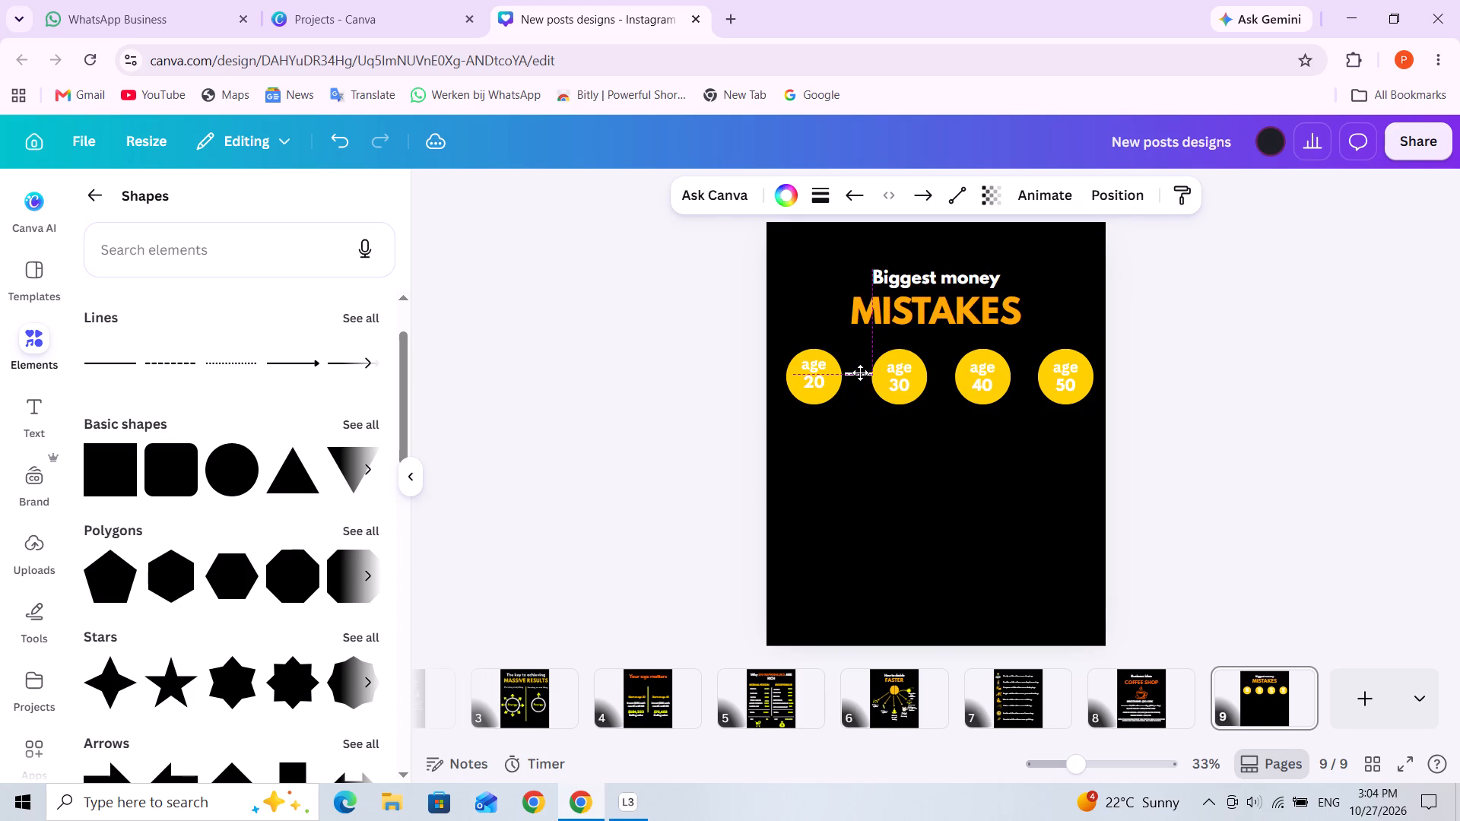
left_click_drag(860, 372, 857, 376)
left_click(872, 379)
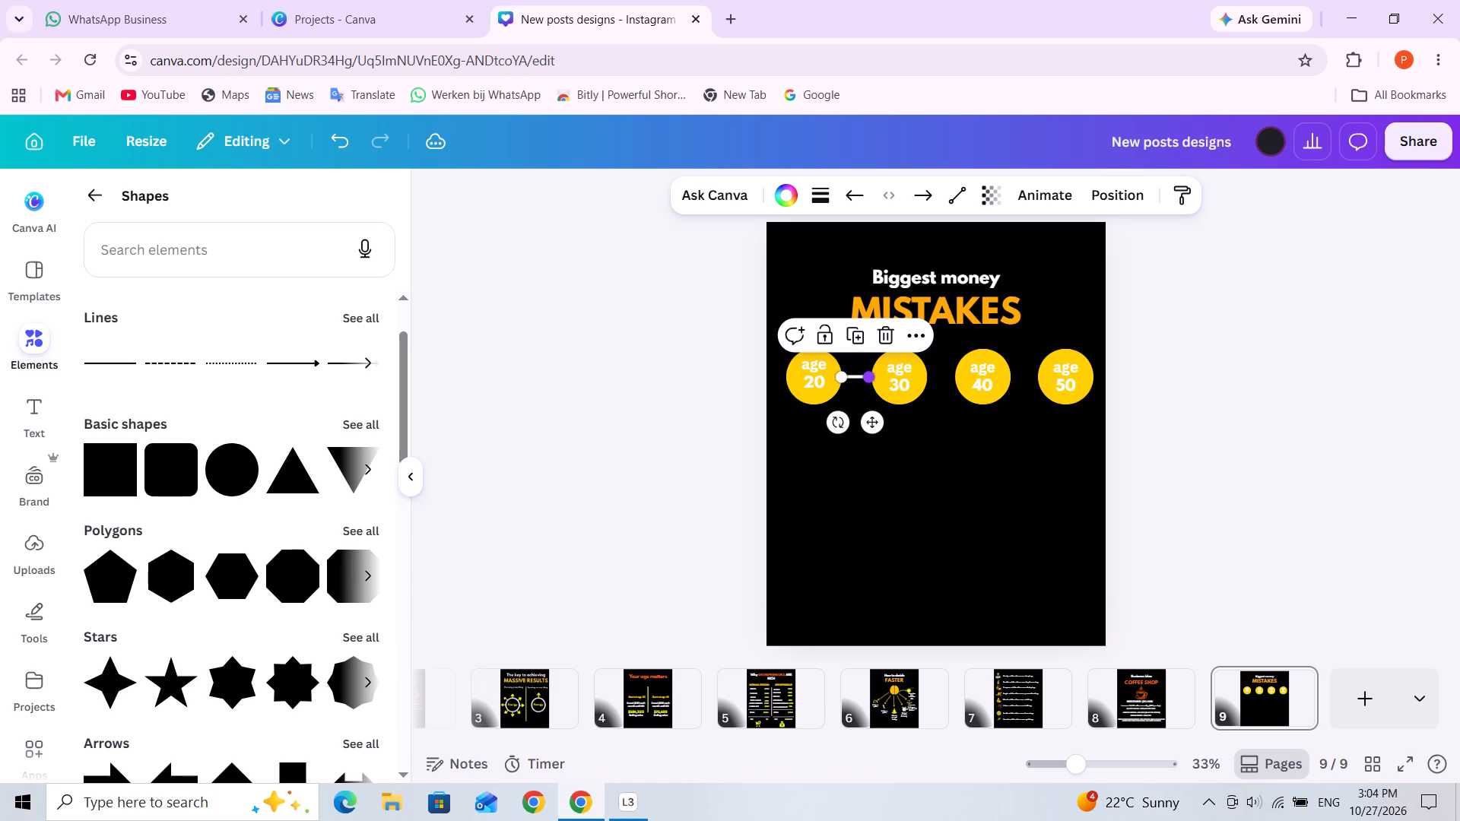
left_click(969, 481)
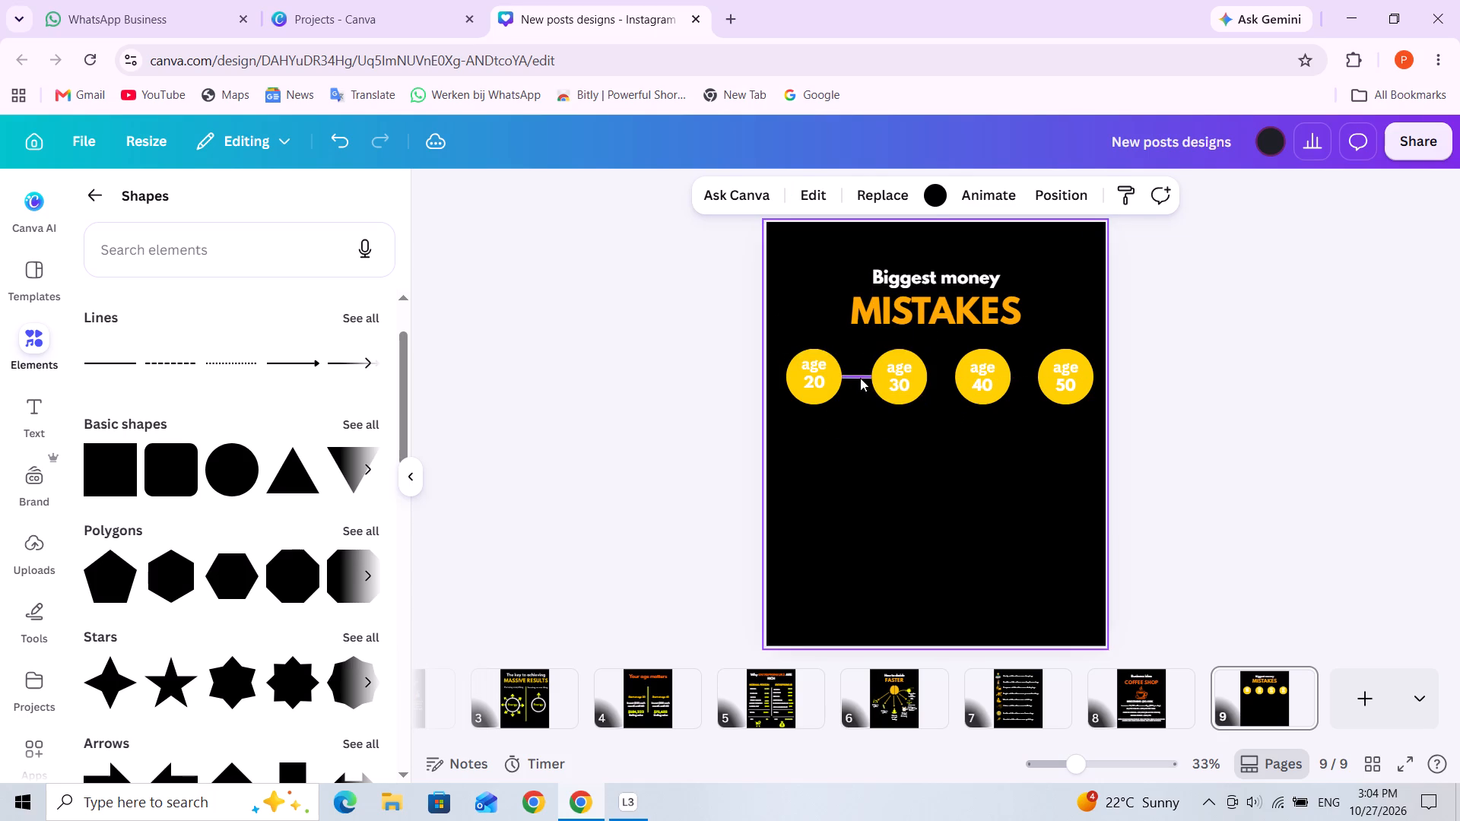
Duplicate the connecting line and place the copy between the "age 30" and "age 40" circles at the same height.
left_click(858, 377)
left_click(854, 338)
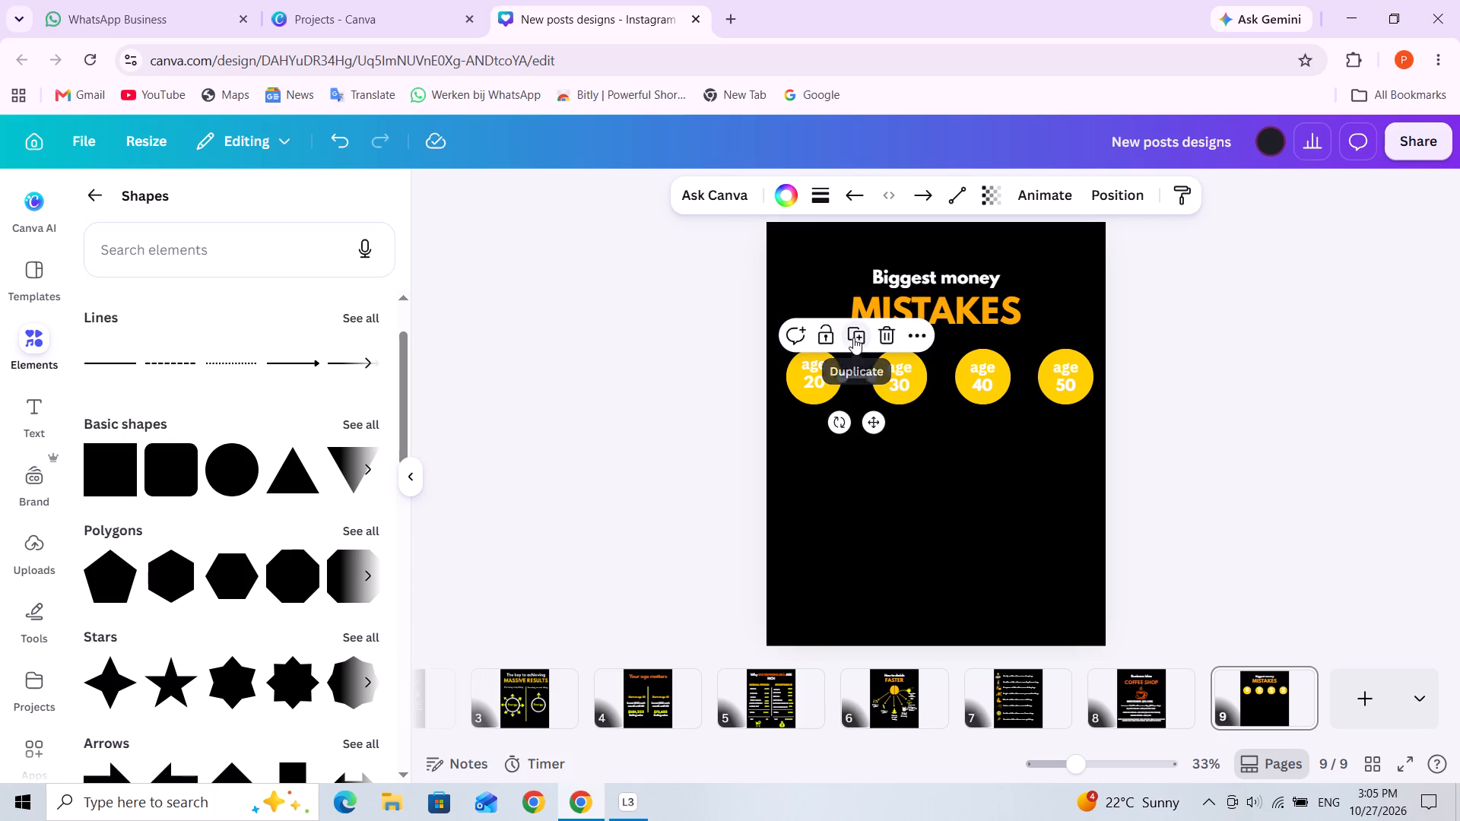
left_click_drag(862, 382, 944, 395)
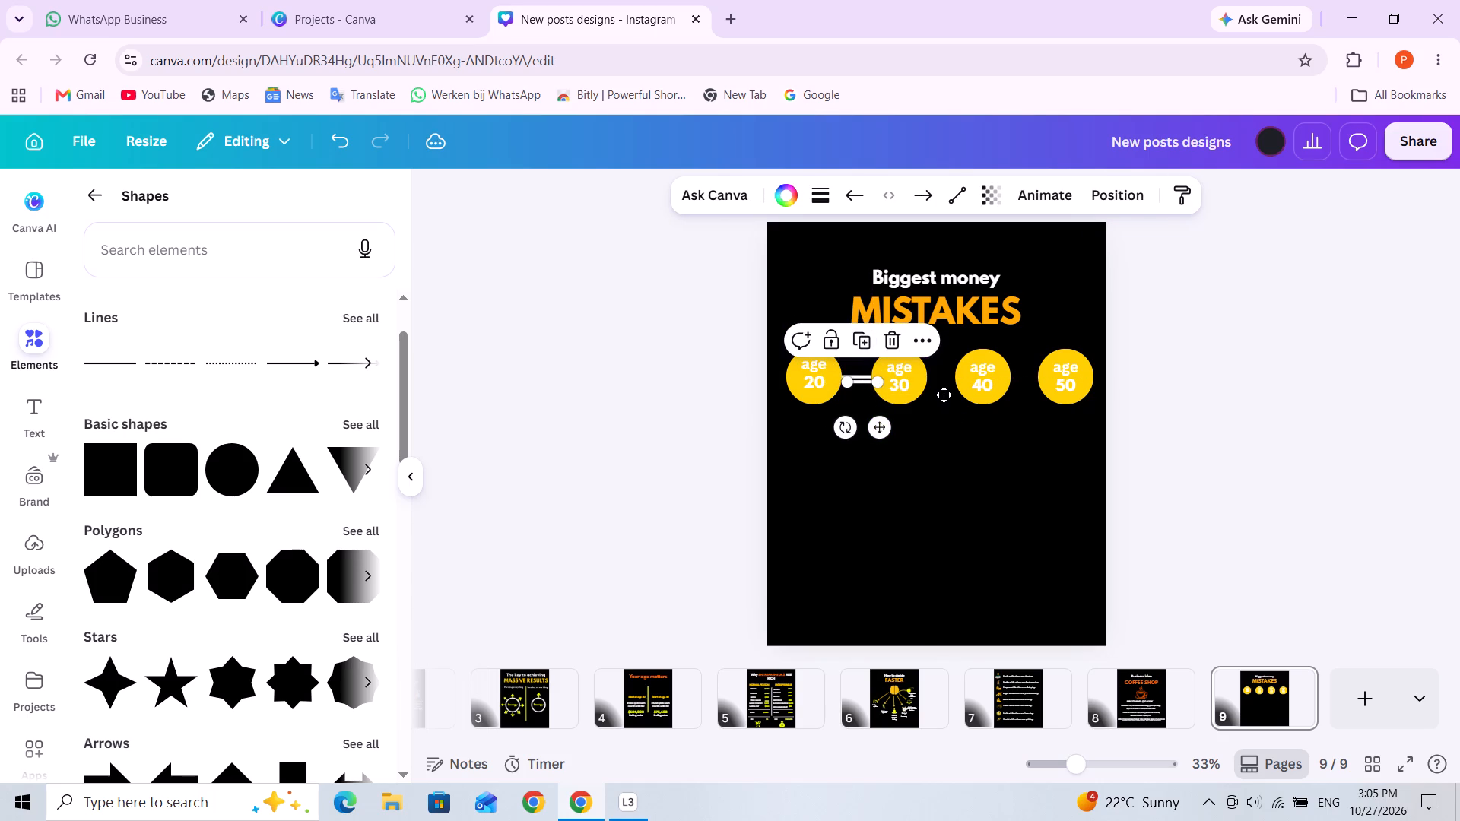
left_click_drag(944, 395, 945, 378)
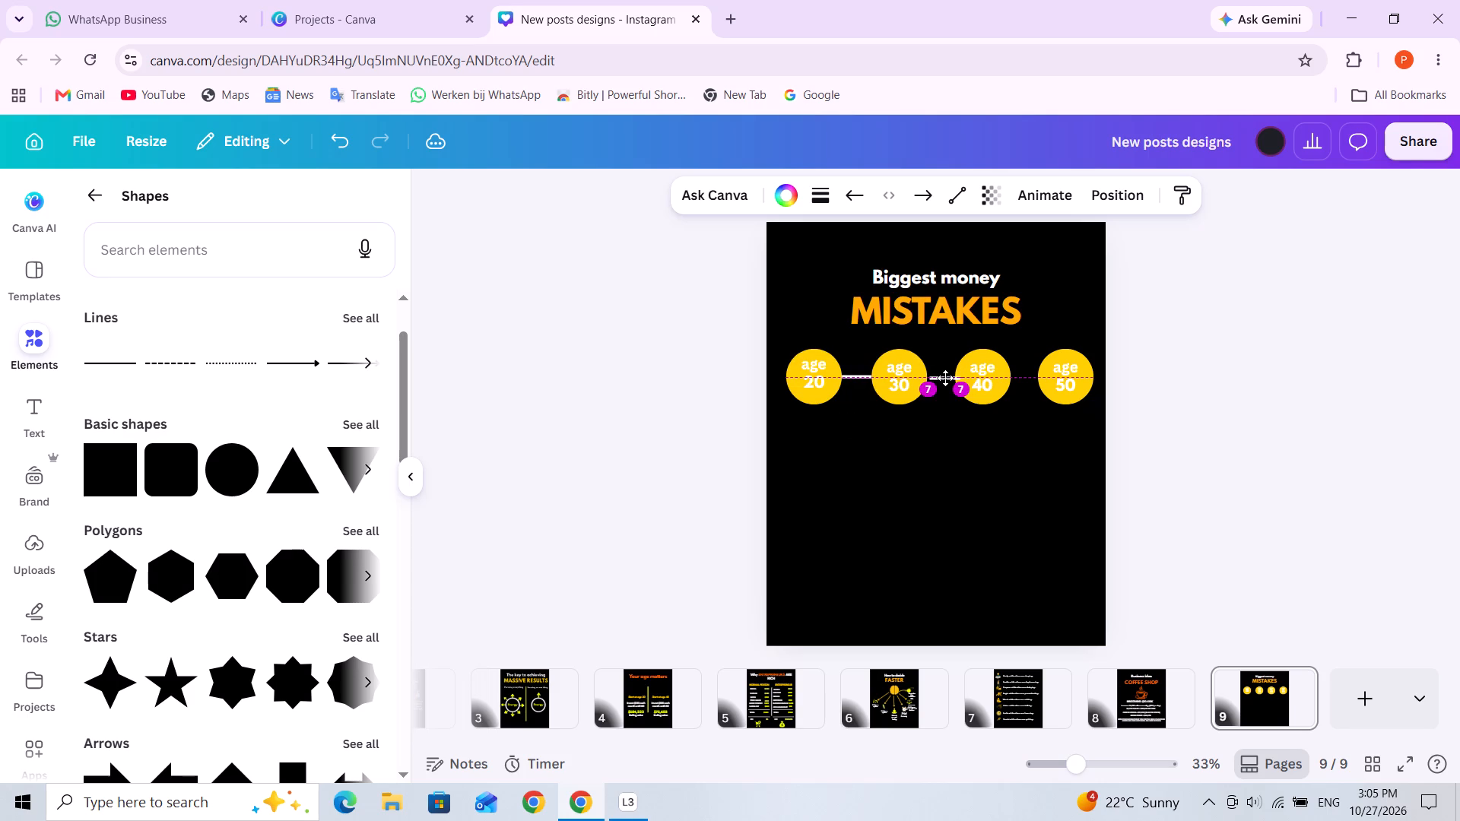
left_click_drag(945, 378, 945, 376)
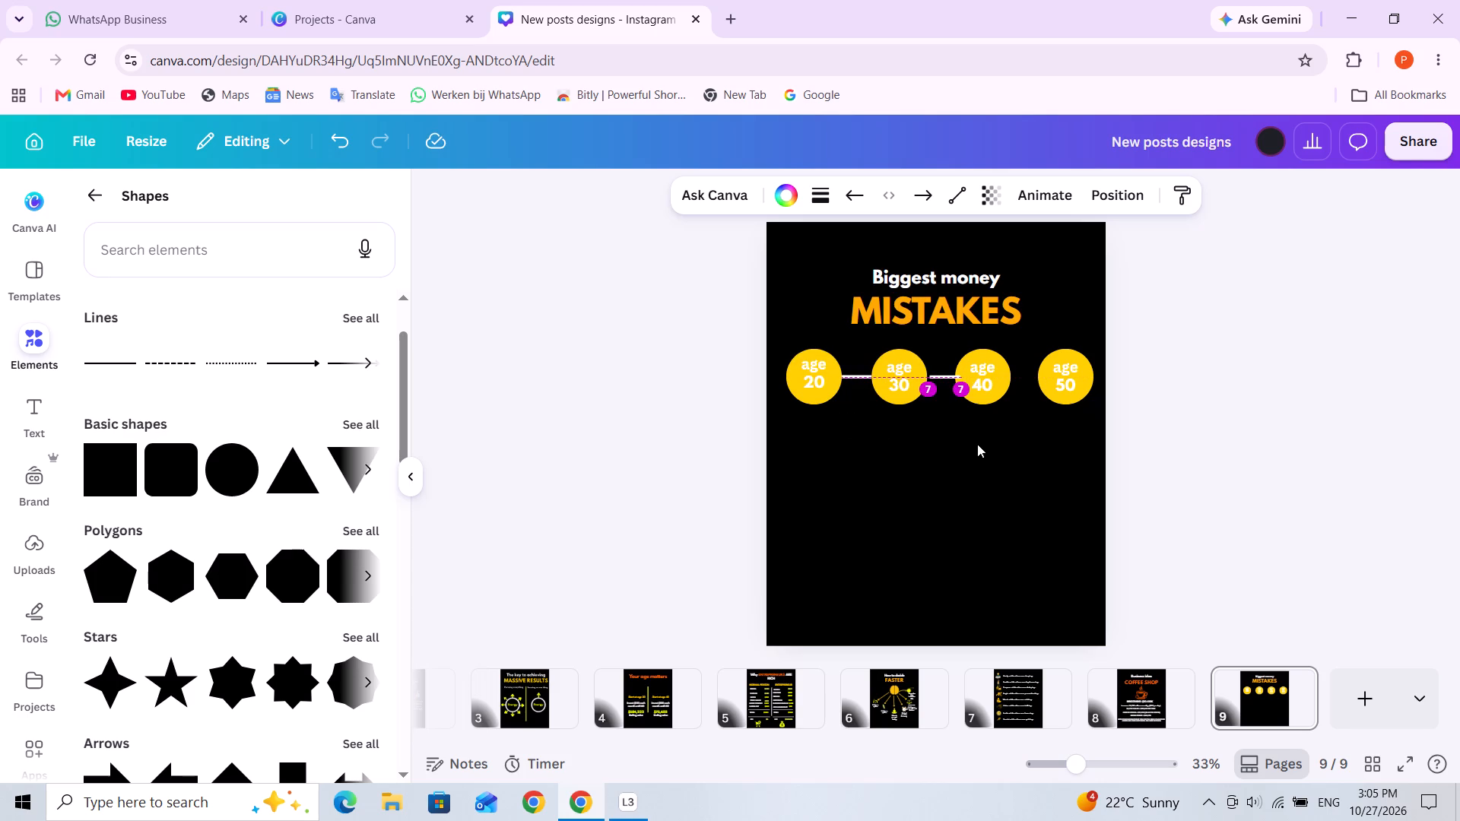
Nudge the connecting line between the "age 30" and "age 40" circles so it sits centred in the gap.
left_click(979, 456)
left_click(941, 376)
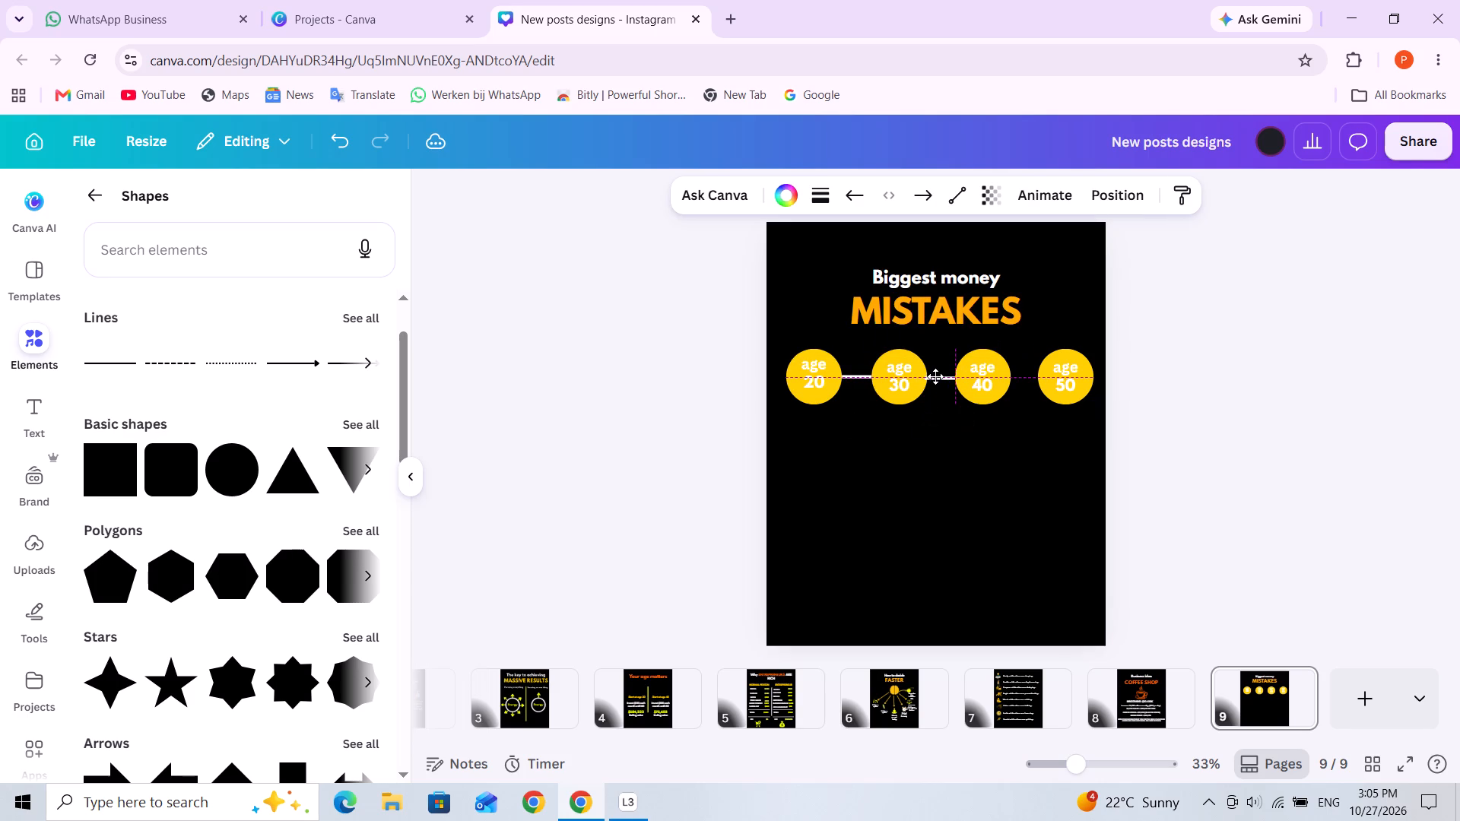
left_click(985, 446)
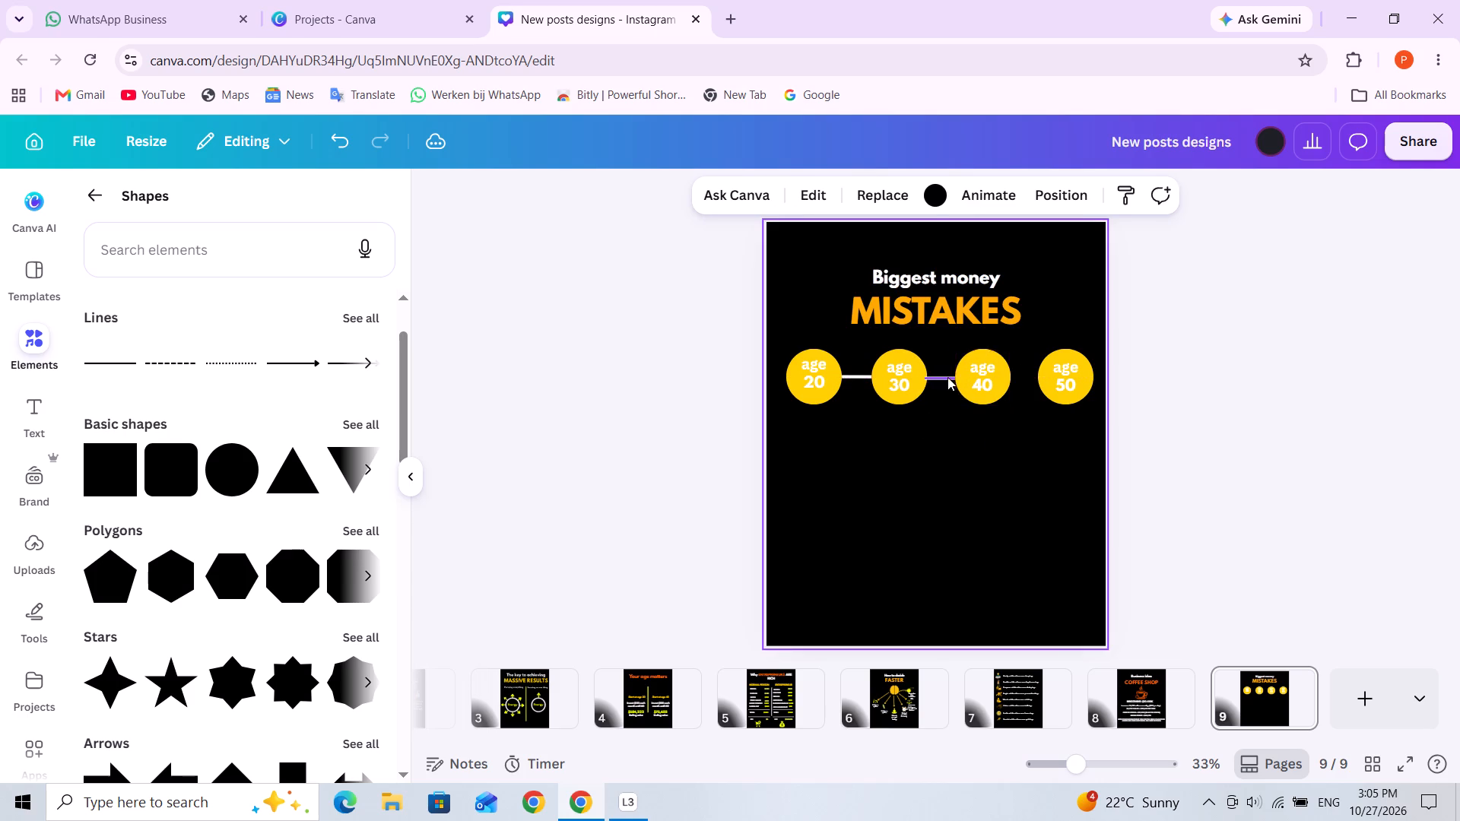
left_click(947, 377)
left_click(1025, 460)
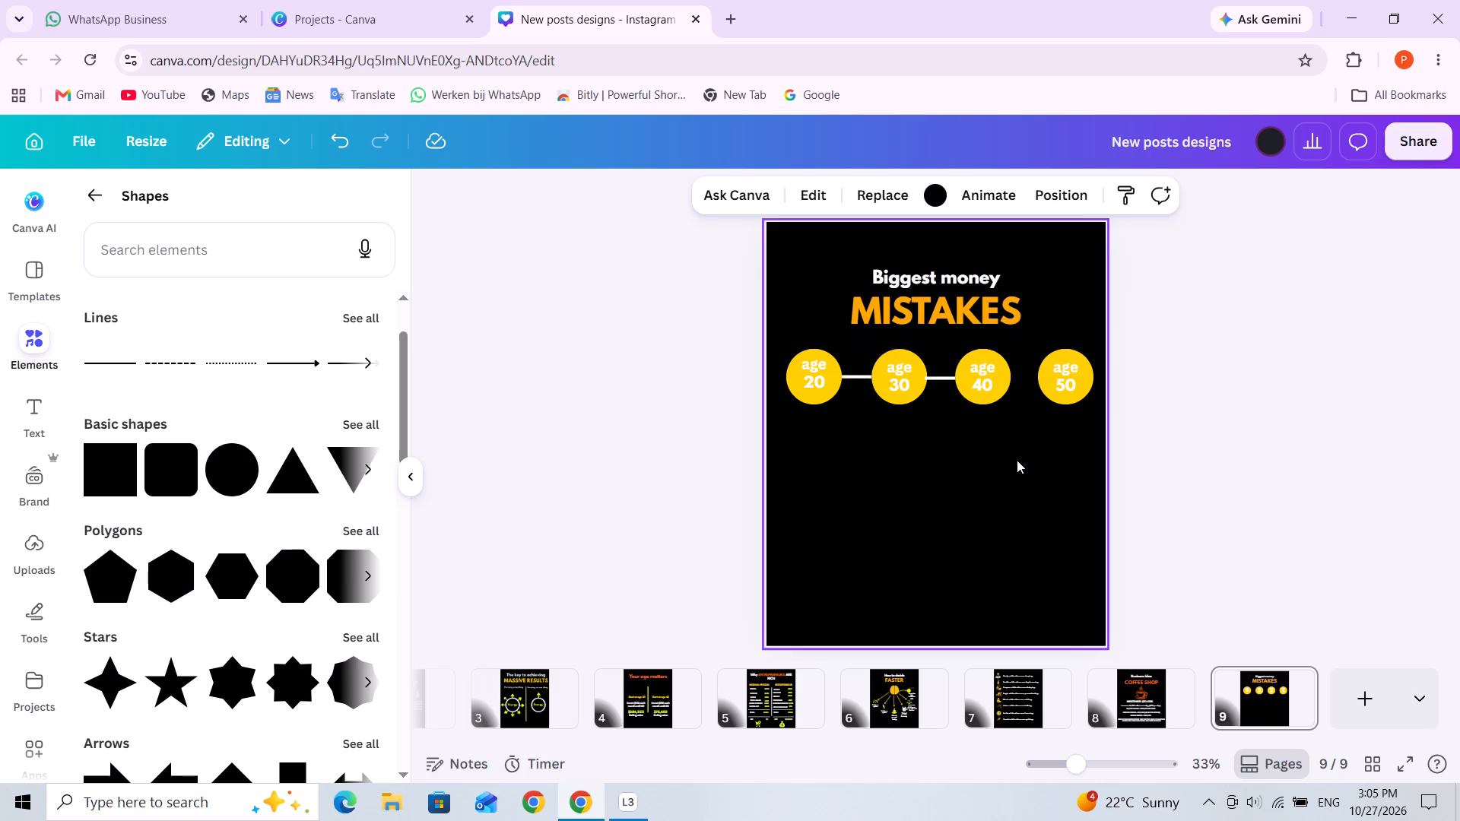
Duplicate the line between "age 30" and "age 40" to get a third connector between the "age 40" and "age 50" circles.
left_click(938, 374)
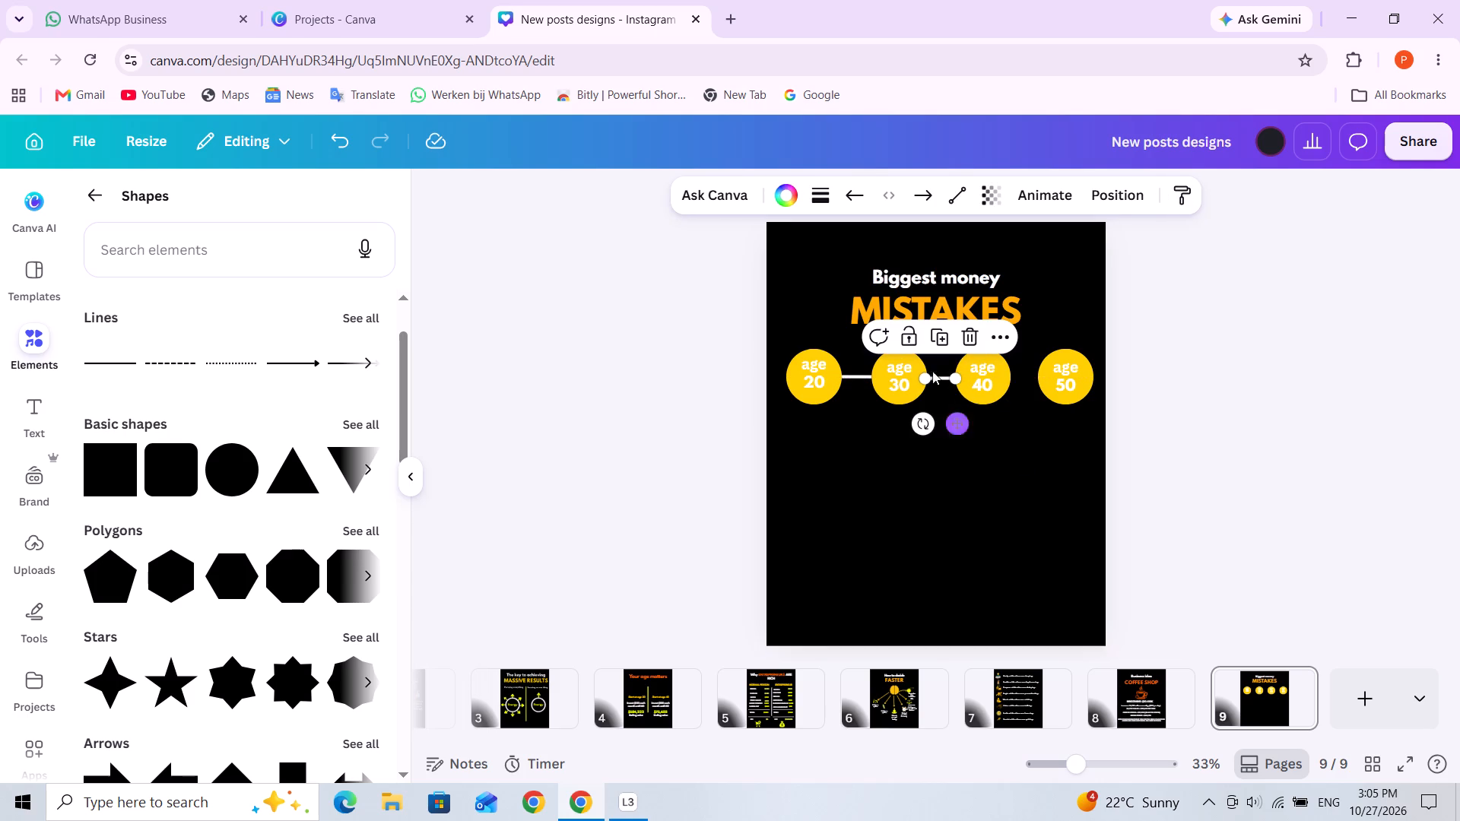
left_click(935, 338)
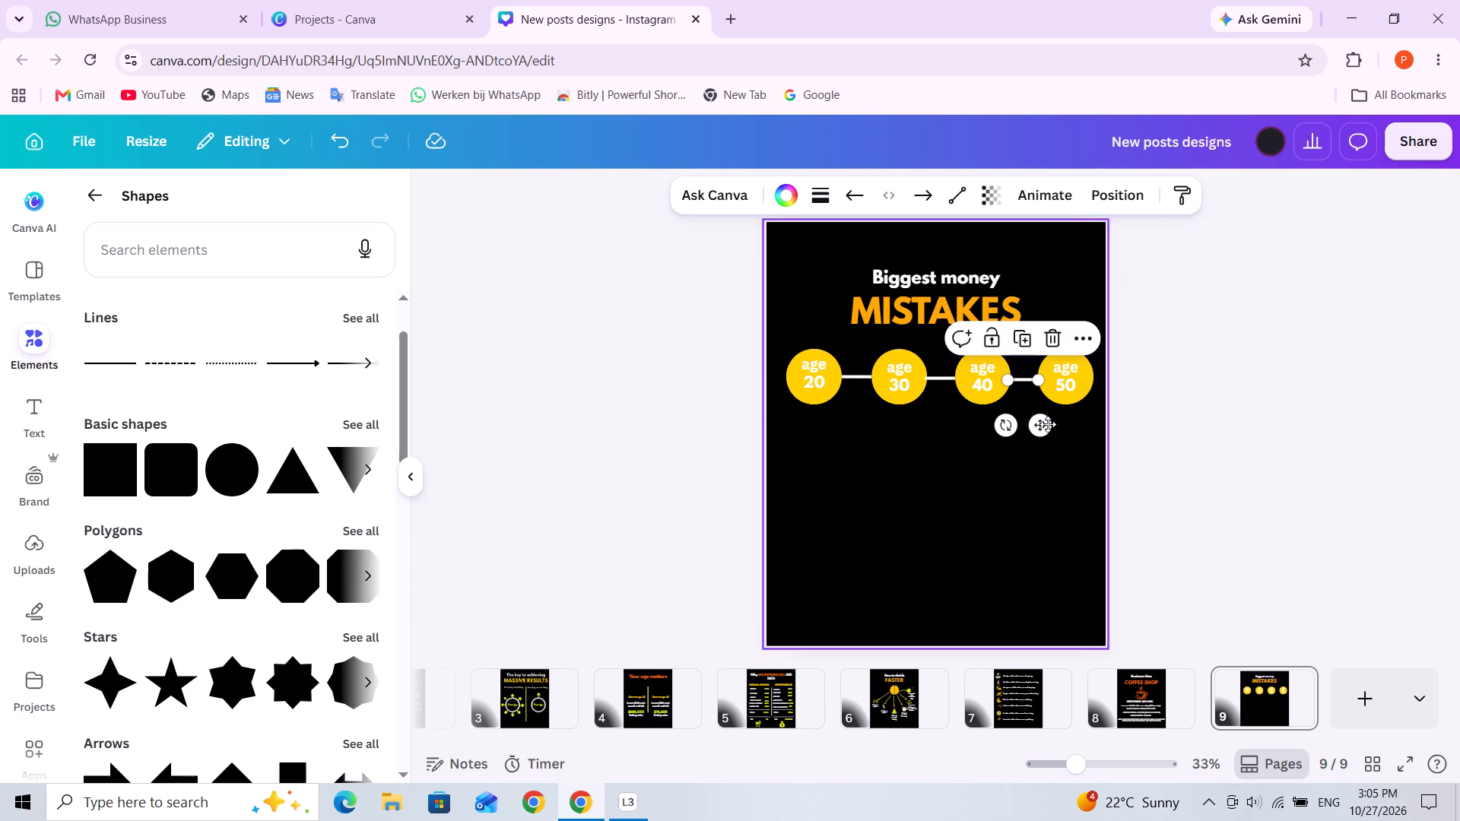
left_click(1053, 468)
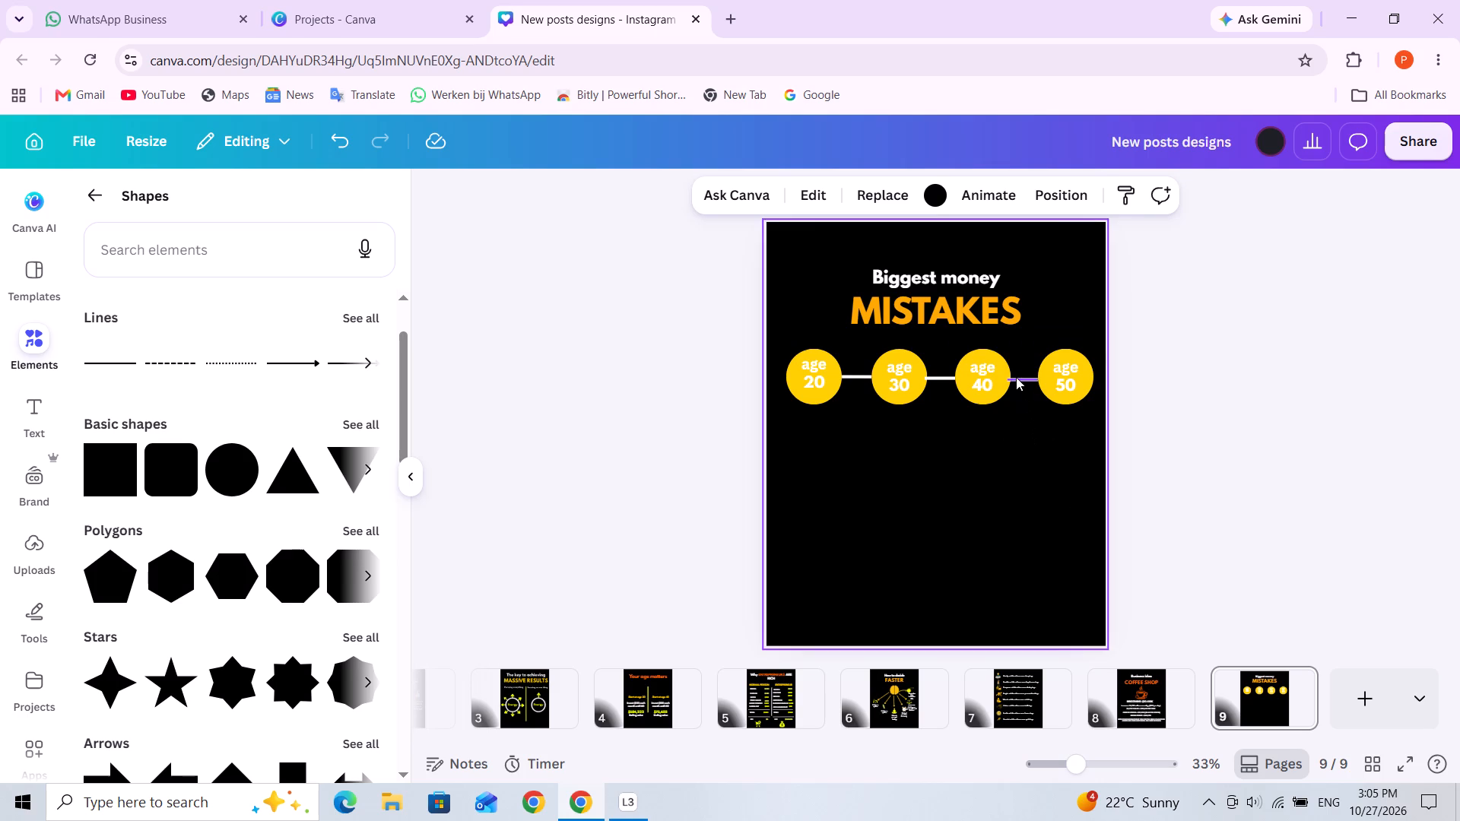
Shorten the third connecting line from its "age 40" end and rotate it back to horizontal.
left_click(1016, 377)
left_click_drag(1007, 379, 1014, 379)
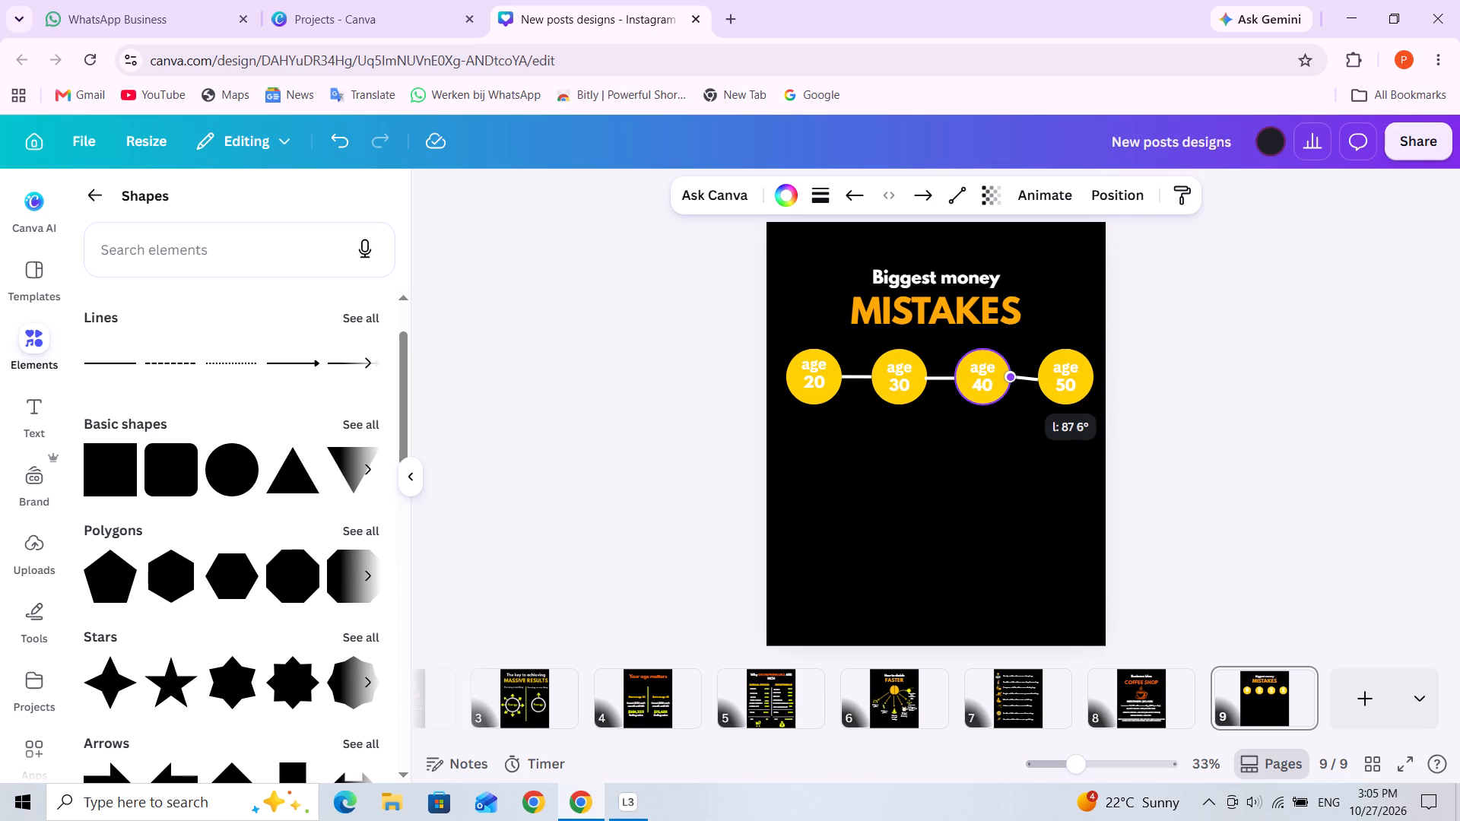
left_click_drag(1014, 379, 1014, 388)
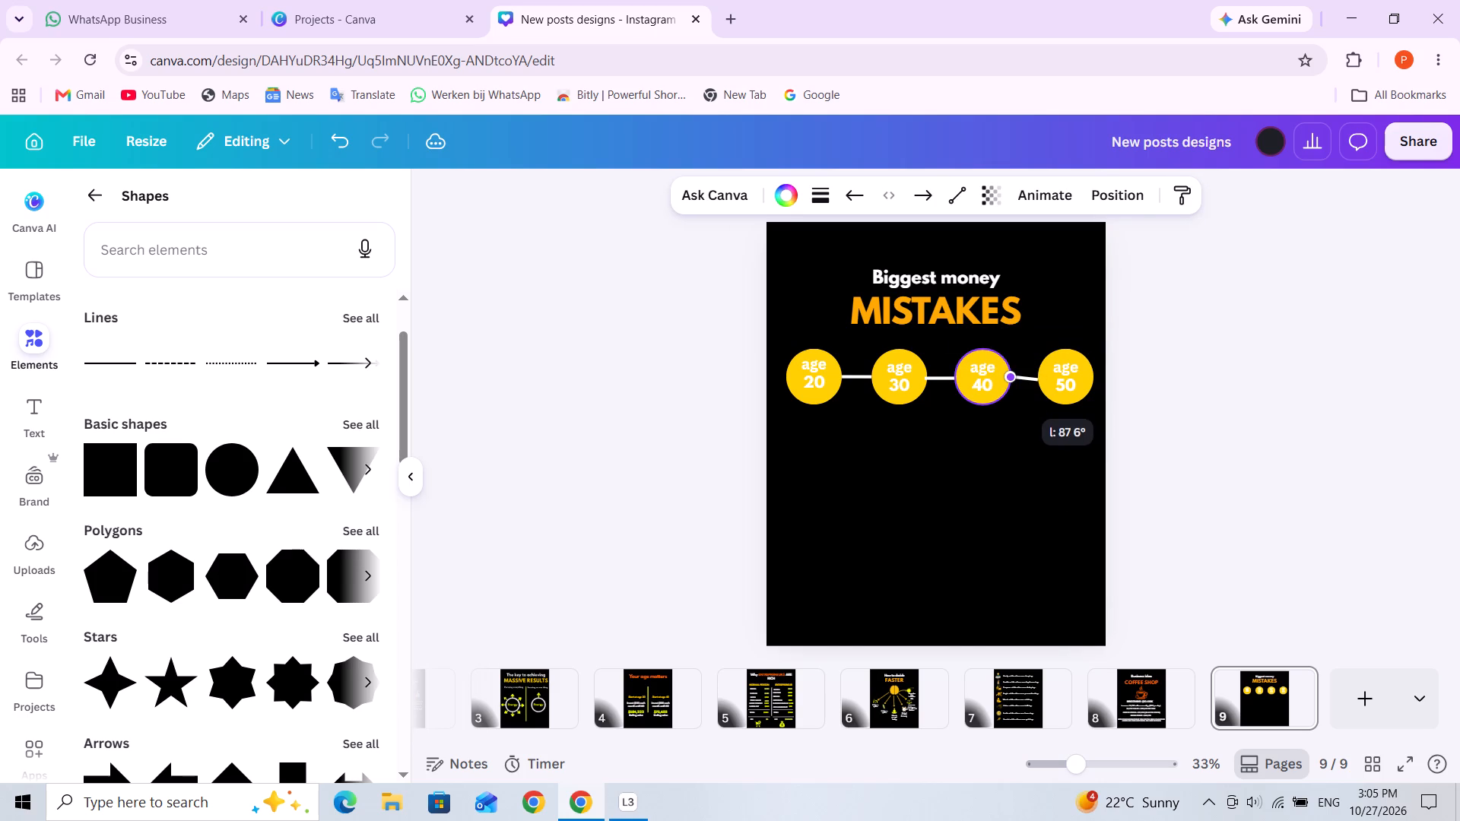
left_click_drag(1014, 388, 1015, 388)
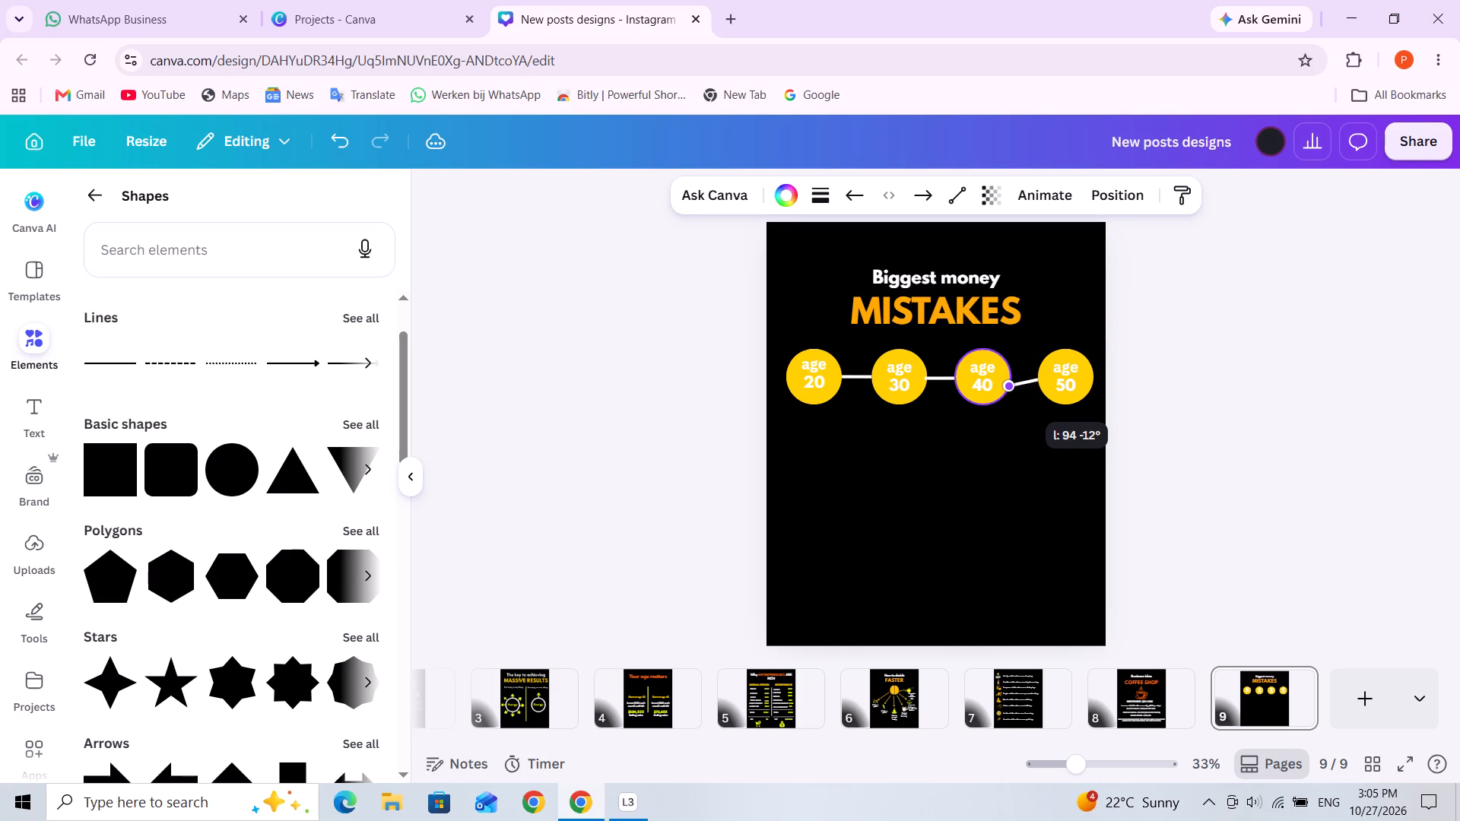
left_click_drag(1015, 388, 1015, 387)
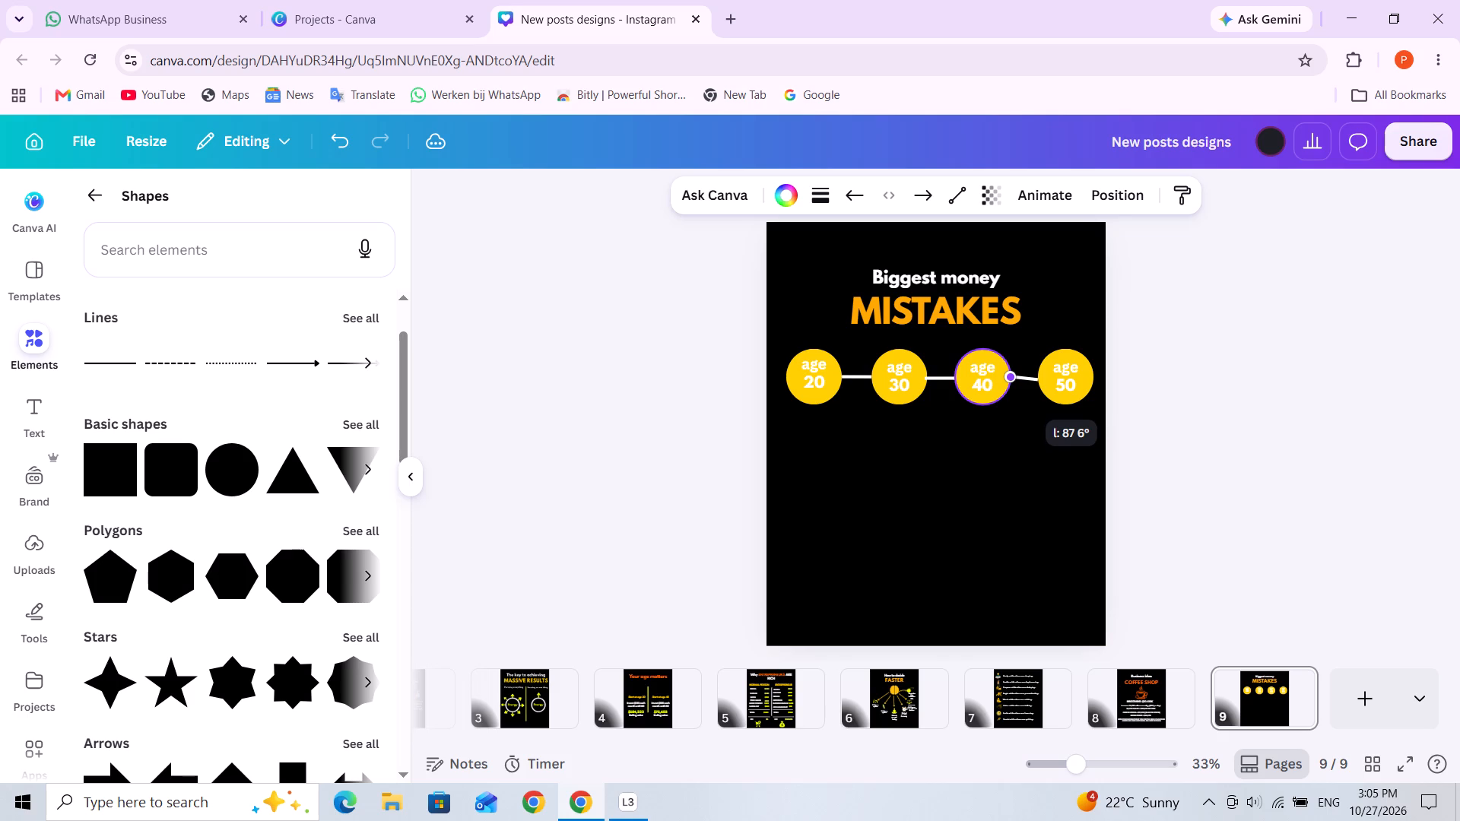
left_click_drag(1015, 387, 1016, 390)
left_click_drag(1027, 438, 1010, 424)
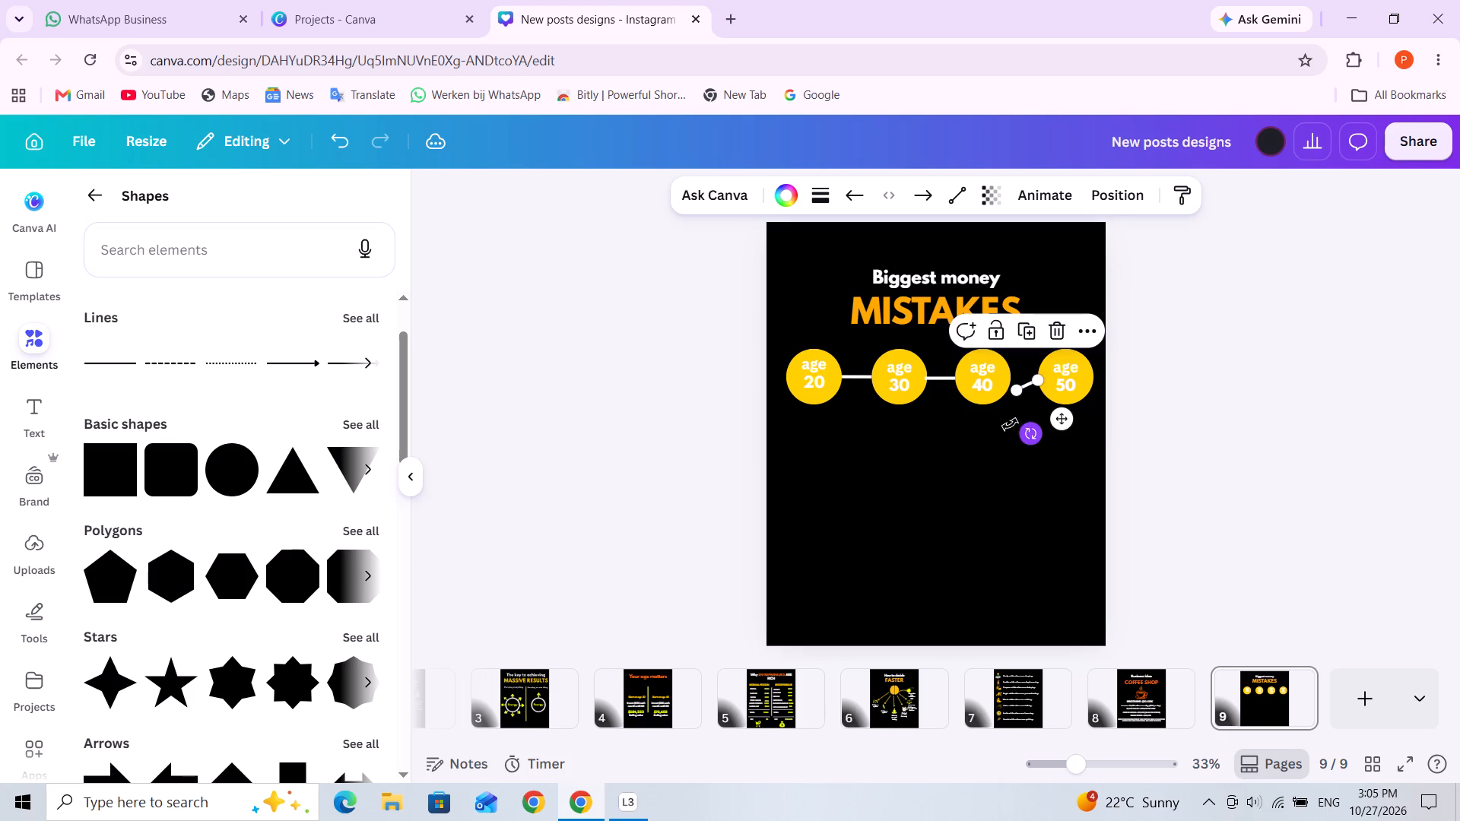
left_click_drag(1010, 424, 1013, 441)
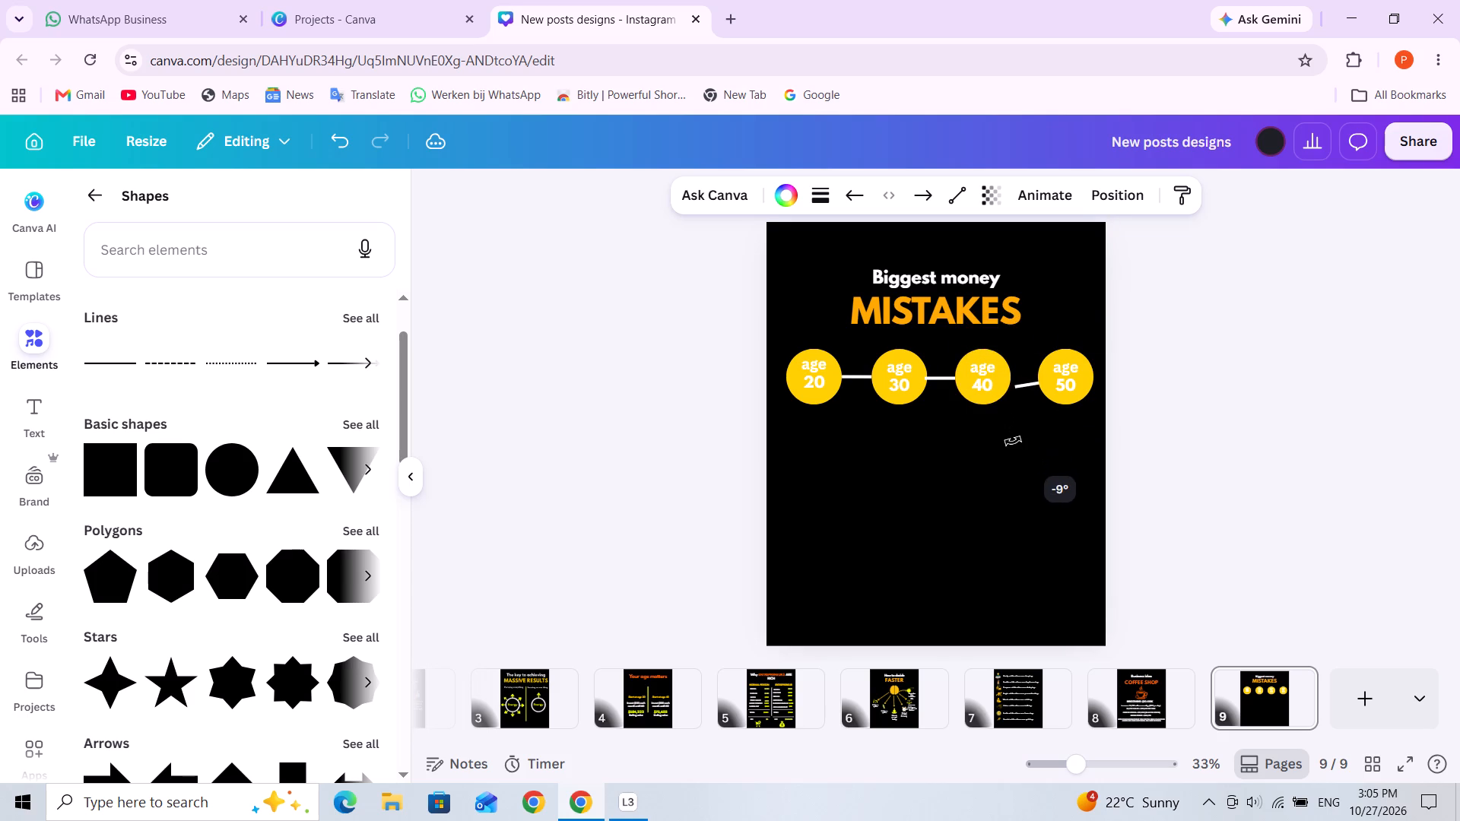
left_click_drag(1013, 441, 1006, 431)
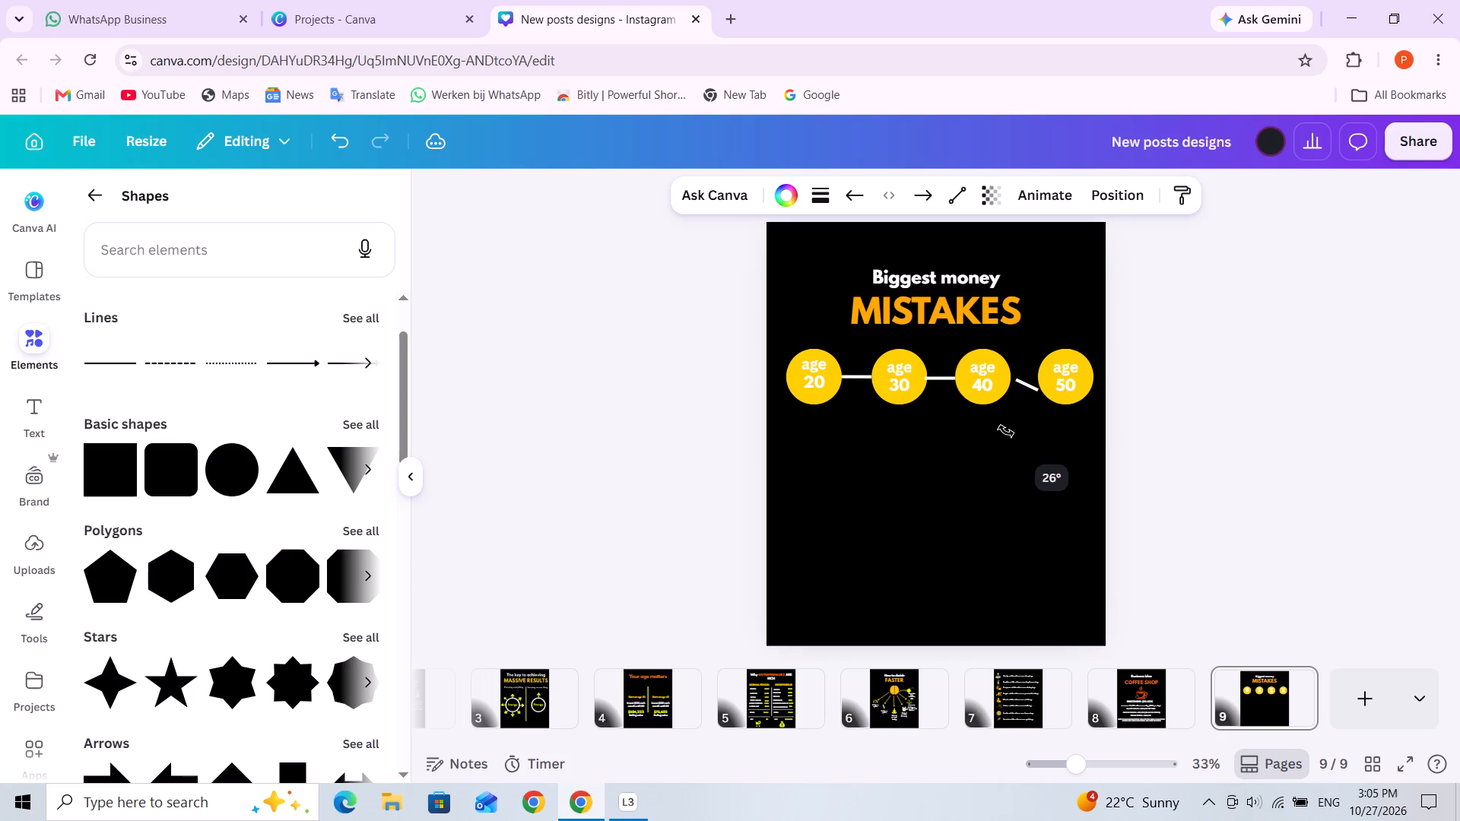
left_click_drag(1006, 431, 1007, 435)
left_click_drag(1007, 435, 1005, 431)
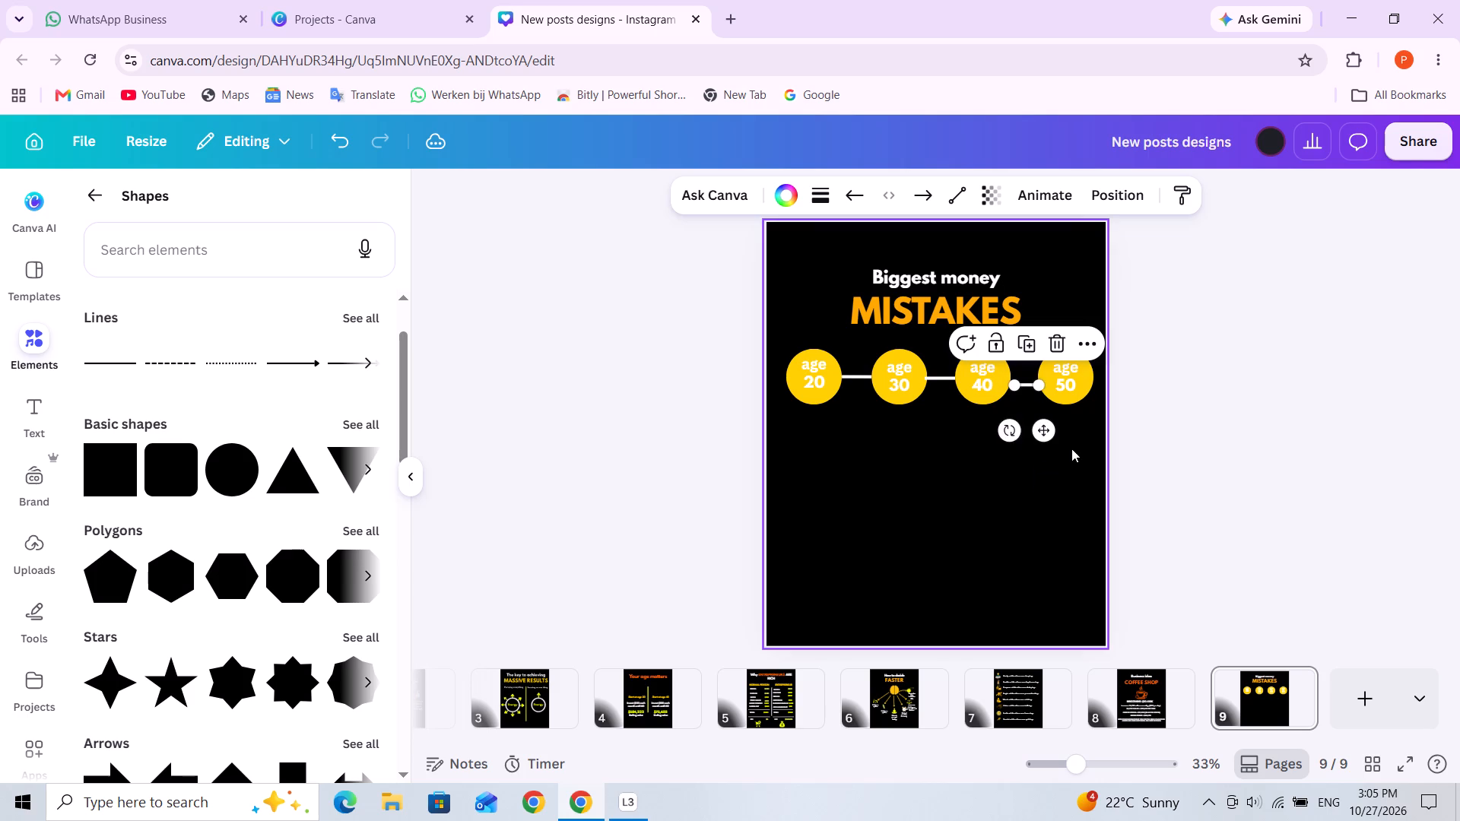
left_click(1083, 457)
Move the shortened line up into the gap between "age 40" and "age 50", level with the other connecting lines.
left_click_drag(1027, 385, 1025, 376)
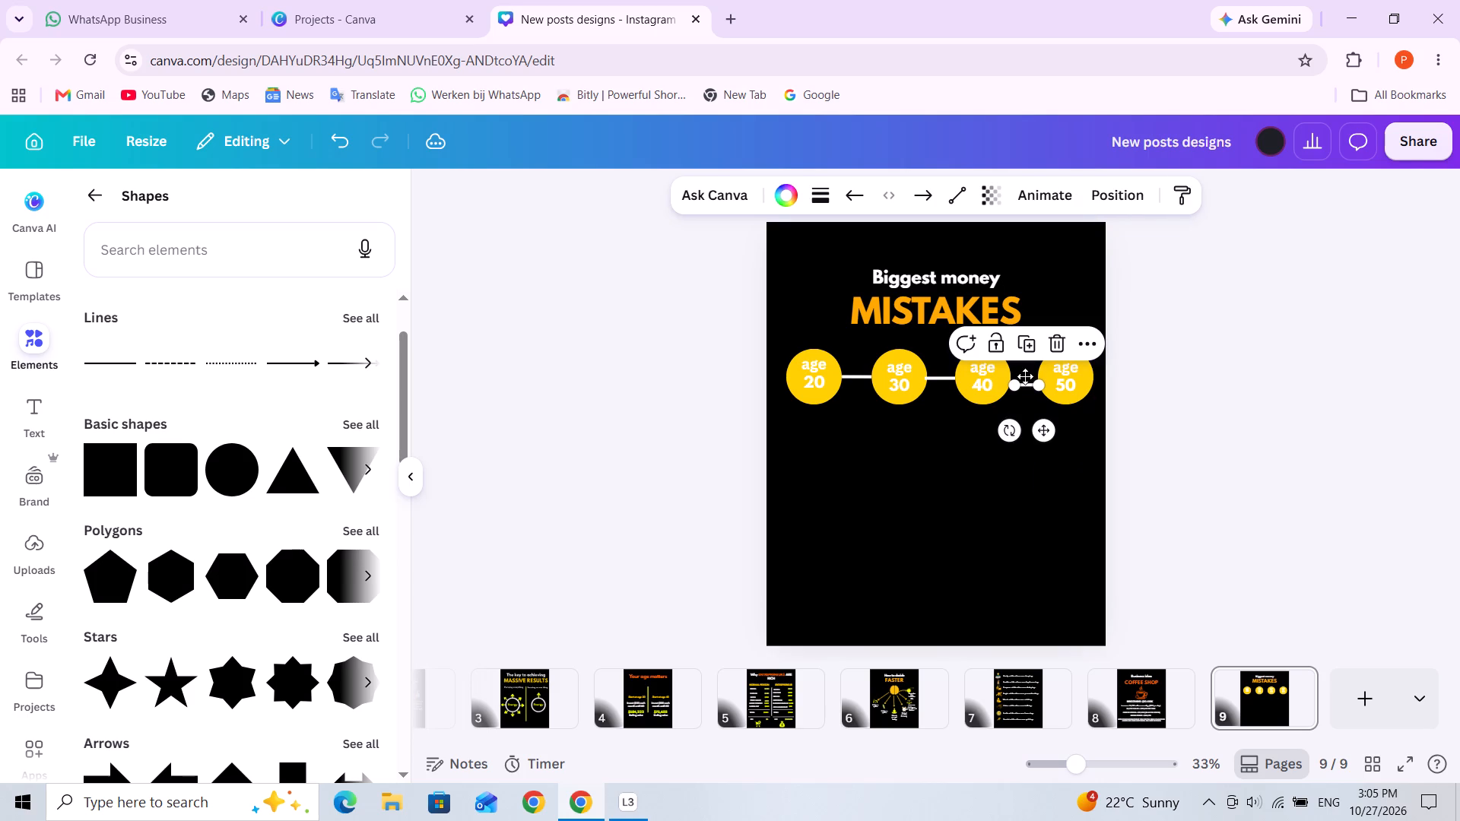
left_click_drag(1025, 376, 1027, 378)
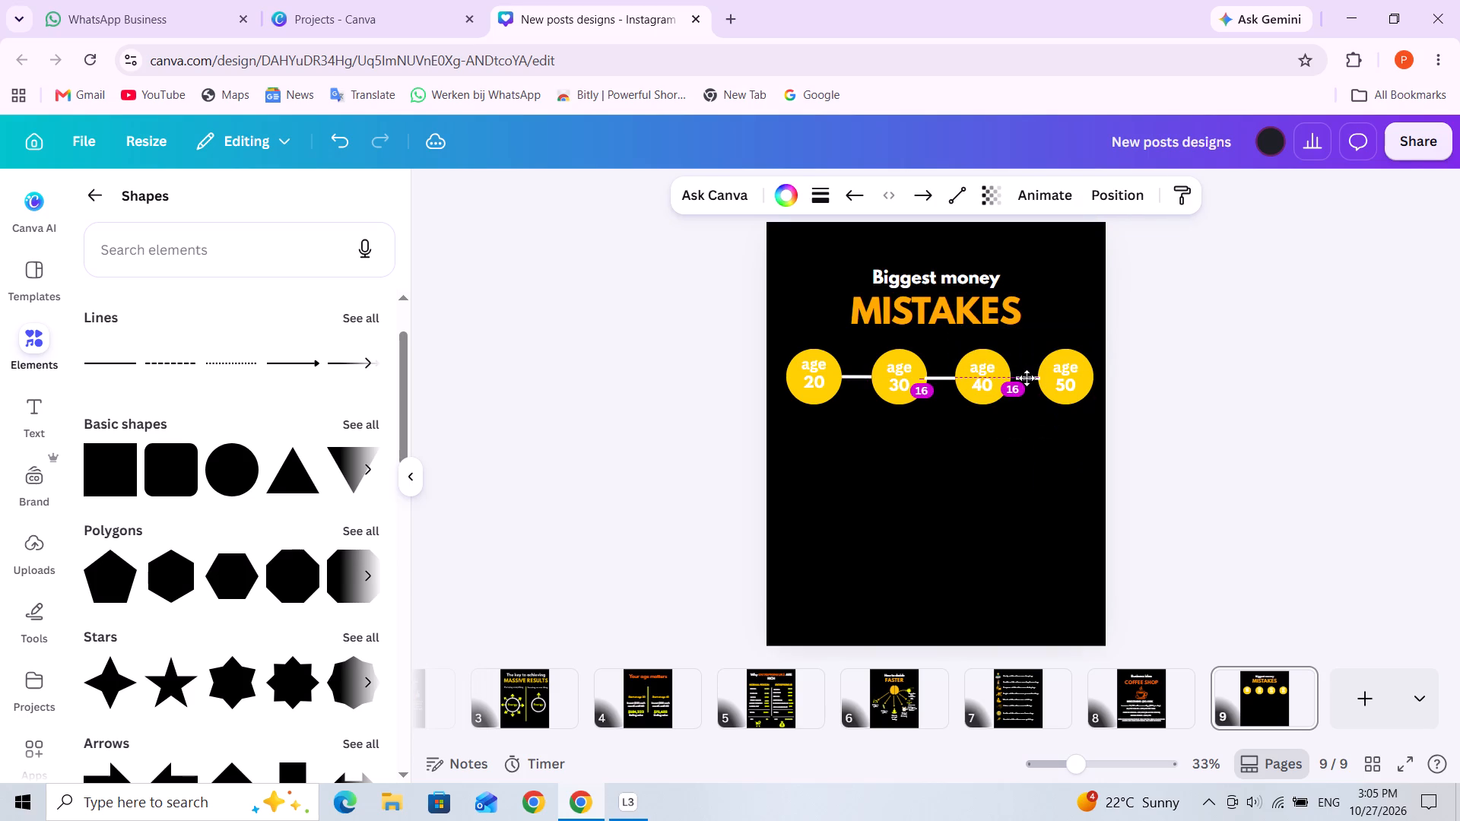
left_click_drag(1027, 378, 1027, 375)
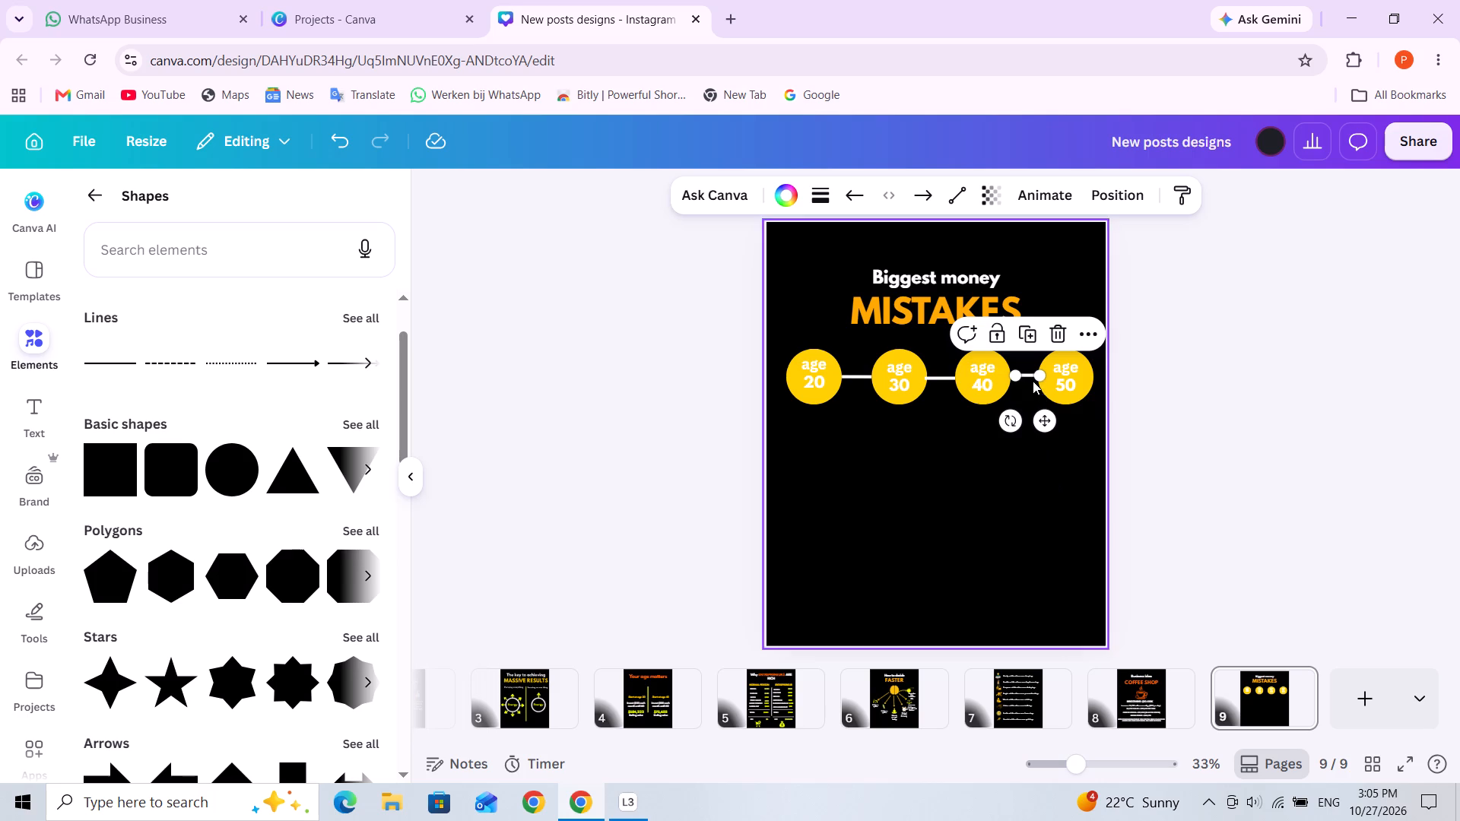
left_click_drag(1025, 374, 1027, 383)
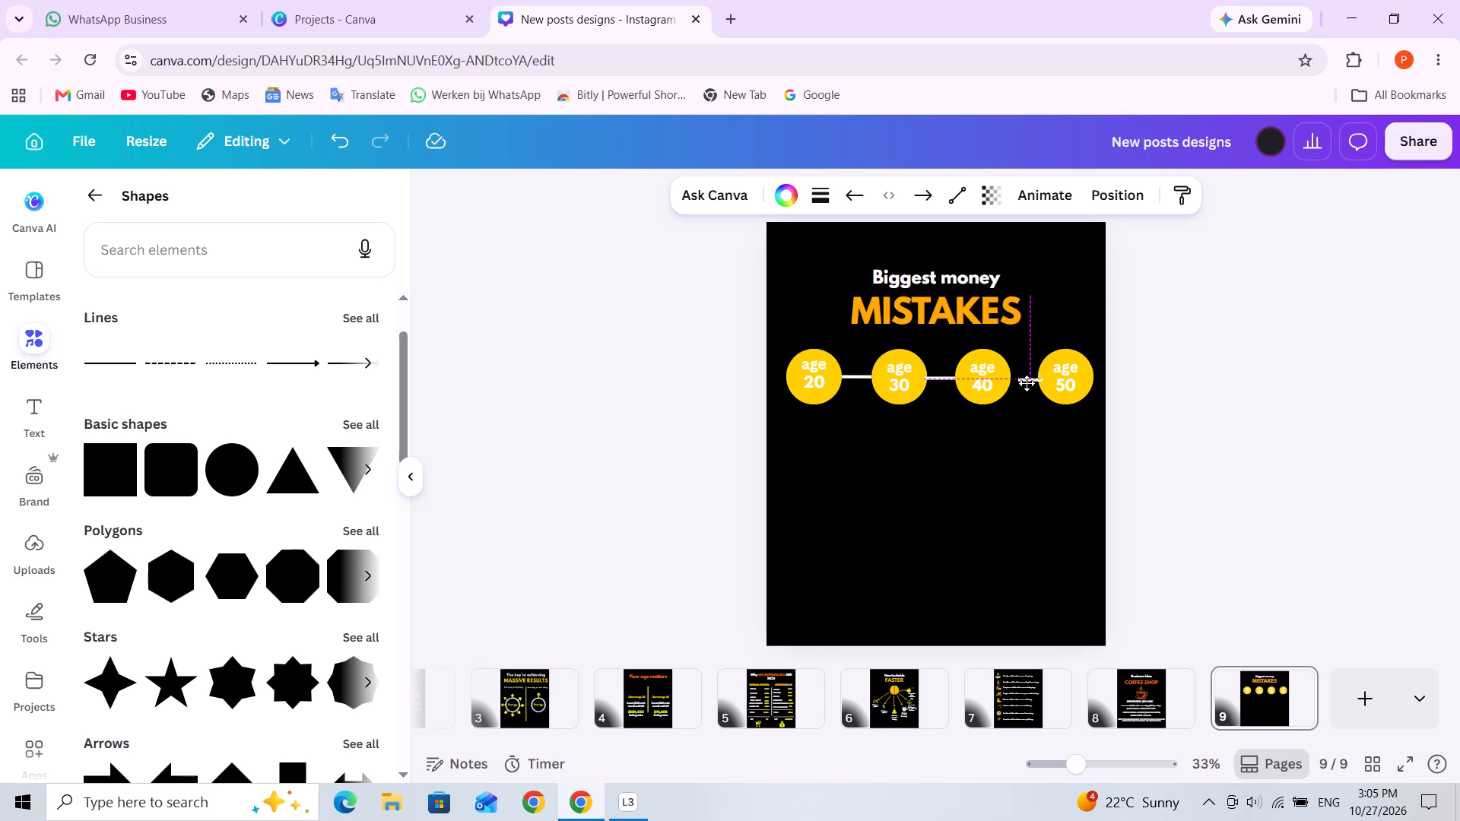
left_click_drag(1027, 383, 1027, 382)
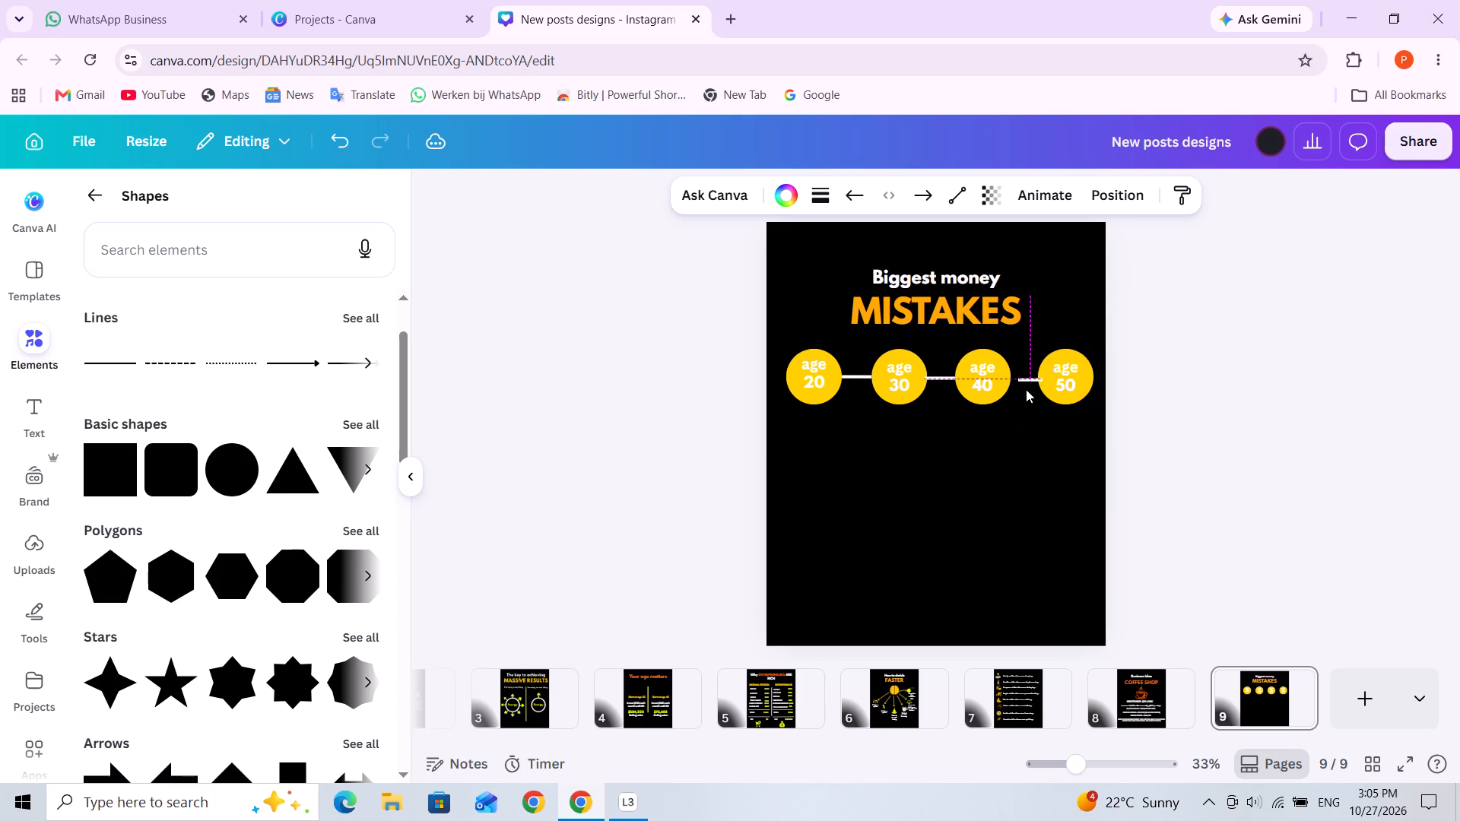
left_click(1084, 496)
left_click(1030, 381)
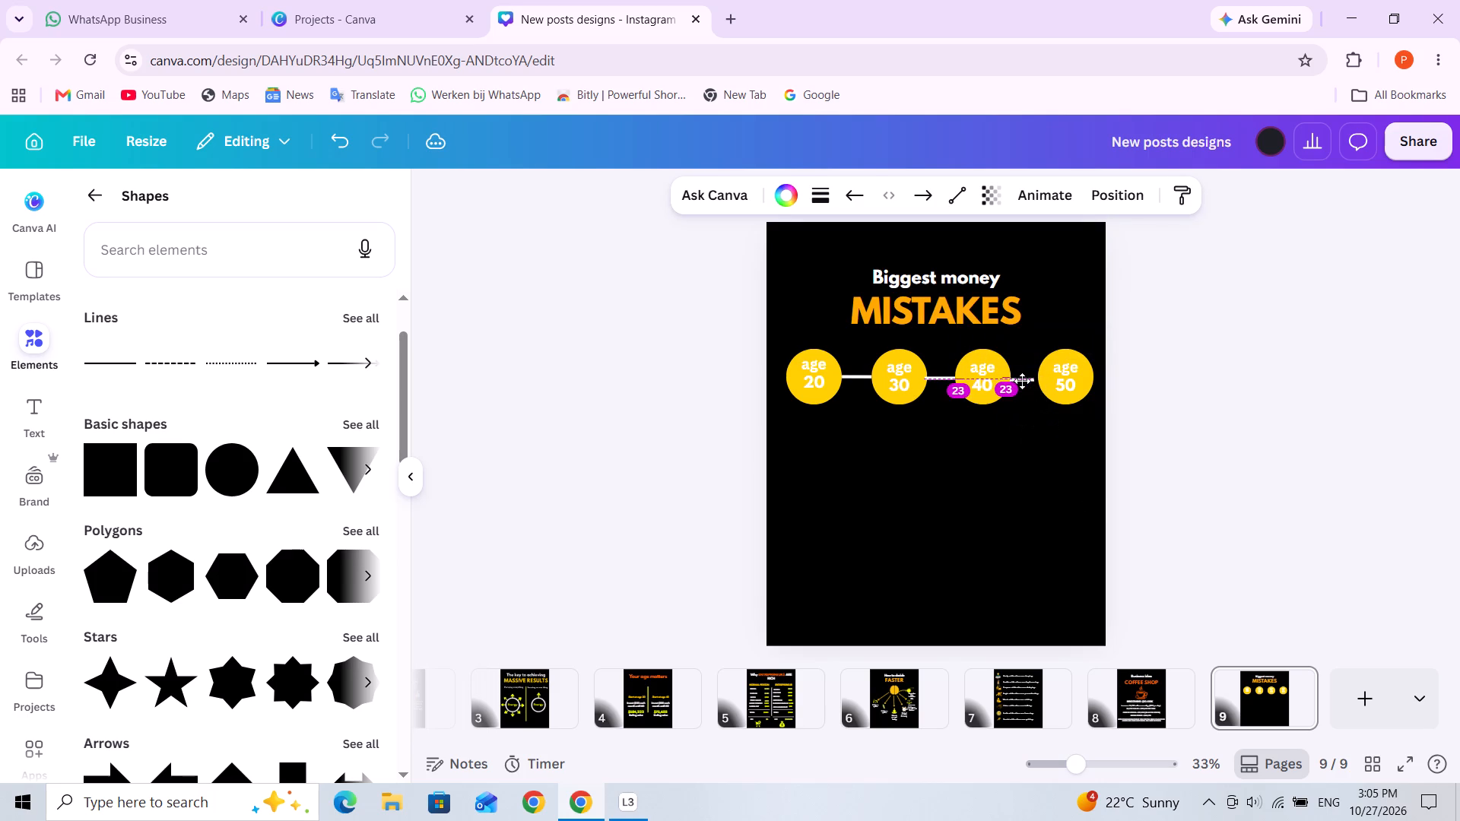
left_click(1060, 496)
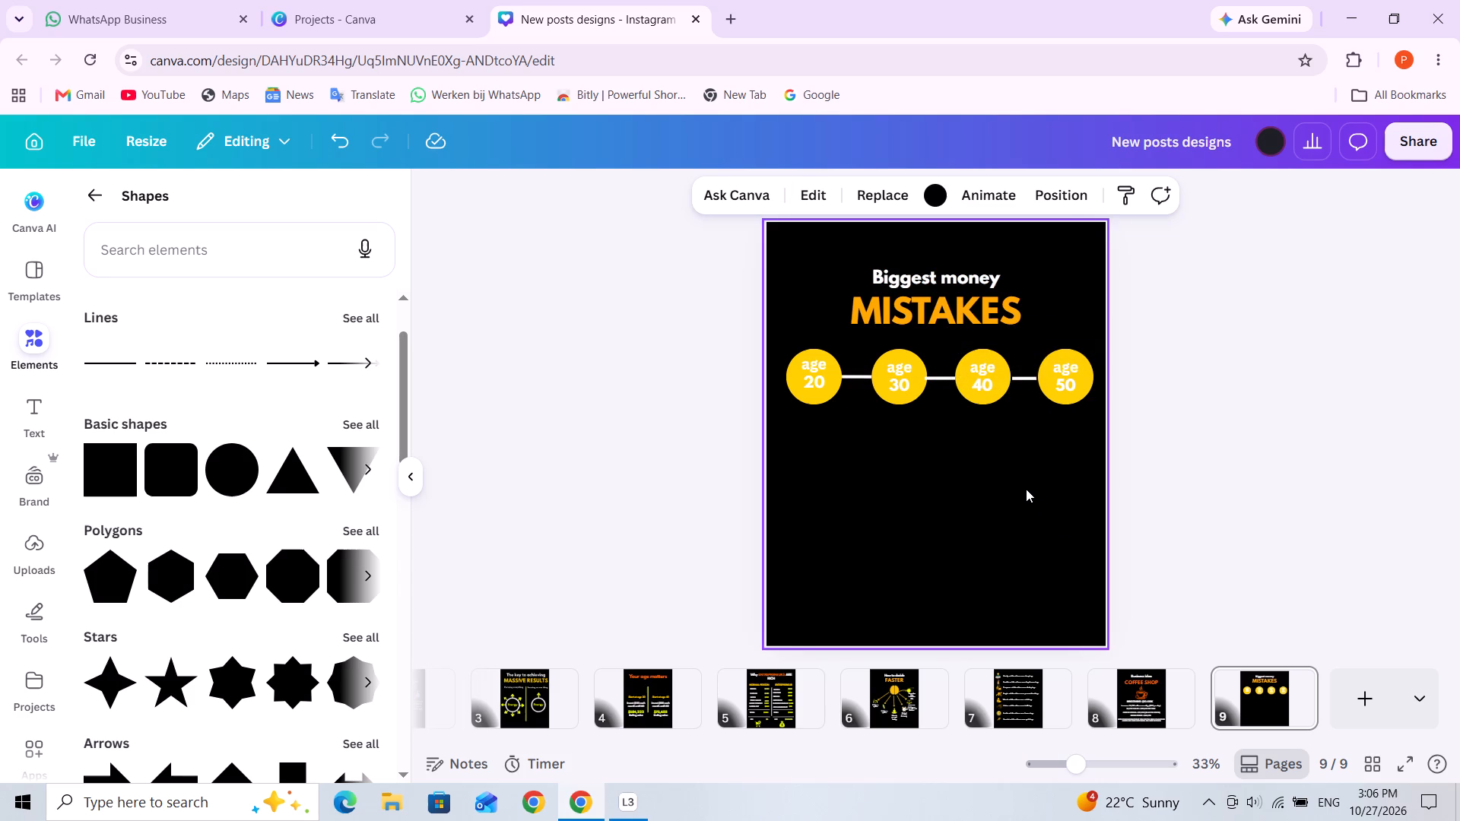
Add a new plain straight line below the circles and rotate it to roughly vertical.
left_click(120, 364)
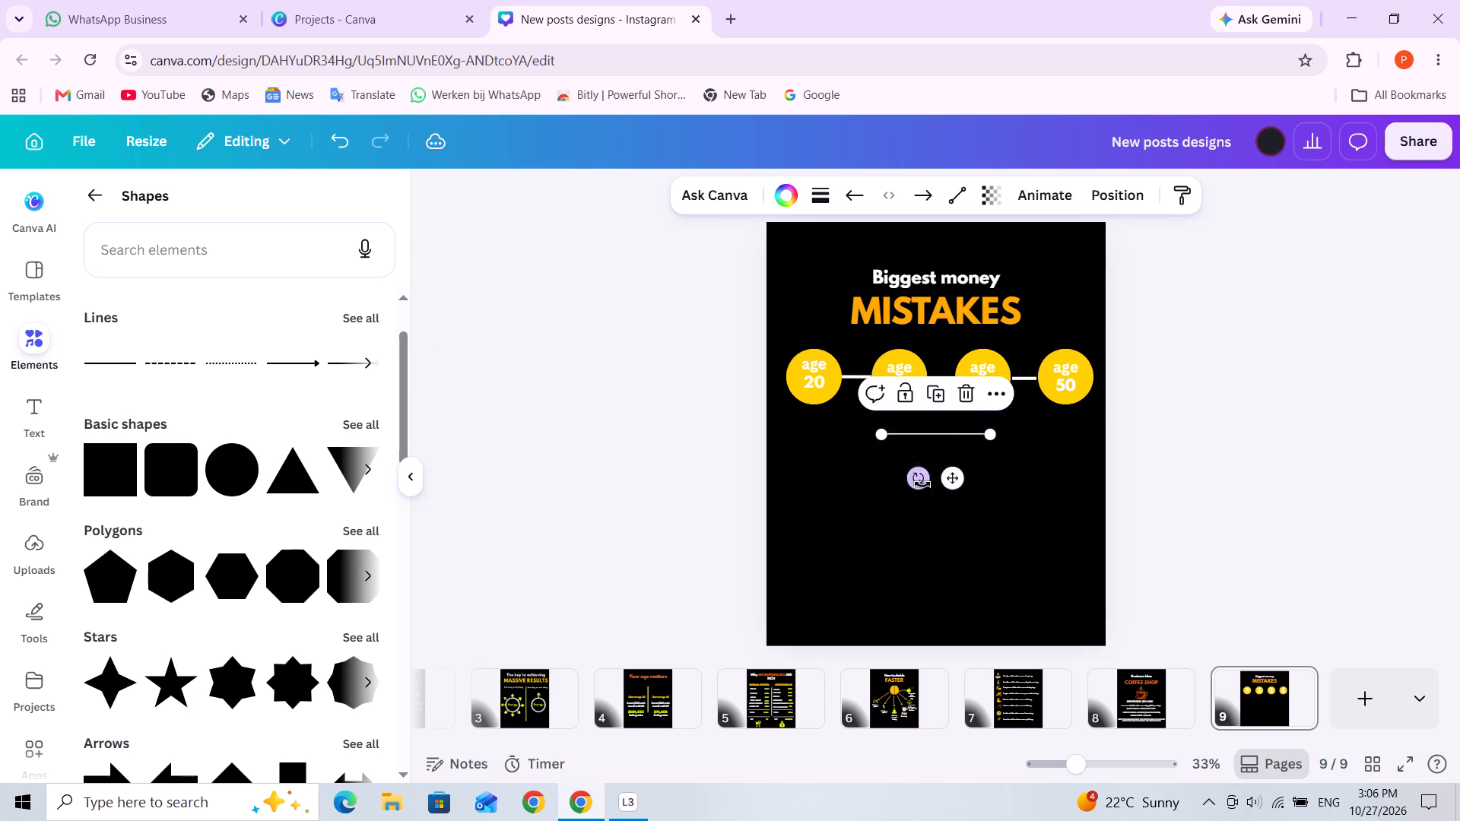
left_click_drag(922, 483, 865, 420)
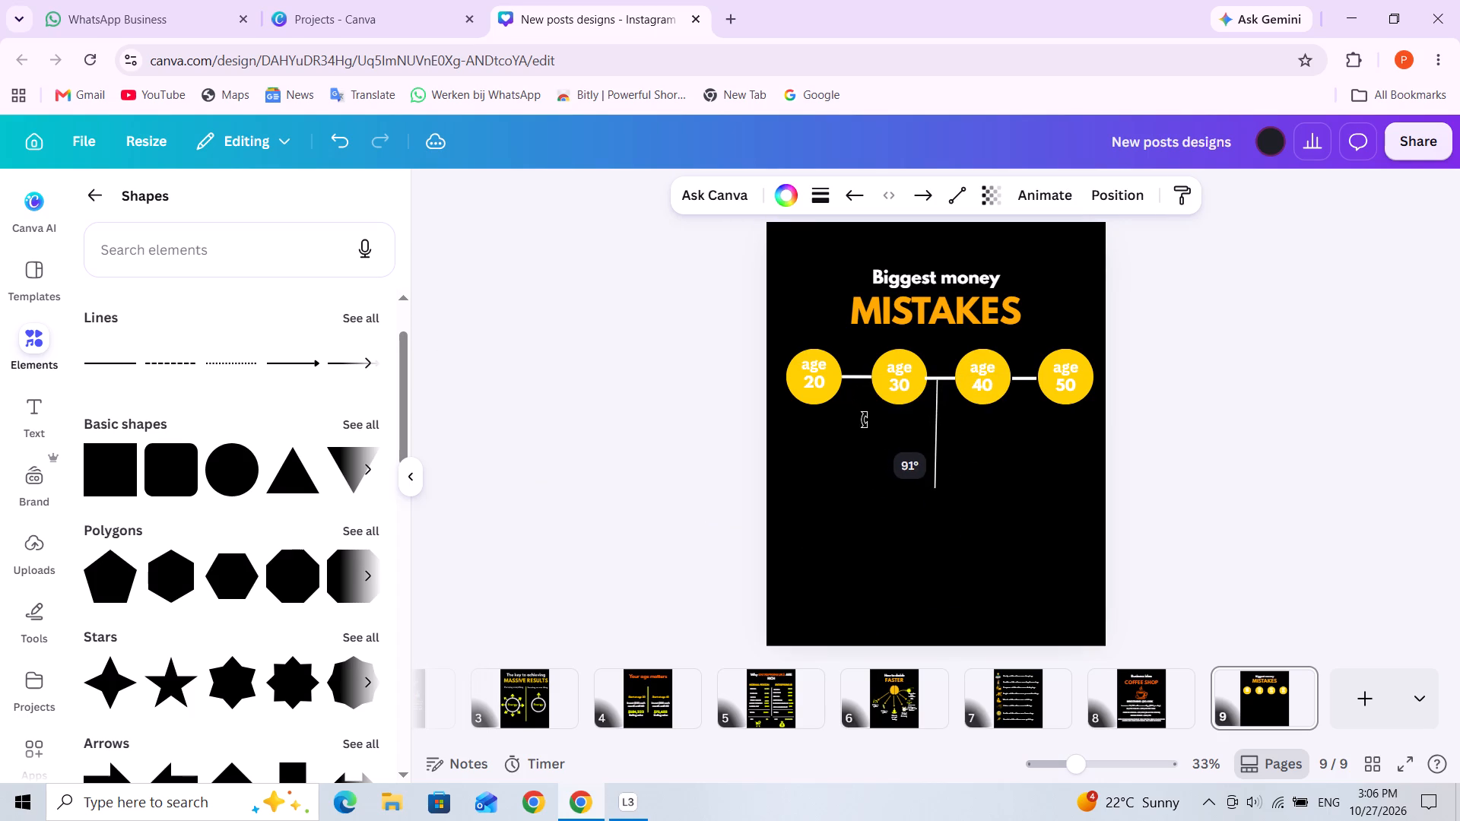
left_click_drag(865, 420, 868, 421)
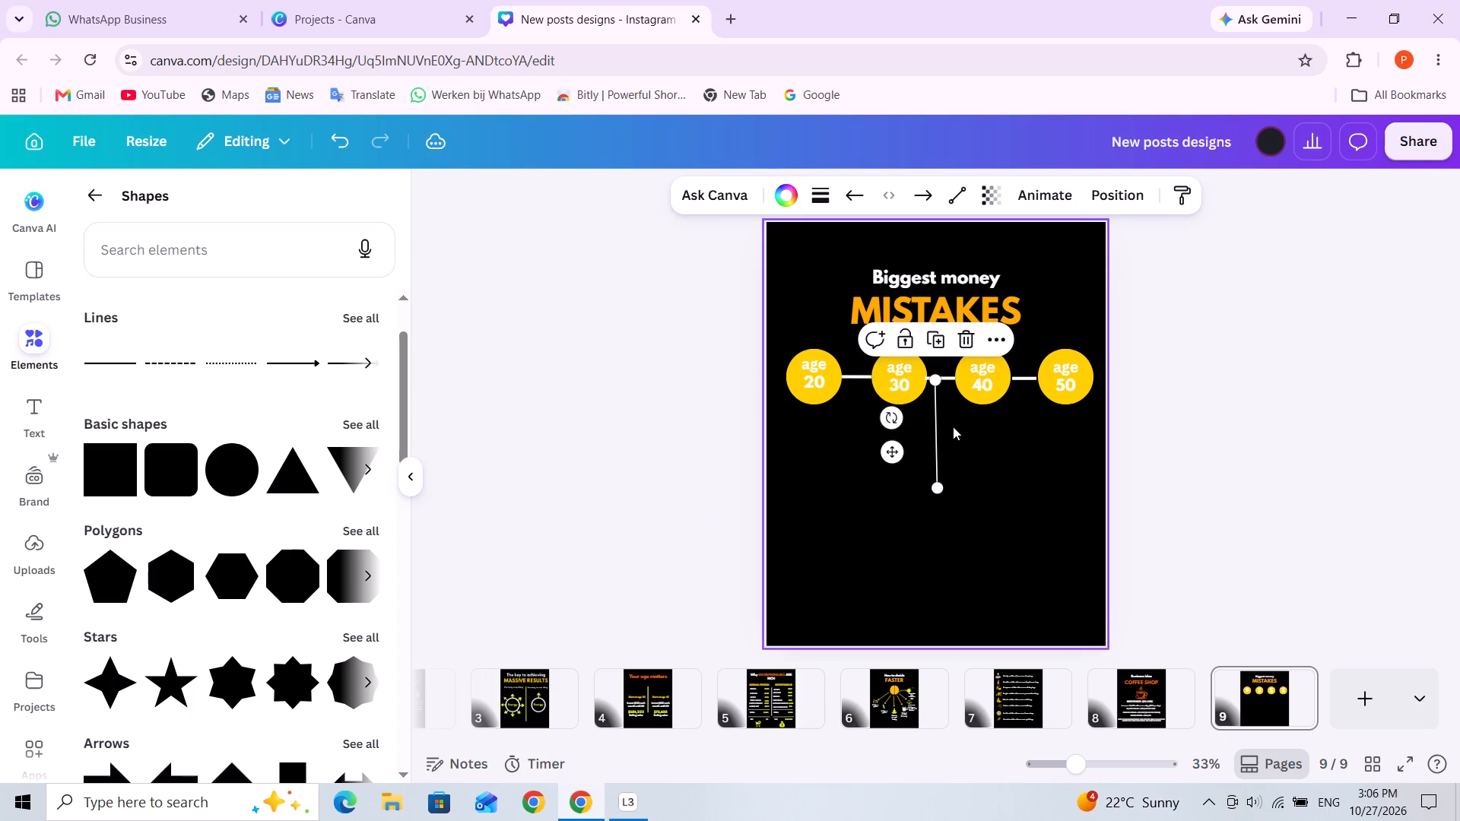
Move the upright line under the "age 20" circle so its top end meets the circle's bottom centre.
left_click_drag(935, 436, 821, 471)
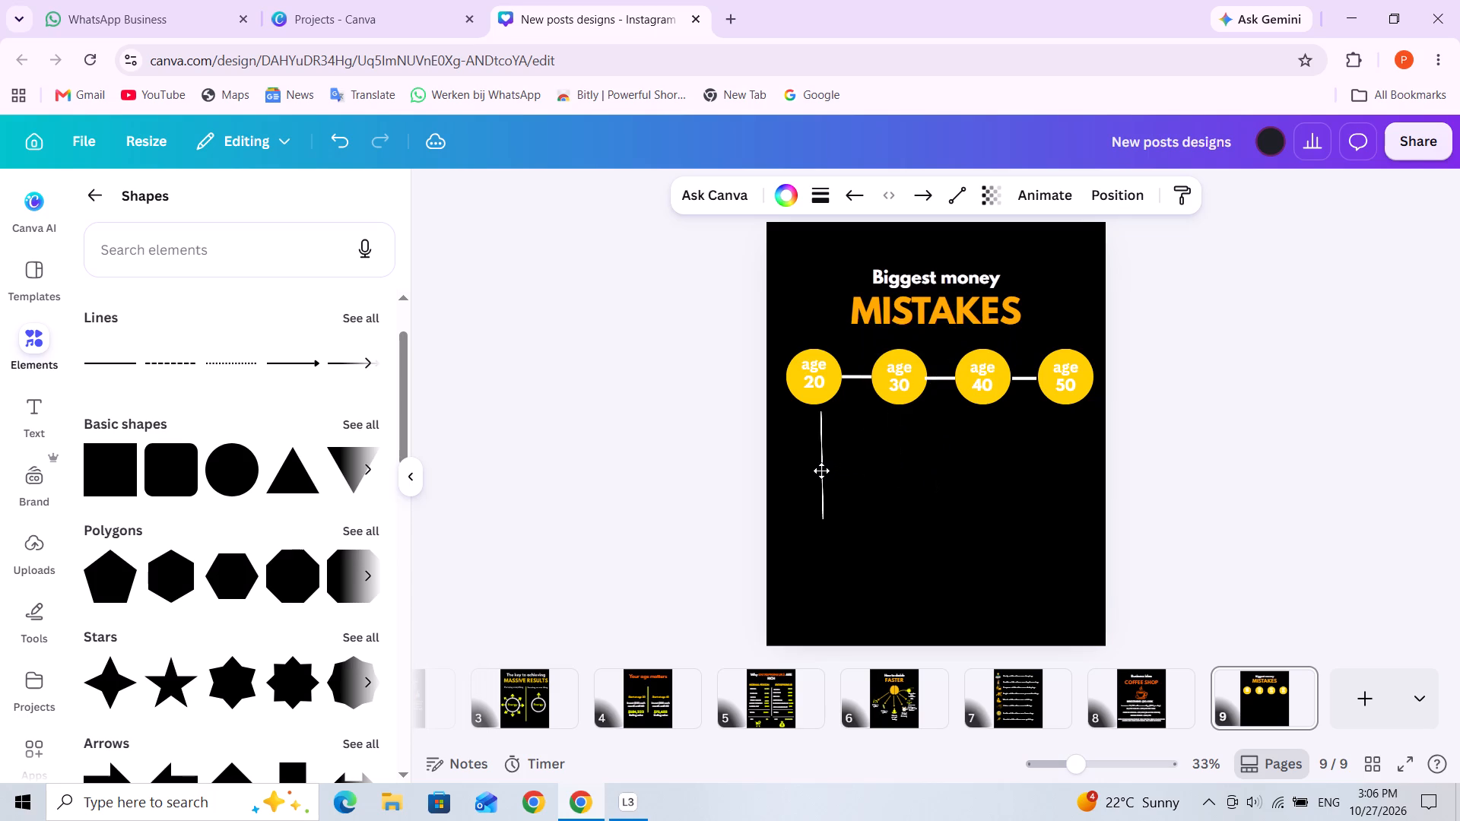
left_click_drag(821, 471, 811, 468)
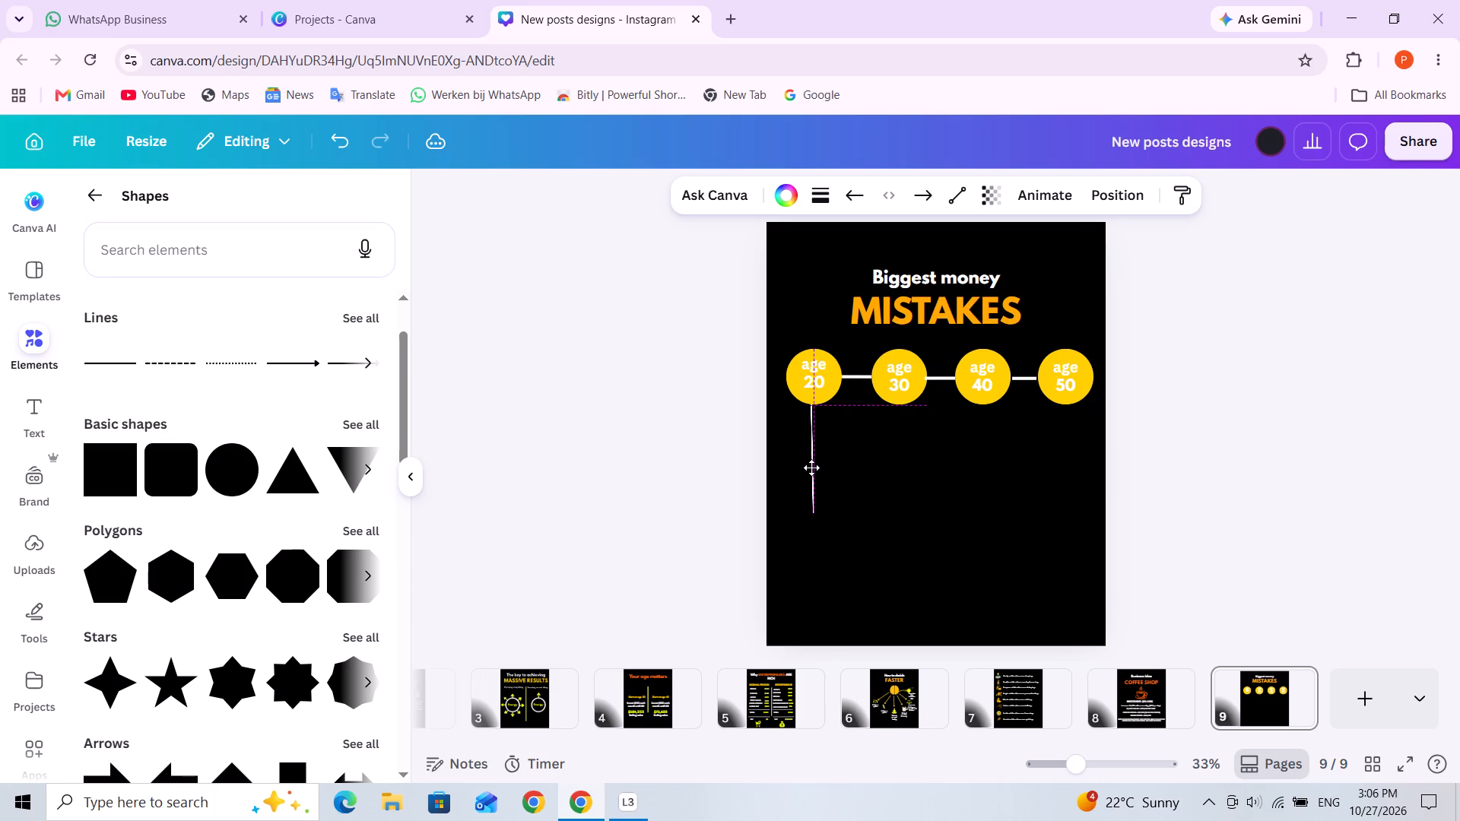
left_click_drag(811, 468, 813, 467)
left_click(813, 505)
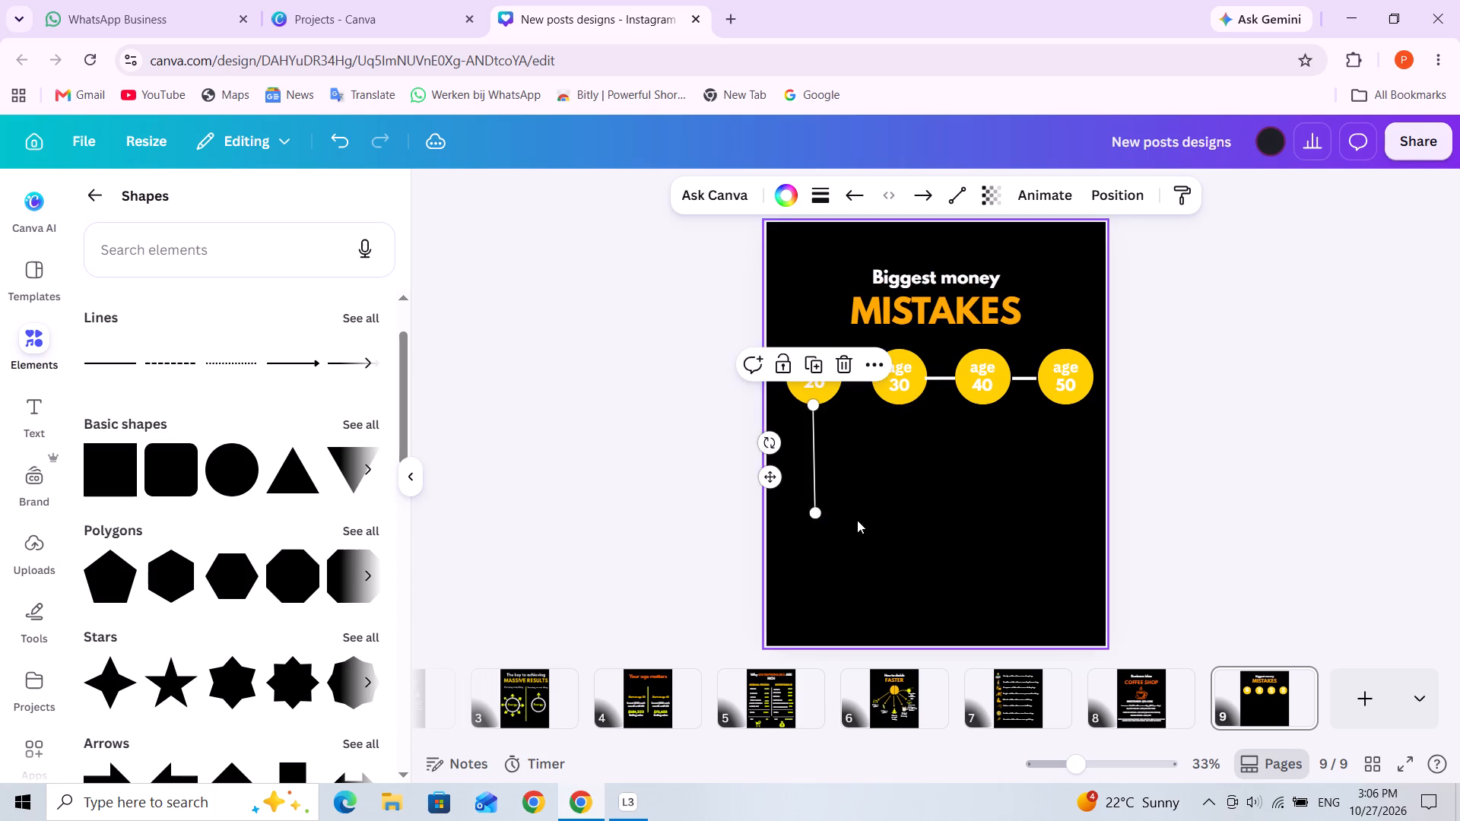
Straighten the line under the "age 20" circle so it hangs exactly vertical.
left_click(865, 501)
left_click(820, 510)
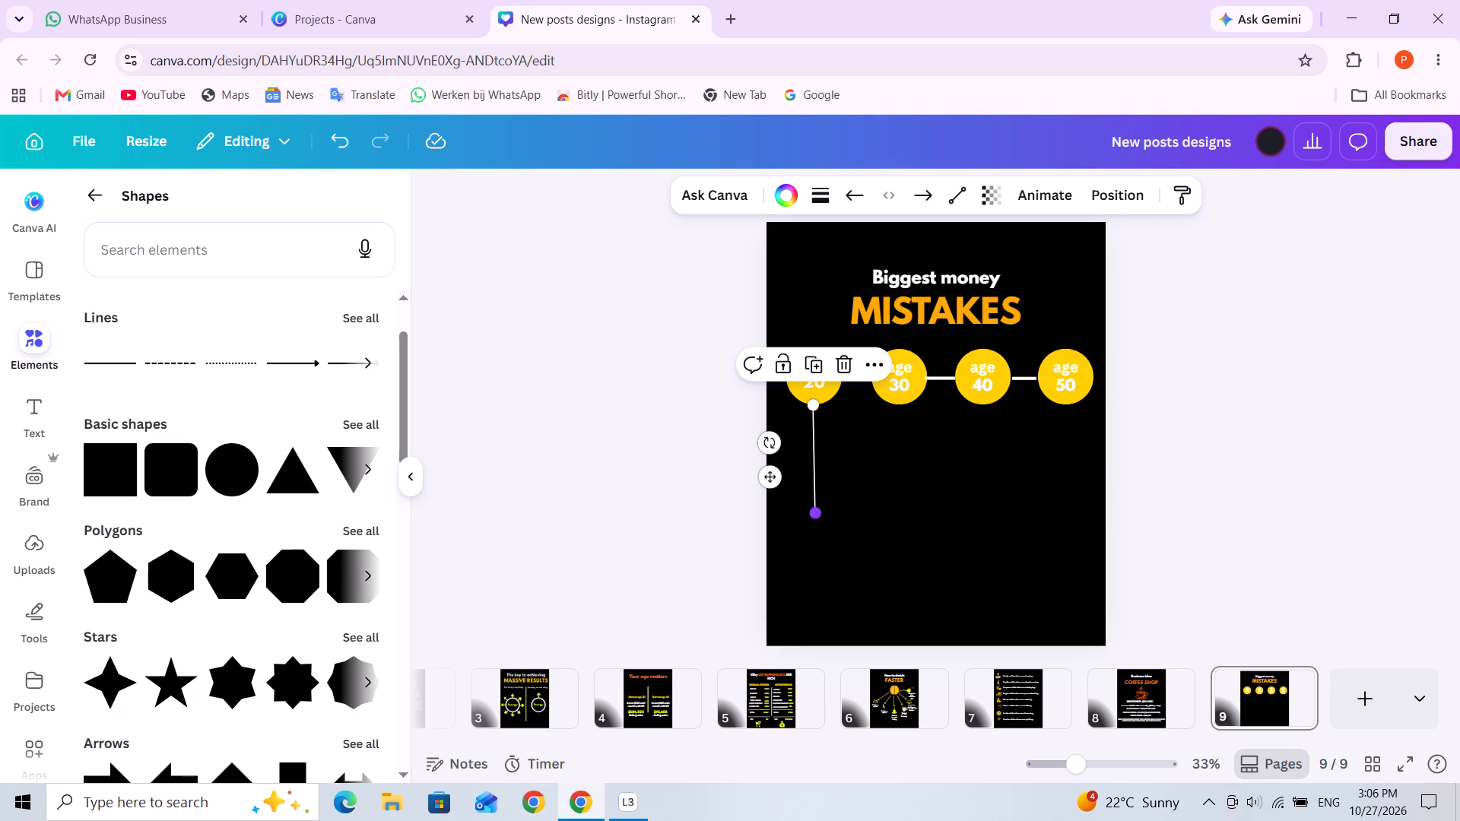
left_click(770, 476)
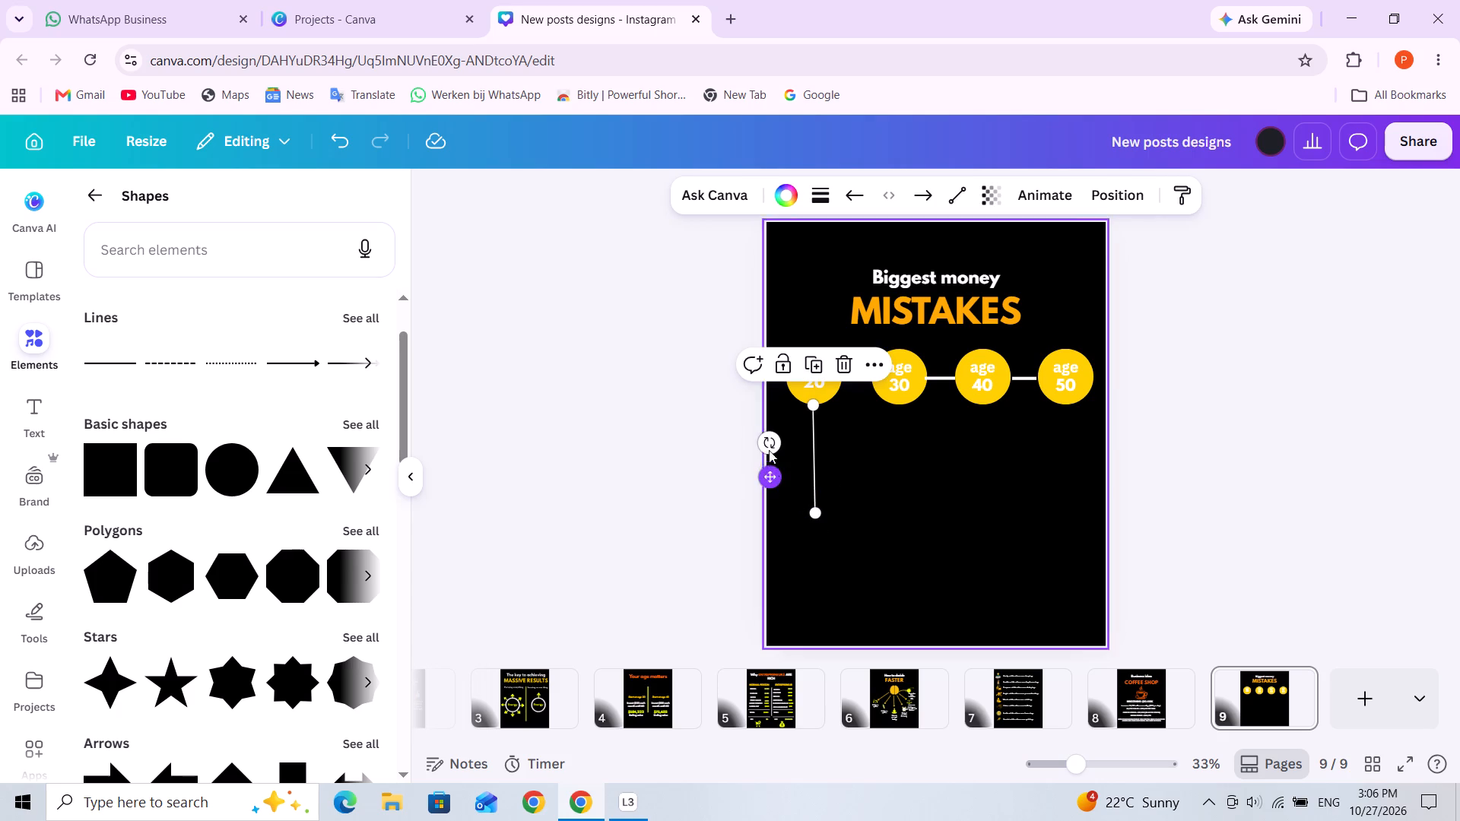
left_click(768, 445)
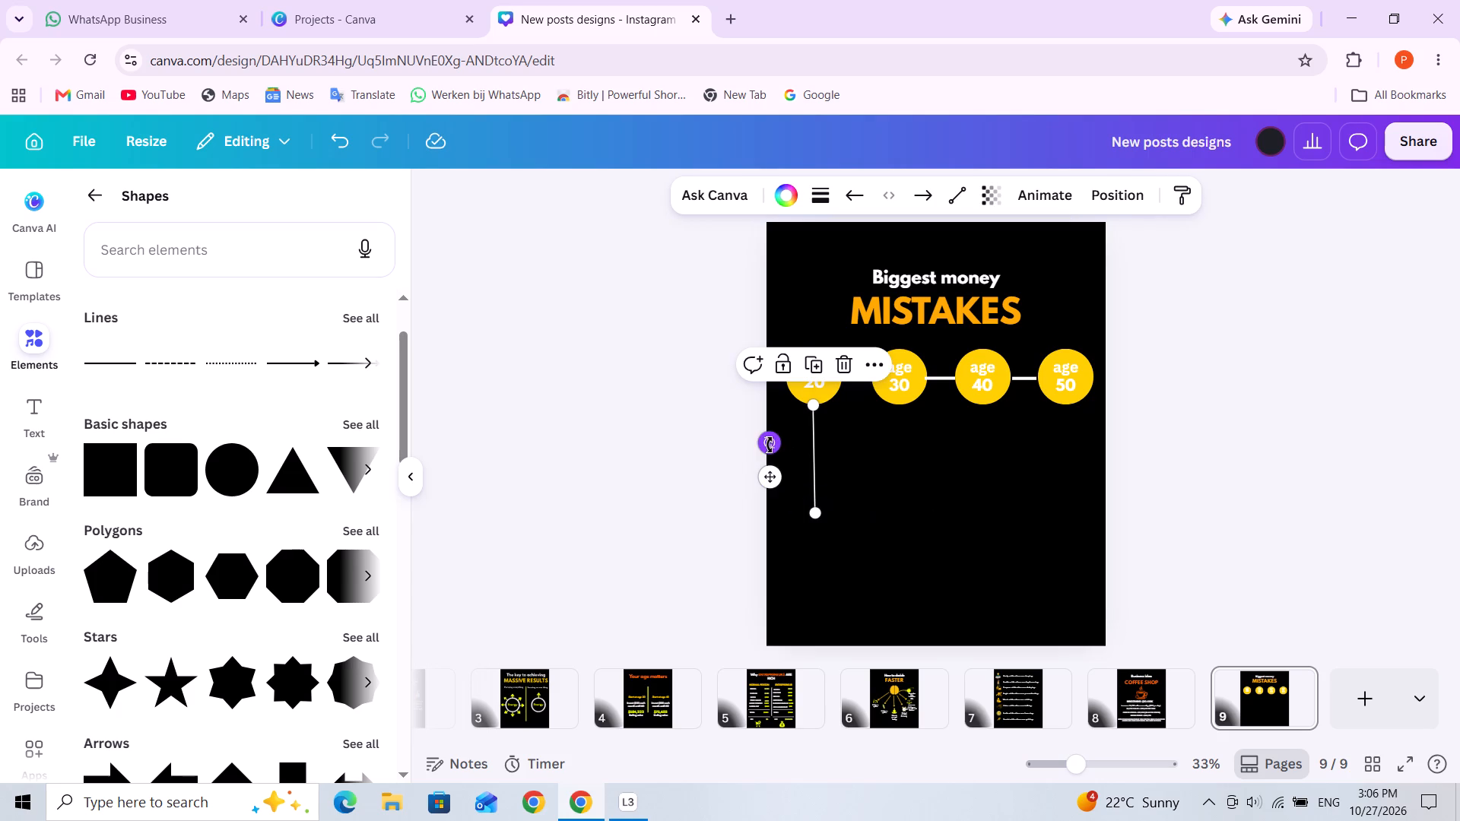
left_click(770, 445)
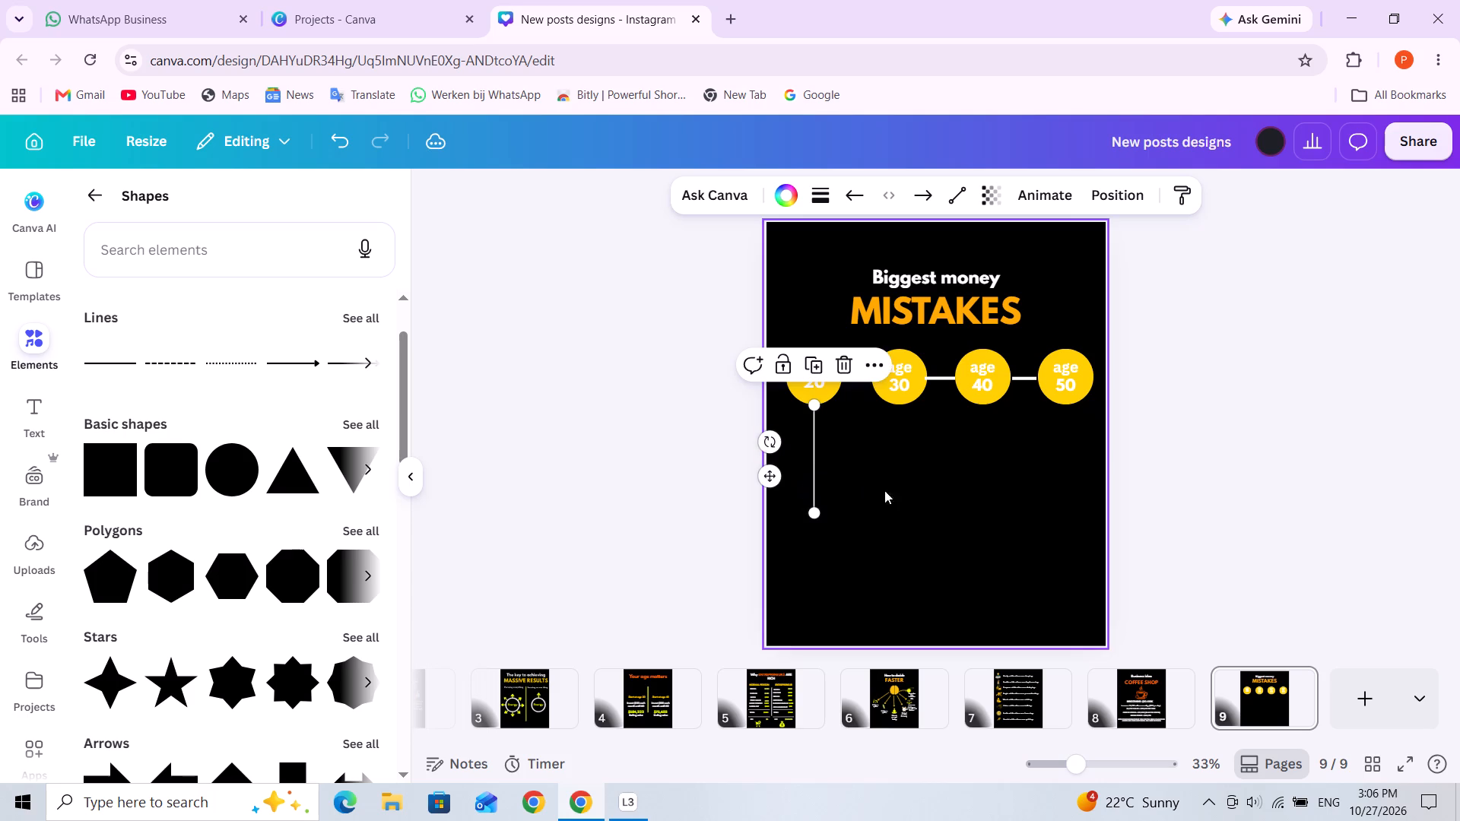
Thicken the vertical line's stroke weight to roughly match the connecting lines, keeping the solid style.
left_click(822, 197)
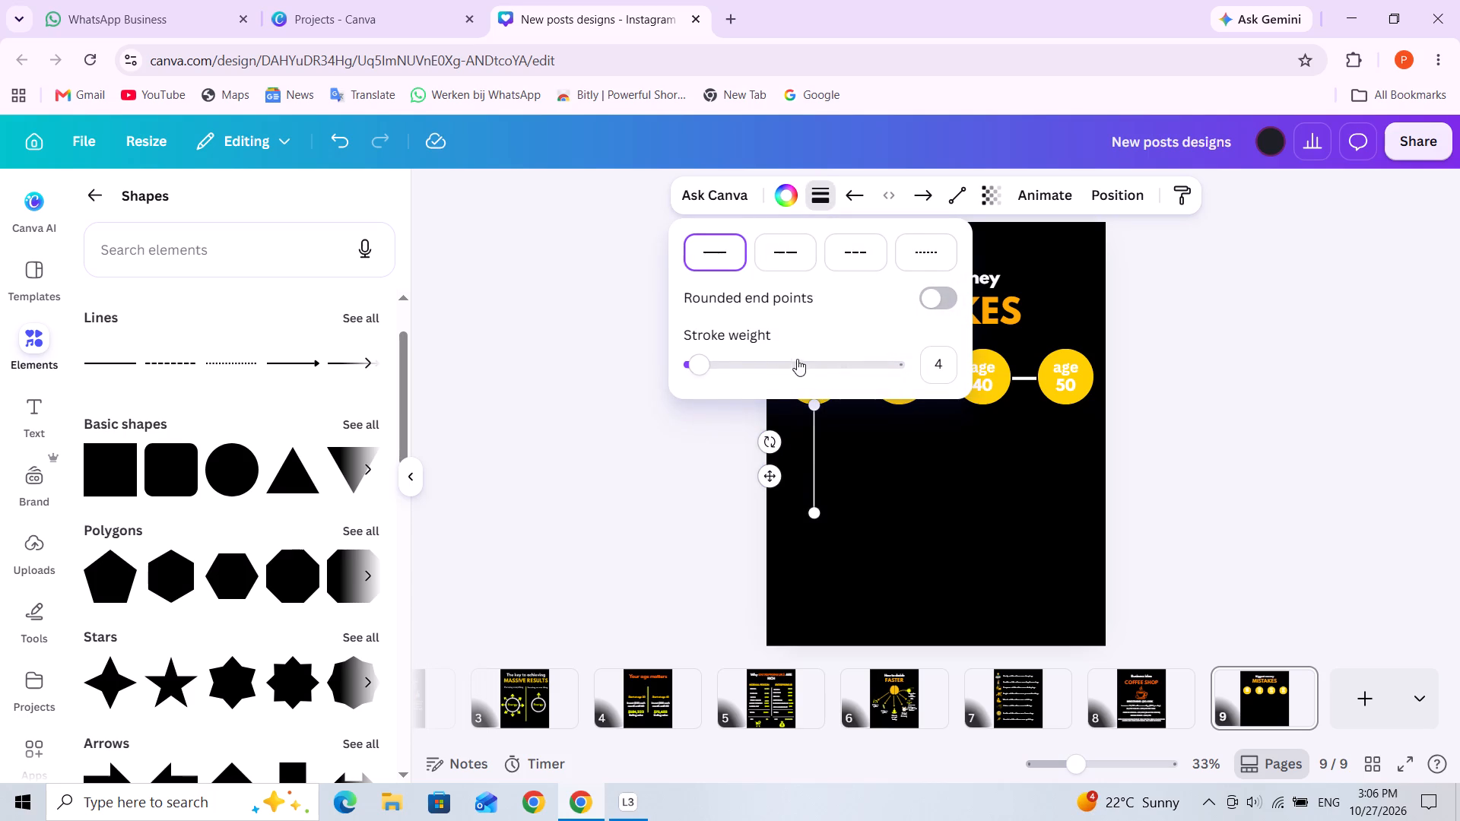
left_click_drag(700, 363, 716, 363)
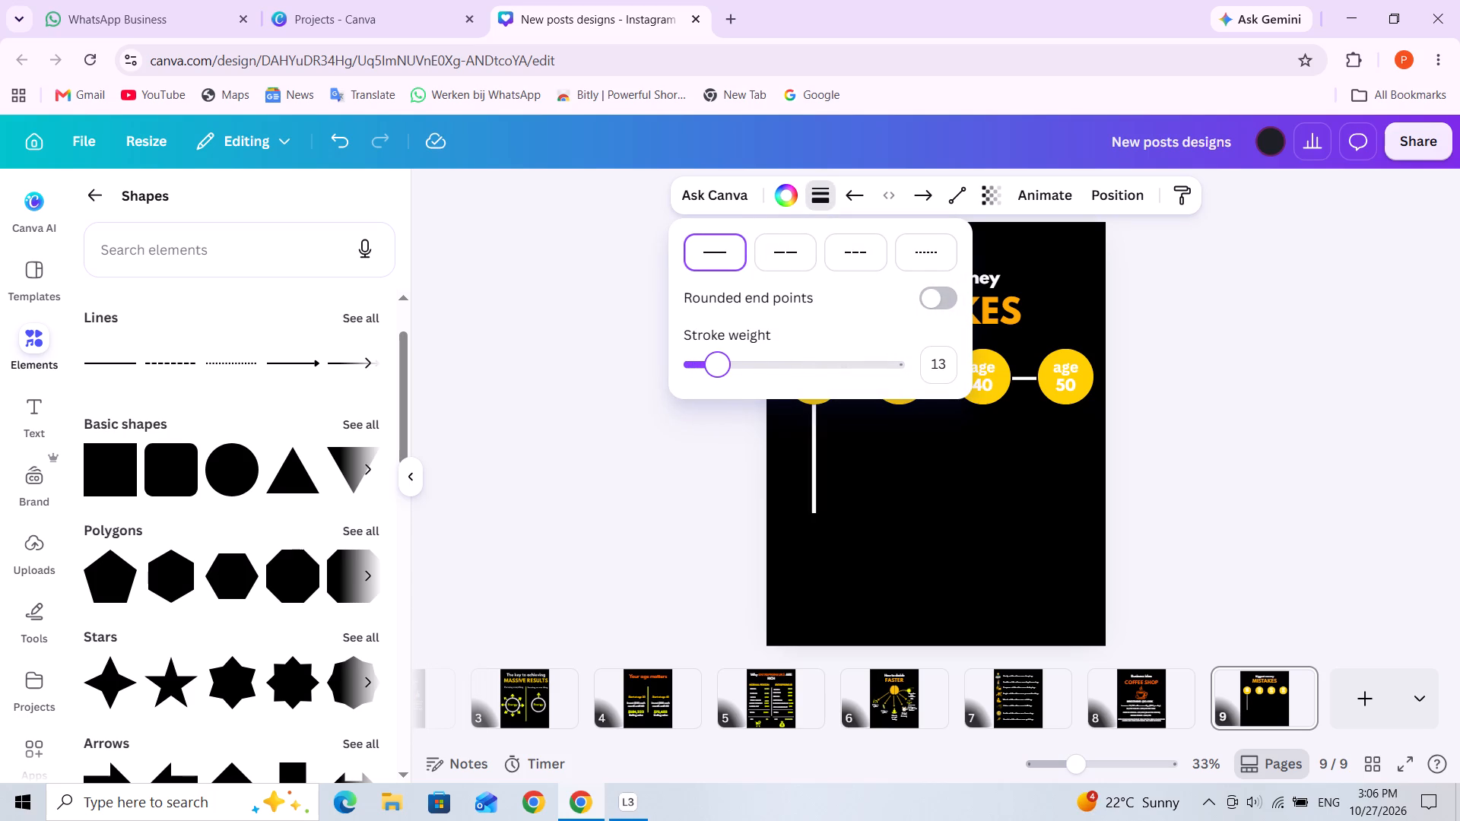
left_click_drag(716, 363, 710, 363)
left_click(979, 562)
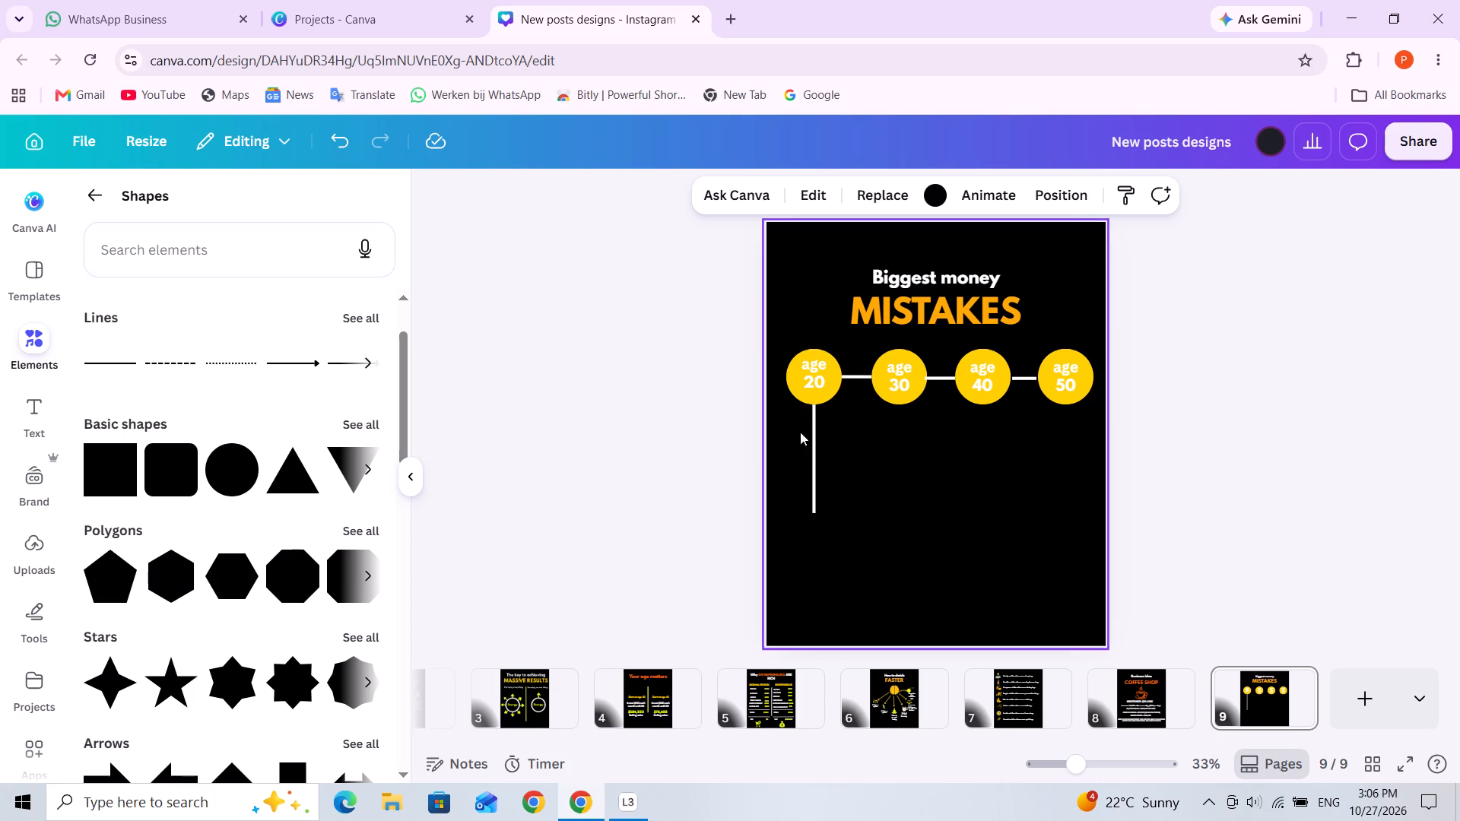
Set the stroke weight of the vertical line under the "age 20" circle to 16.
left_click(811, 452)
left_click(814, 198)
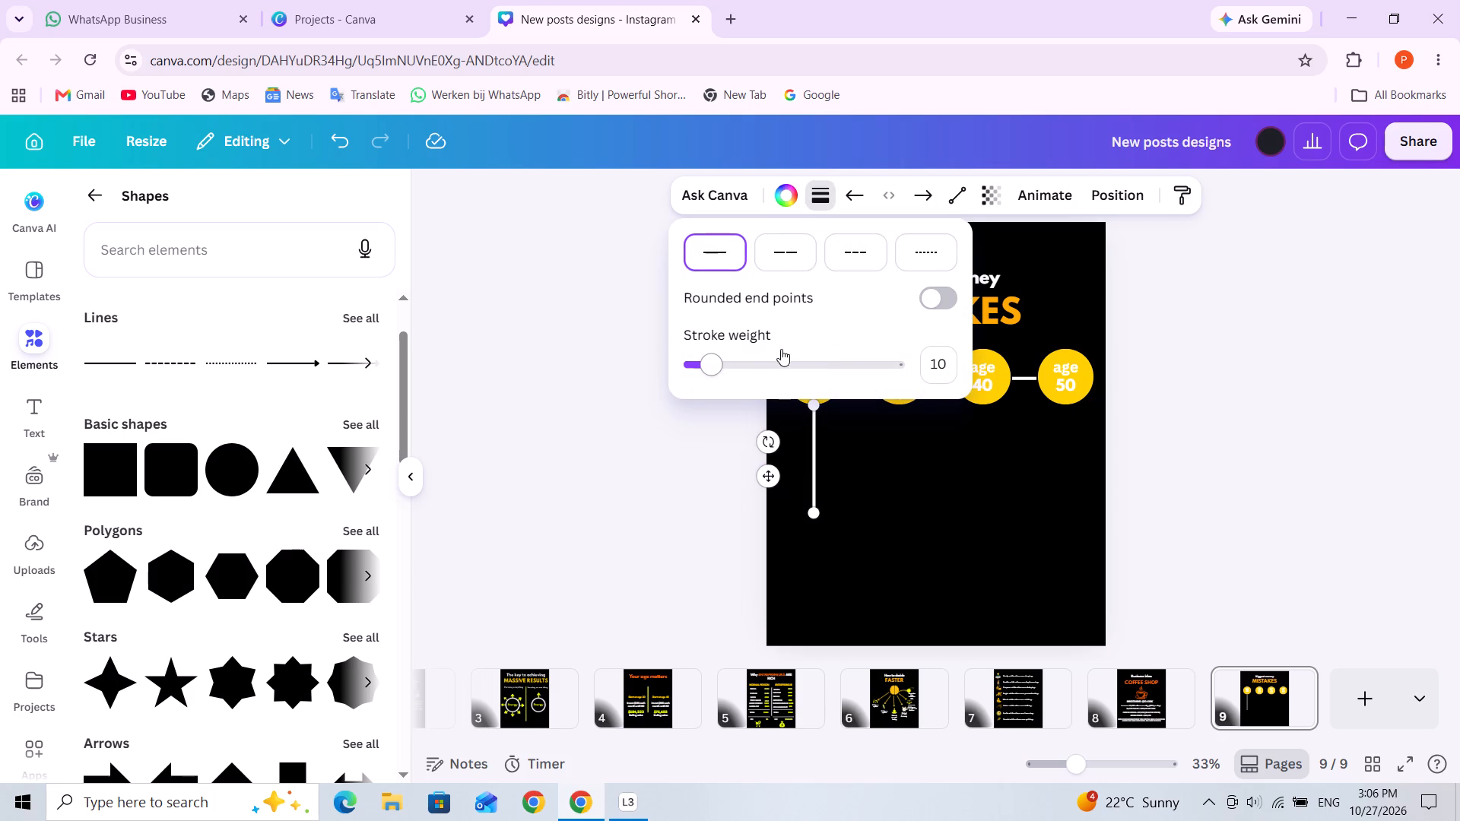
left_click(722, 369)
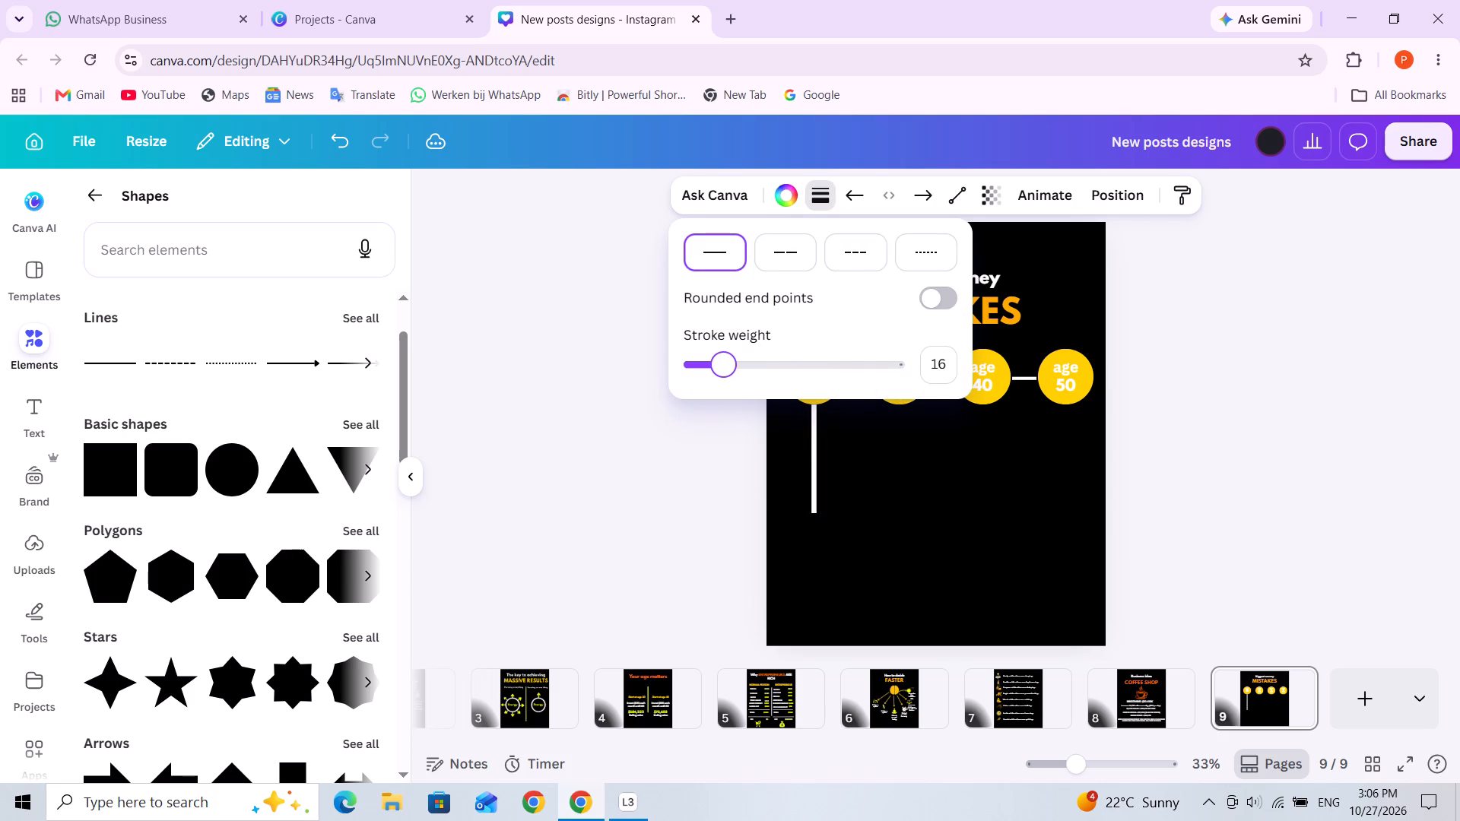
left_click(907, 553)
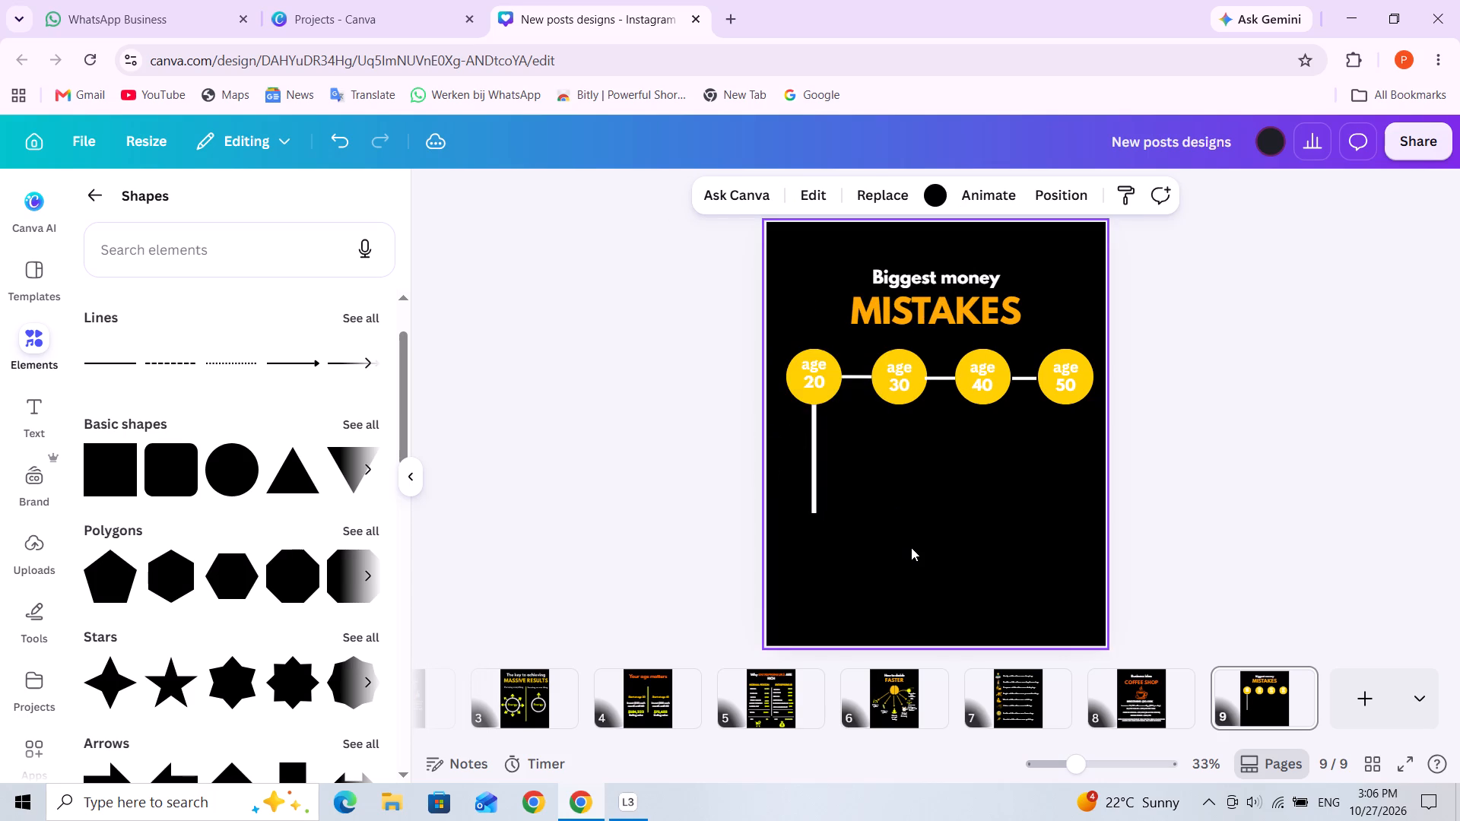
Duplicate the "age 20" vertical line and place the copy under the "age 30" circle, starting at its bottom centre.
left_click(813, 491)
left_click(819, 364)
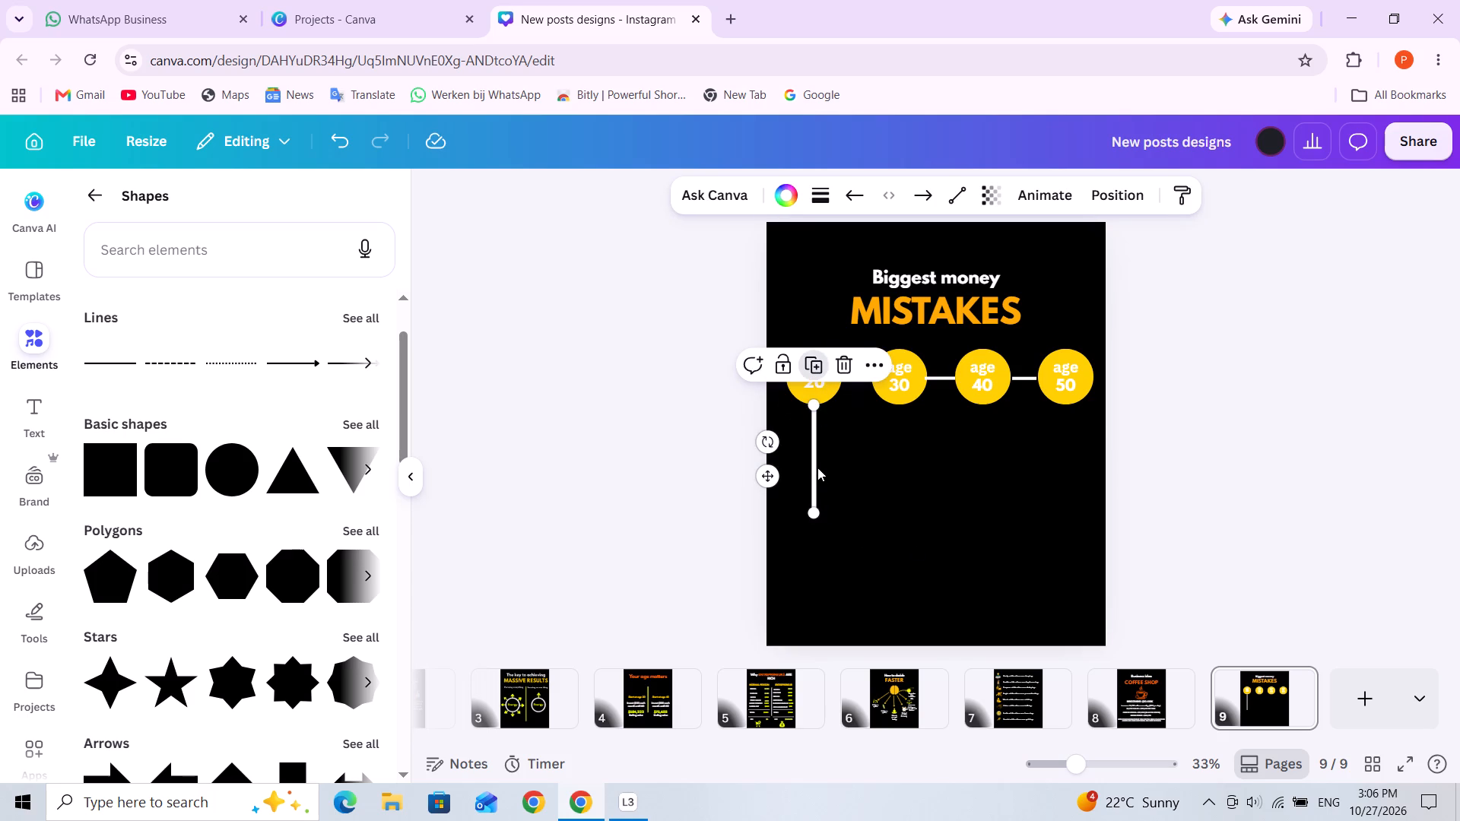
left_click_drag(820, 477, 895, 466)
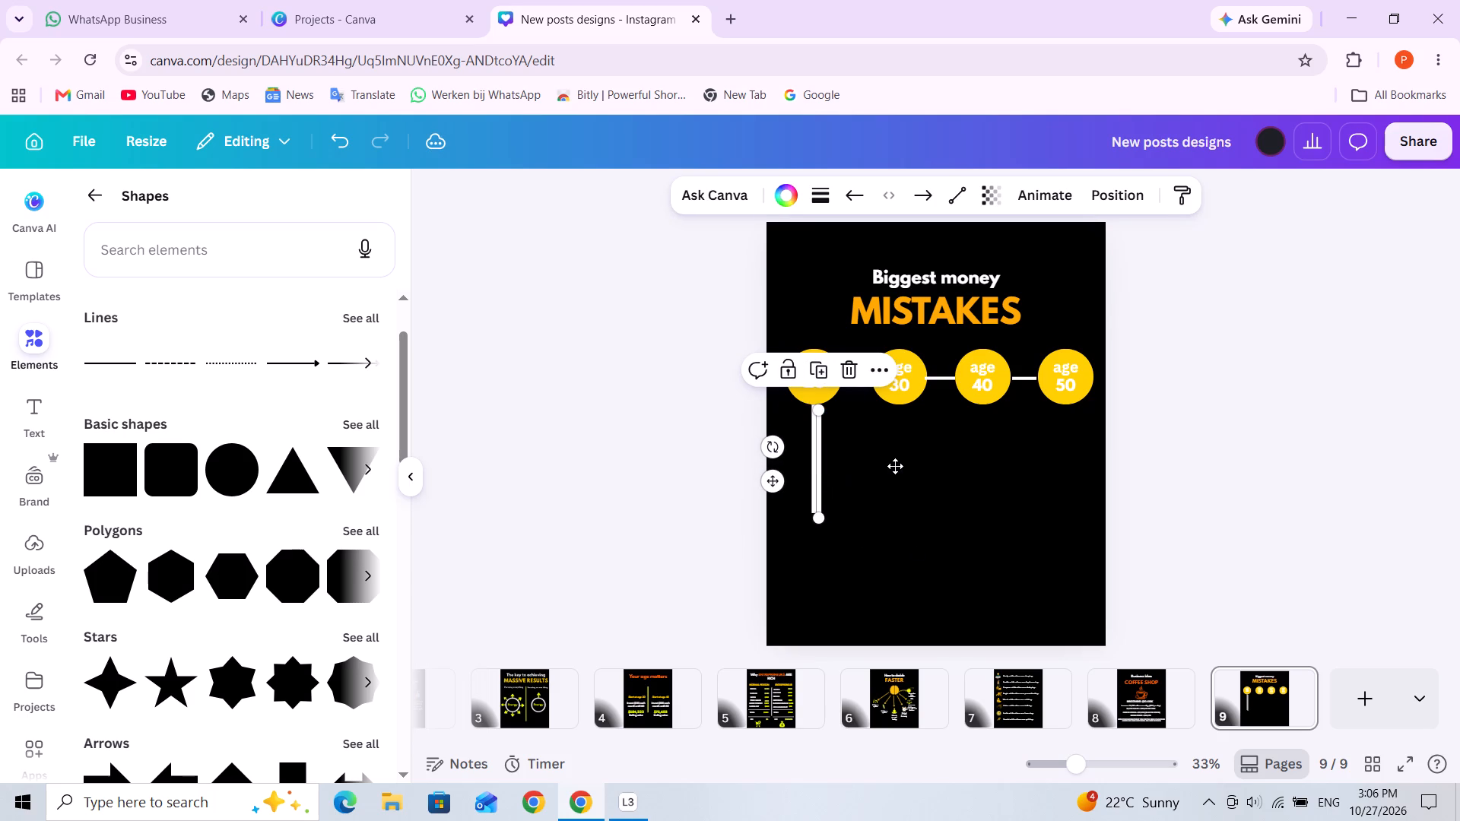
left_click_drag(895, 466, 900, 468)
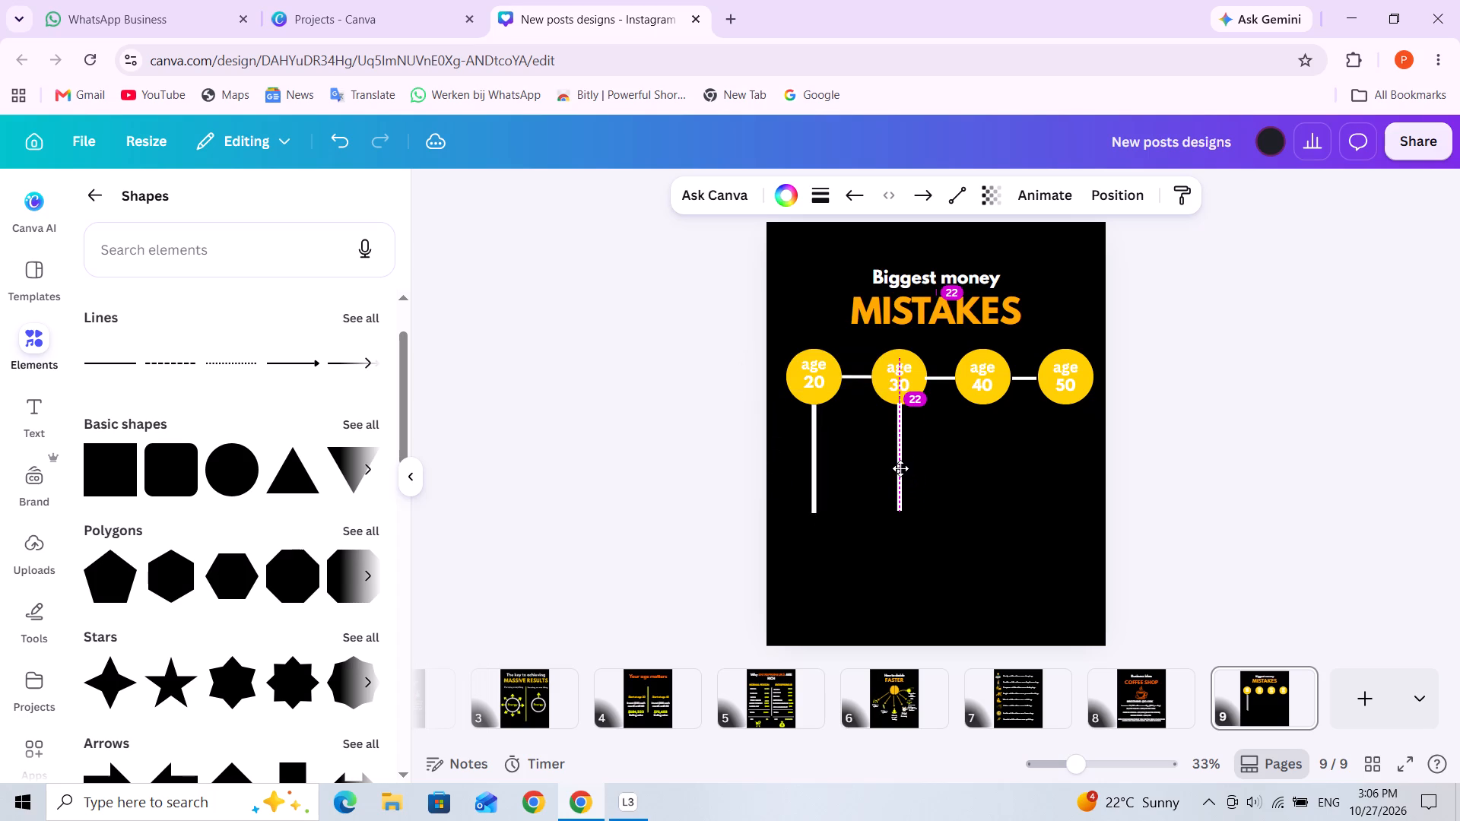
left_click_drag(900, 468, 901, 469)
Shorten the line under the "age 30" circle from its lower end to a length of about 187.
left_click_drag(903, 512, 903, 487)
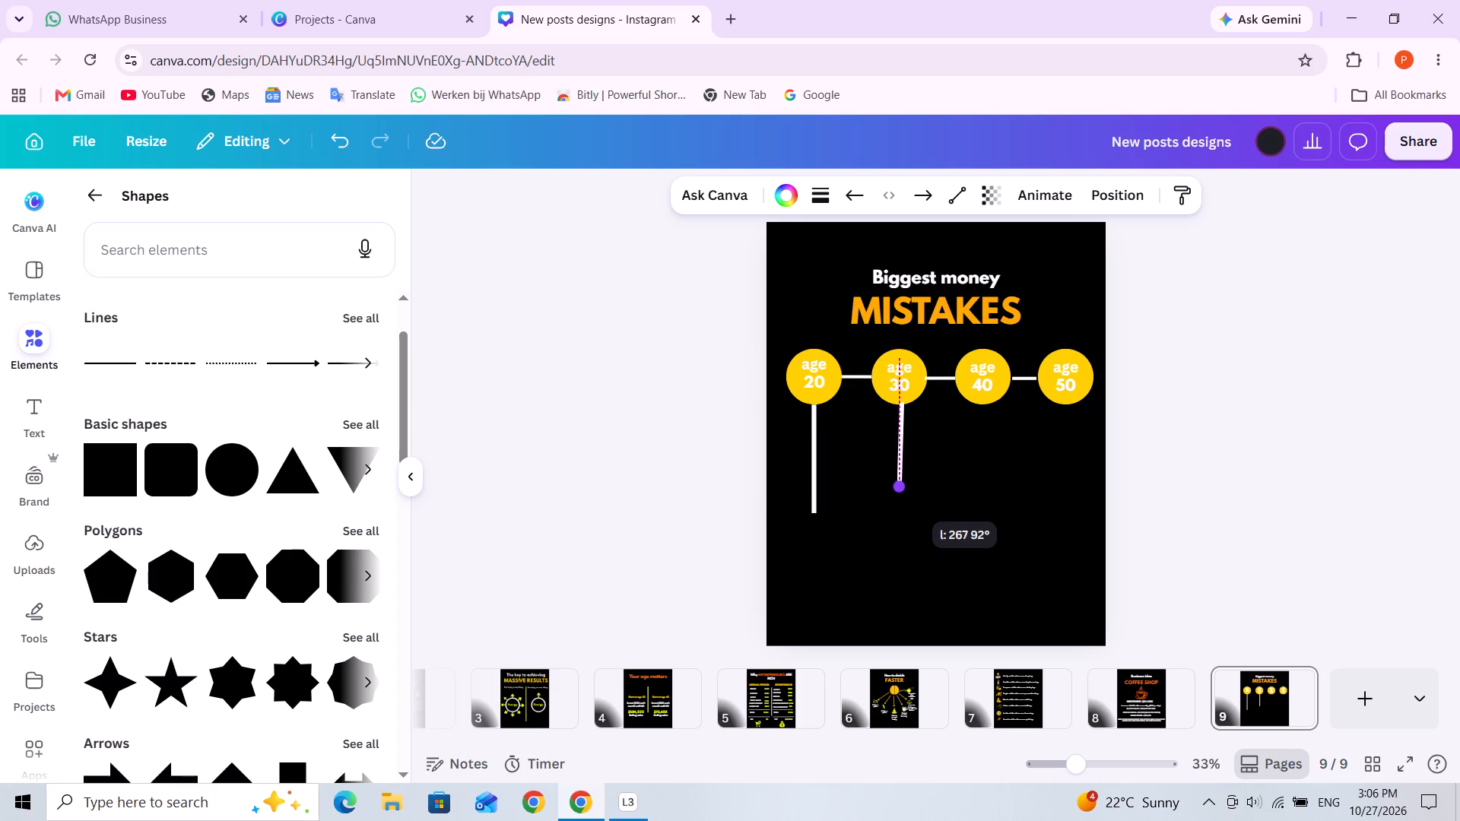
left_click_drag(903, 487, 907, 474)
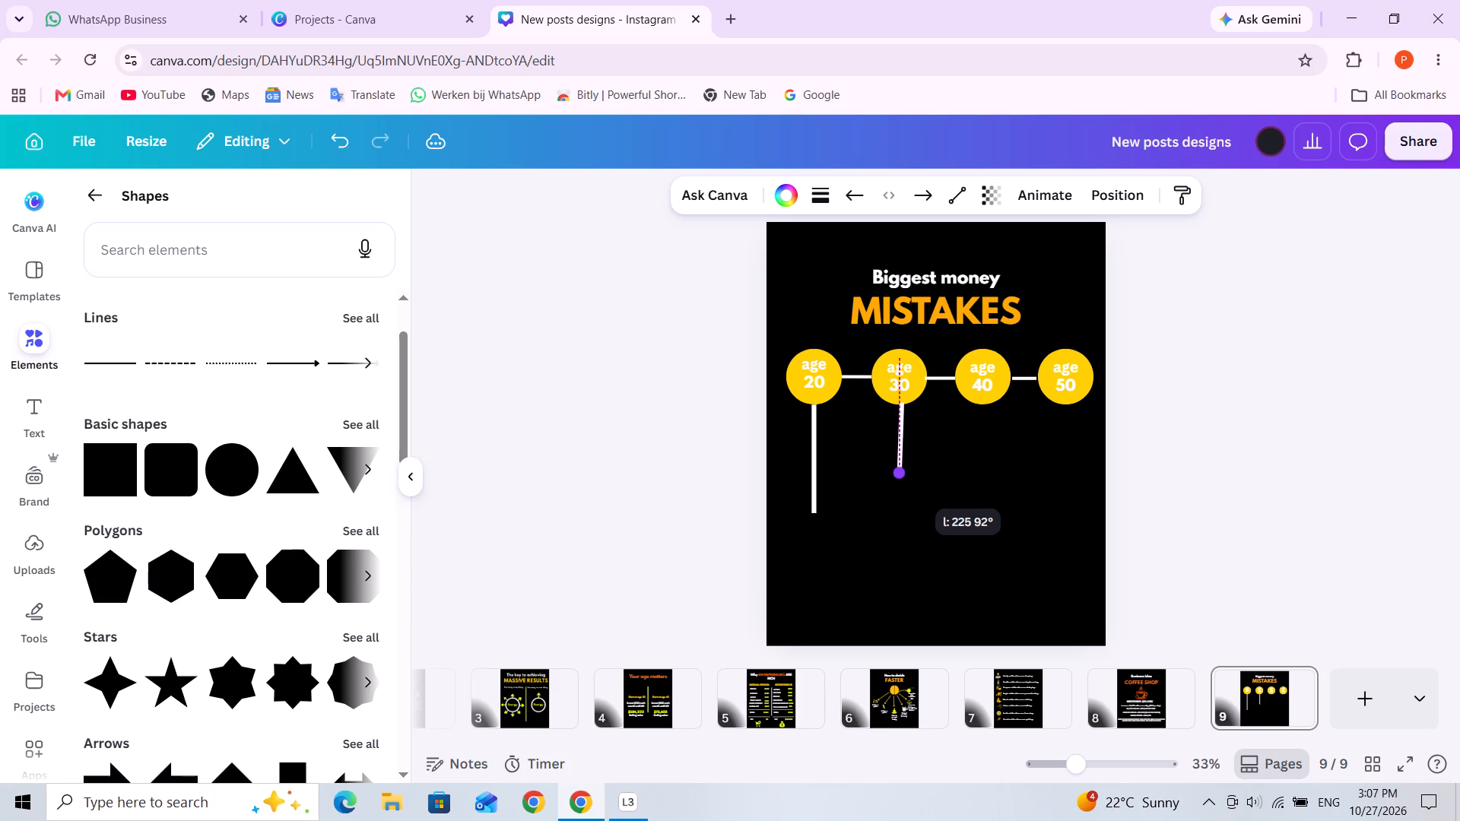
left_click_drag(907, 474, 909, 468)
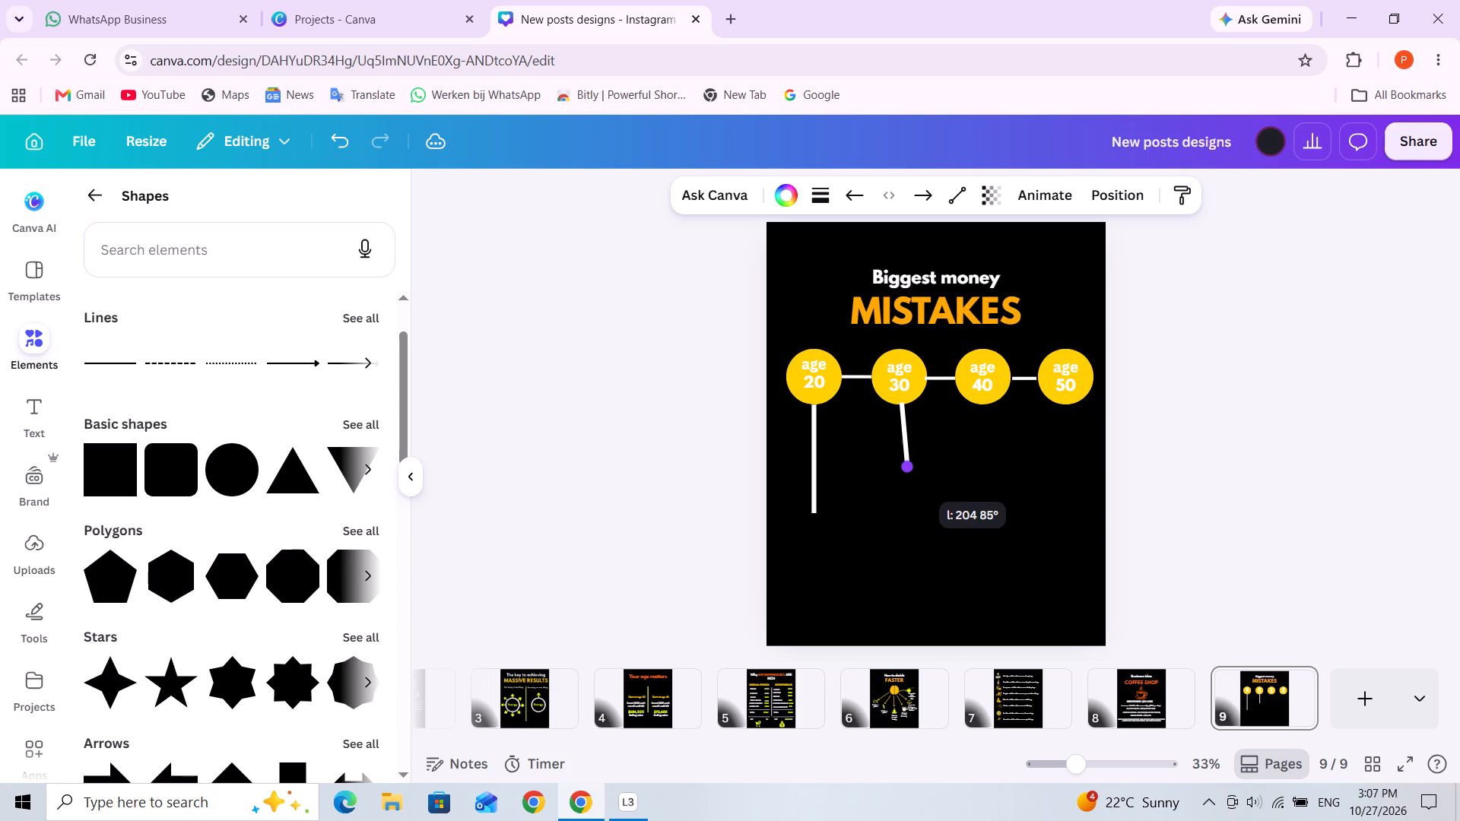
left_click_drag(909, 468, 909, 462)
right_click(908, 463)
left_click(878, 500)
left_click(906, 456)
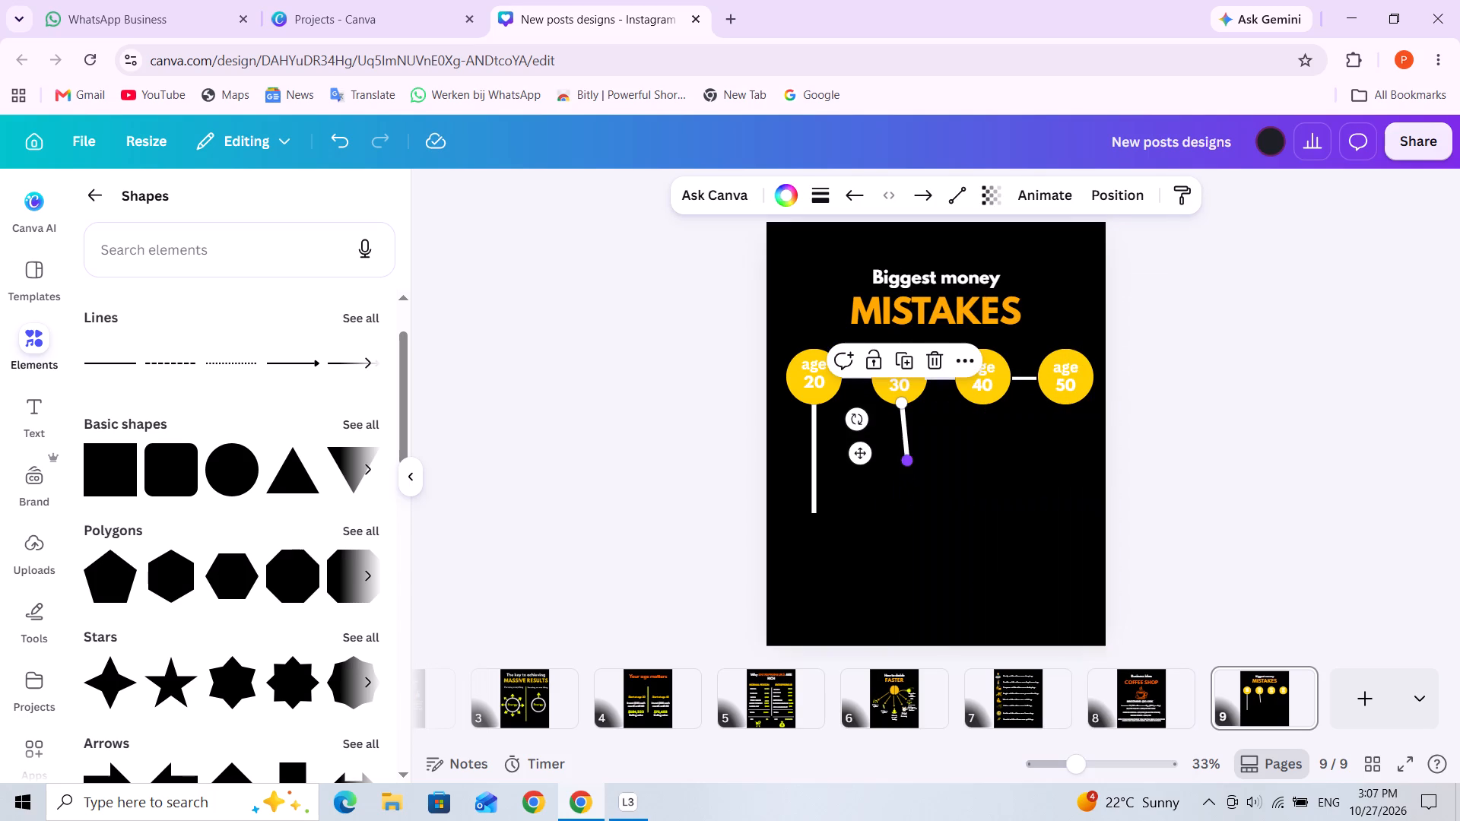
Rotate the short "age 30" line to about 88° and shift it so its top meets the circle's bottom centre.
left_click_drag(859, 420, 866, 423)
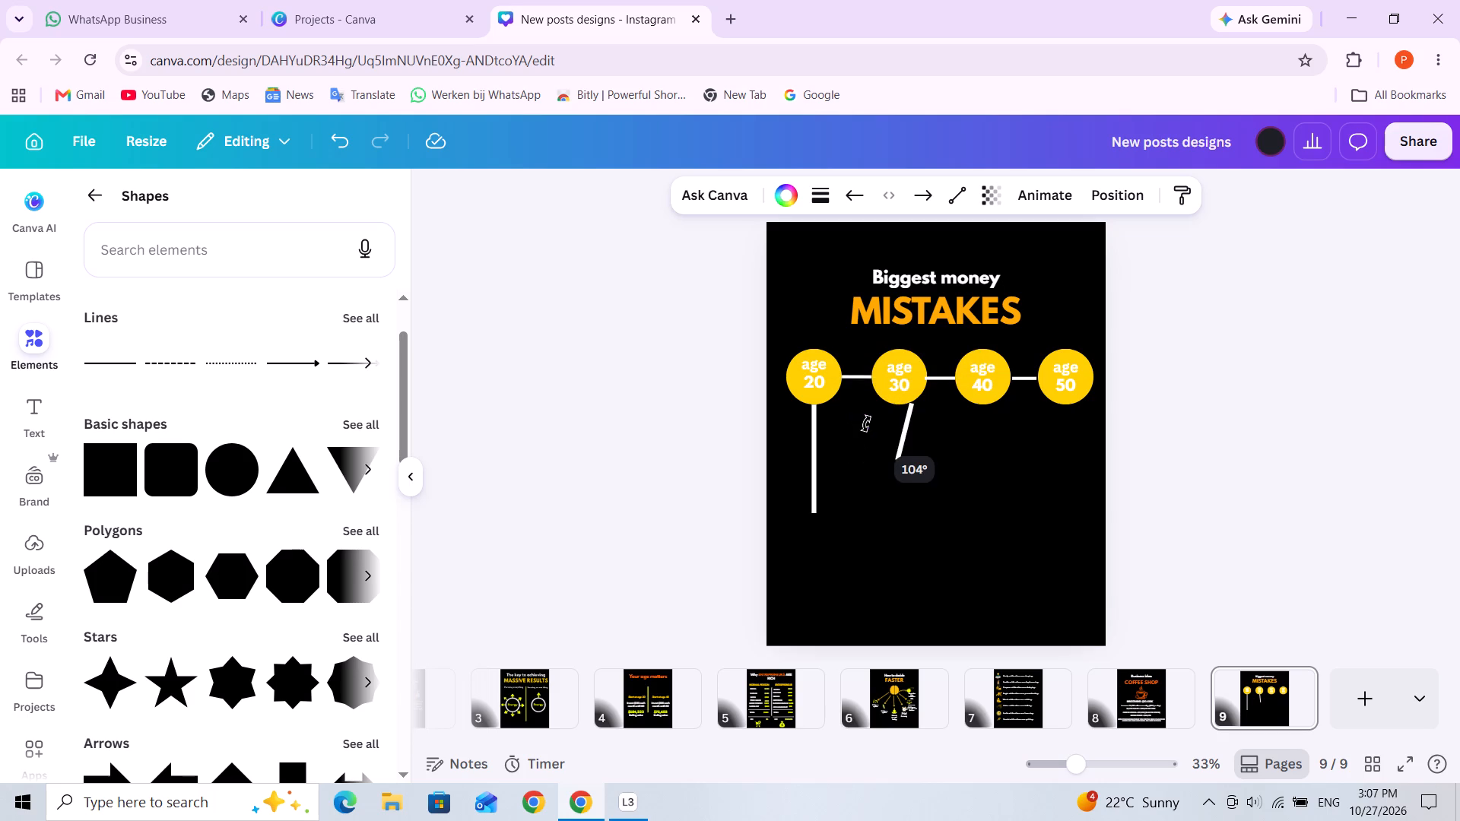
left_click_drag(866, 423, 868, 434)
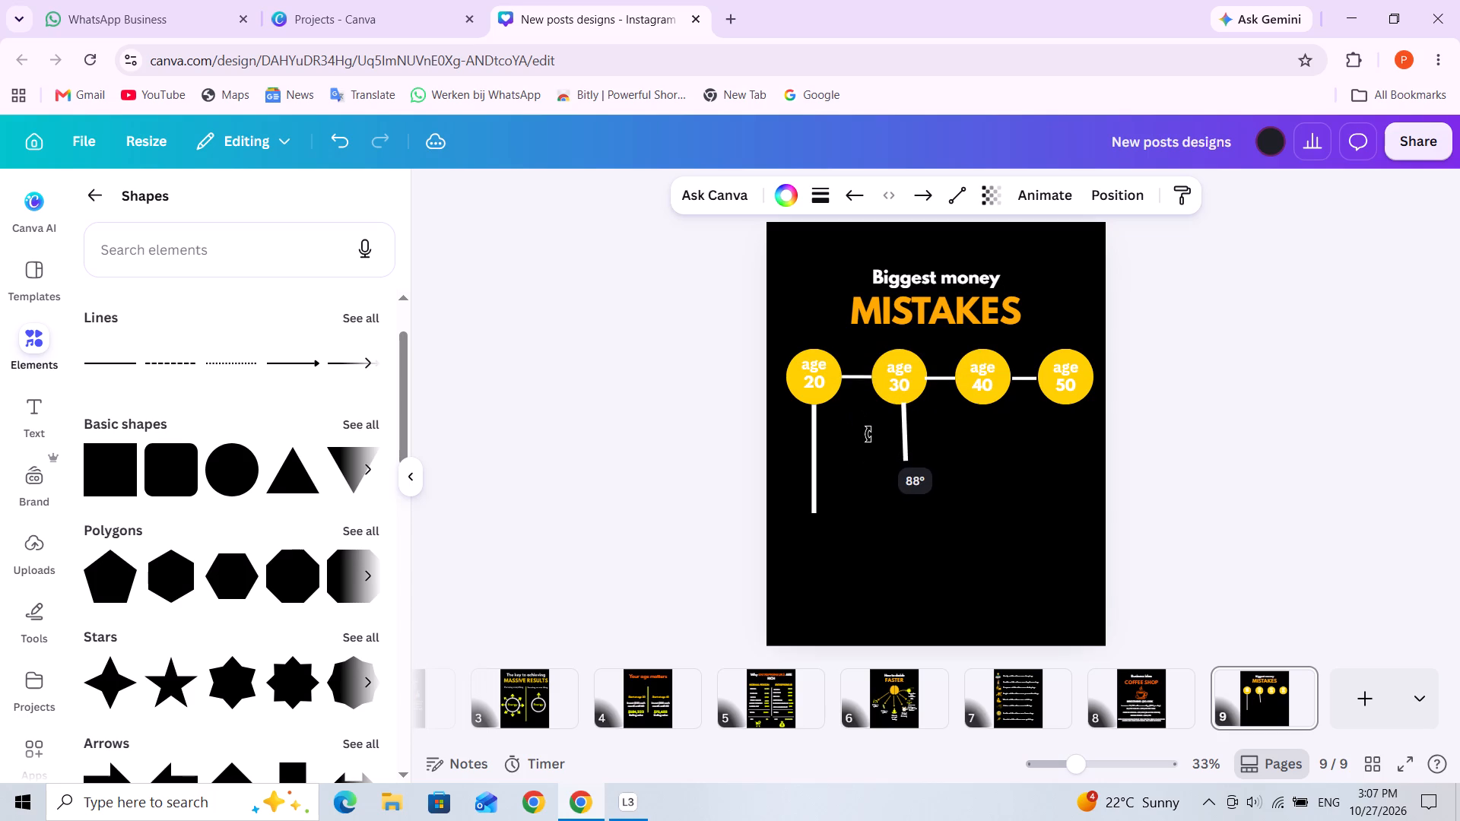
left_click_drag(868, 434, 866, 433)
left_click(980, 455)
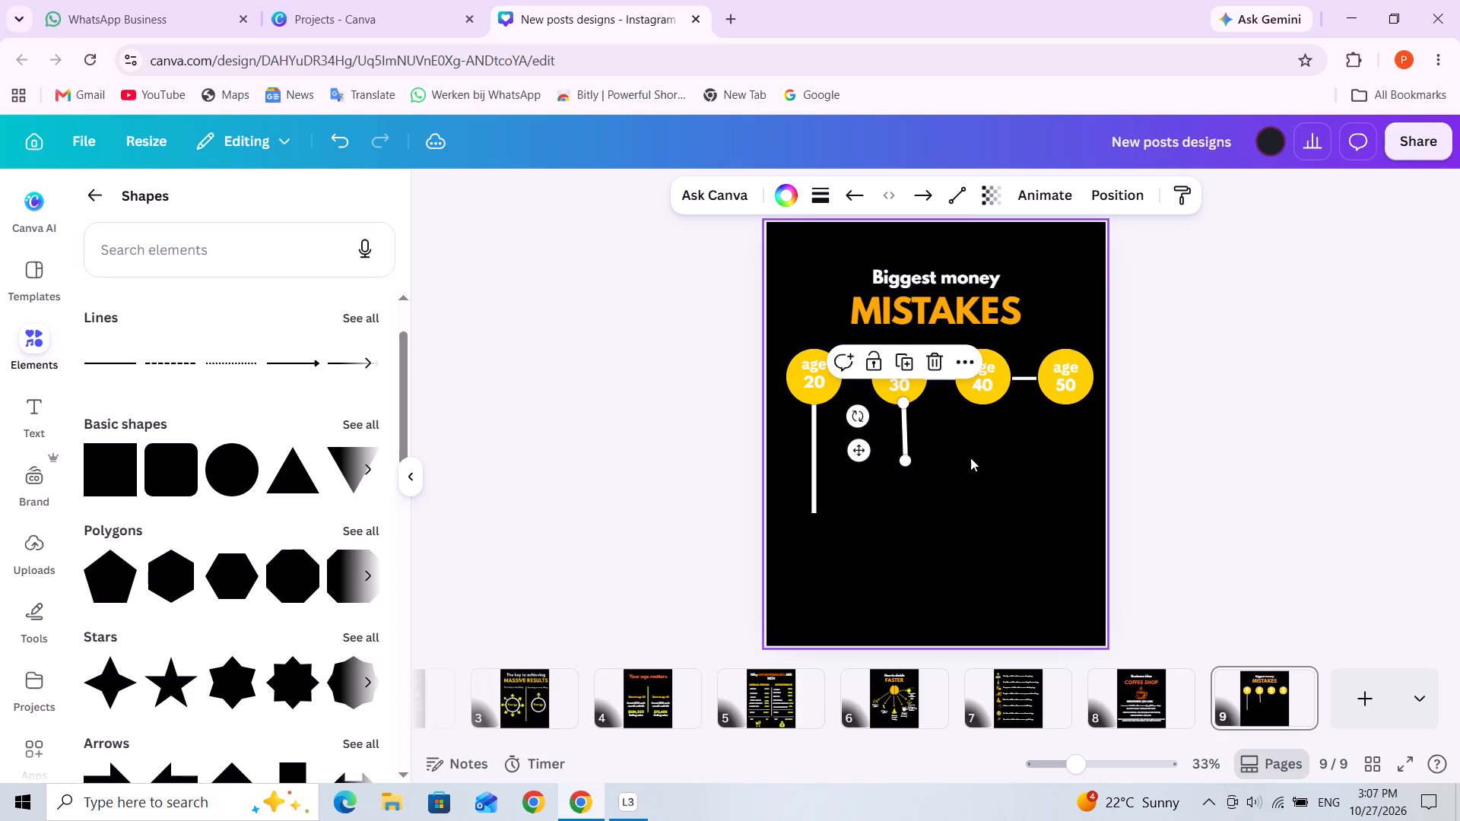
left_click(910, 447)
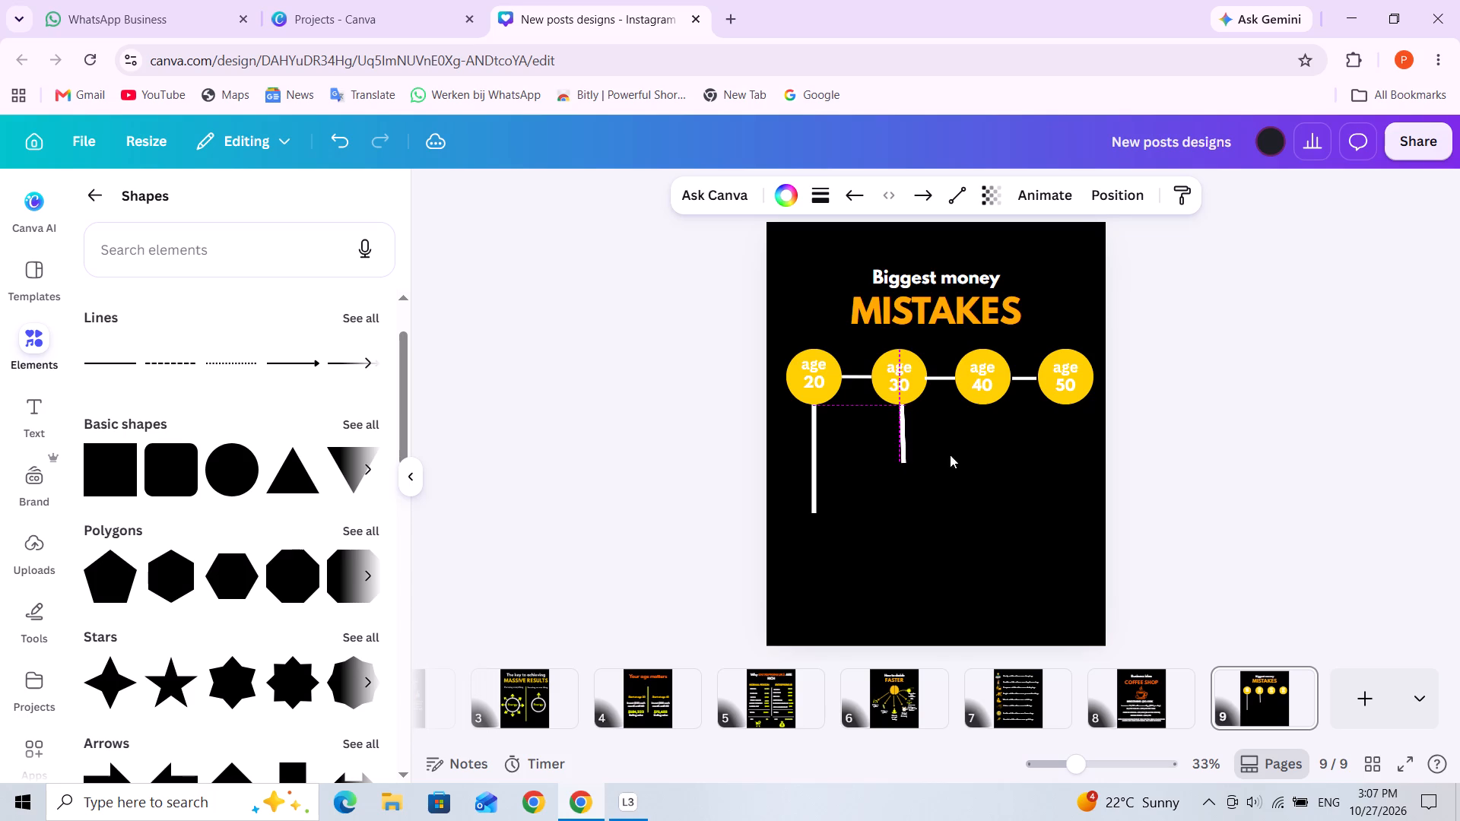
left_click(982, 456)
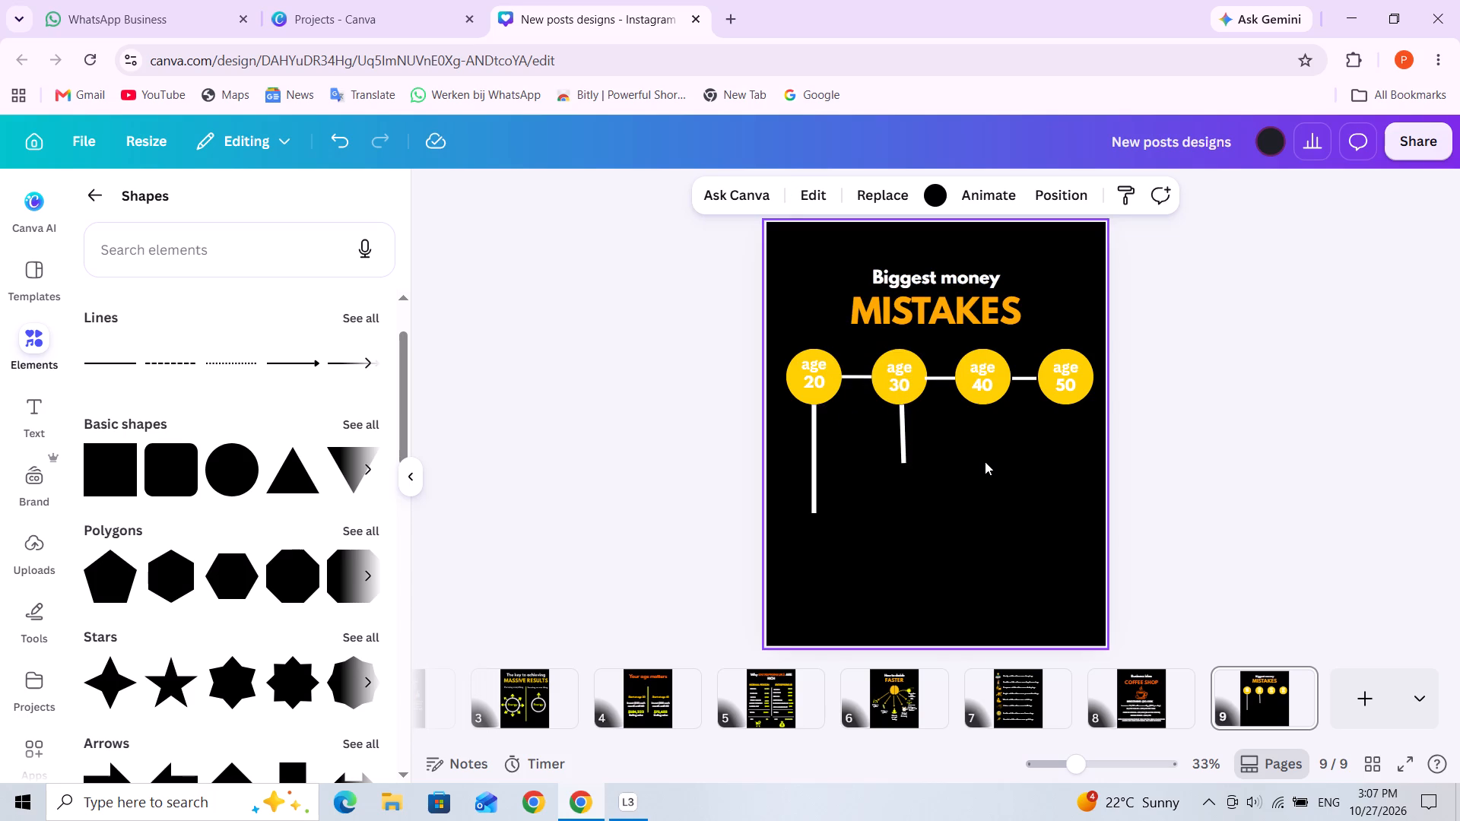
Duplicate the short "age 30" line and place the copy under the "age 40" circle, level with the original.
left_click(900, 446)
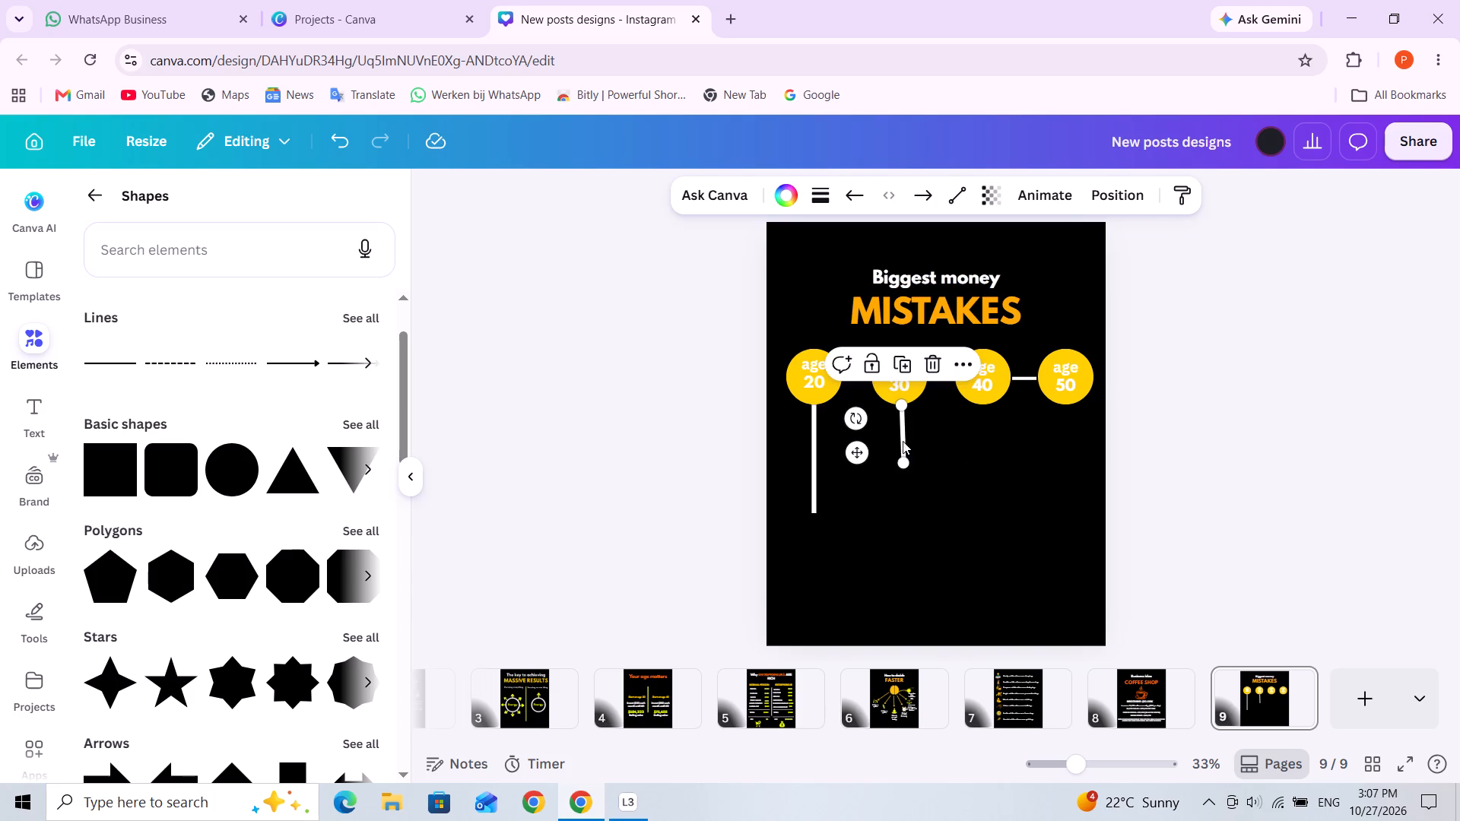
left_click(898, 358)
left_click(901, 435)
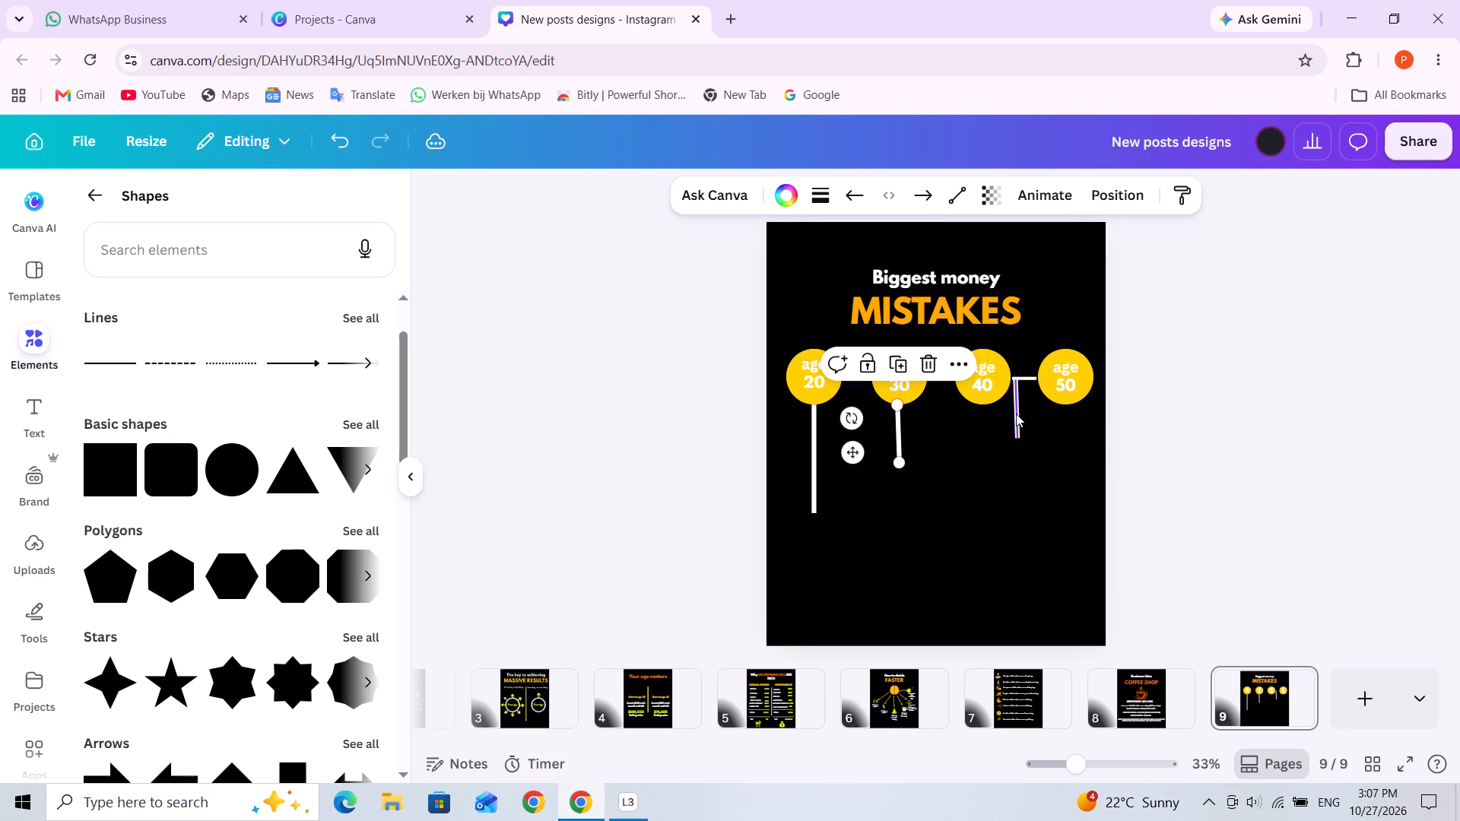
left_click_drag(1017, 414, 985, 440)
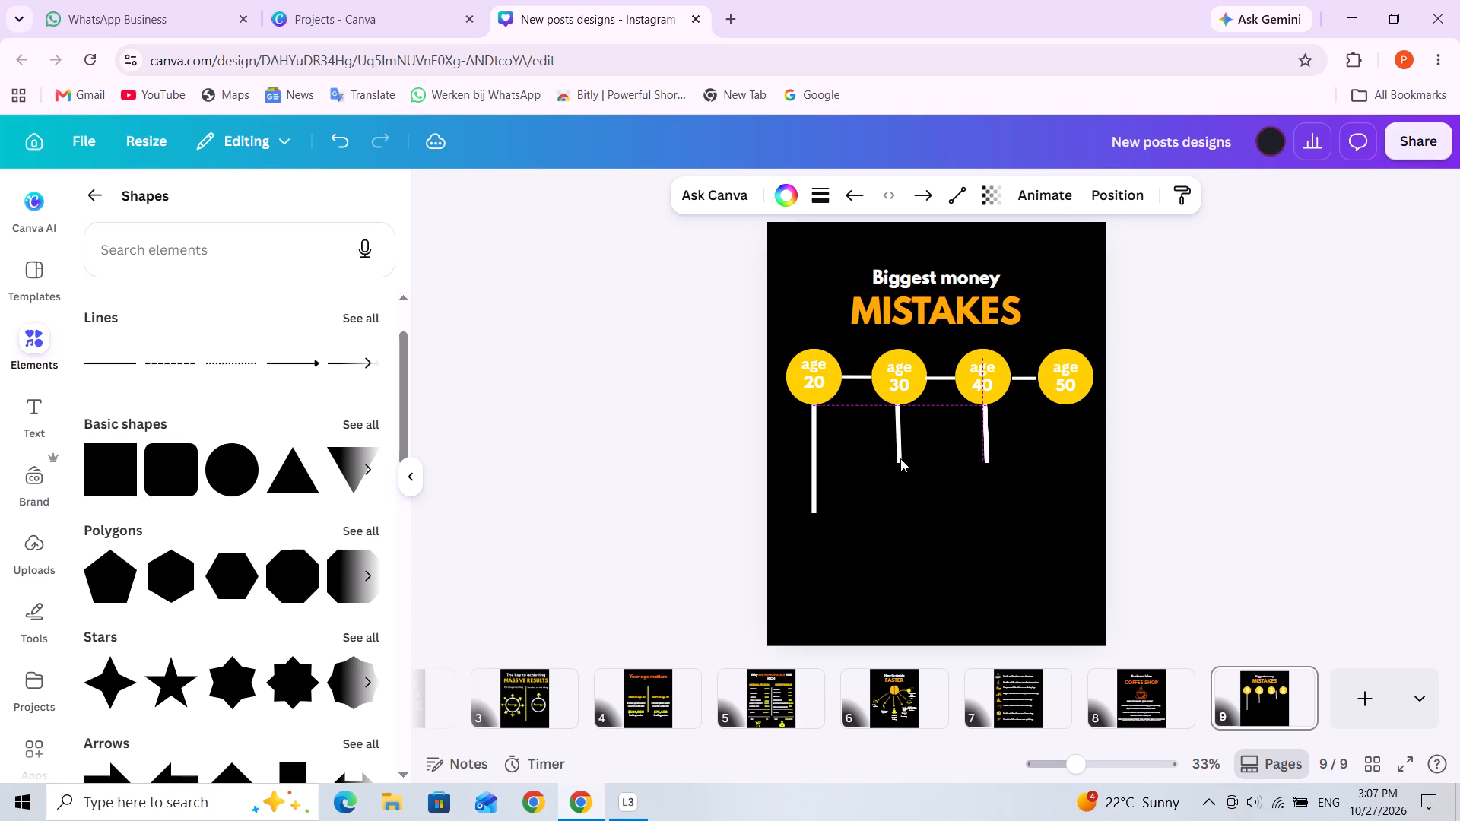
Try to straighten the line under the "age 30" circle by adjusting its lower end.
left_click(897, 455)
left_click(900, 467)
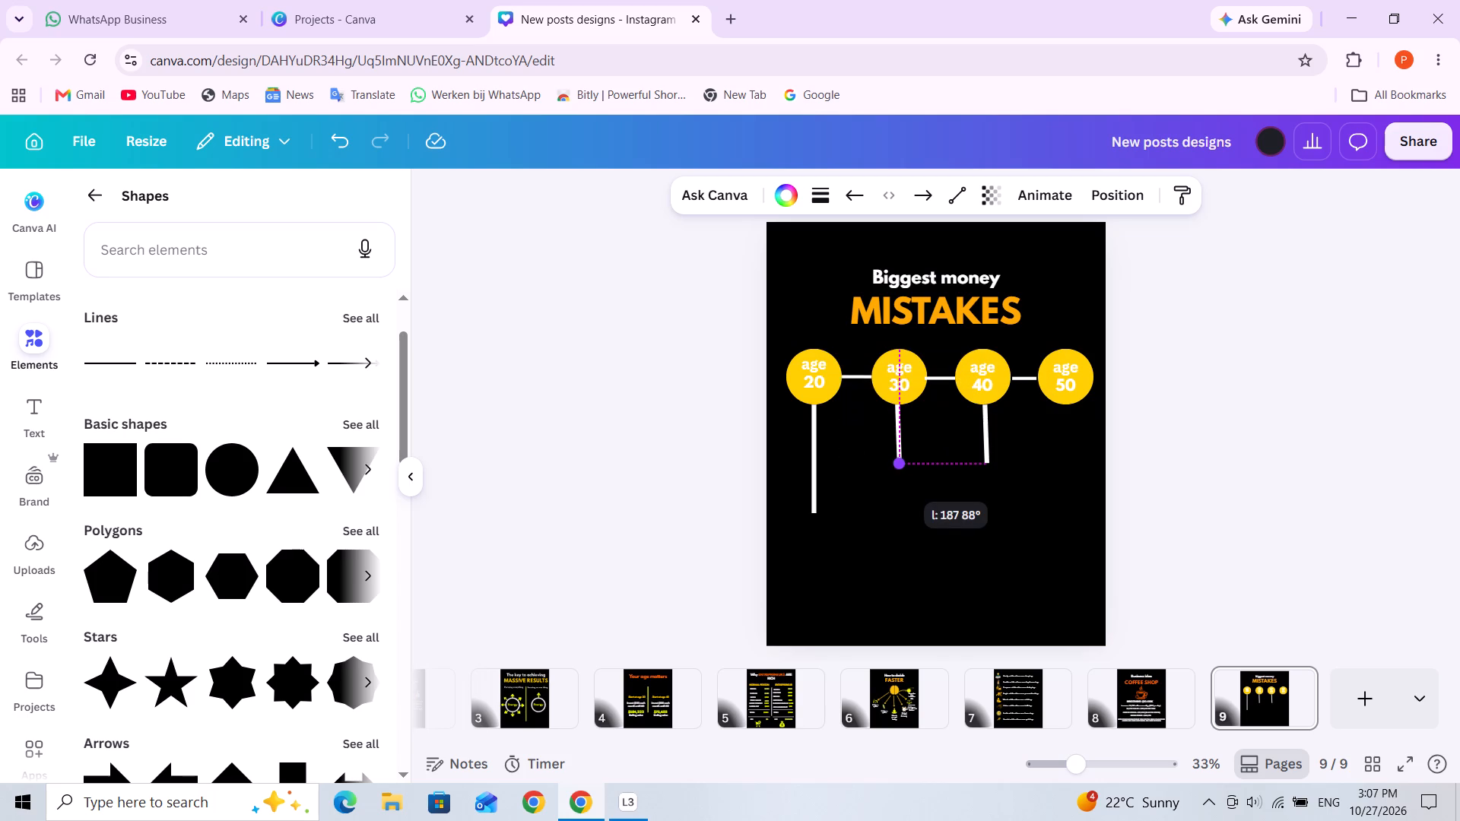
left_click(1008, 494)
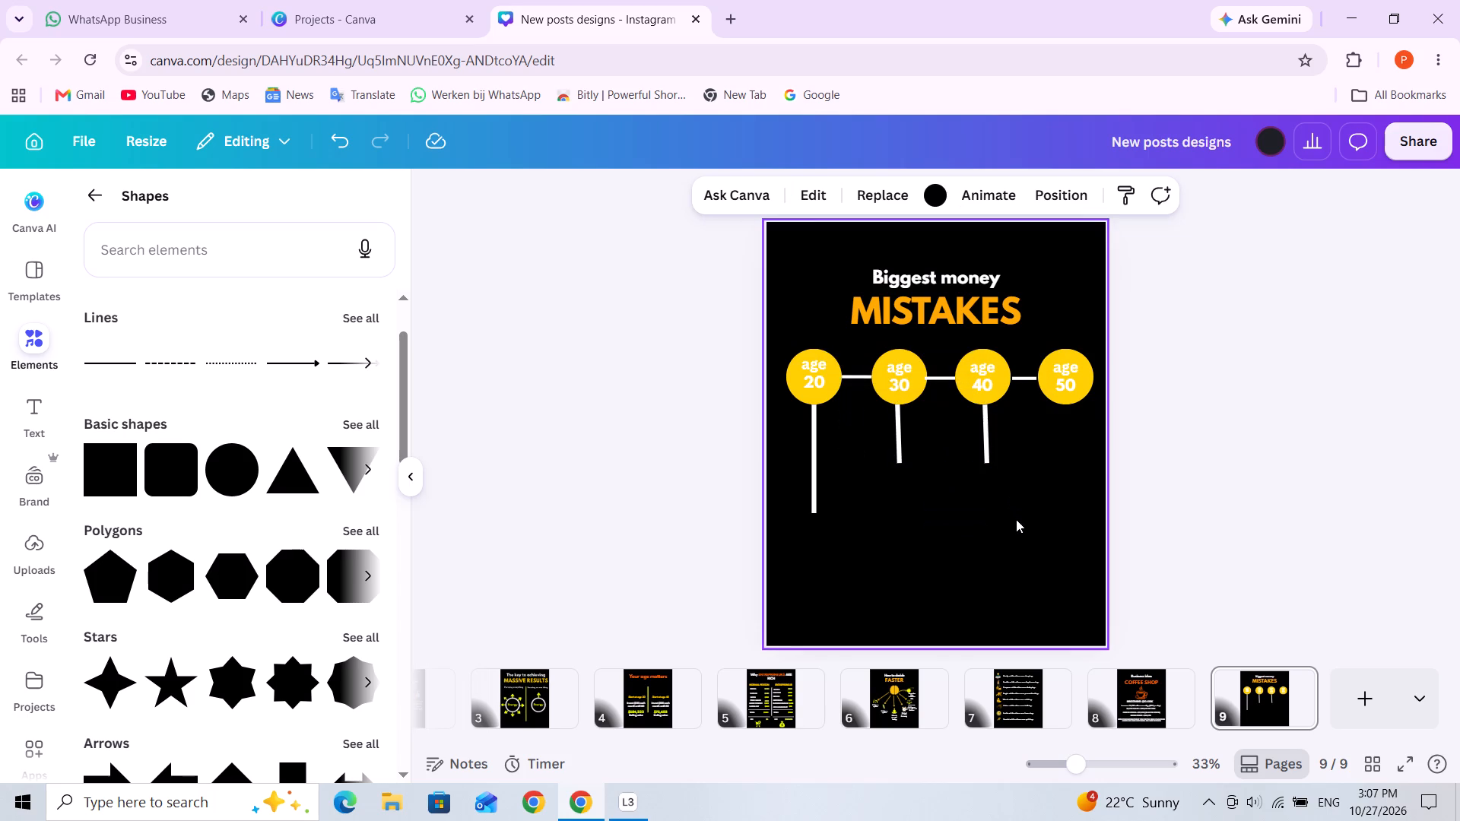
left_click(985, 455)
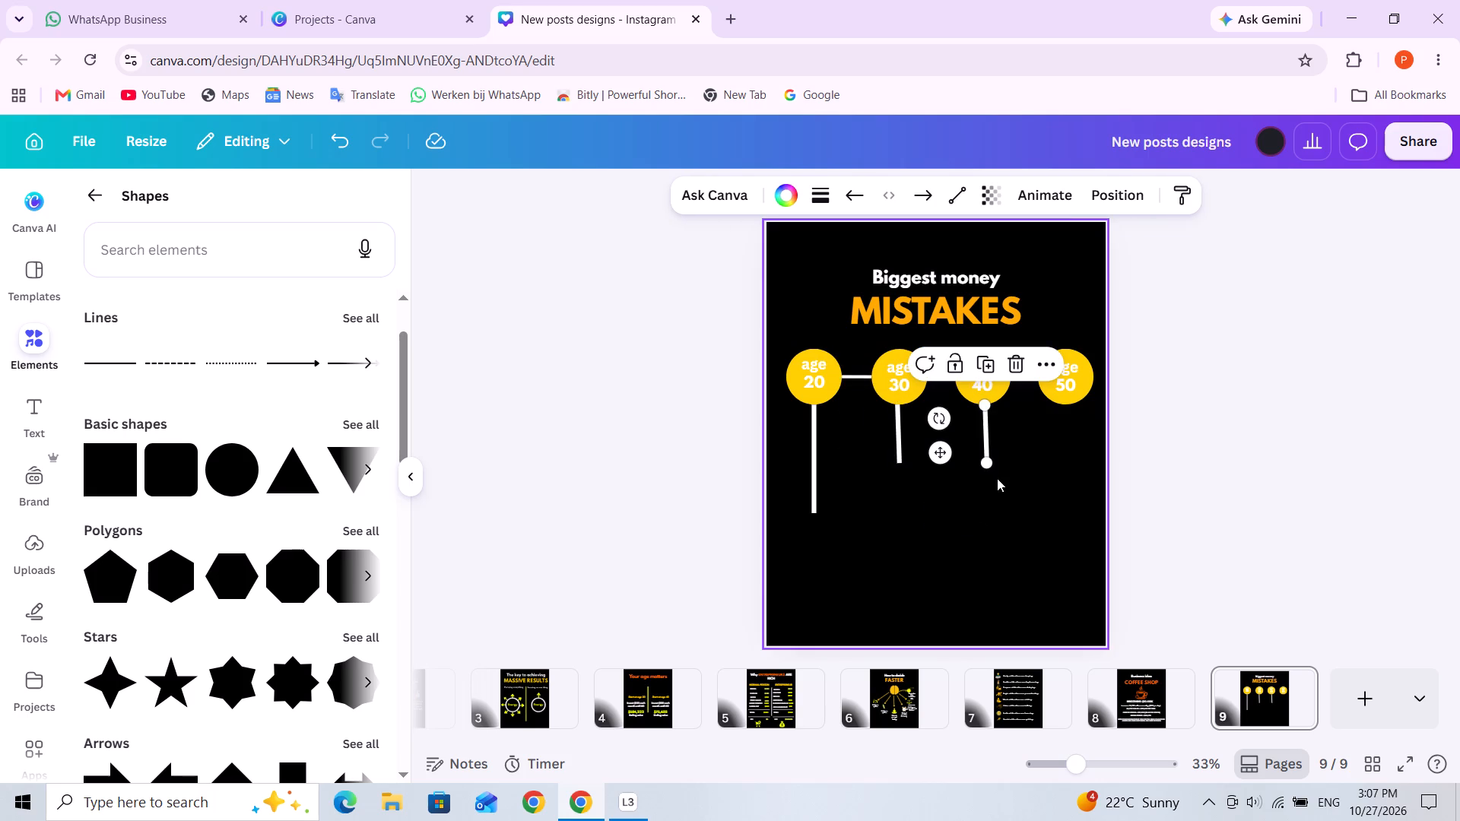
Duplicate the long "age 20" line and place the copy under the "age 50" circle at the same height.
left_click(818, 463)
left_click(813, 367)
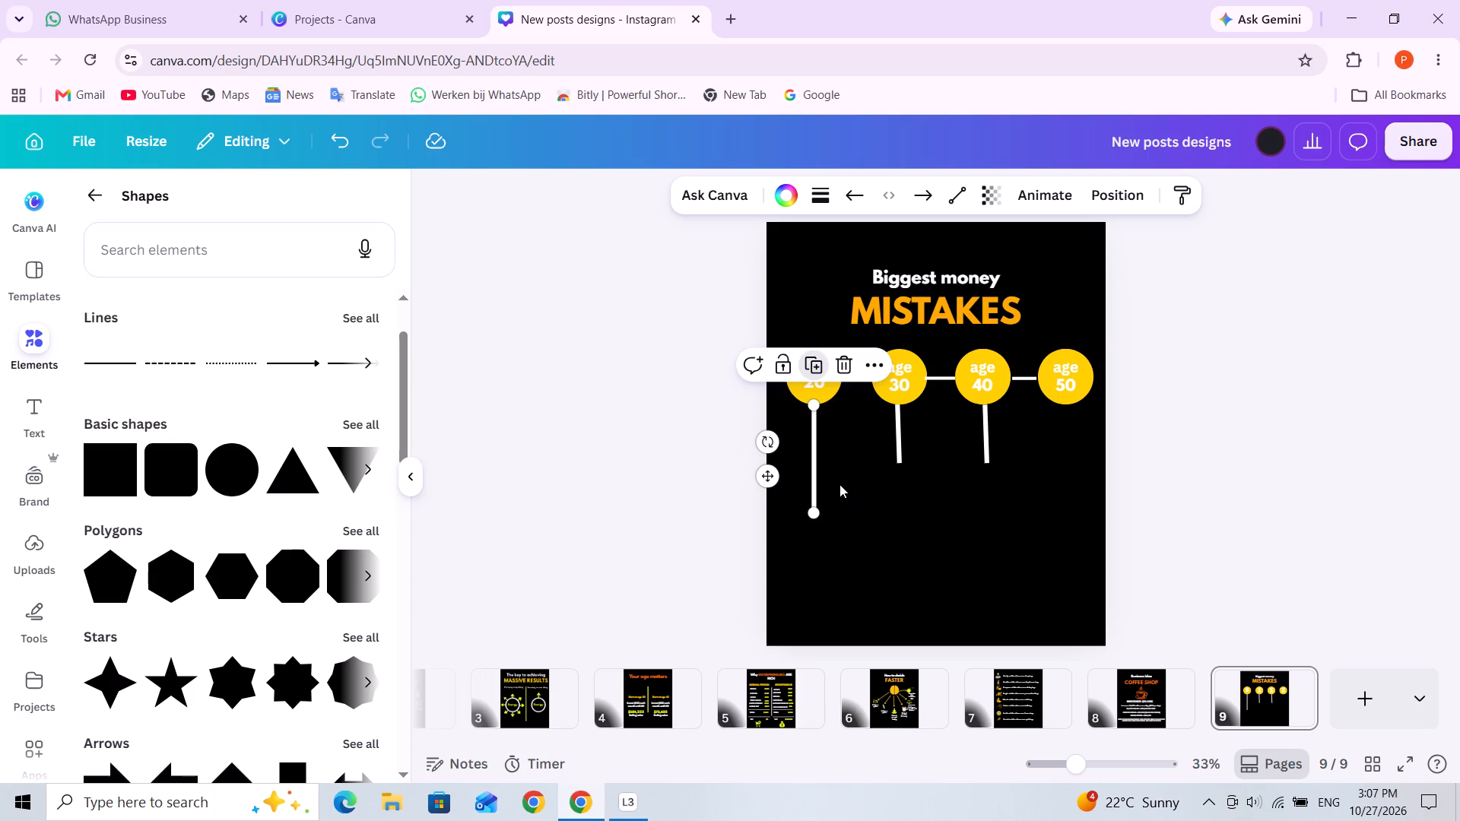
left_click_drag(820, 473, 1068, 487)
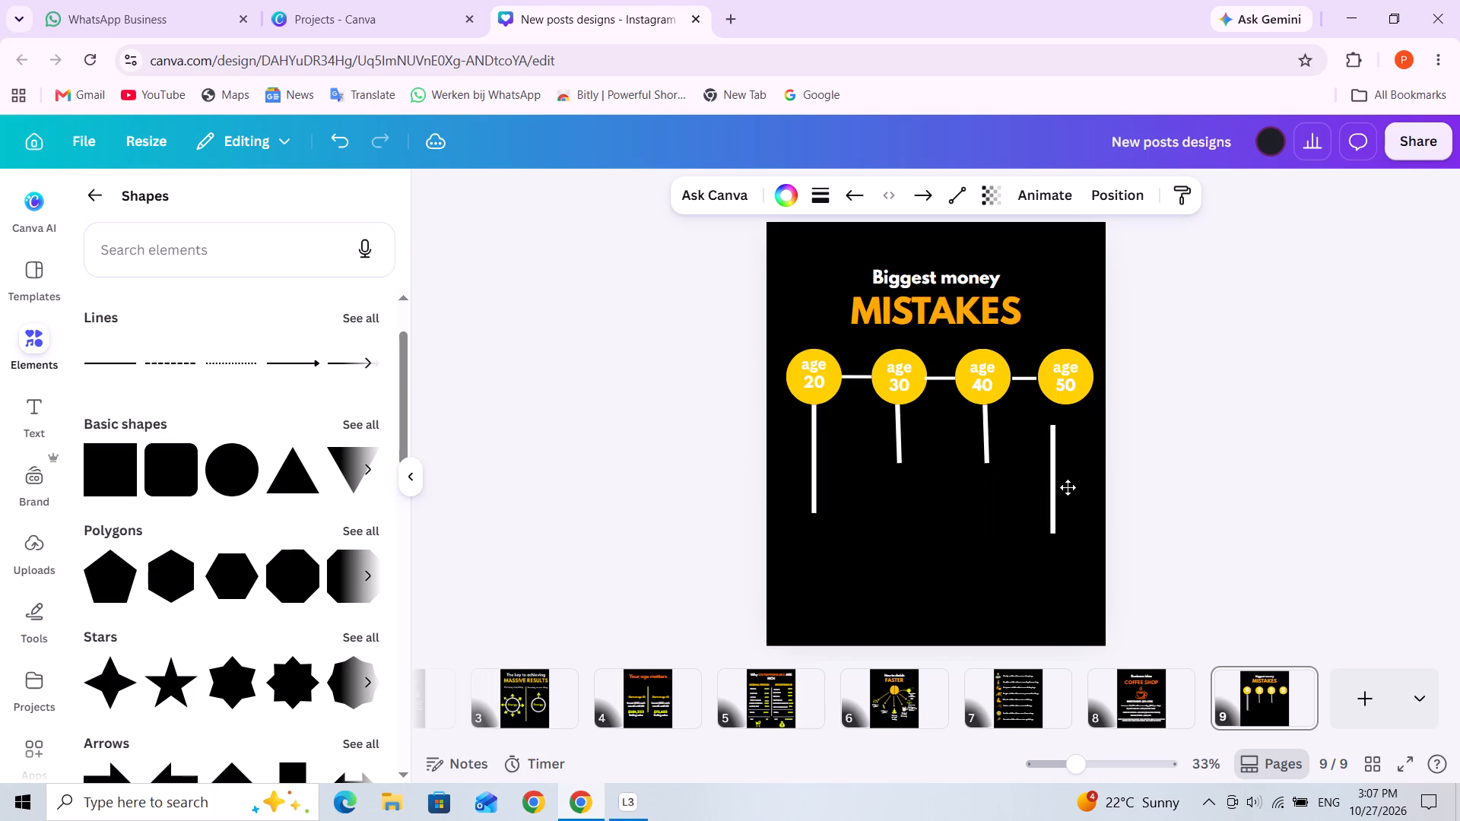
left_click_drag(1068, 487, 1069, 471)
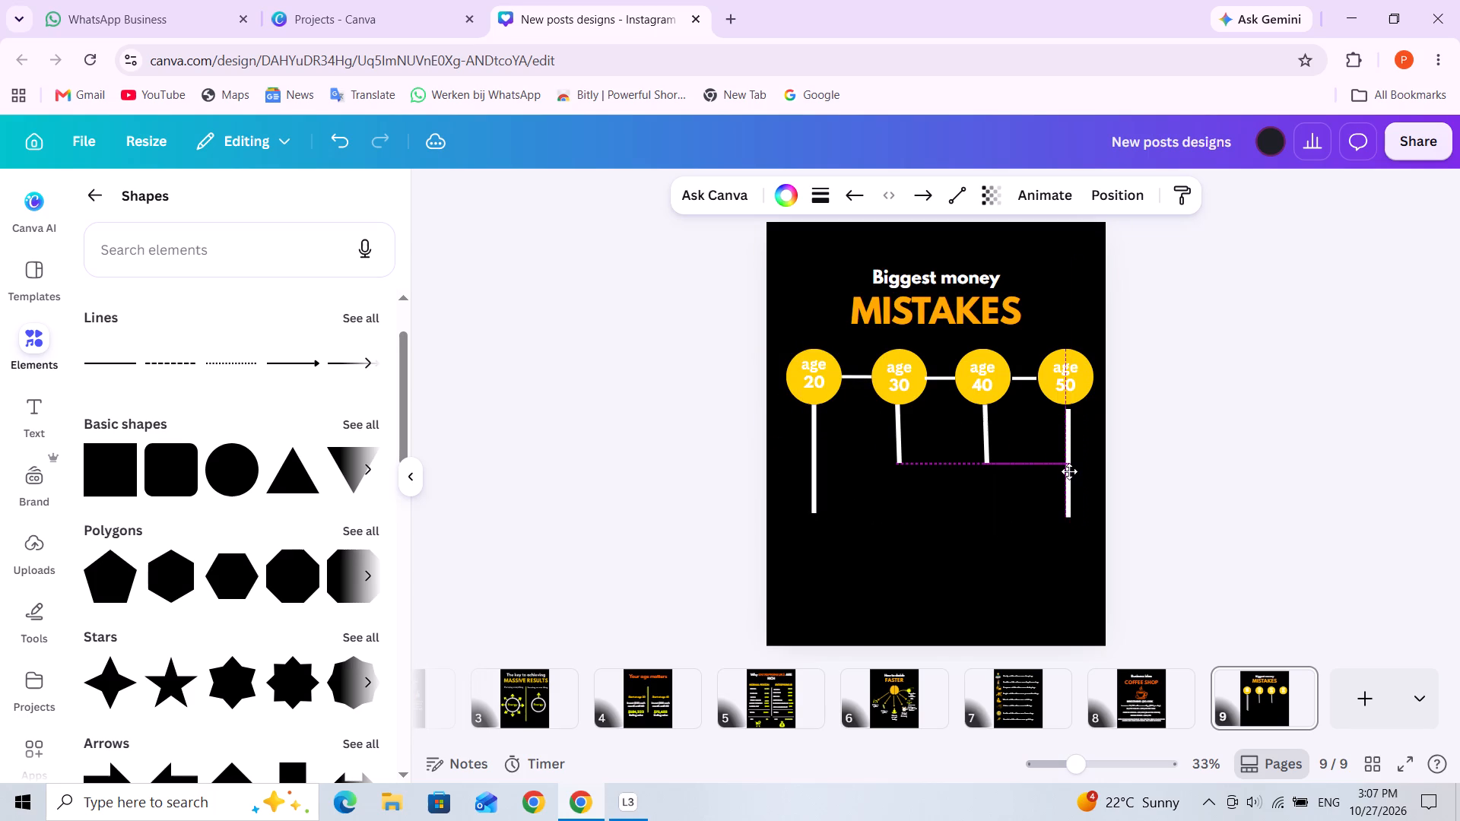
left_click_drag(1069, 471, 1068, 469)
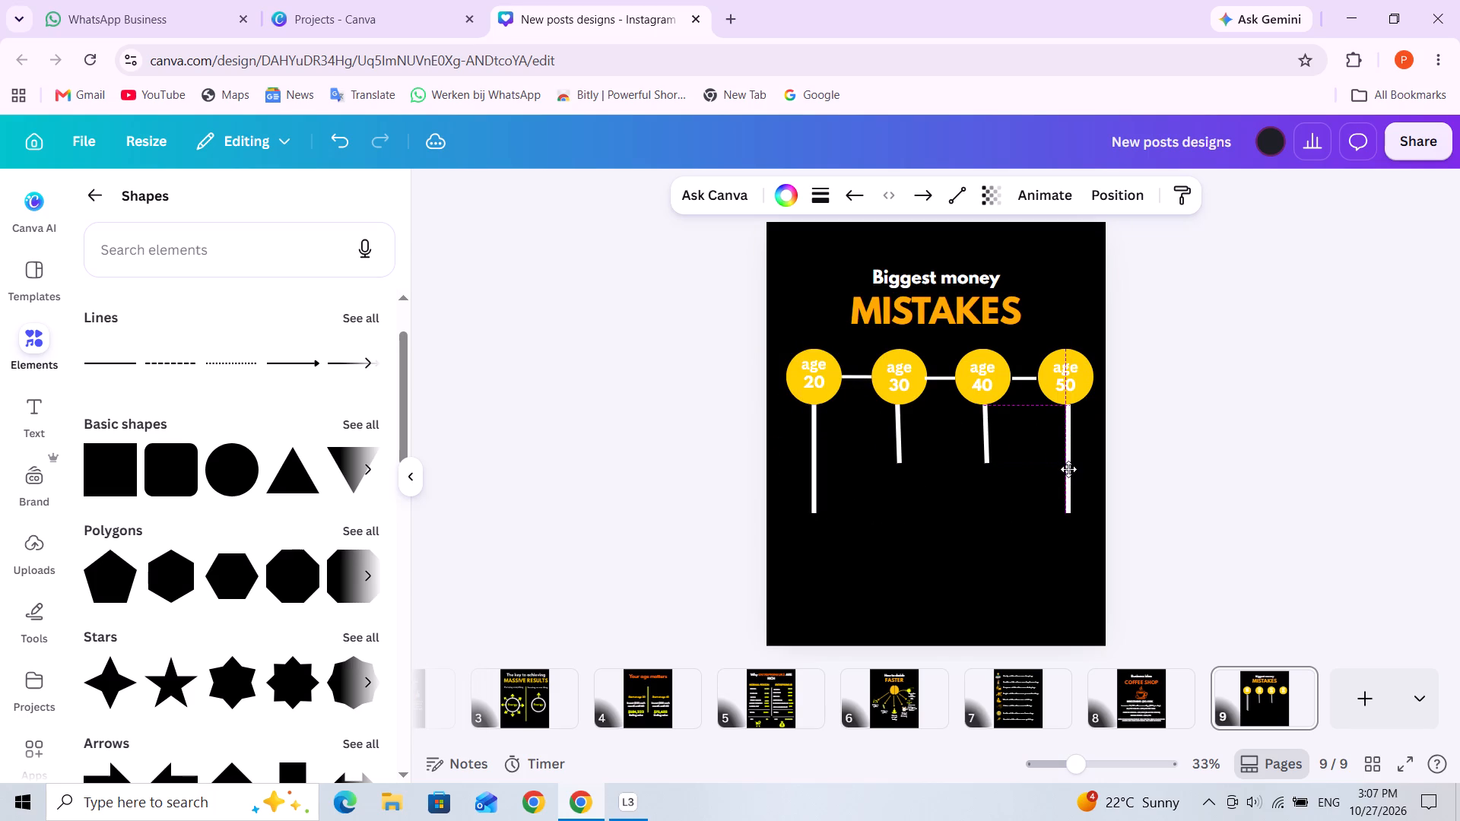
left_click_drag(1068, 469, 1070, 469)
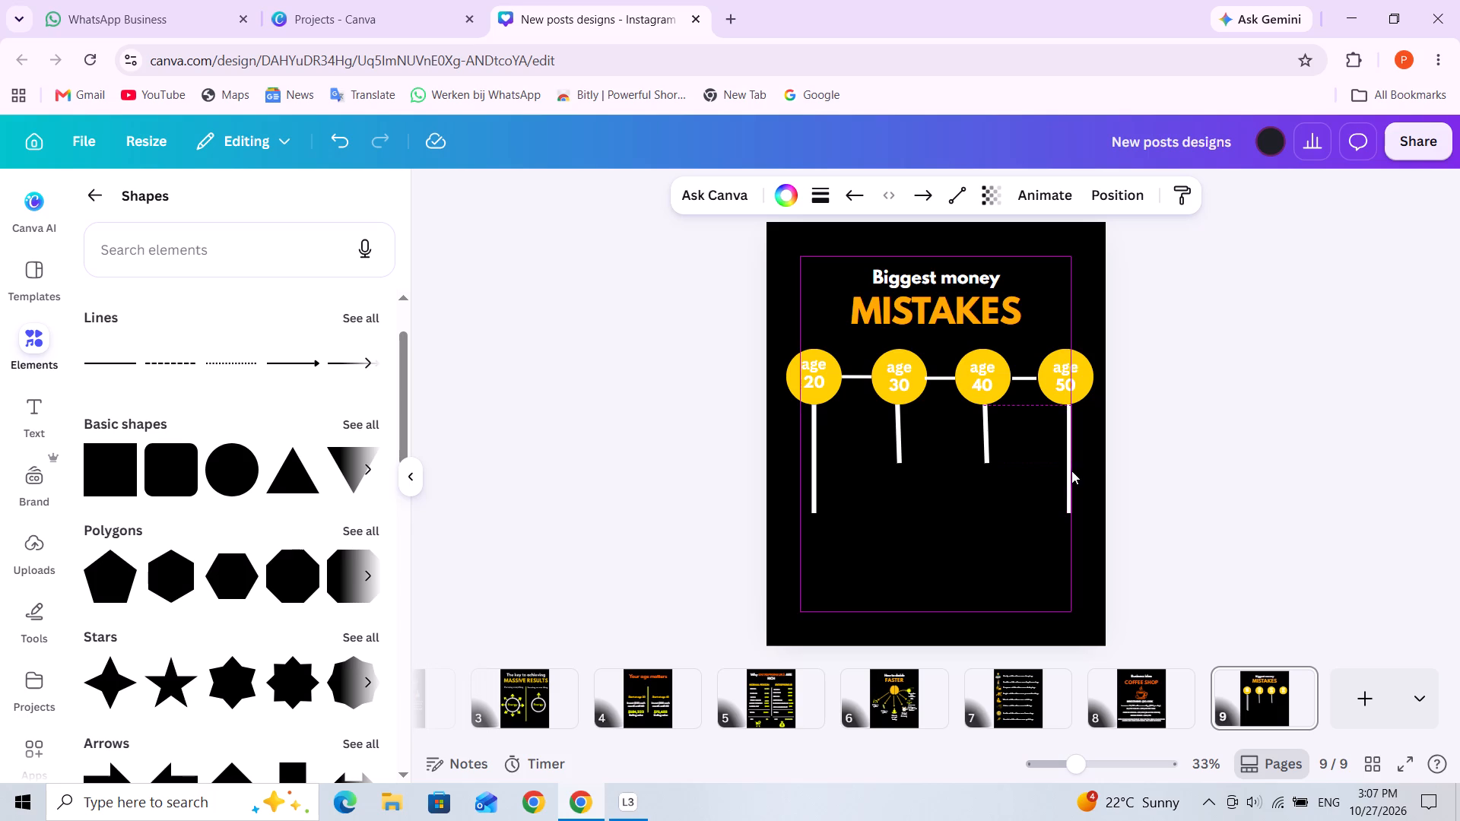
left_click(1089, 499)
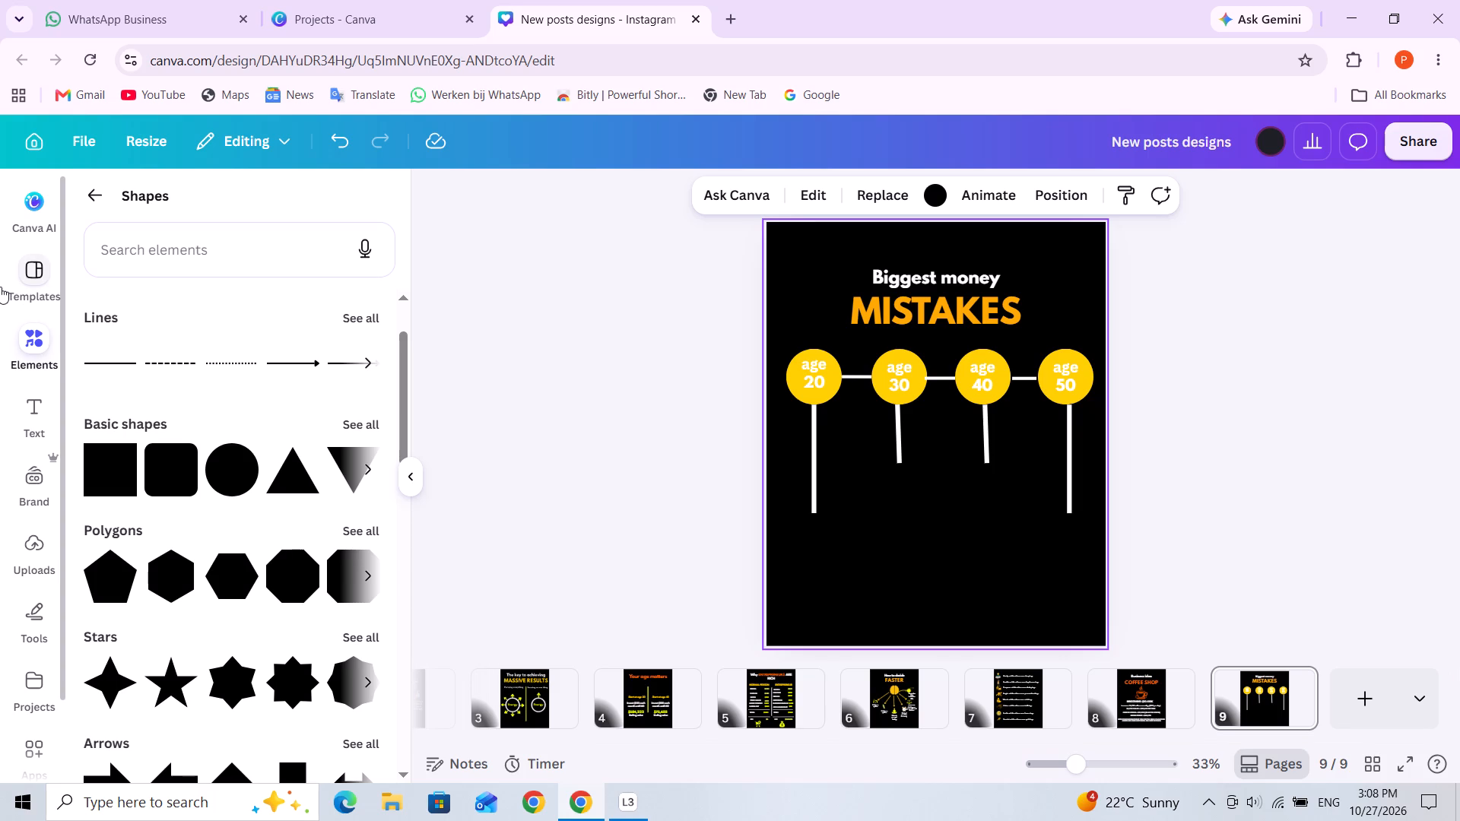
Add a subheading below the vertical lines reading "Not investing earlier", with "earlier" on a second line.
left_click(42, 420)
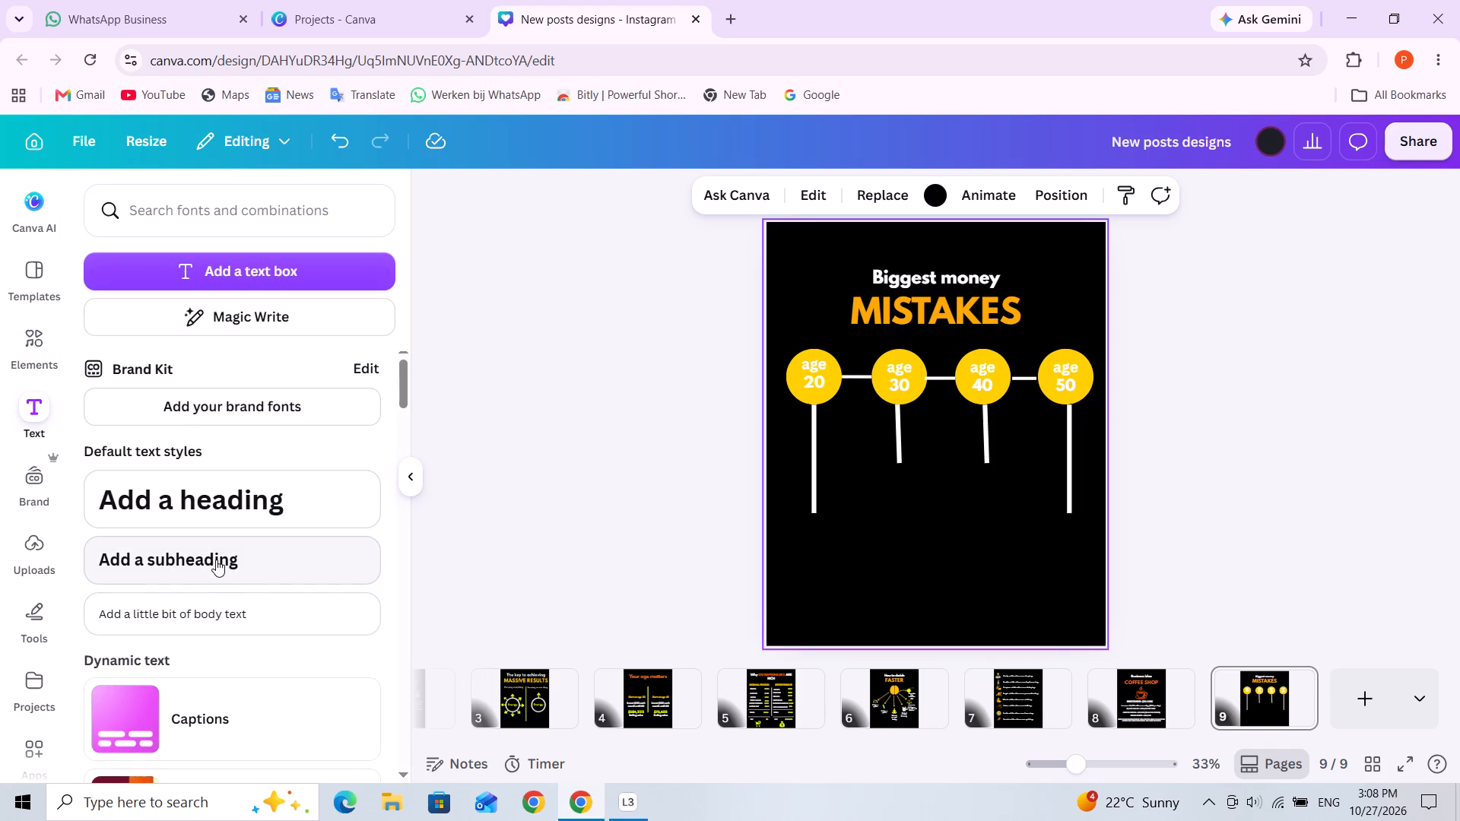
left_click(216, 559)
left_click(919, 591)
left_click_drag(928, 433, 900, 531)
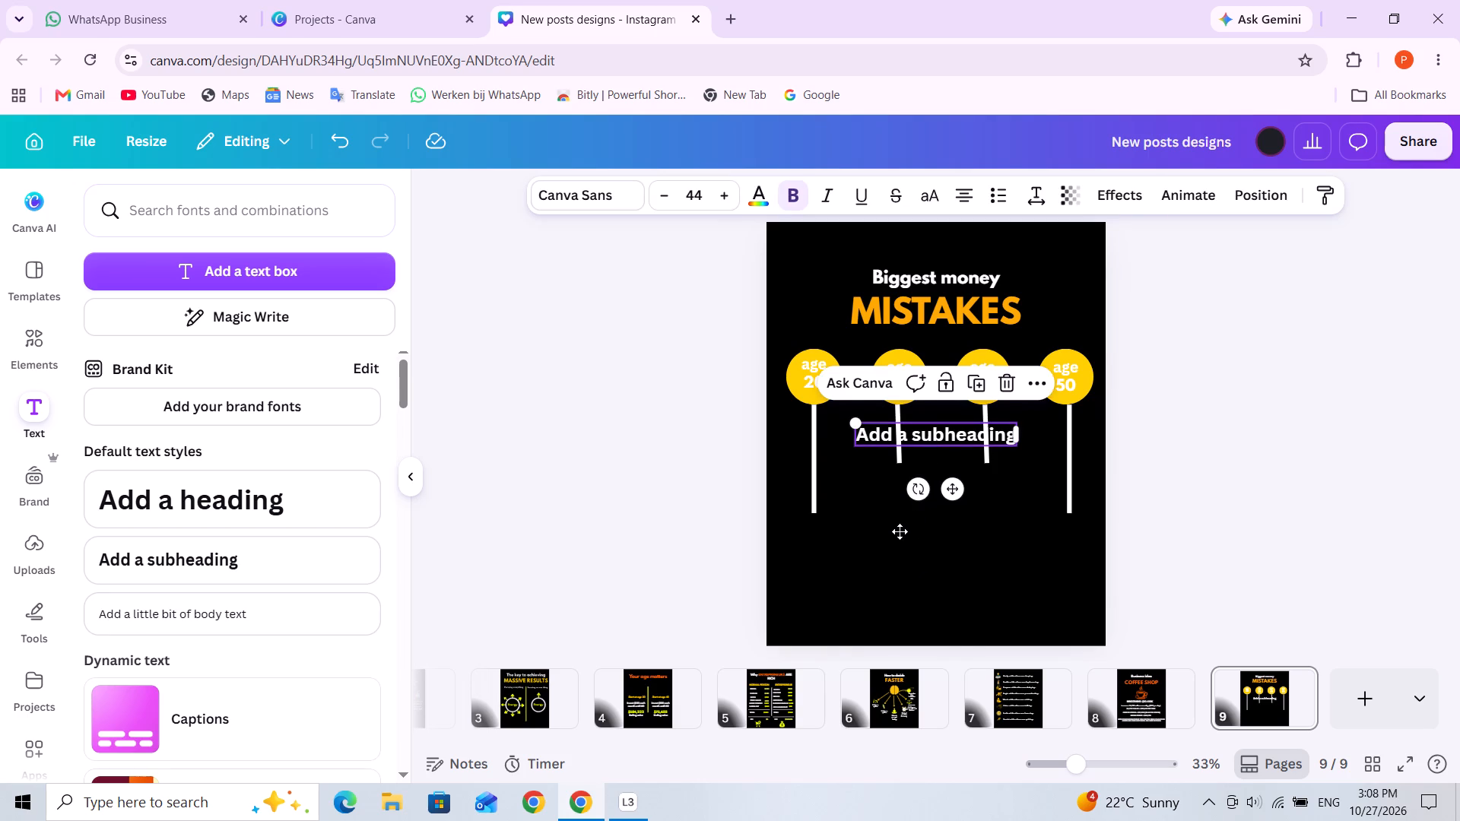
left_click_drag(900, 531, 890, 554)
triple_click(890, 554)
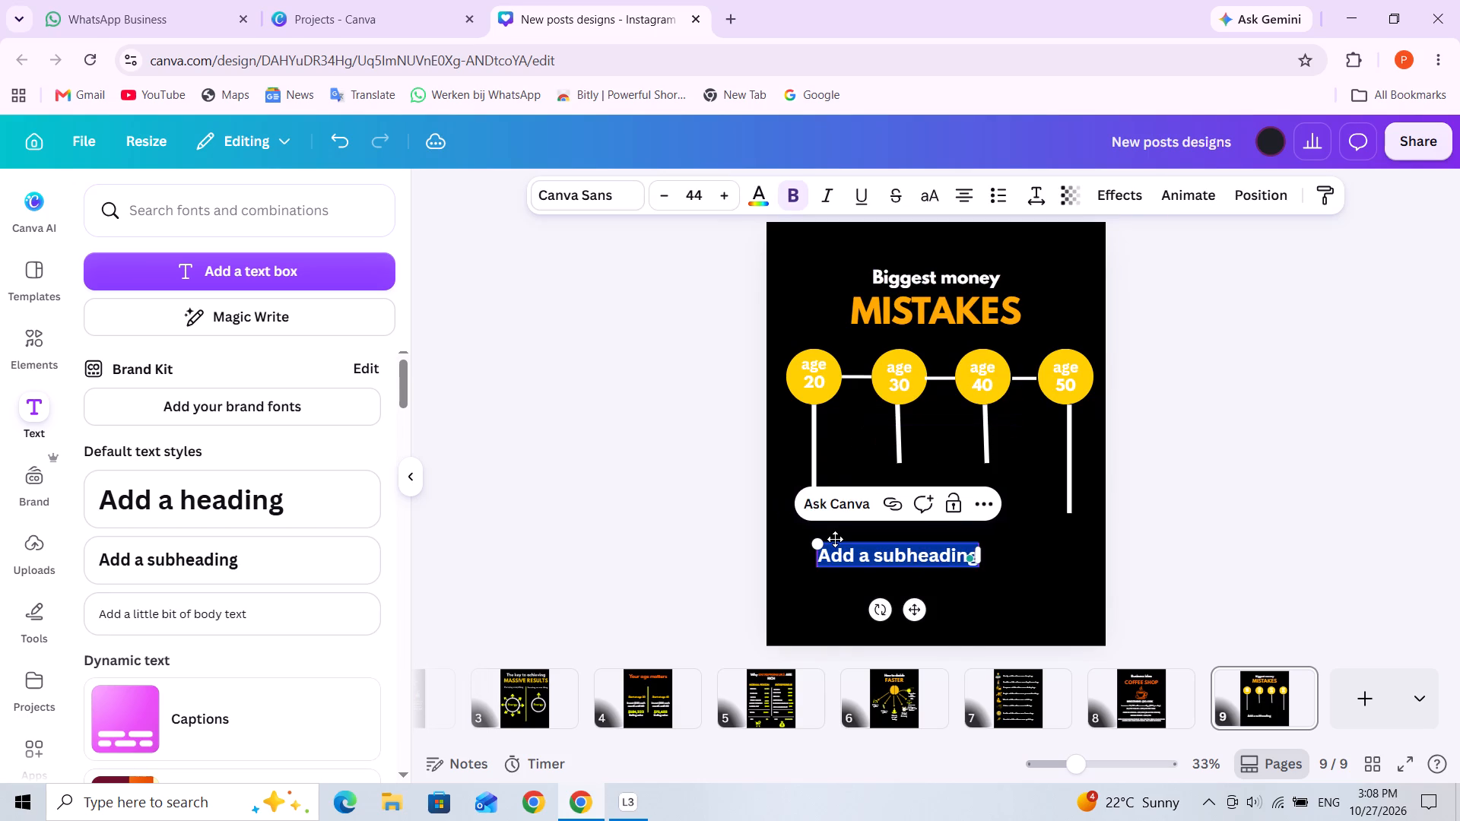
key("space")
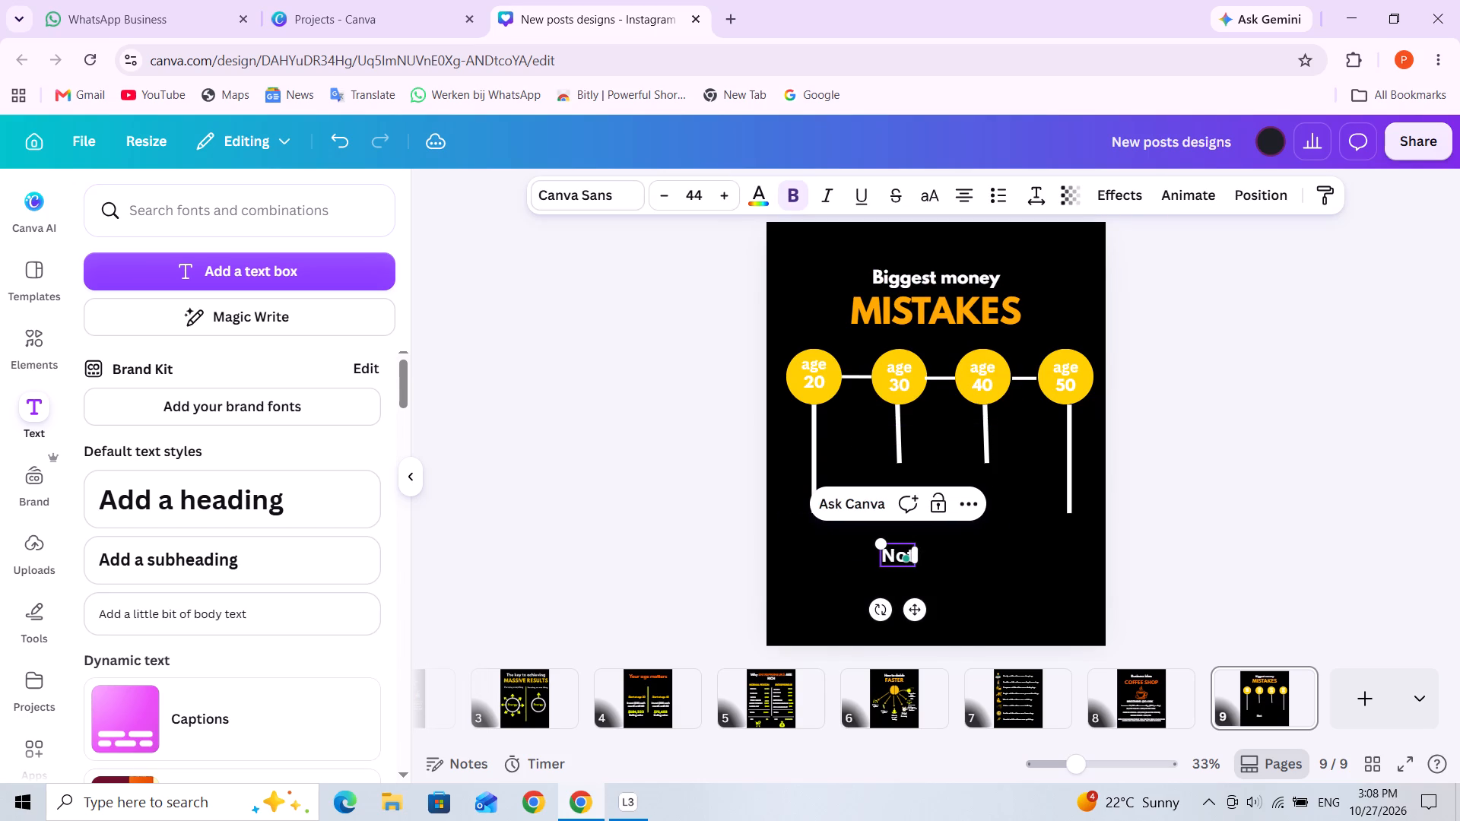
type("investing")
key("Return")
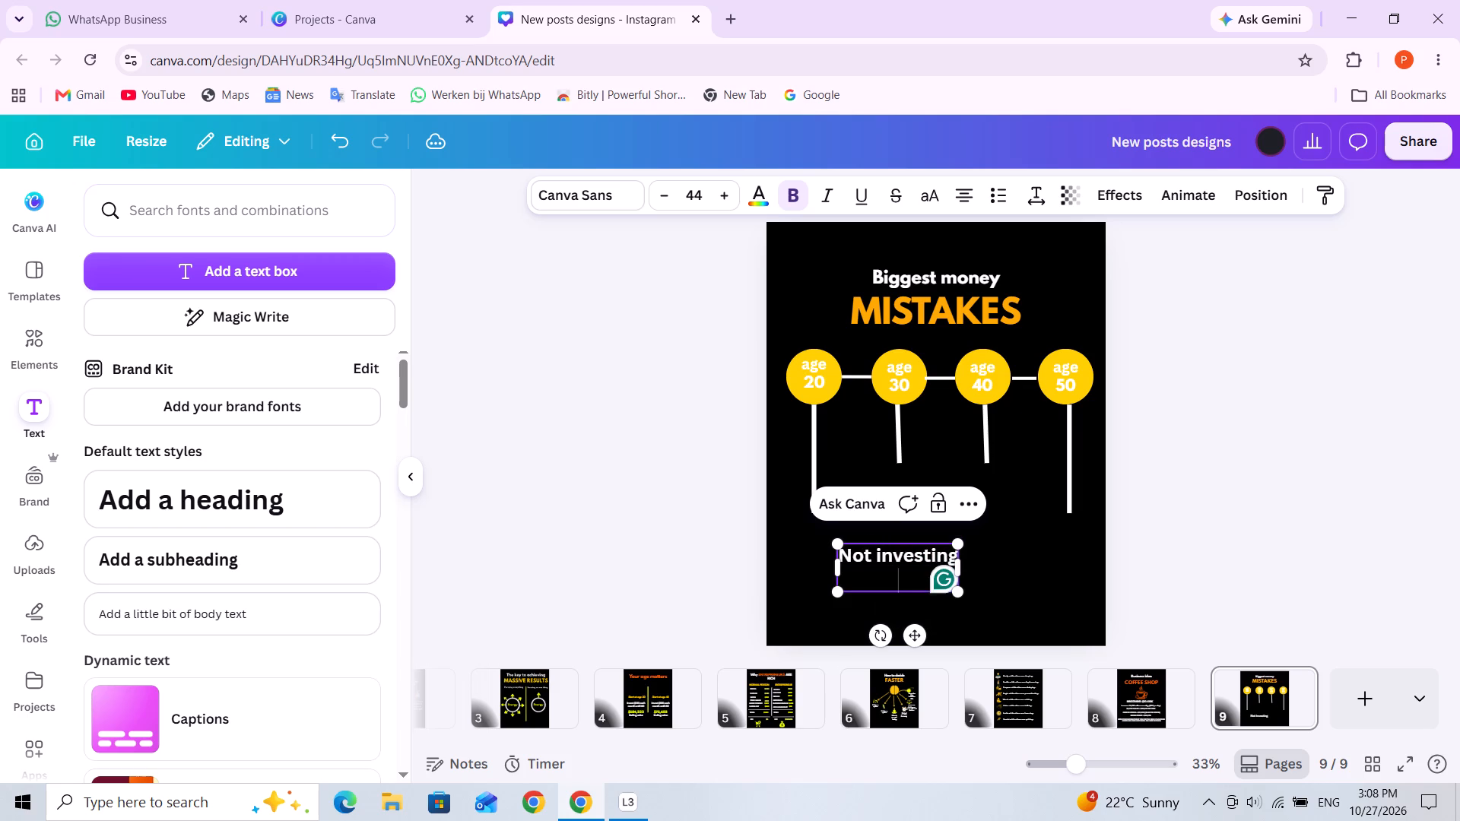
type("earlier")
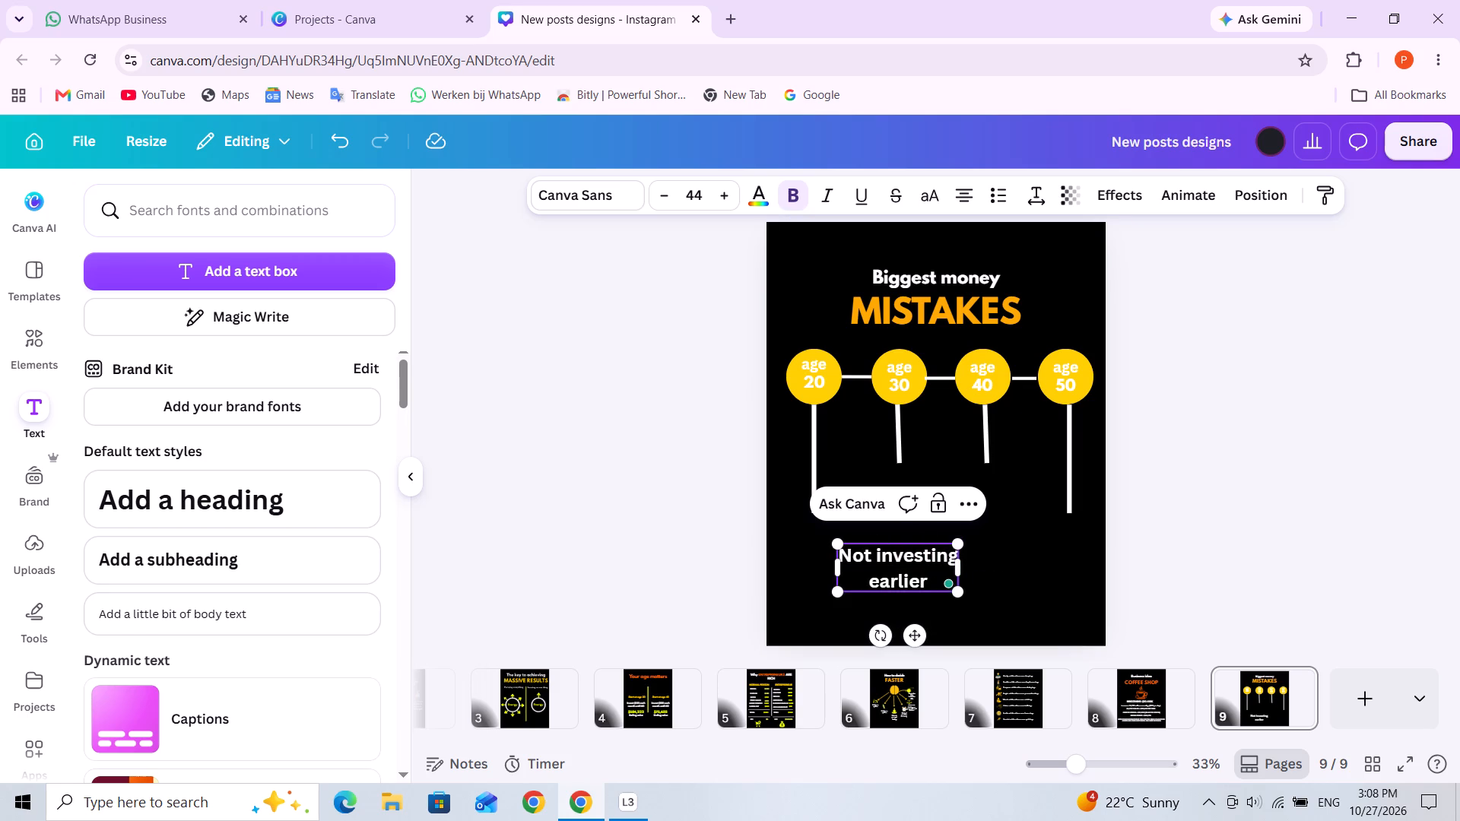
Set the "Not investing earlier" text to the League Spartan font at size 30.
left_click_drag(842, 557, 928, 579)
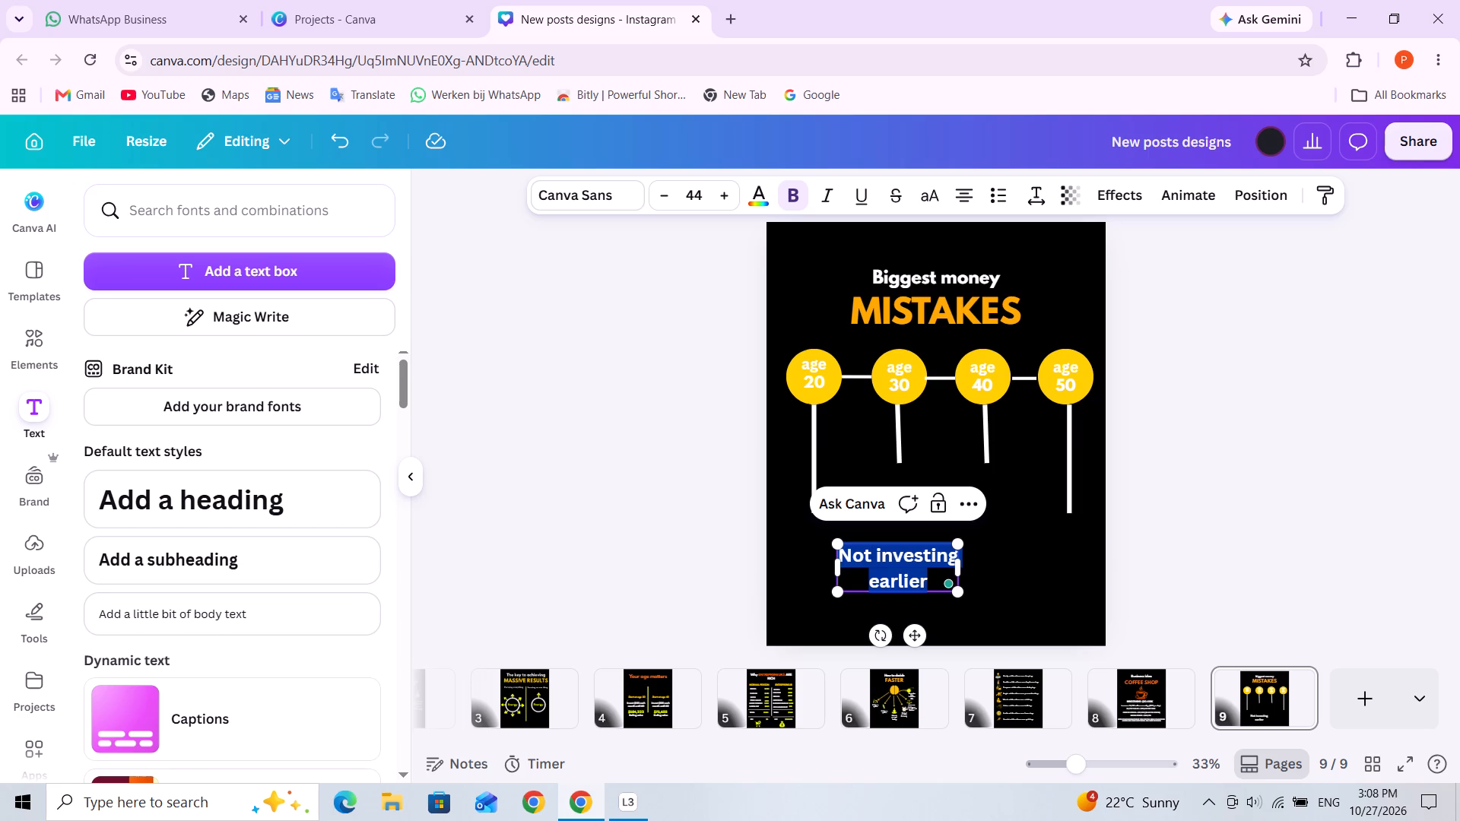
left_click_drag(928, 579, 930, 579)
left_click(601, 189)
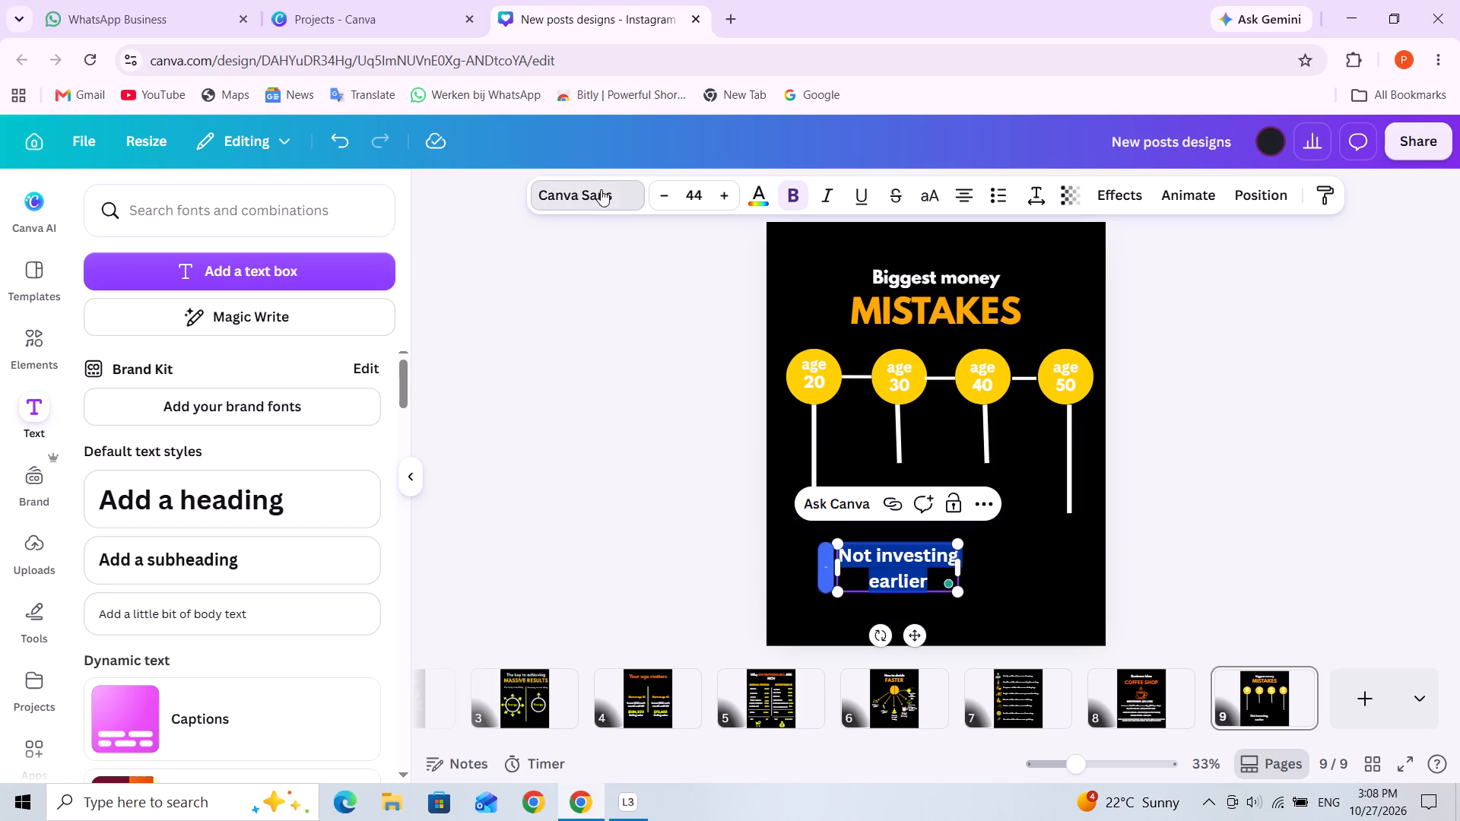
left_click(284, 464)
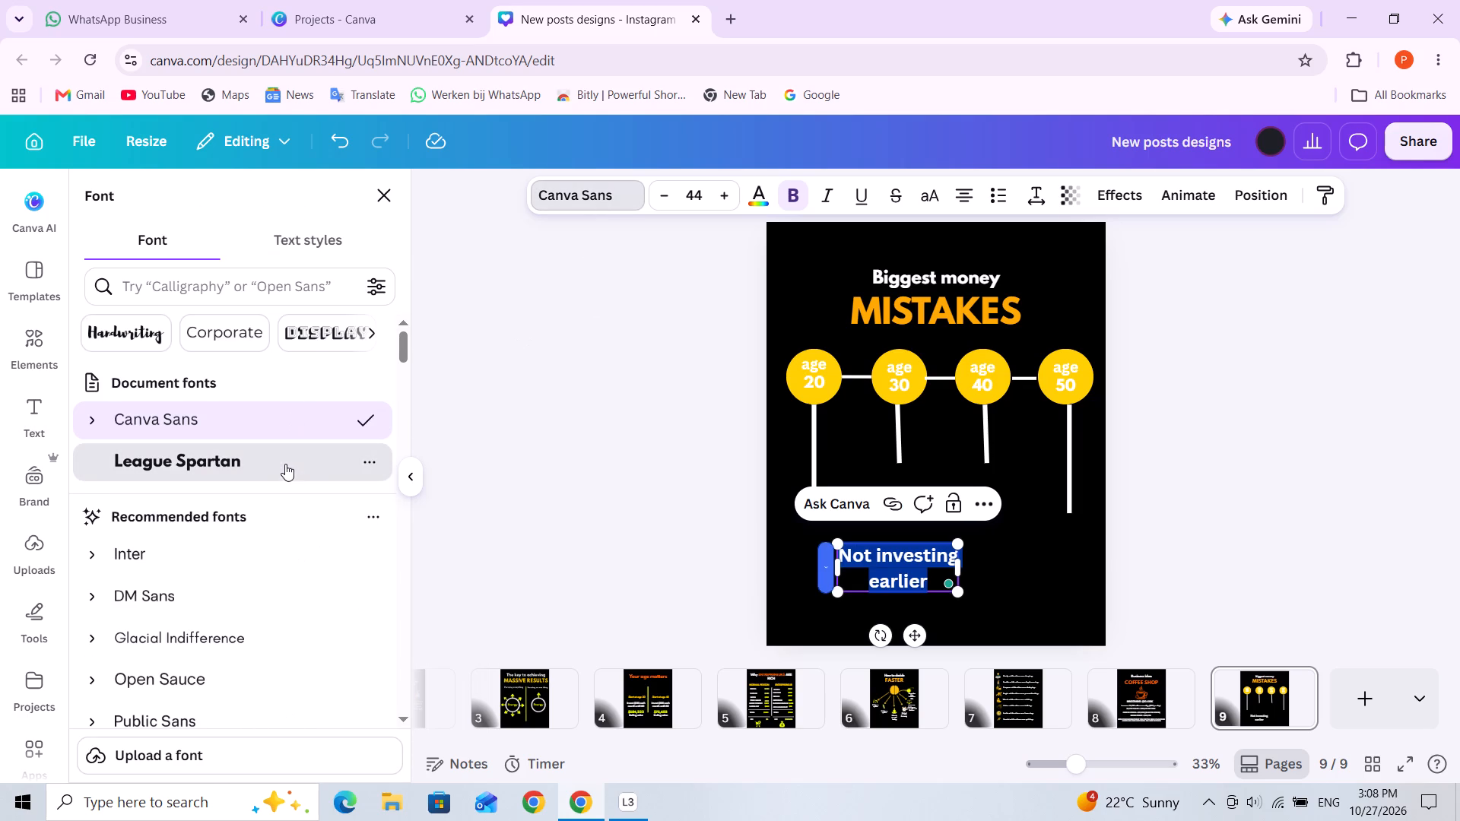
left_click(687, 198)
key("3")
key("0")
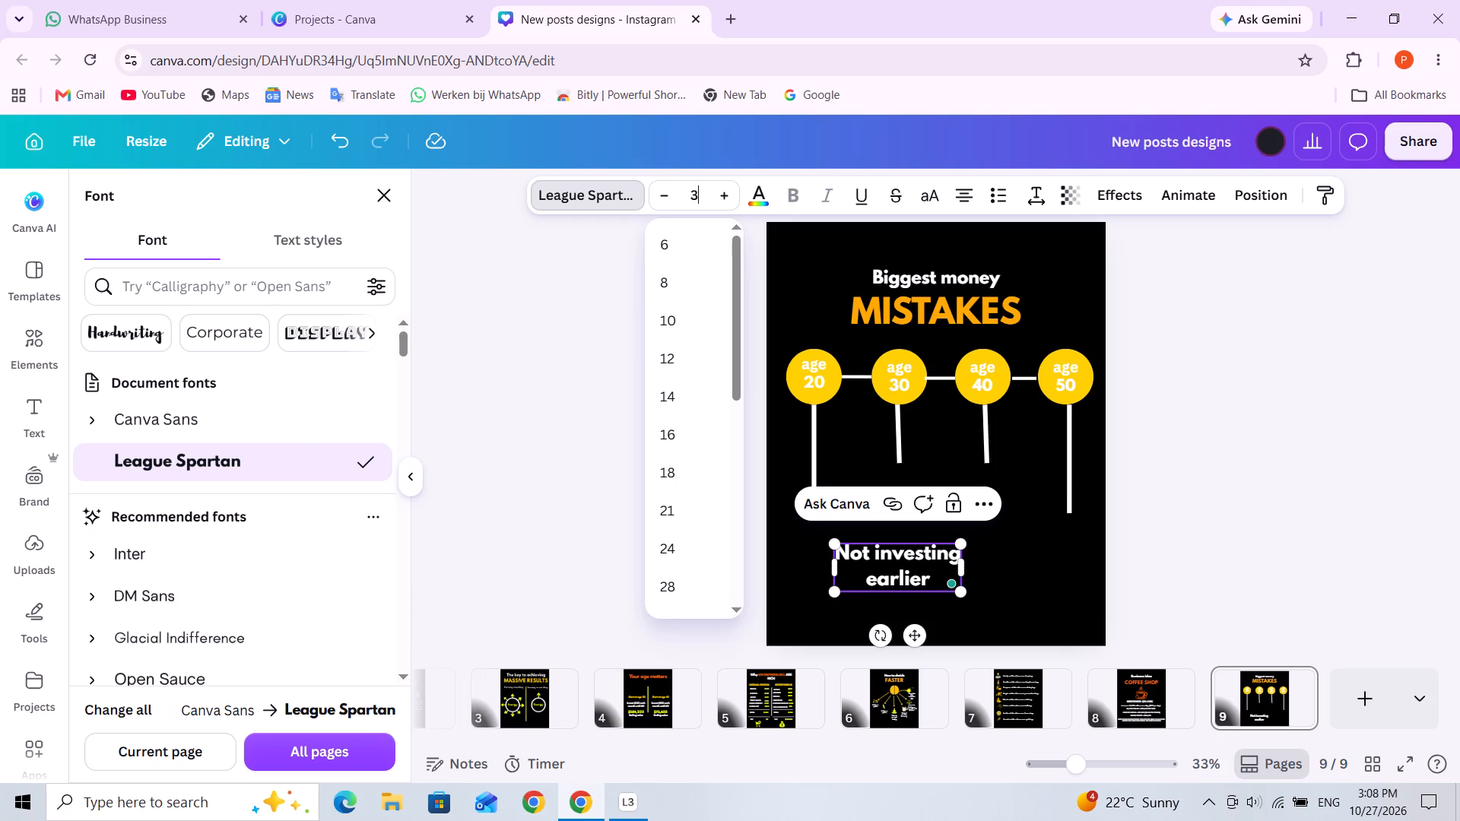
key("Return")
left_click(985, 569)
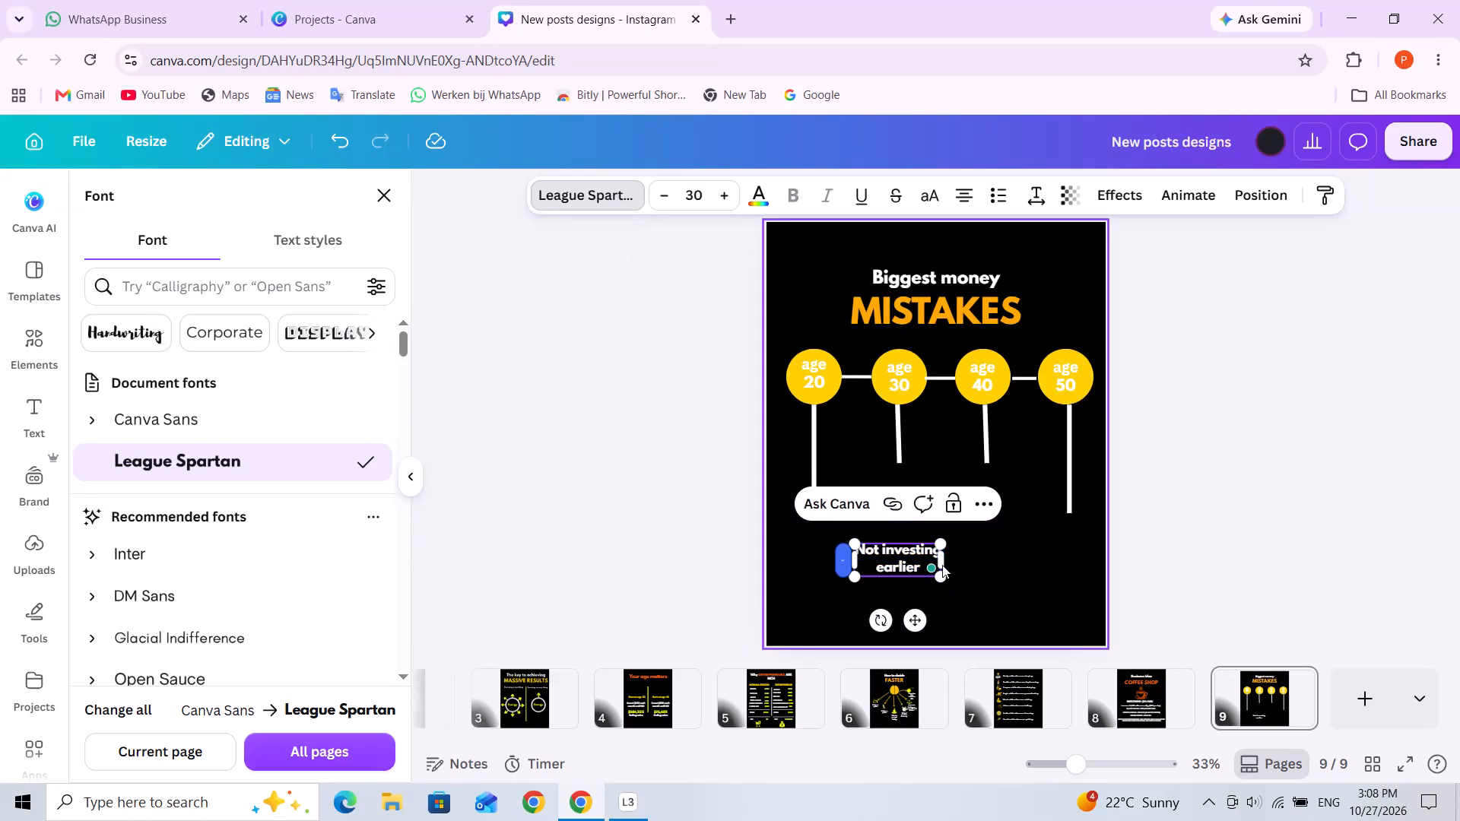
left_click(966, 564)
Move the "Not investing earlier" text to just below the long line under the "age 20" circle.
left_click_drag(909, 562, 820, 551)
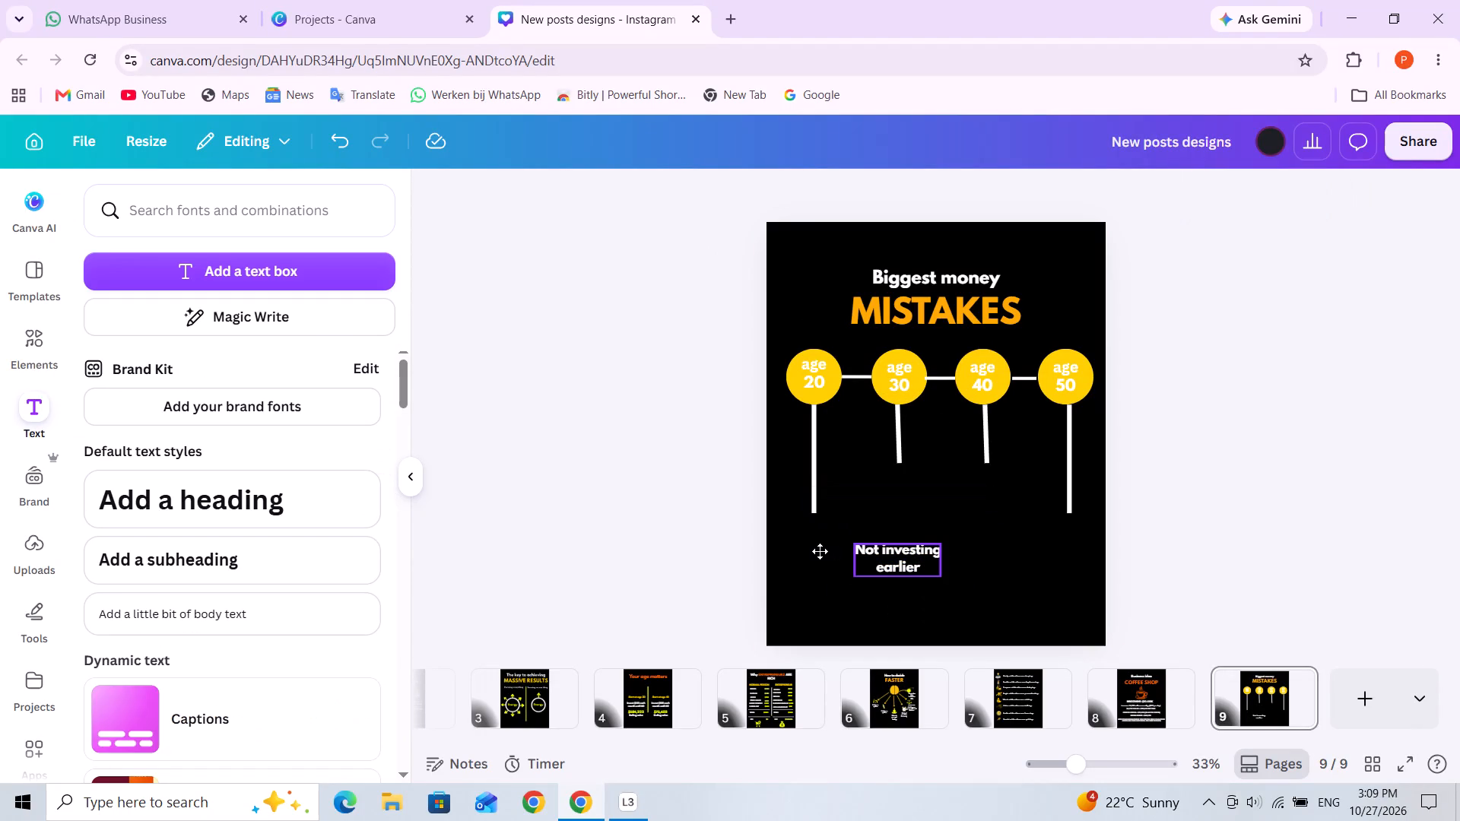
left_click_drag(820, 551, 830, 546)
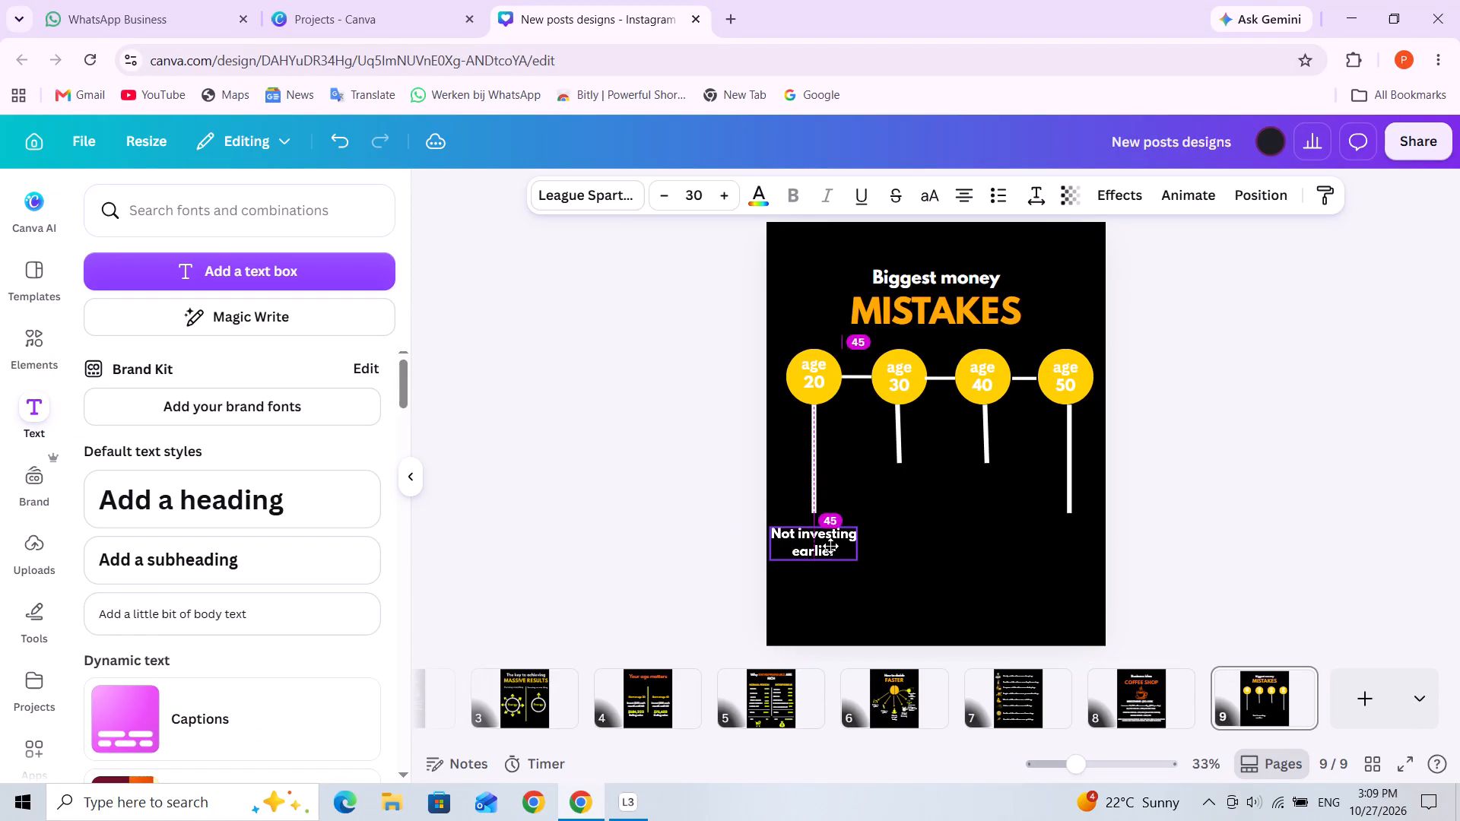
left_click_drag(830, 546, 833, 544)
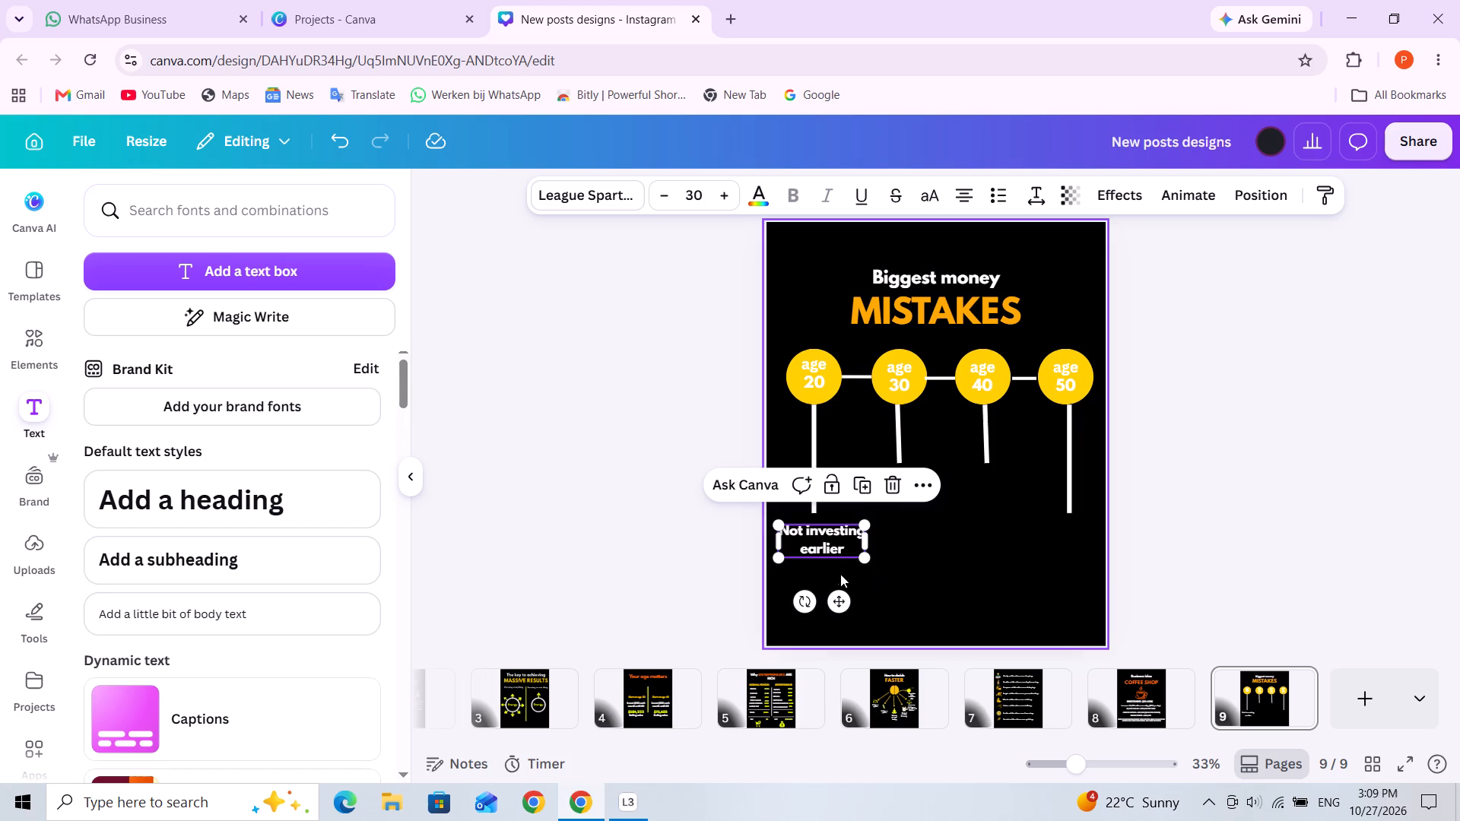
Duplicate the "Not investing earlier" text and place the copy just below the short line under the "age 30" circle.
left_click(865, 487)
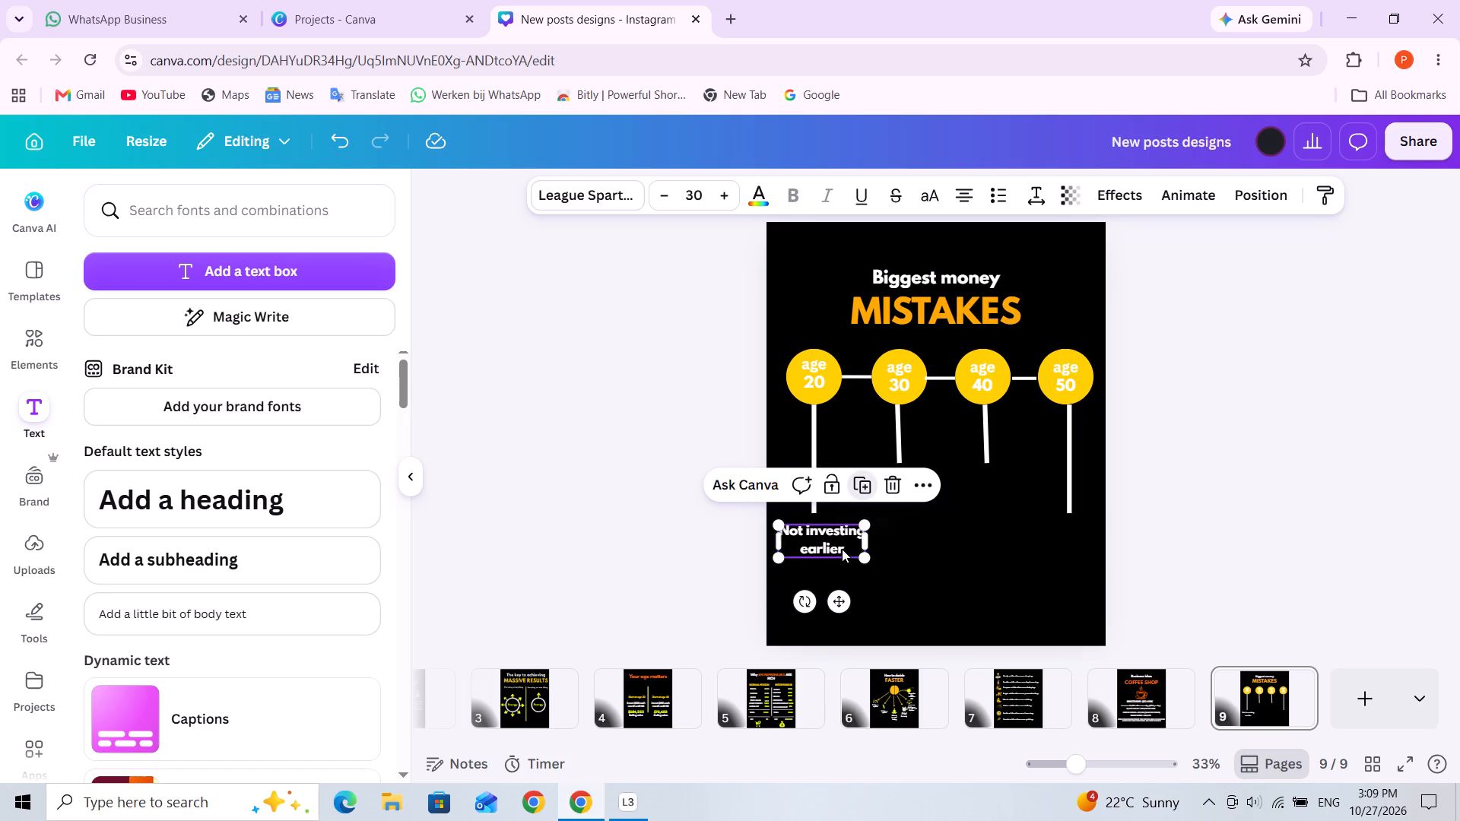
left_click_drag(843, 548, 855, 547)
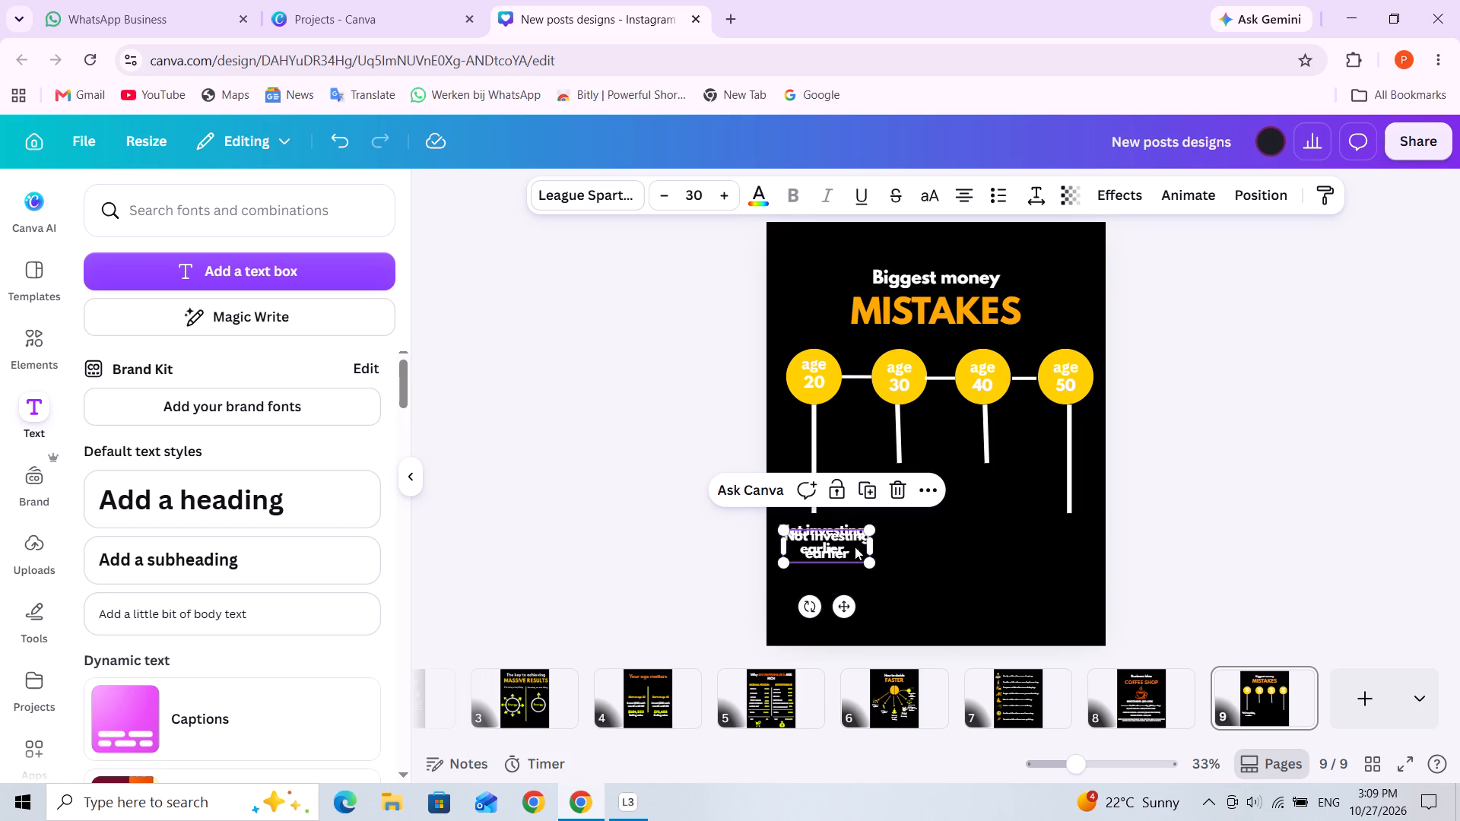
left_click_drag(855, 547, 906, 490)
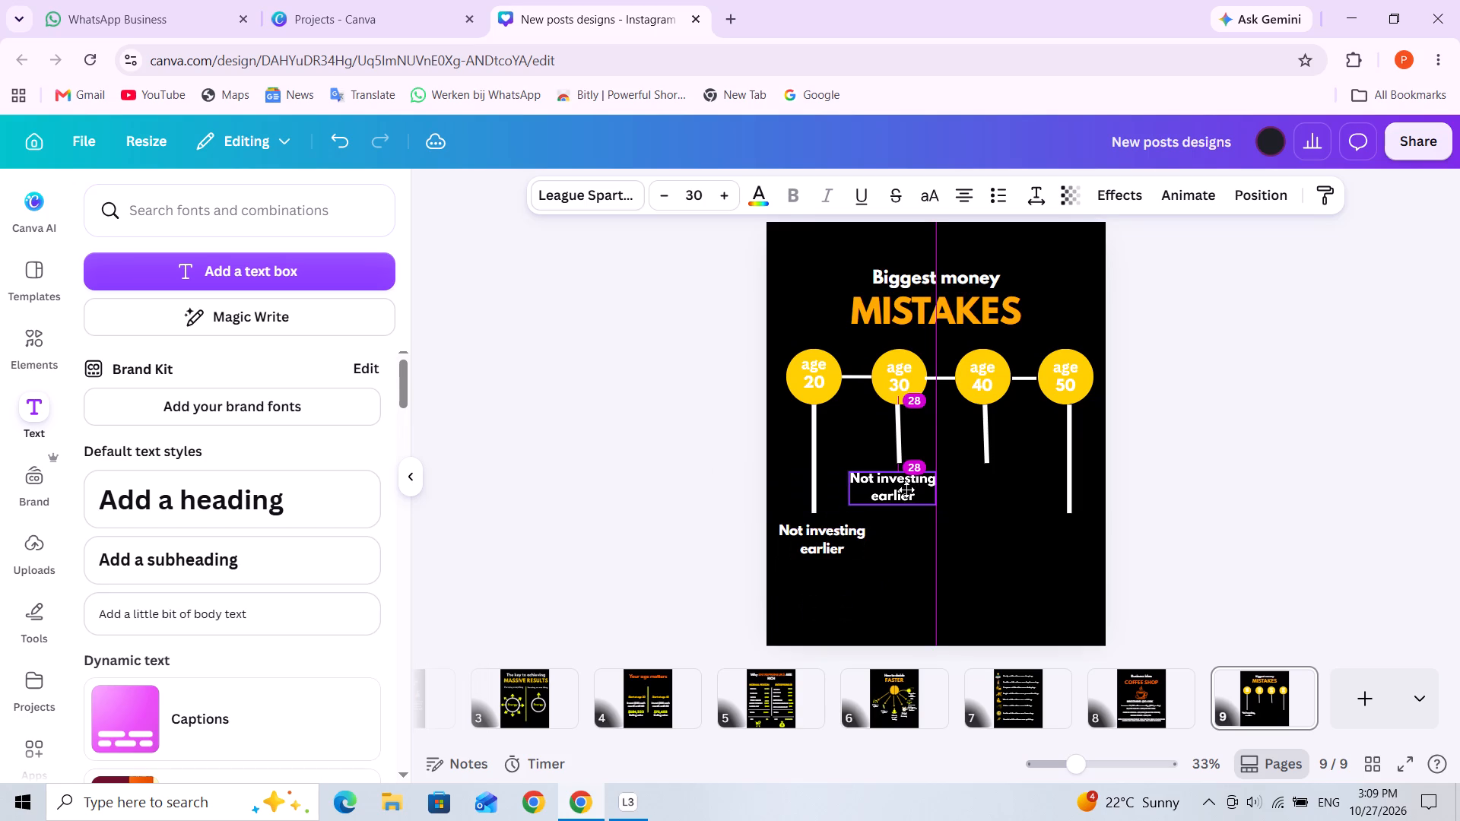
left_click_drag(906, 490, 906, 487)
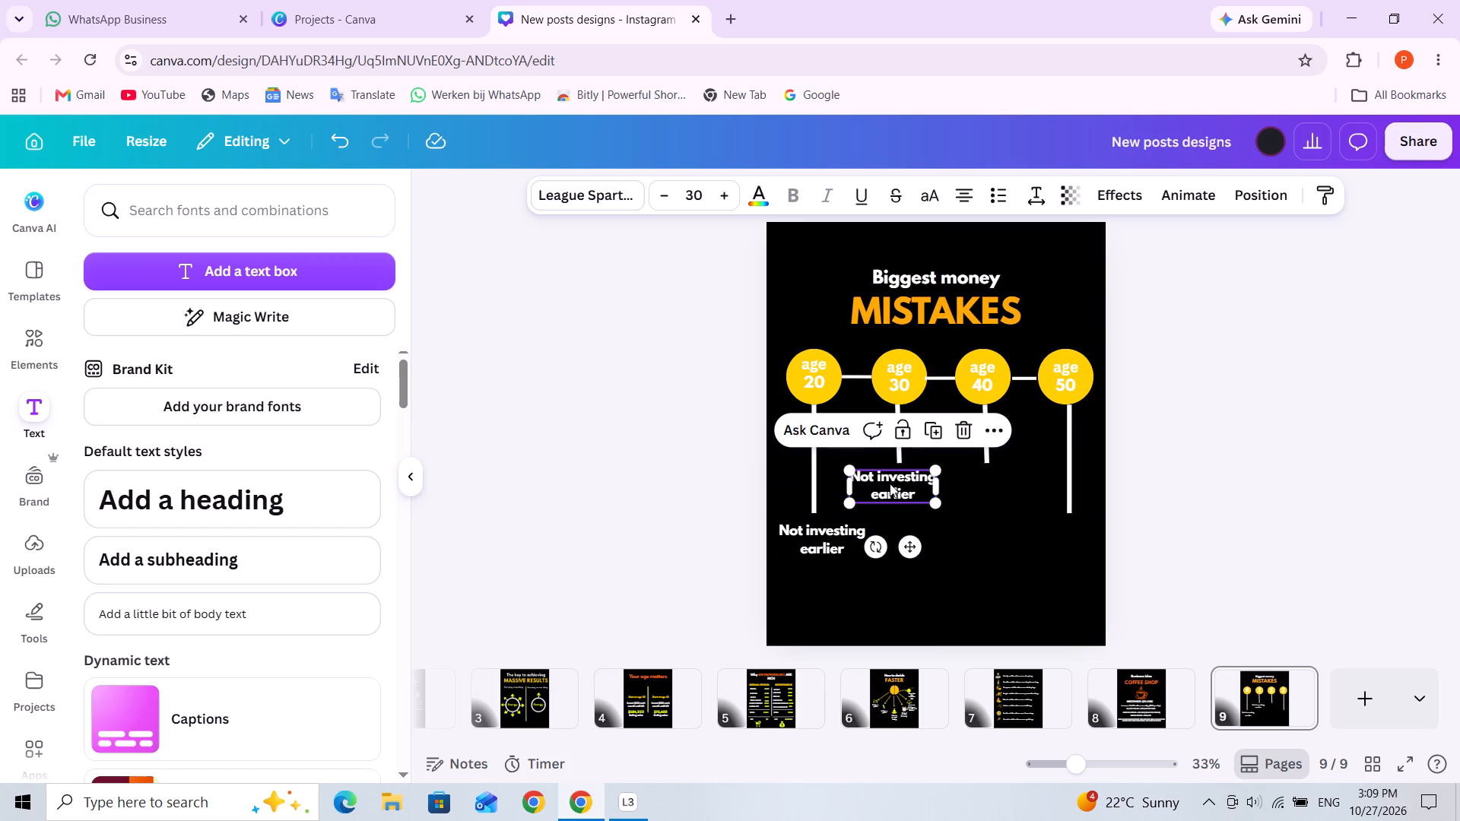
Replace the text of the copy under the "age 30" line with wording that starts "Not build".
left_click(878, 476)
triple_click(878, 475)
left_click(878, 475)
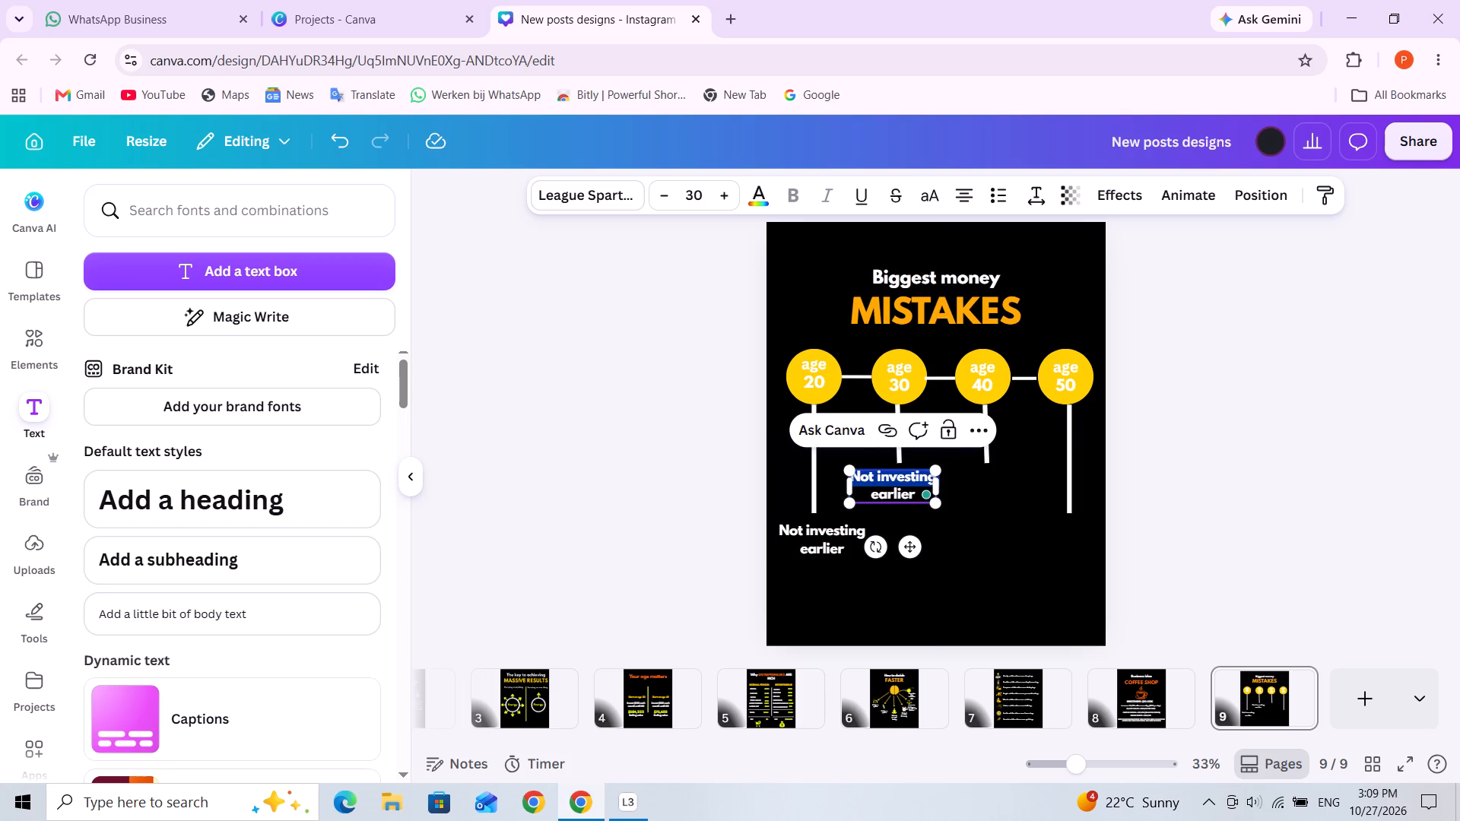
key("ctrl+a")
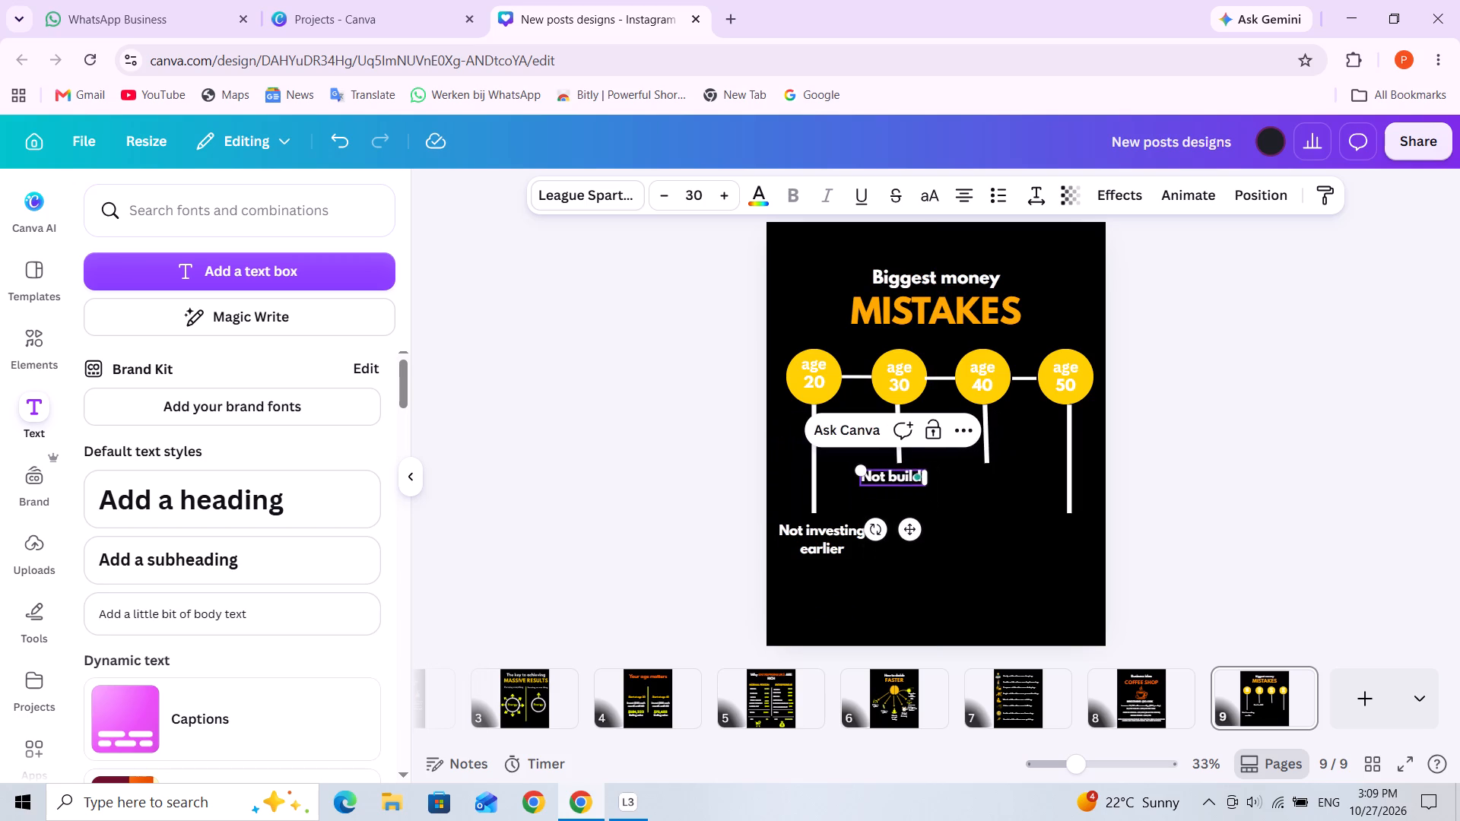
Complete the caption under the "age 30" line with "new income" and "stream" on separate lines below "Not building".
key("Return")
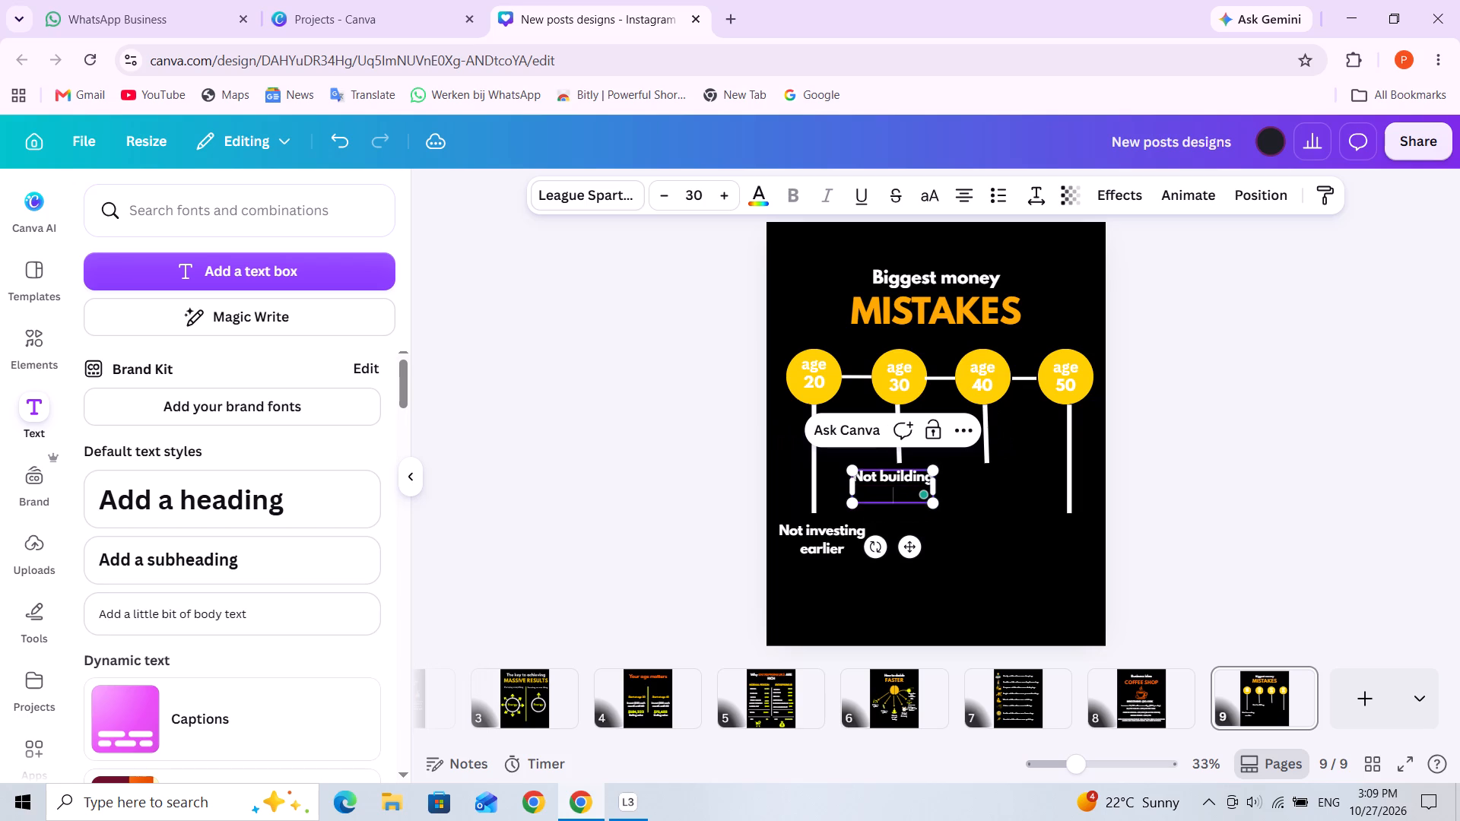
type("new income")
key("Return")
type("strea")
key("m")
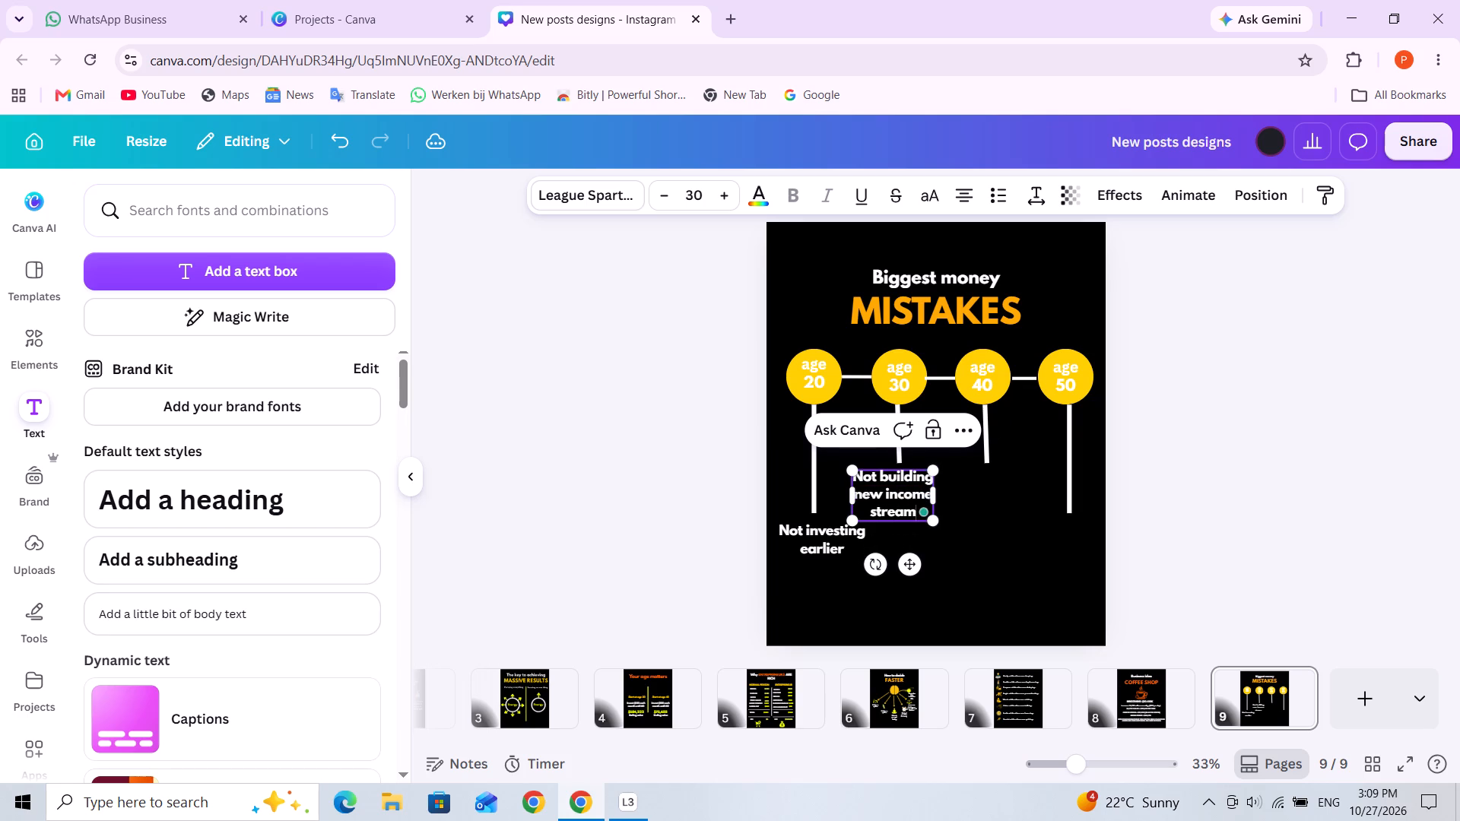
left_click(1006, 486)
Duplicate the "Not building new income stream" caption and place the copy under the "age 40" line, about level with the original.
left_click(913, 502)
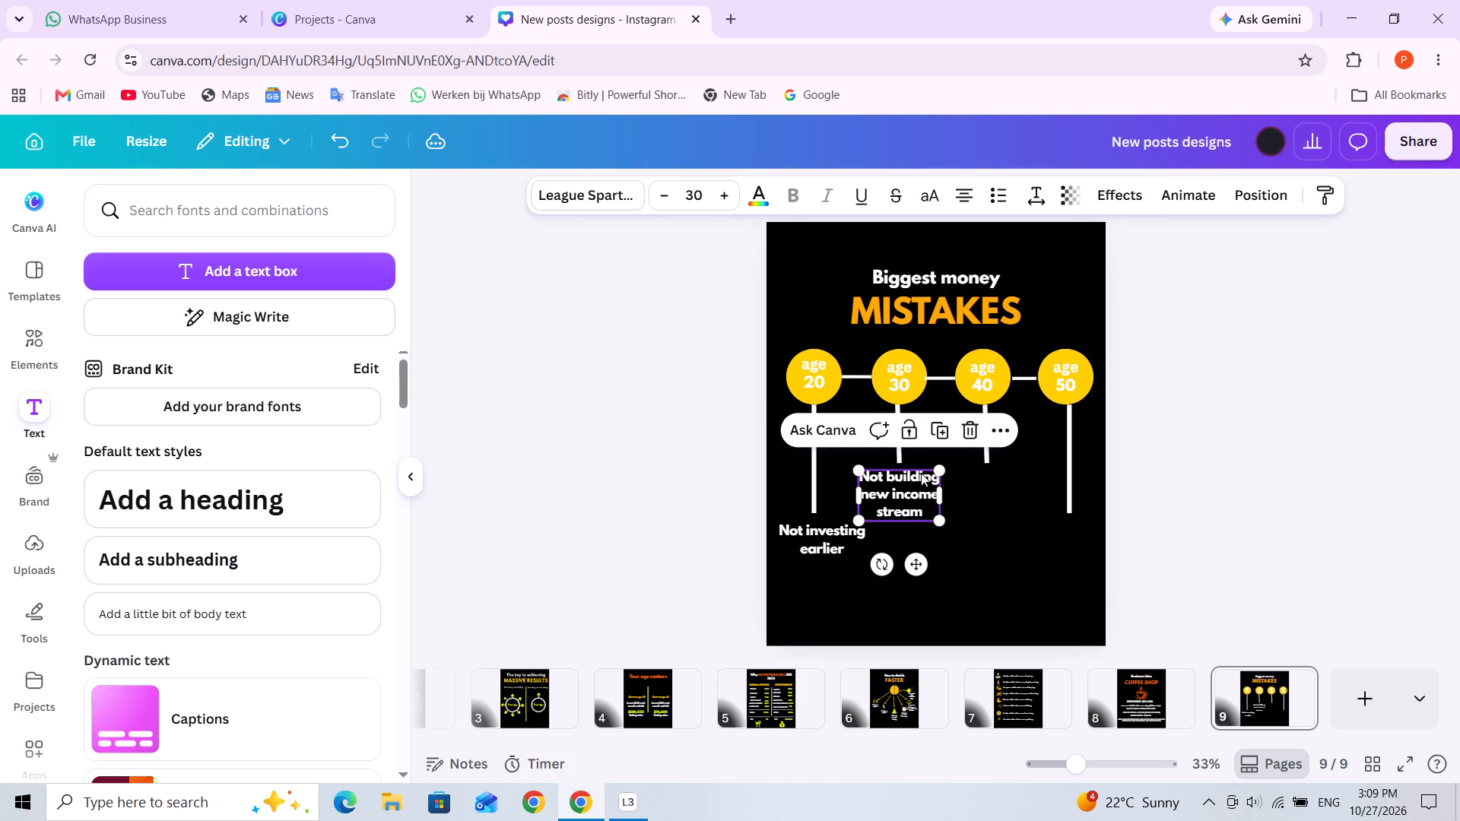
left_click(935, 423)
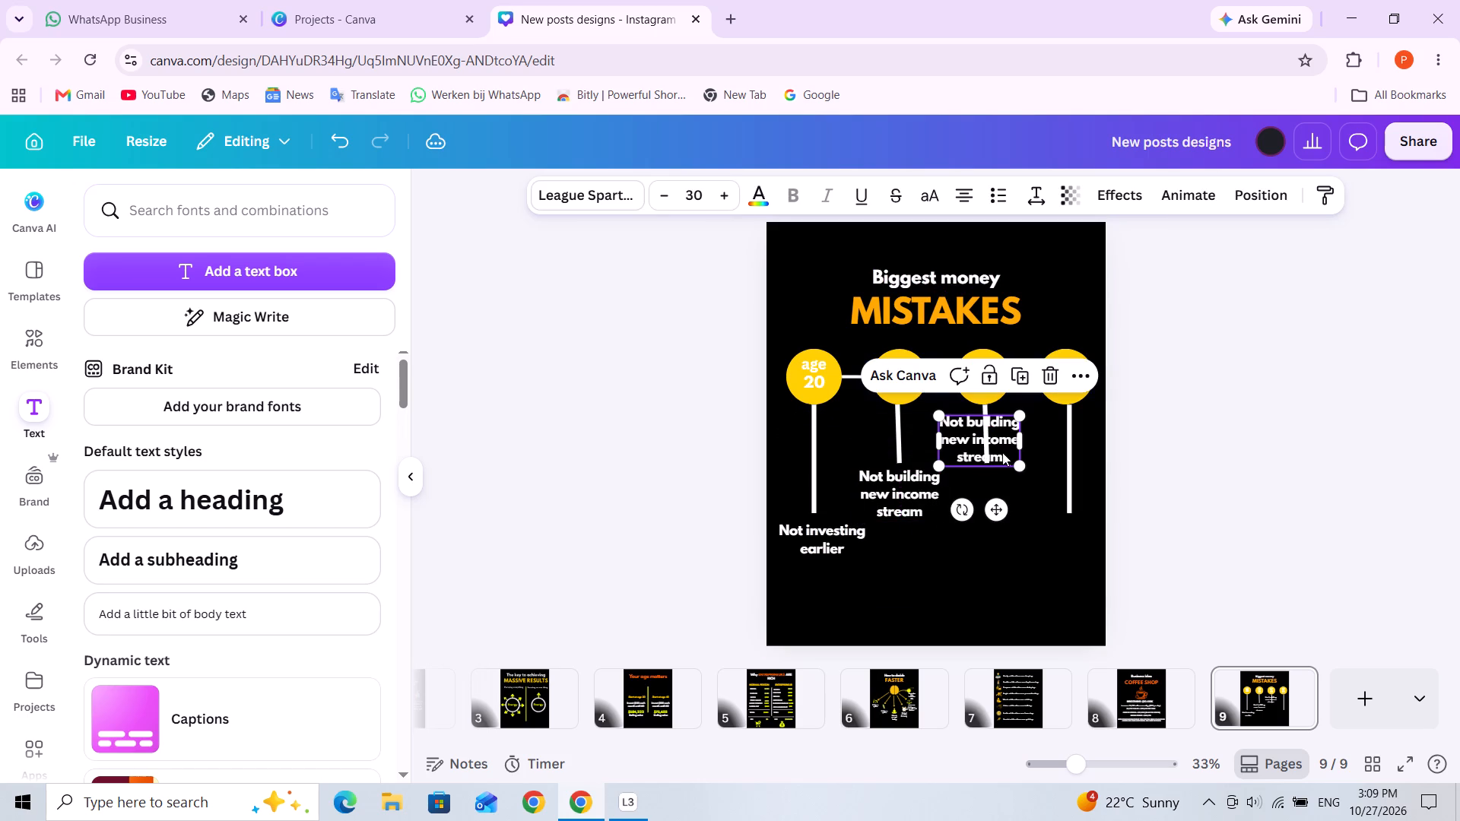
left_click(1017, 502)
left_click_drag(1008, 453, 1019, 526)
left_click_drag(1019, 526, 1020, 510)
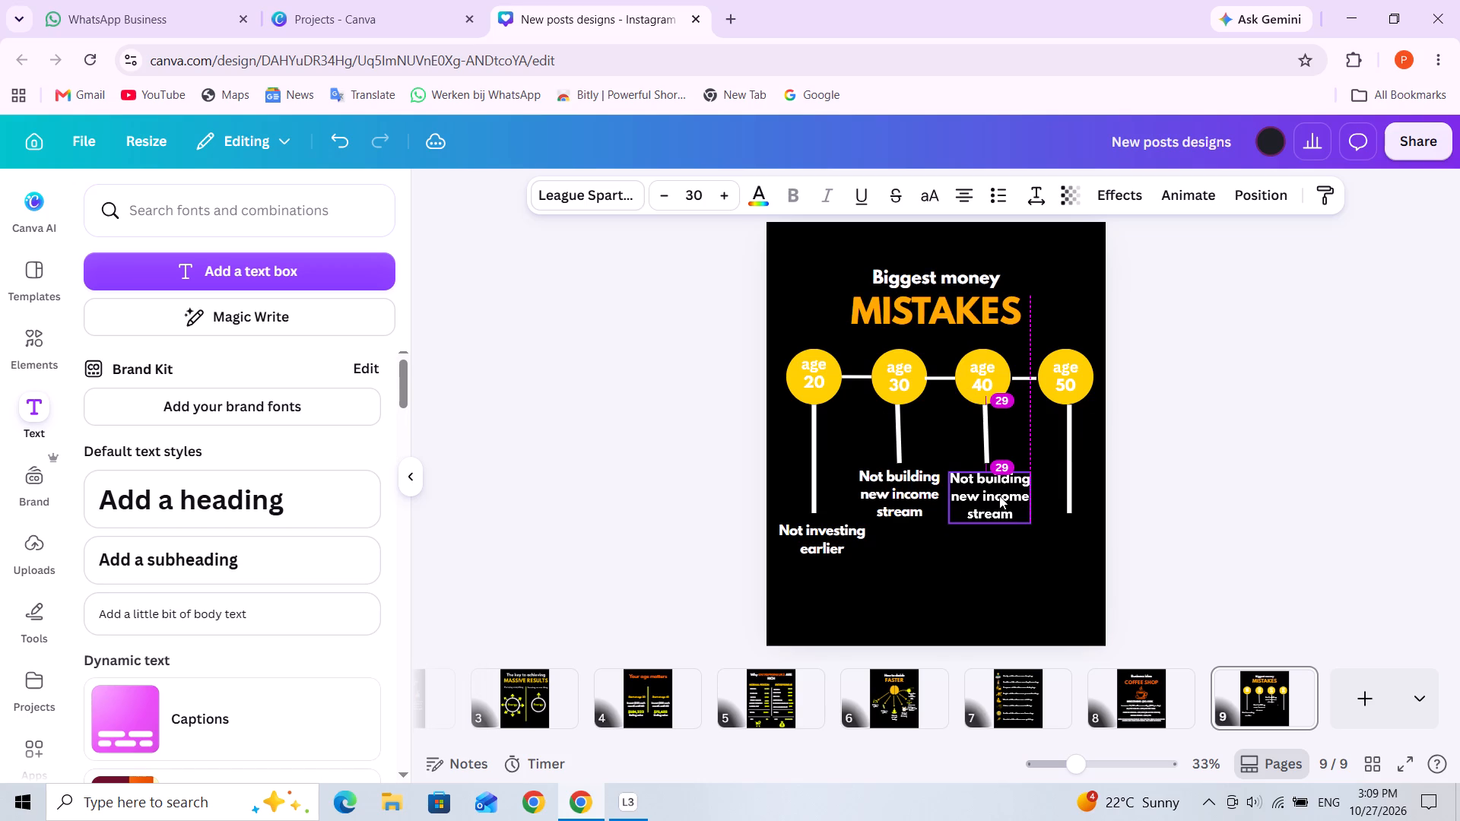
Replace the caption under the "age 40" line with "Not paying off debt earilier", split over three lines.
left_click(974, 476)
left_click(979, 479)
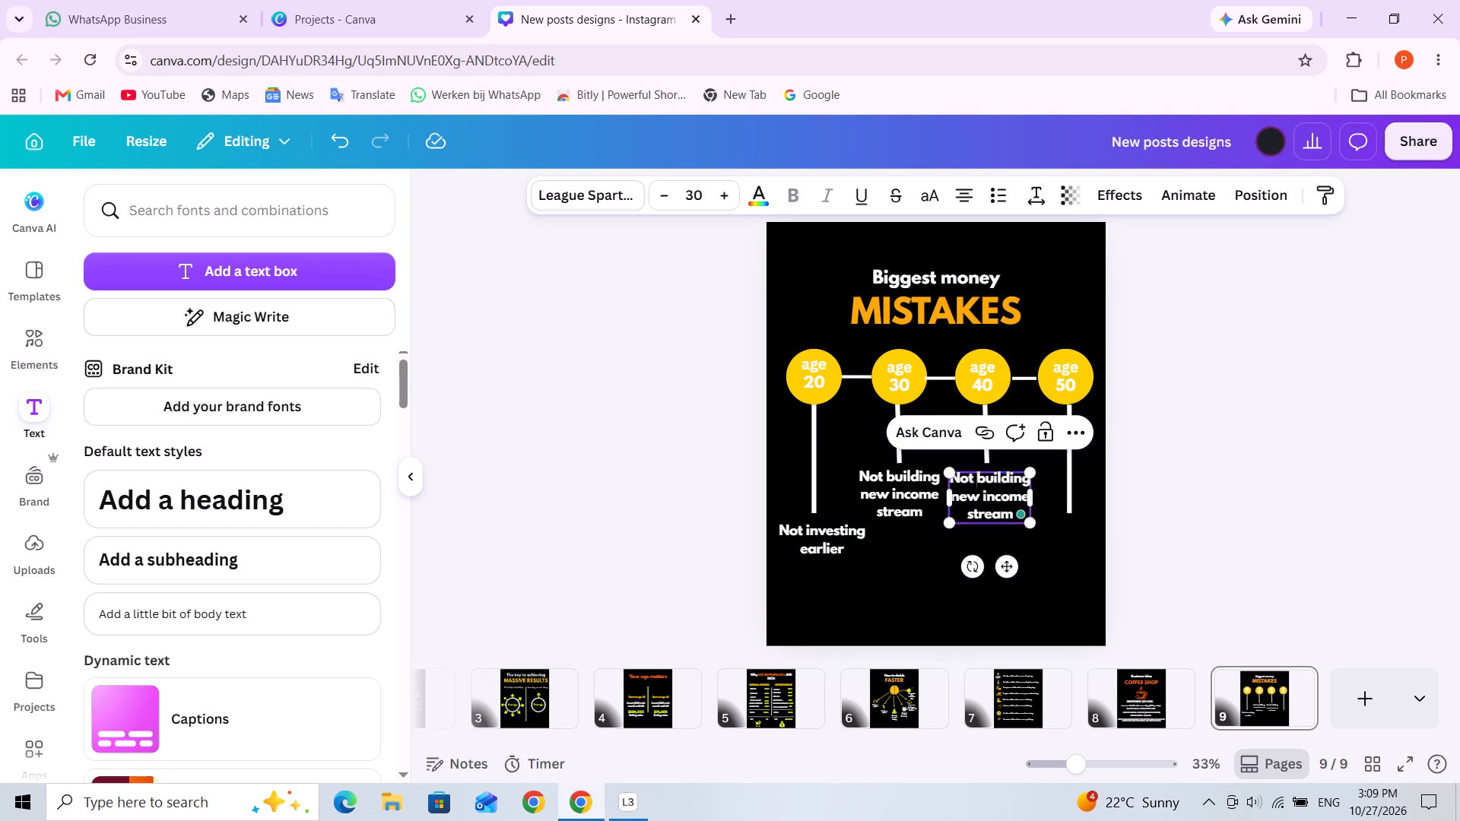
left_click_drag(979, 479, 1011, 521)
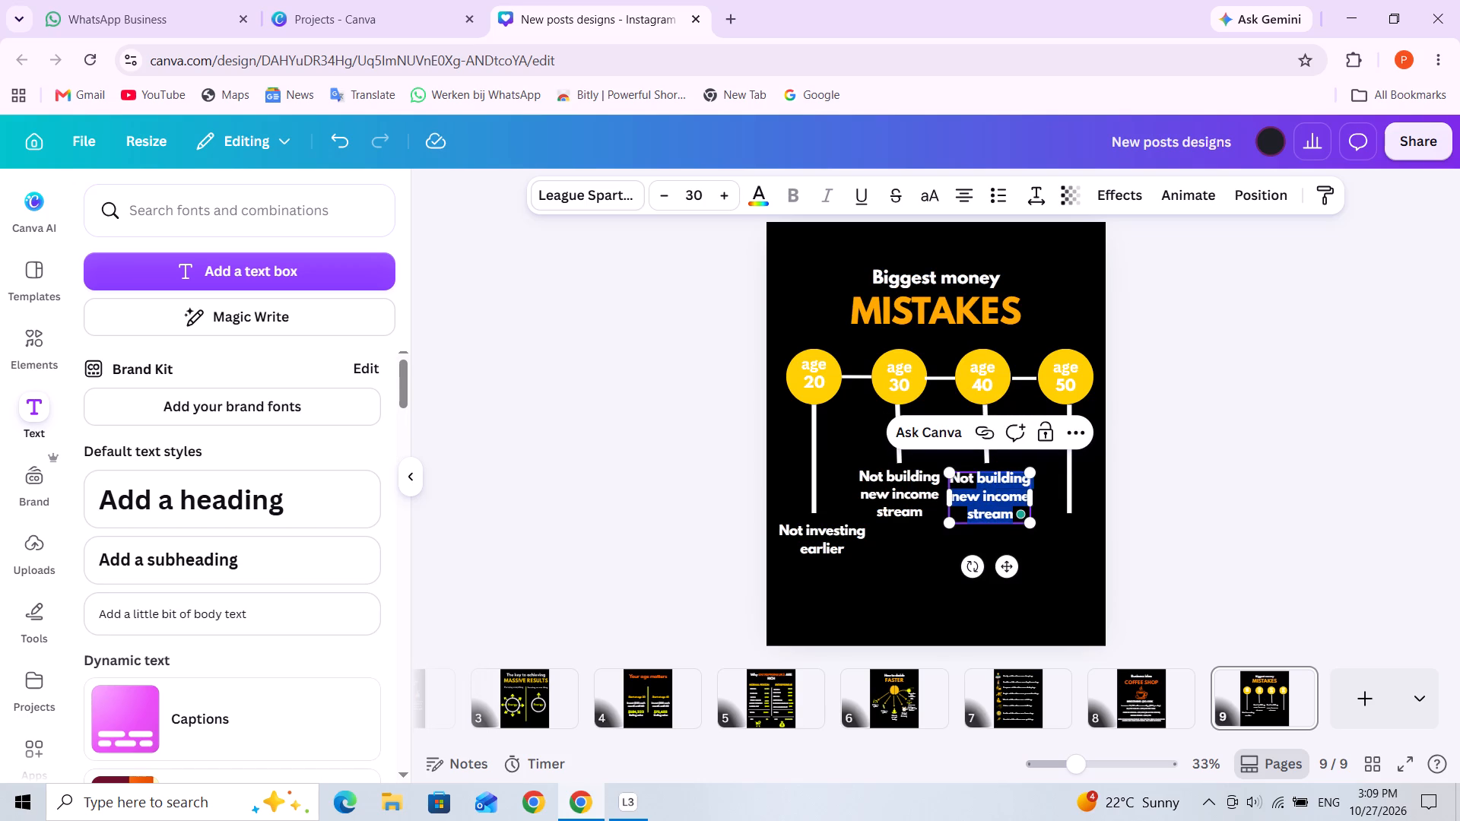
type("paying")
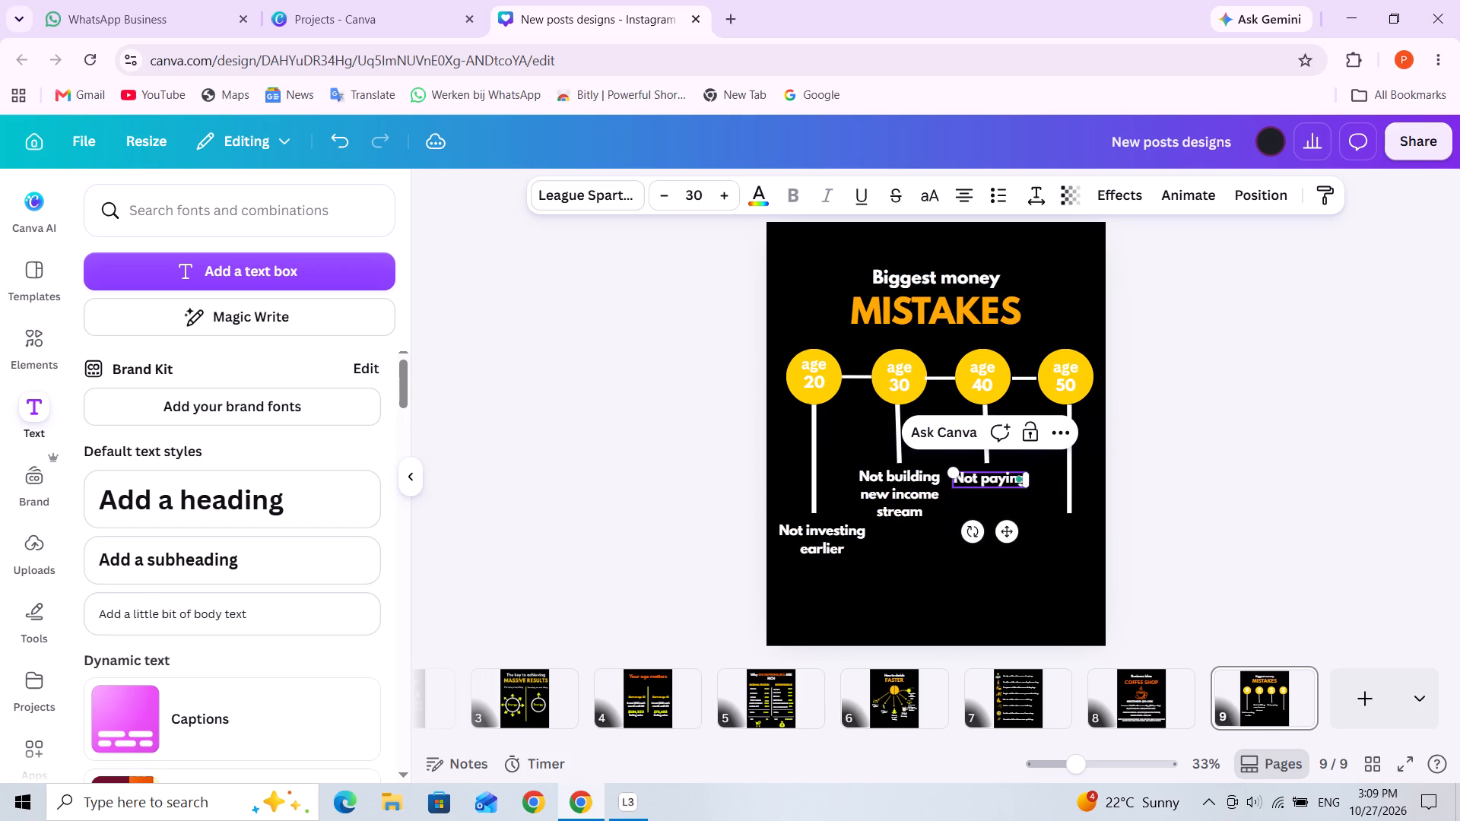
key("Return")
type("off debt")
key("Return")
type("earilier")
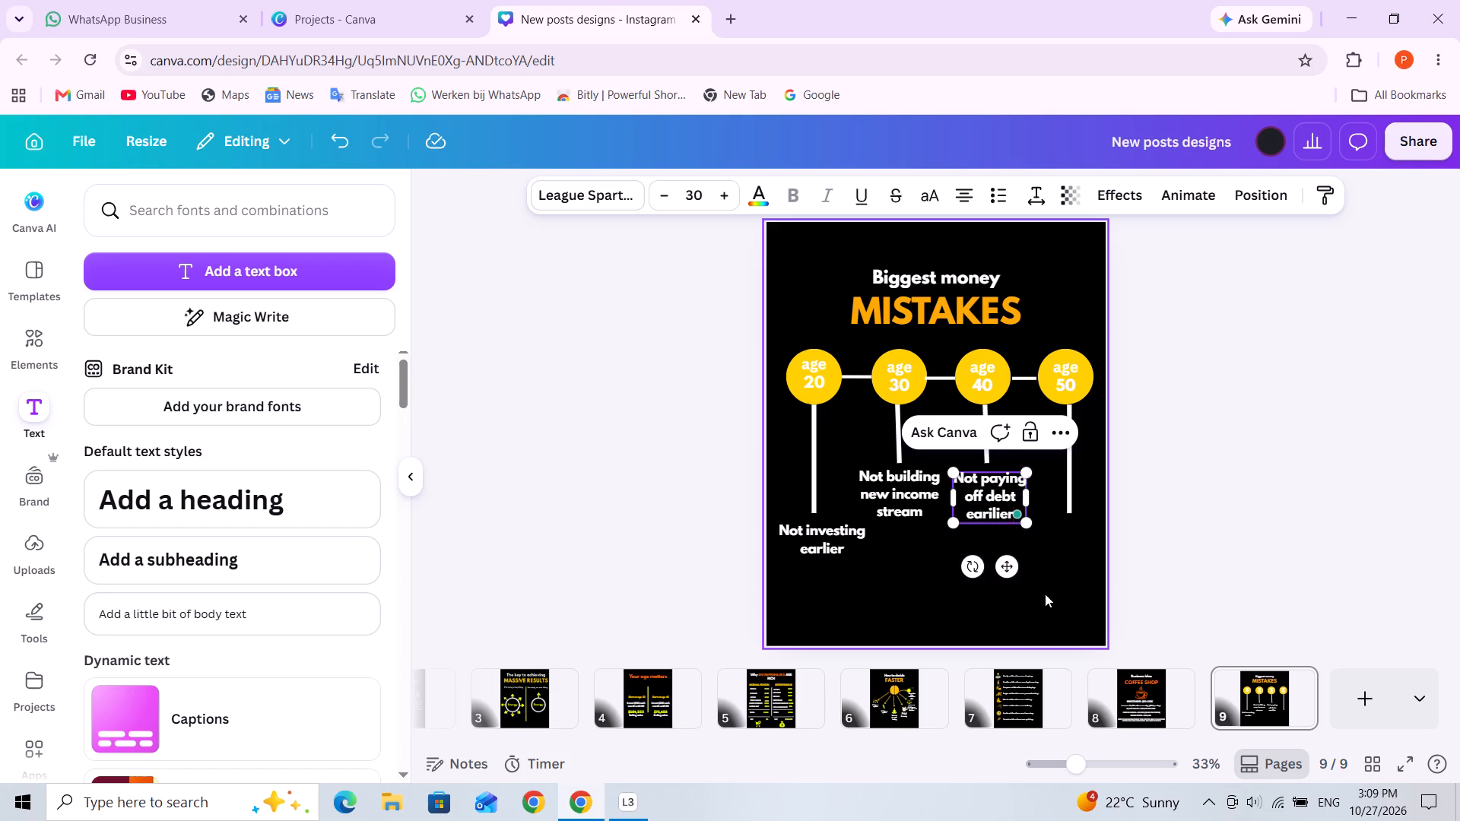
left_click(1058, 581)
Duplicate the "age 40" caption and place the copy just below the lower end of the long "age 50" line.
left_click(1004, 490)
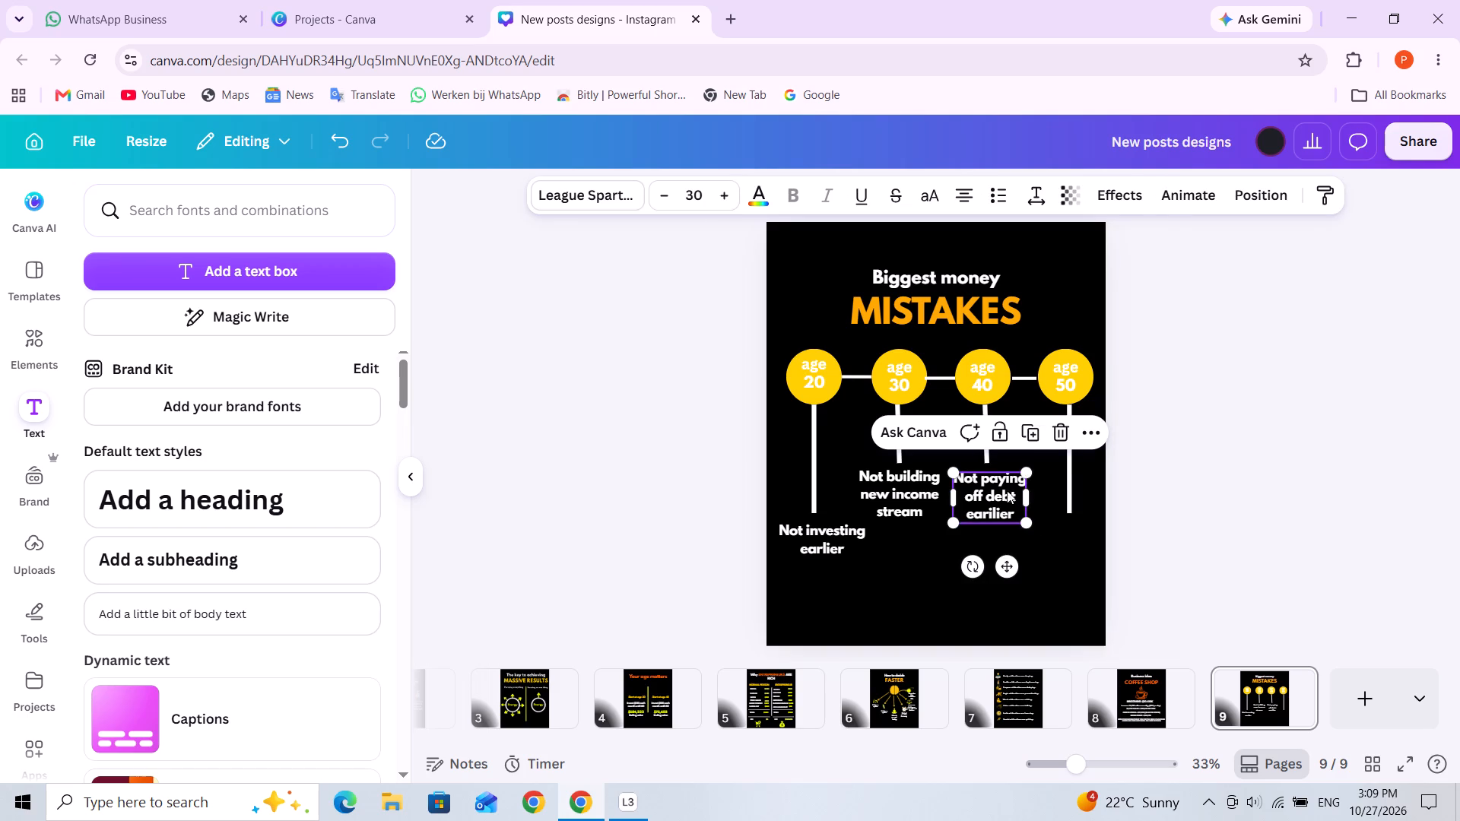
left_click(1030, 433)
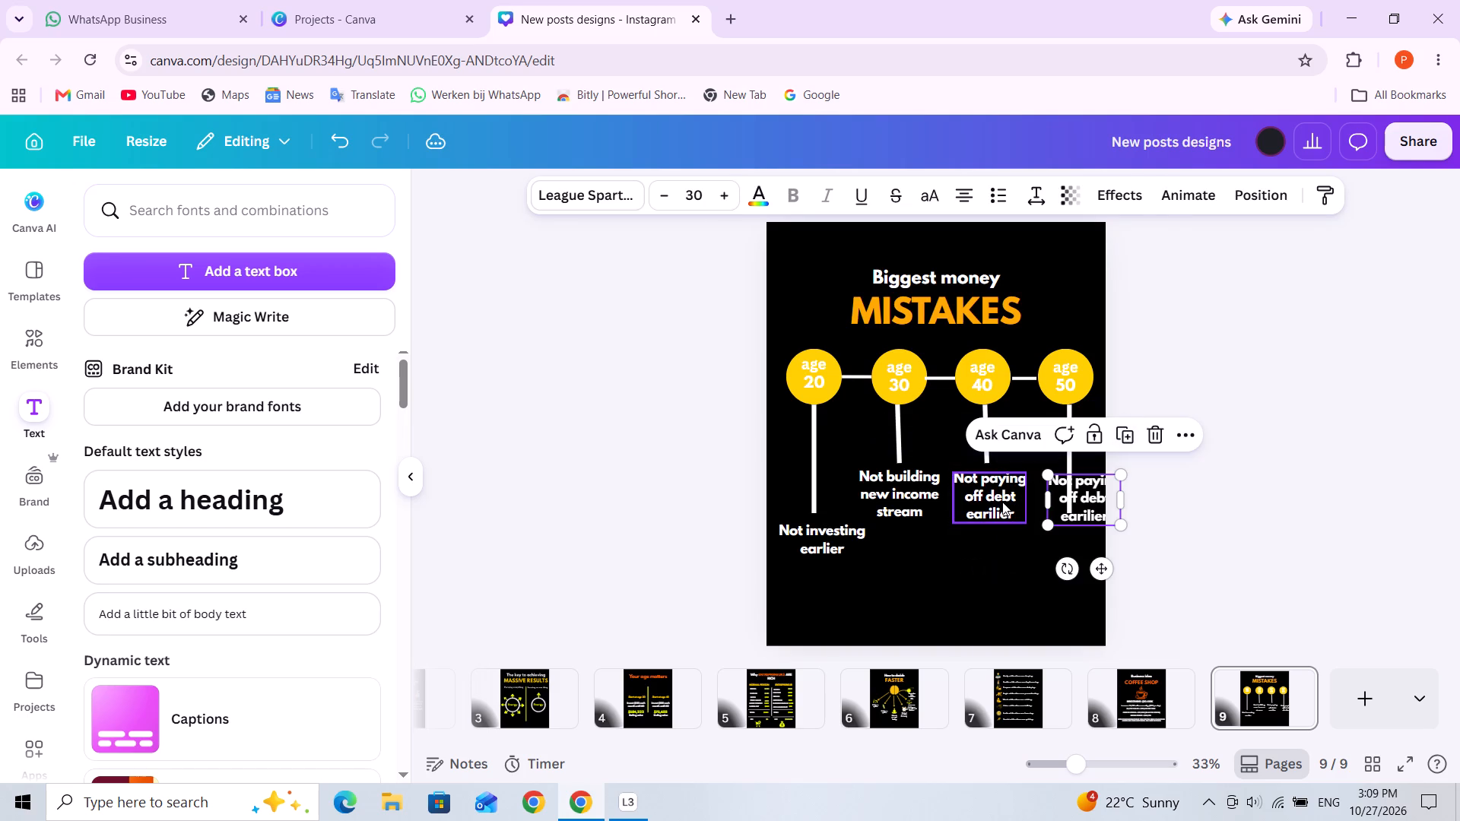
left_click_drag(1090, 507, 1071, 566)
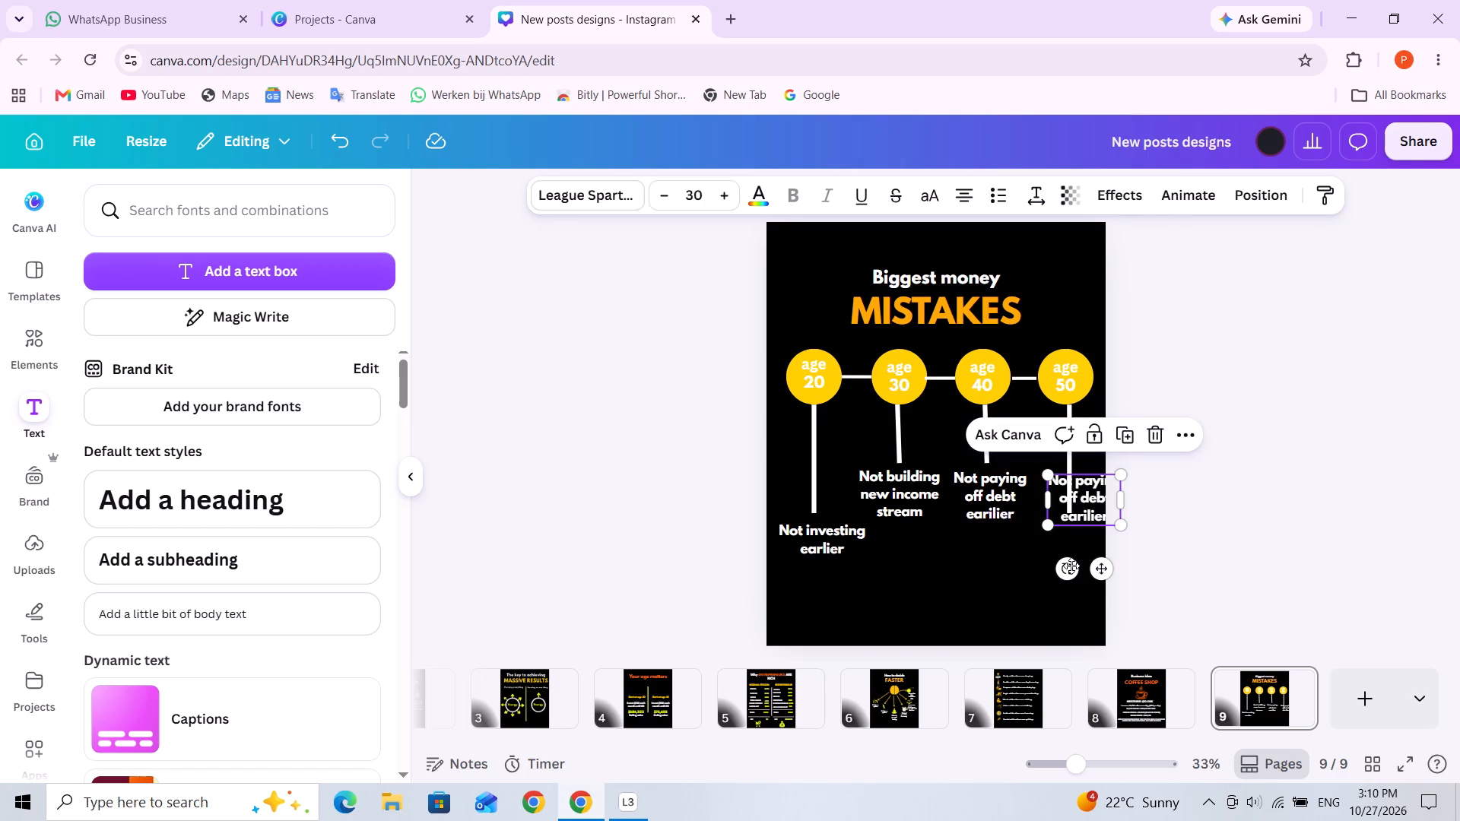
left_click_drag(1071, 566, 1070, 553)
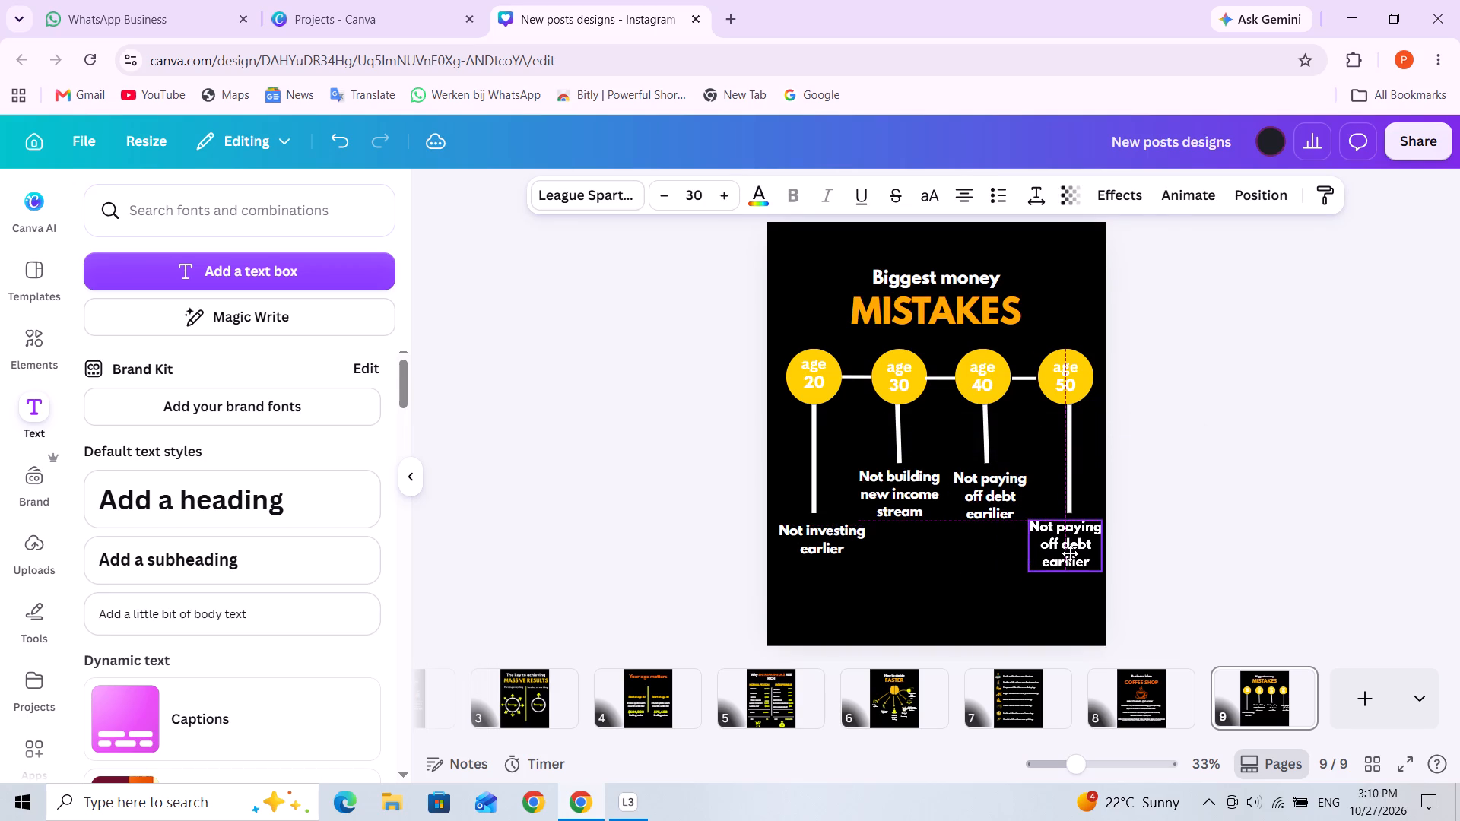
left_click_drag(1070, 553, 1071, 553)
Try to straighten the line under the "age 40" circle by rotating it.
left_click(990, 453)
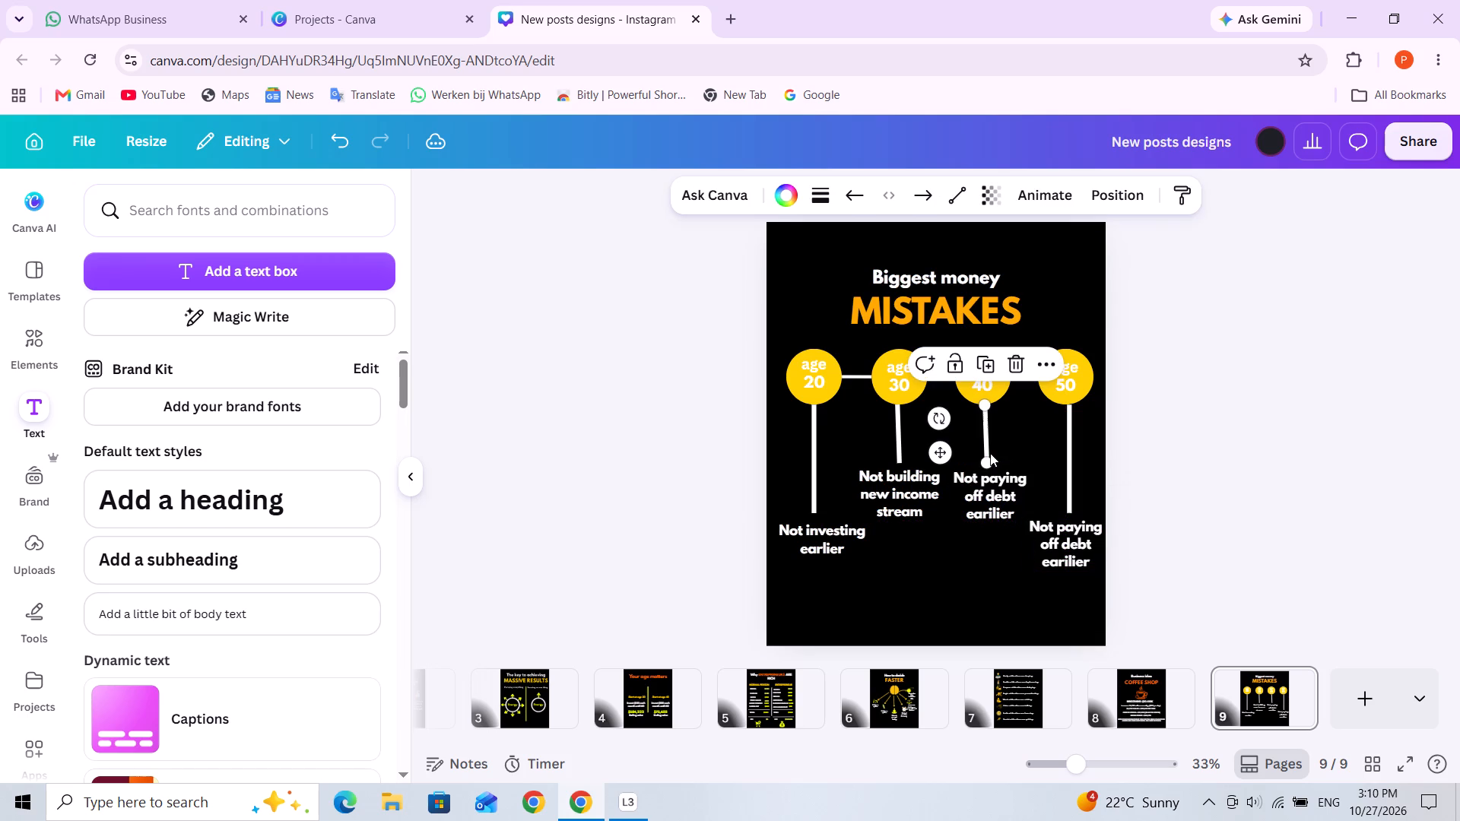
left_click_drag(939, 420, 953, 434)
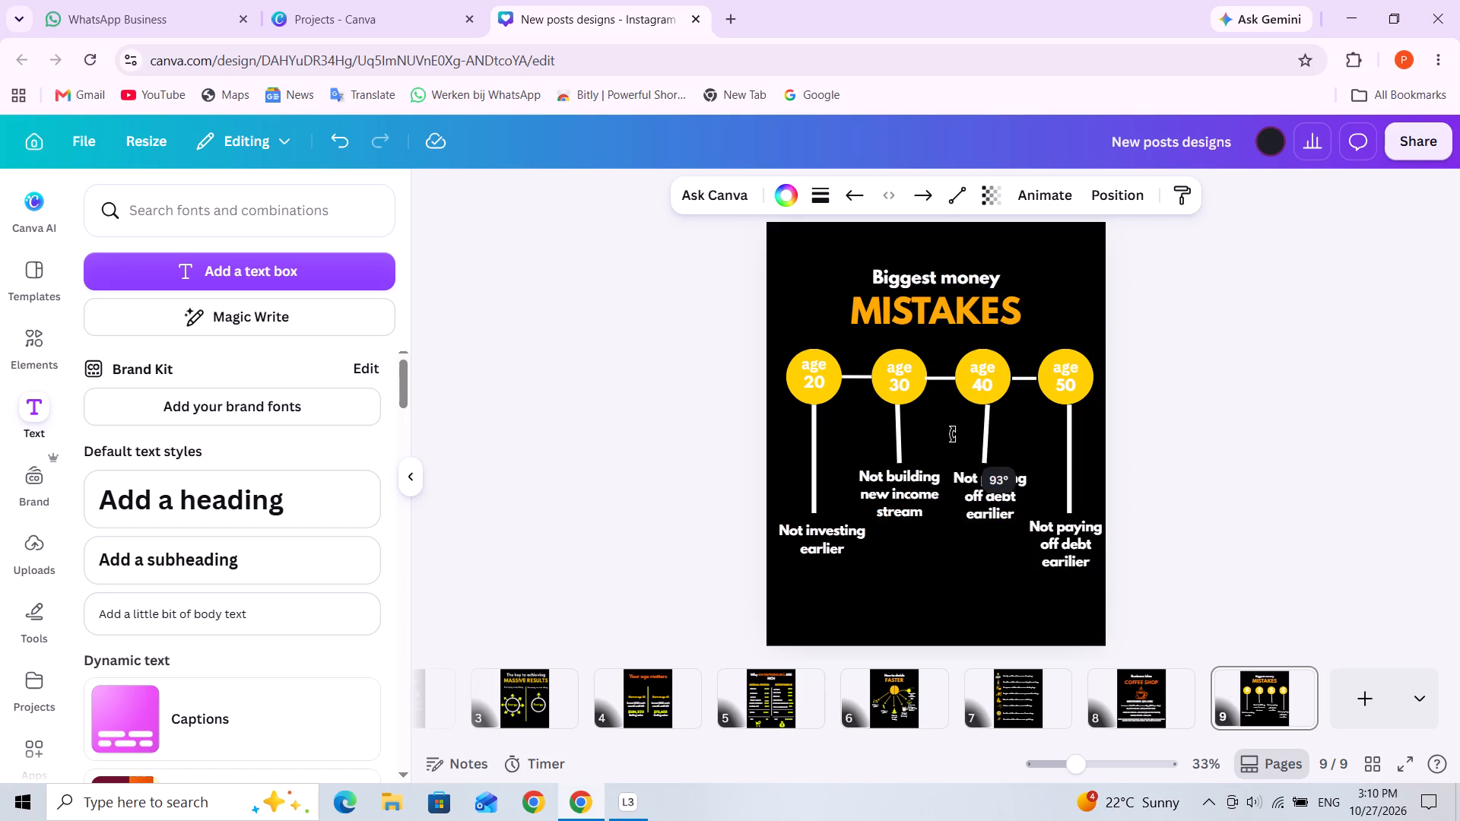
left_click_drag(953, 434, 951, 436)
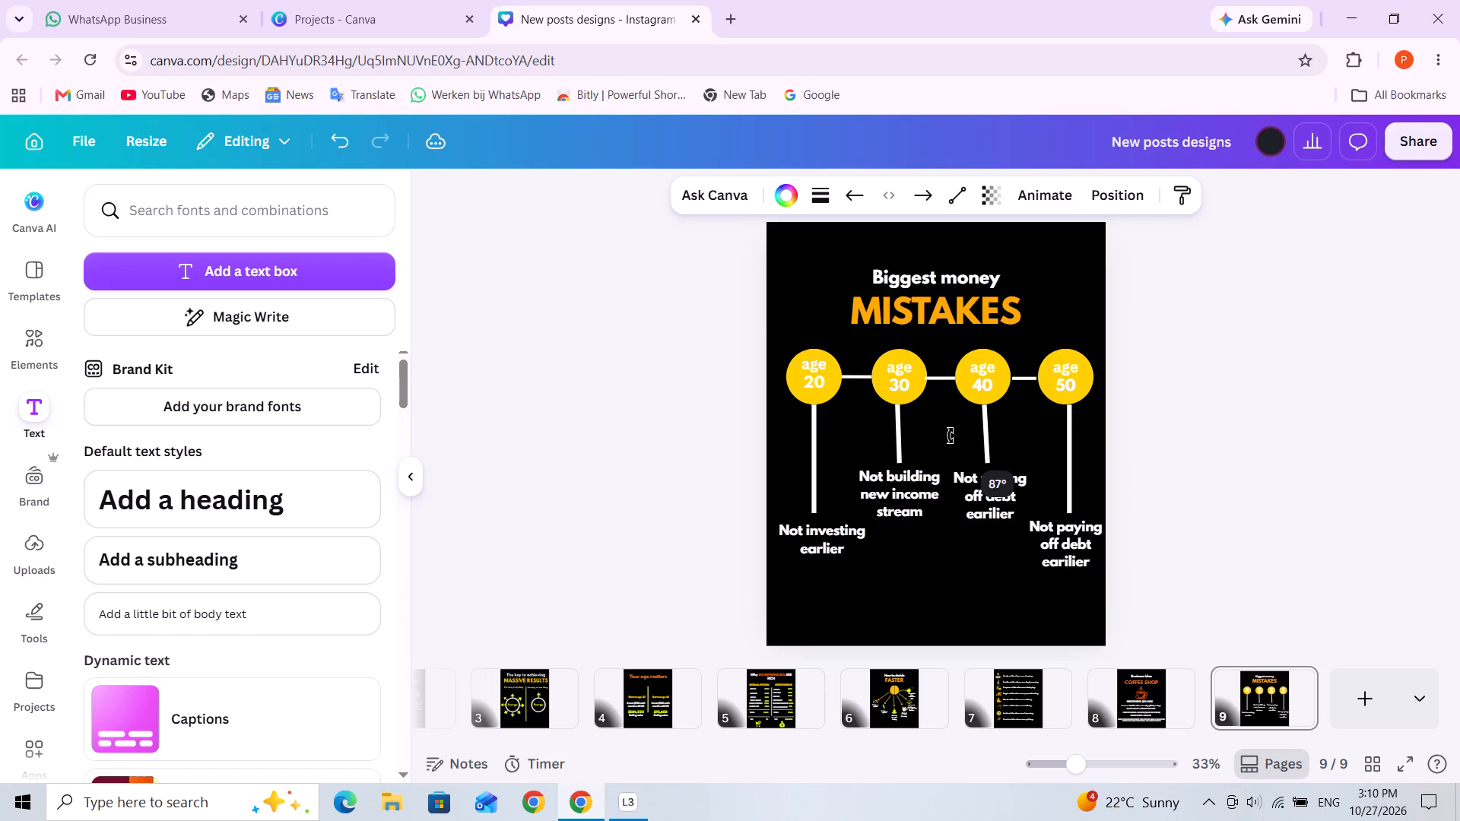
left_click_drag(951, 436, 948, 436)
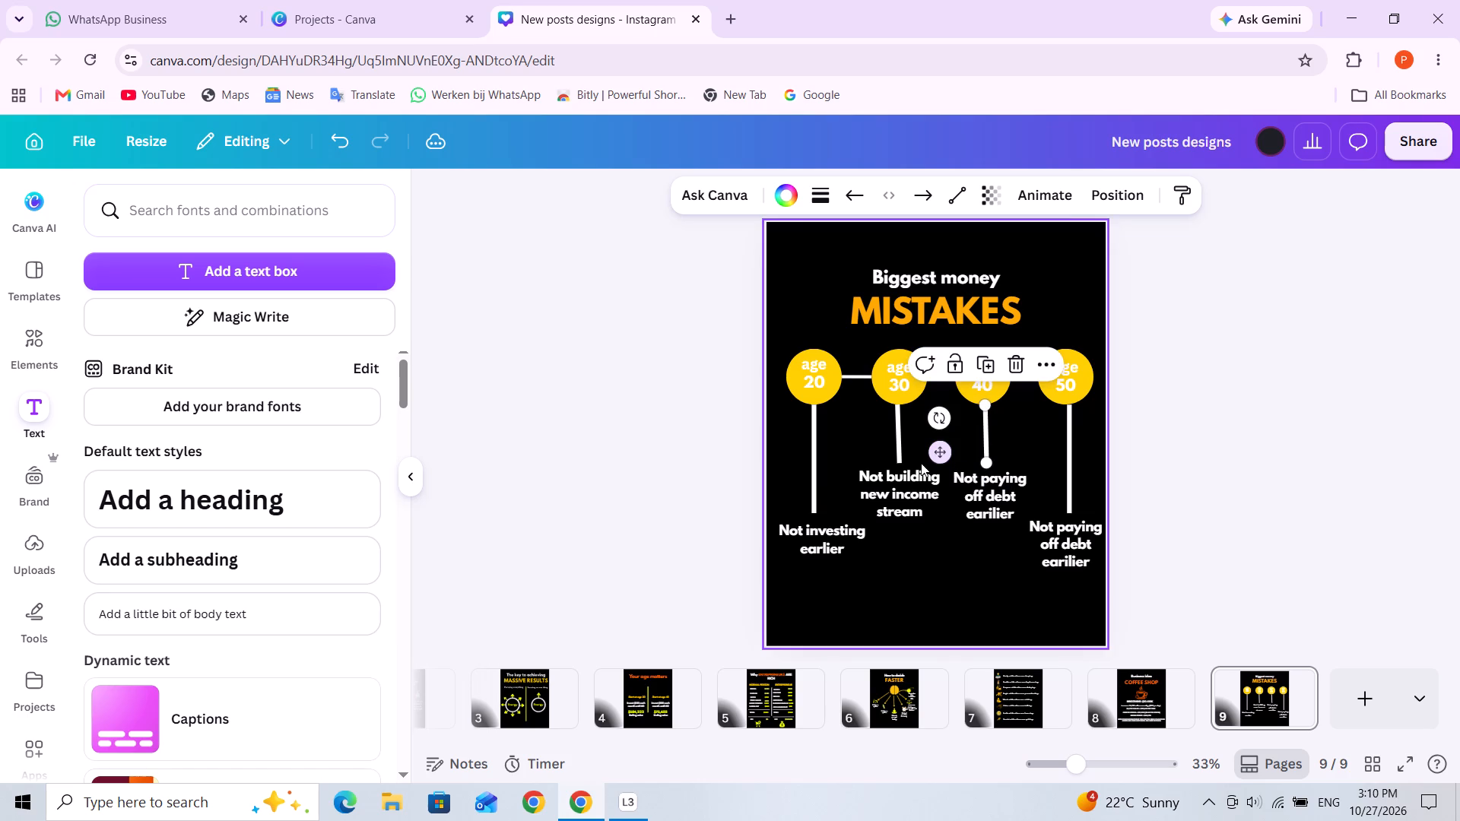
Rotate the short line under the "age 30" circle until it is vertical.
left_click(900, 456)
left_click_drag(852, 419, 852, 420)
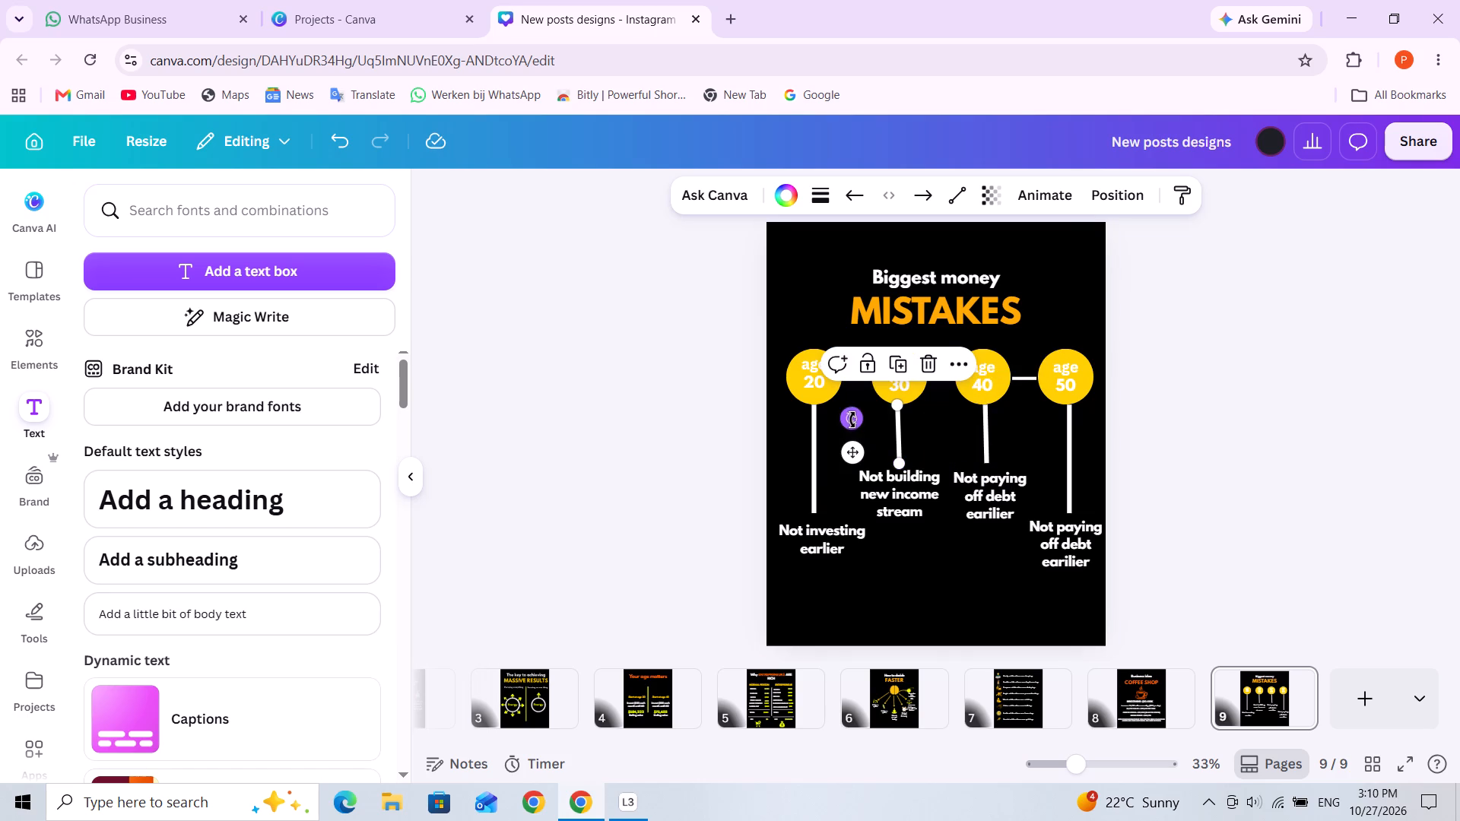
left_click_drag(852, 420, 868, 434)
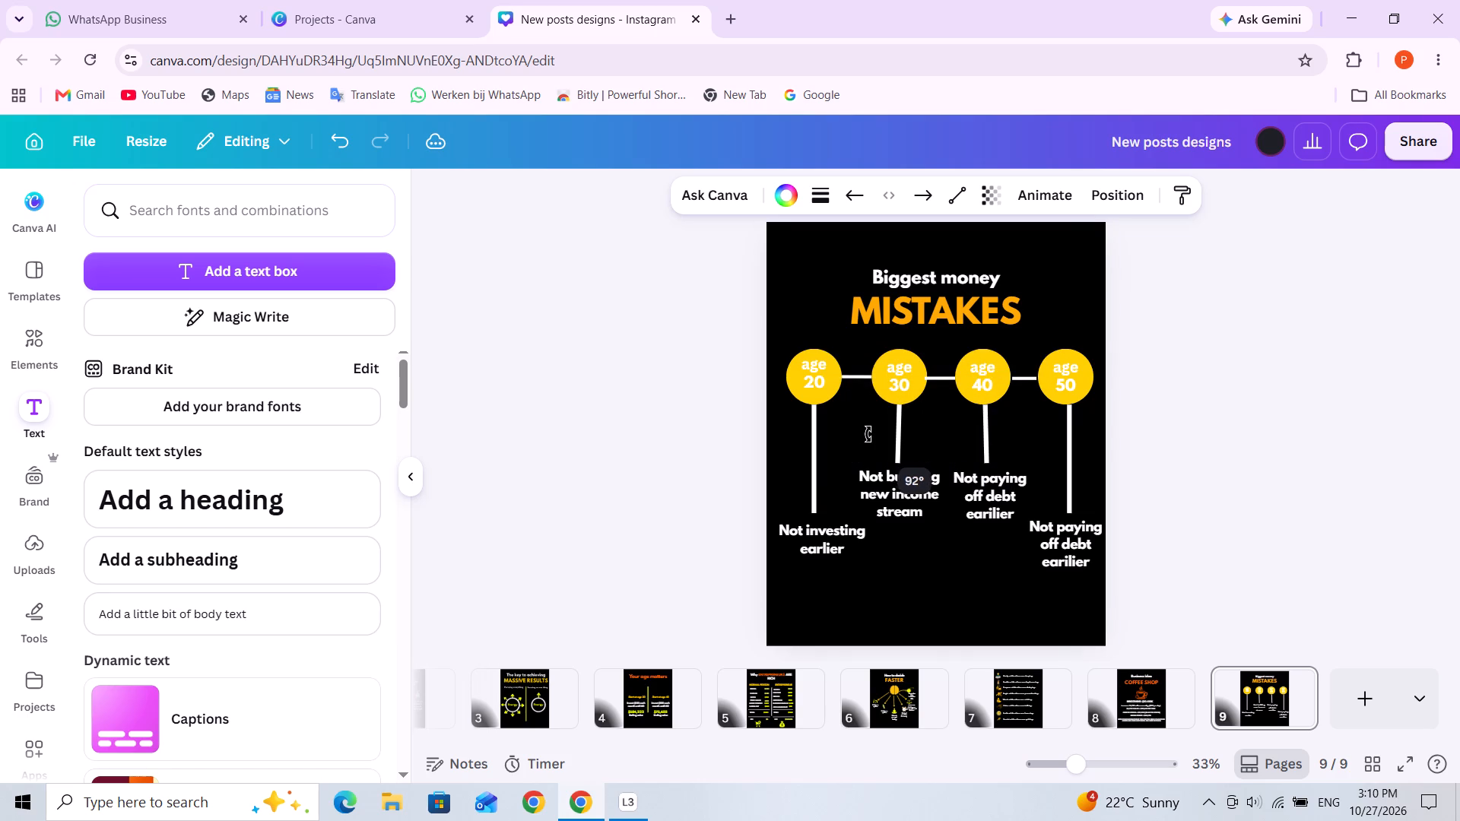
left_click_drag(868, 434, 870, 435)
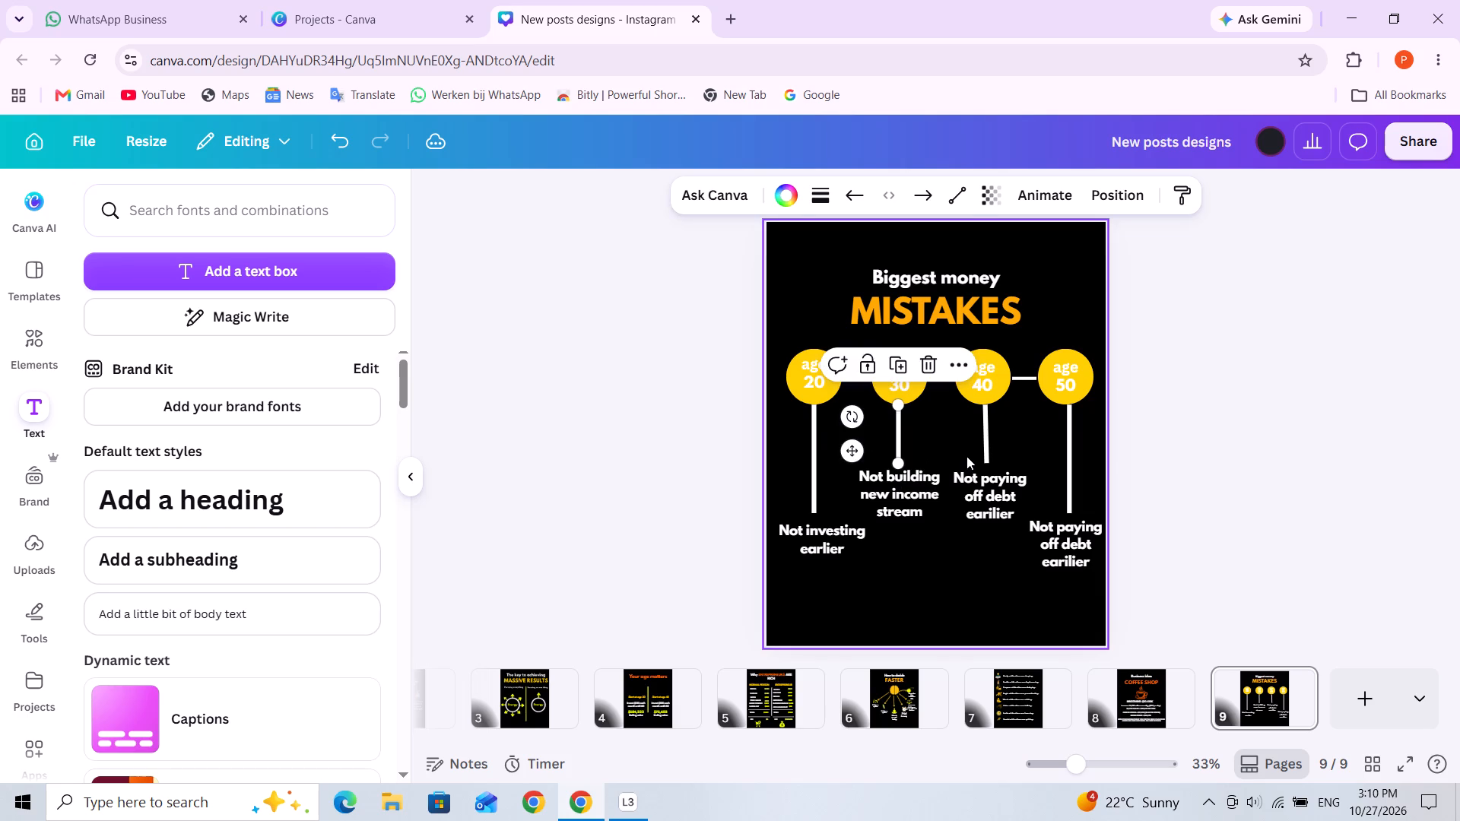
left_click(966, 456)
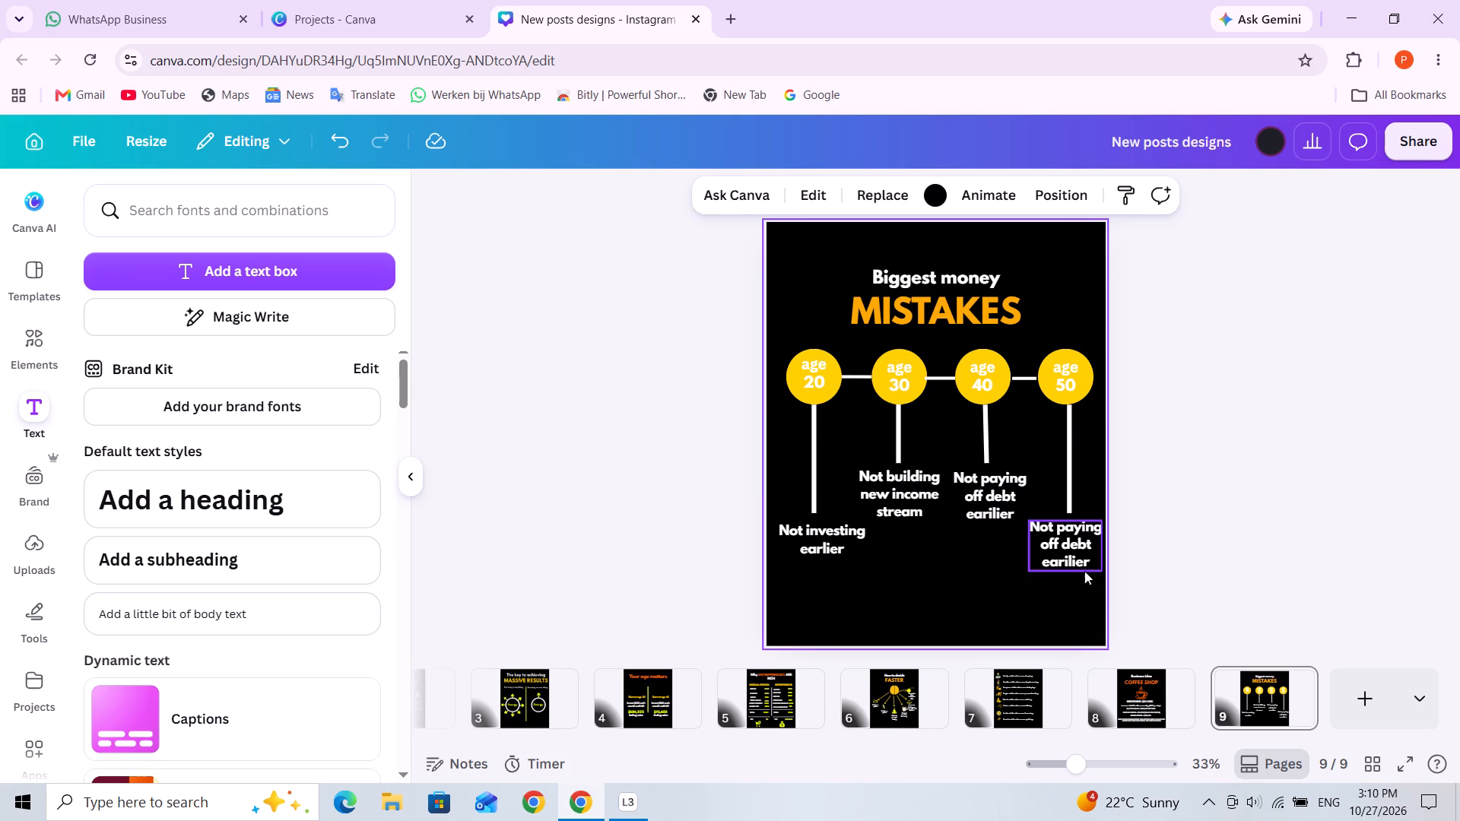
Replace the caption under the "age 50" line with "Not saving enough for retirement", split over three lines.
left_click(1073, 558)
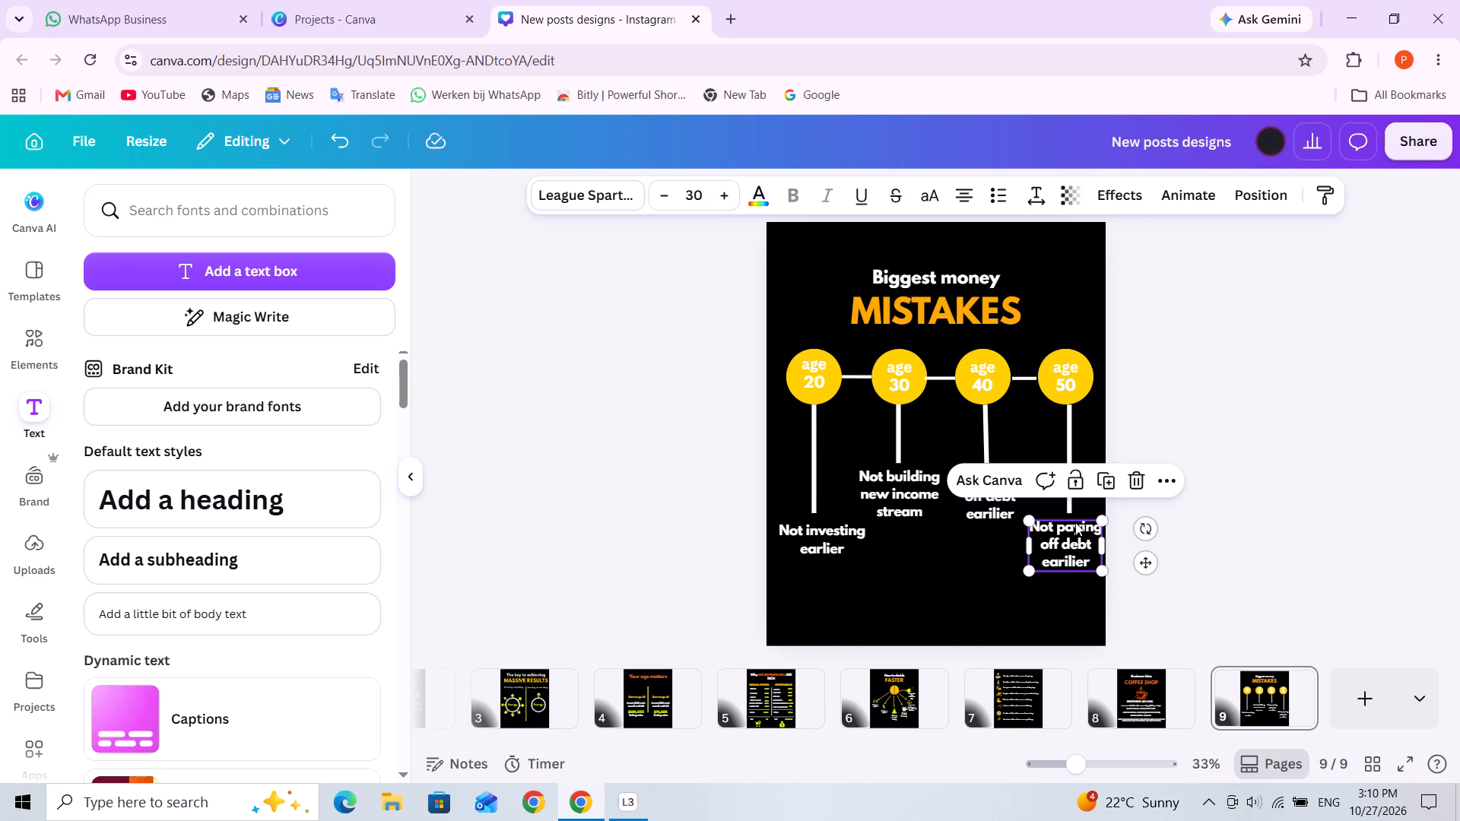
left_click(1075, 522)
left_click(1059, 525)
left_click_drag(1058, 529, 1085, 575)
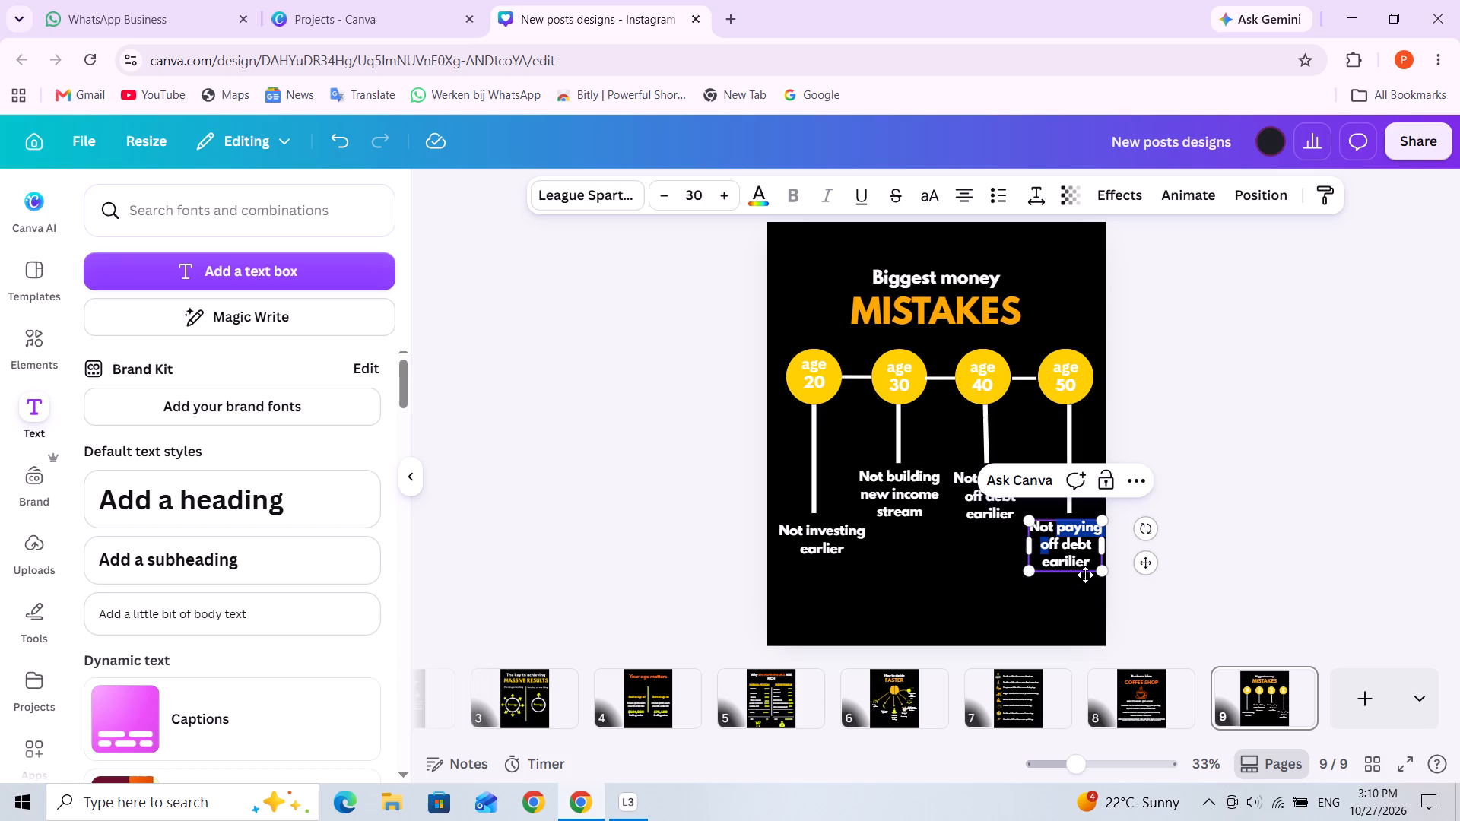
left_click_drag(1085, 575, 1090, 567)
type("savinf")
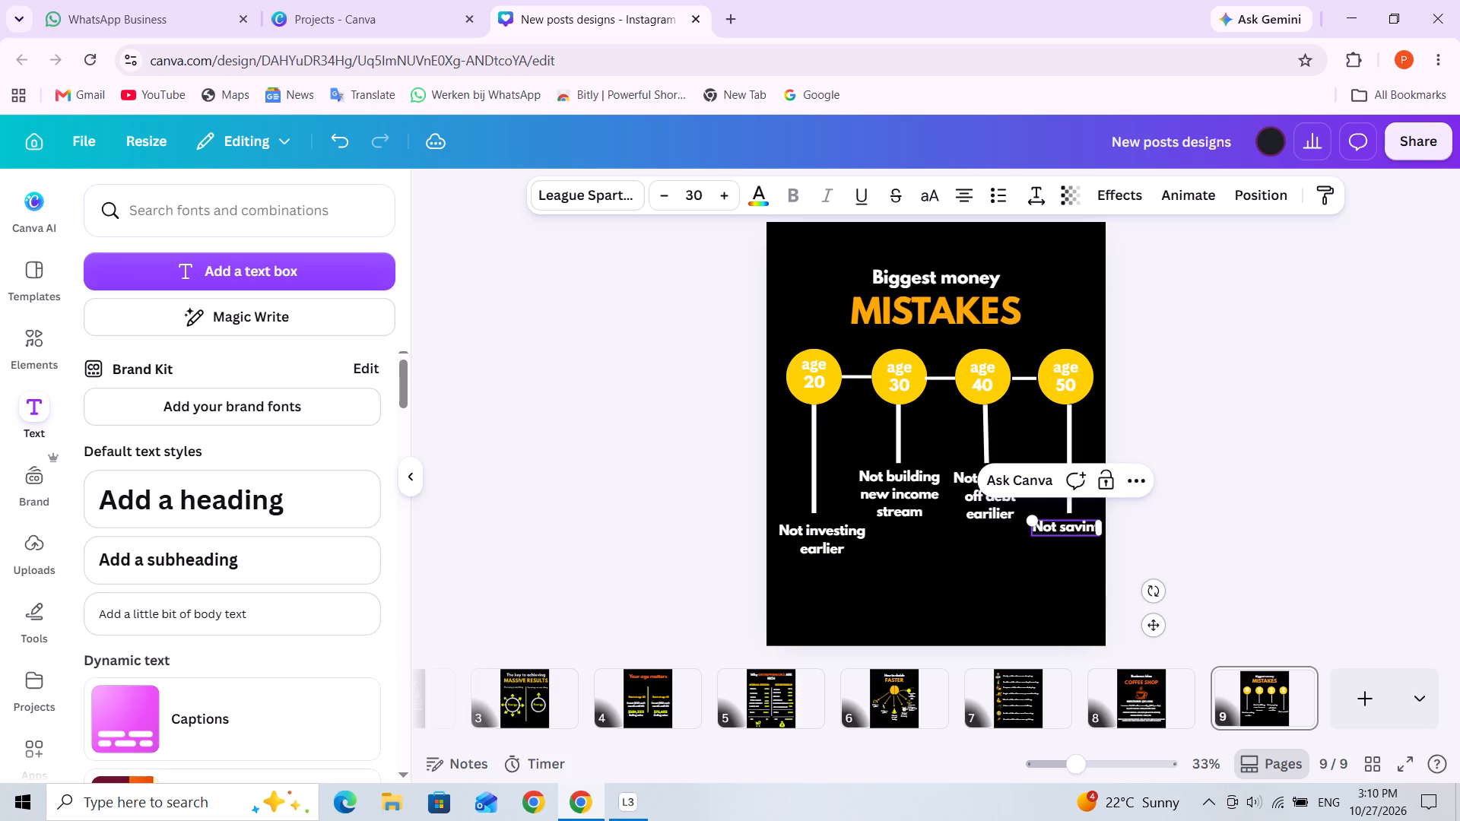
key("g")
key("BackSpace")
key("BackSpace")
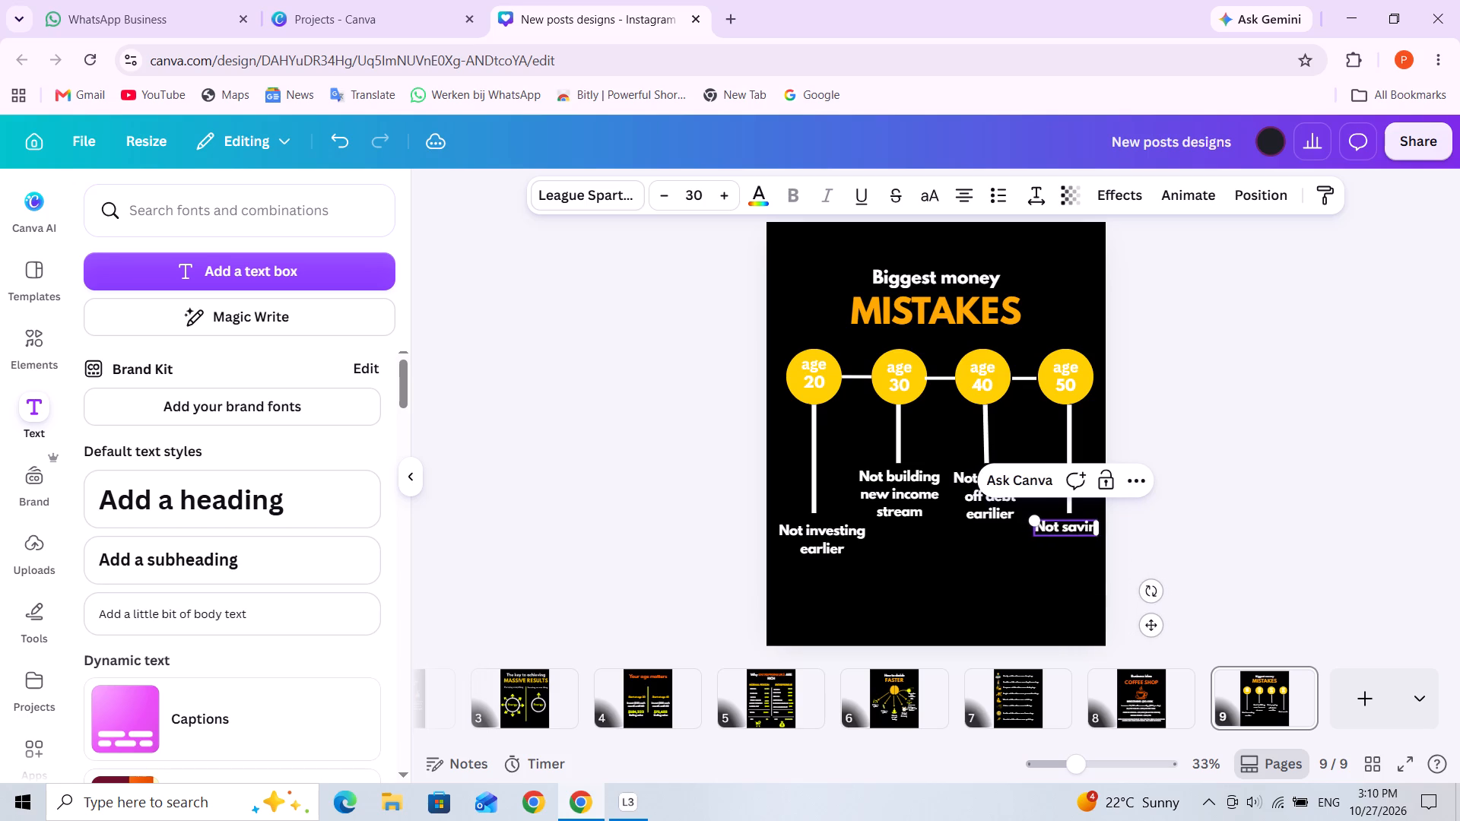
key("g")
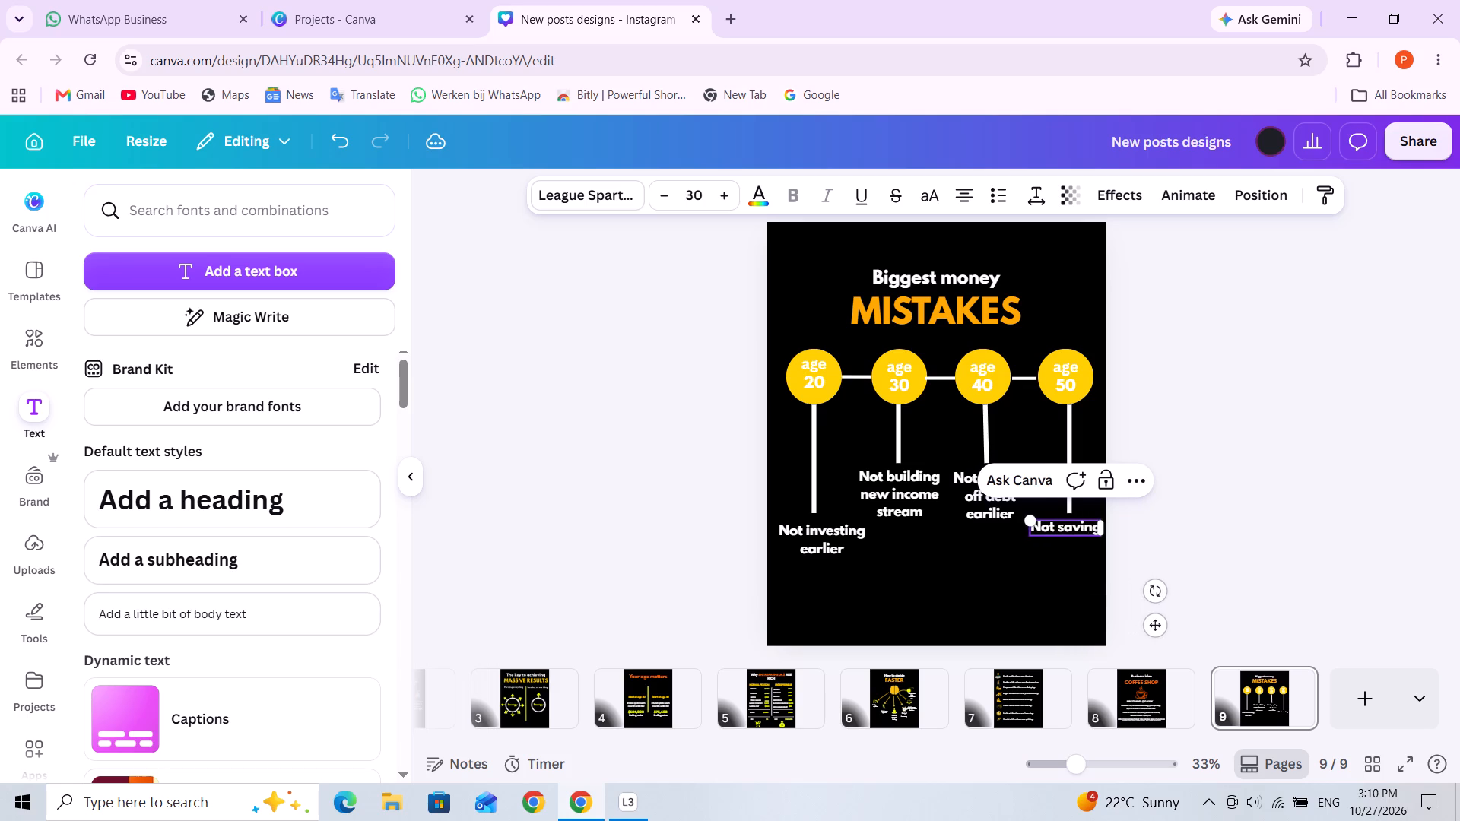
key("Return")
type("enough")
key("space")
type("for")
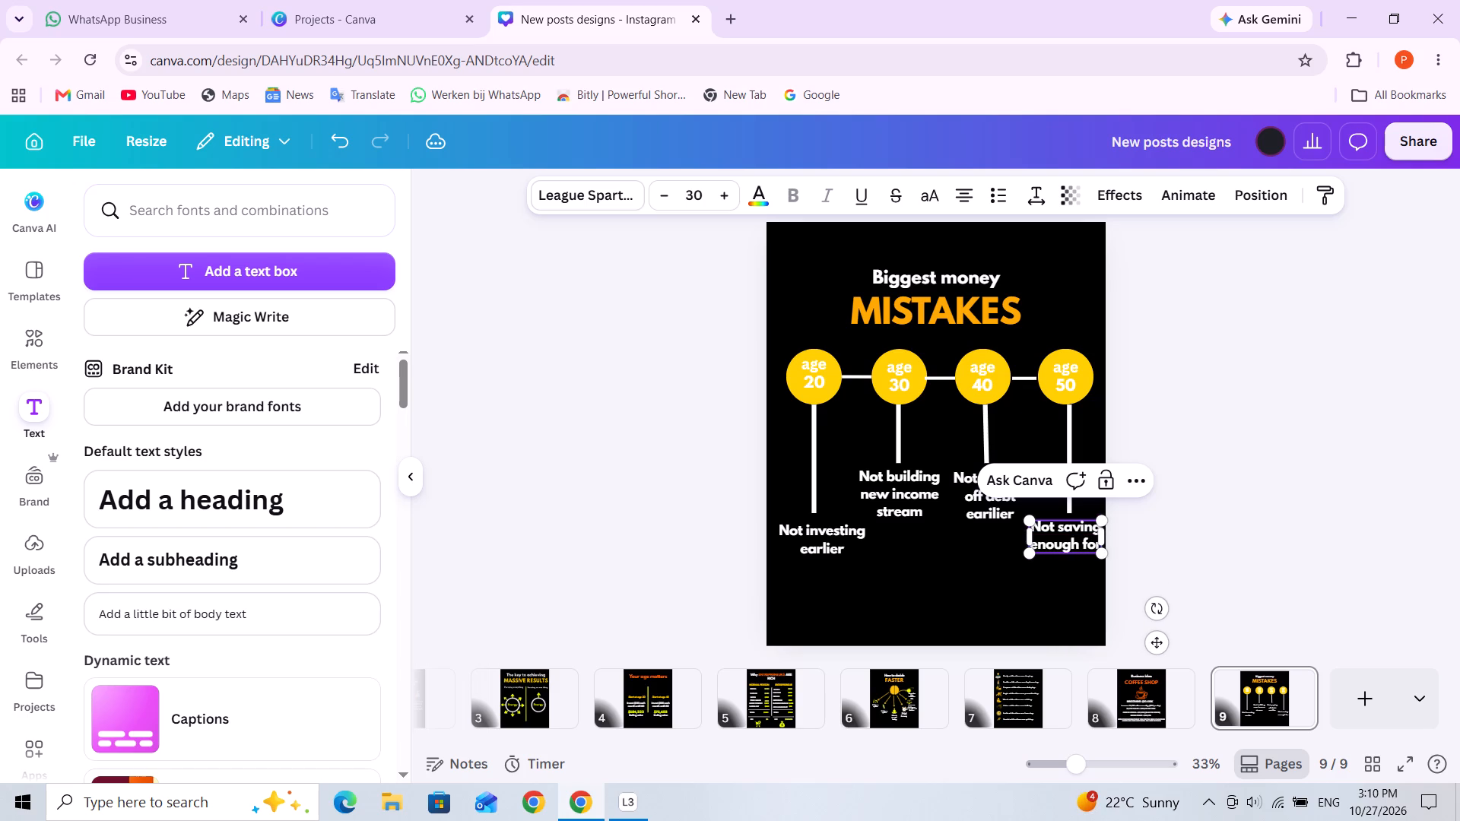
key("Return")
type("retirement")
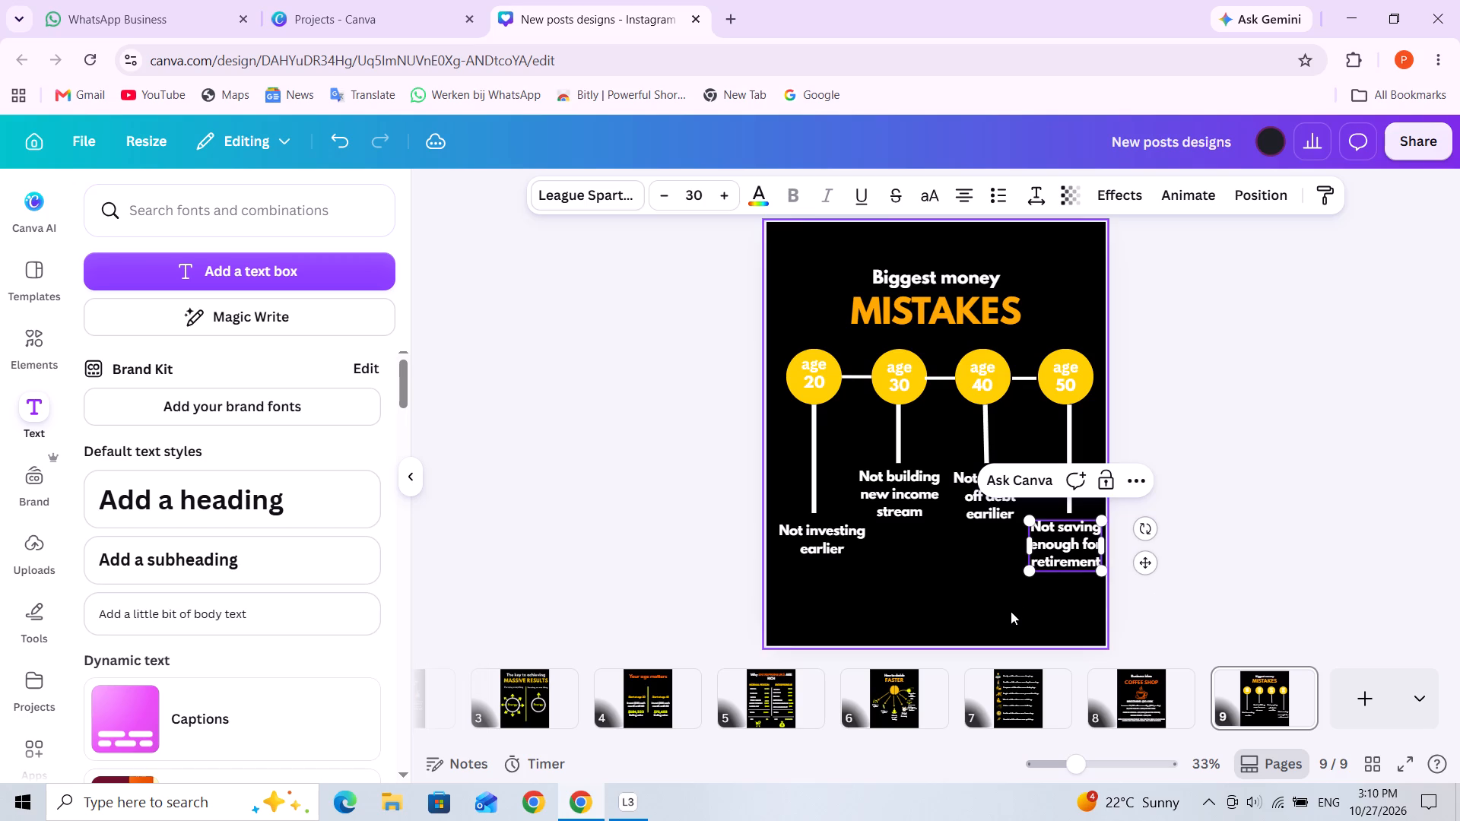
left_click(1010, 613)
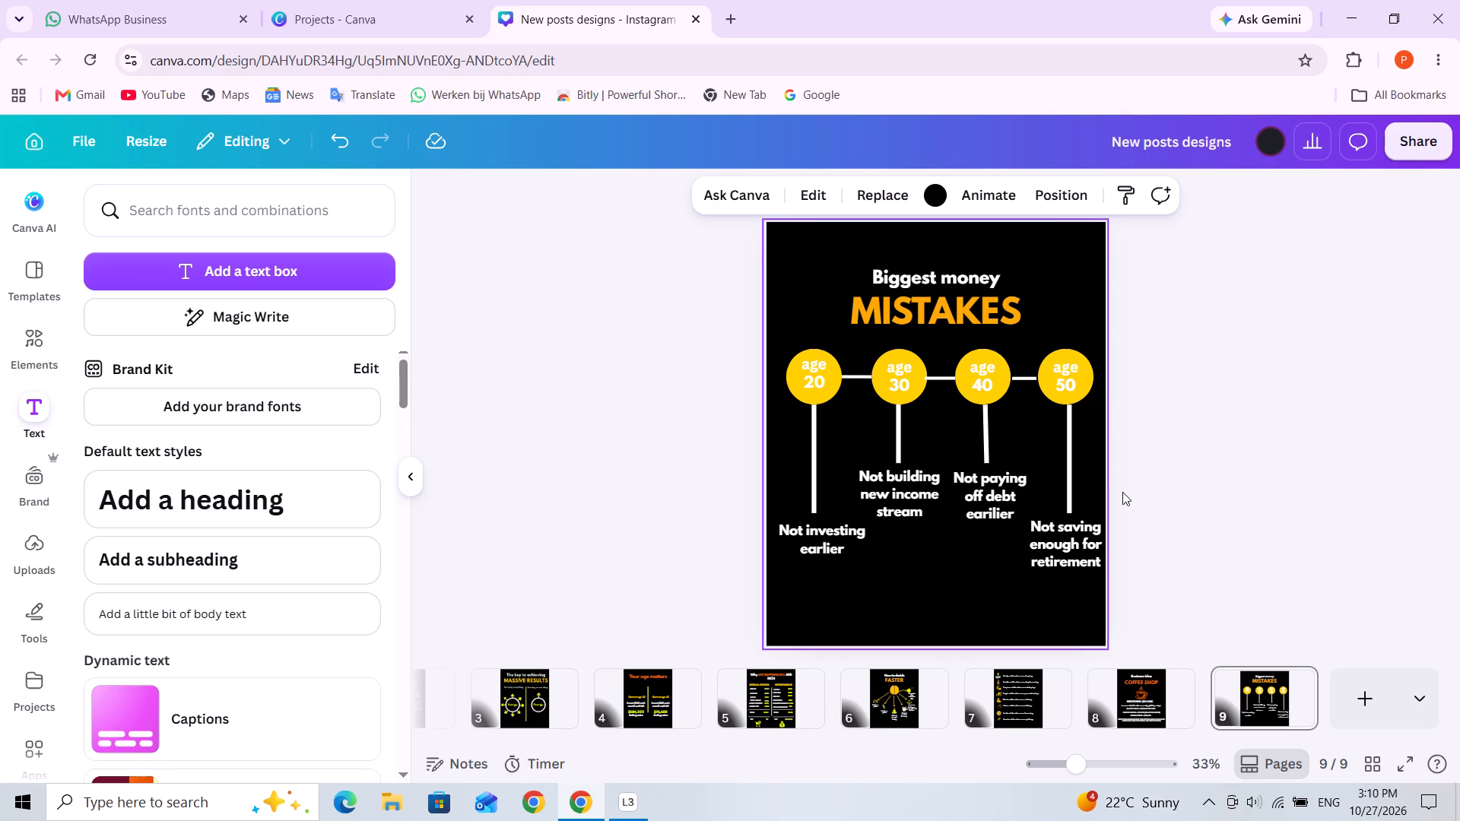
Add a new blank page after page 9.
left_click(1360, 696)
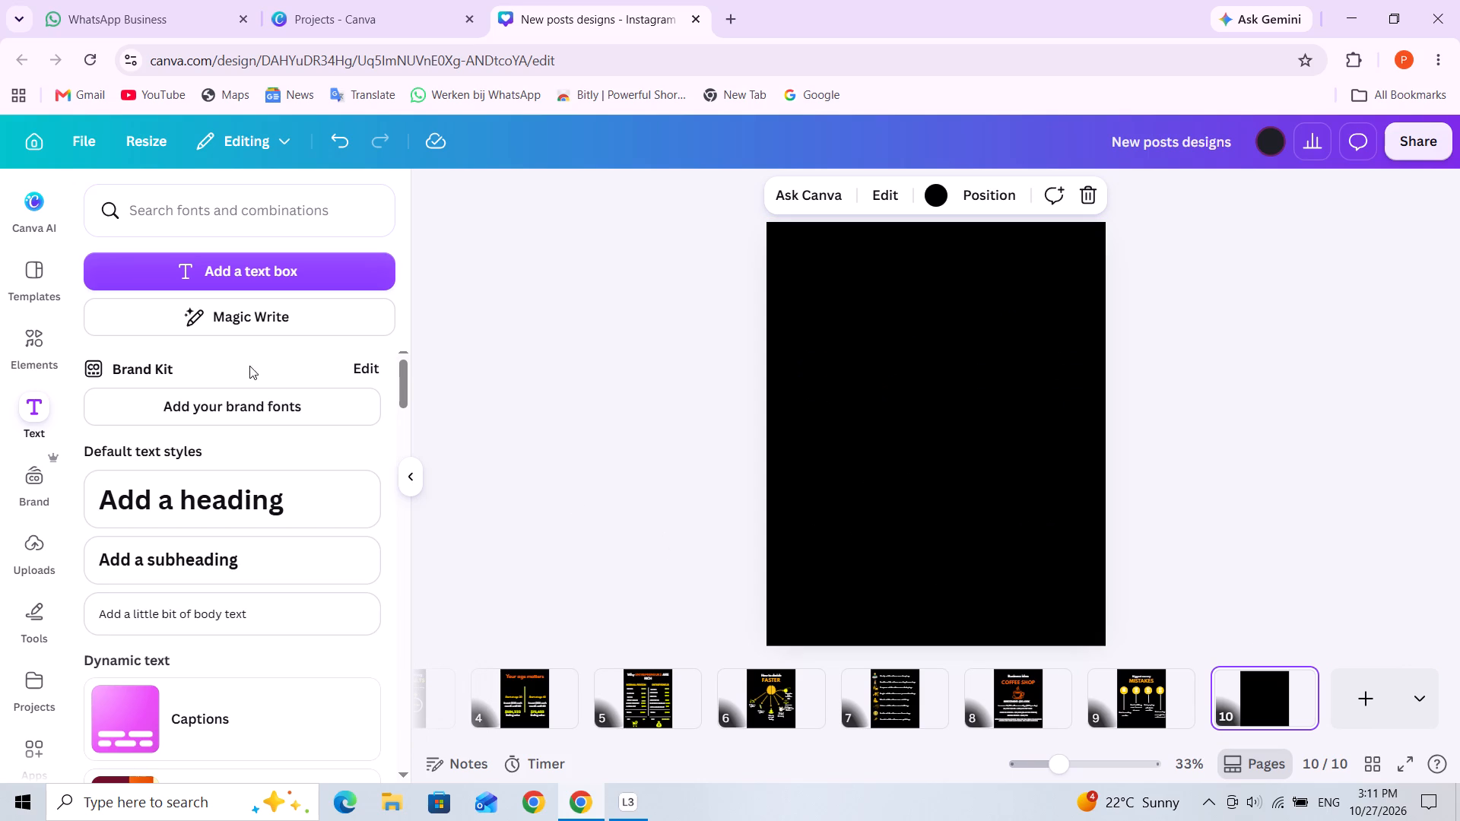
Add a subheading reading "How to train" on page 10 and place it near the top of the page.
left_click(223, 557)
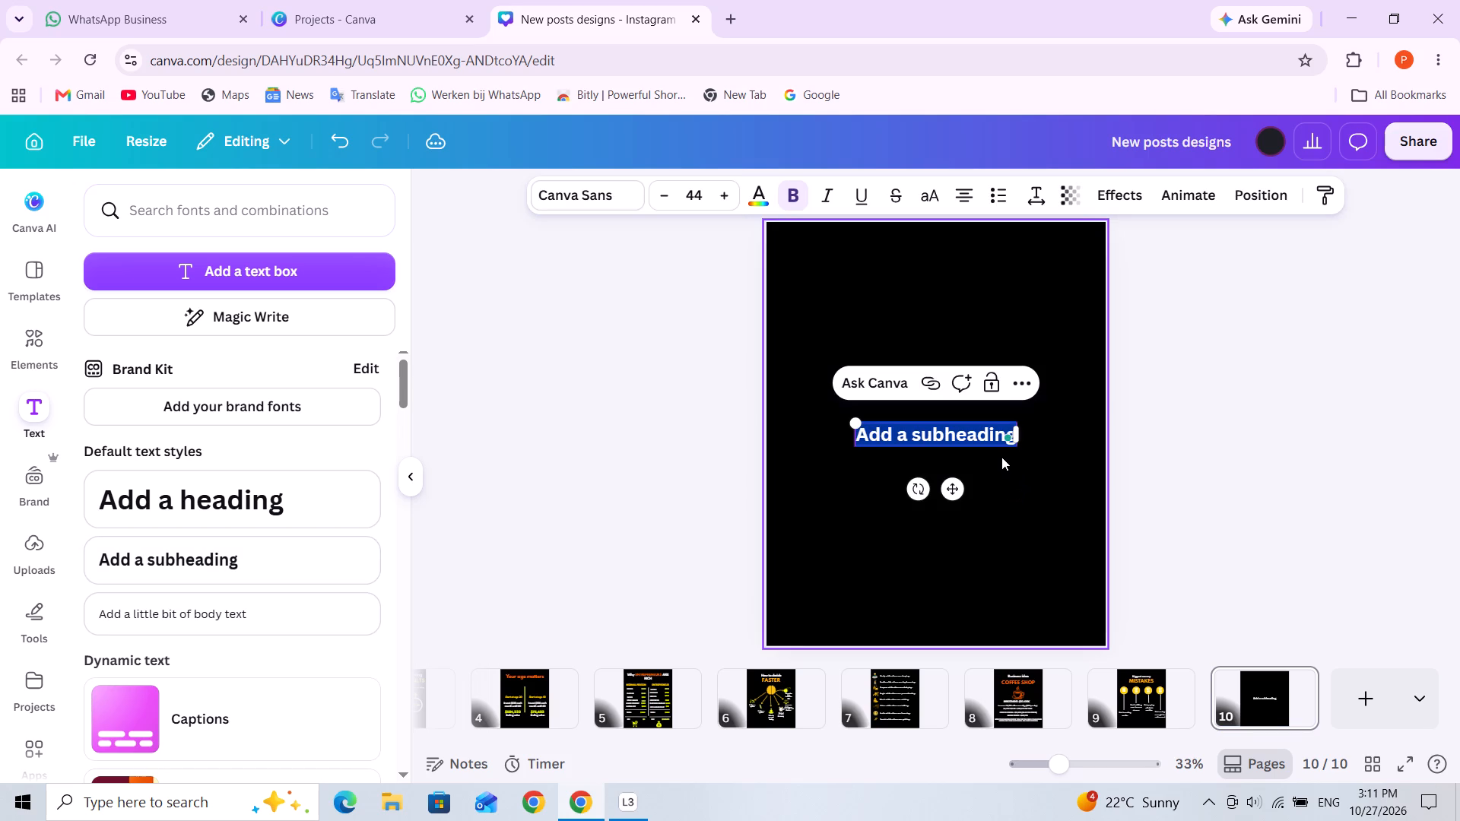
key("h")
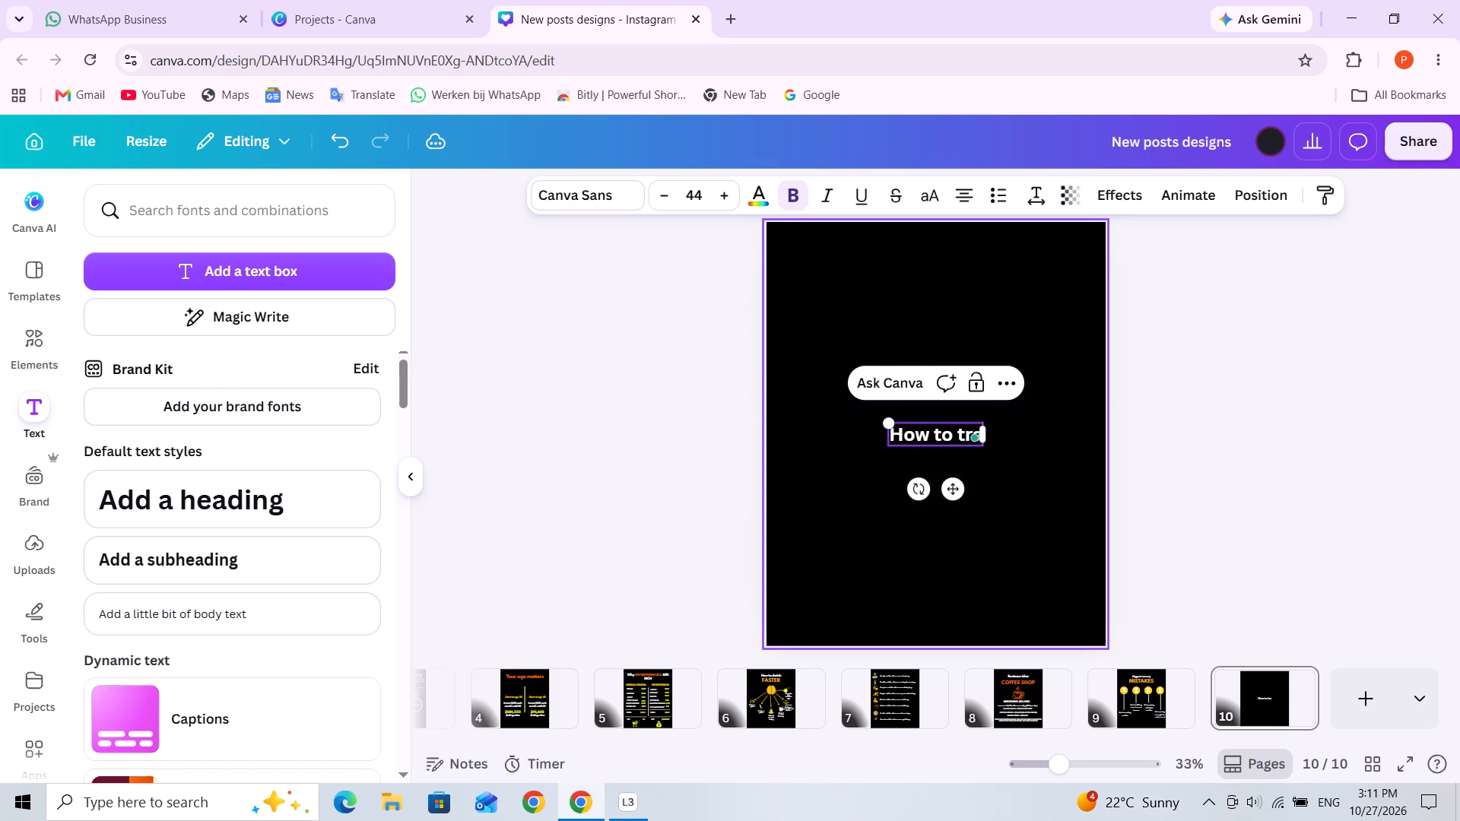
key("BackSpace")
key("n")
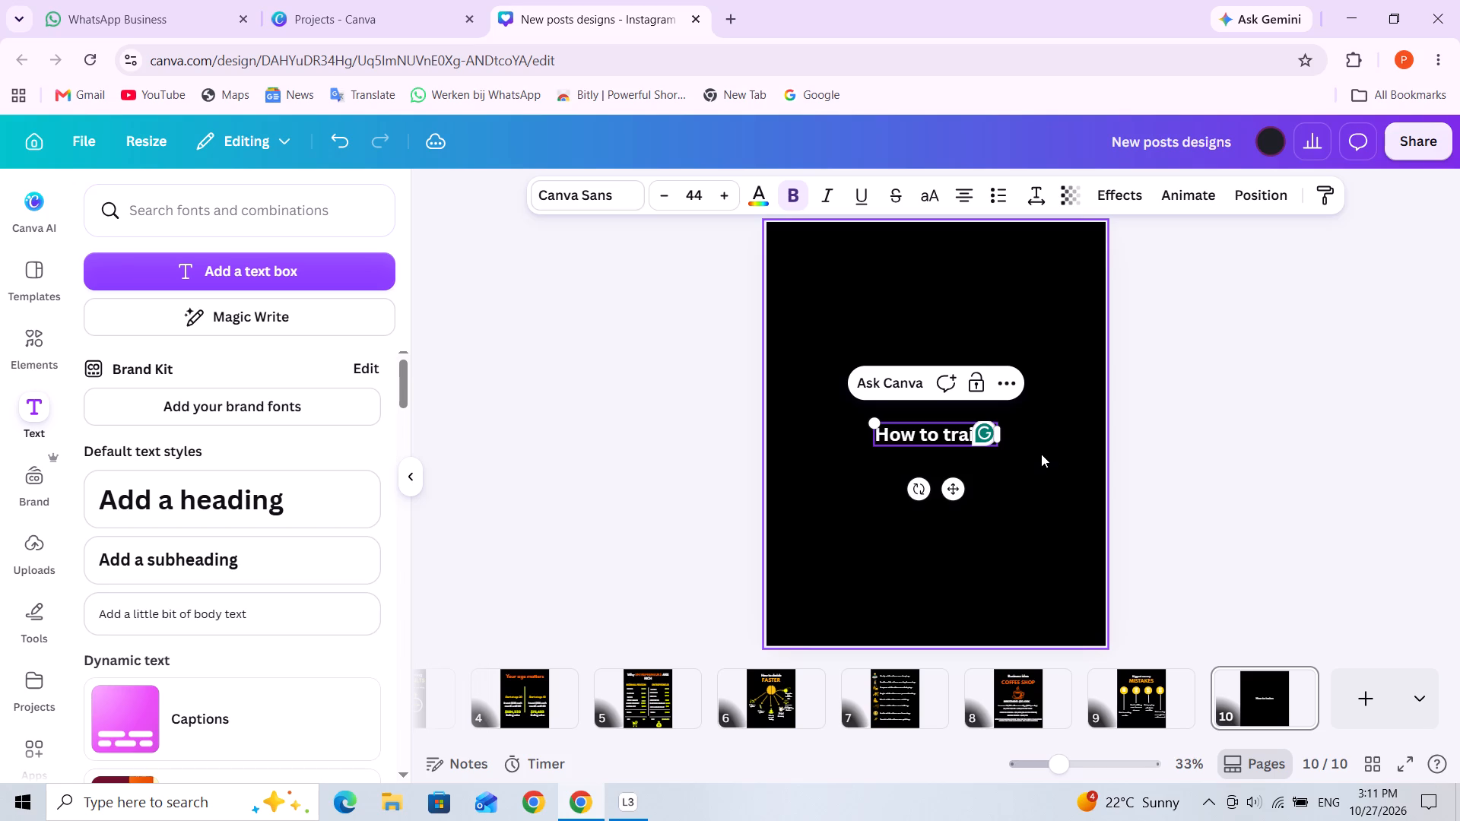
key("BackSpace")
left_click(1030, 475)
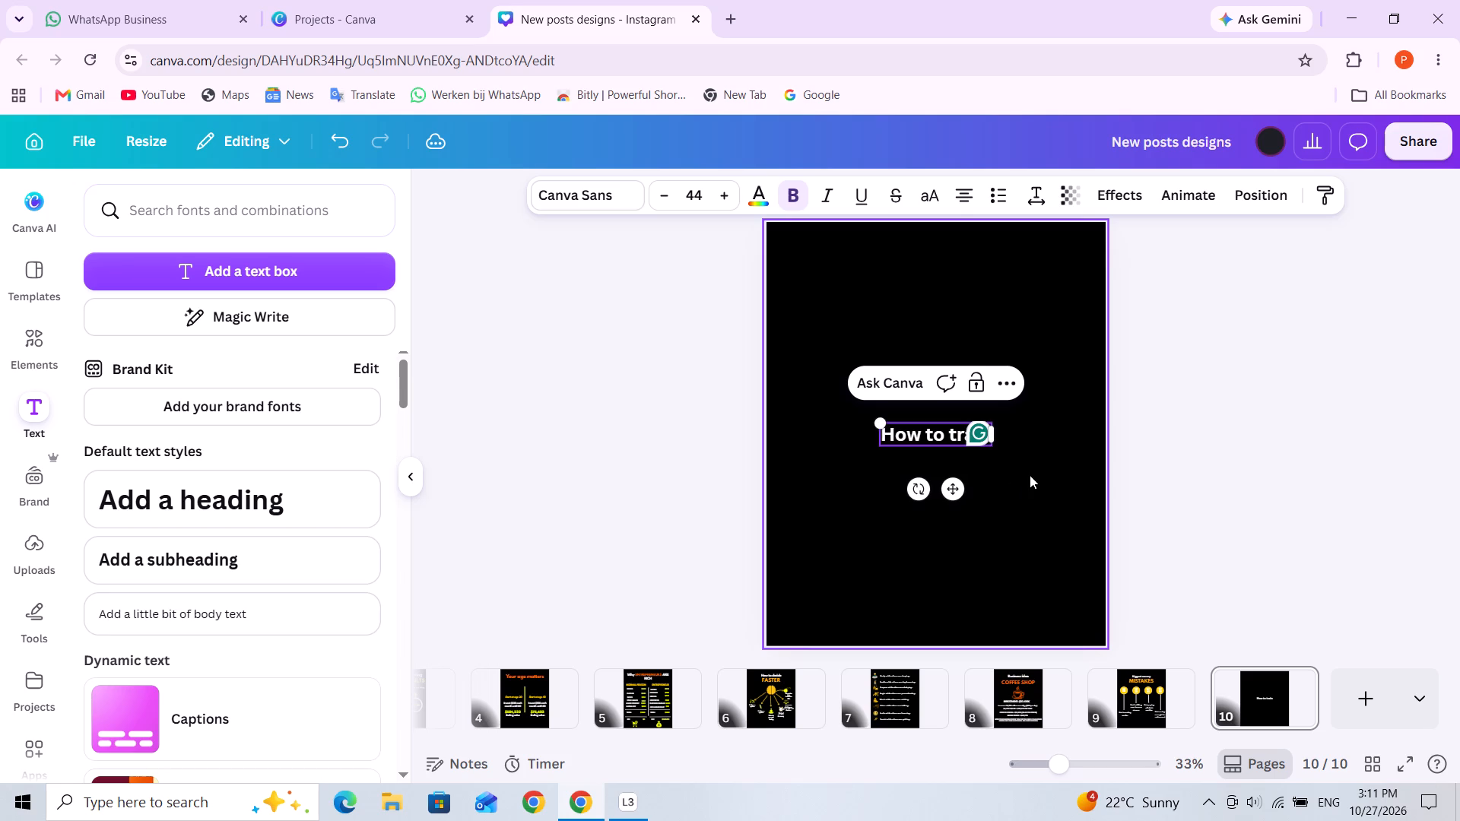
left_click_drag(960, 432, 973, 293)
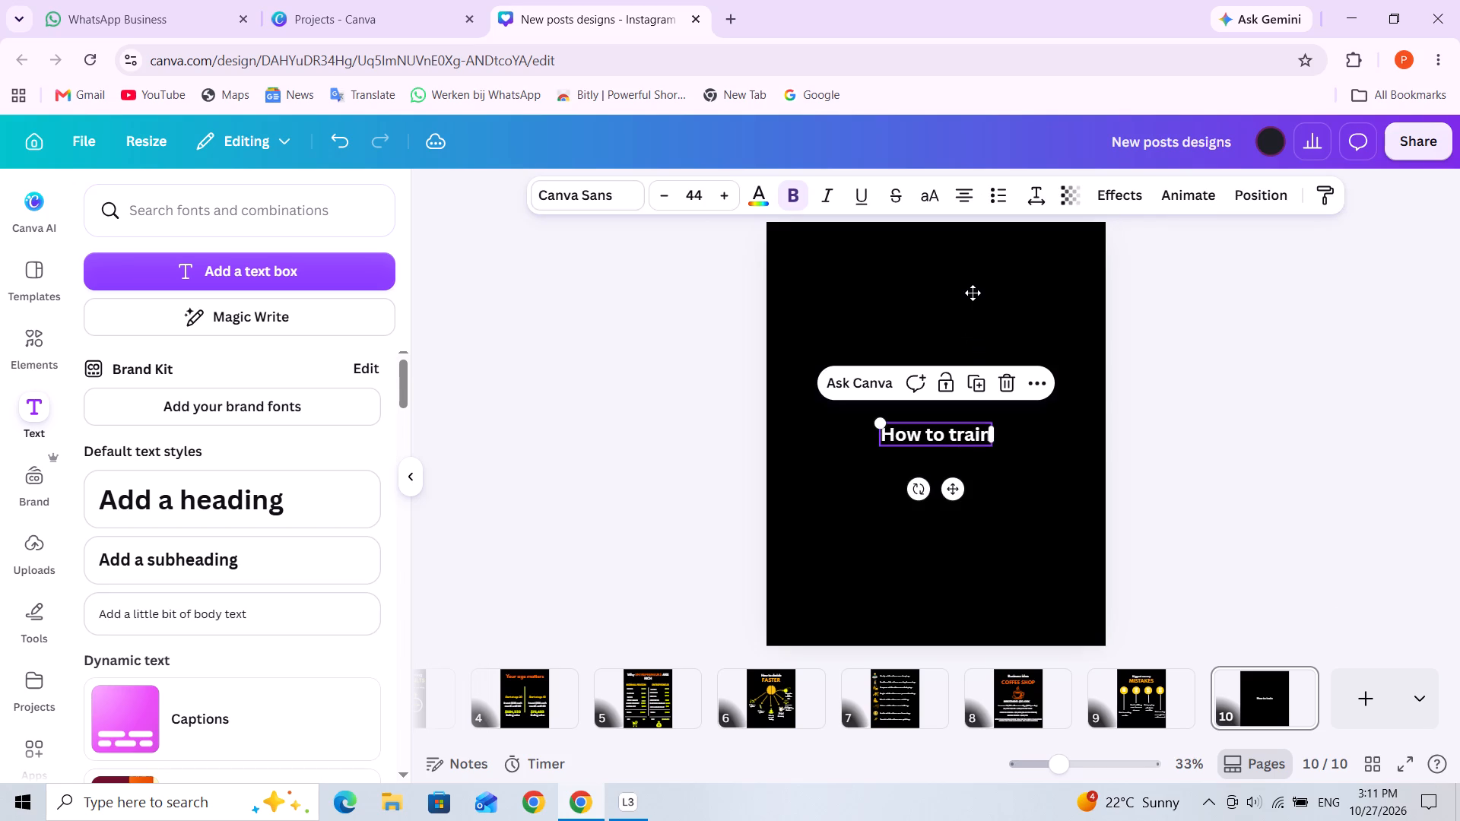
left_click_drag(973, 293, 955, 281)
Set the font of "How to train" to League Spartan.
triple_click(955, 281)
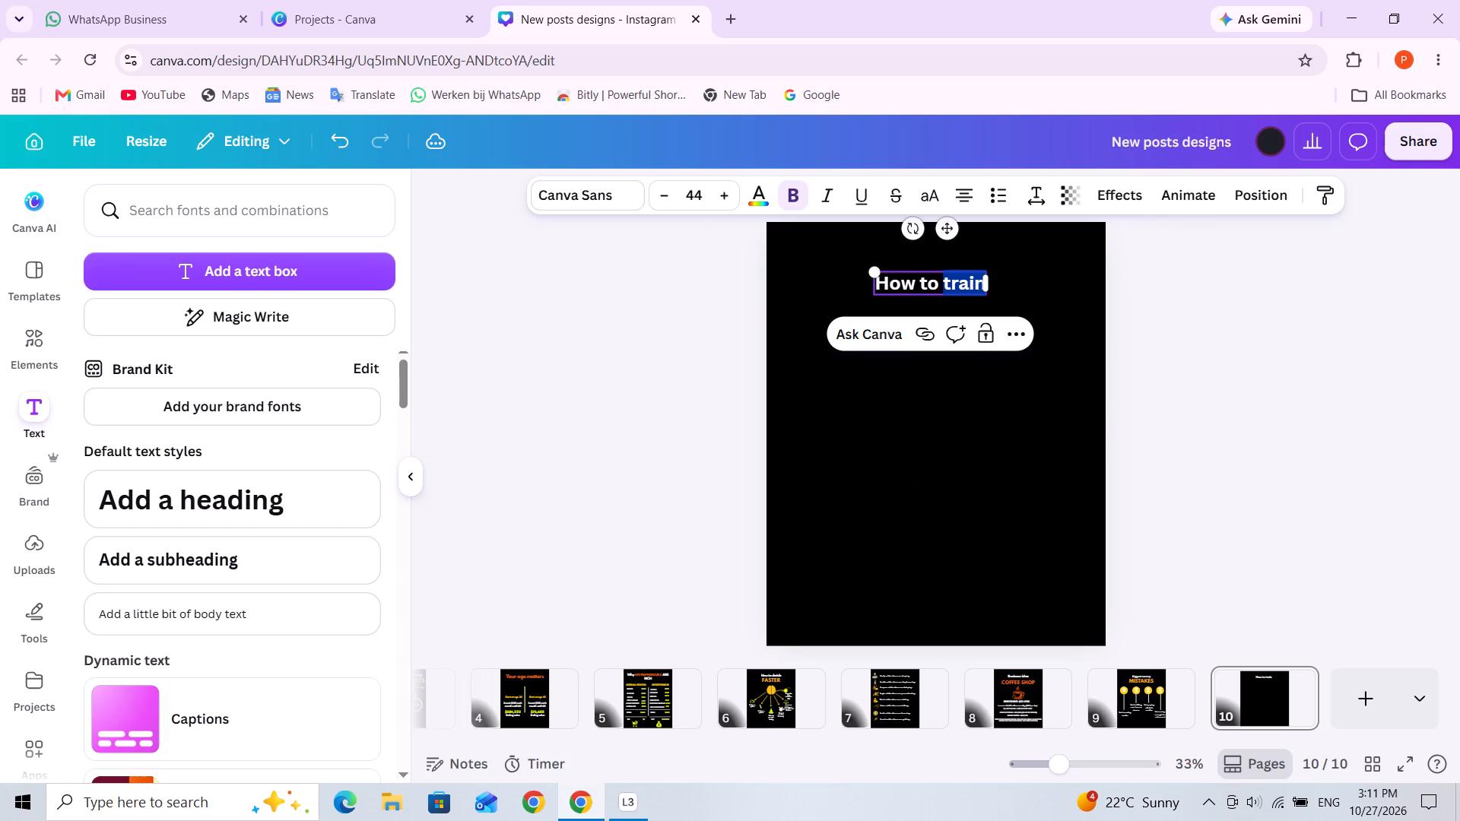
triple_click(943, 284)
left_click(590, 190)
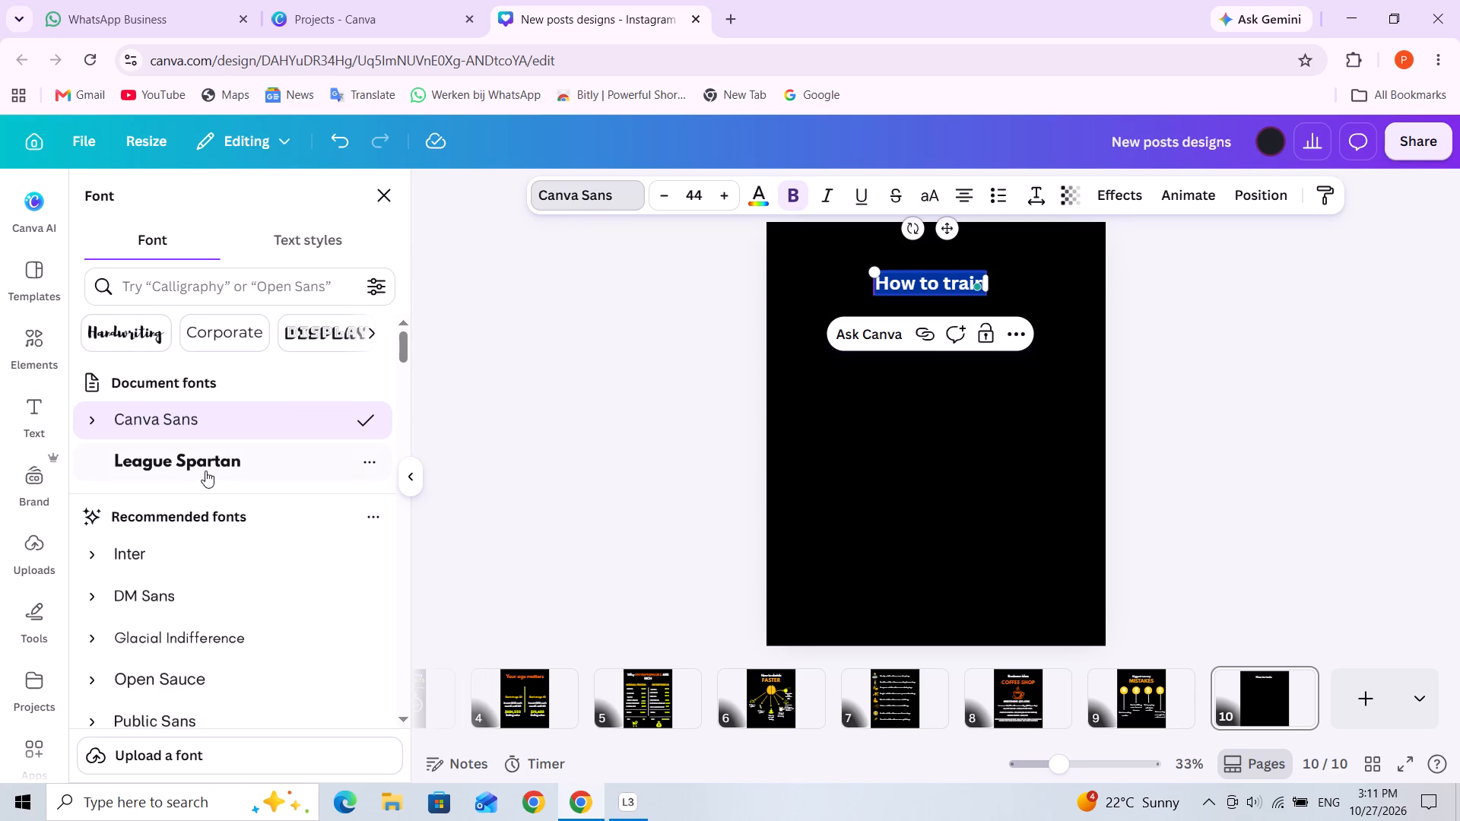
left_click(205, 471)
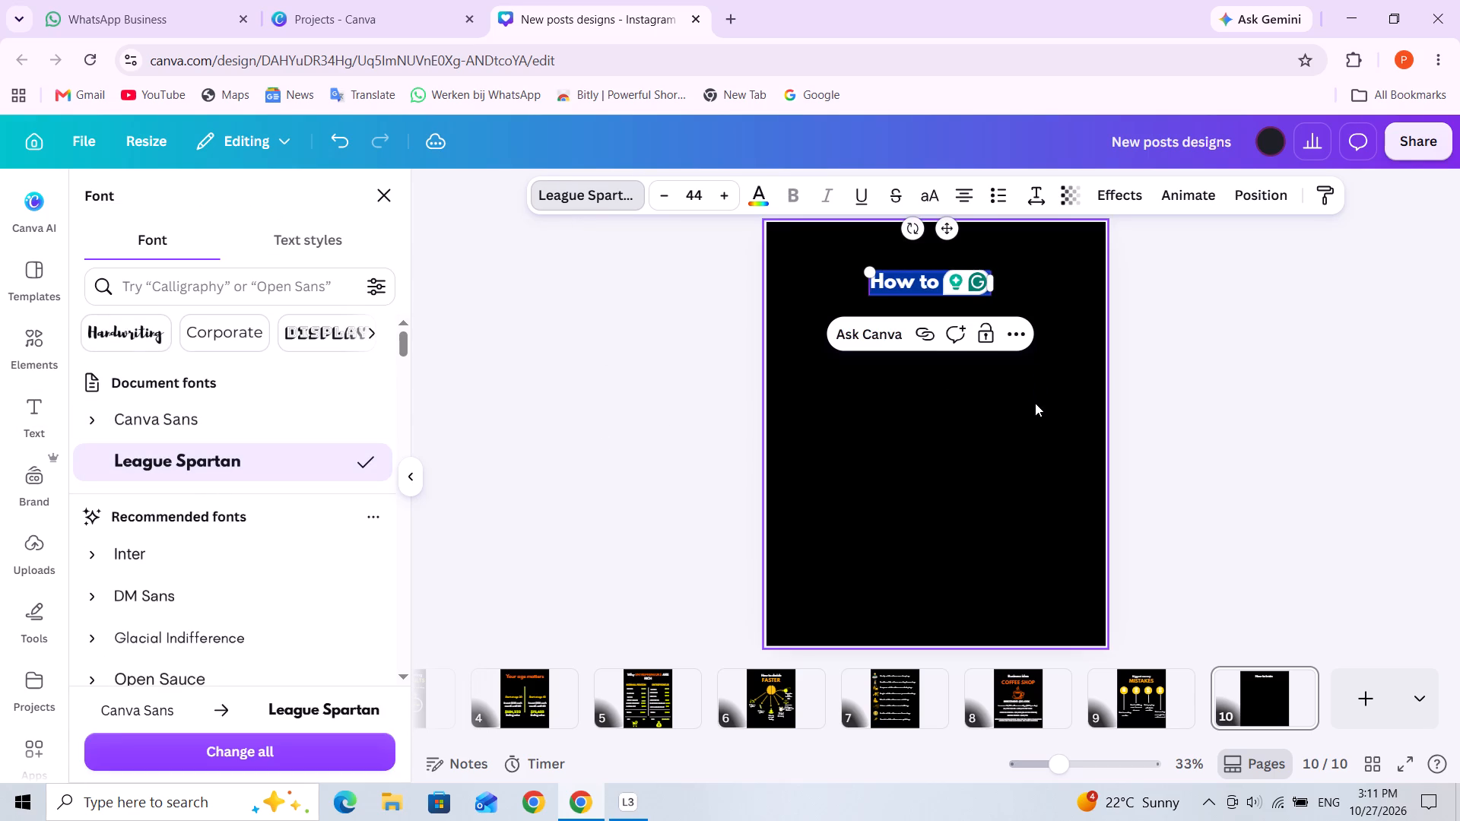
left_click(1036, 404)
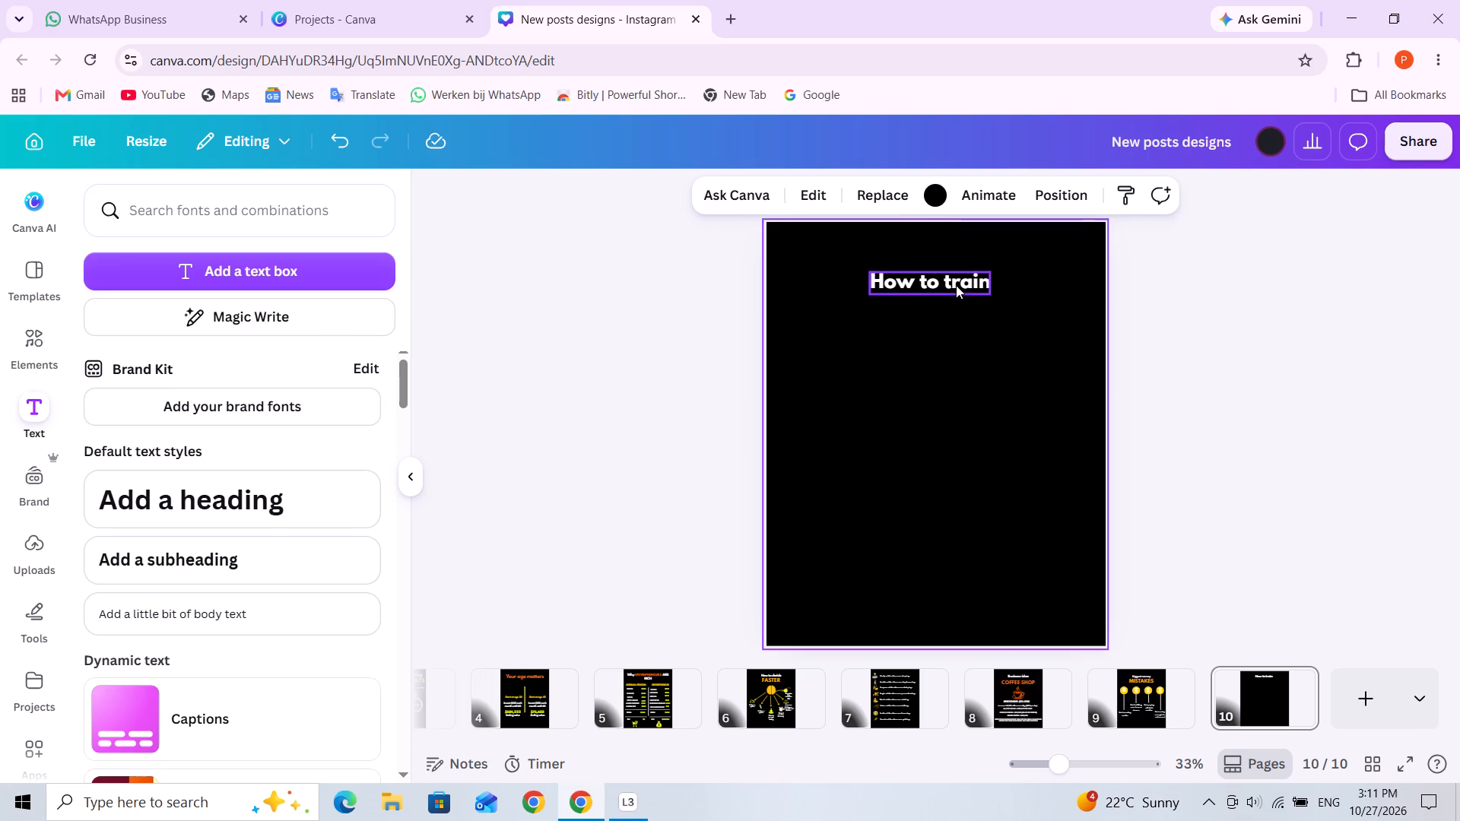
left_click(956, 281)
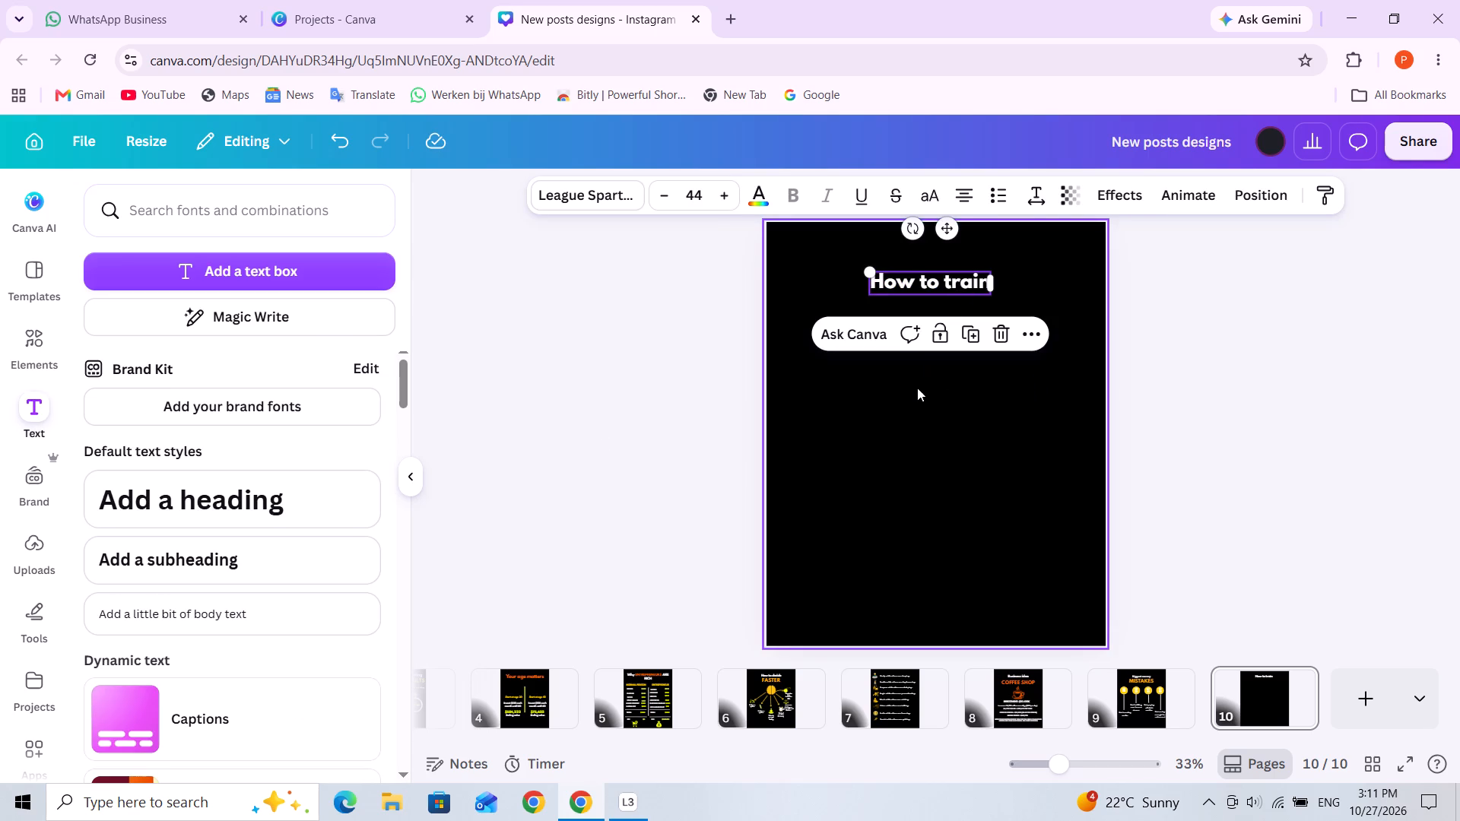
left_click(917, 388)
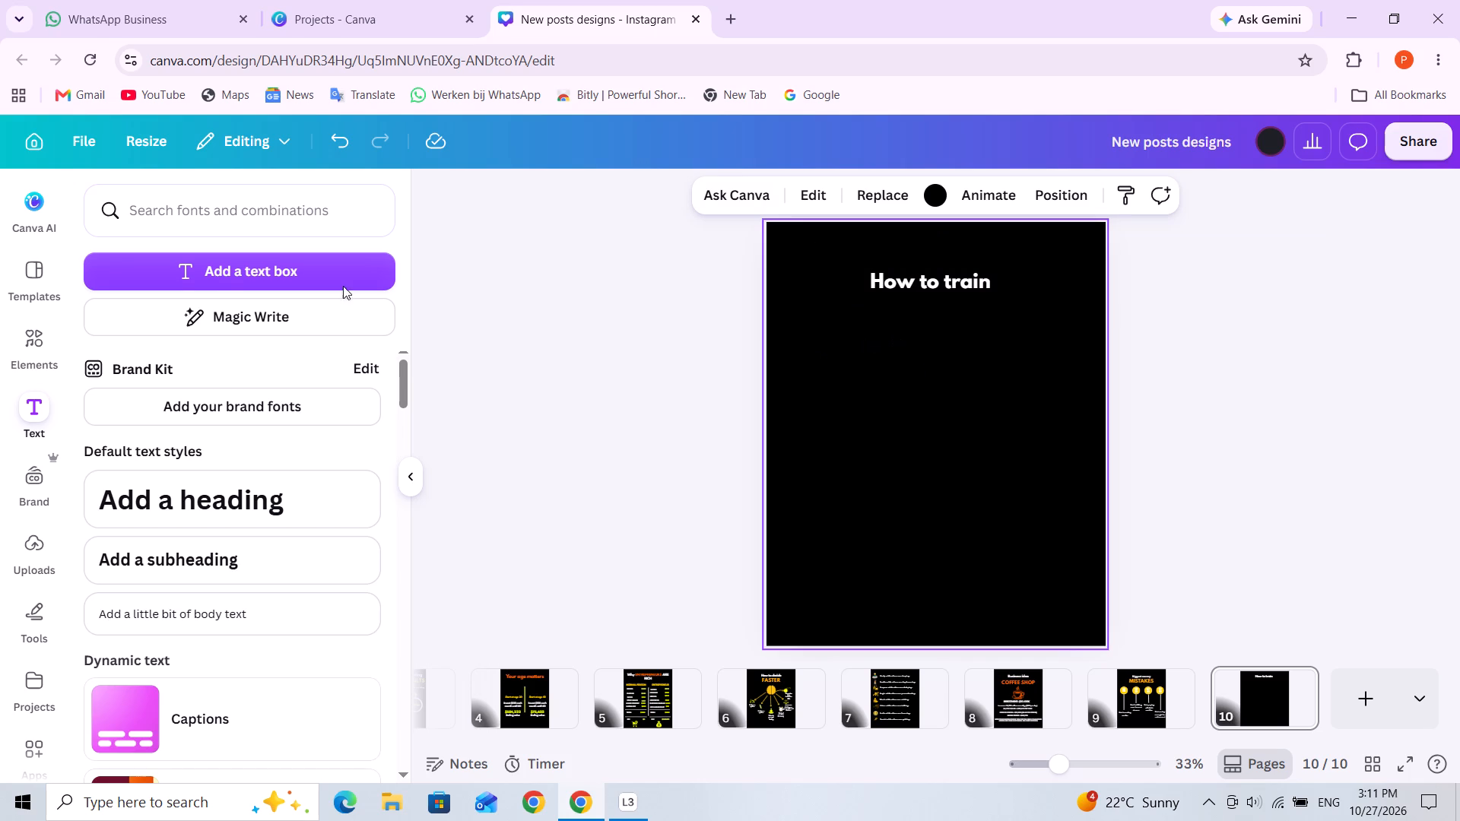
Add a heading reading "YOUR BRAIN" on page 10 in the League Spartan font.
left_click(203, 501)
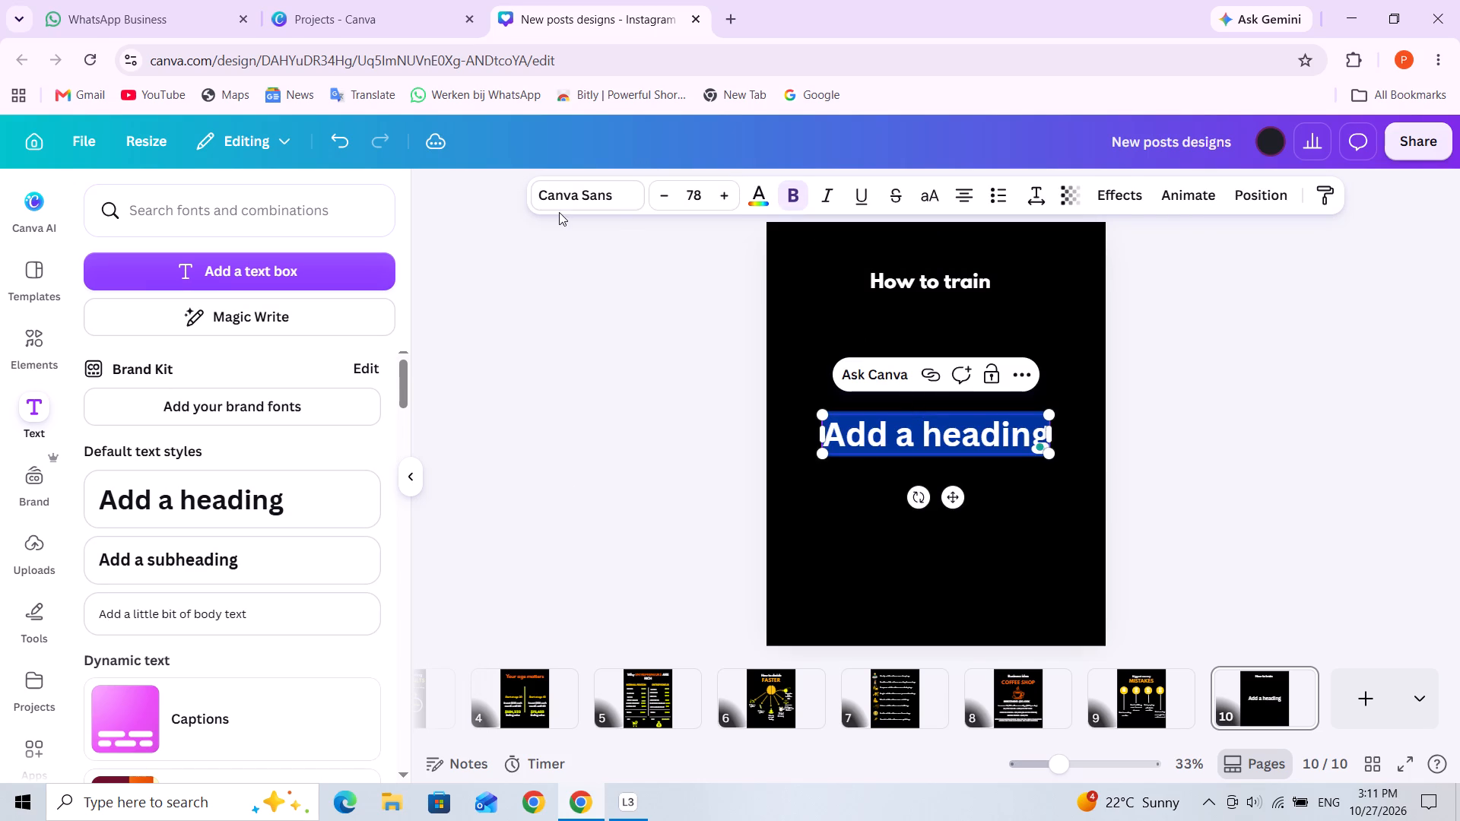
left_click(583, 193)
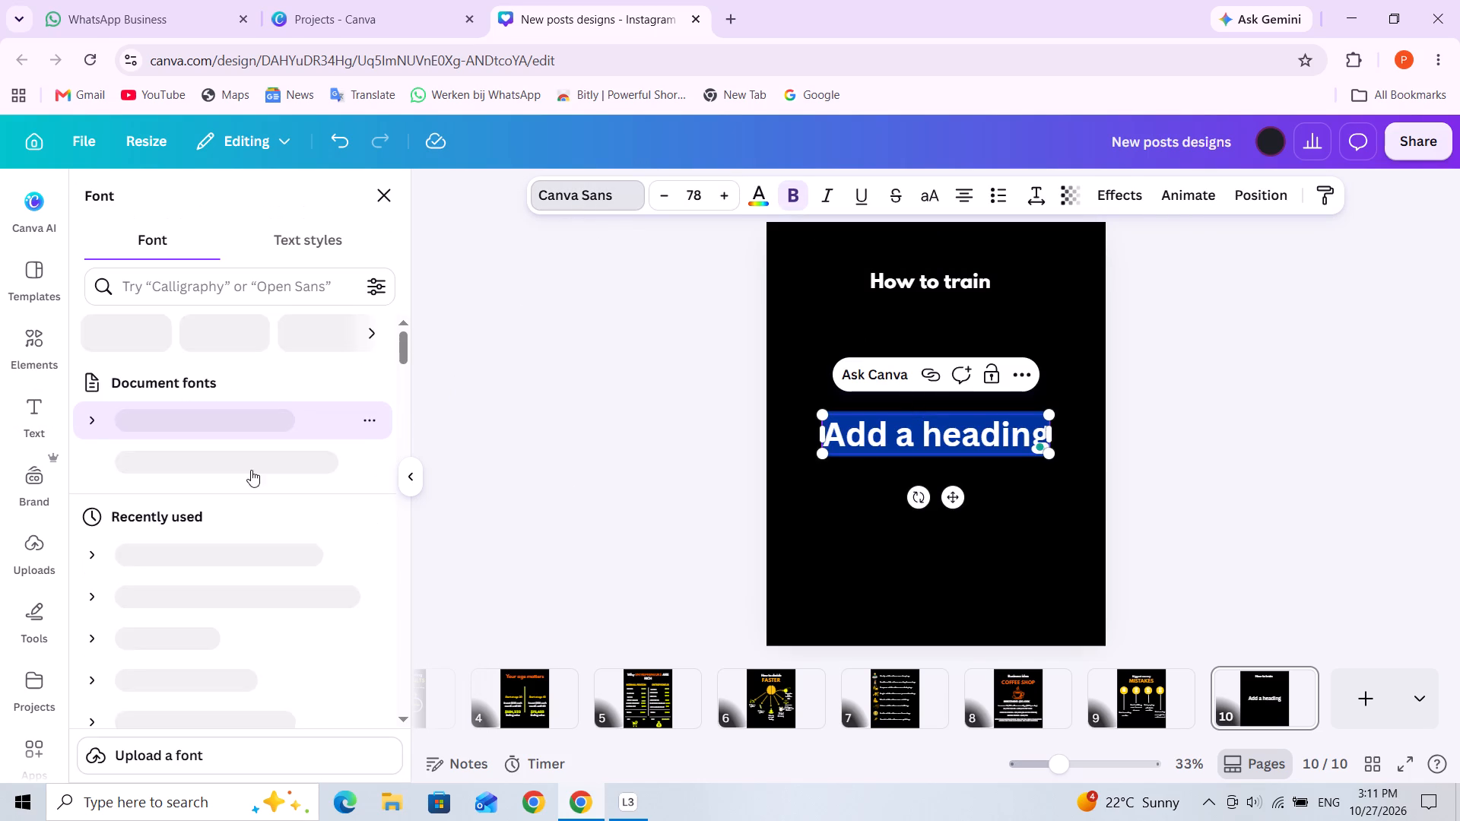
left_click(253, 468)
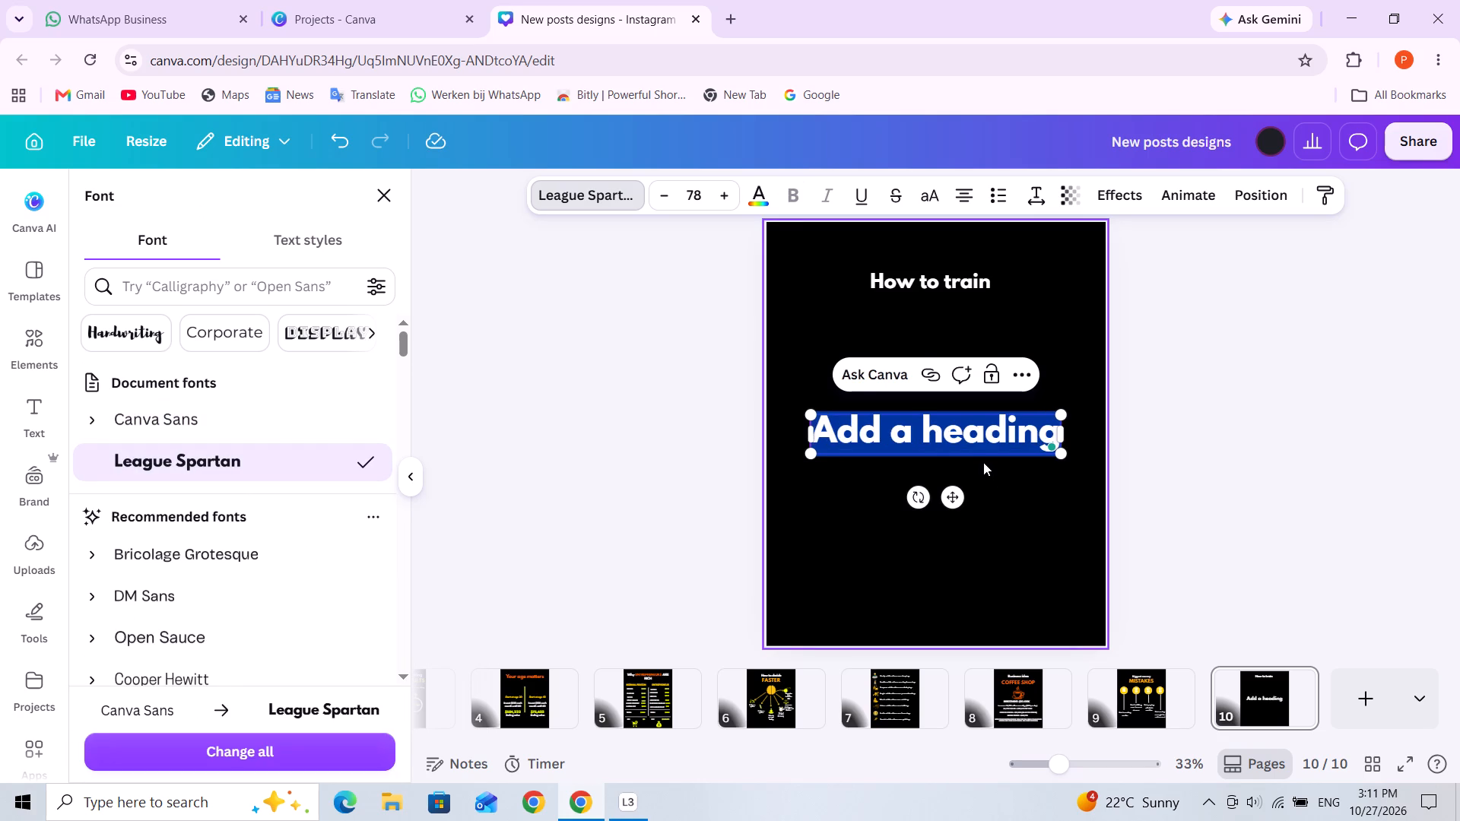
type("YOUR BRAING")
key("BackSpace")
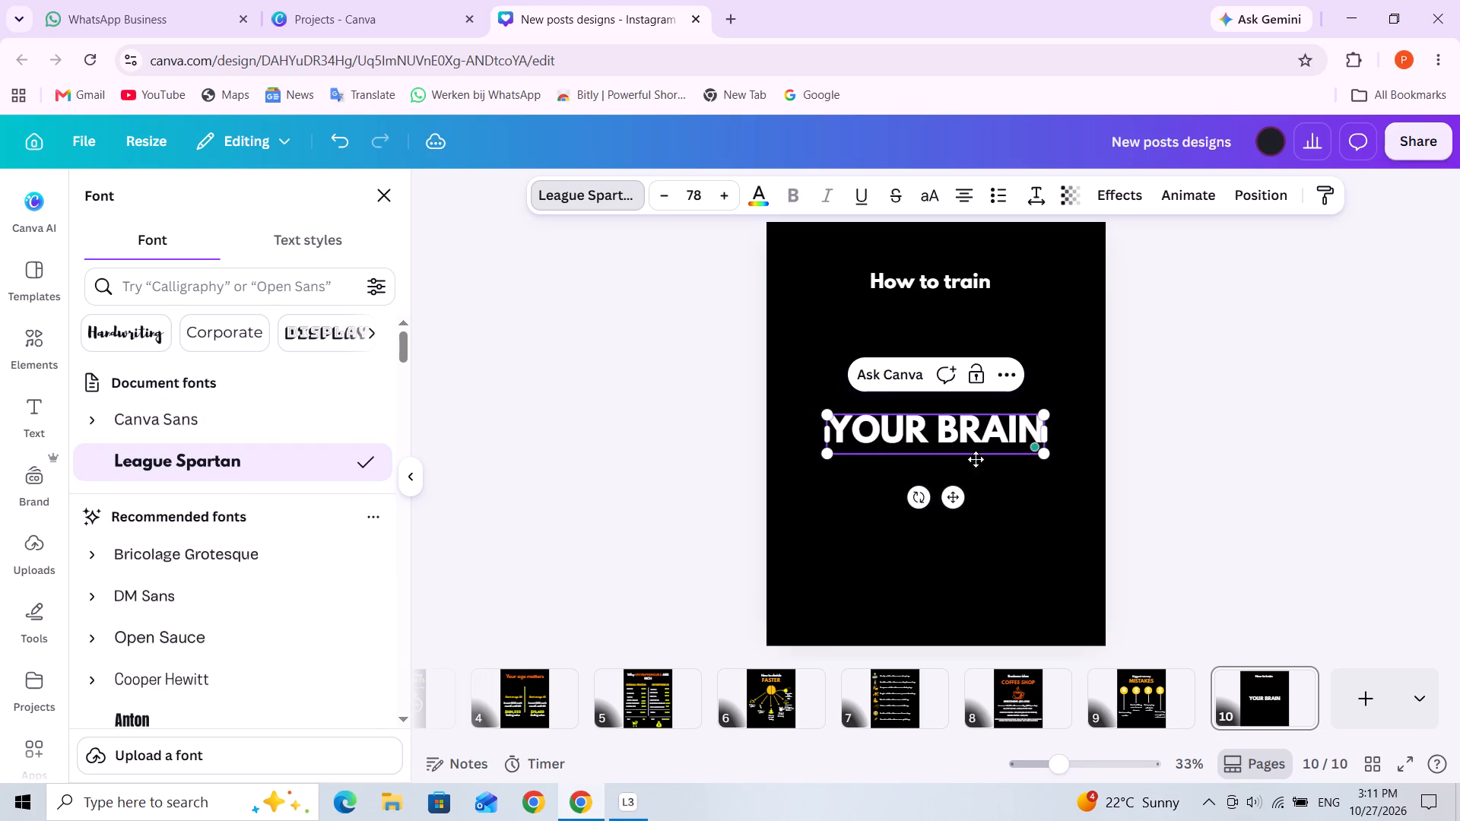
Color the "YOUR BRAIN" heading with the light orange from the text colors already in use.
triple_click(944, 439)
left_click(944, 439)
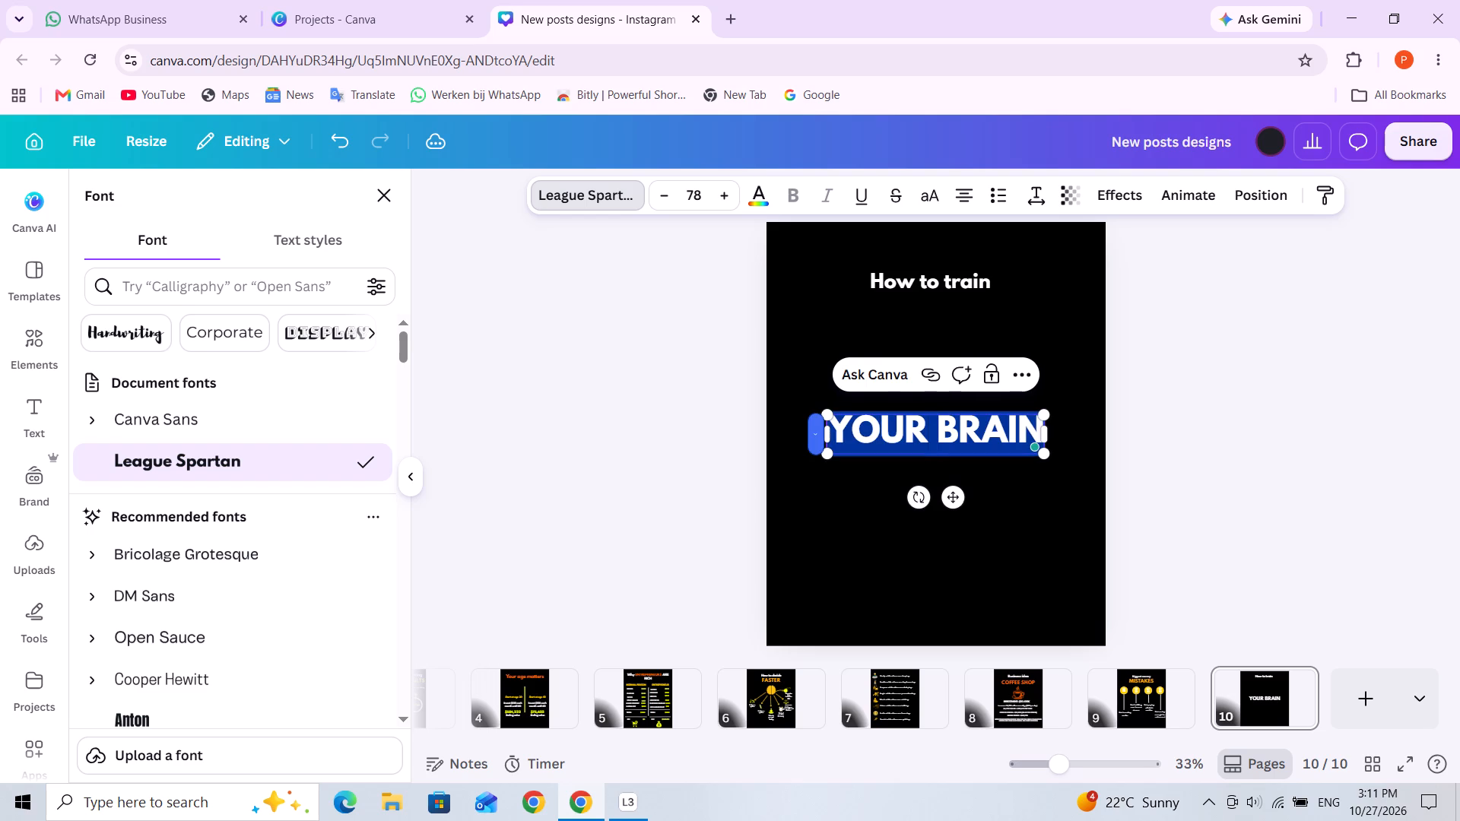
left_click(752, 199)
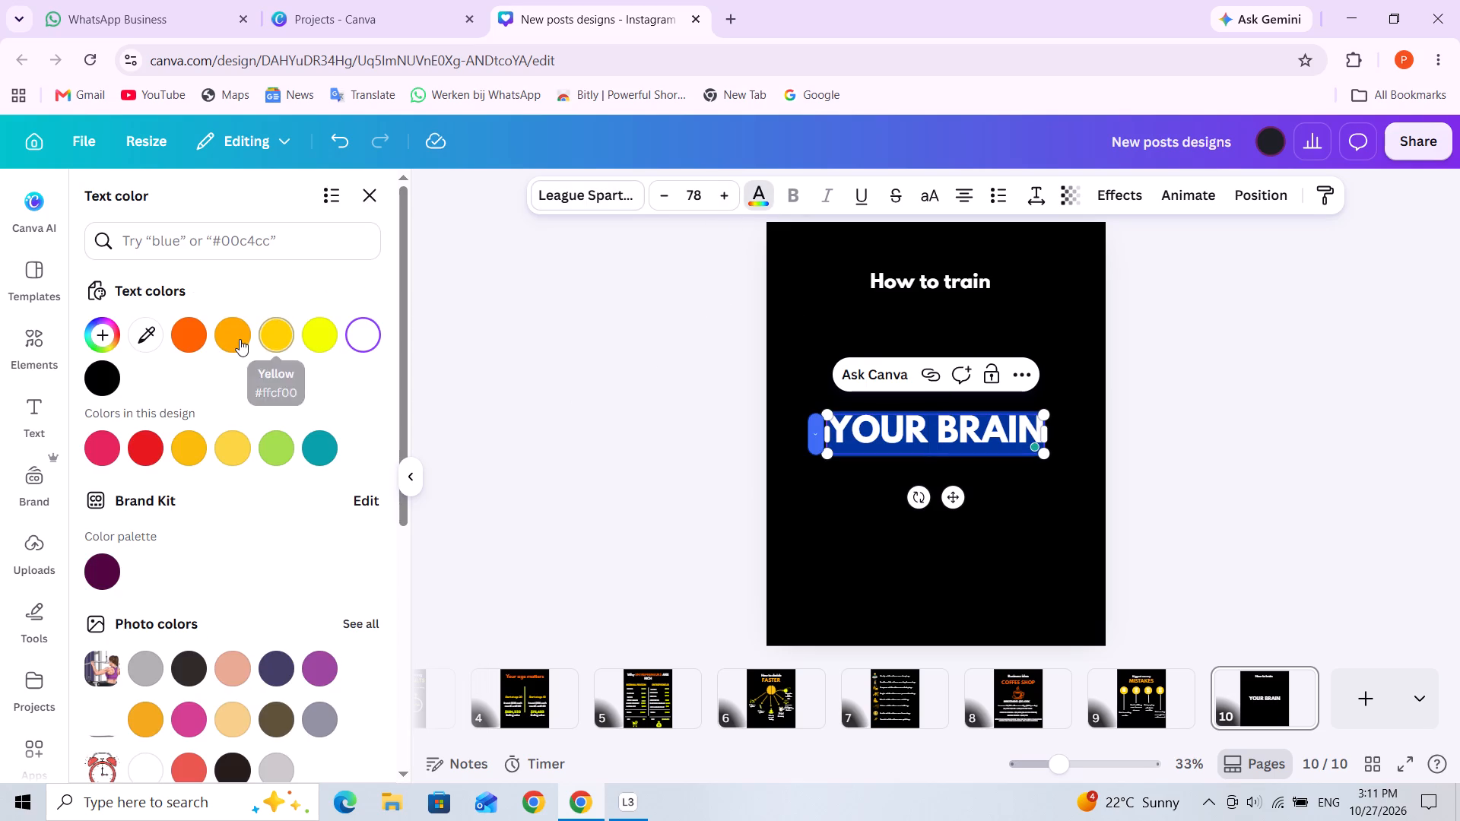
left_click(236, 338)
left_click(1026, 539)
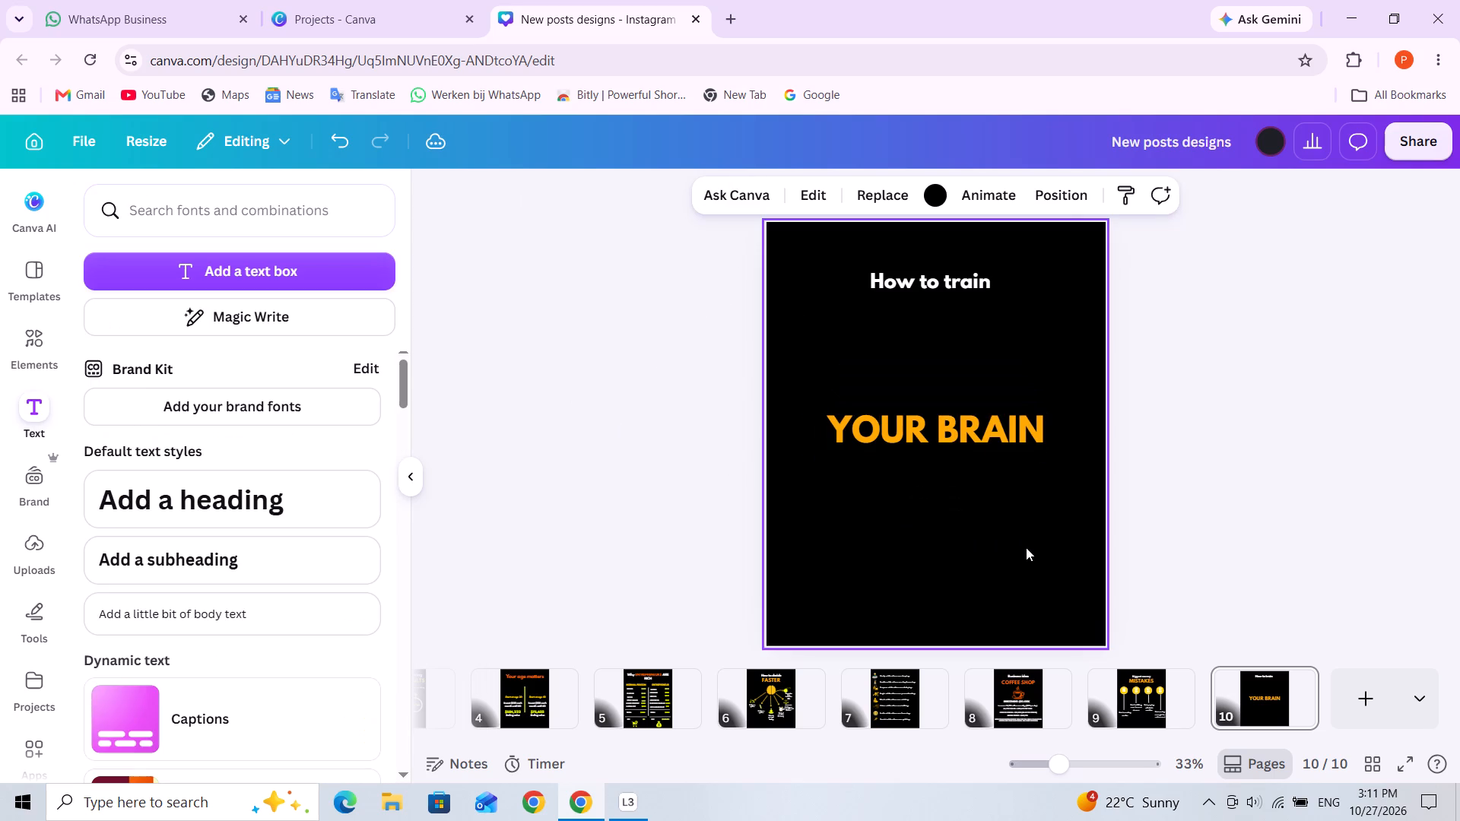
left_click(1026, 547)
Move "YOUR BRAIN" directly below "How to train", centered with it.
left_click_drag(989, 444, 986, 347)
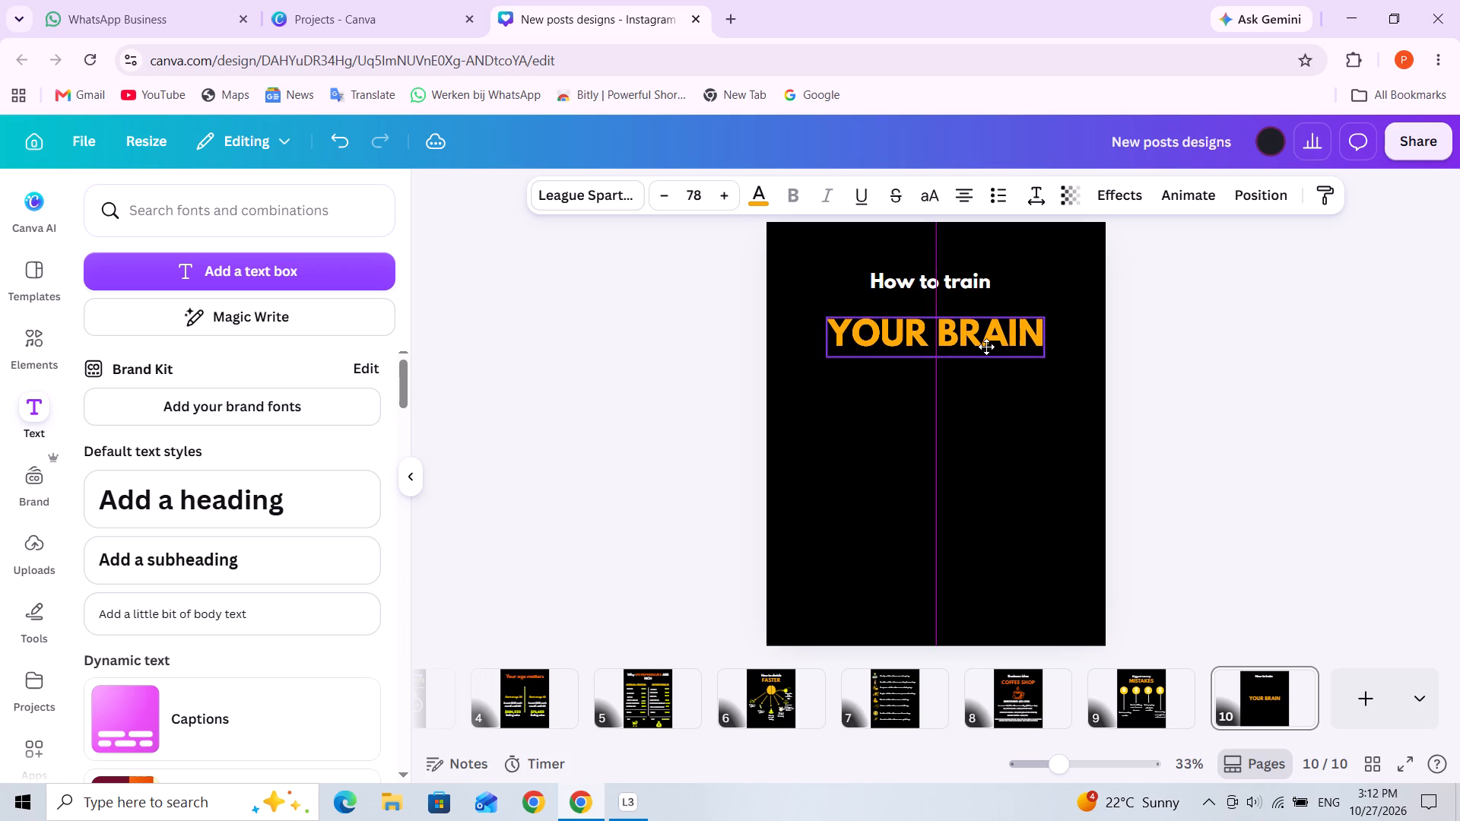
left_click_drag(986, 347, 985, 343)
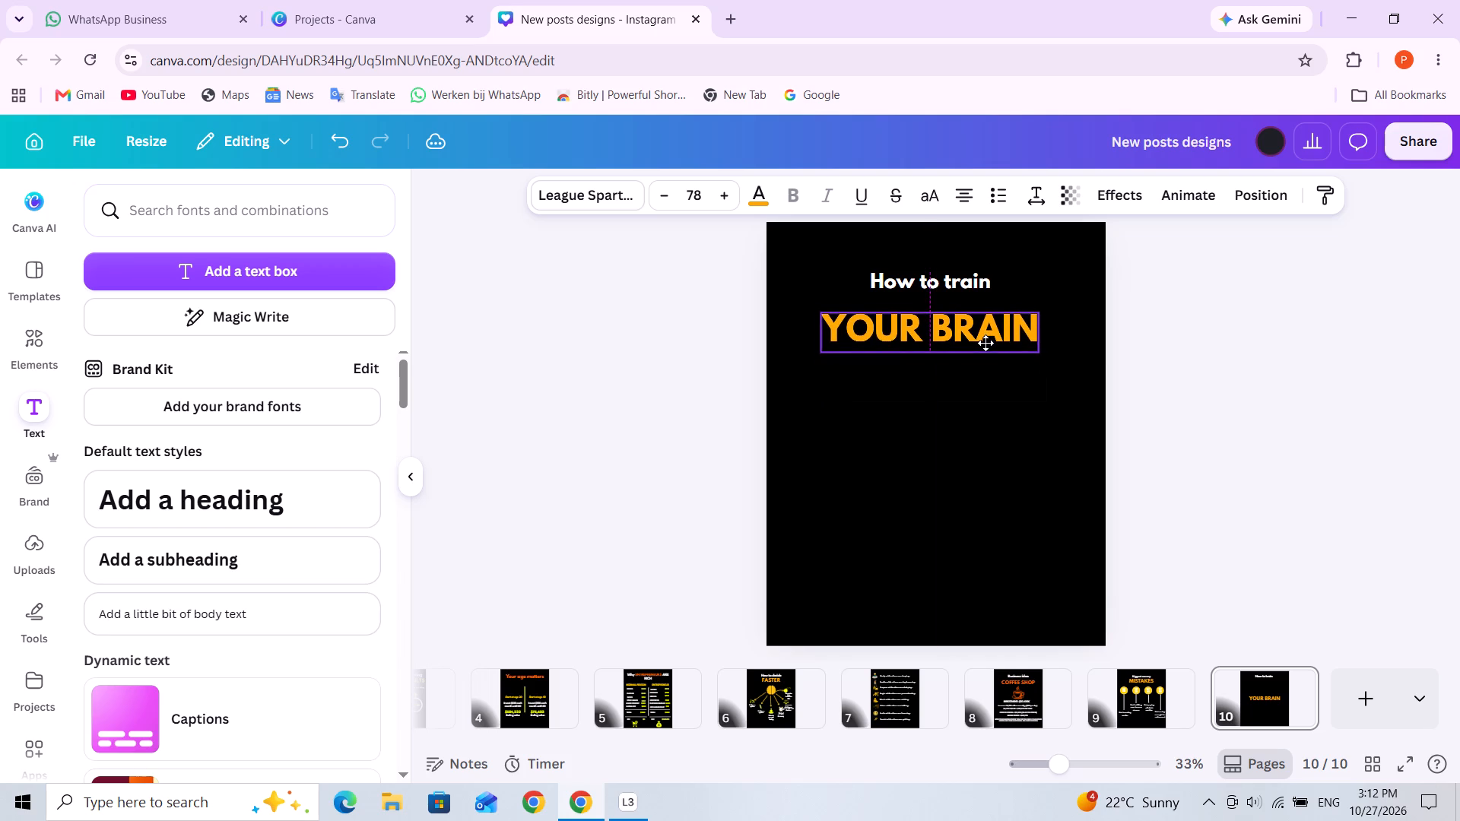
left_click_drag(985, 343, 985, 338)
left_click(984, 467)
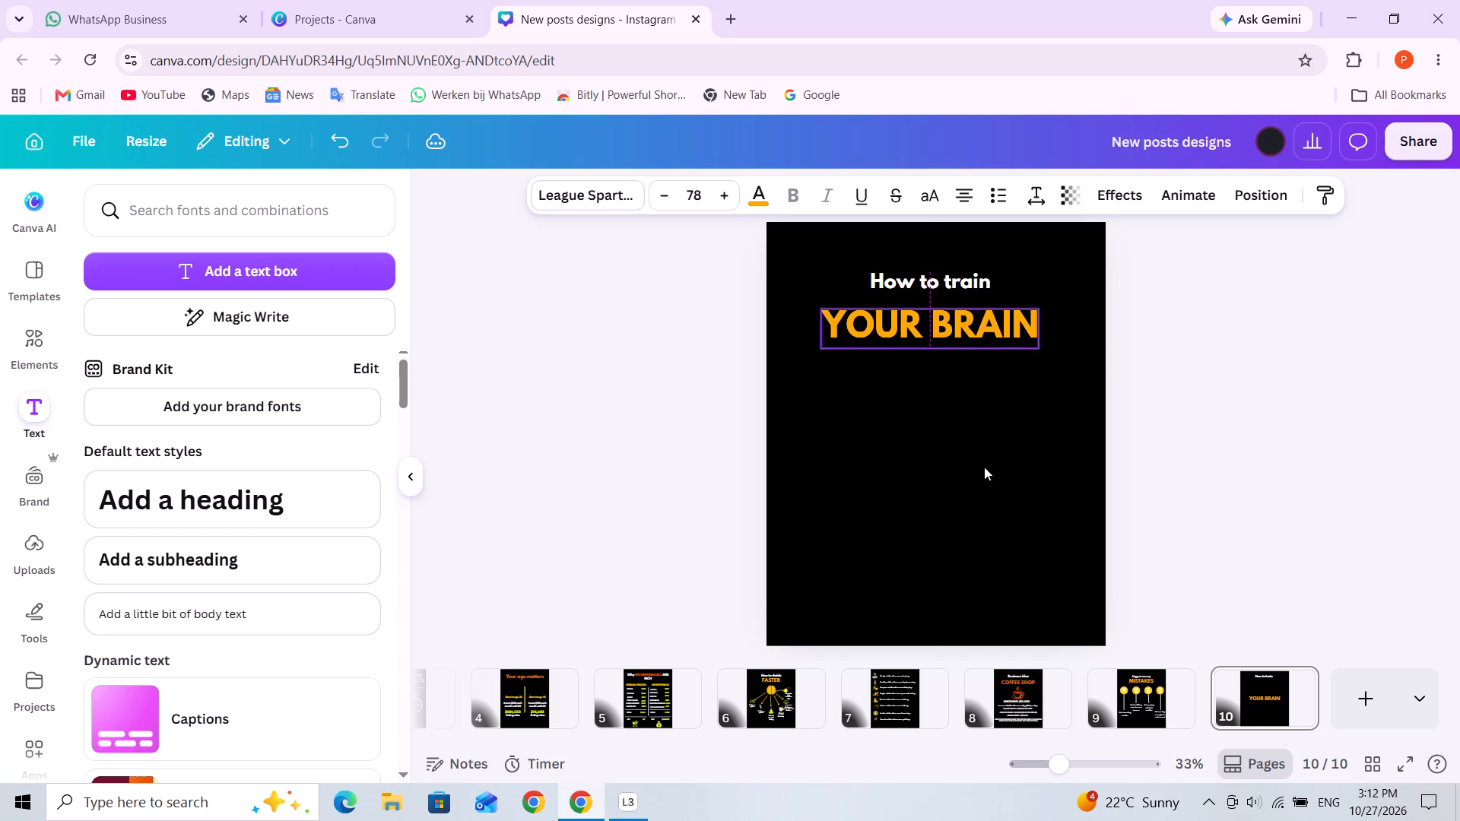
Search the whole elements library for "Read".
left_click(45, 354)
left_click(189, 237)
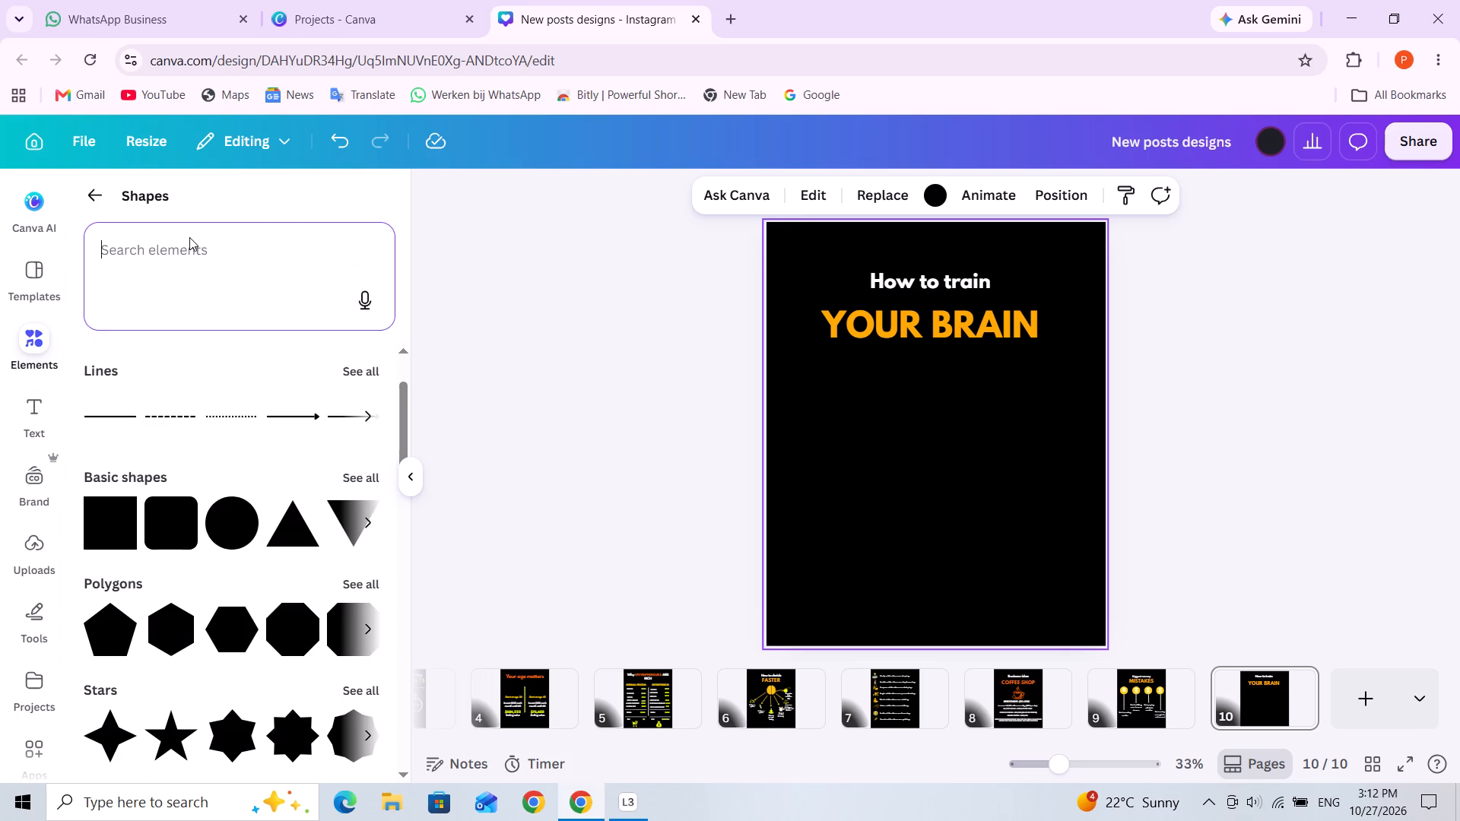
left_click(108, 194)
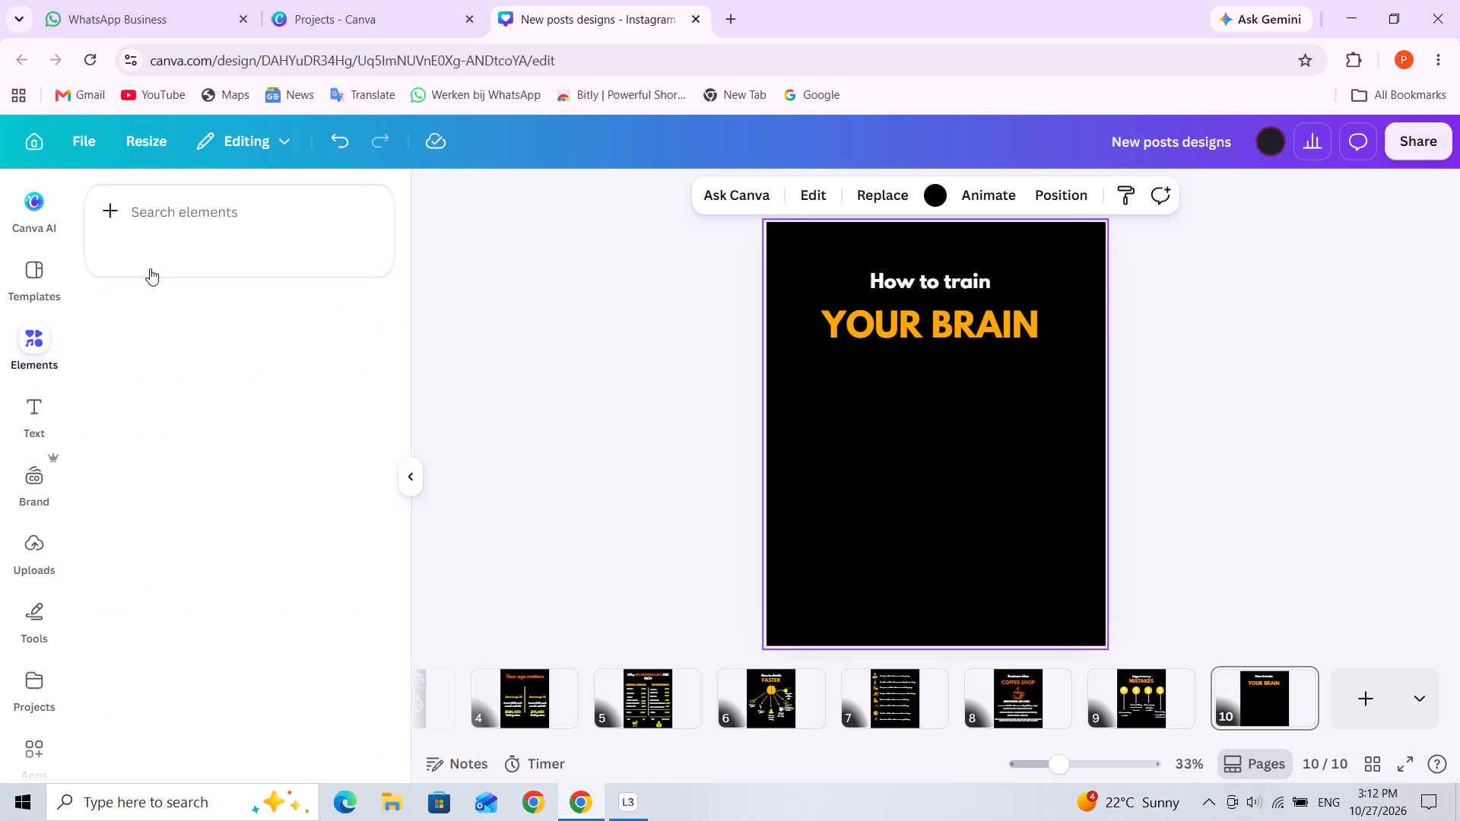
left_click(184, 214)
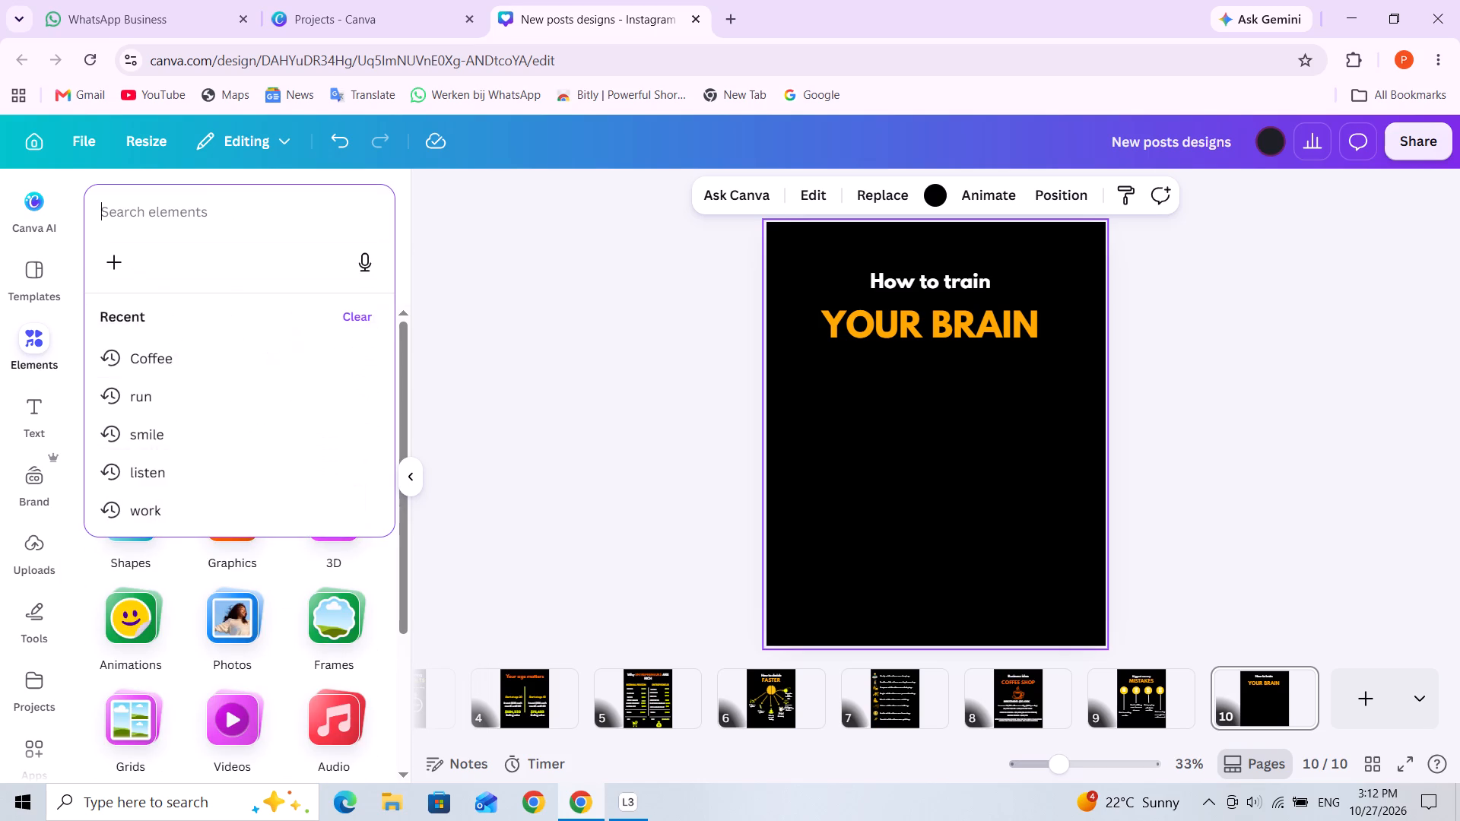
key("Return")
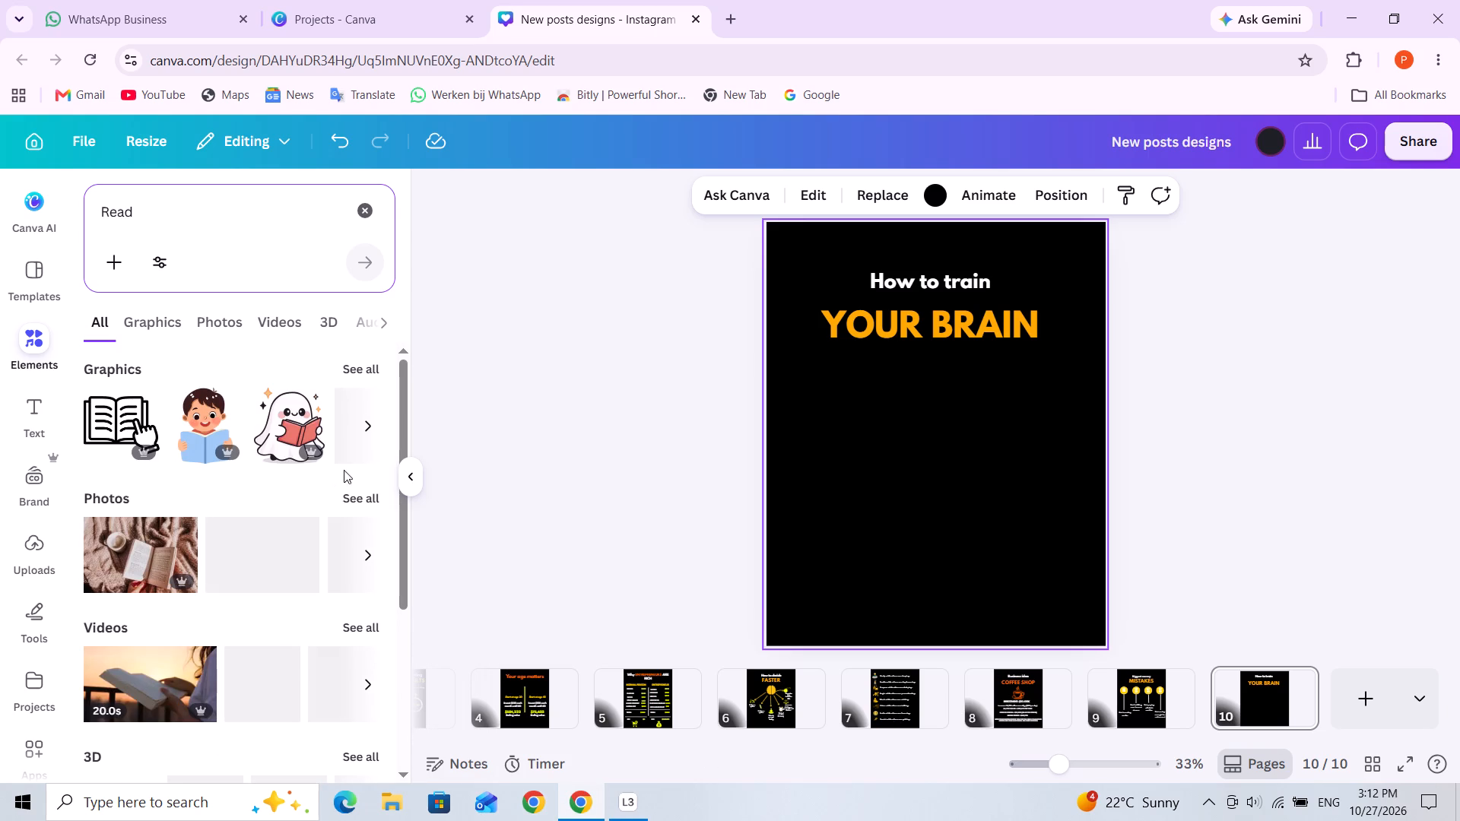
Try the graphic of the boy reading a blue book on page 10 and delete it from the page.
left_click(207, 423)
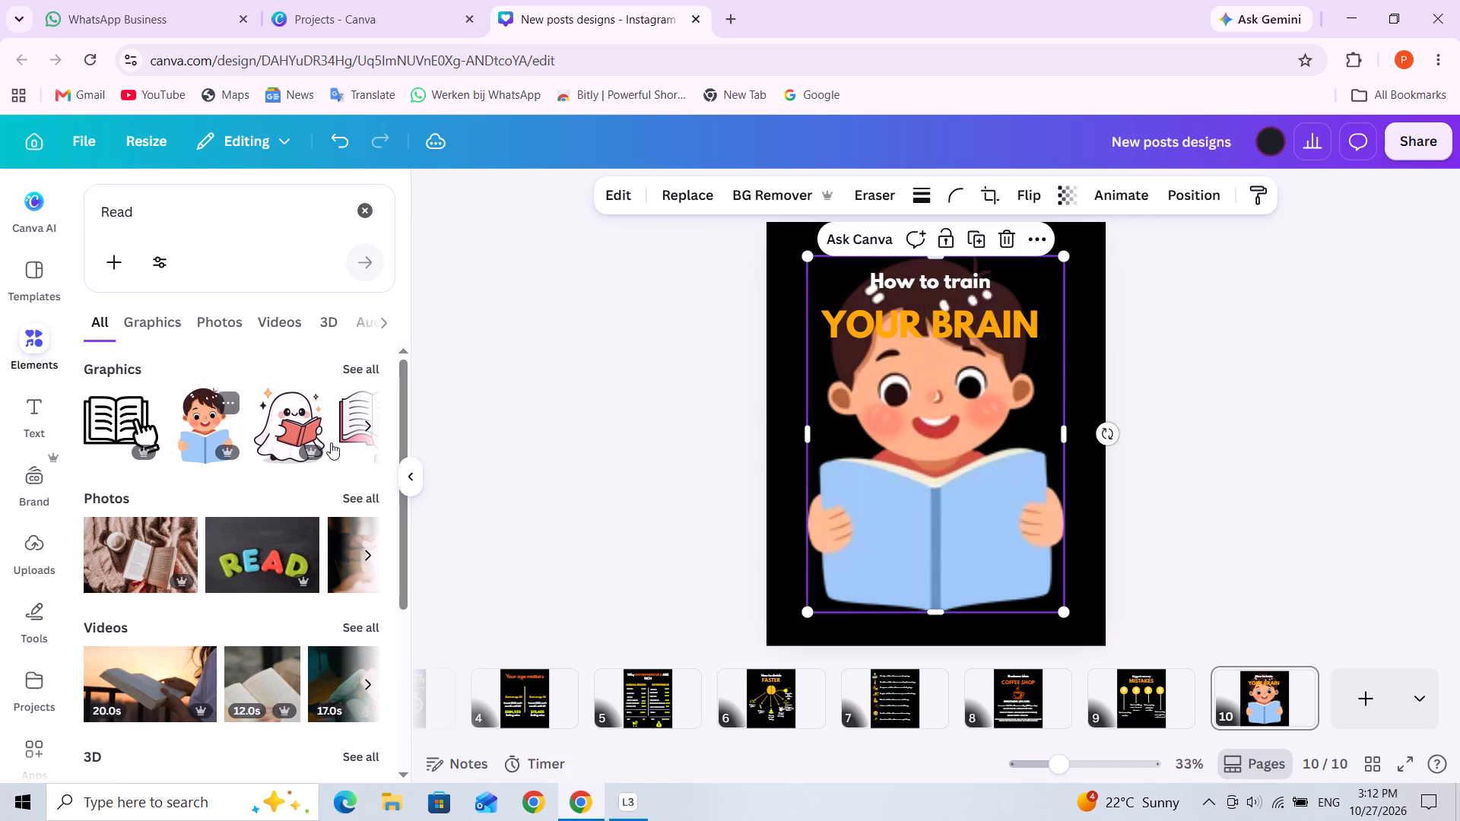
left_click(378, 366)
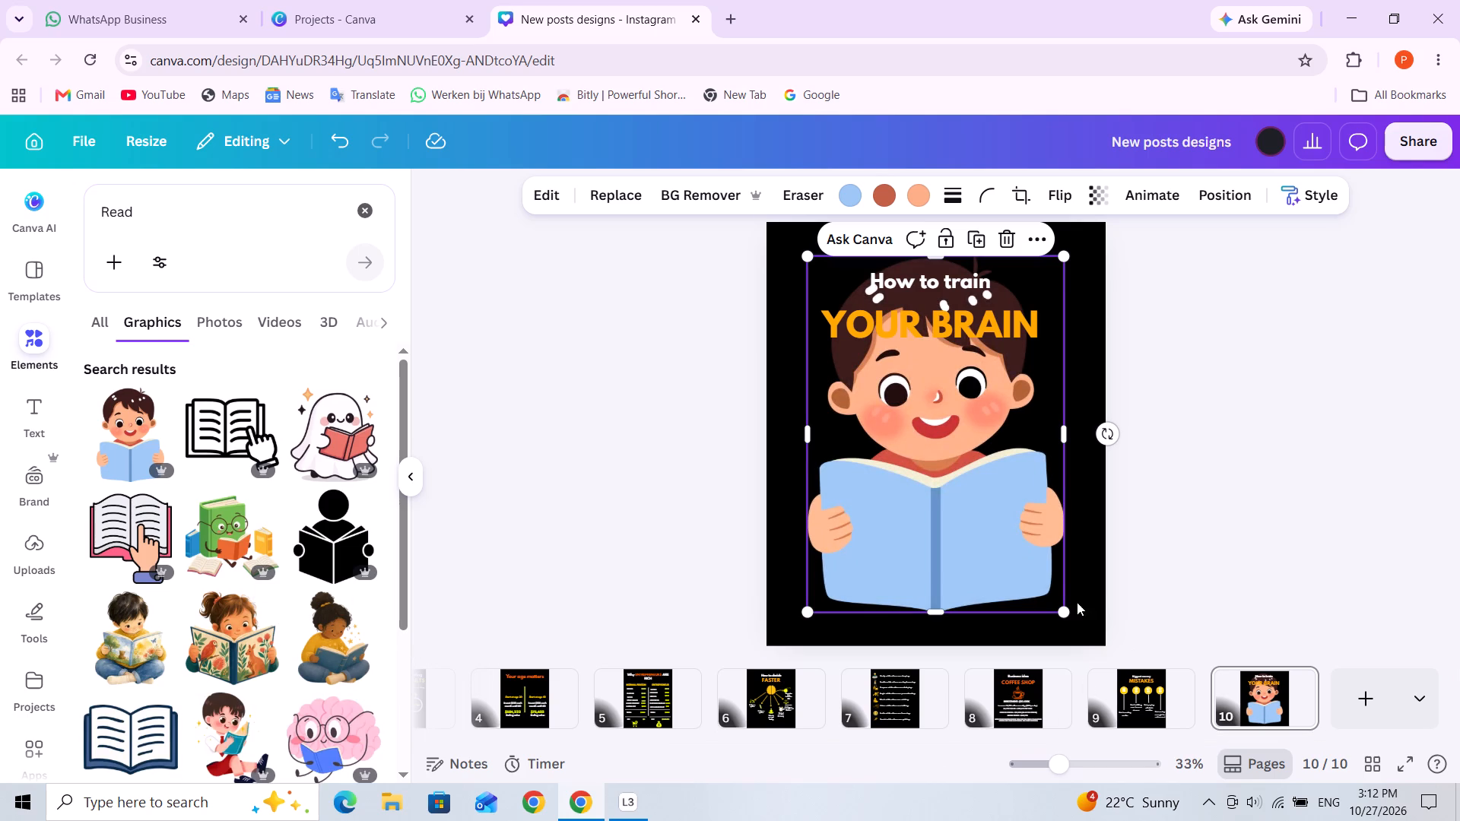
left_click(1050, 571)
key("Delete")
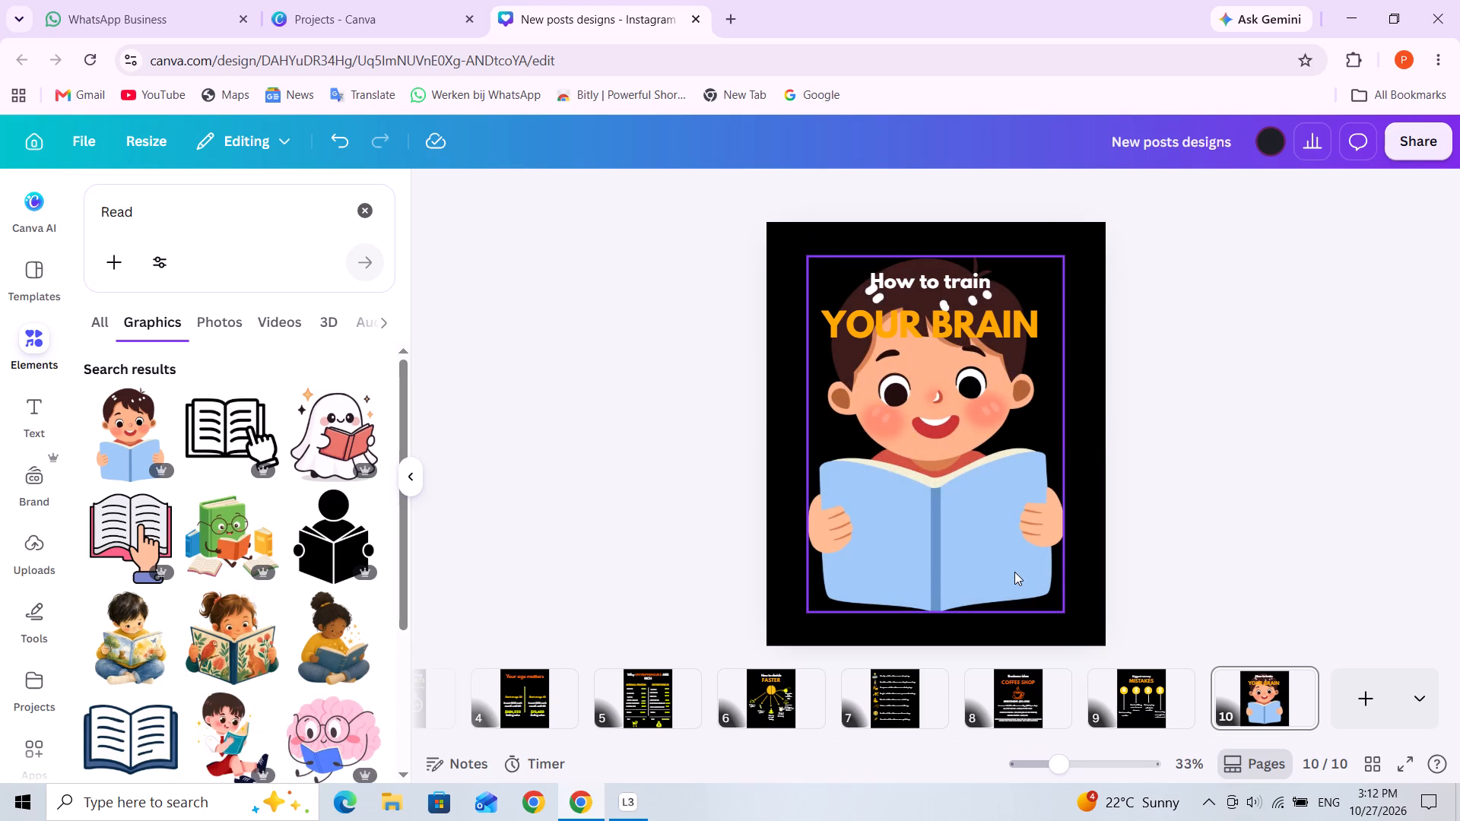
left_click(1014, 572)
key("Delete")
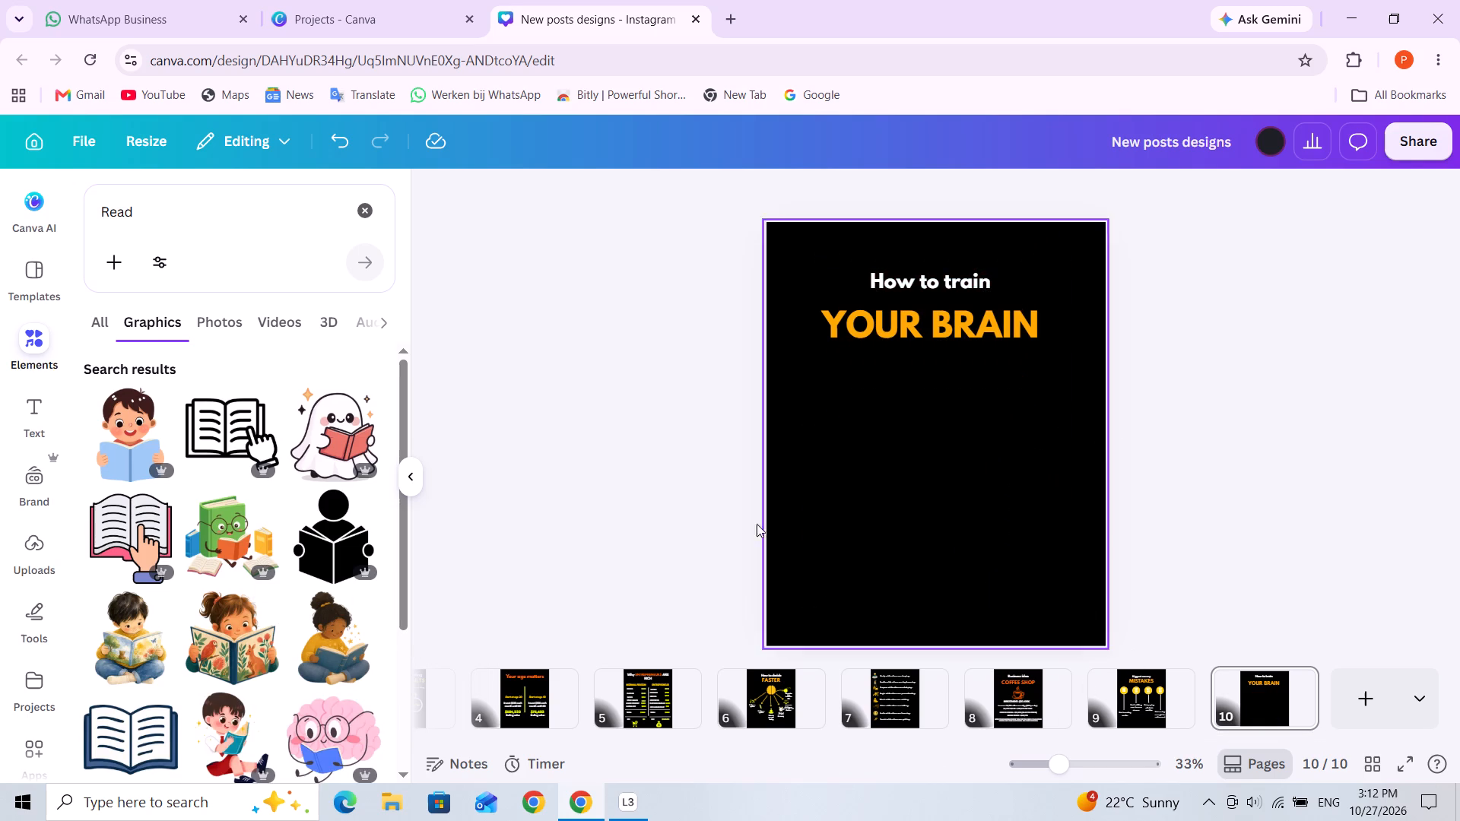
Add the black silhouette of a person reading, shrink it to icon size and place it below the title near the page's left edge.
left_click(342, 537)
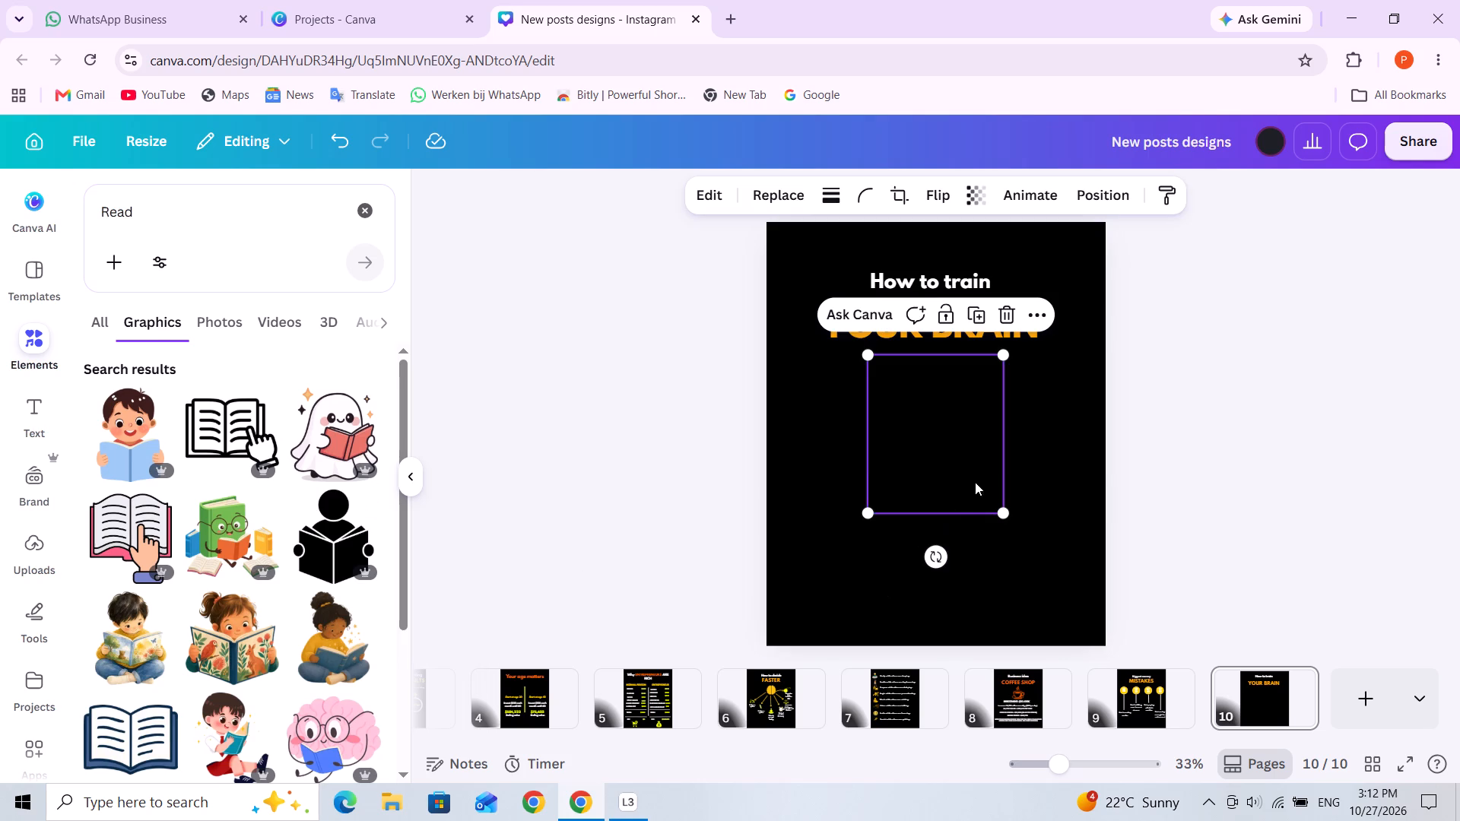
left_click_drag(1008, 360, 963, 434)
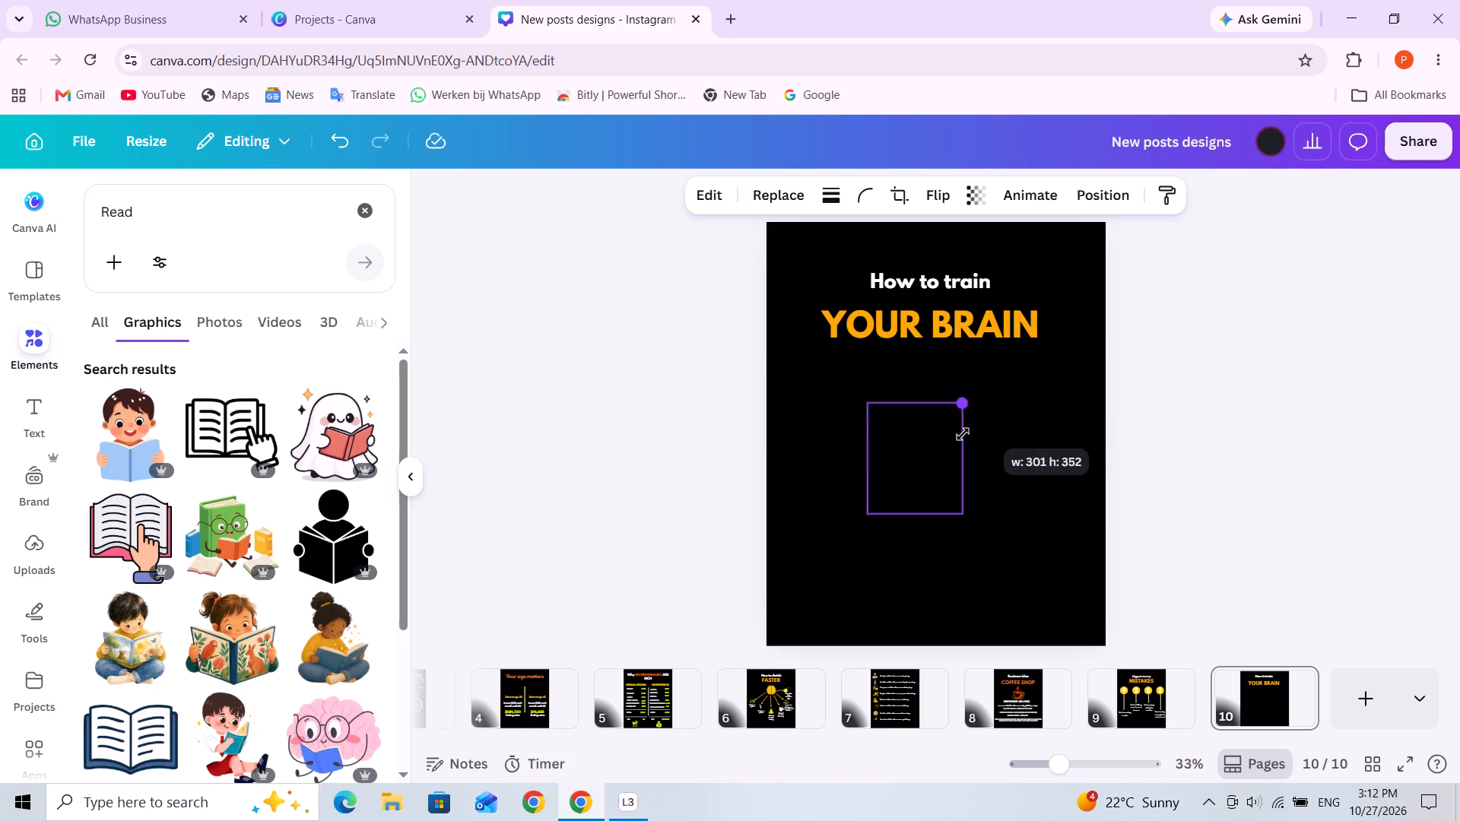
left_click_drag(963, 434, 942, 457)
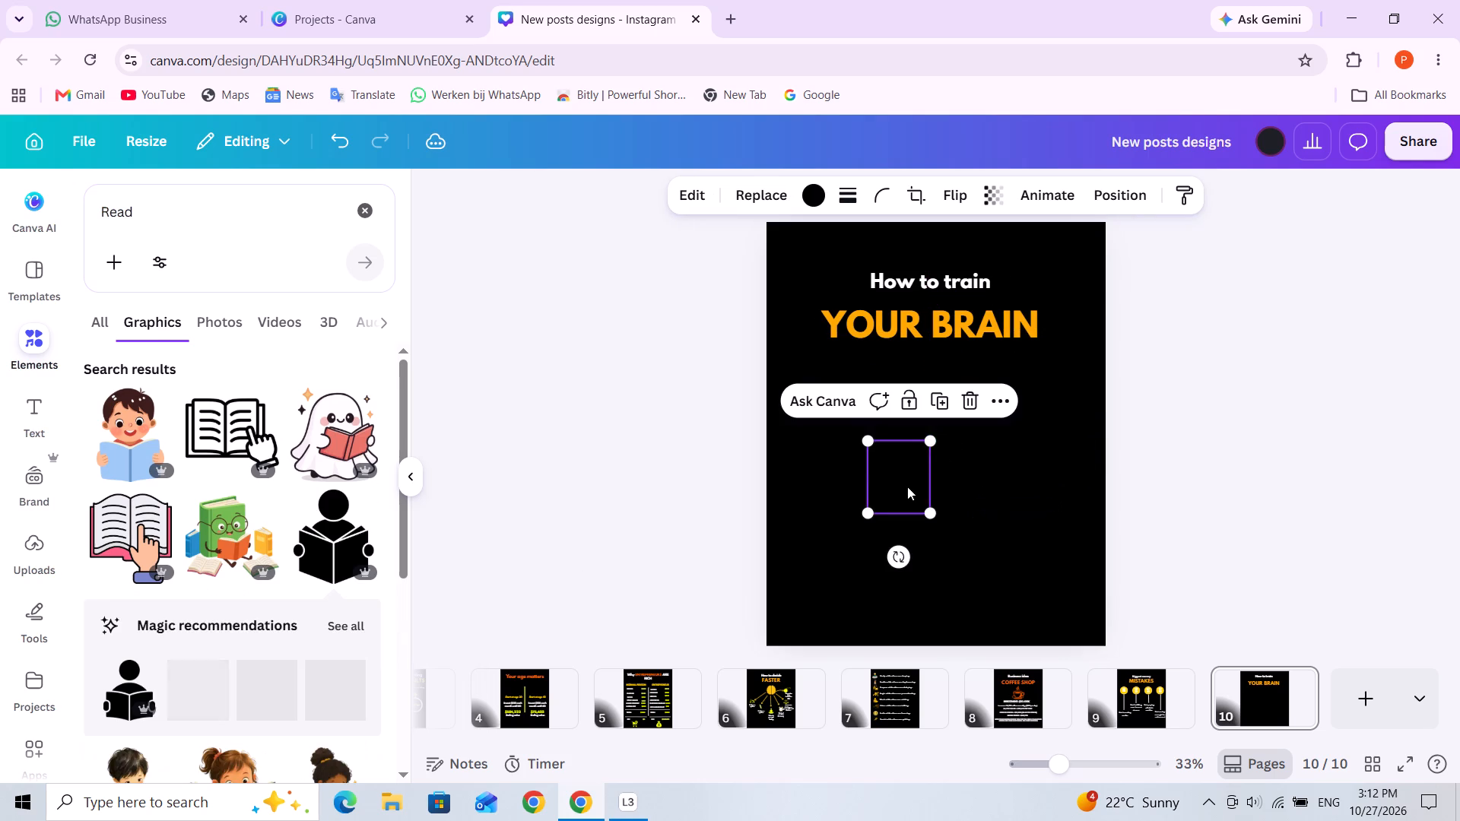
left_click_drag(906, 485, 823, 410)
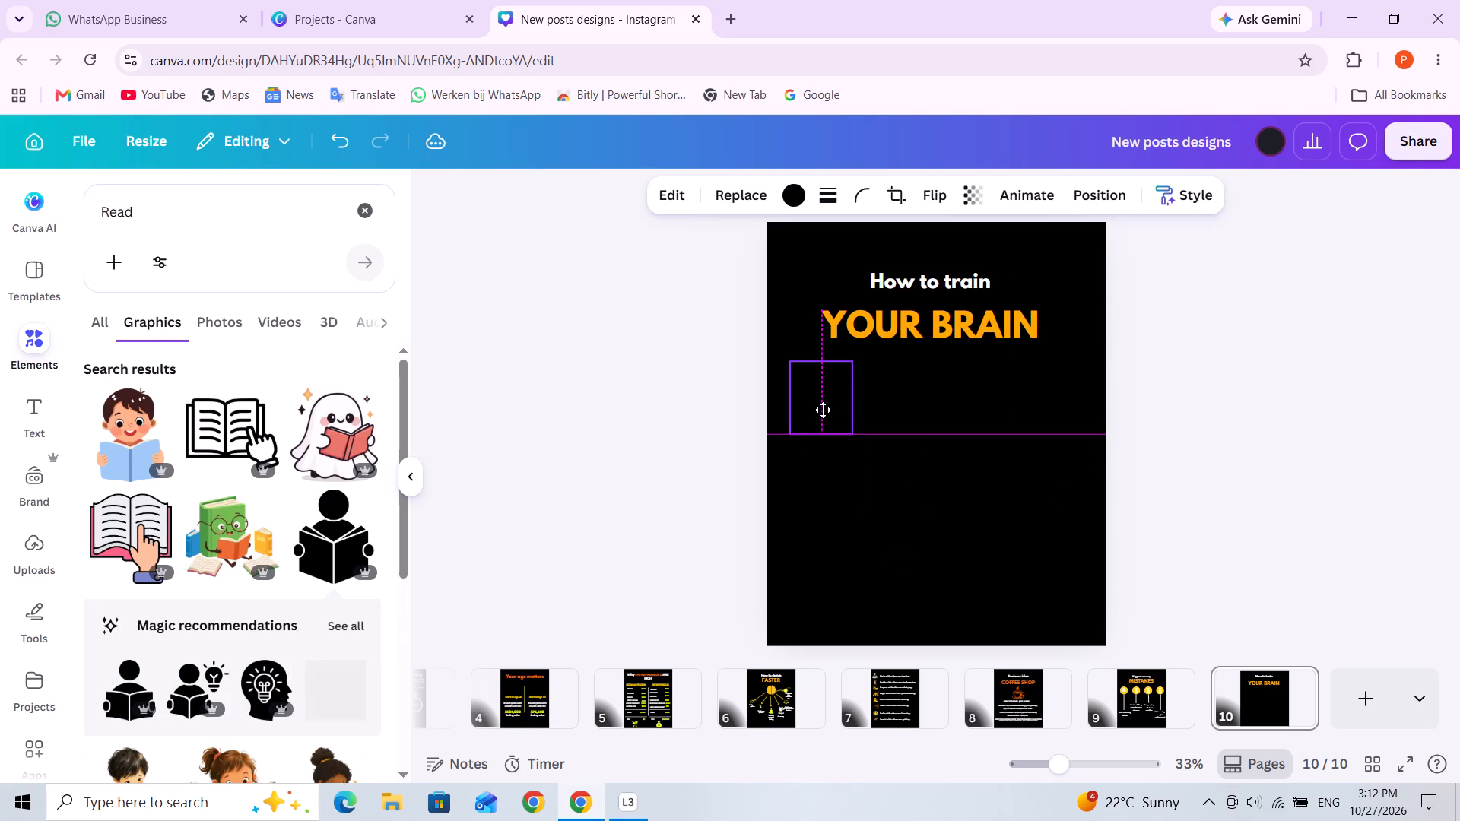
left_click_drag(823, 410, 823, 416)
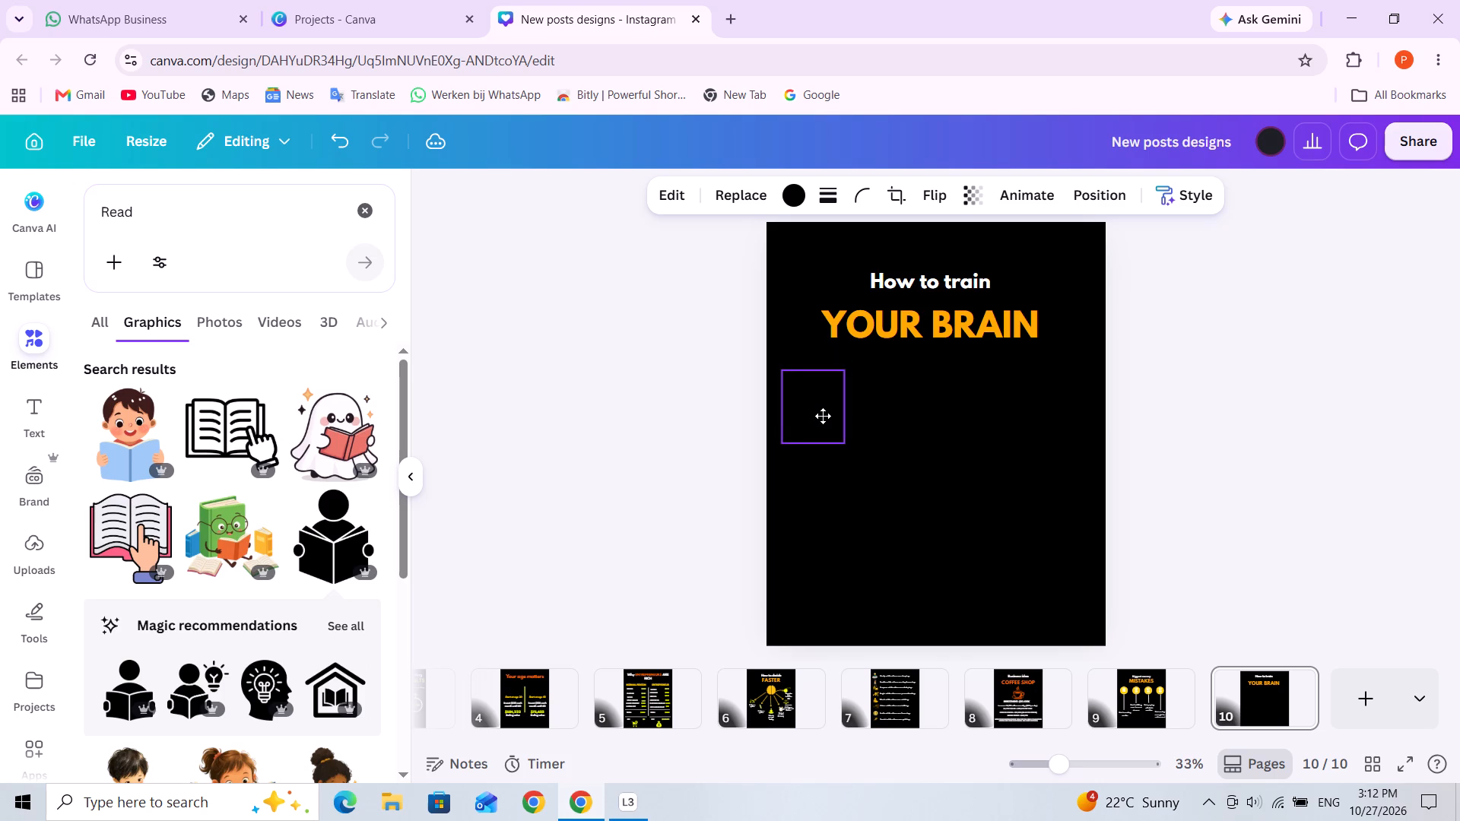
left_click_drag(823, 416, 824, 416)
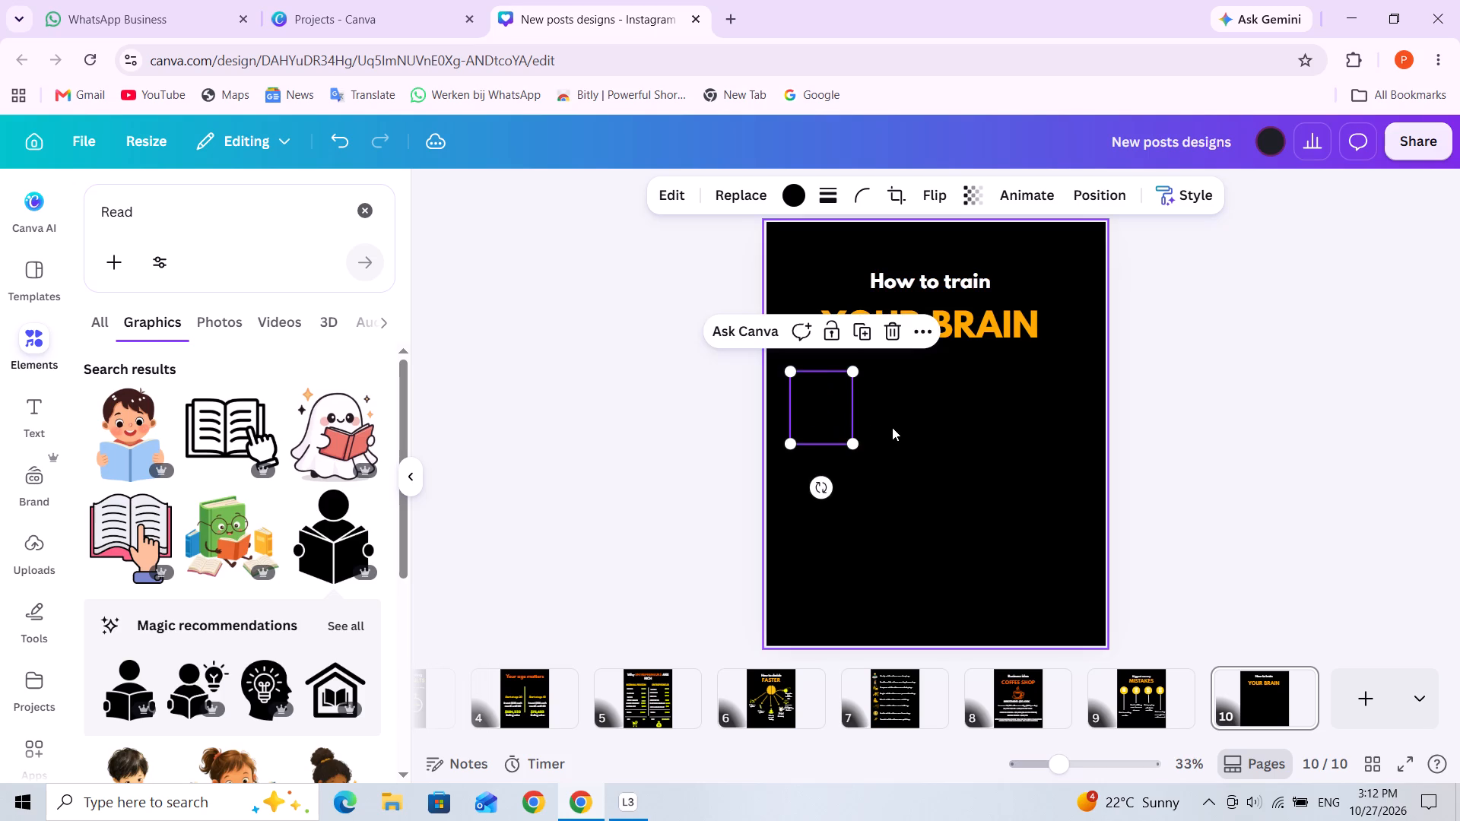
Recolor the reading silhouette on page 10 to golden yellow from the graphic colors and shrink it slightly.
left_click(892, 427)
left_click(842, 430)
left_click(798, 187)
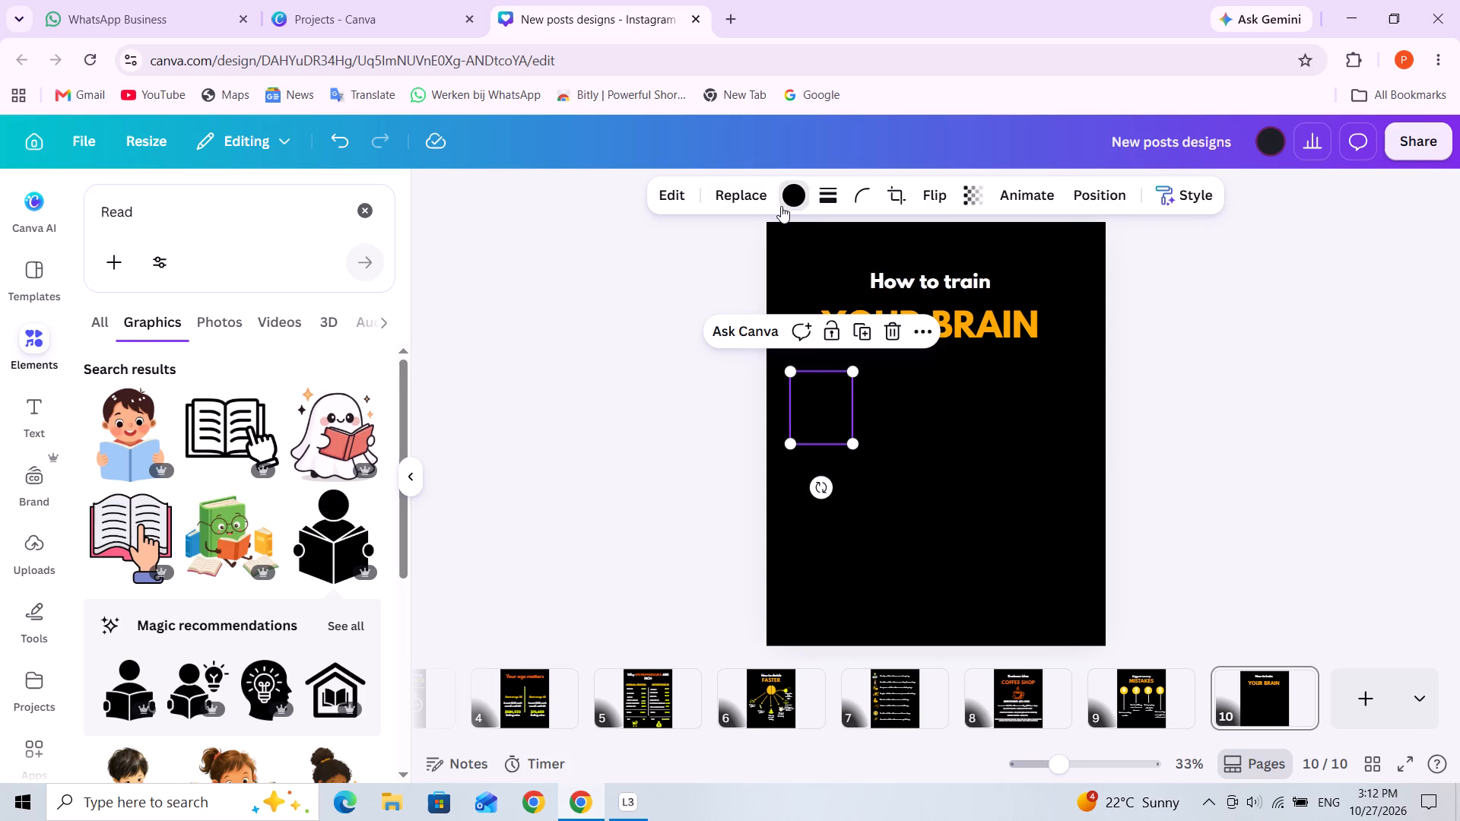
left_click(354, 338)
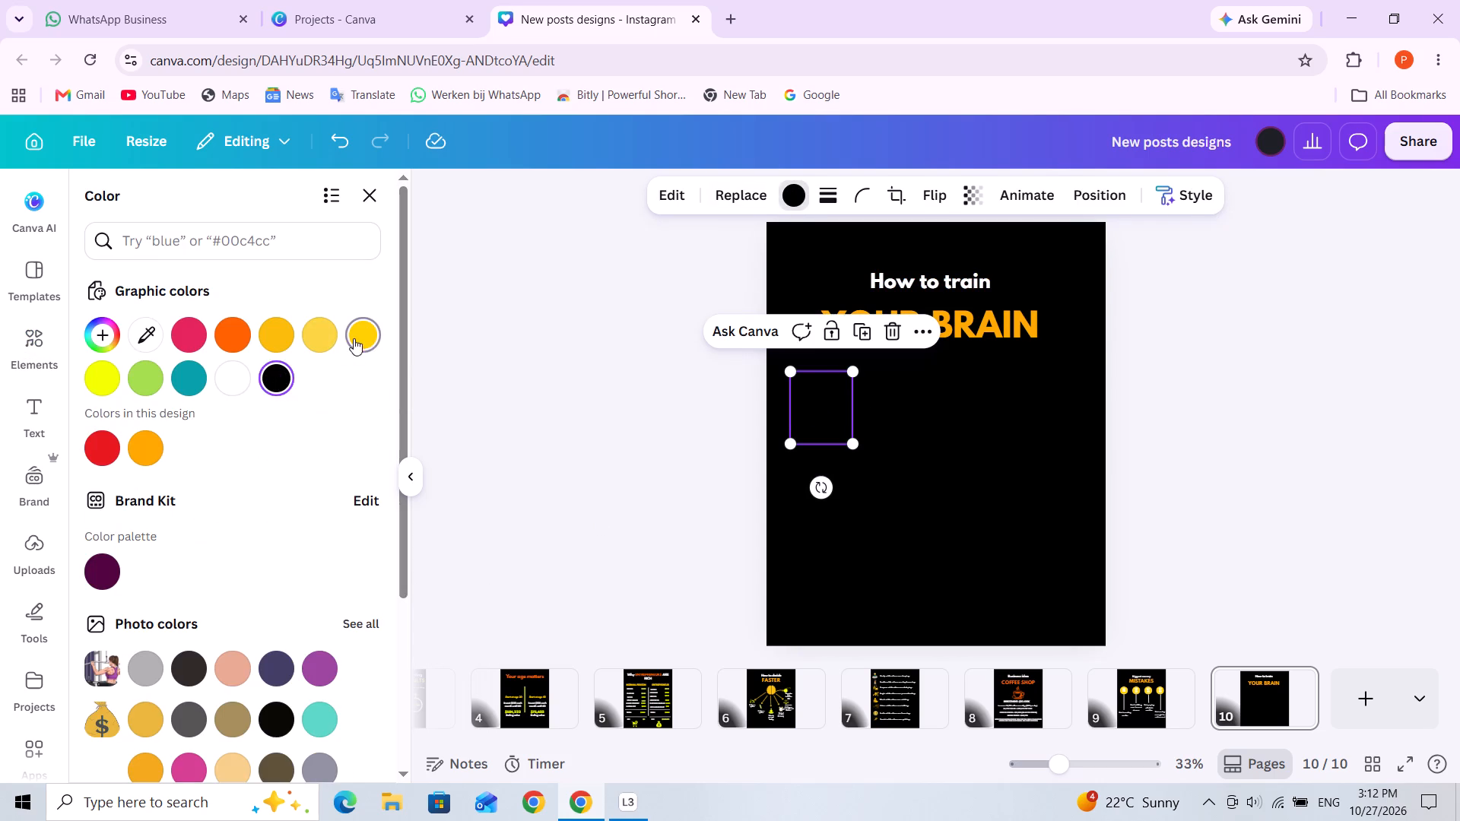
left_click(913, 425)
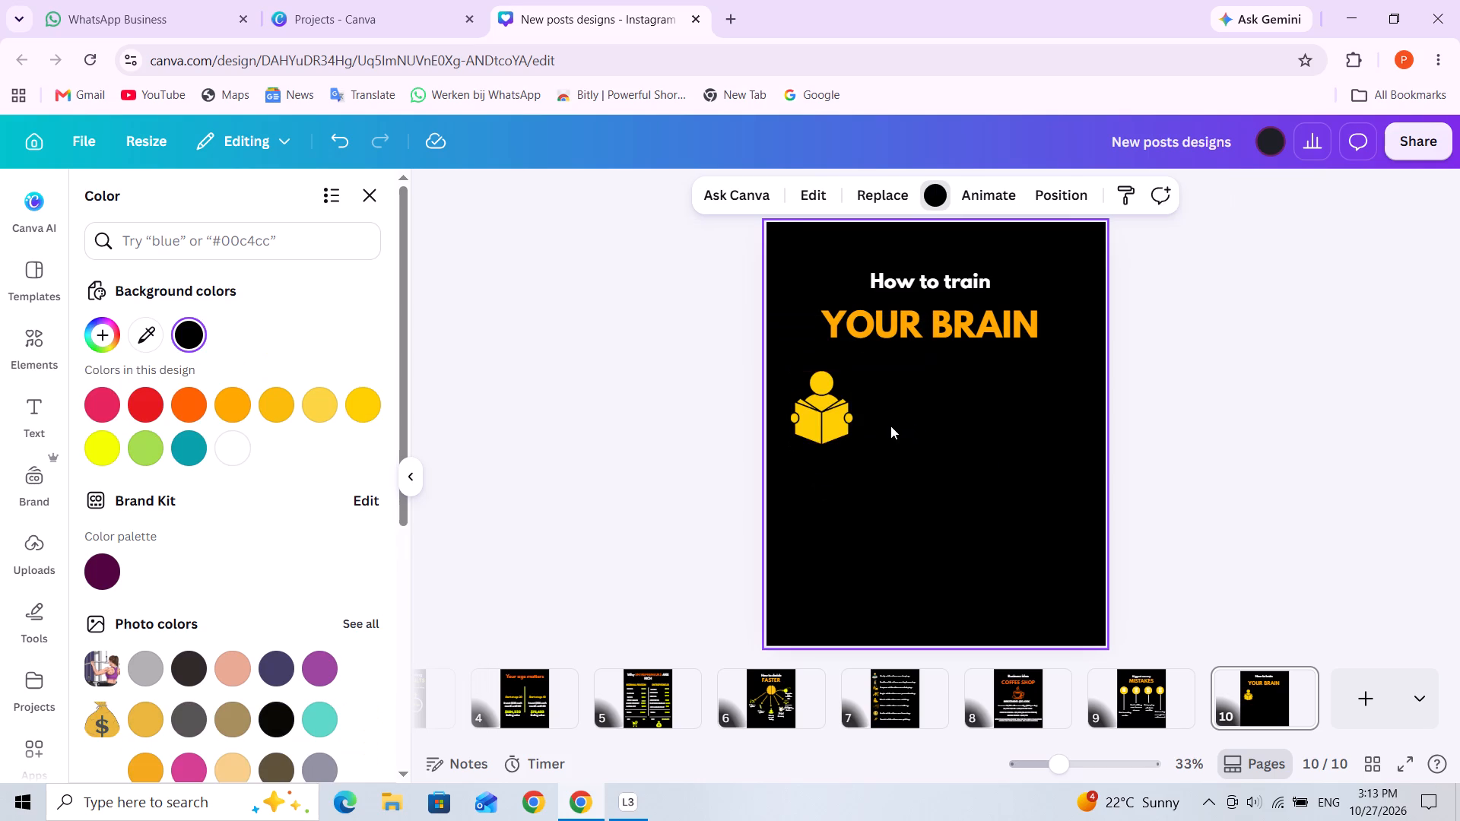
left_click(819, 420)
left_click_drag(852, 443, 842, 436)
left_click(915, 426)
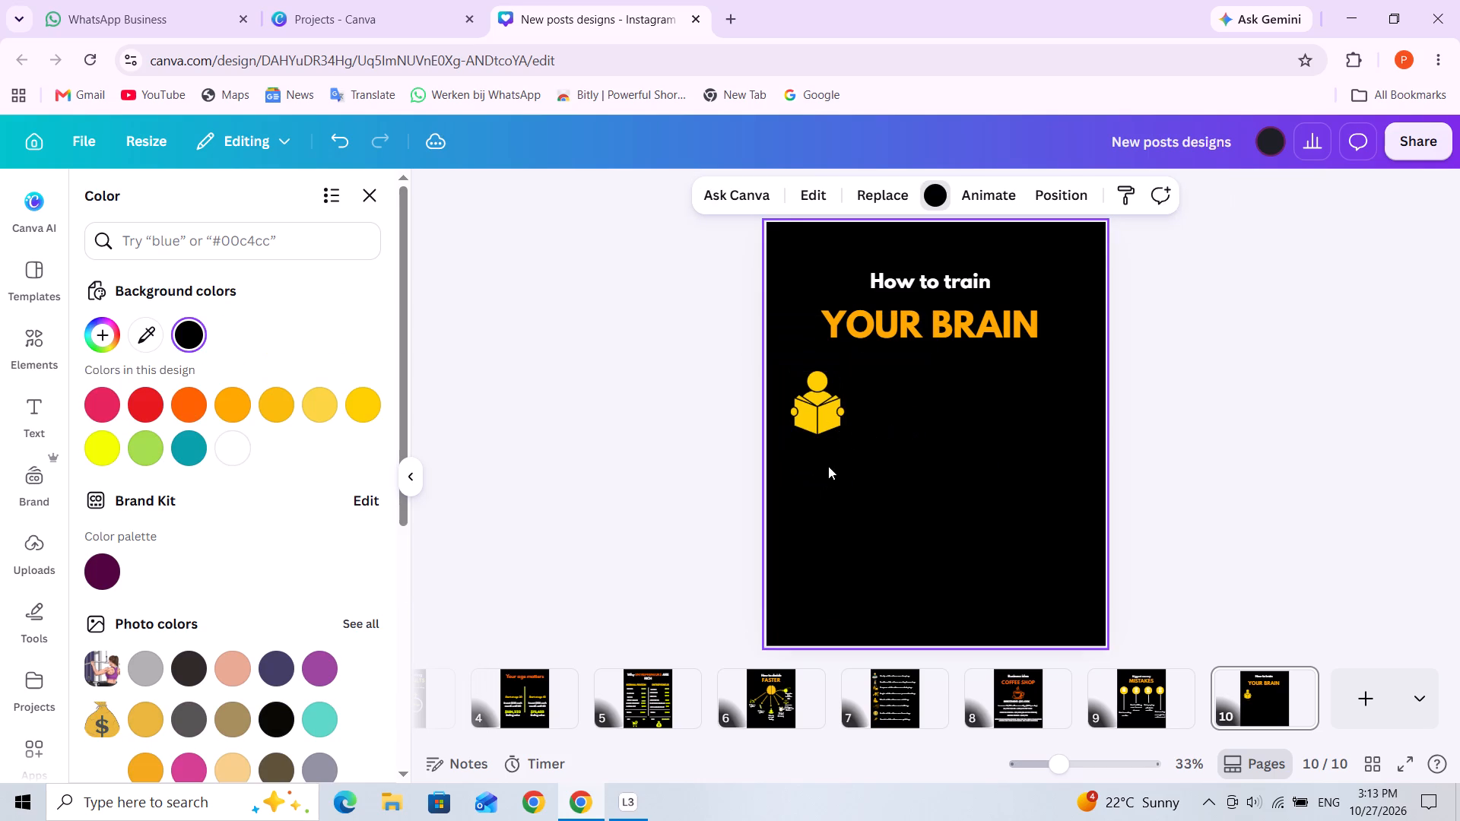
Add a subheading text on page 10 reading "Read Everyday", split over two lines.
left_click(38, 339)
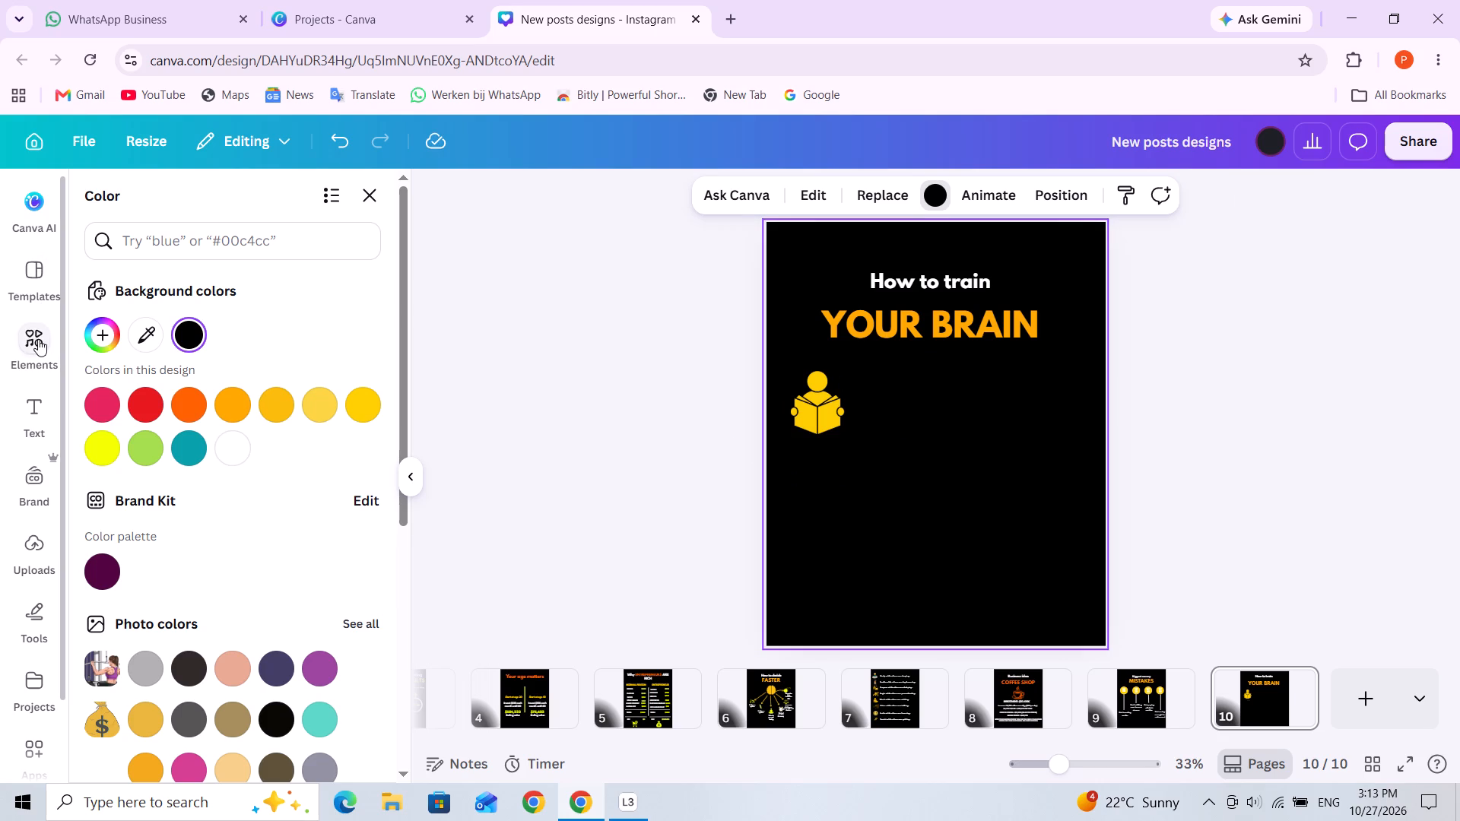
left_click(30, 422)
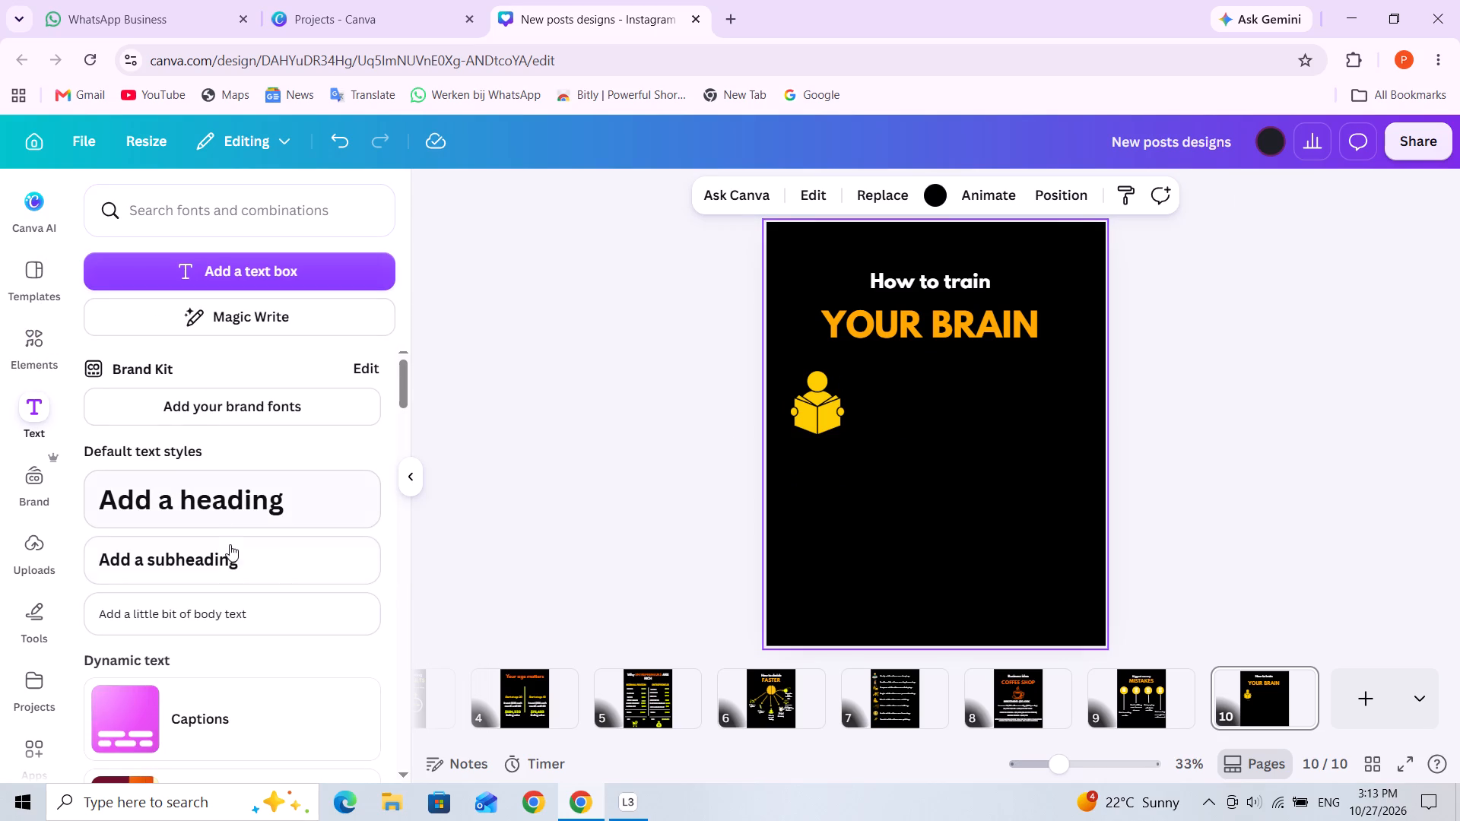
left_click(230, 547)
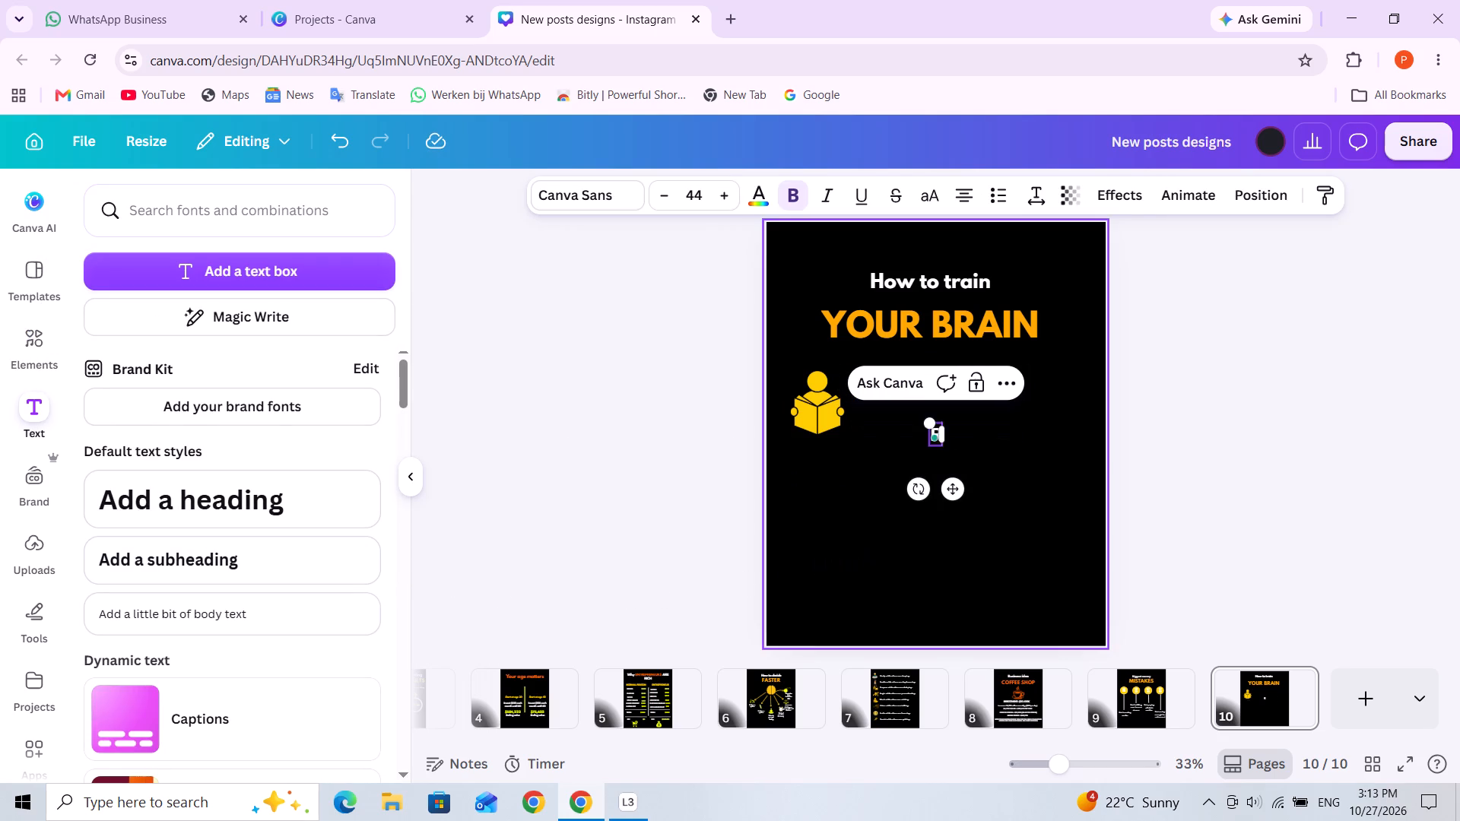
key("Return")
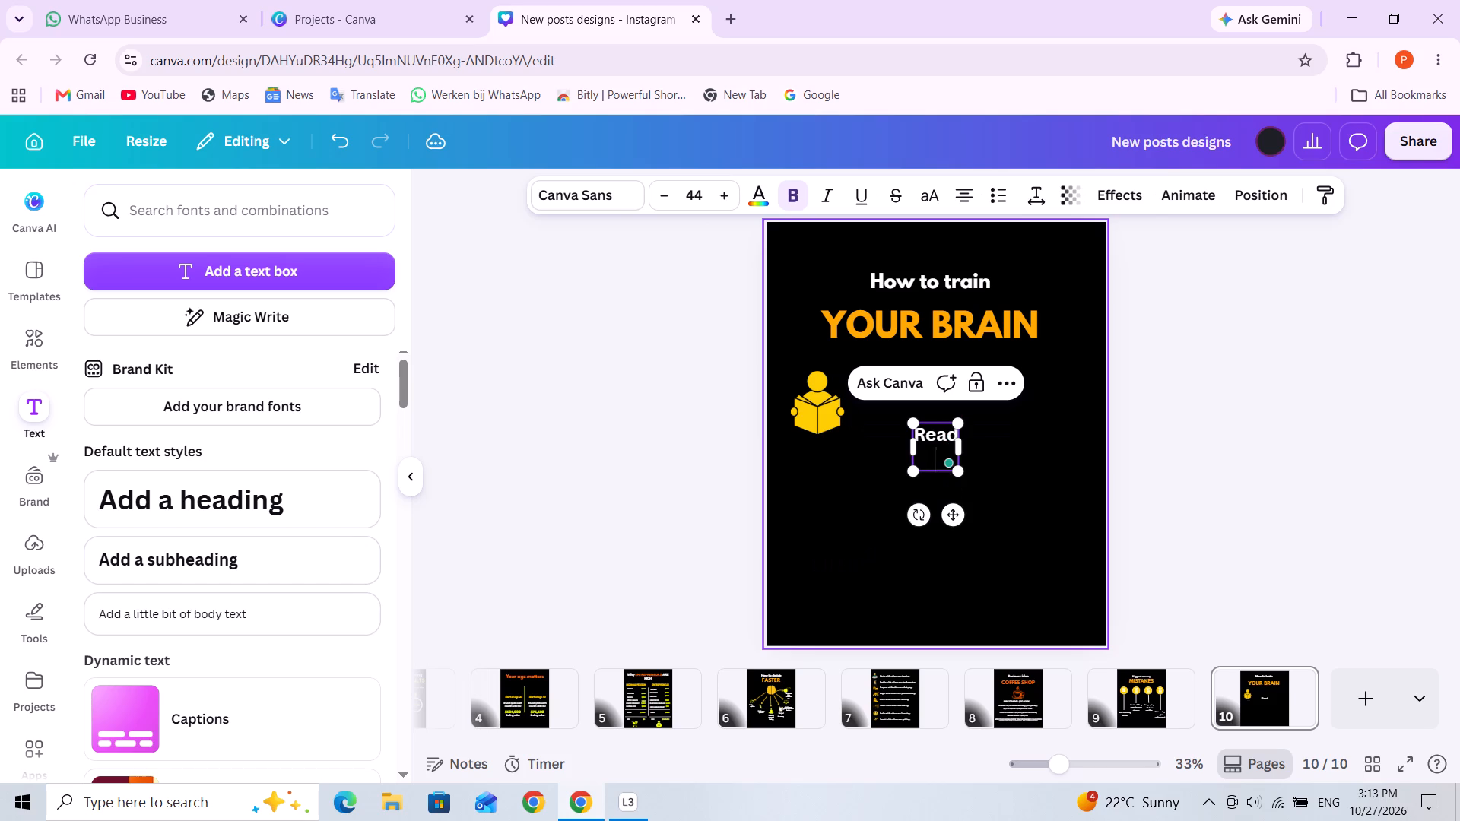
key("e")
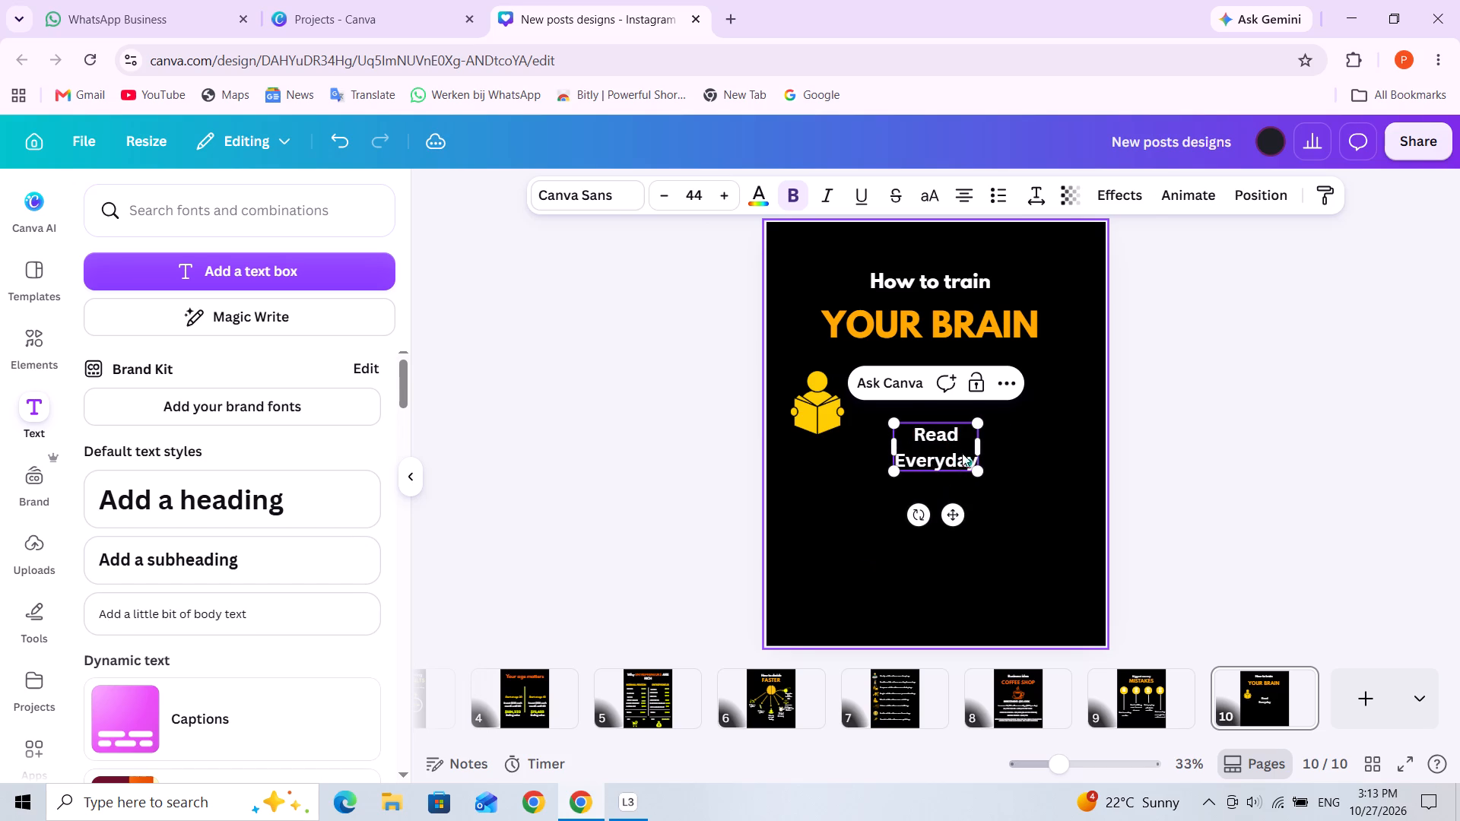
Set the whole "Read Everyday" text to the League Spartan font at size 40.
left_click_drag(916, 428, 975, 461)
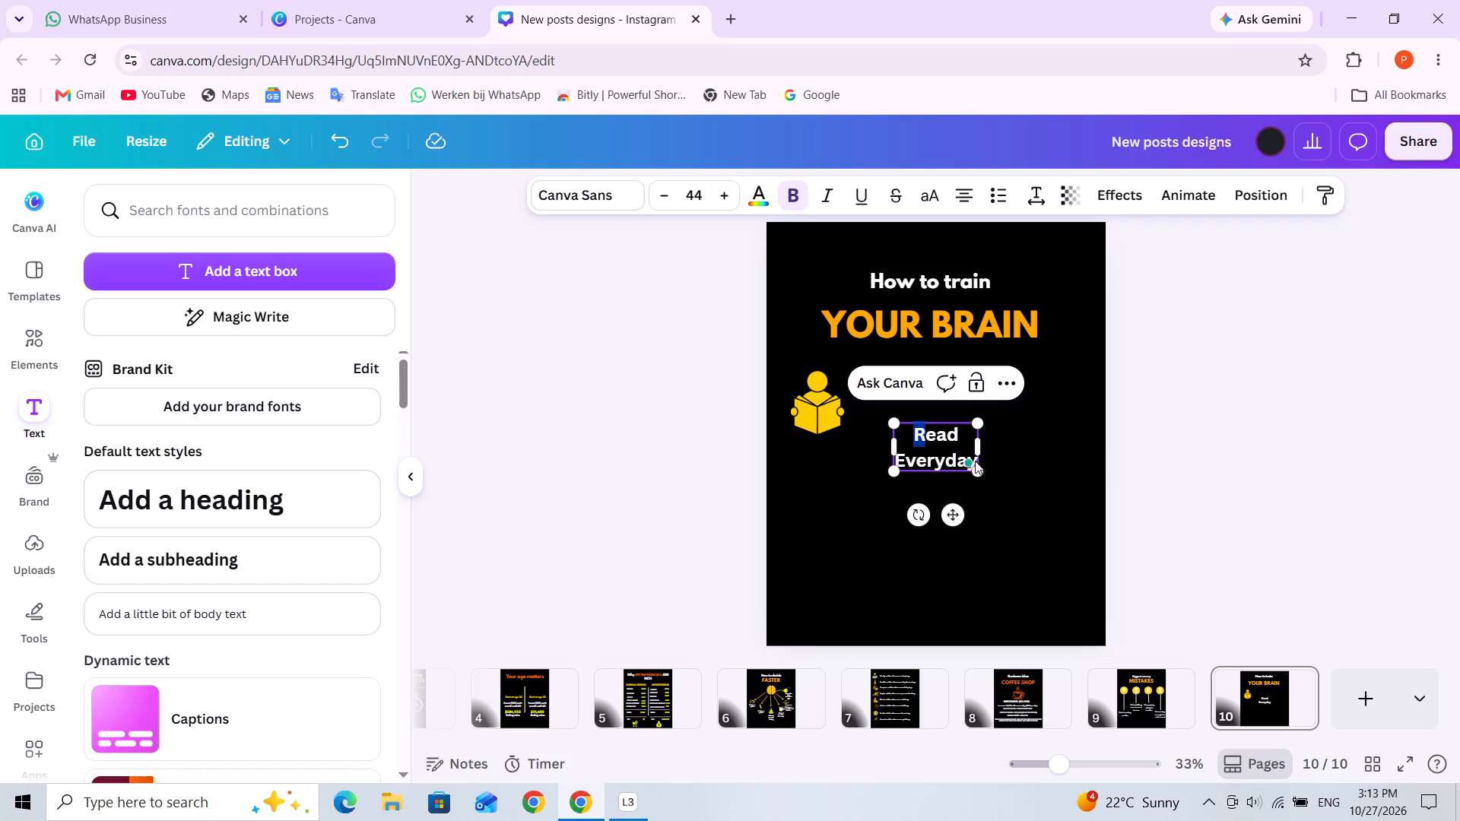
left_click_drag(975, 461, 979, 458)
key("ctrl+s")
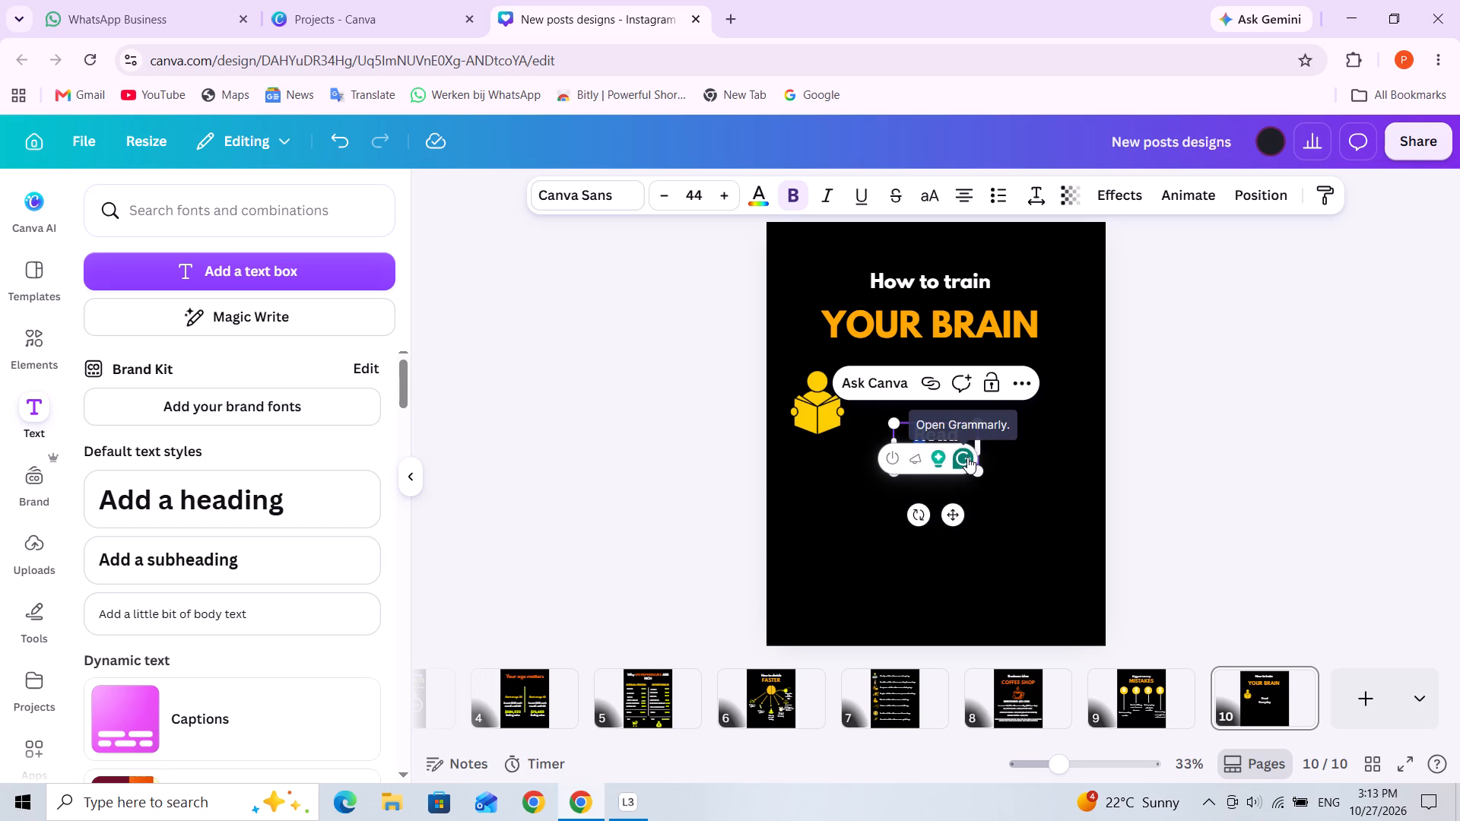
key("ctrl+a")
left_click(1022, 465)
left_click(939, 457)
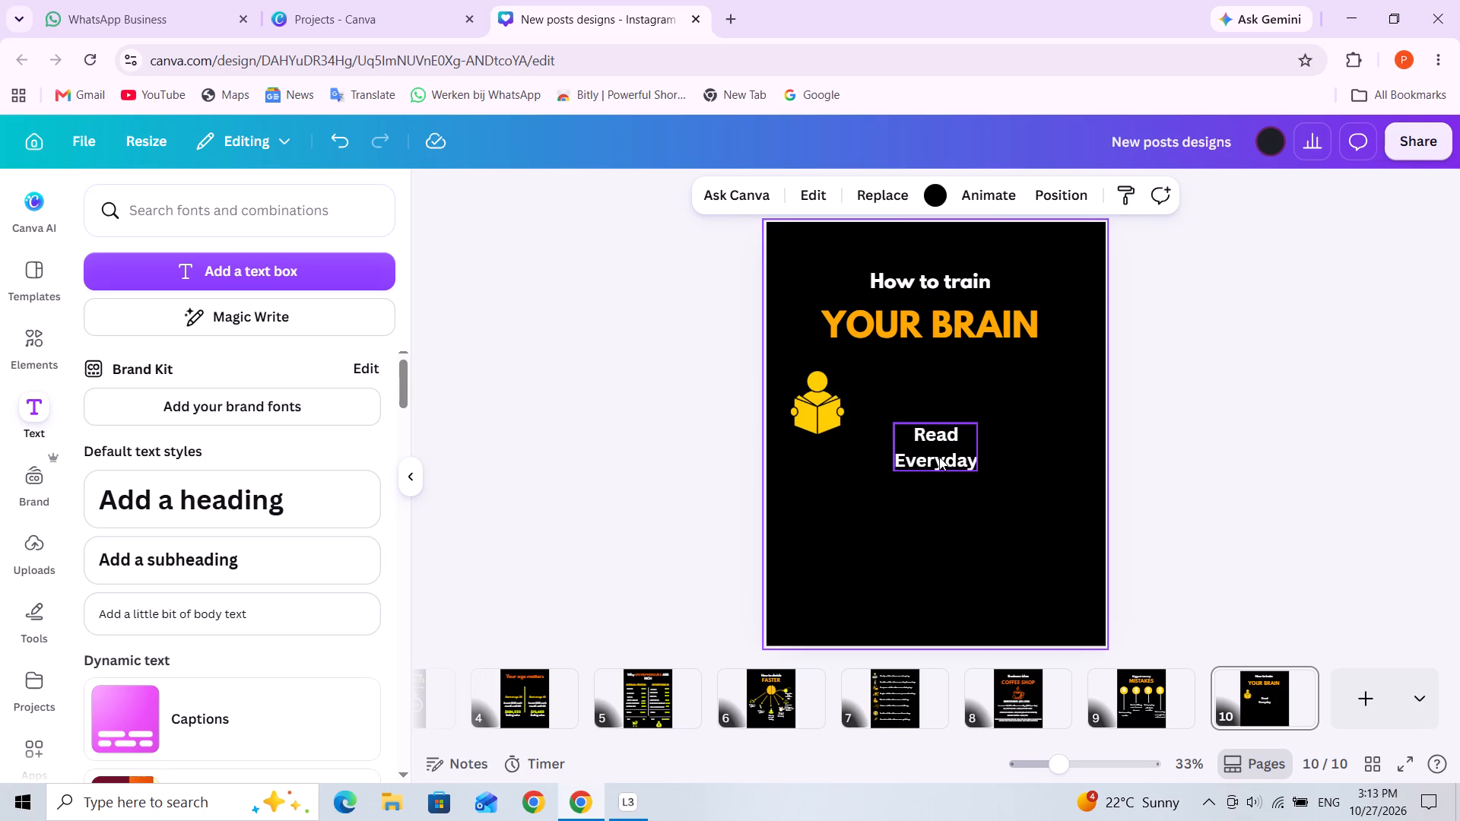
key("ctrl+a")
left_click(1028, 502)
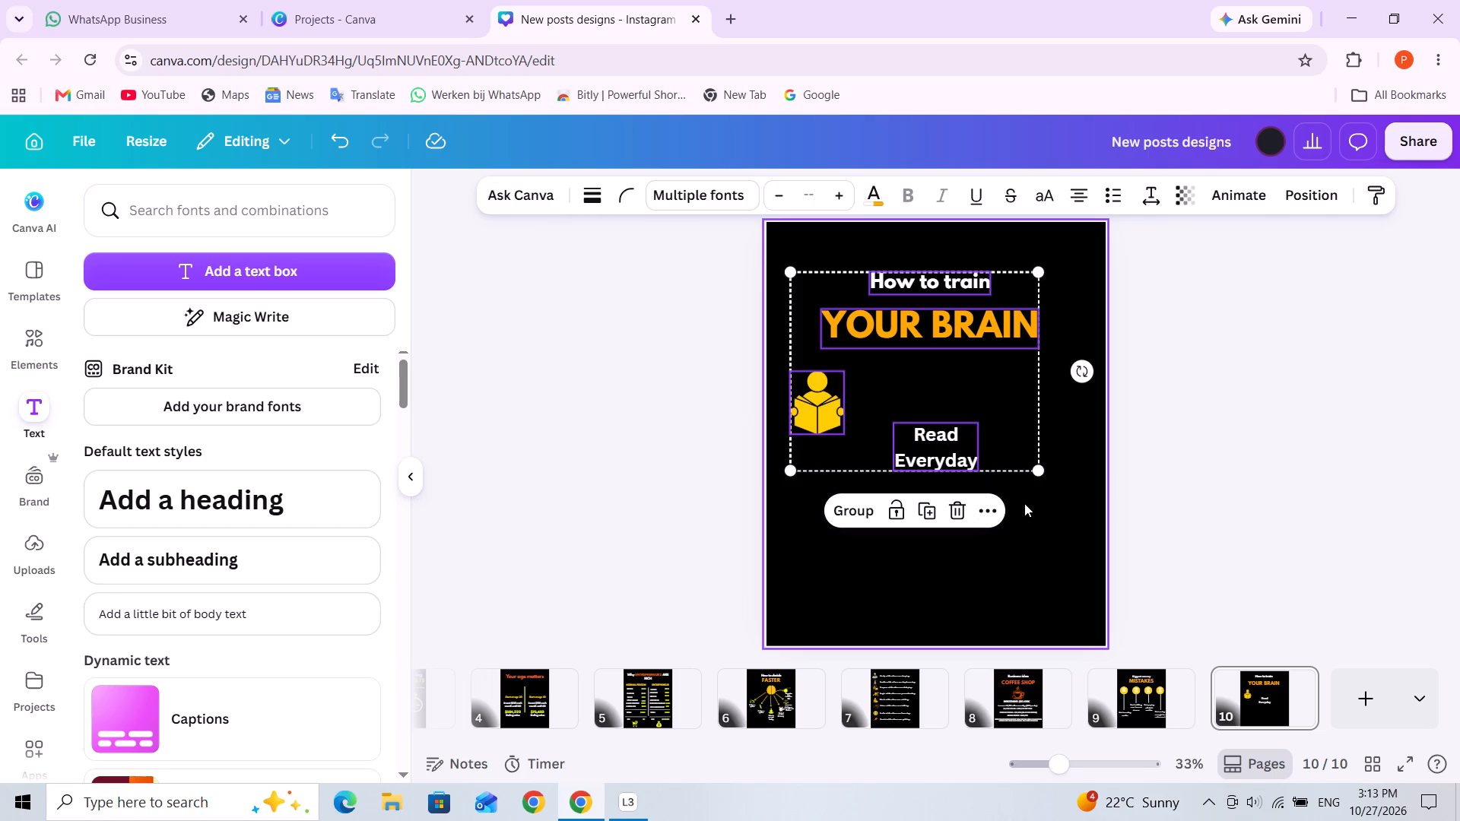
triple_click(953, 443)
left_click(945, 442)
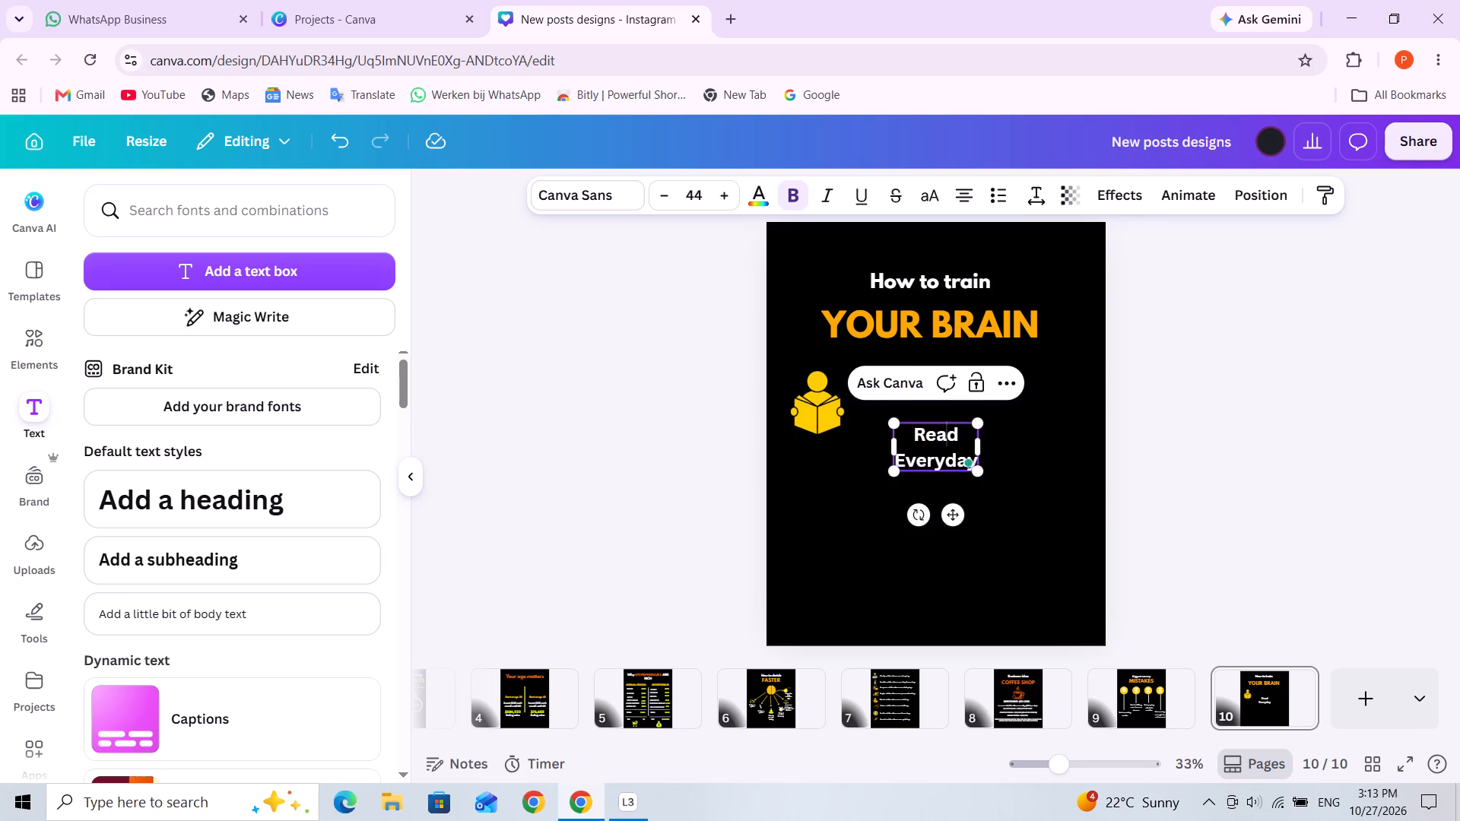
key("ctrl+a")
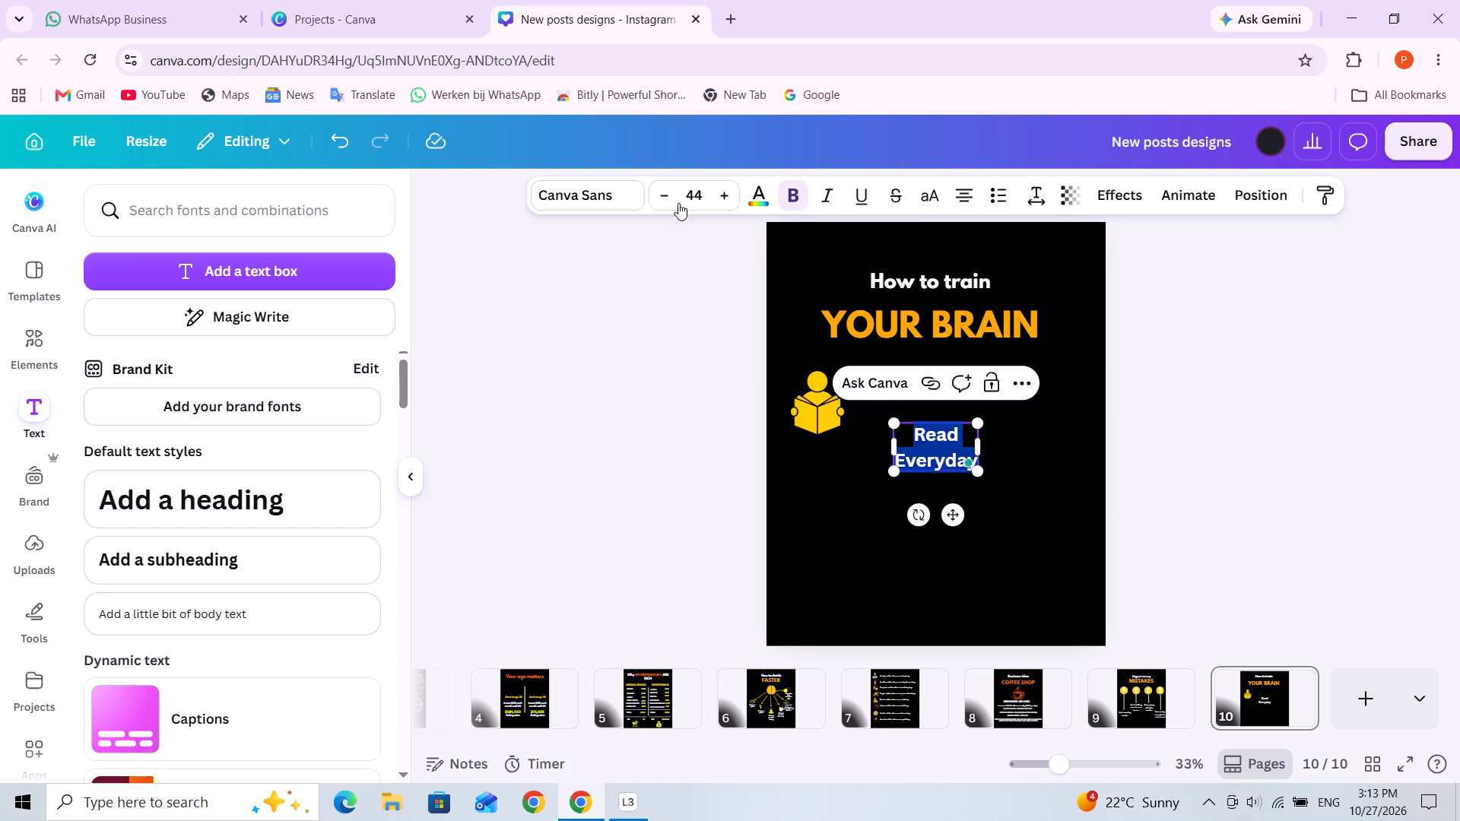
left_click(608, 188)
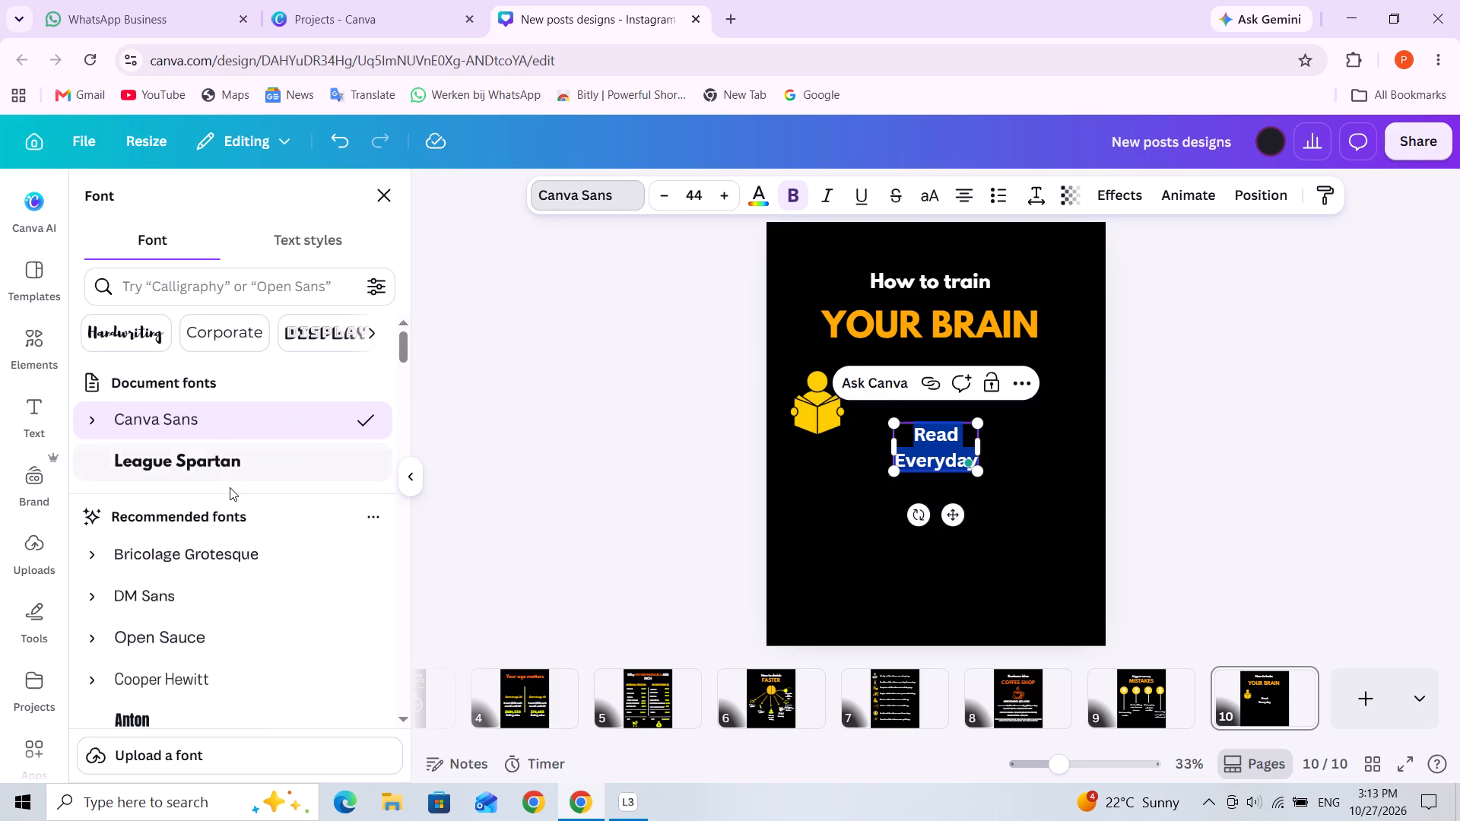
left_click(243, 472)
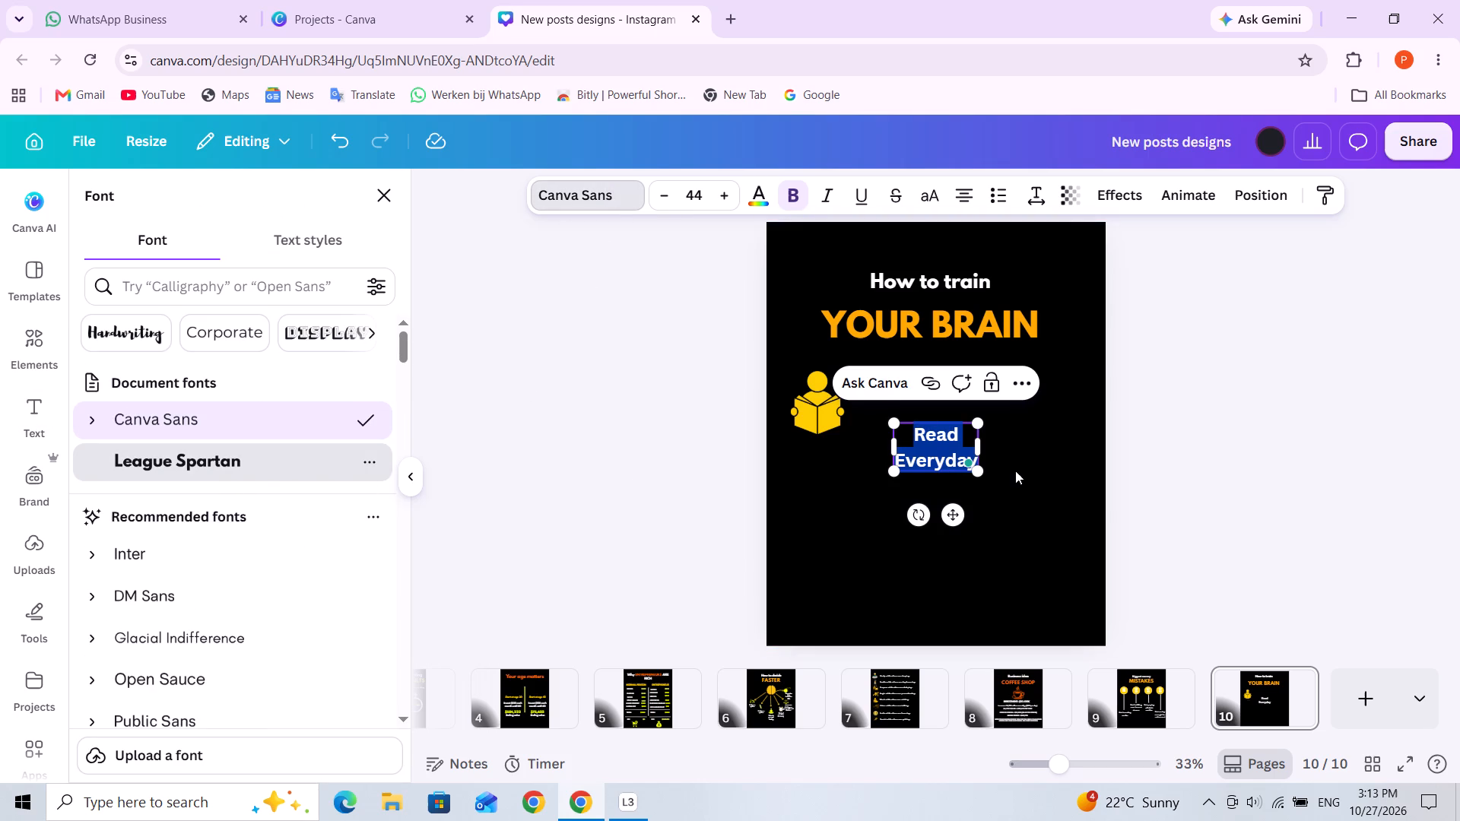
left_click(666, 192)
left_click(666, 192)
left_click(666, 192)
left_click(666, 192)
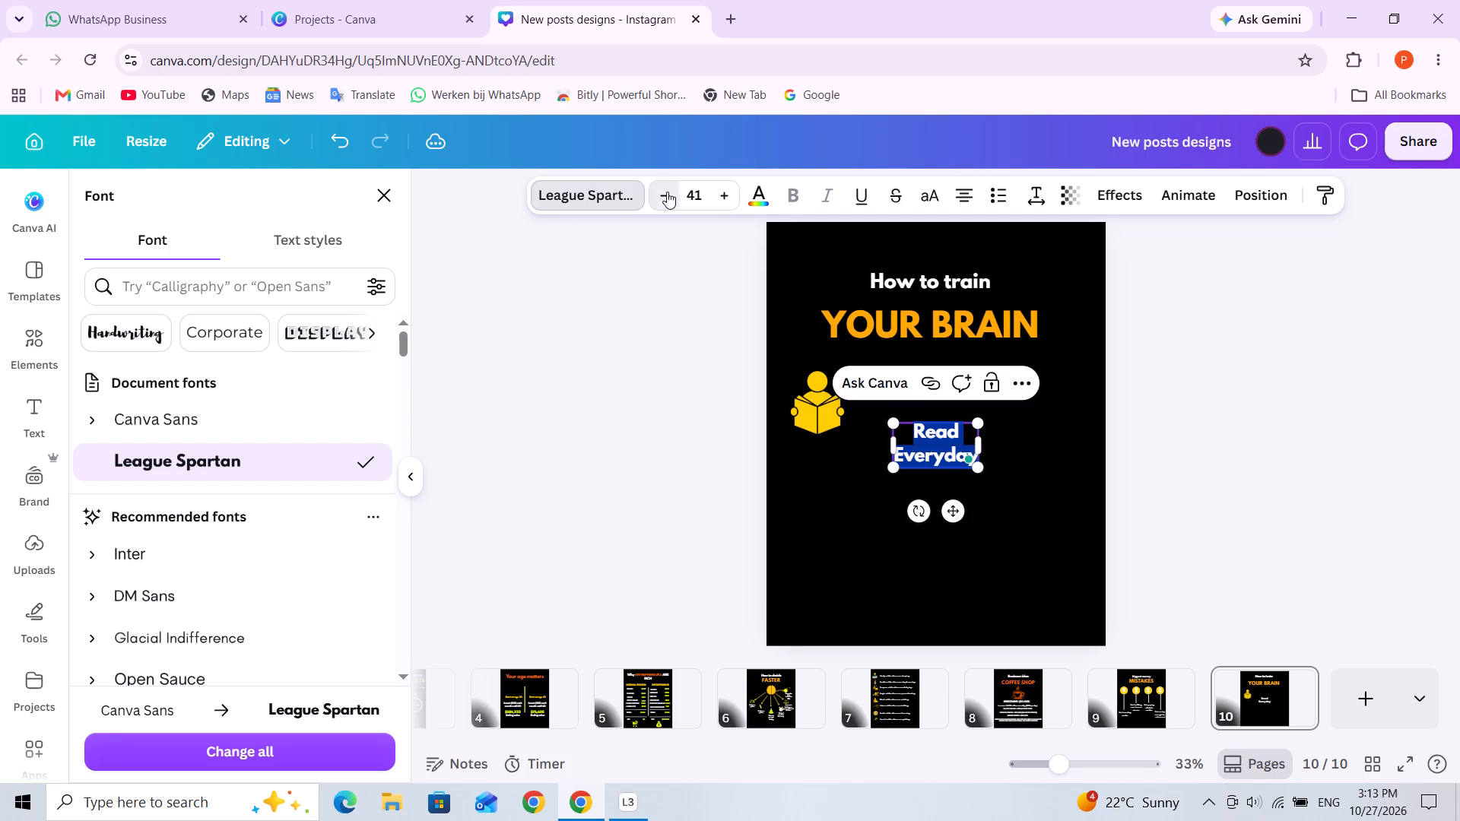
left_click(1058, 464)
Move the "Read Everyday" text directly beneath the yellow reading figure.
left_click_drag(952, 444, 951, 444)
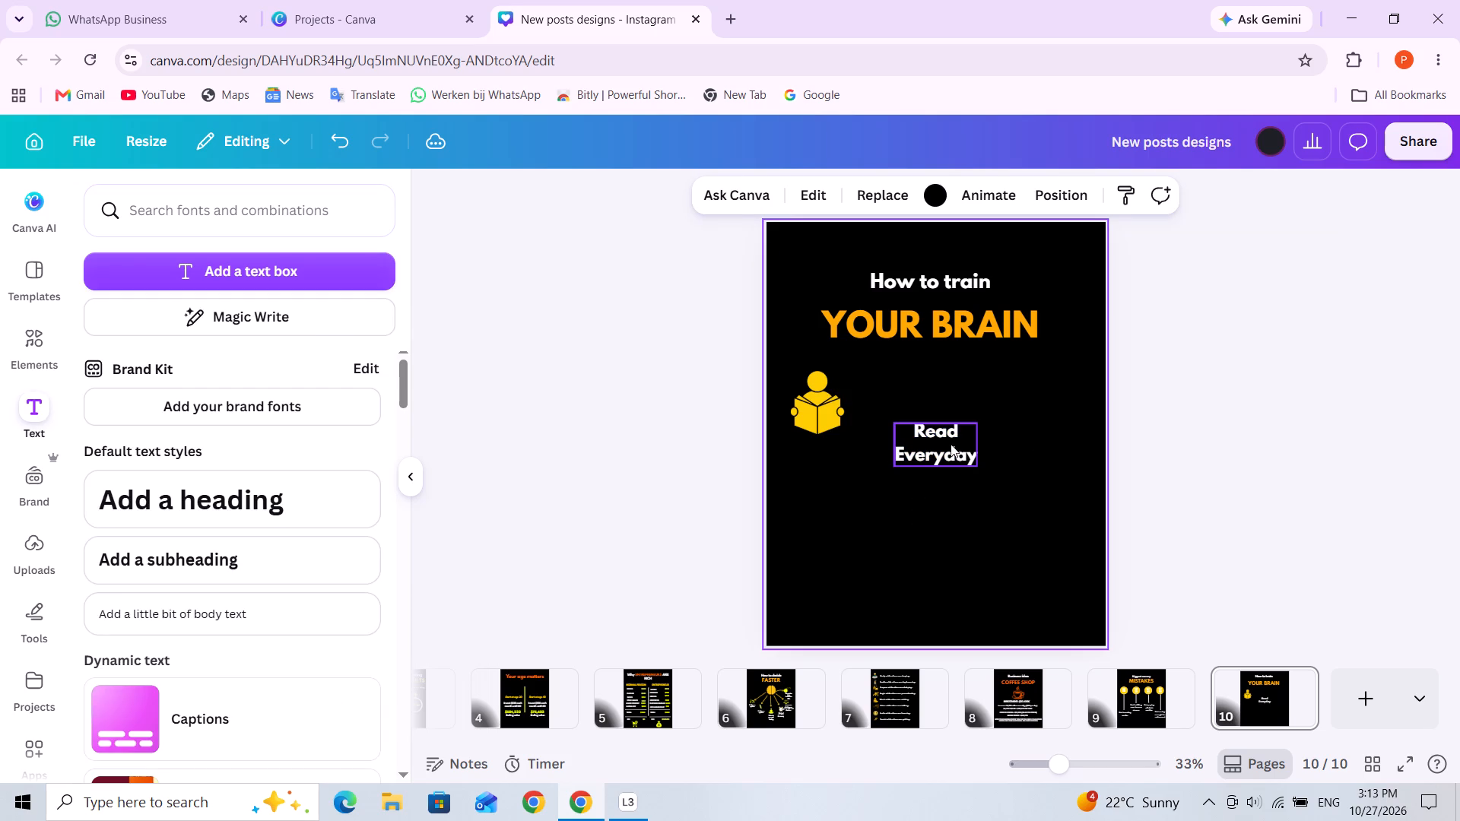
left_click_drag(951, 444, 831, 468)
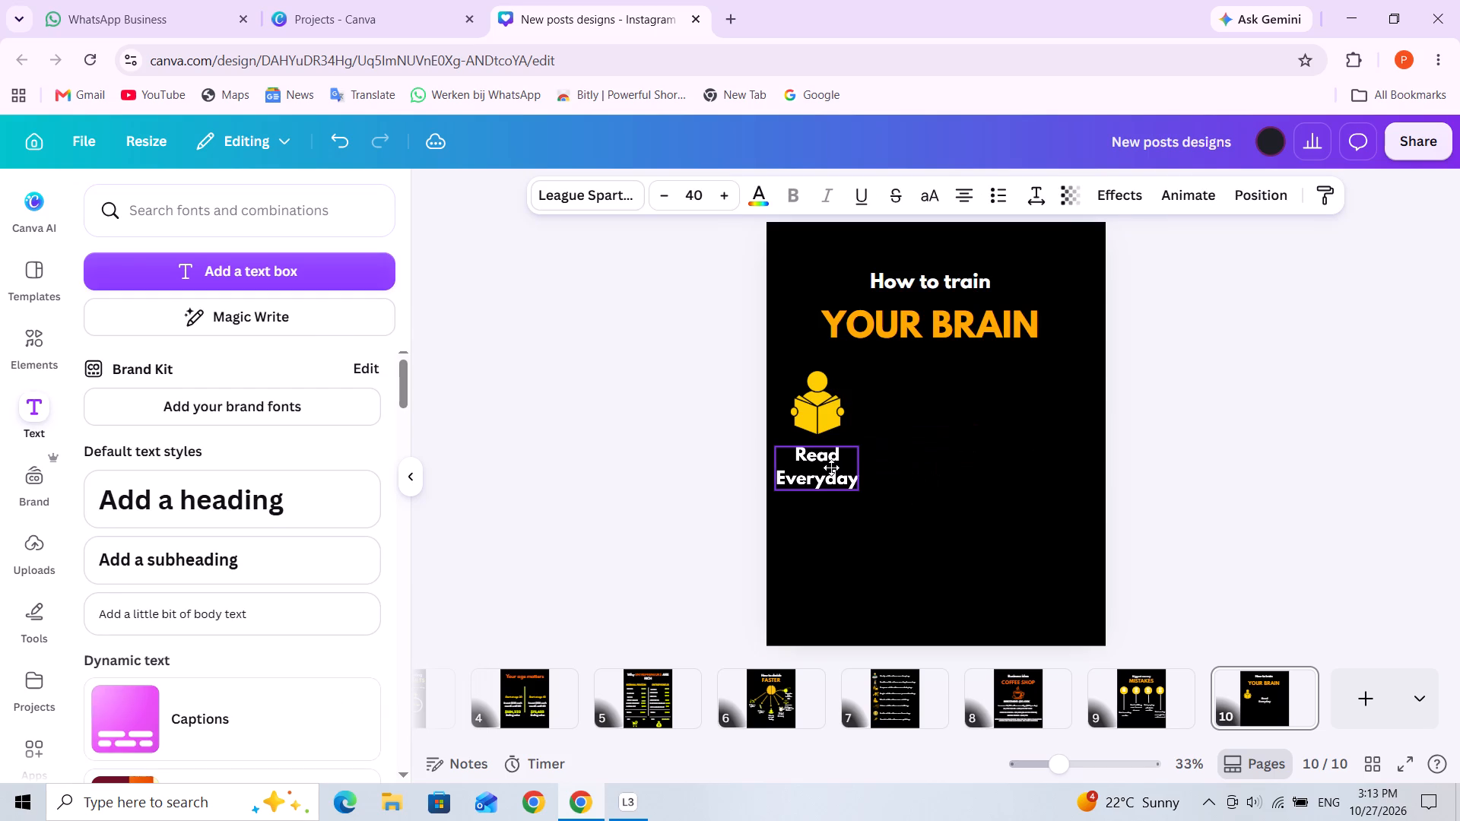
left_click_drag(831, 468, 837, 465)
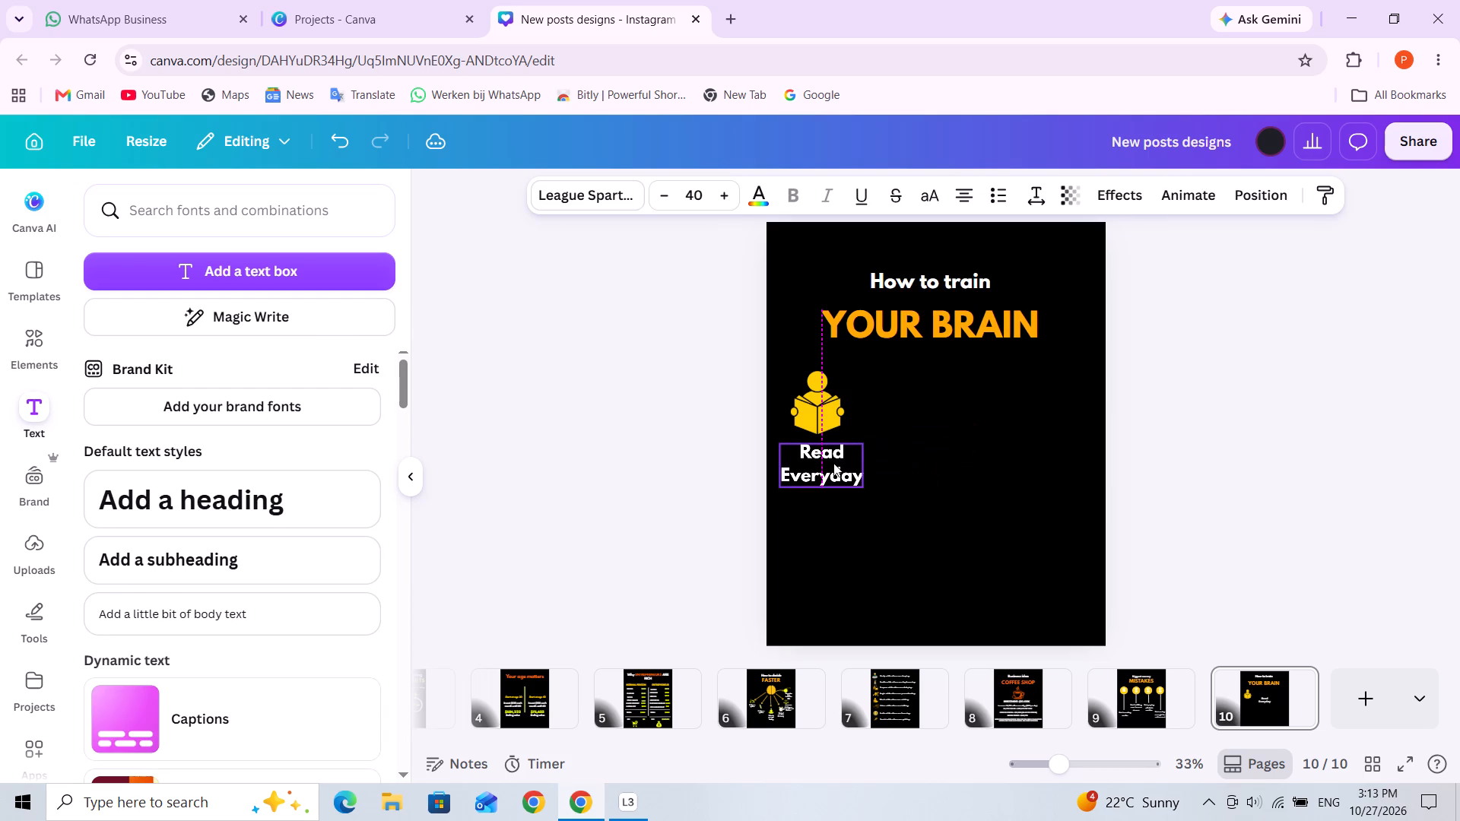
Set the "Read Everyday" caption's font size to 30 and realign it under the reading figure.
triple_click(833, 463)
key("ctrl+a")
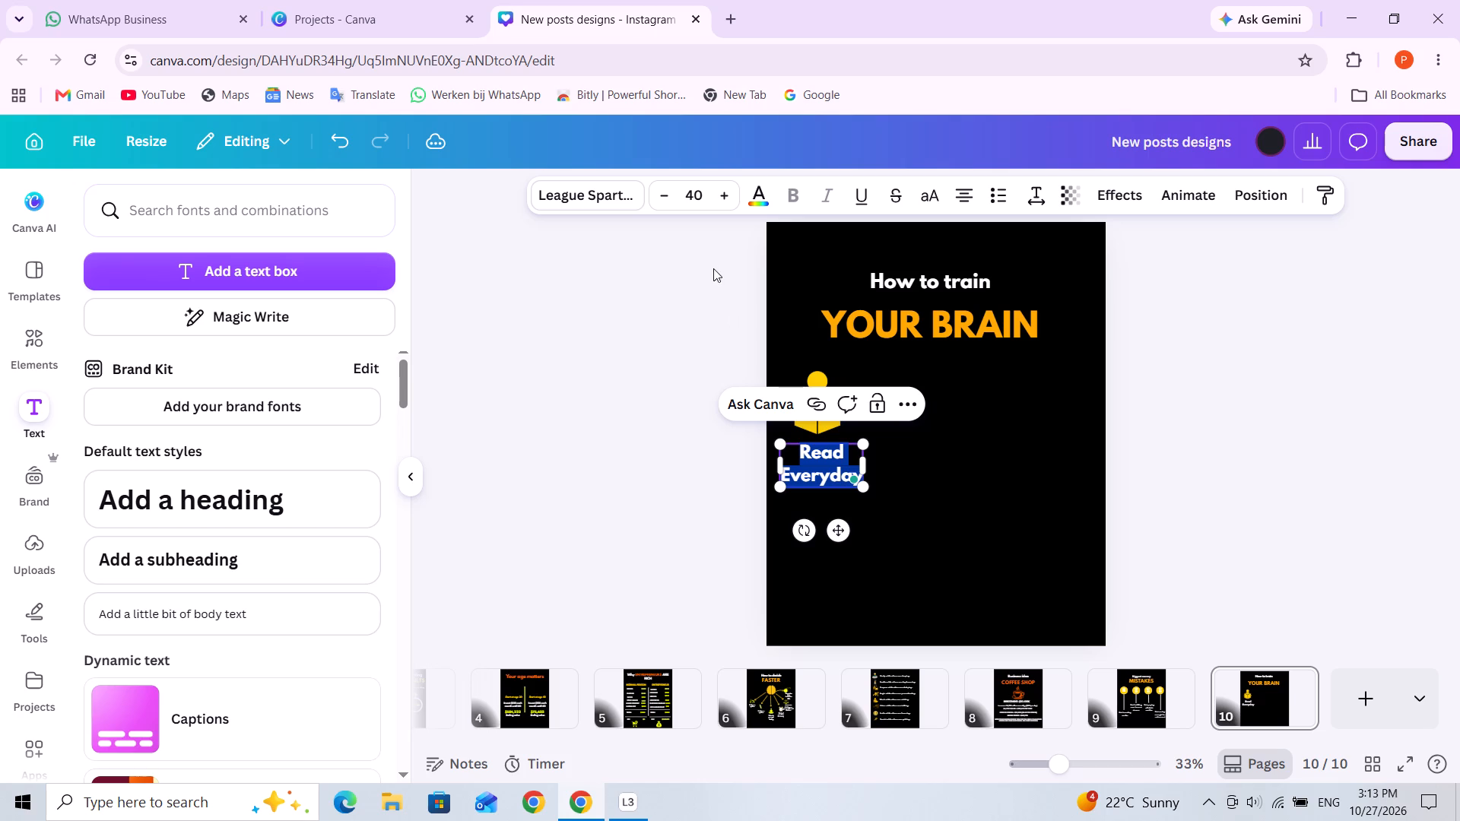
left_click(696, 198)
key("3")
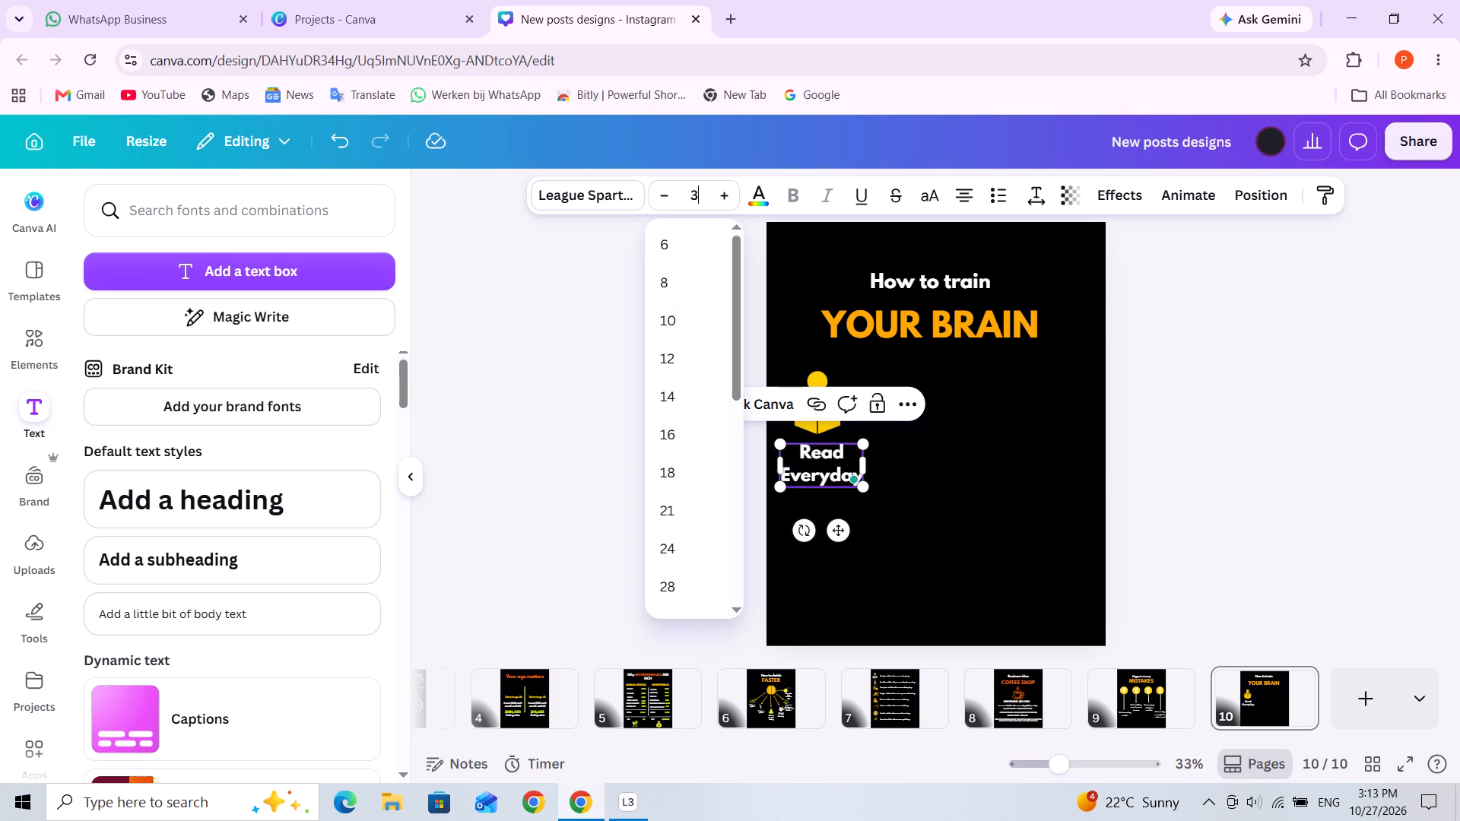
key("0")
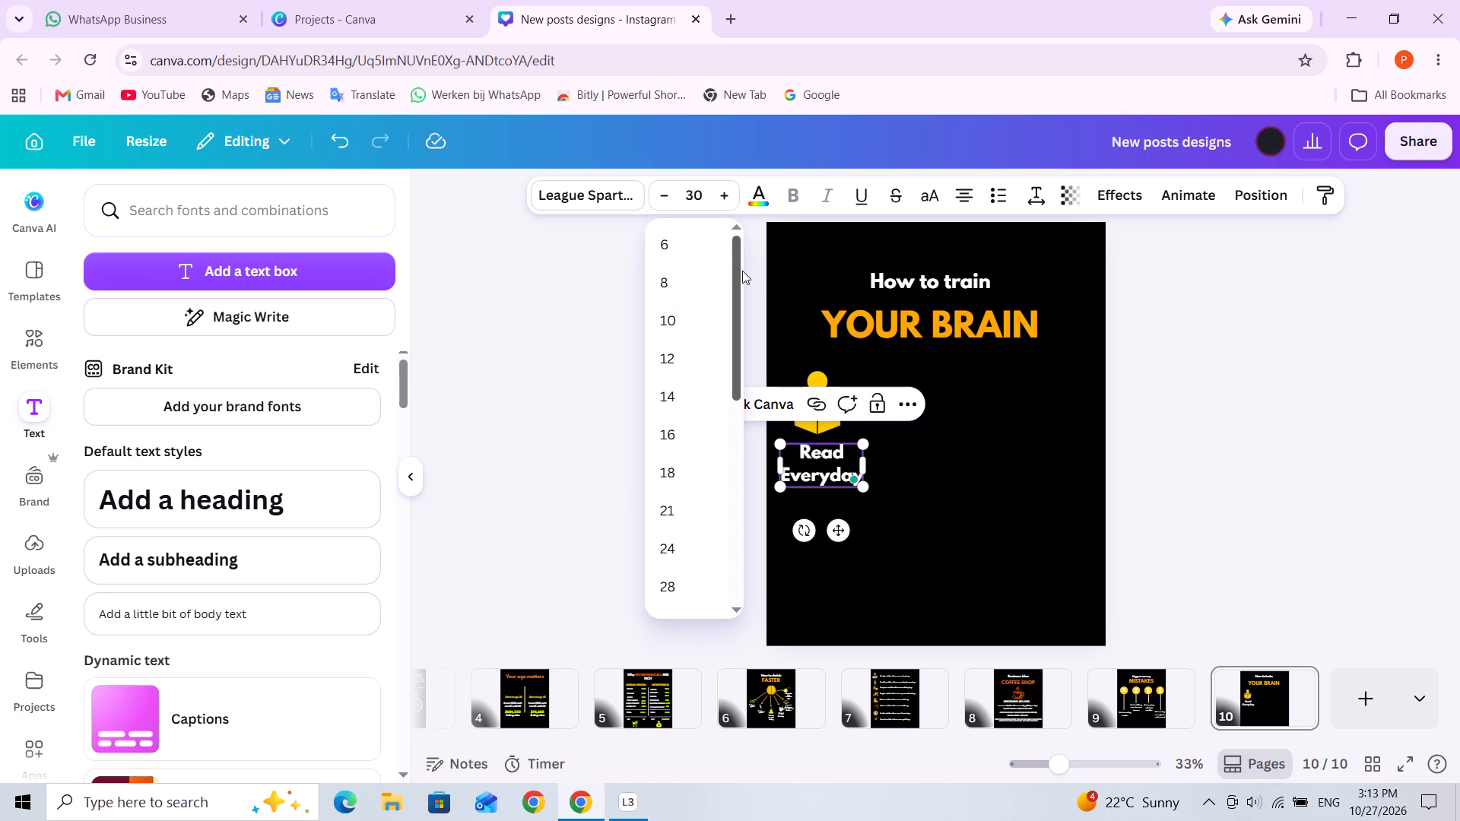
key("Return")
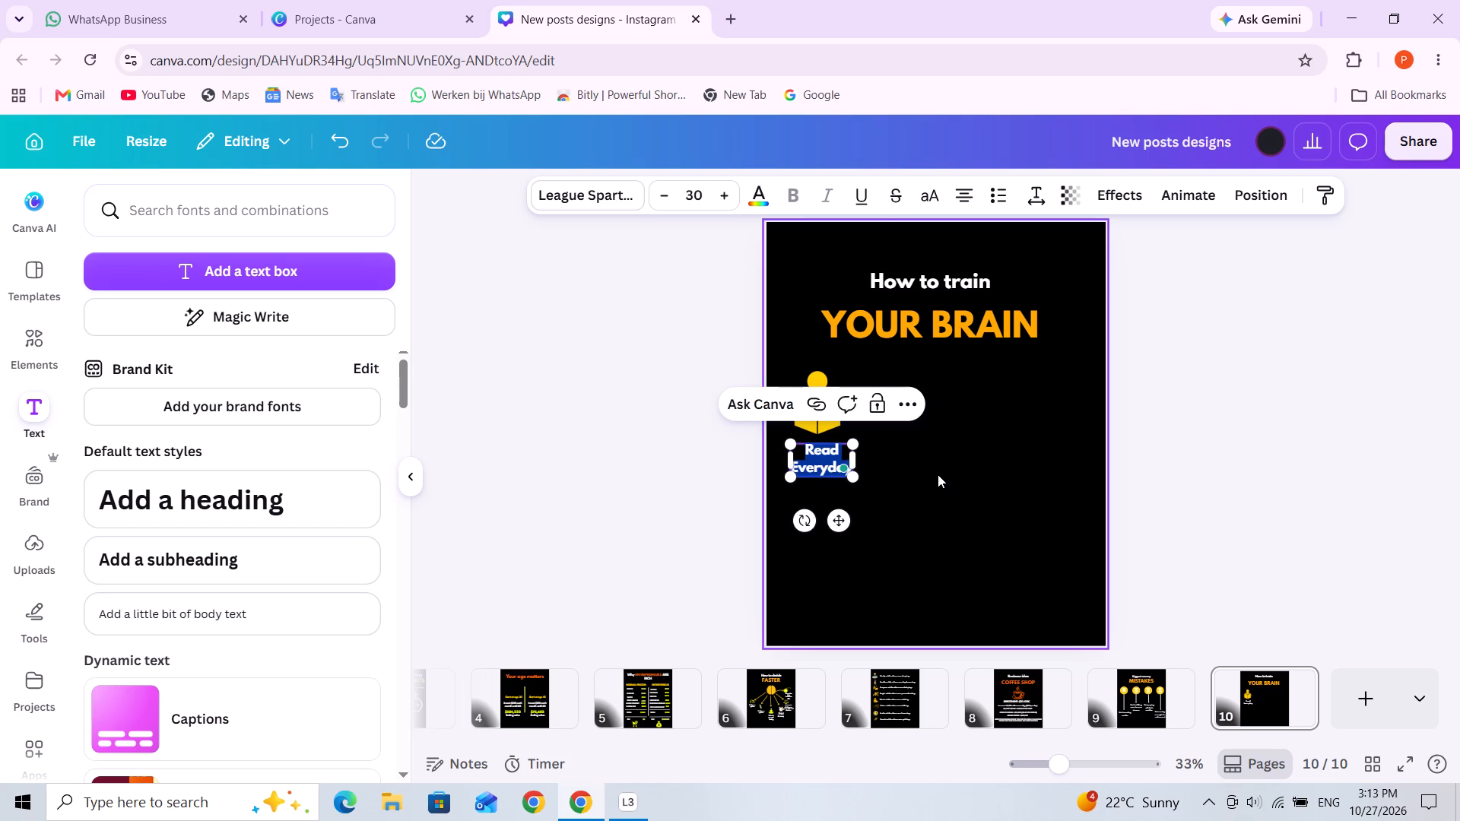
left_click(936, 474)
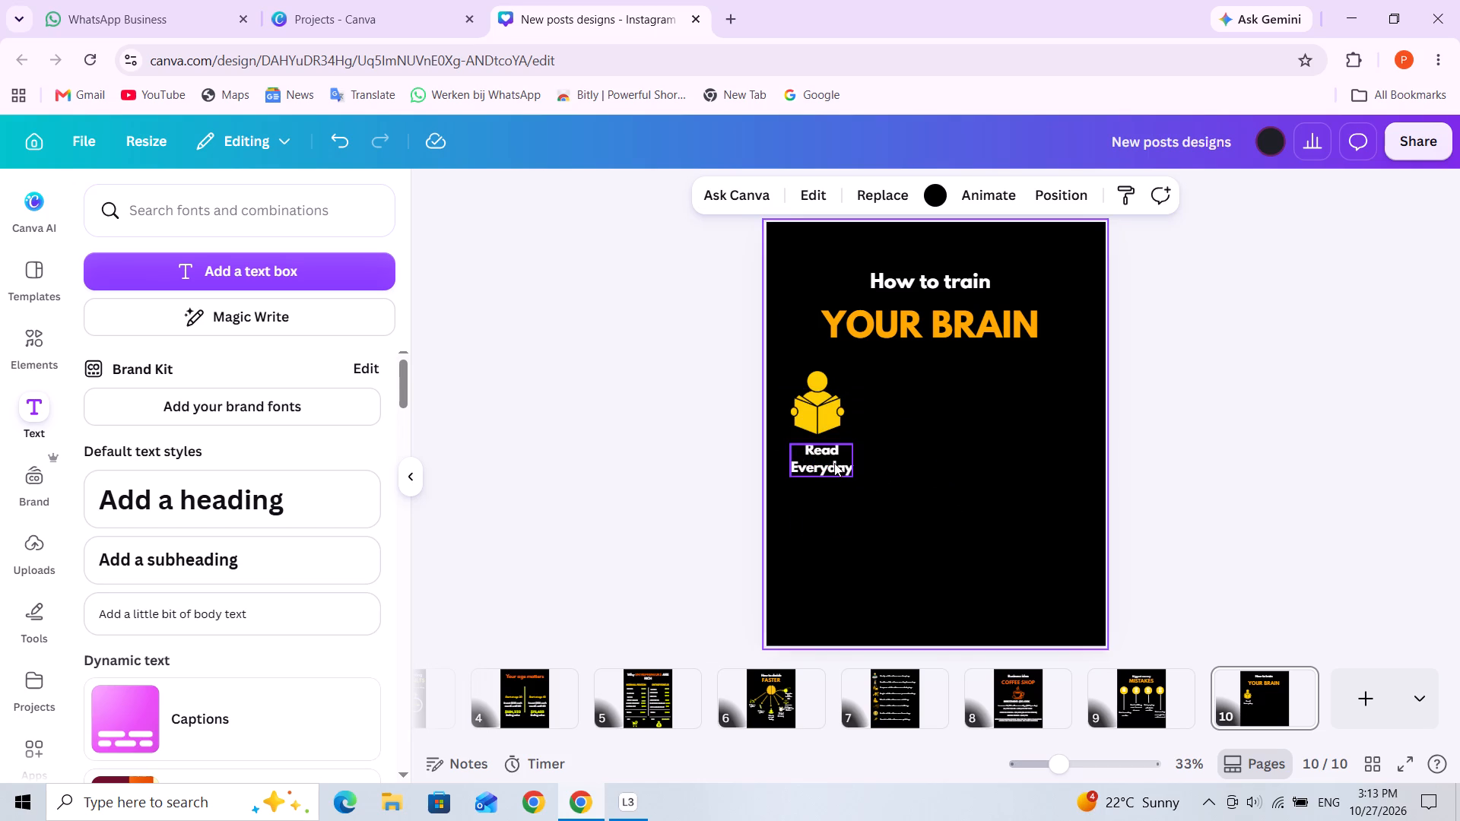
left_click_drag(833, 463, 824, 462)
left_click(927, 461)
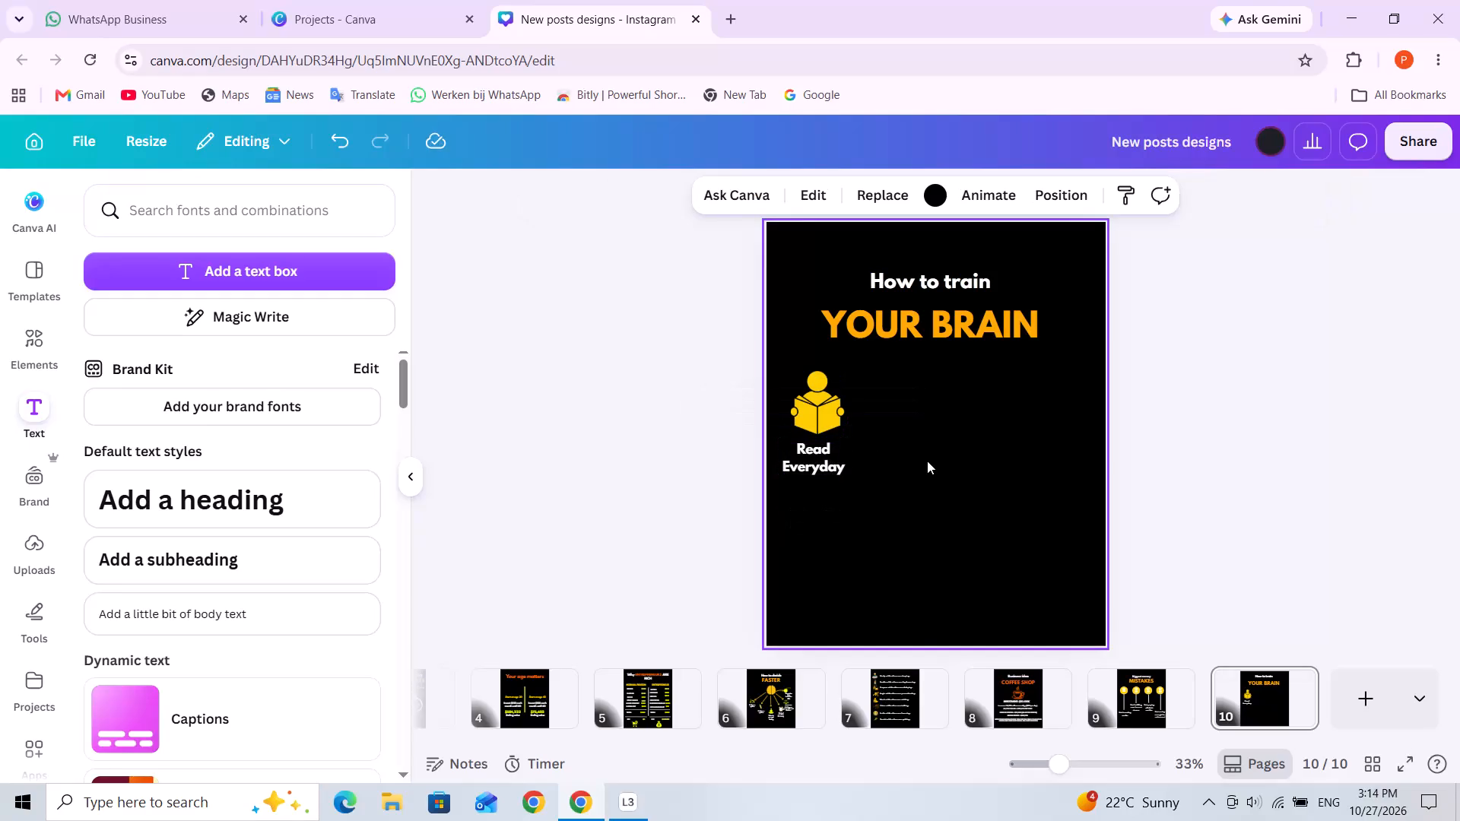
Search the graphics in the elements library for "Write down".
left_click(19, 360)
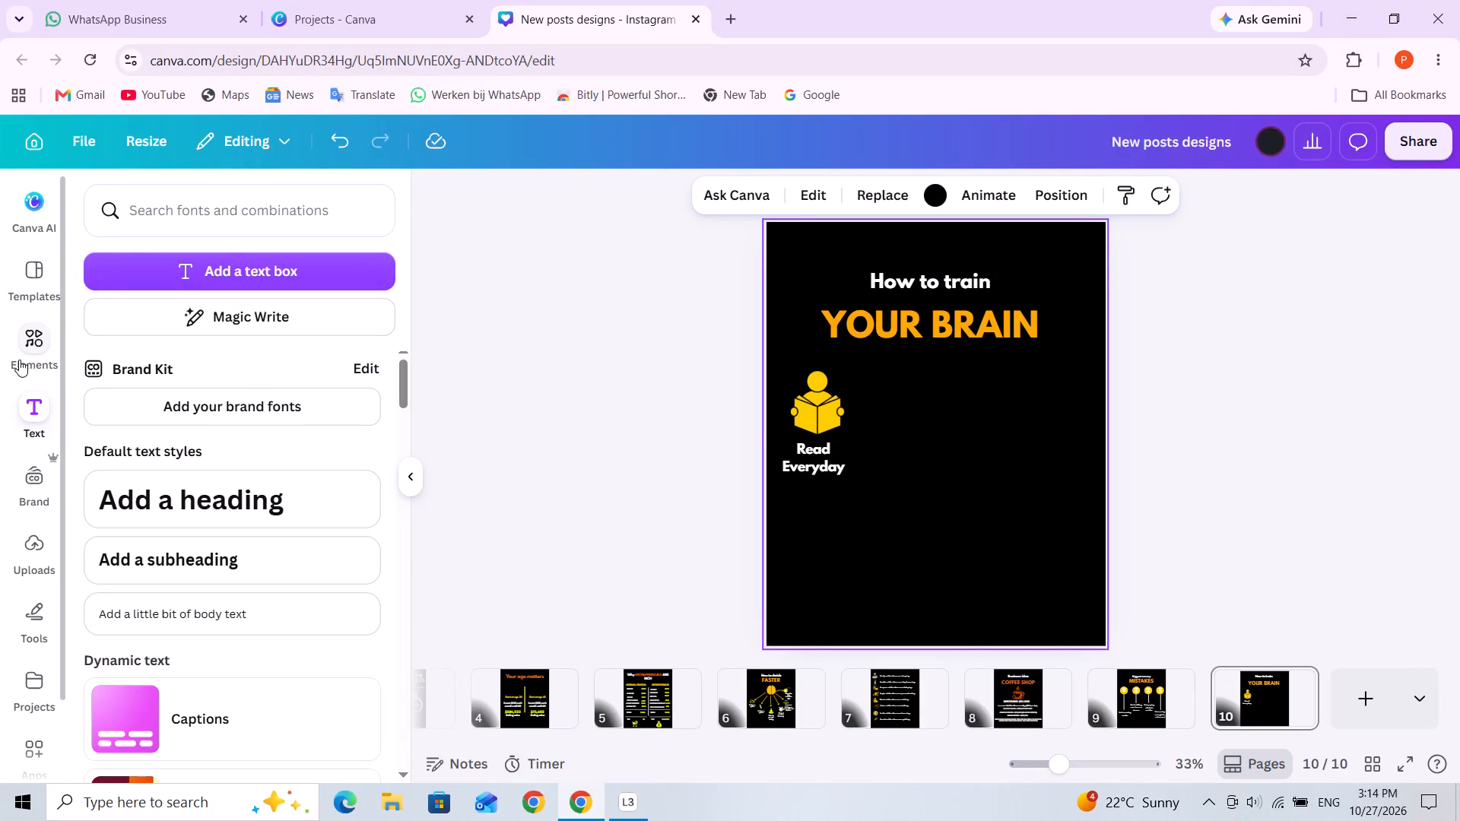
triple_click(238, 219)
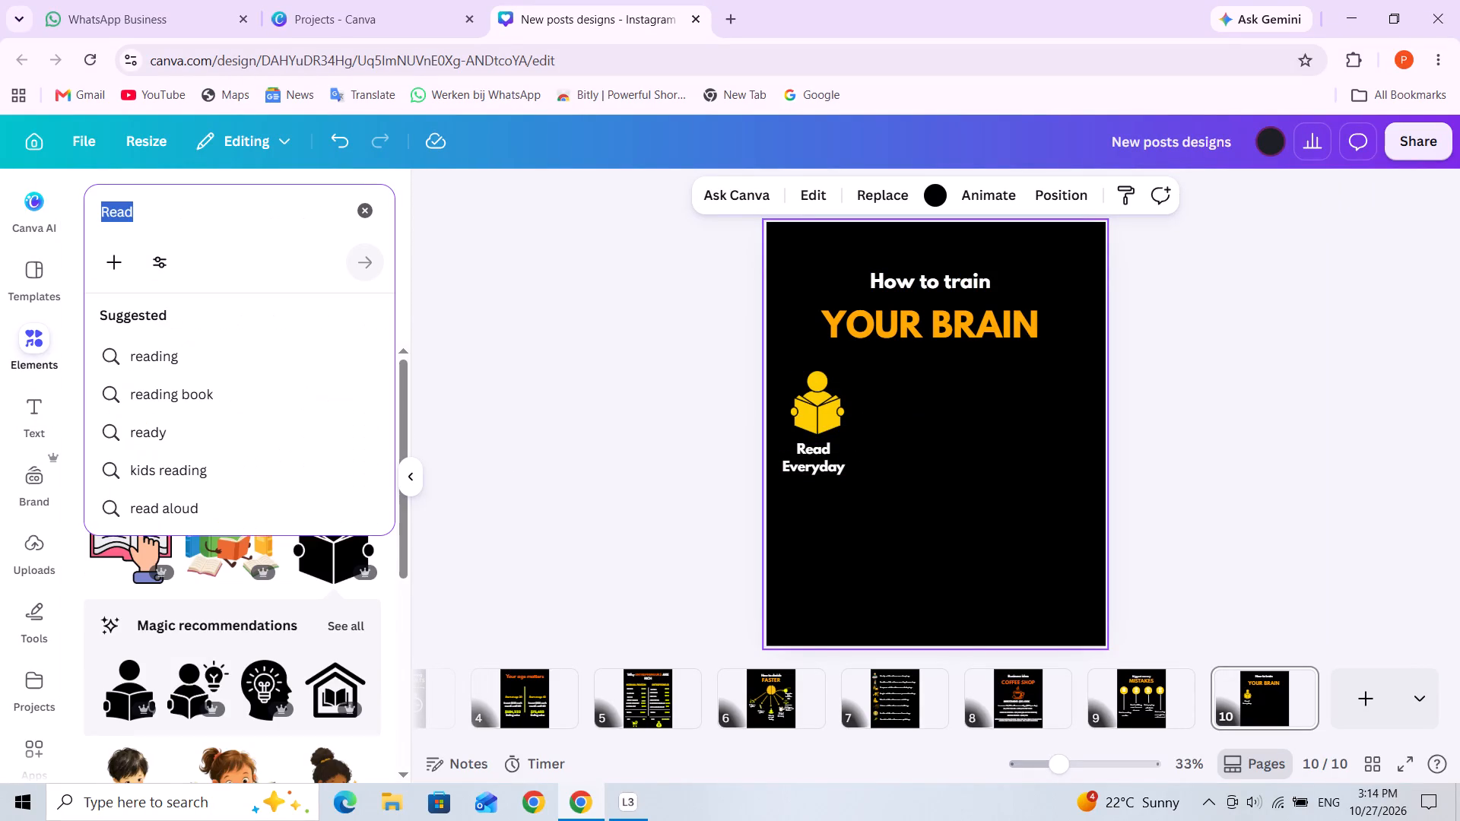
type("riu")
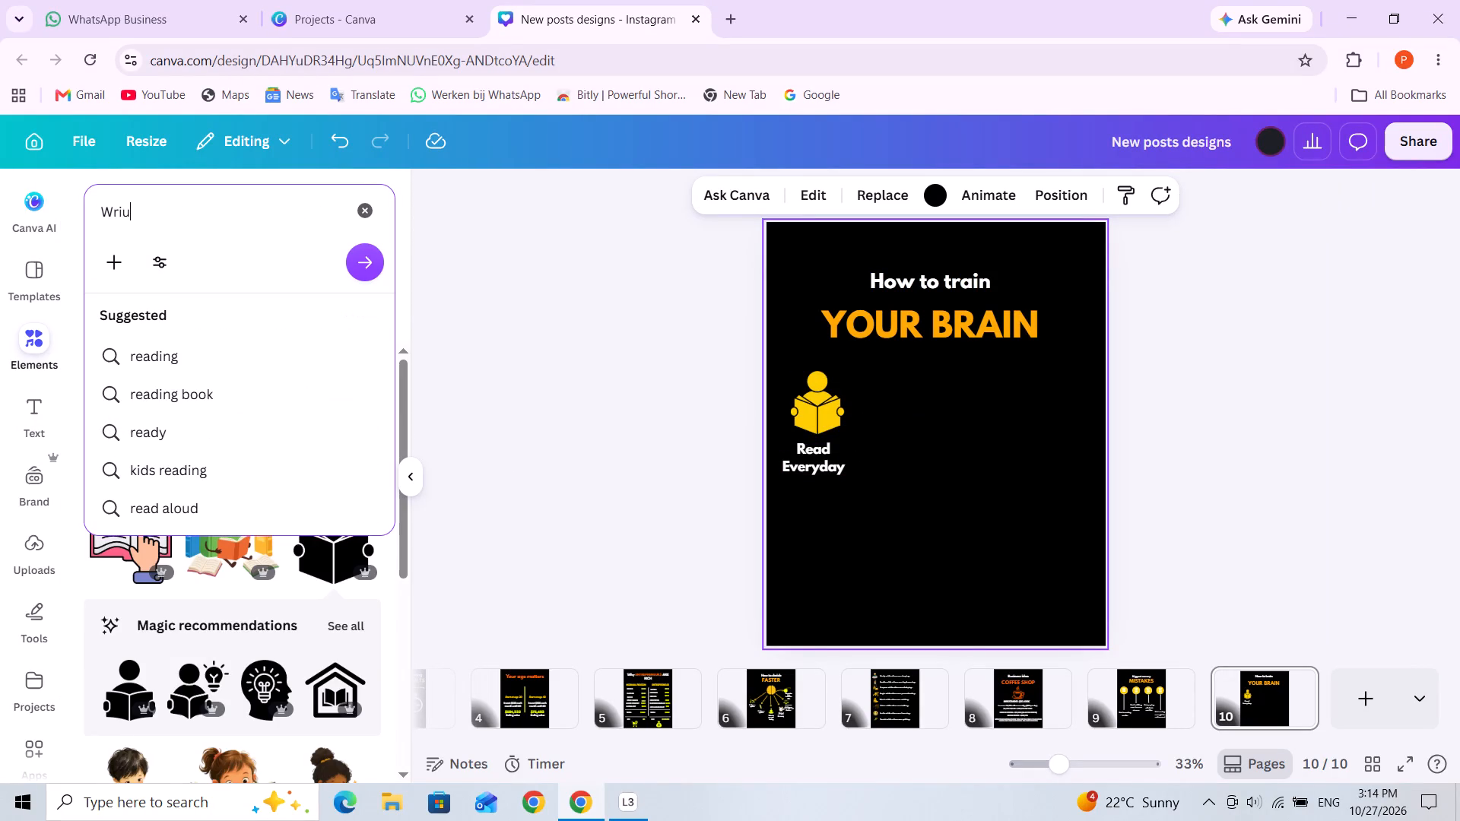
key("BackSpace")
type("te down")
key("Return")
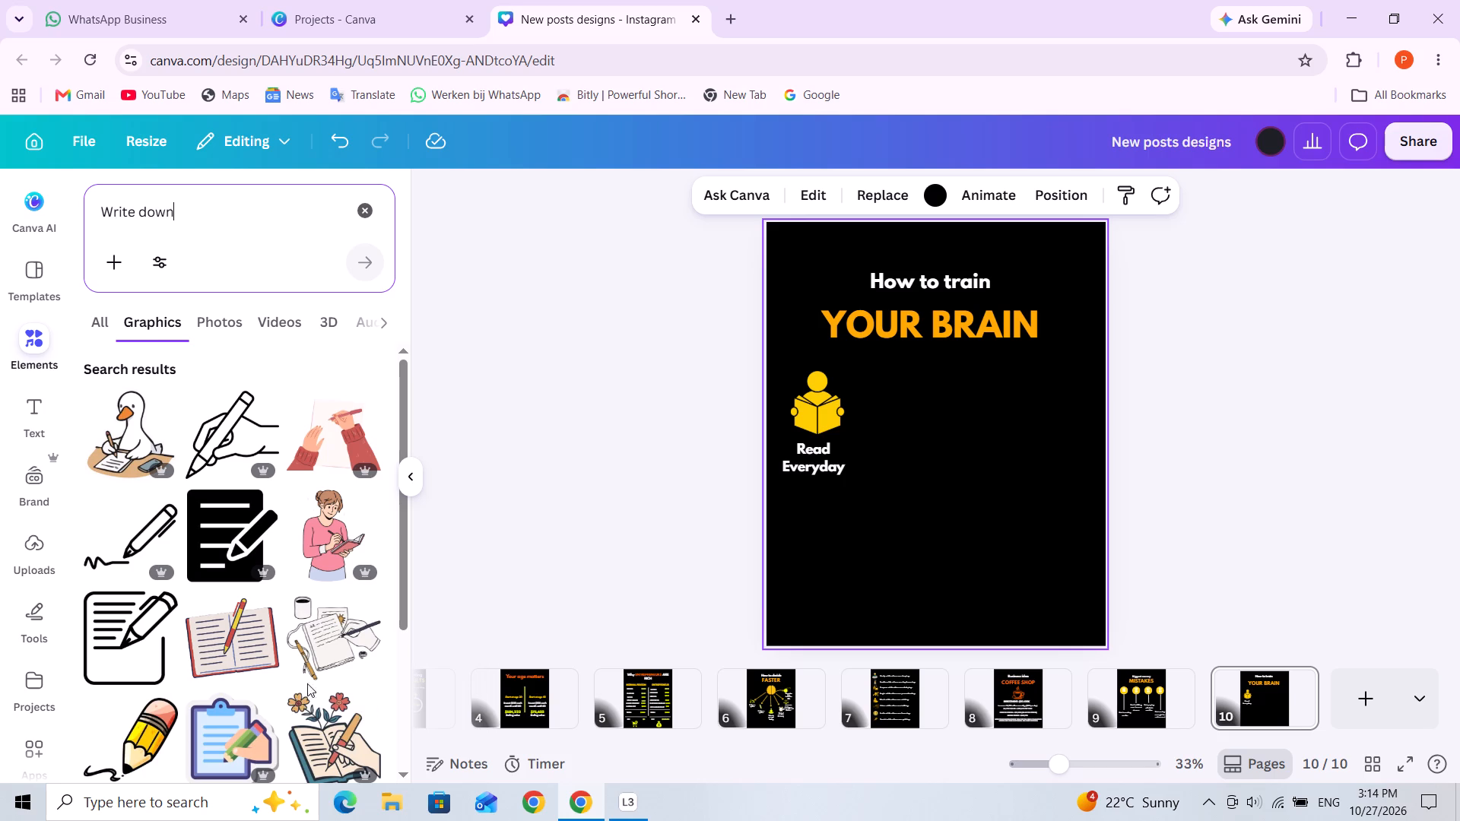
Look through the "Write down" graphics results for a suitable writing illustration.
scroll(324, 668, "down", 3)
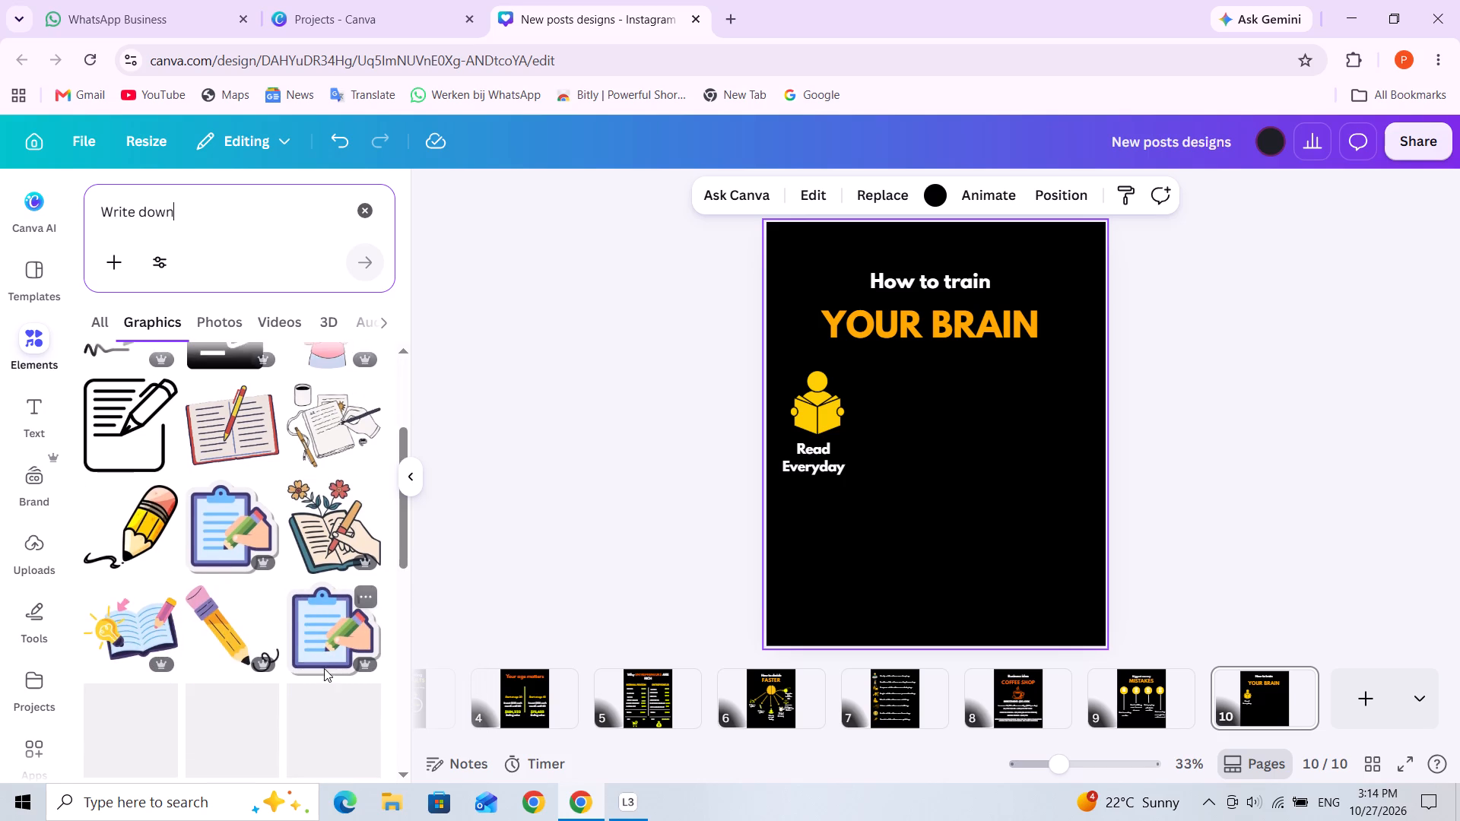
scroll(324, 668, "down", 3)
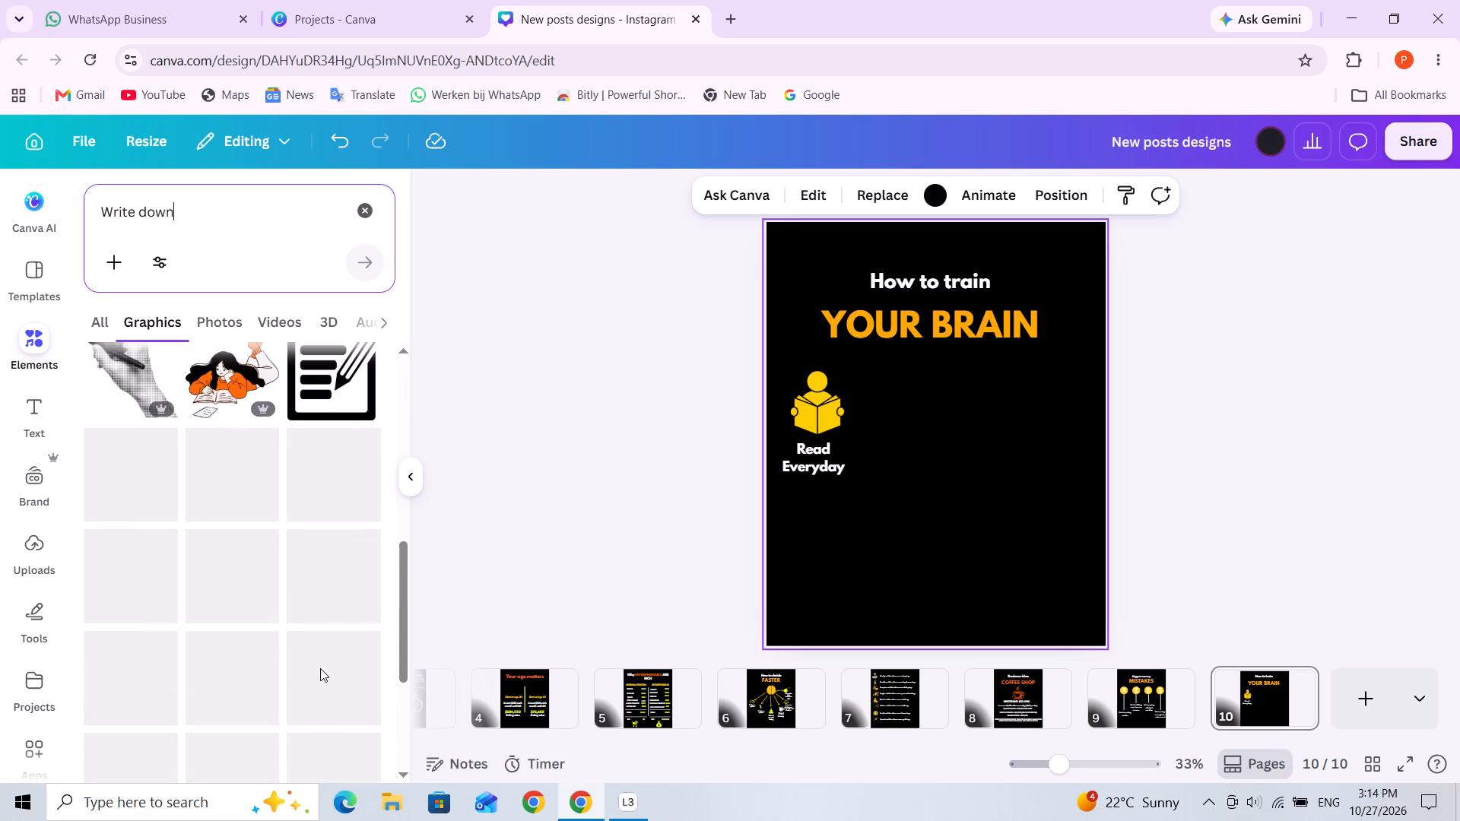
scroll(266, 586, "down", 1)
scroll(264, 593, "up", 1)
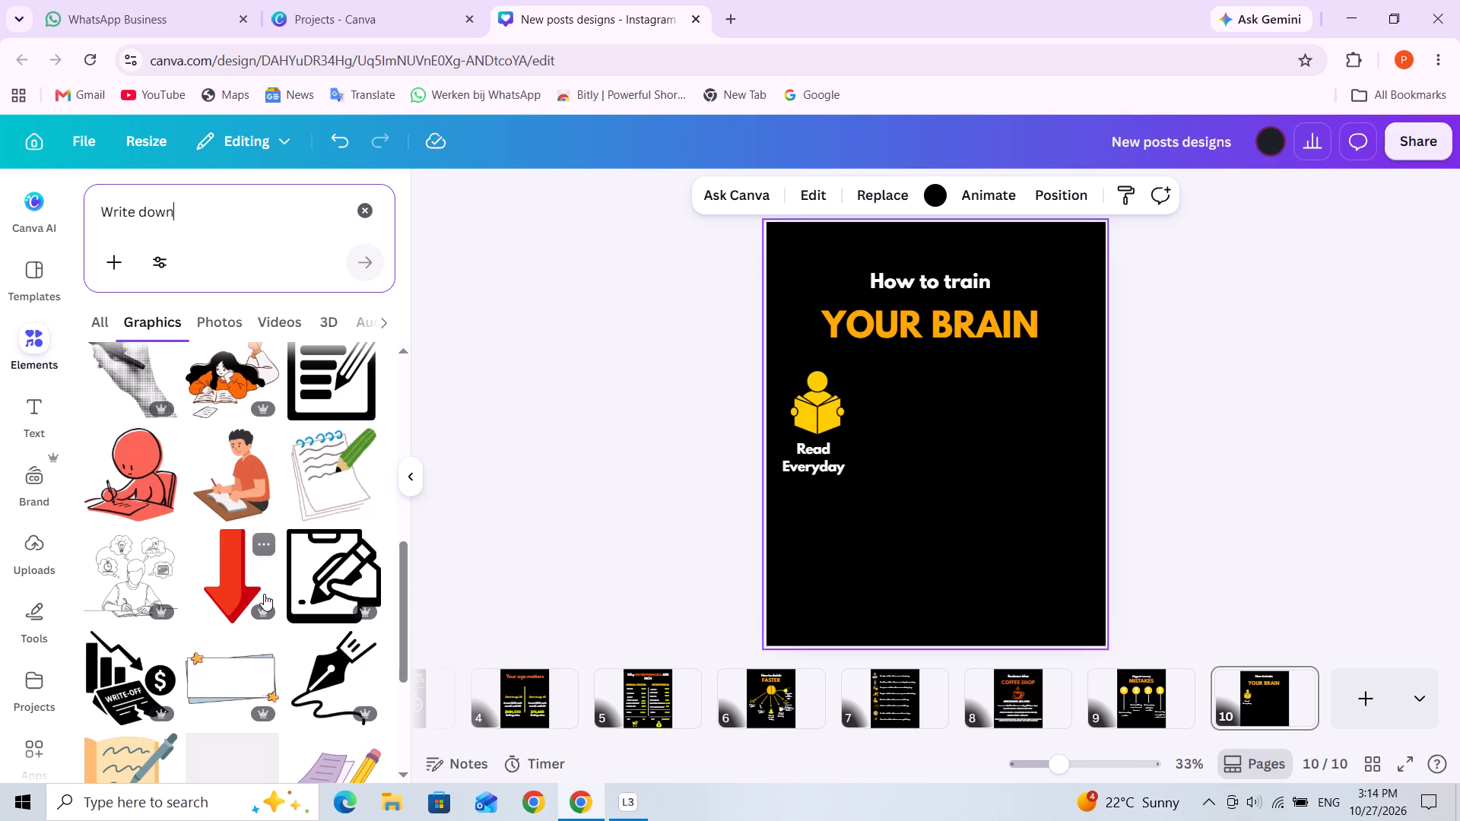
scroll(264, 594, "up", 2)
scroll(265, 594, "down", 3)
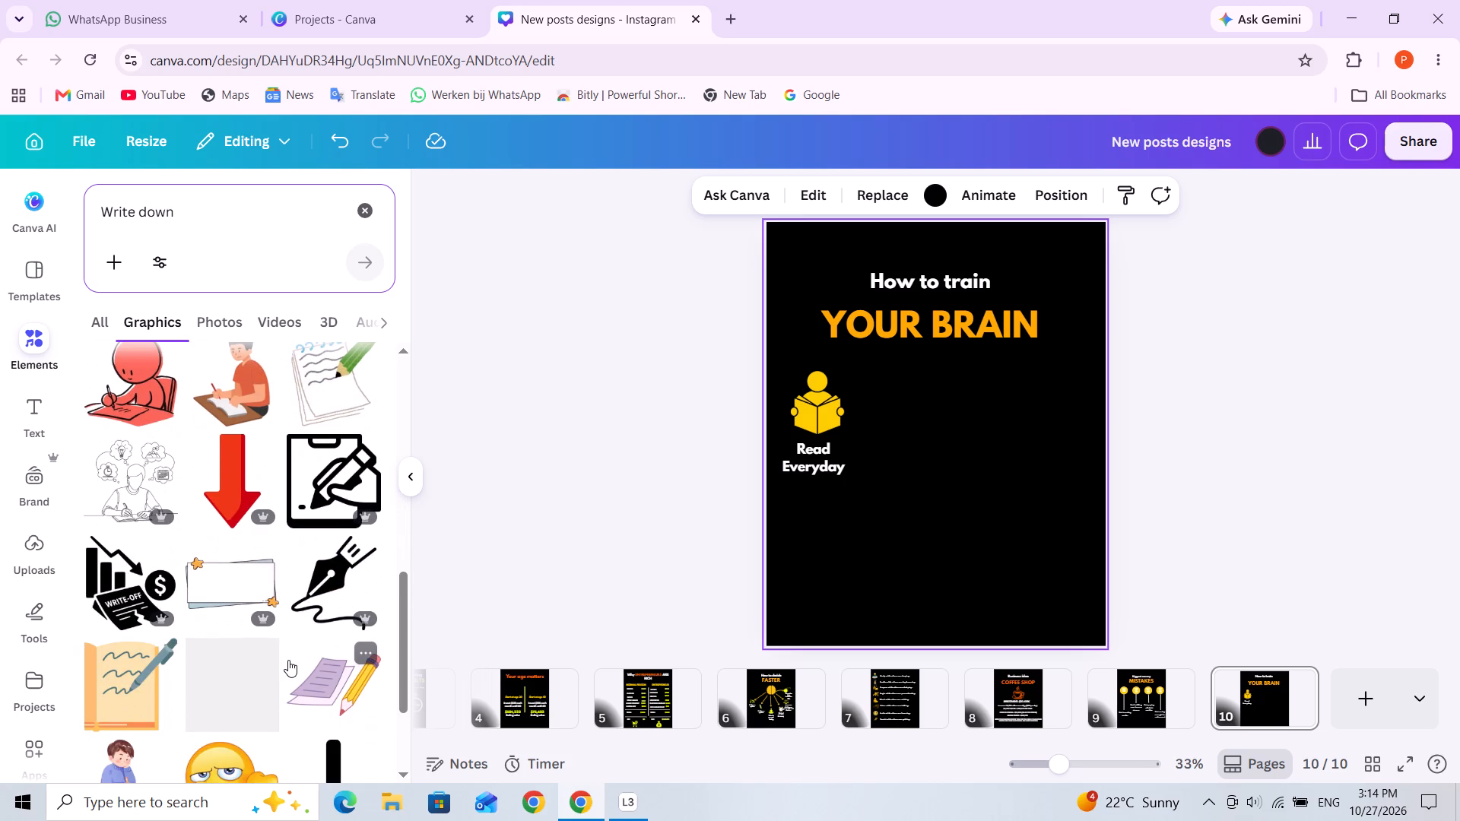
scroll(295, 639, "down", 3)
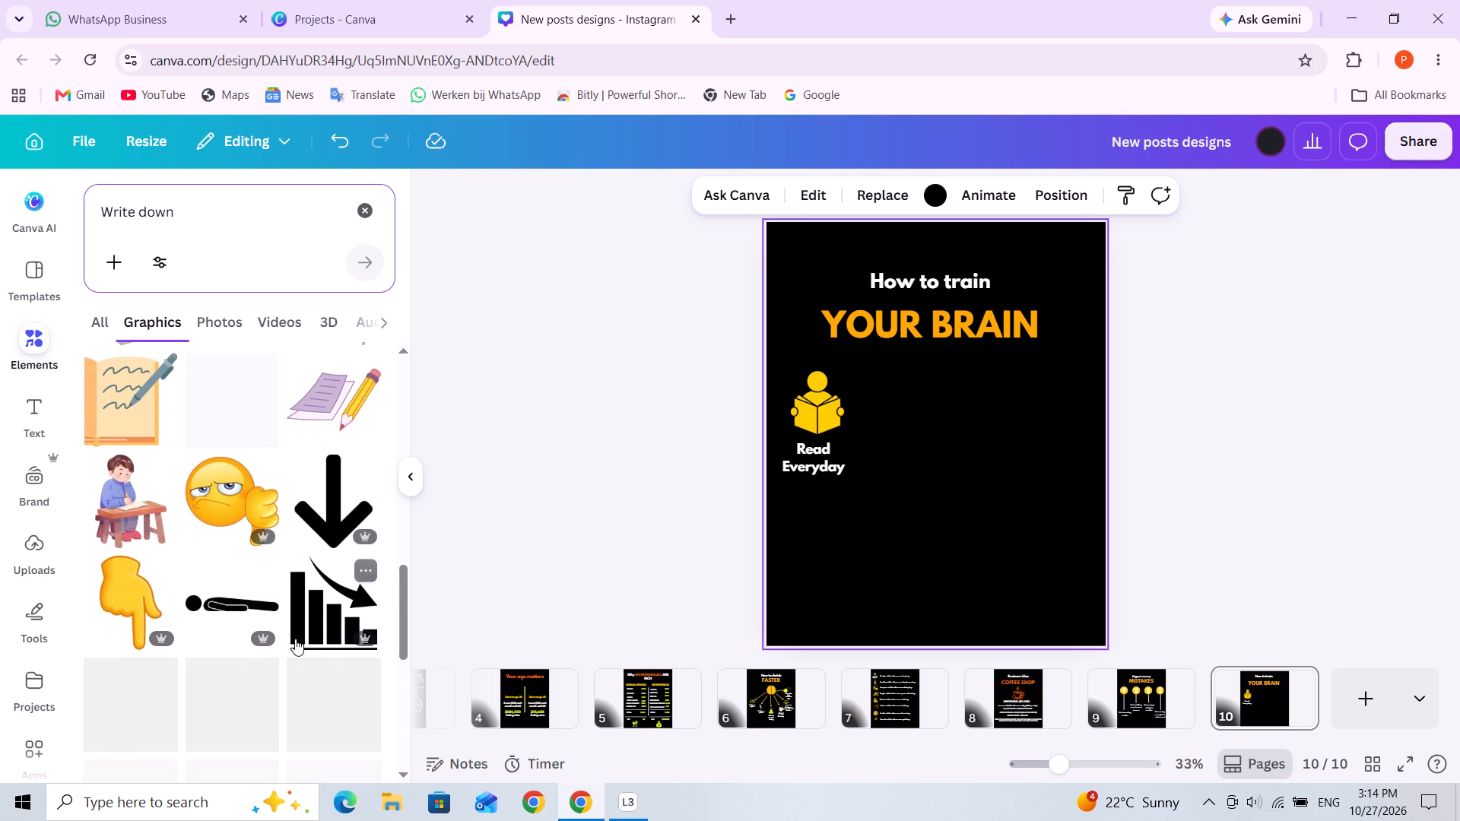
scroll(312, 634, "down", 1)
scroll(211, 596, "down", 2)
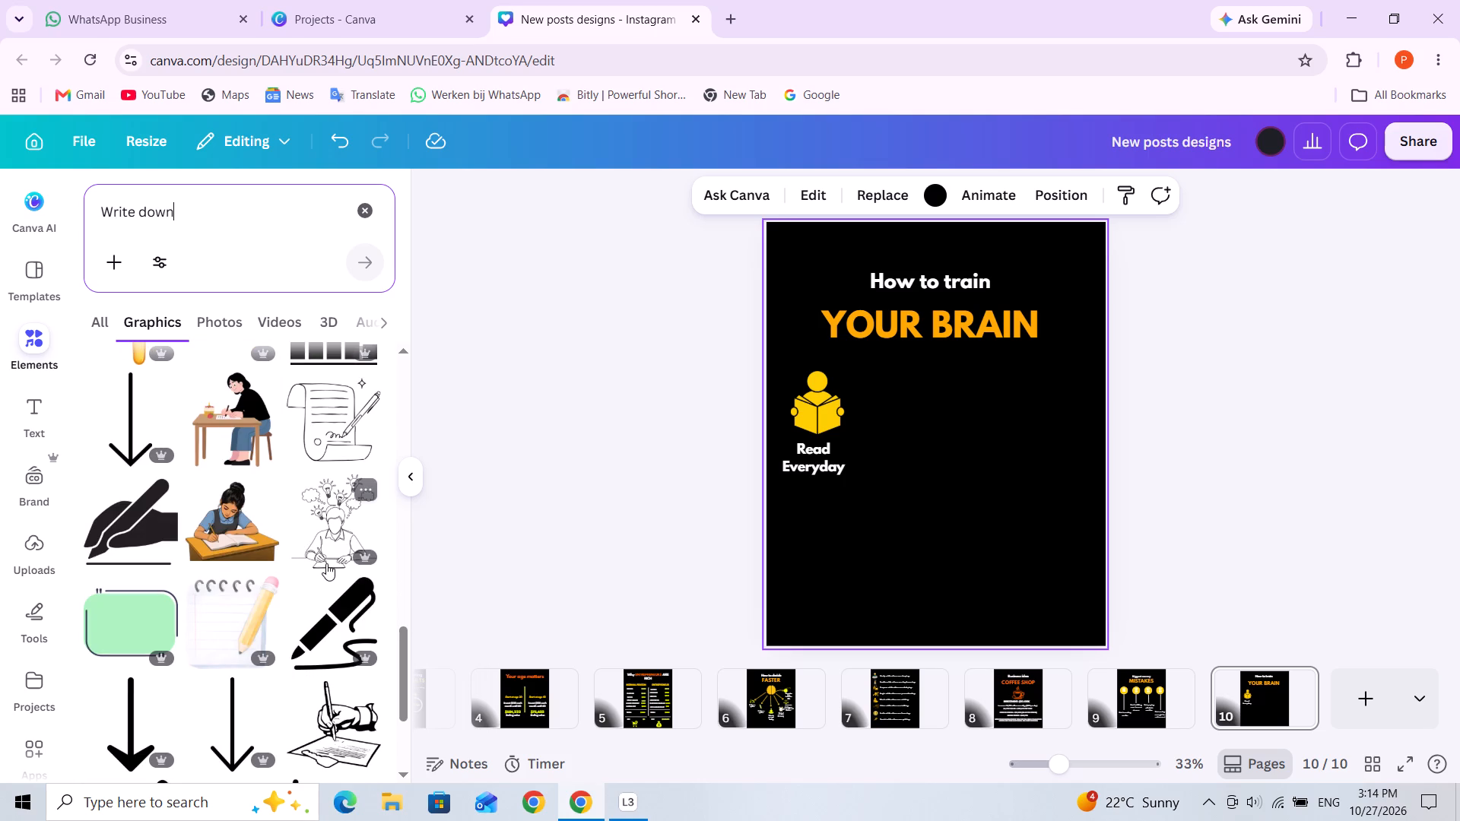
scroll(326, 563, "down", 1)
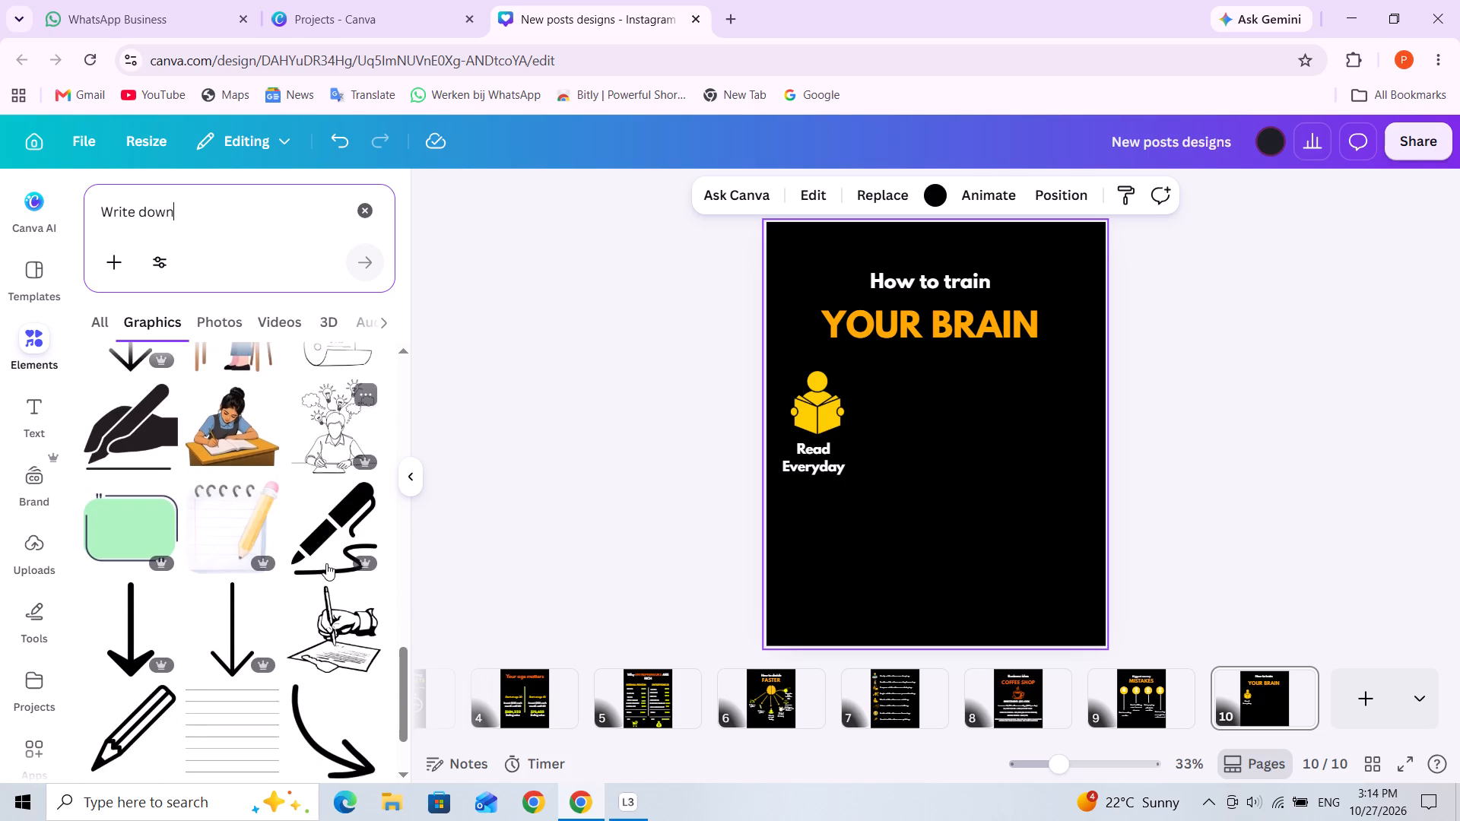
scroll(326, 563, "down", 5)
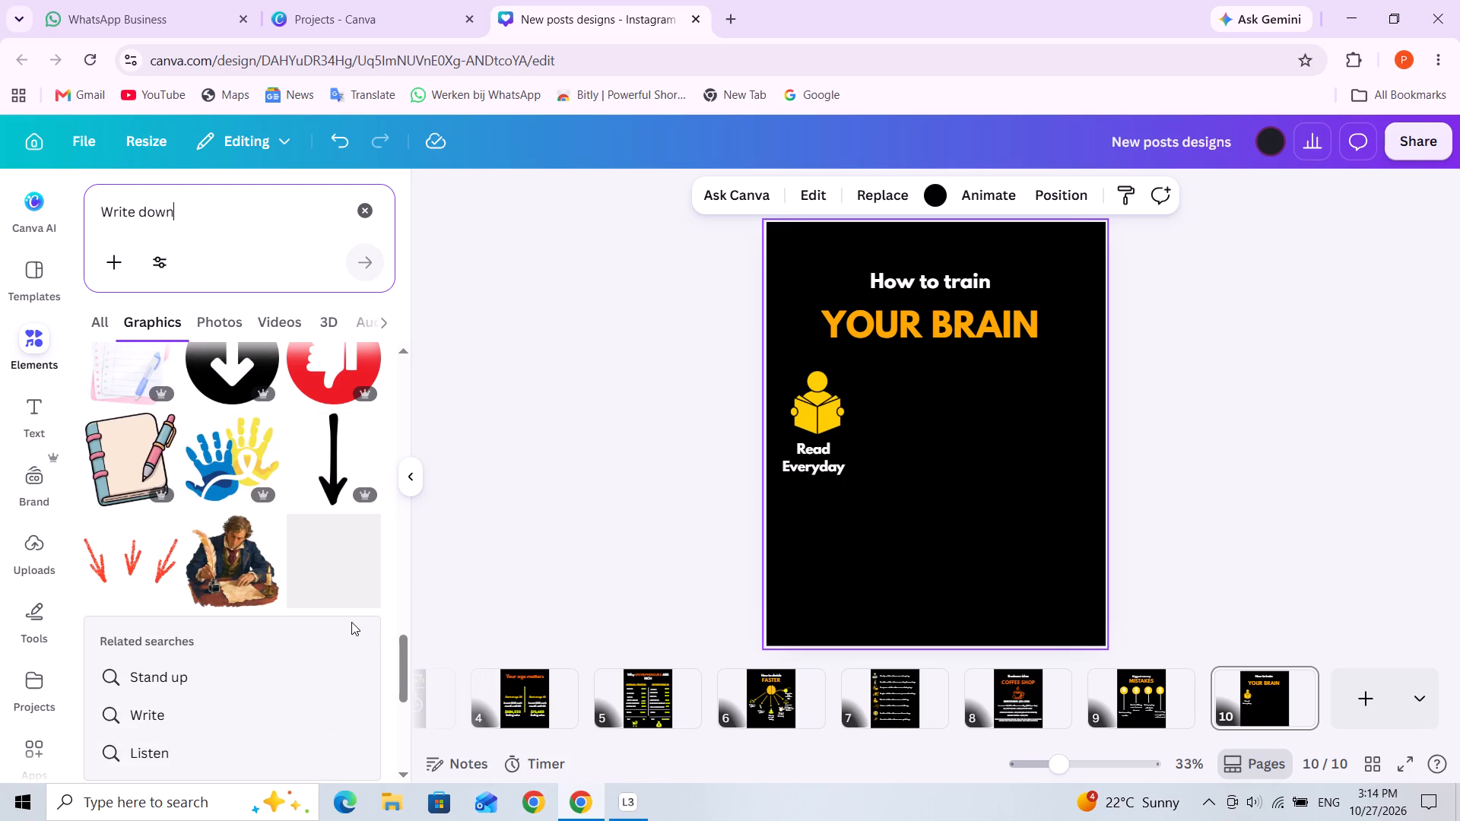
scroll(351, 622, "up", 5)
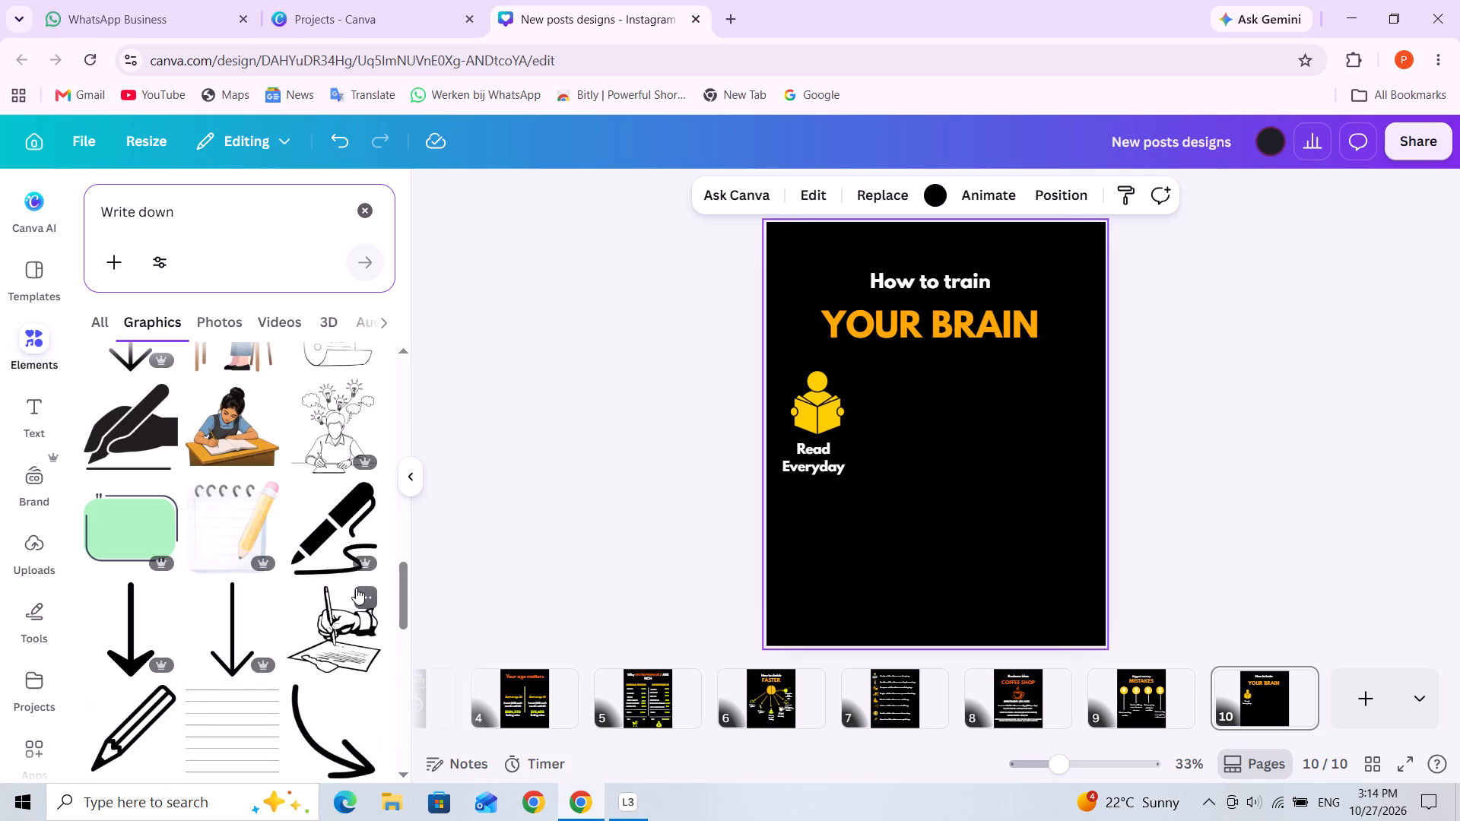
scroll(353, 559, "up", 1)
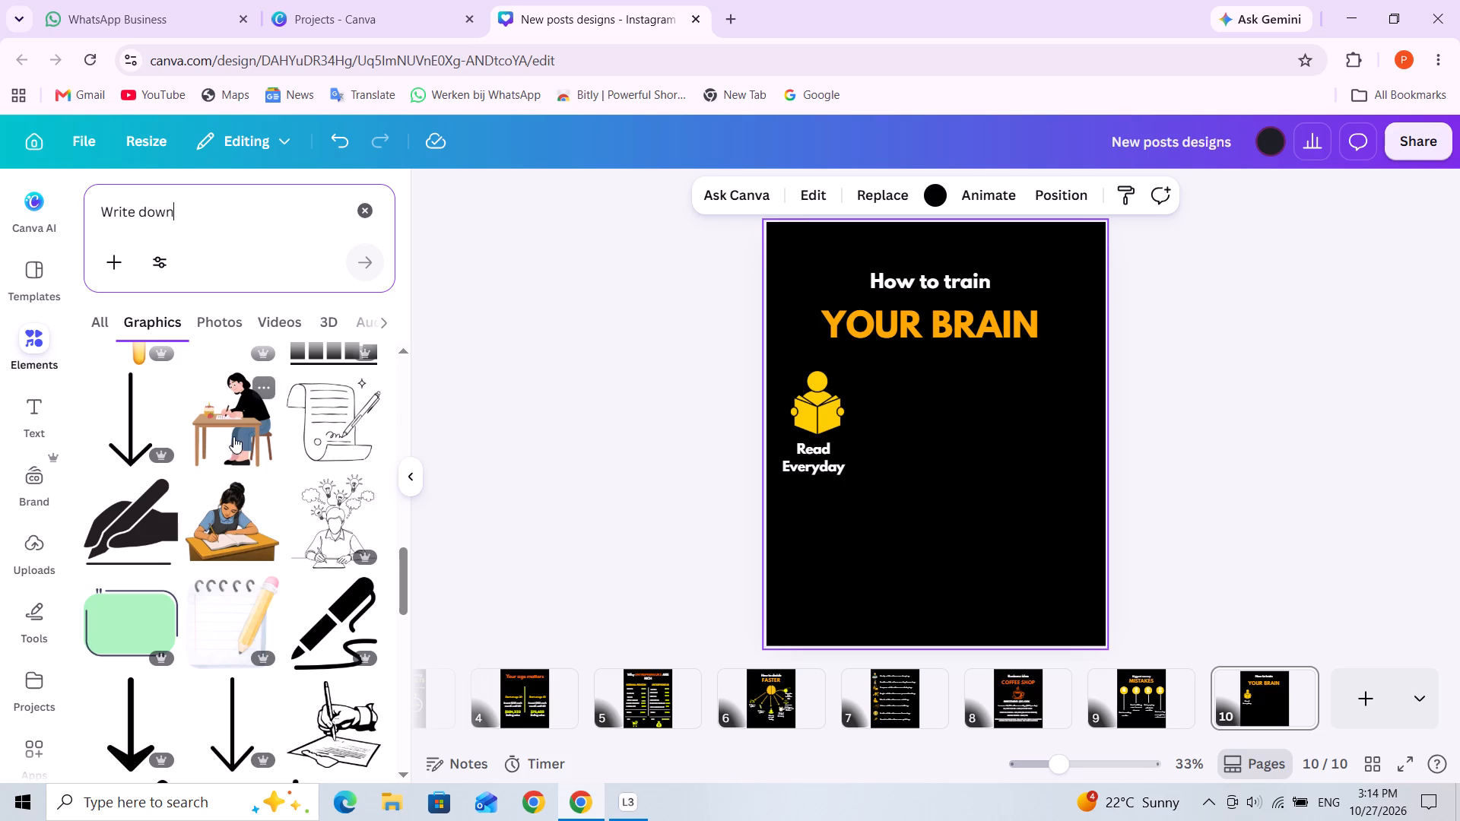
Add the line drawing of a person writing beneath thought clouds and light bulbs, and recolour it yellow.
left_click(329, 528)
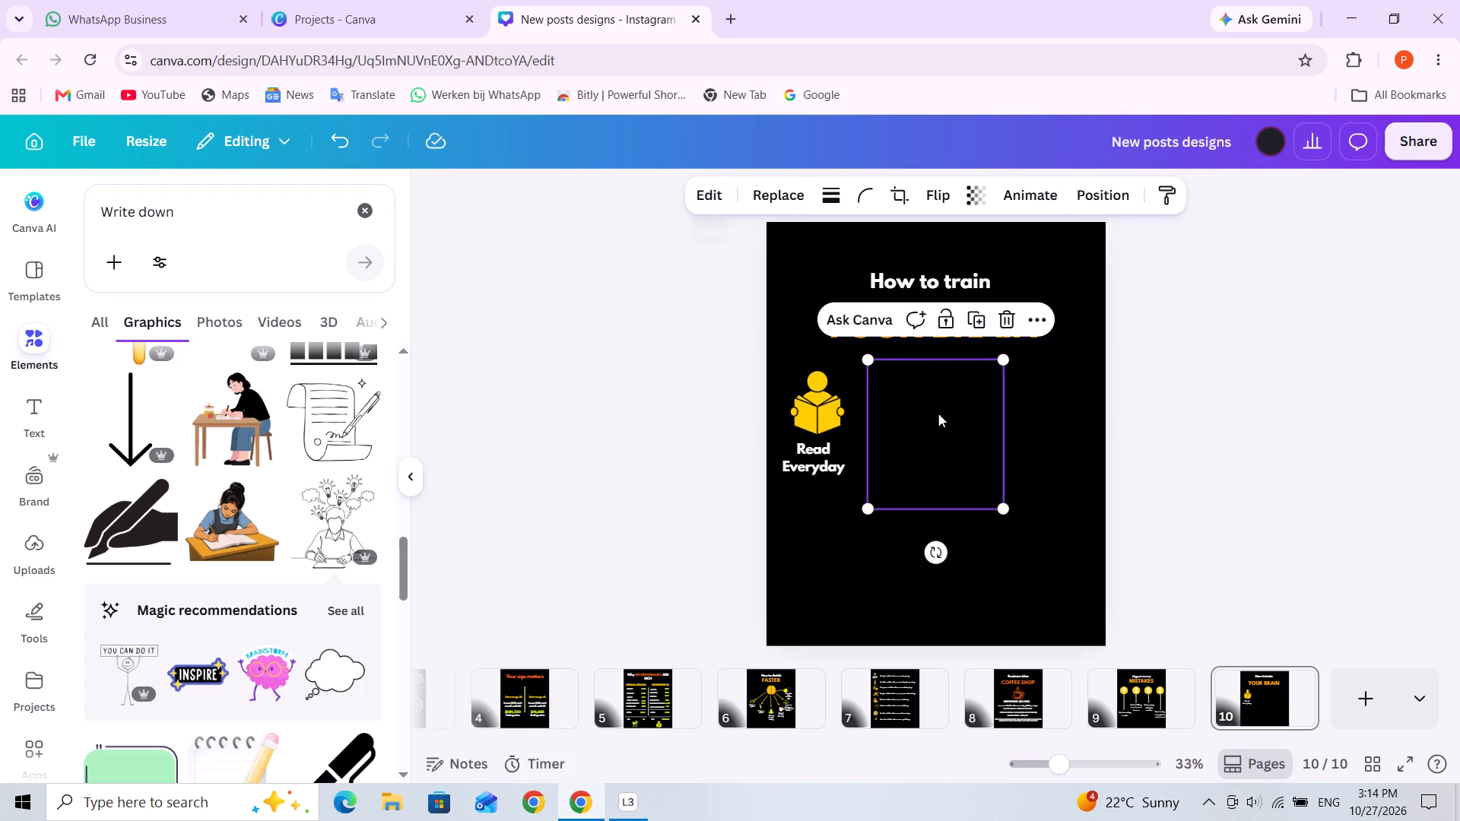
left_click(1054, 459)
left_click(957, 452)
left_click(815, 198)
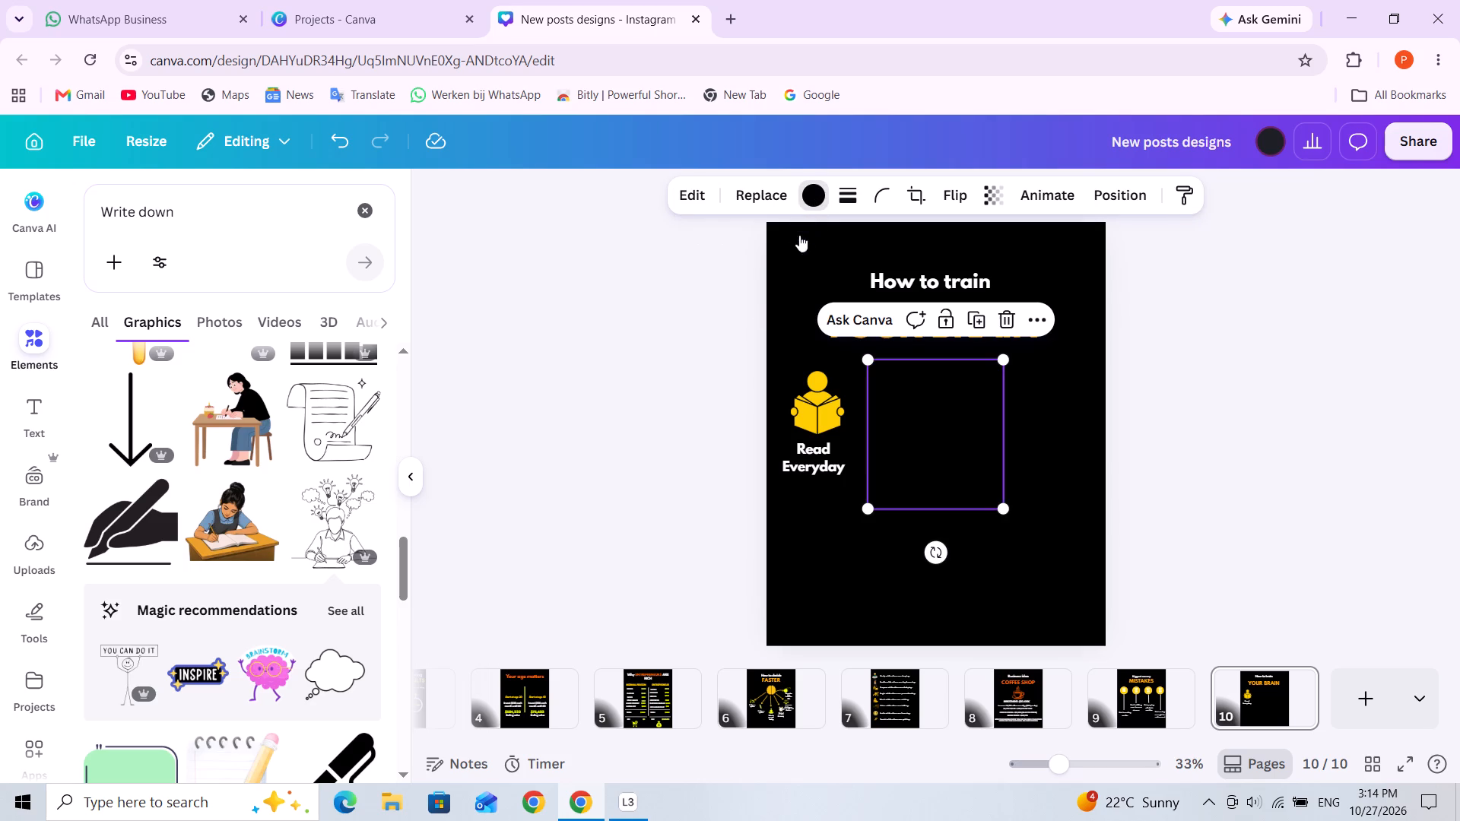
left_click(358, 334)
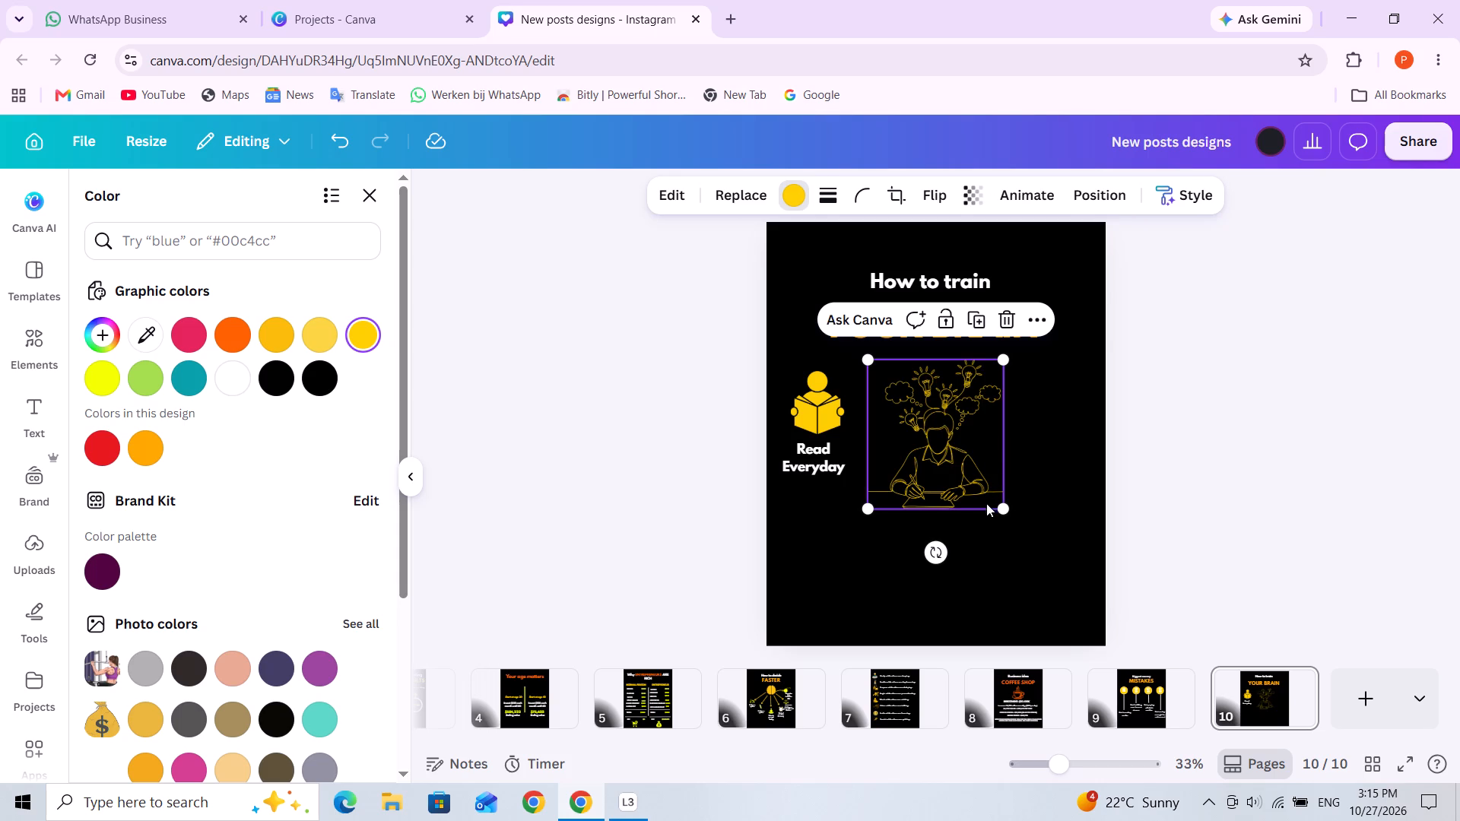
Look back through the "Write down" graphics for an alternative writing illustration.
left_click(34, 341)
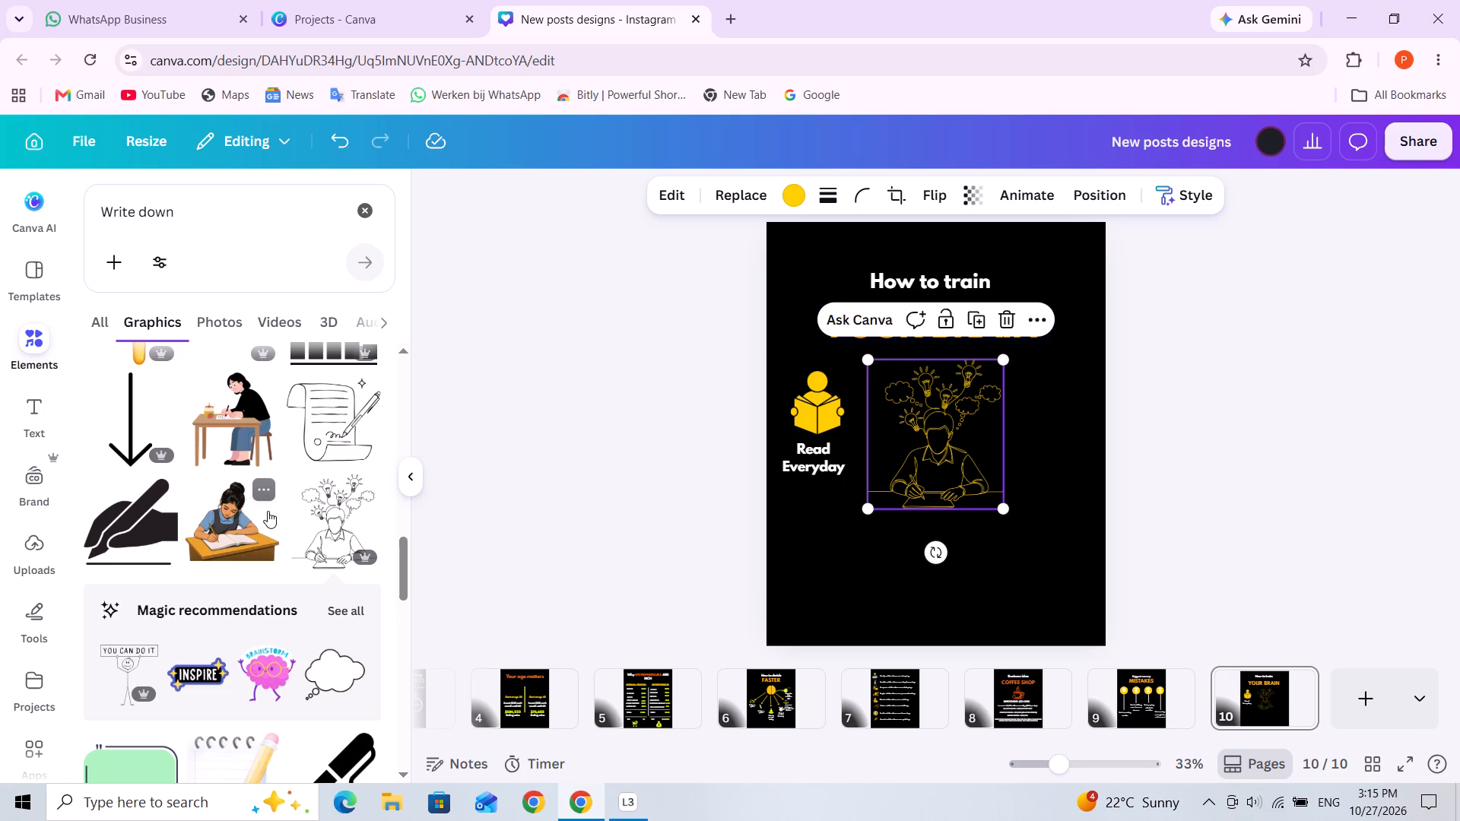
scroll(267, 504, "up", 2)
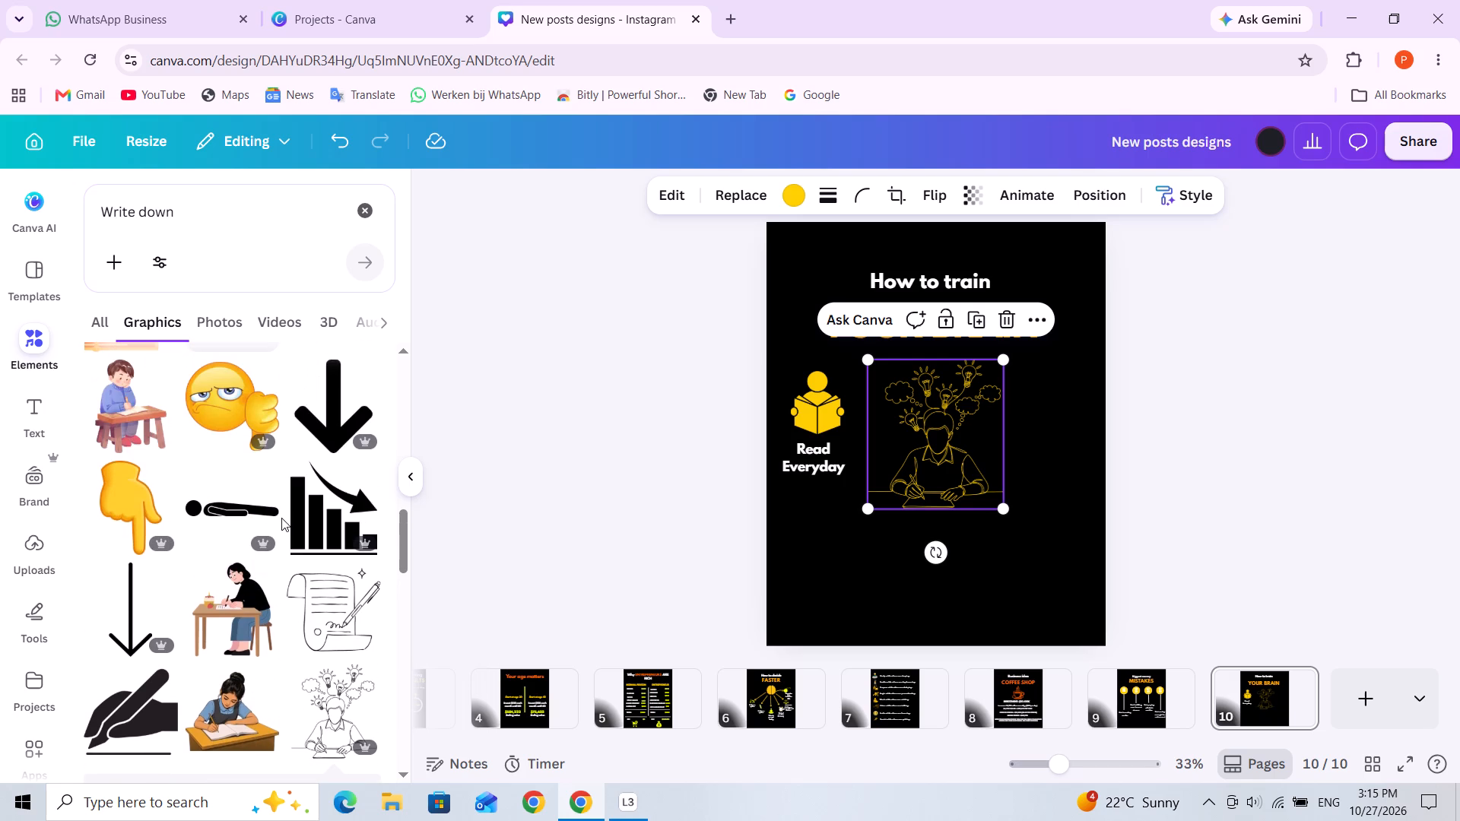
scroll(281, 518, "up", 3)
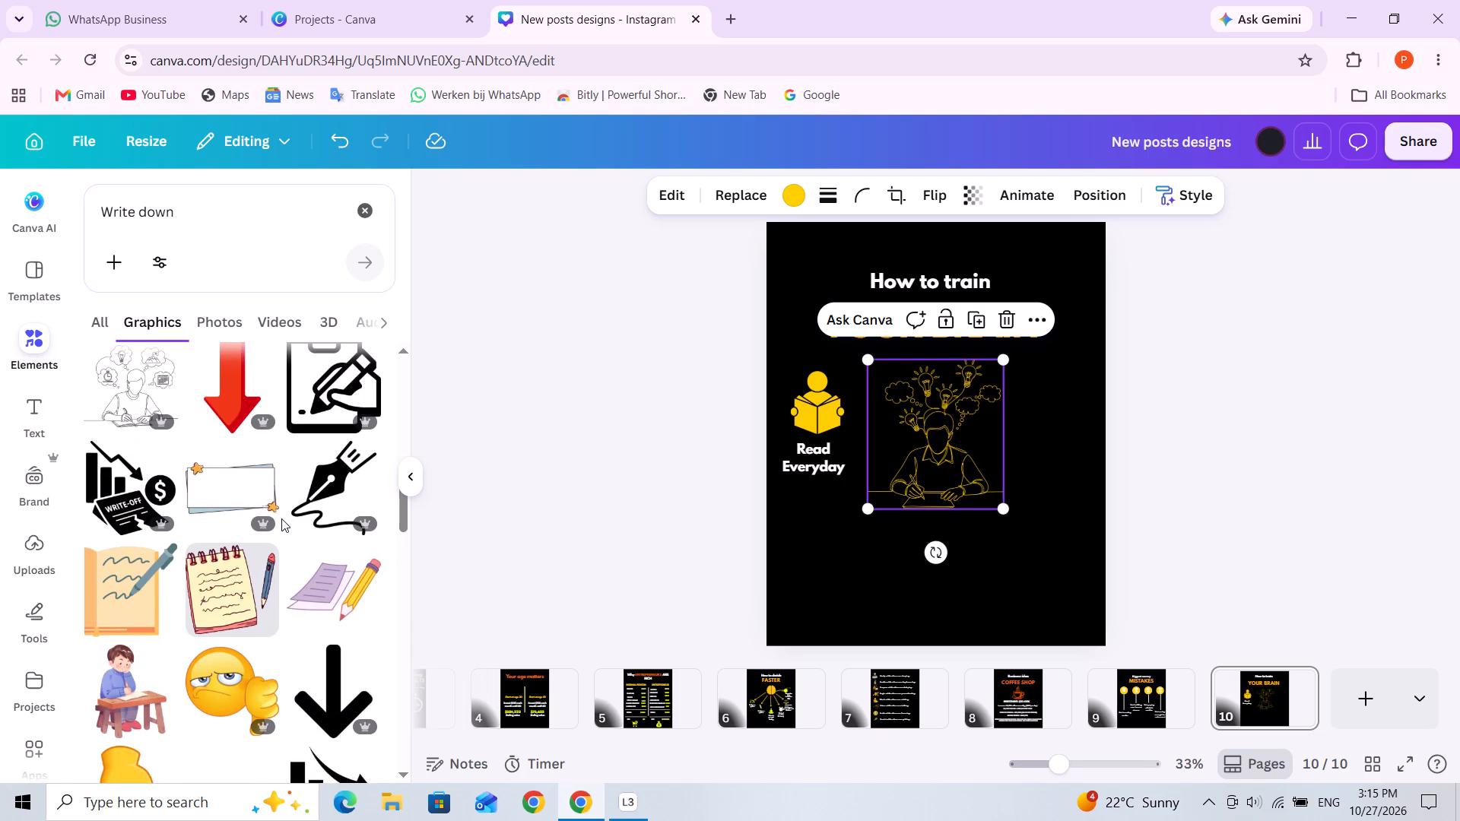
scroll(281, 518, "up", 1)
scroll(281, 518, "down", 1)
scroll(281, 518, "up", 1)
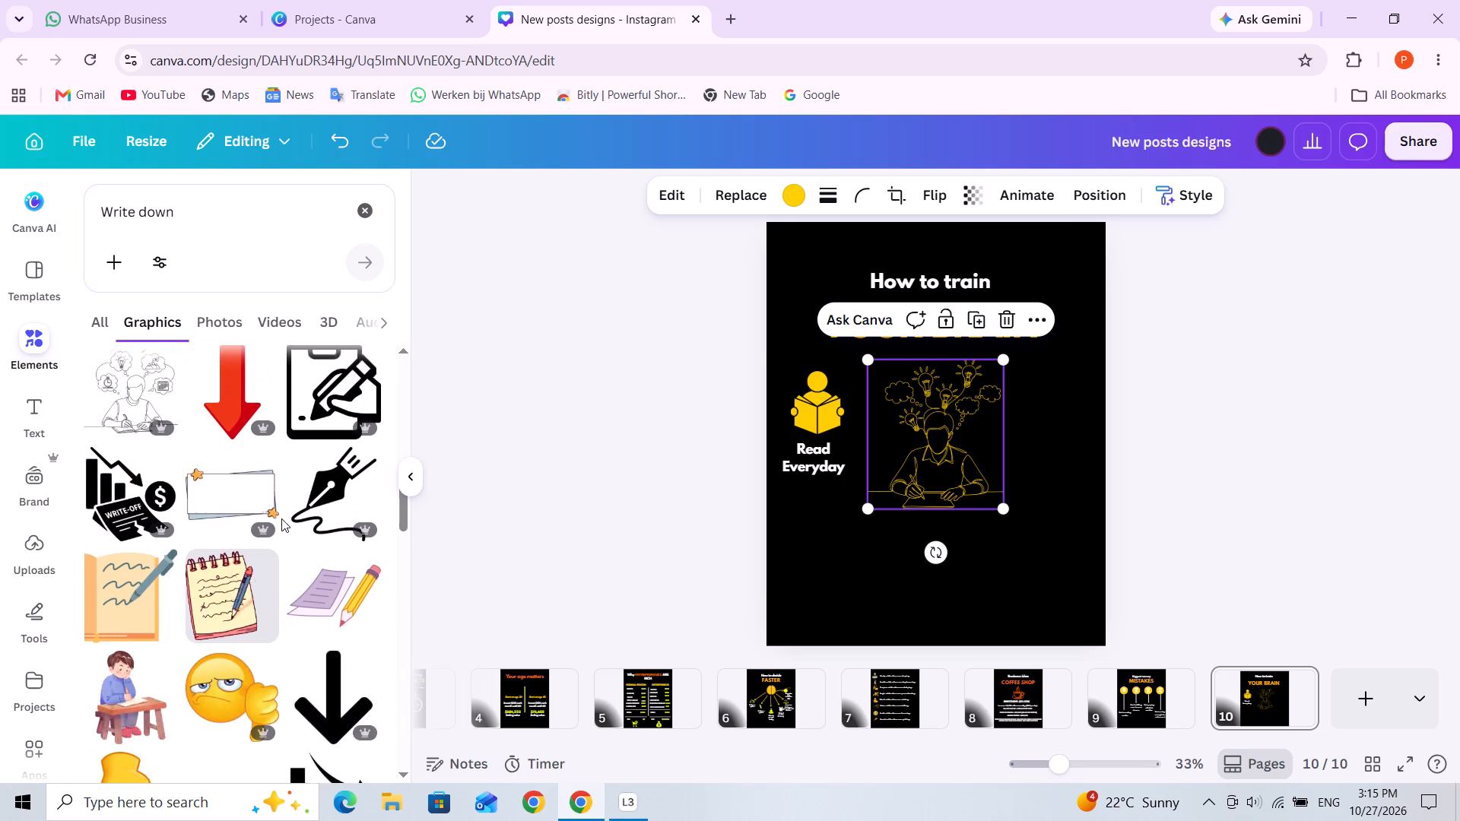
scroll(281, 518, "up", 2)
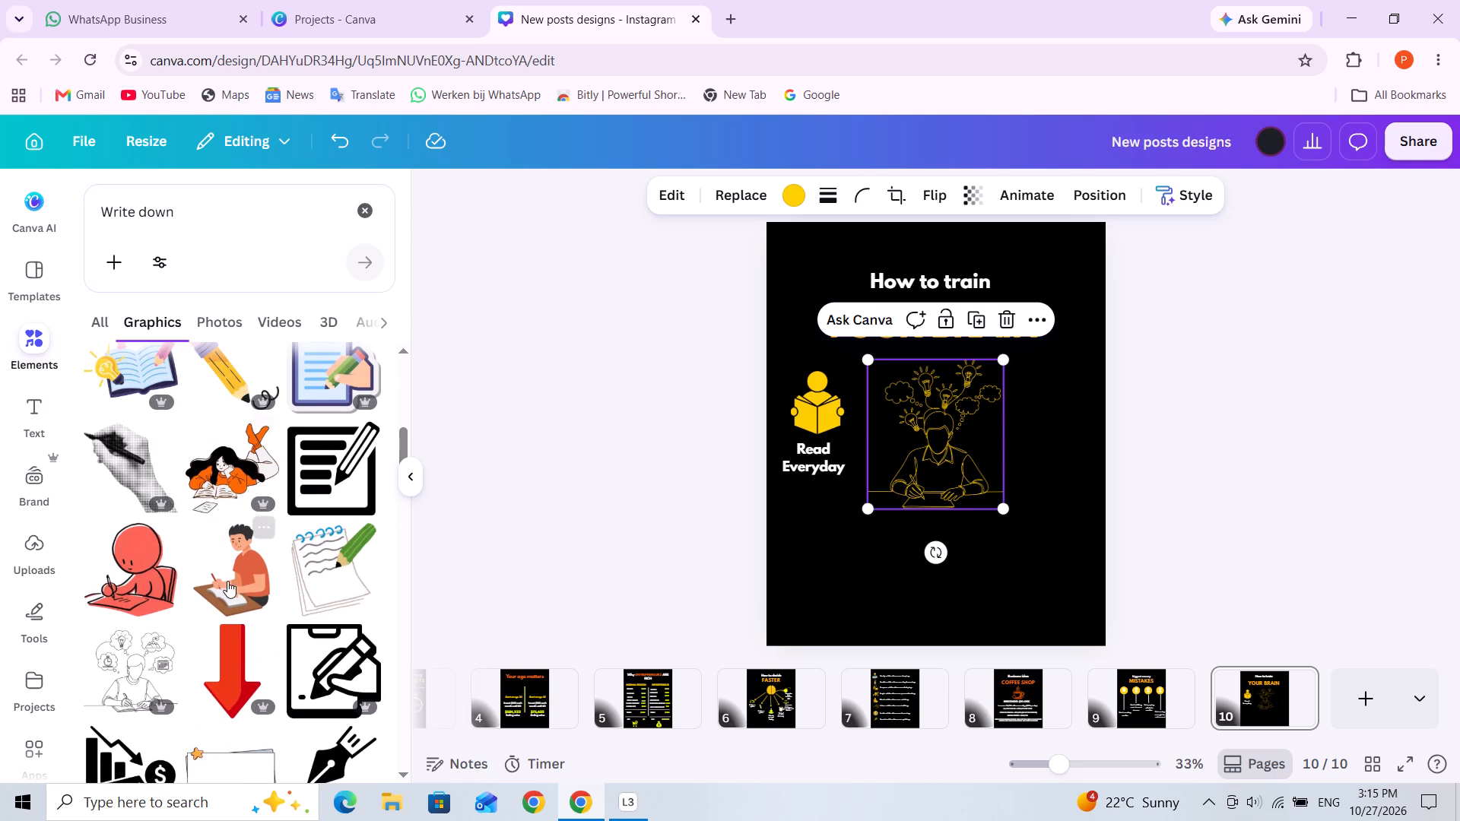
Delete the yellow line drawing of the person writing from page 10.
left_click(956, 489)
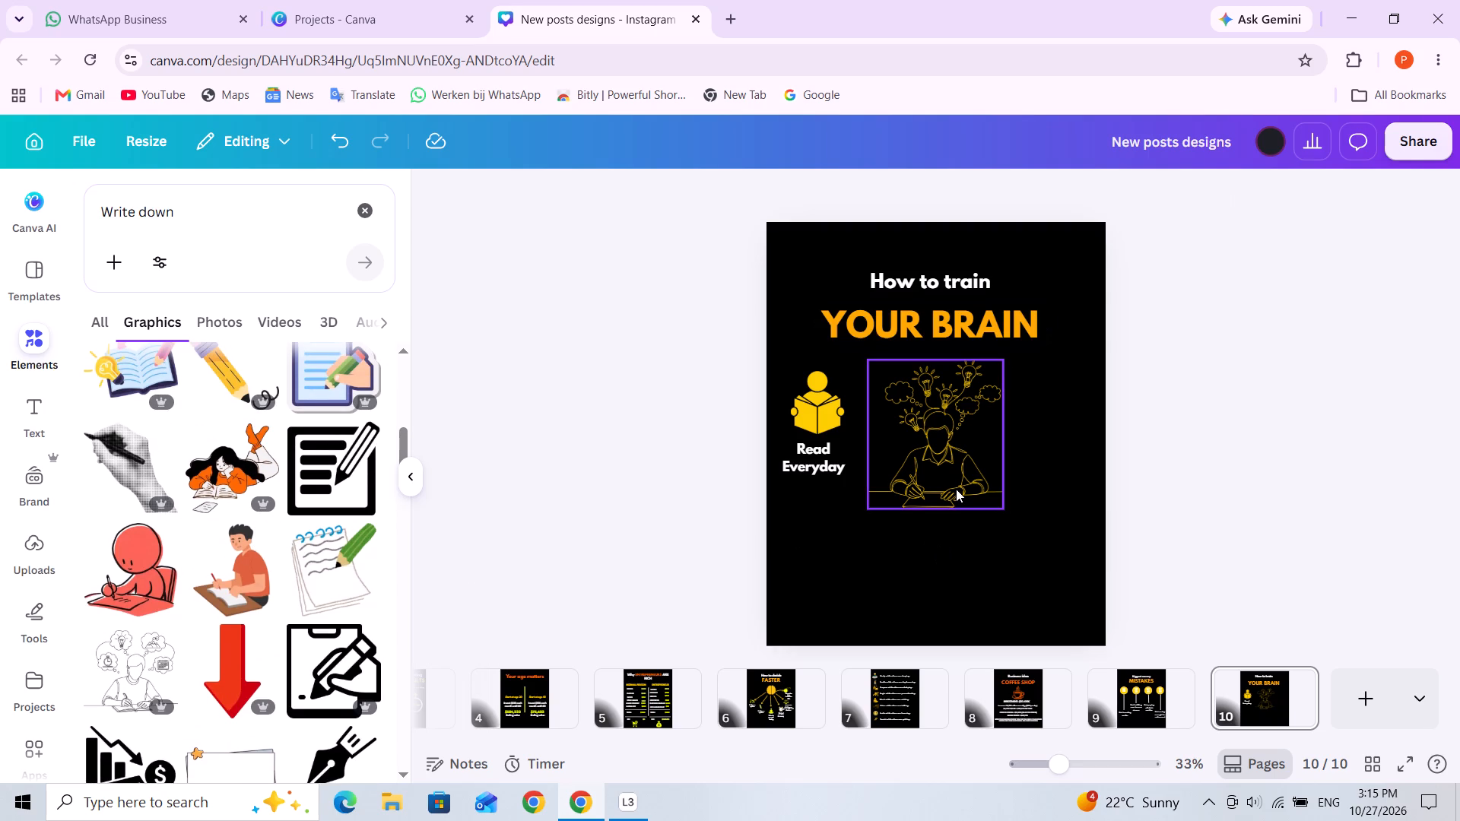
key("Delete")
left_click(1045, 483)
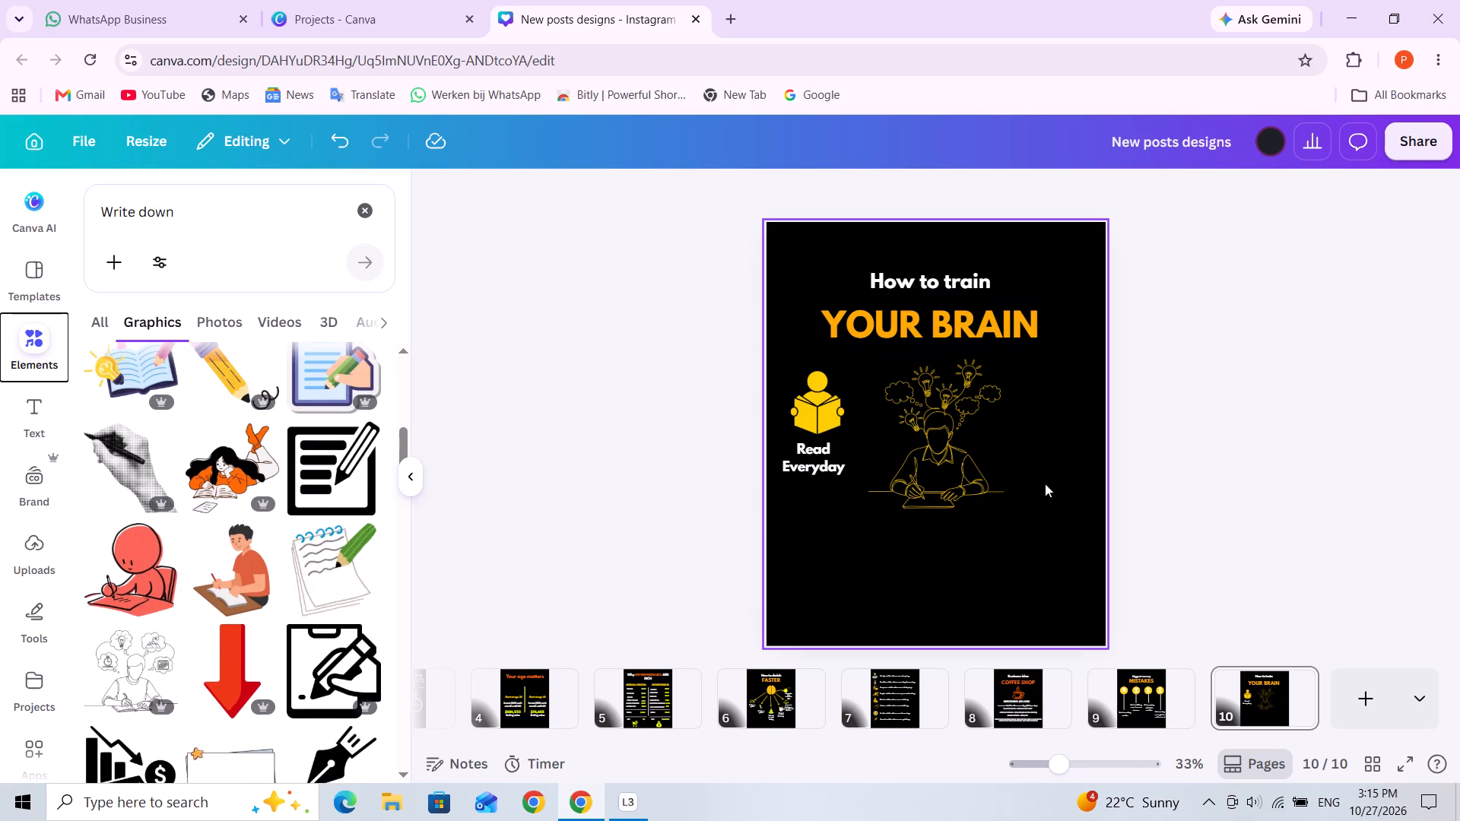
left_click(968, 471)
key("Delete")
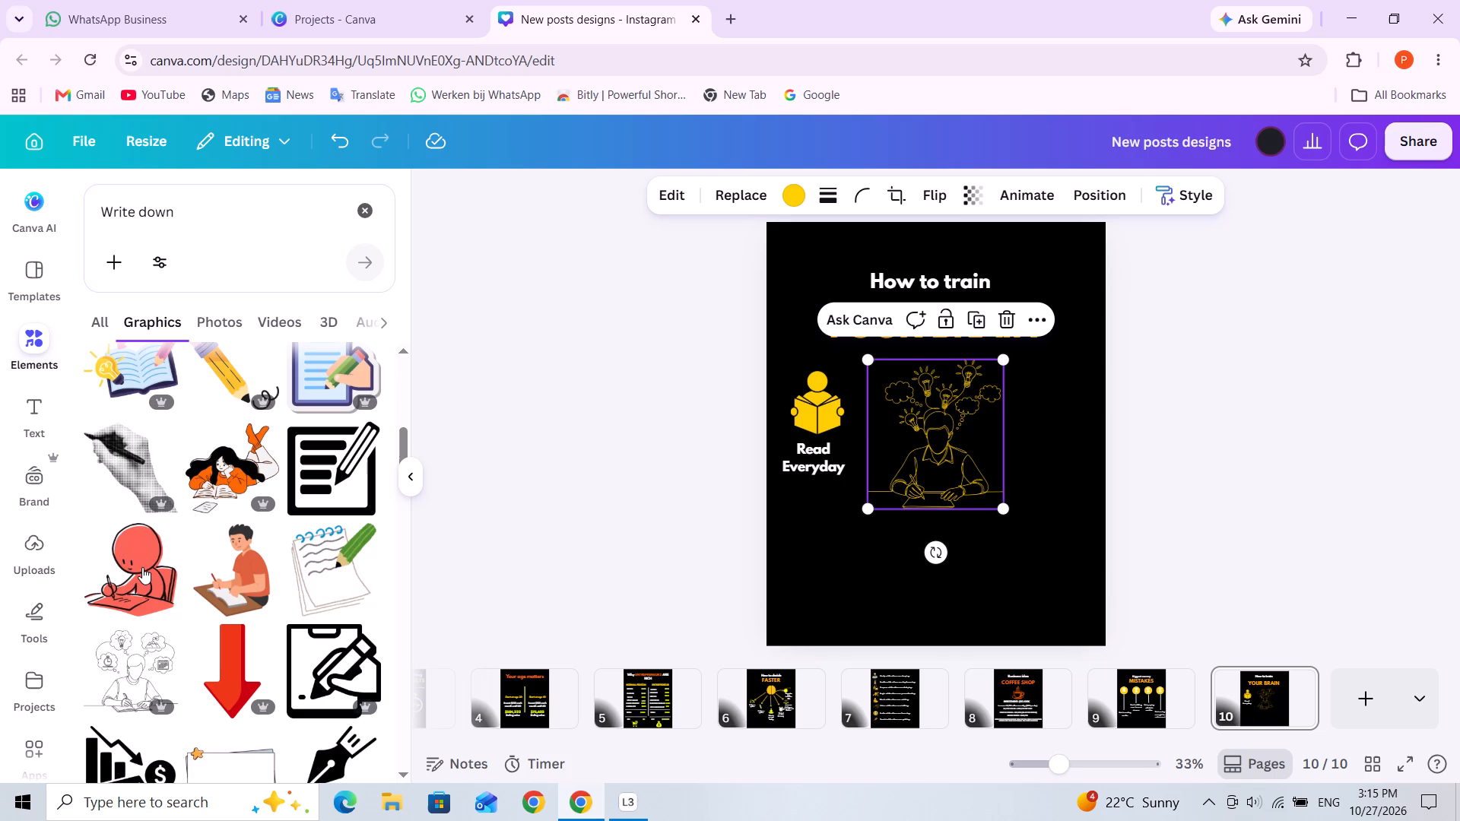
Add the red round-headed figure writing at a desk to page 10 and recolour it light yellow.
left_click(141, 564)
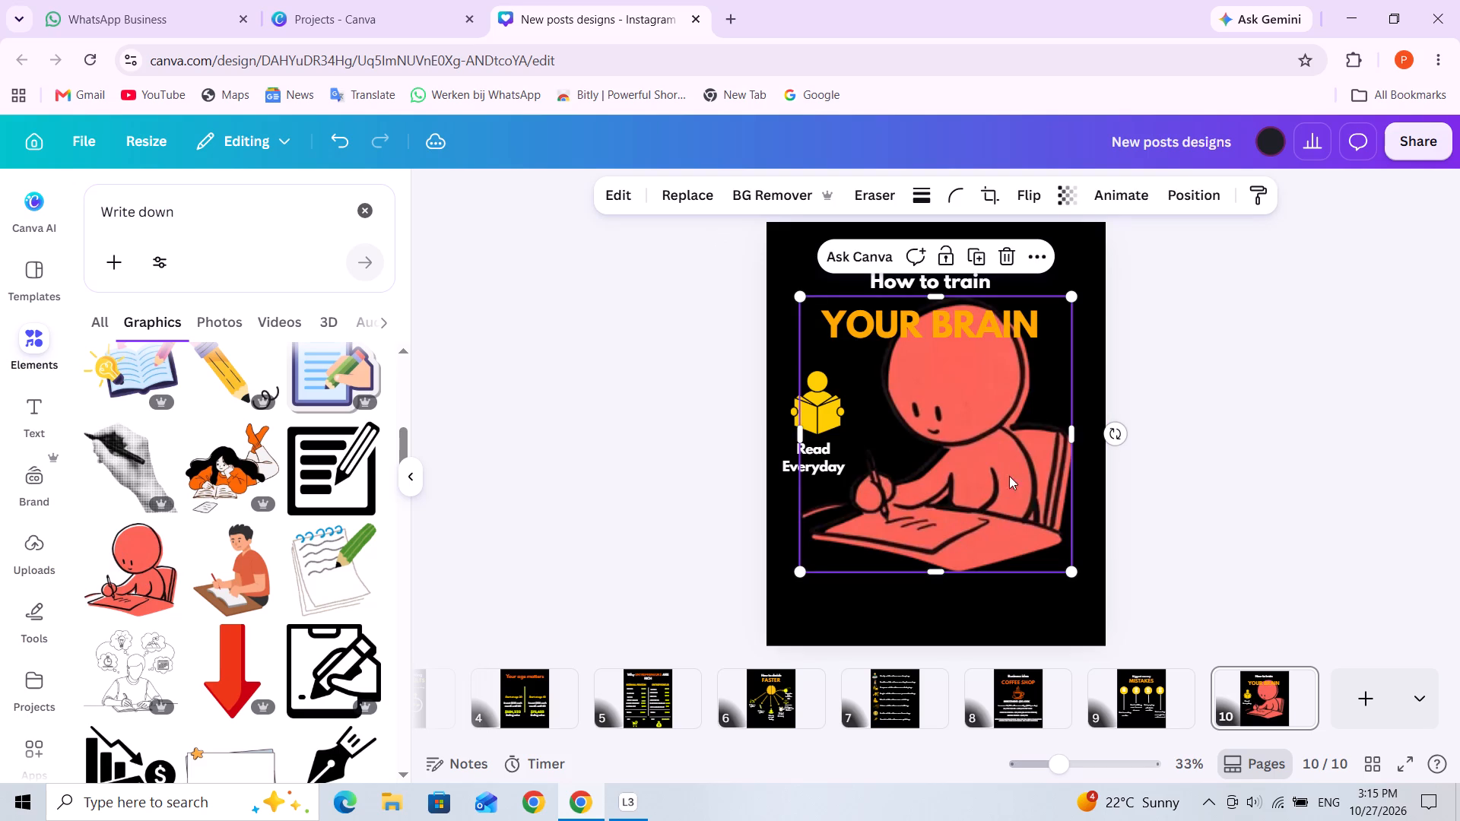
left_click(1091, 415)
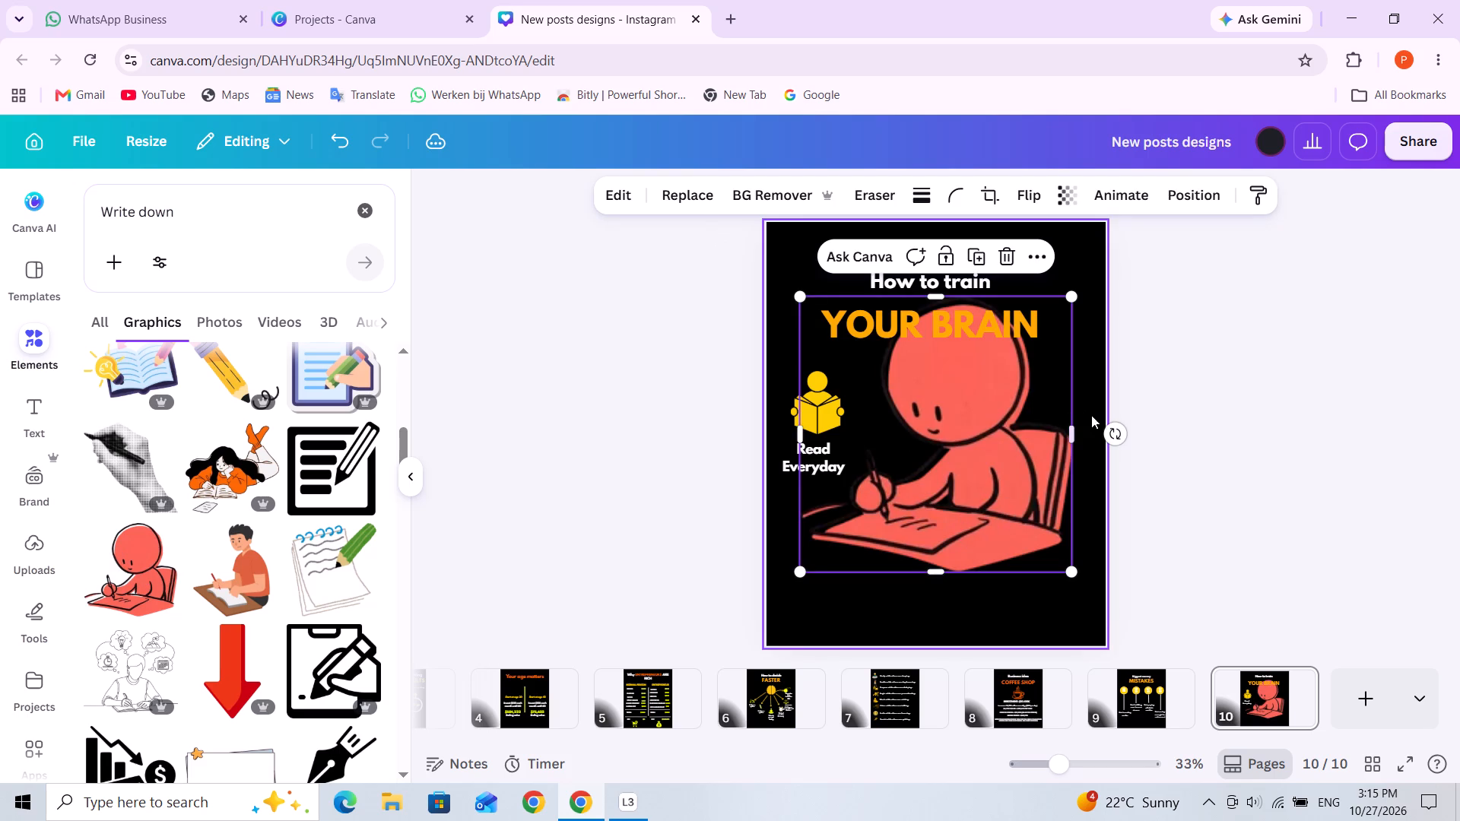
left_click(995, 436)
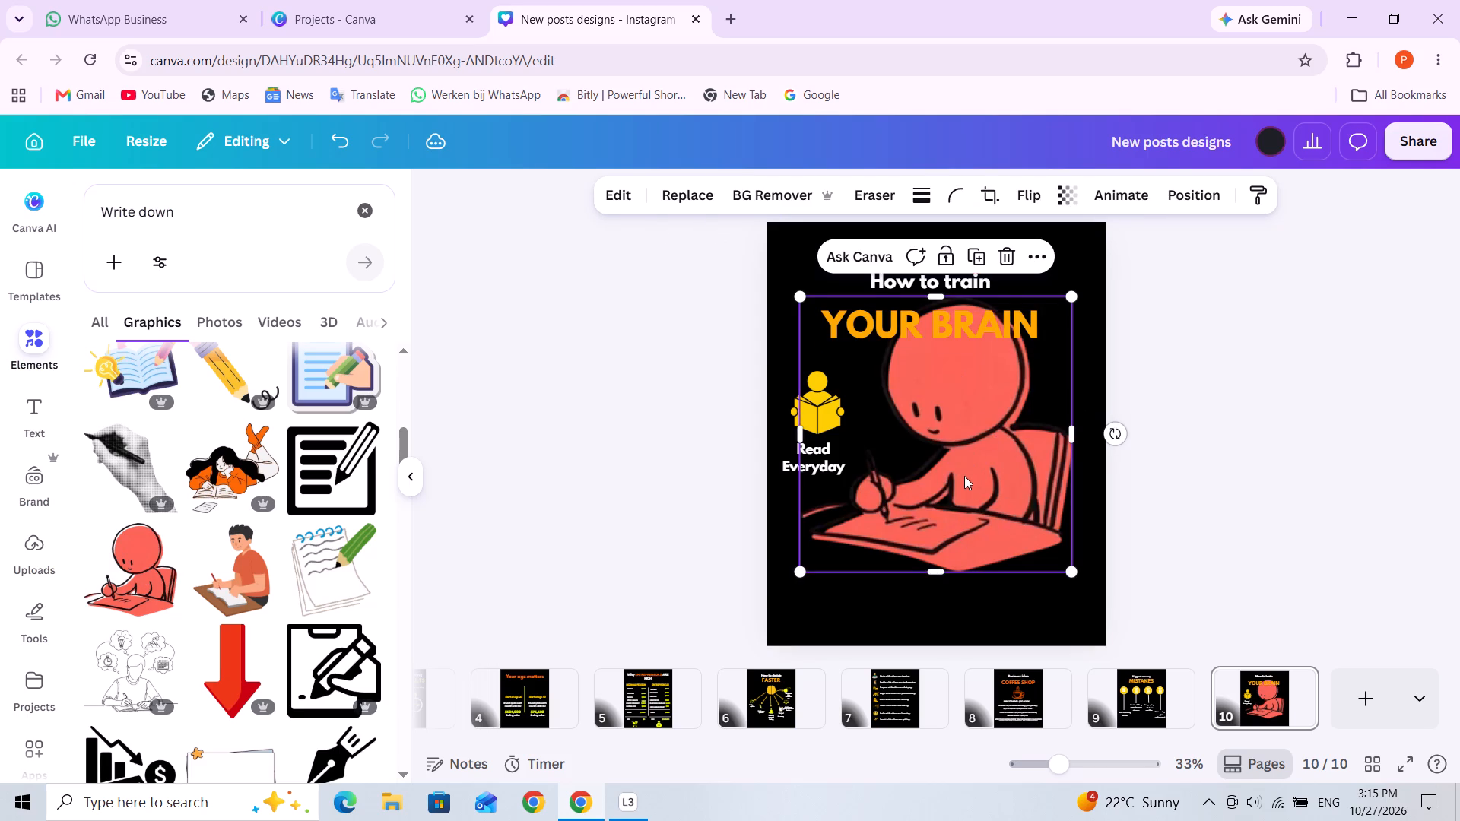
left_click(955, 612)
left_click(961, 492)
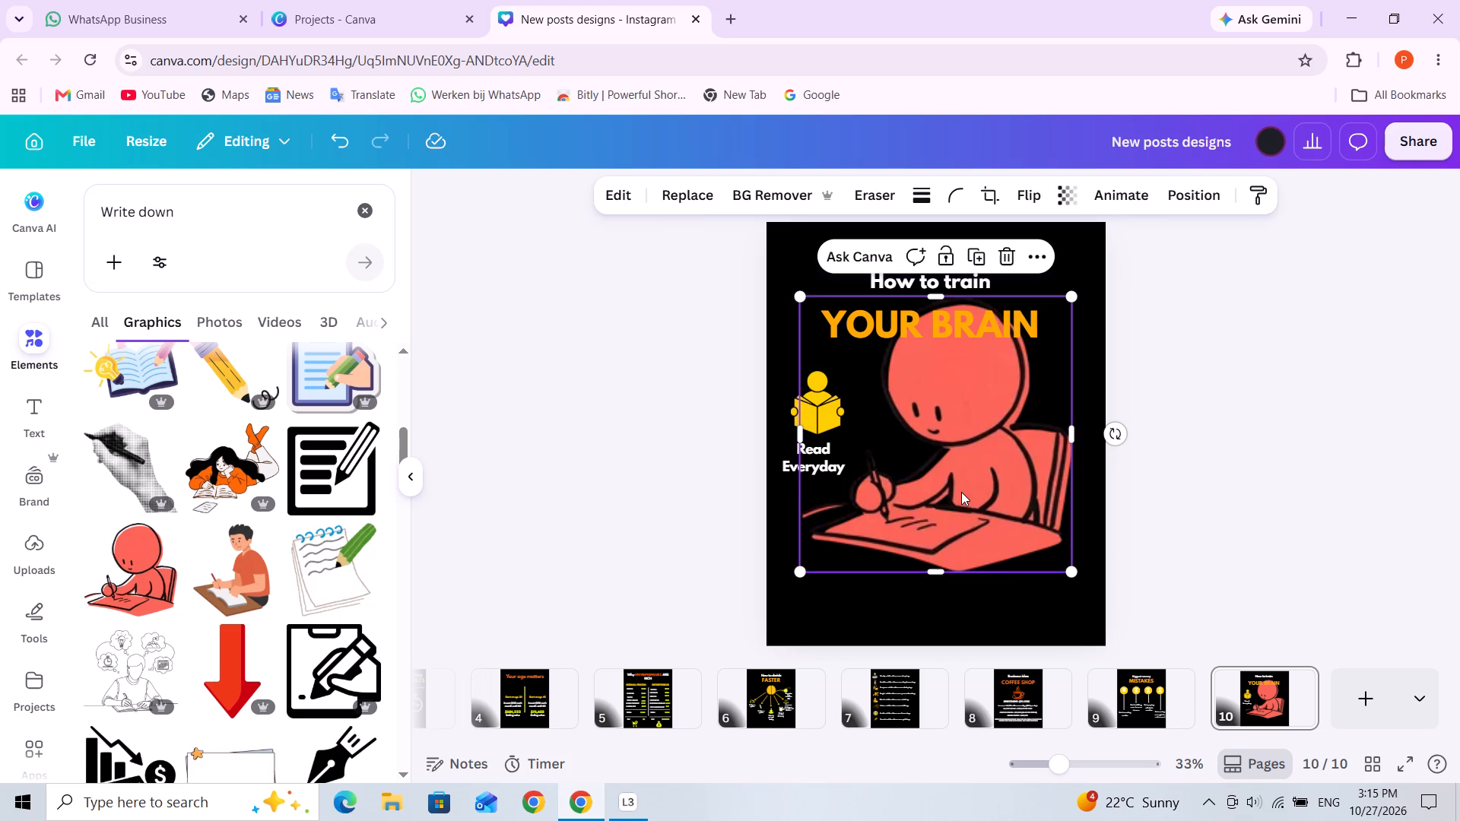
left_click(961, 492)
left_click(1022, 387)
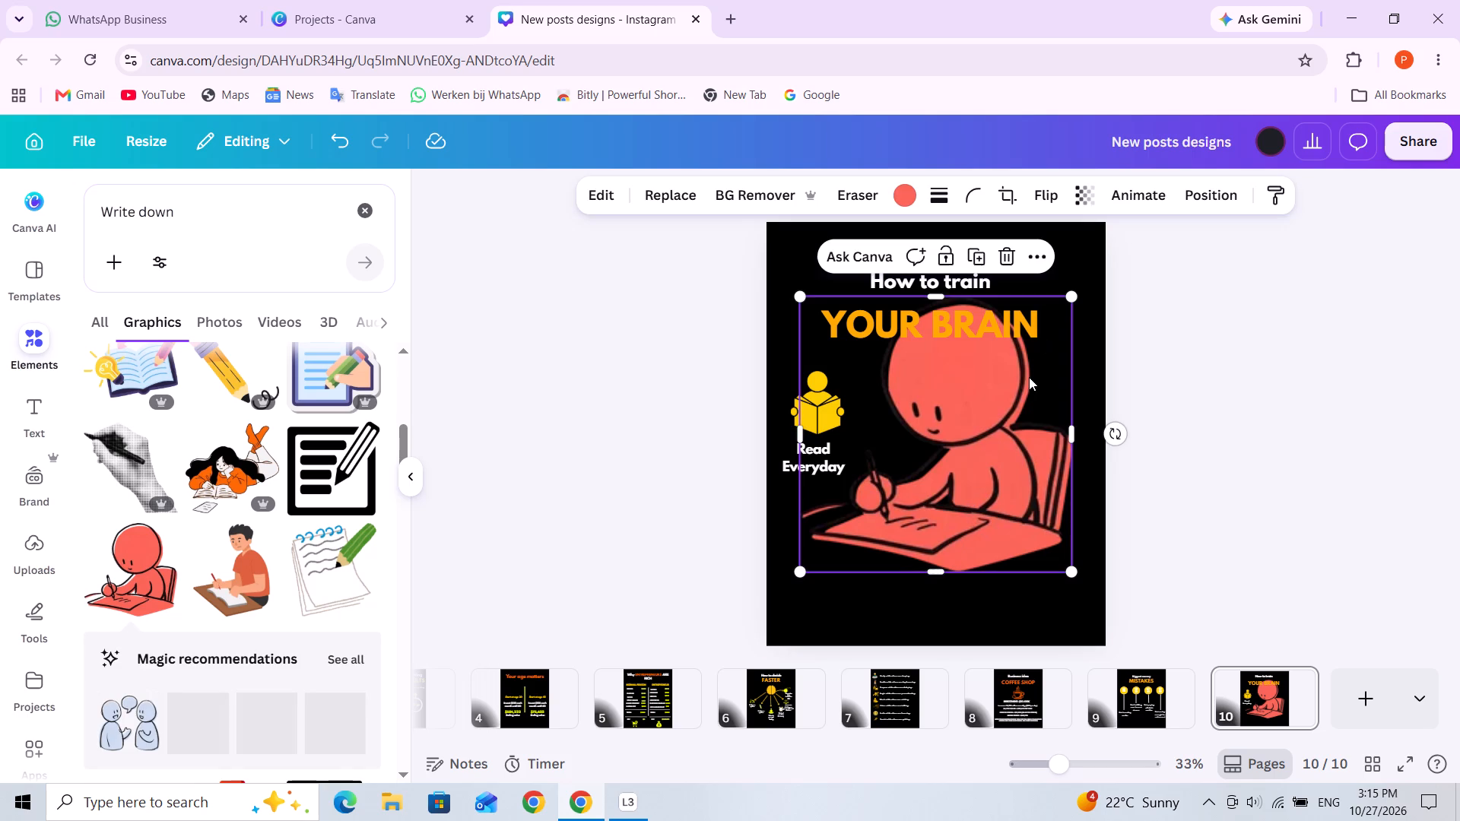
left_click(903, 192)
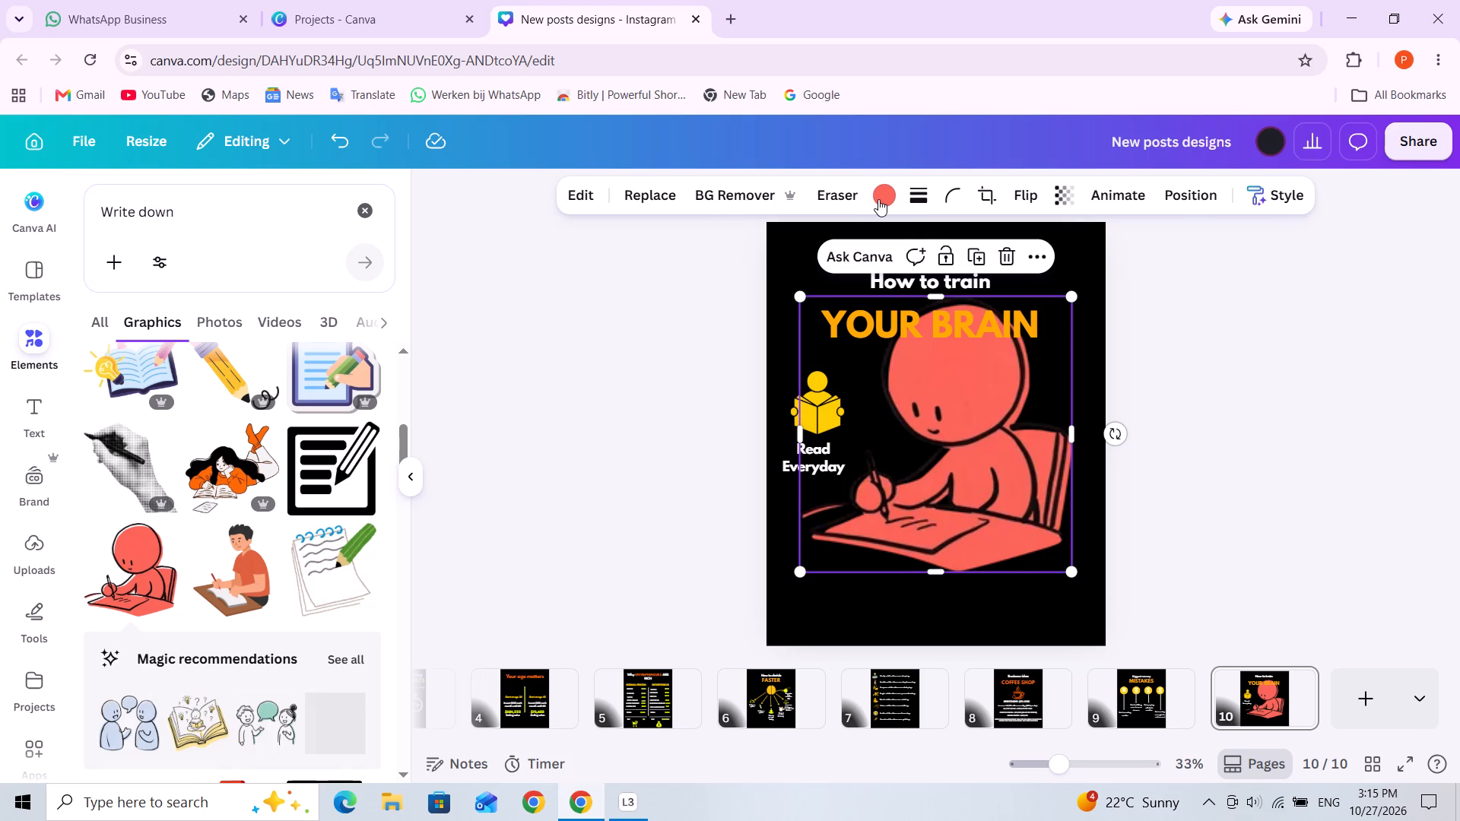
left_click(878, 199)
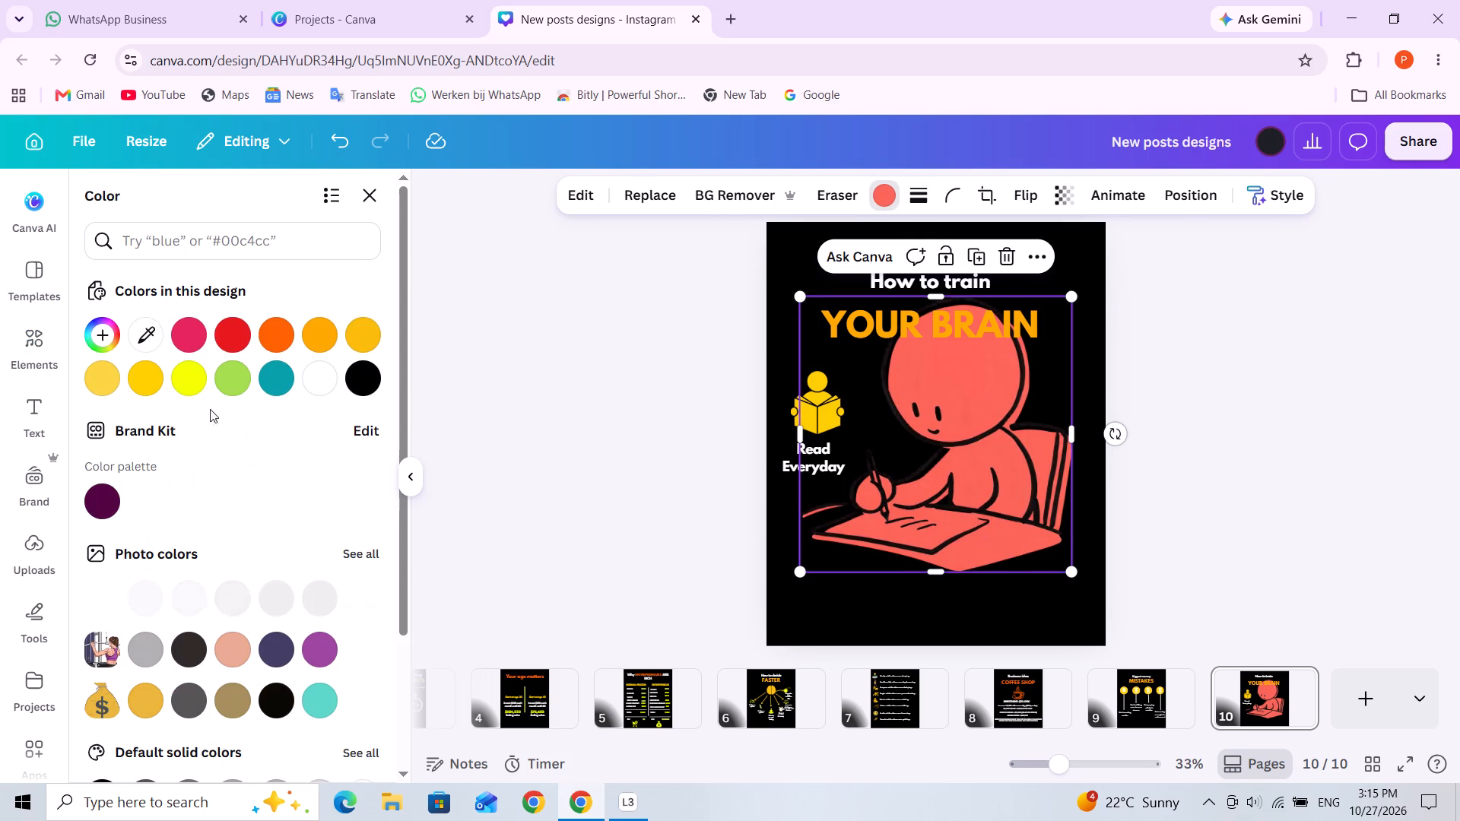
left_click(360, 338)
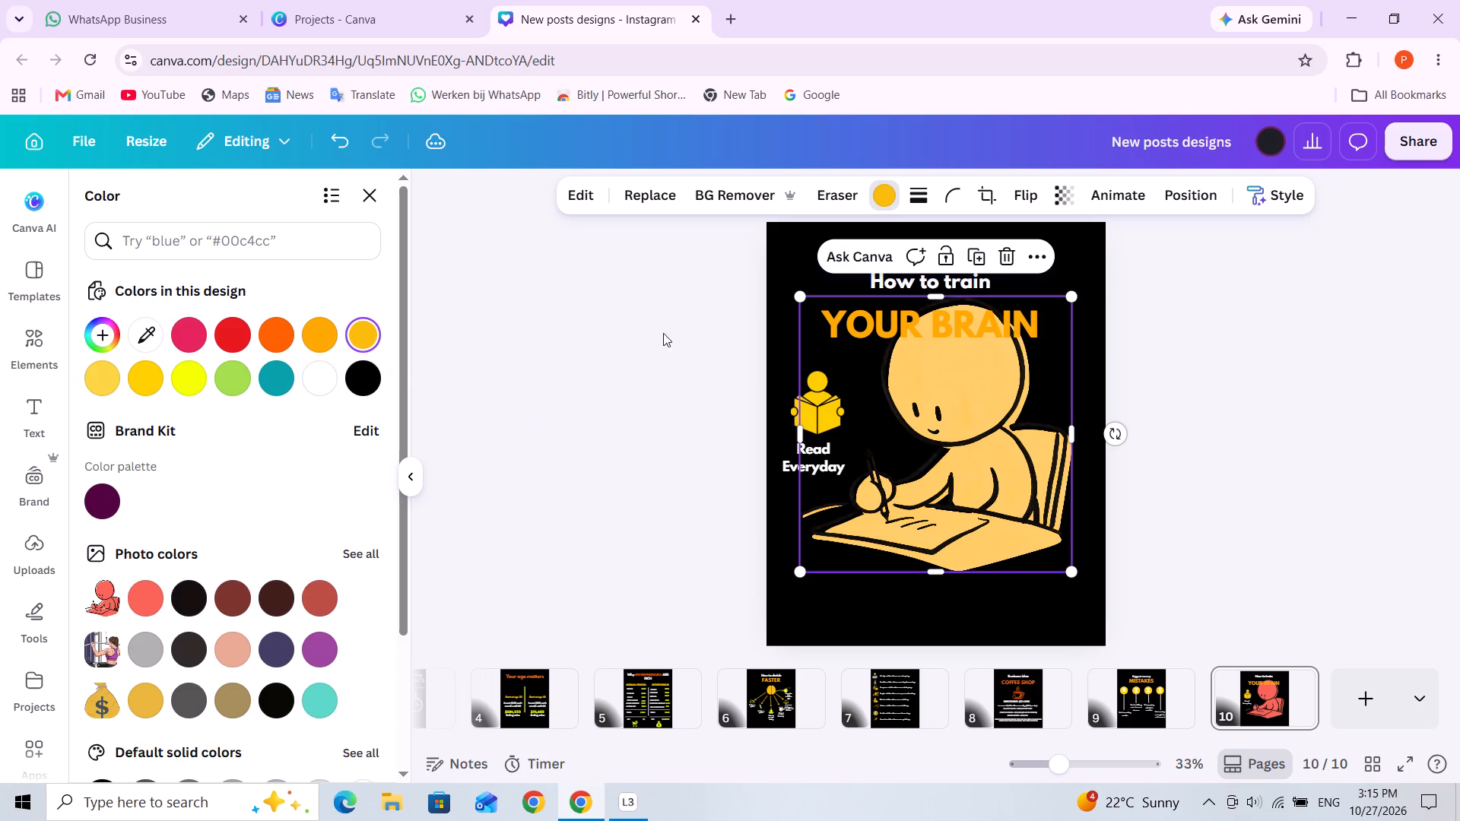
left_click(106, 376)
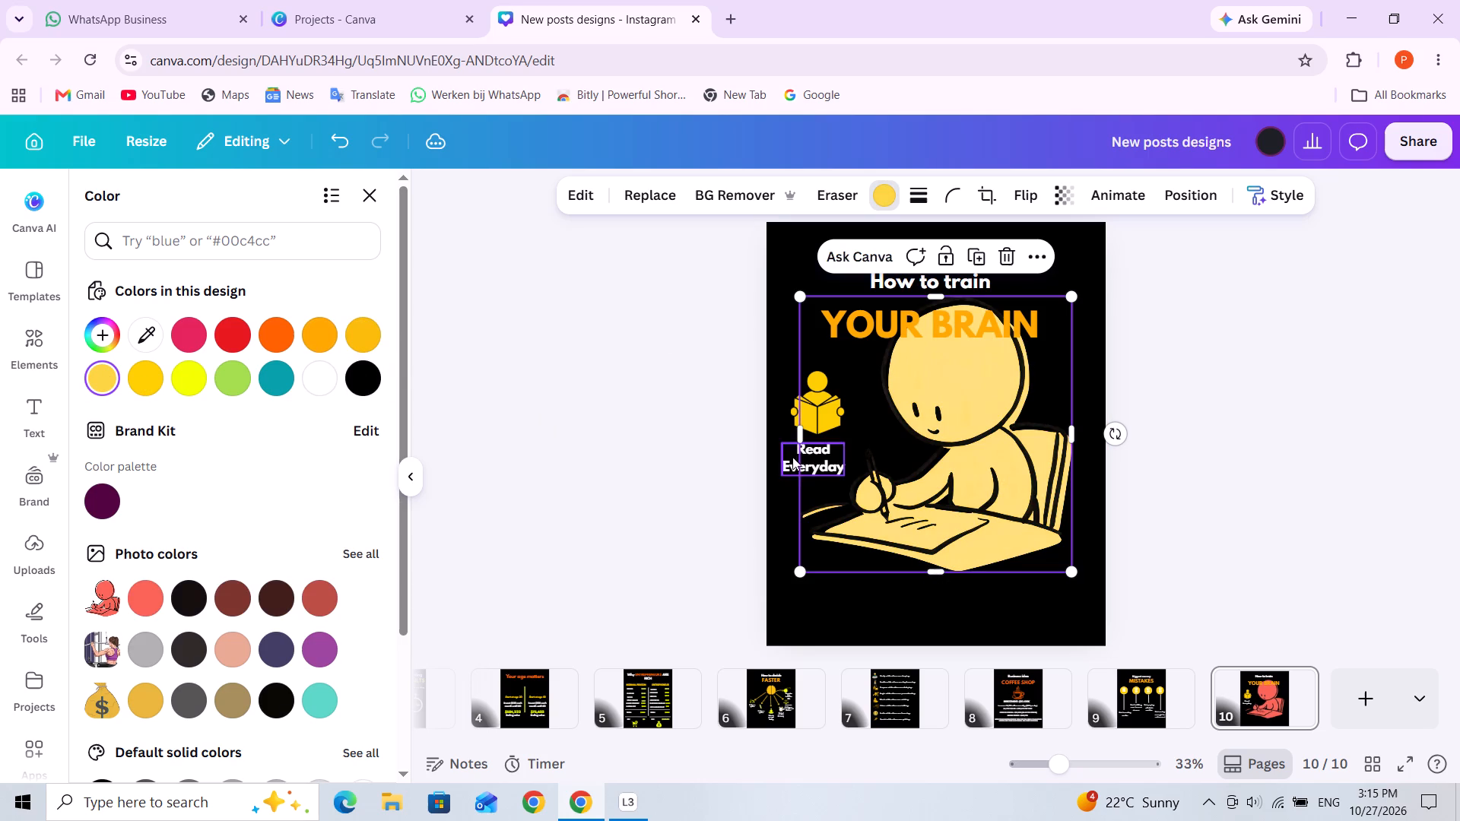
Recolour the writing figure on page 10 from light yellow to the deeper amber yellow among the design's colours.
left_click(811, 411)
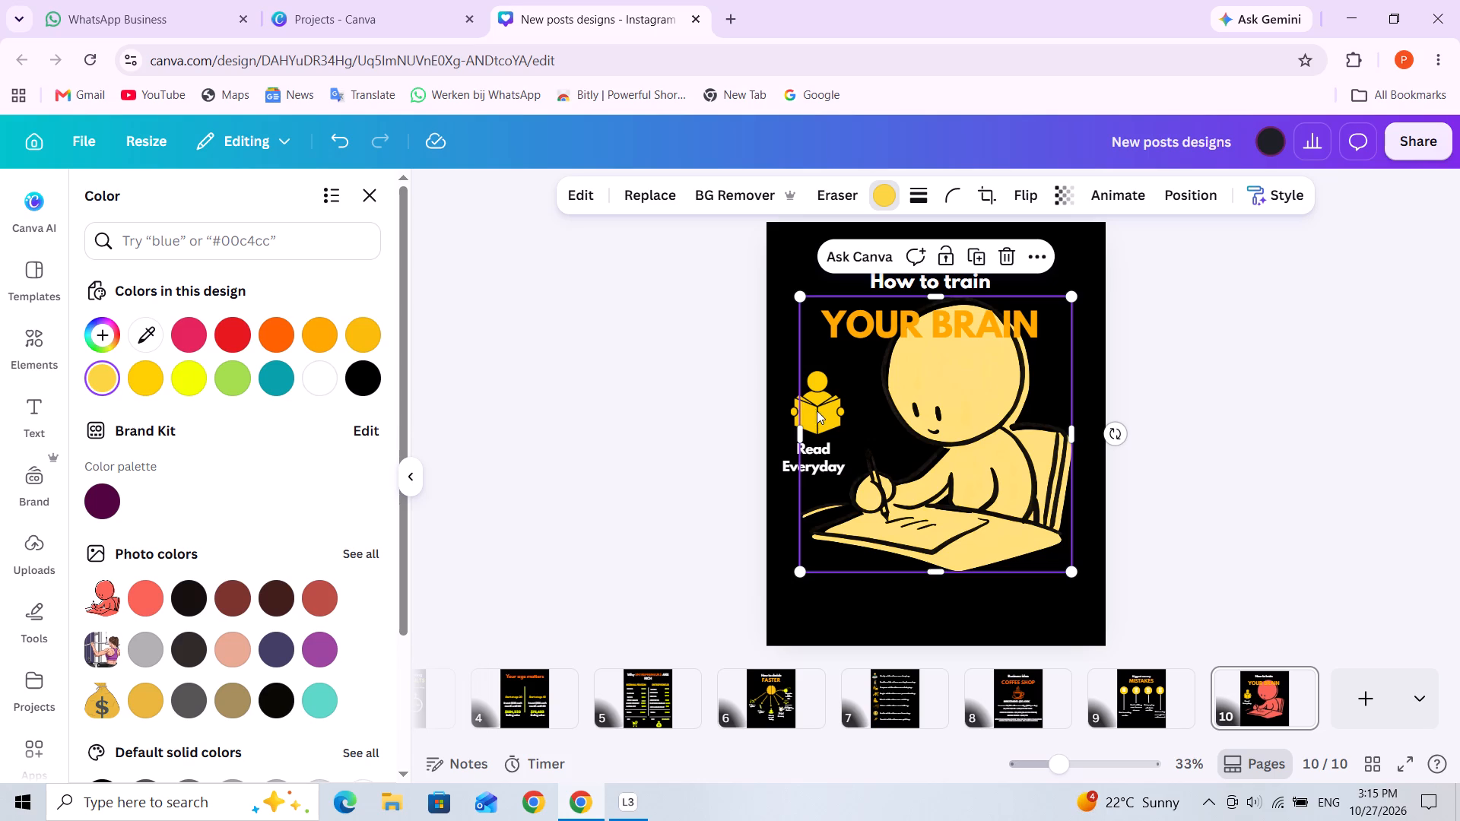
left_click(814, 409)
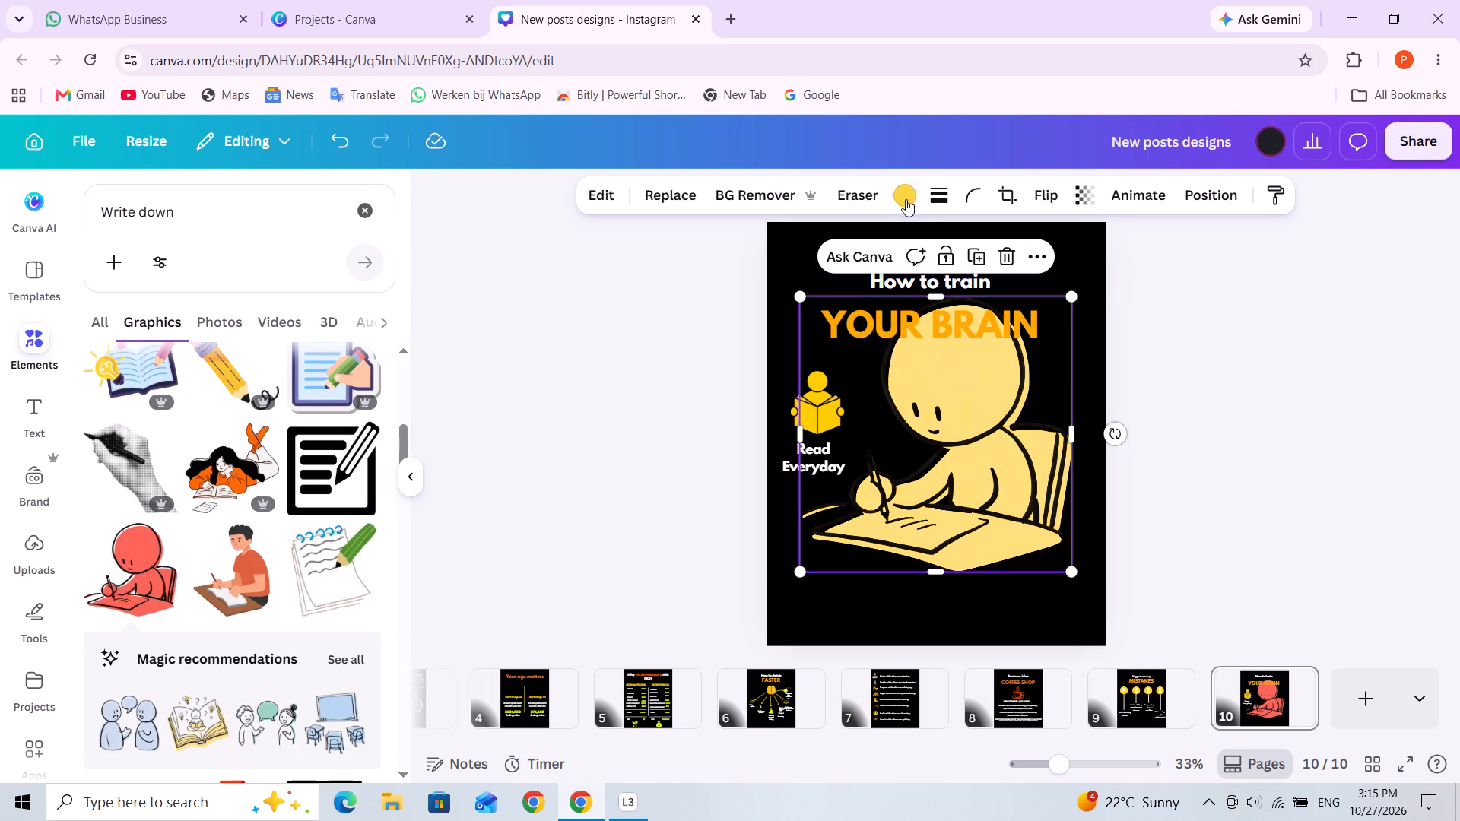
left_click(906, 198)
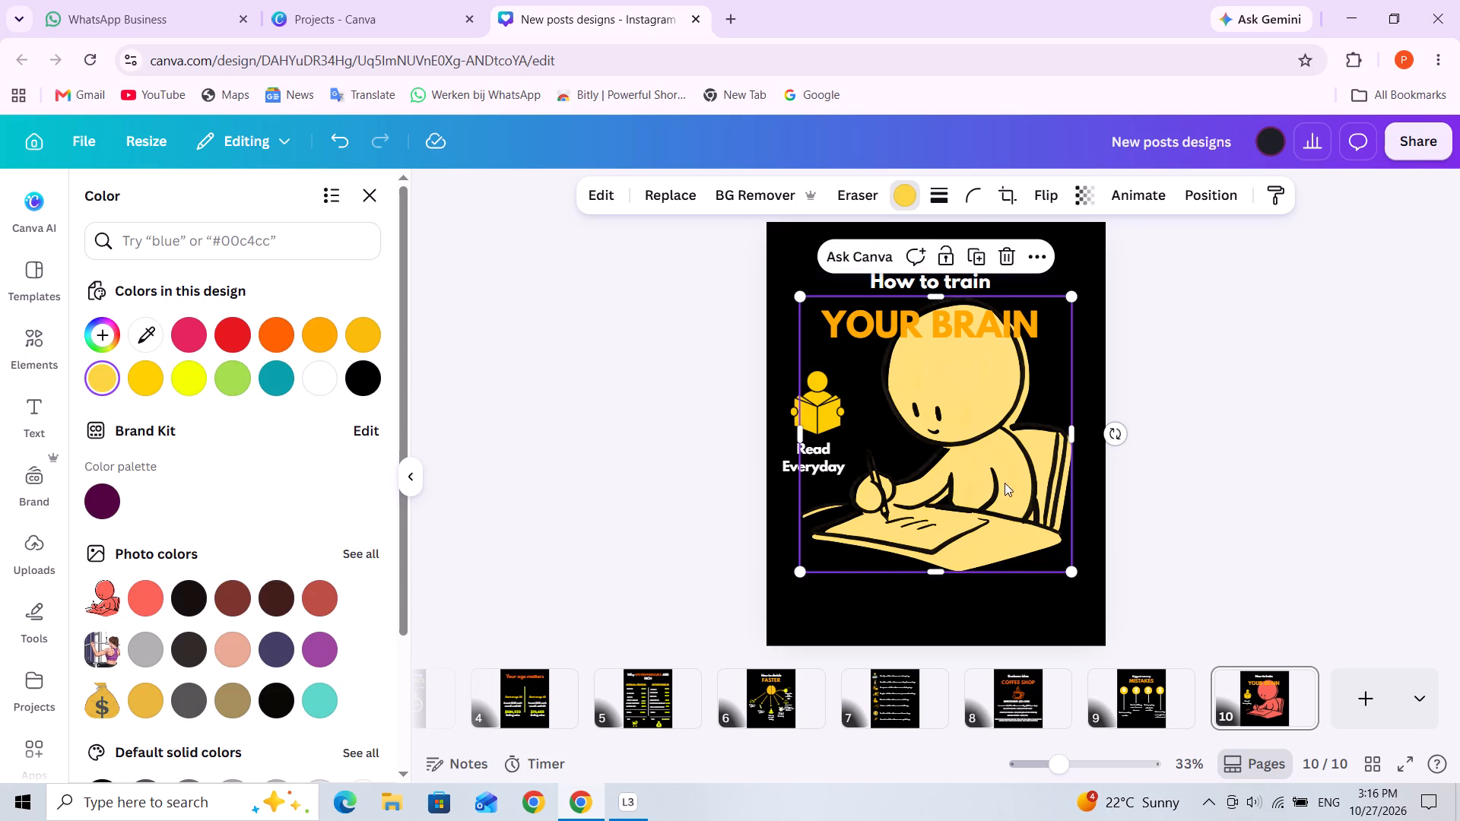
left_click(929, 478)
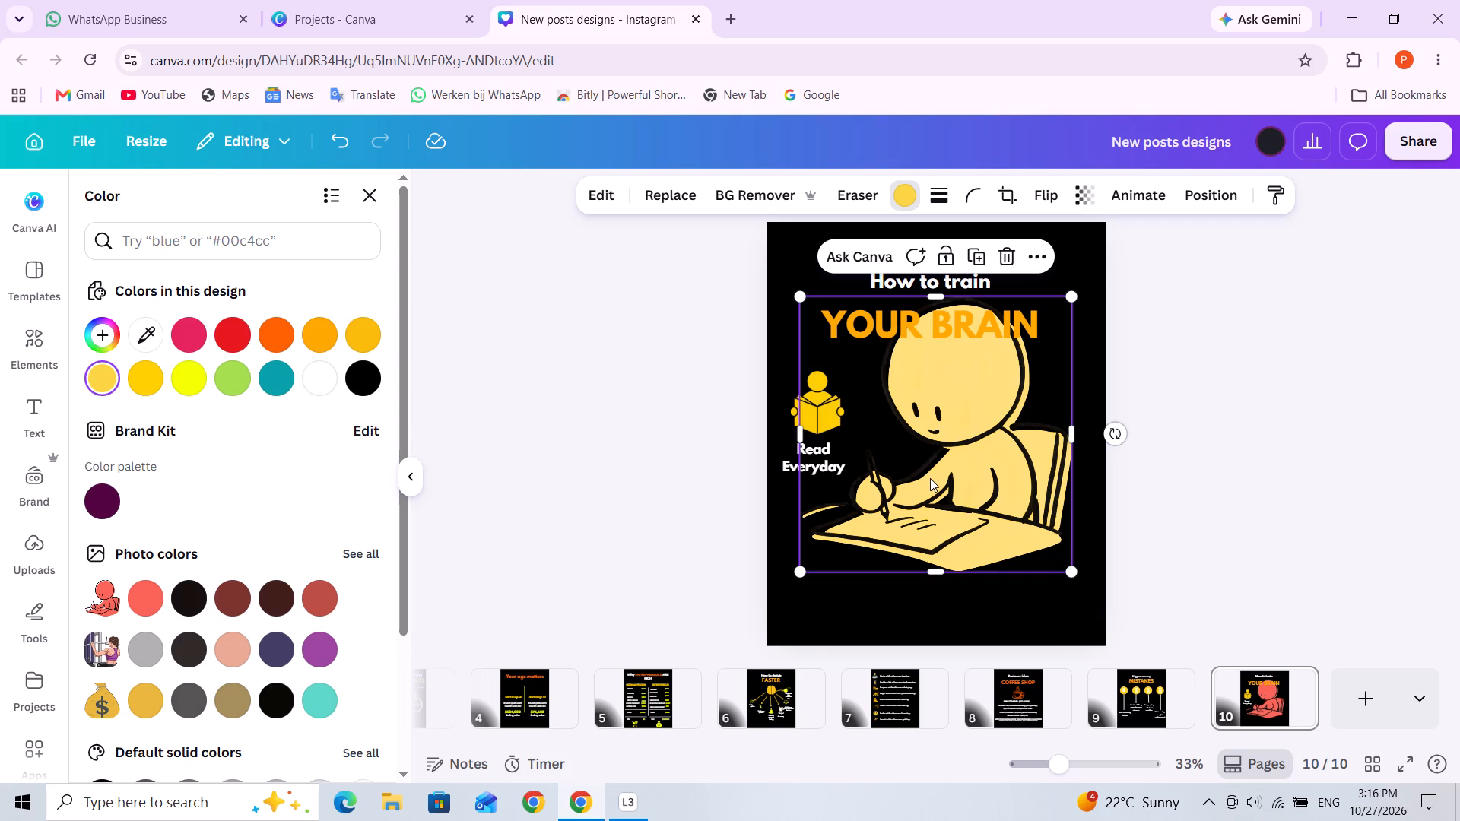
left_click(930, 478)
left_click(901, 198)
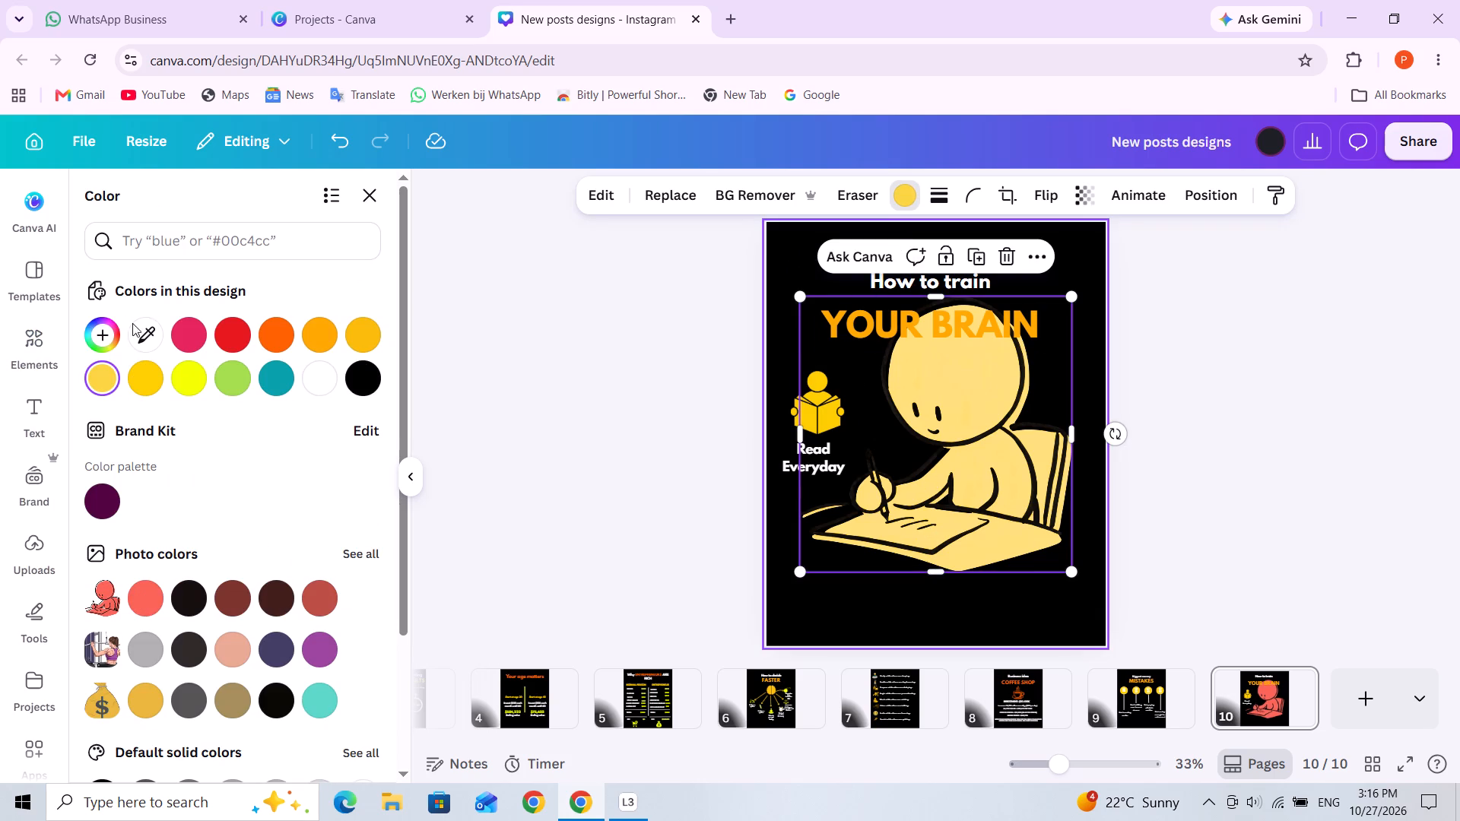
left_click(370, 331)
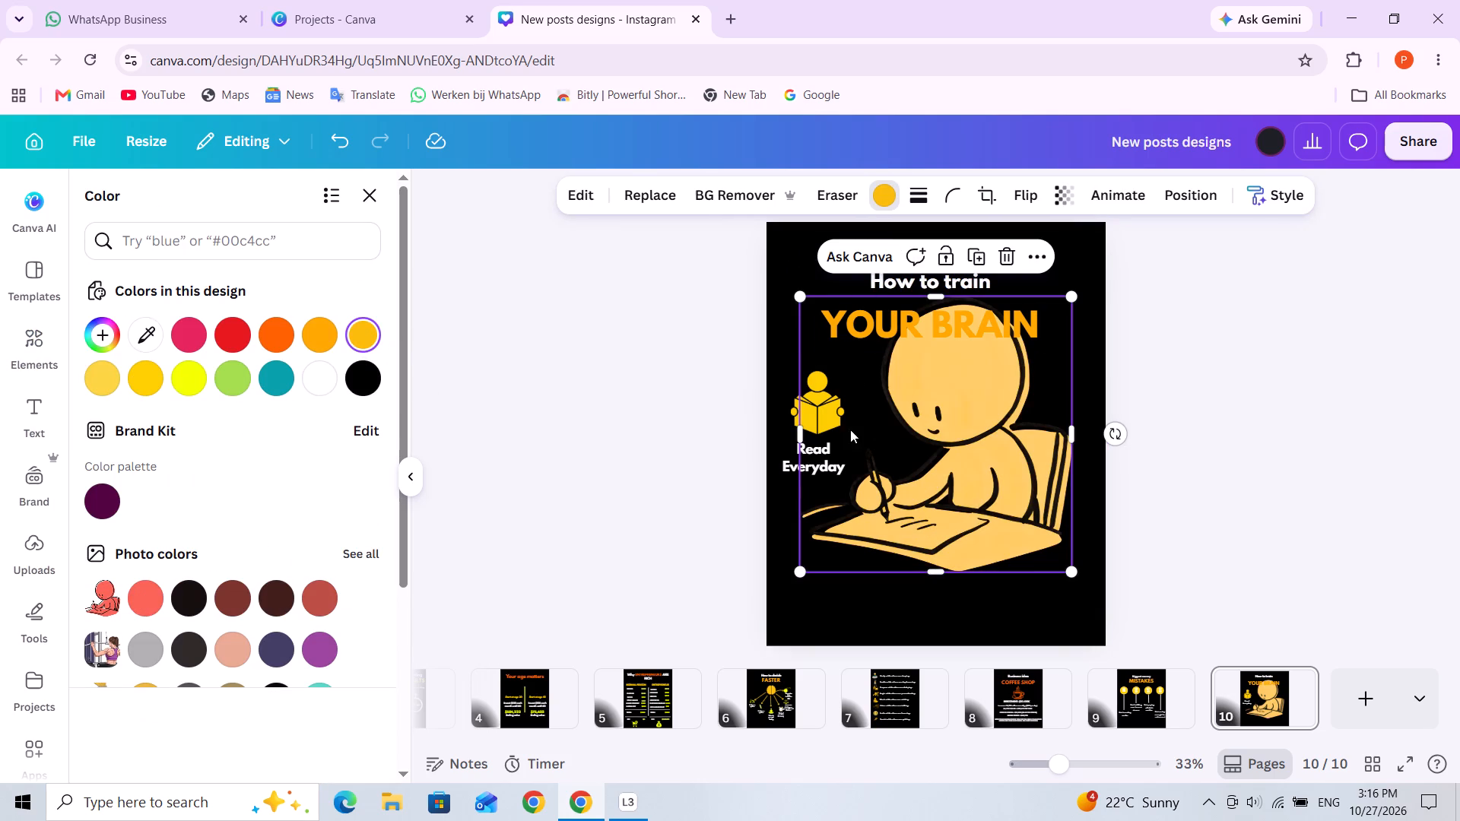
left_click(1192, 499)
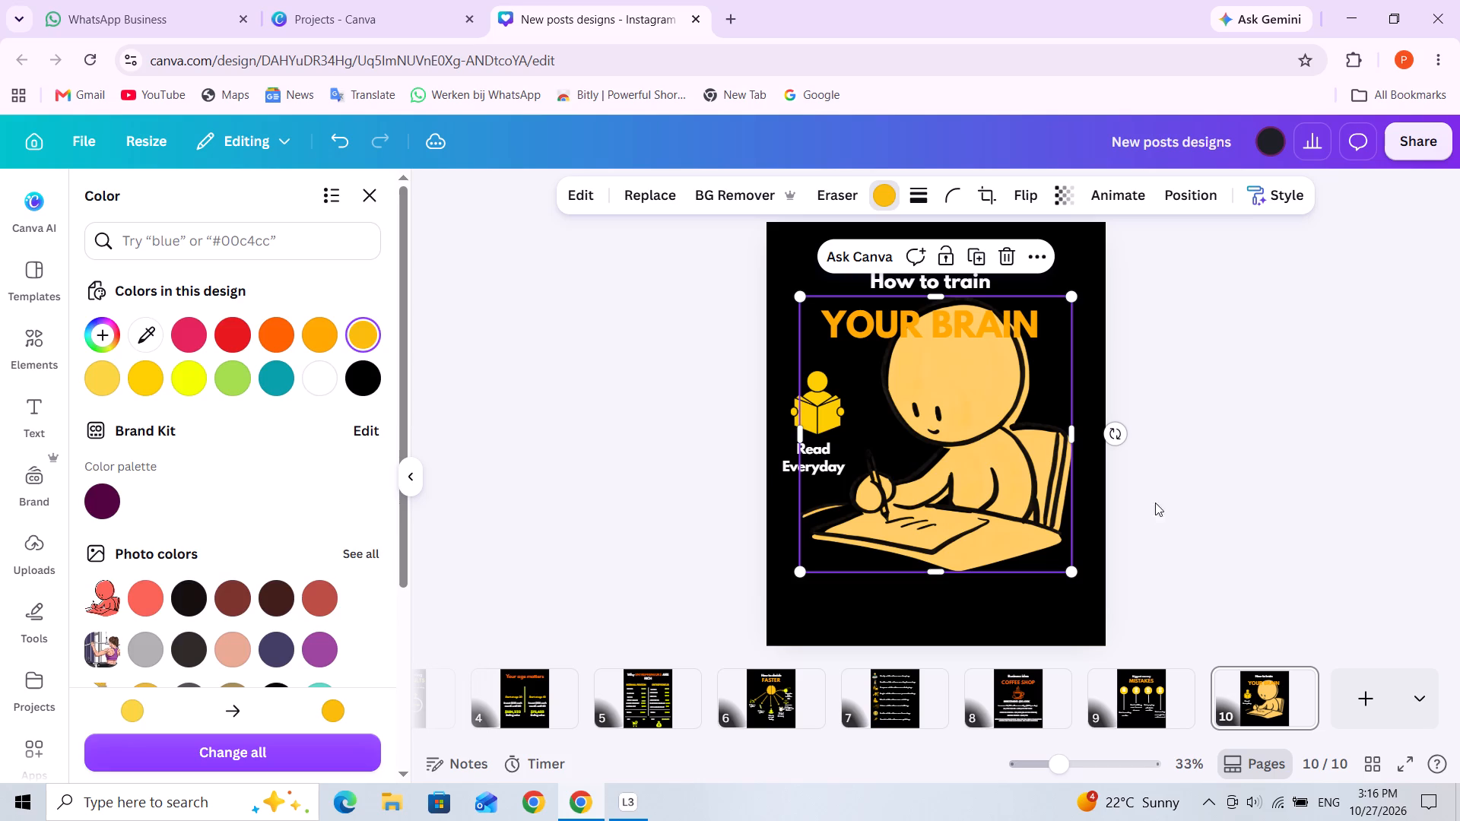
Shrink the writing figure to about 197 × 200 and move it clear of the "Read Everyday" icon.
left_click(1037, 522)
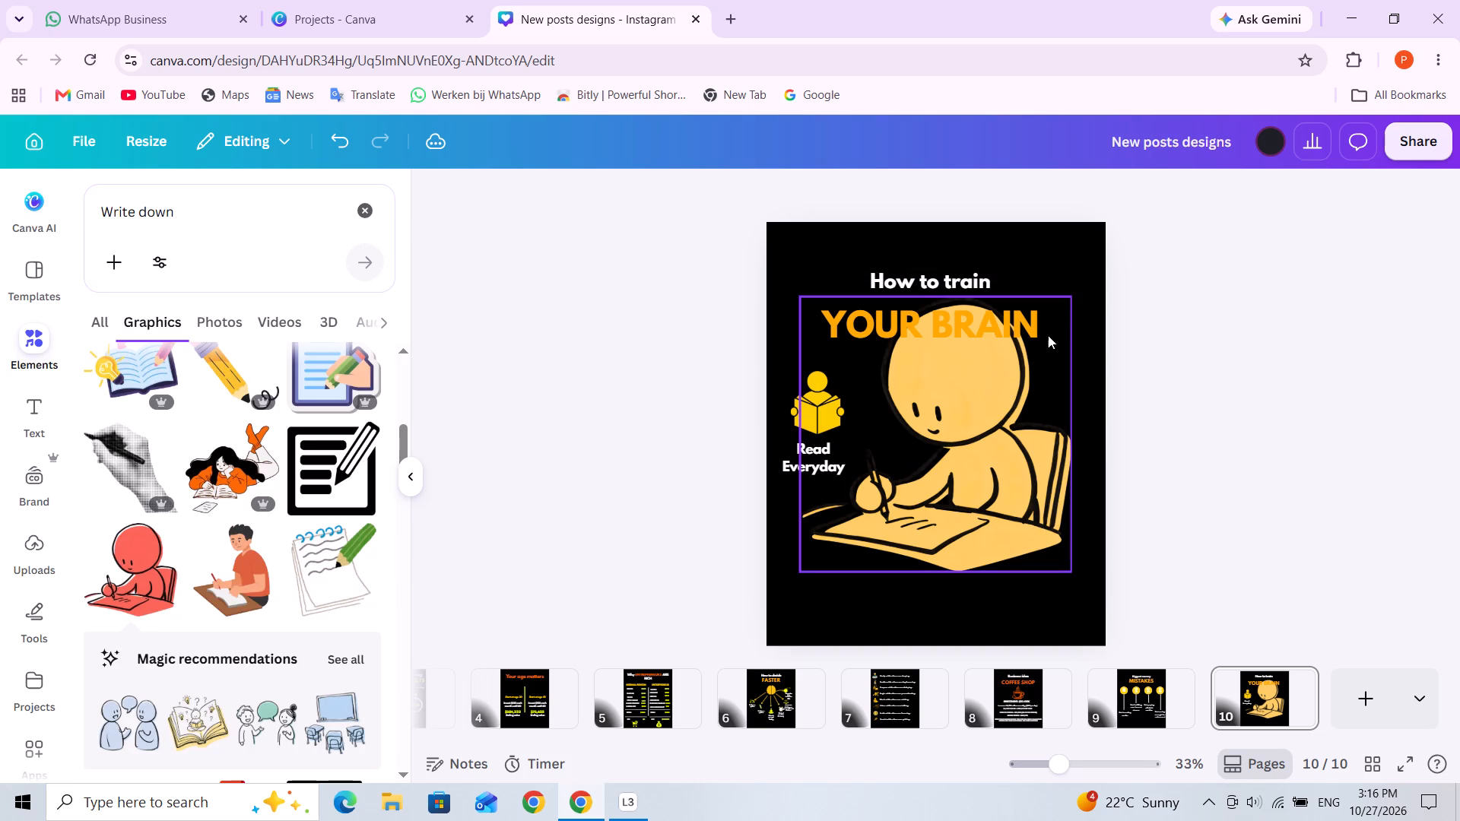
left_click(1001, 435)
left_click_drag(1068, 298, 1013, 386)
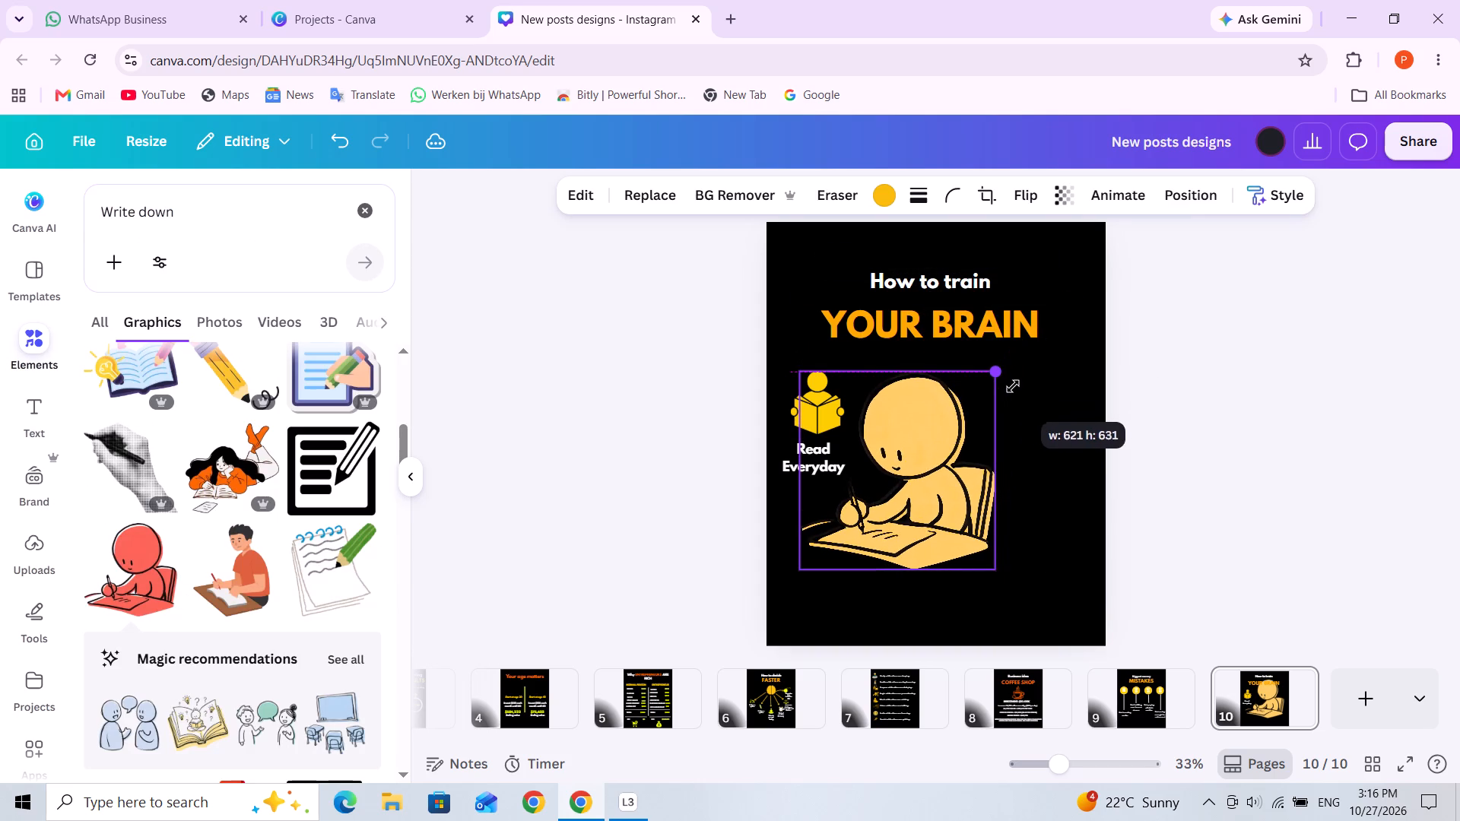
left_click_drag(1013, 386, 1009, 388)
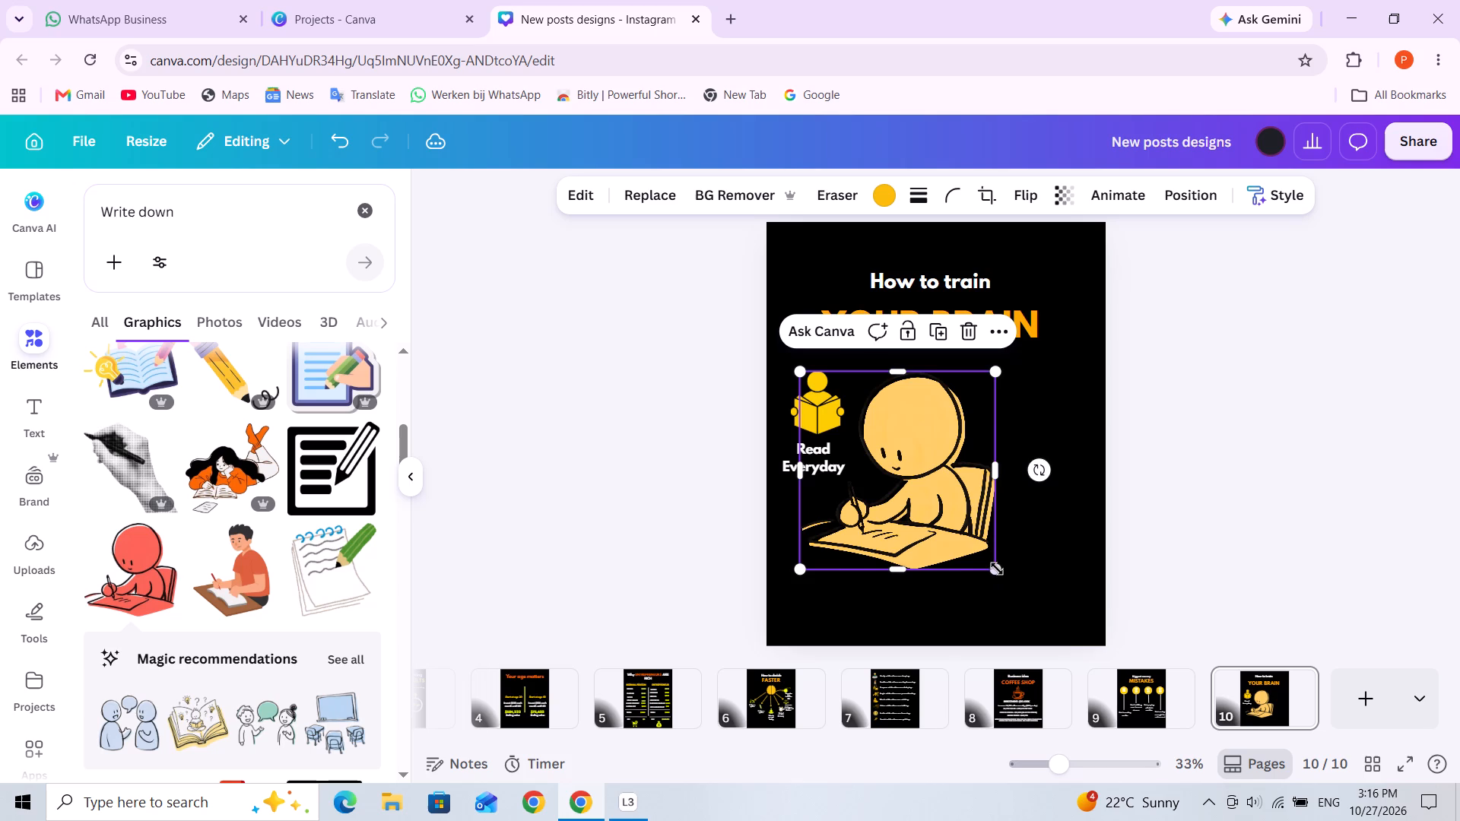
left_click_drag(997, 569, 939, 435)
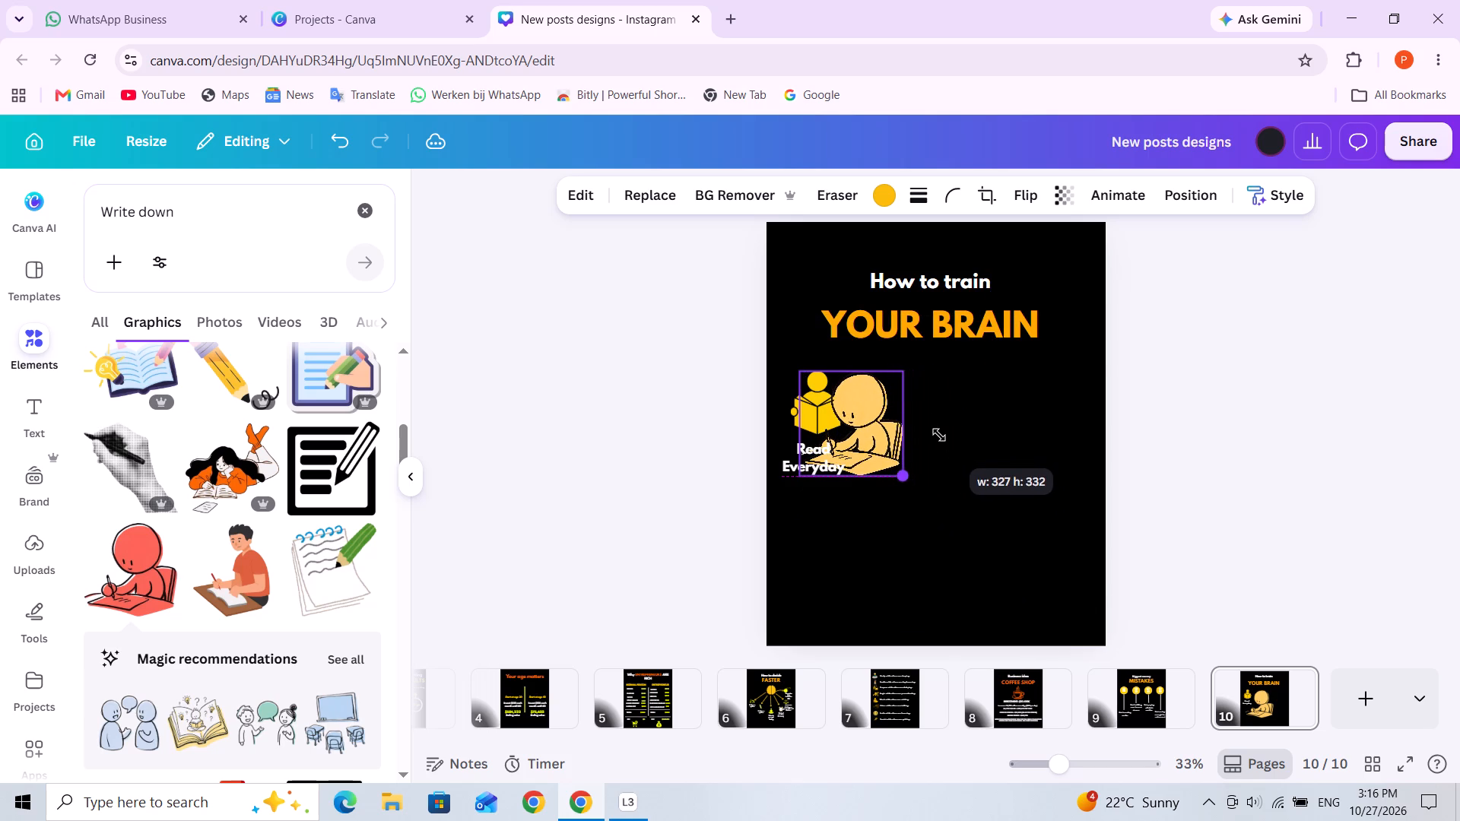
left_click_drag(939, 435, 941, 435)
left_click(993, 423)
left_click_drag(879, 417, 950, 414)
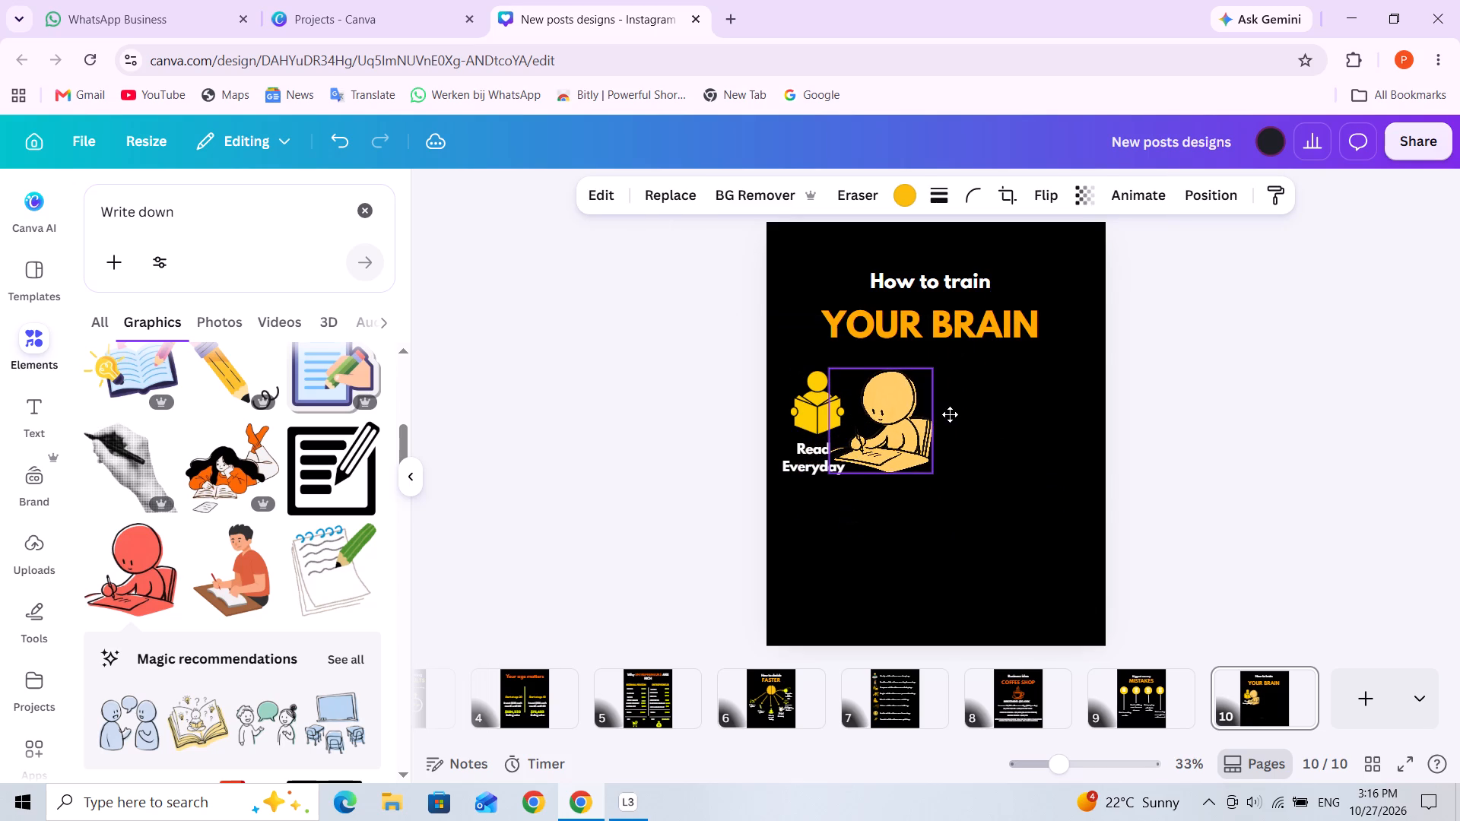
left_click_drag(950, 414, 943, 414)
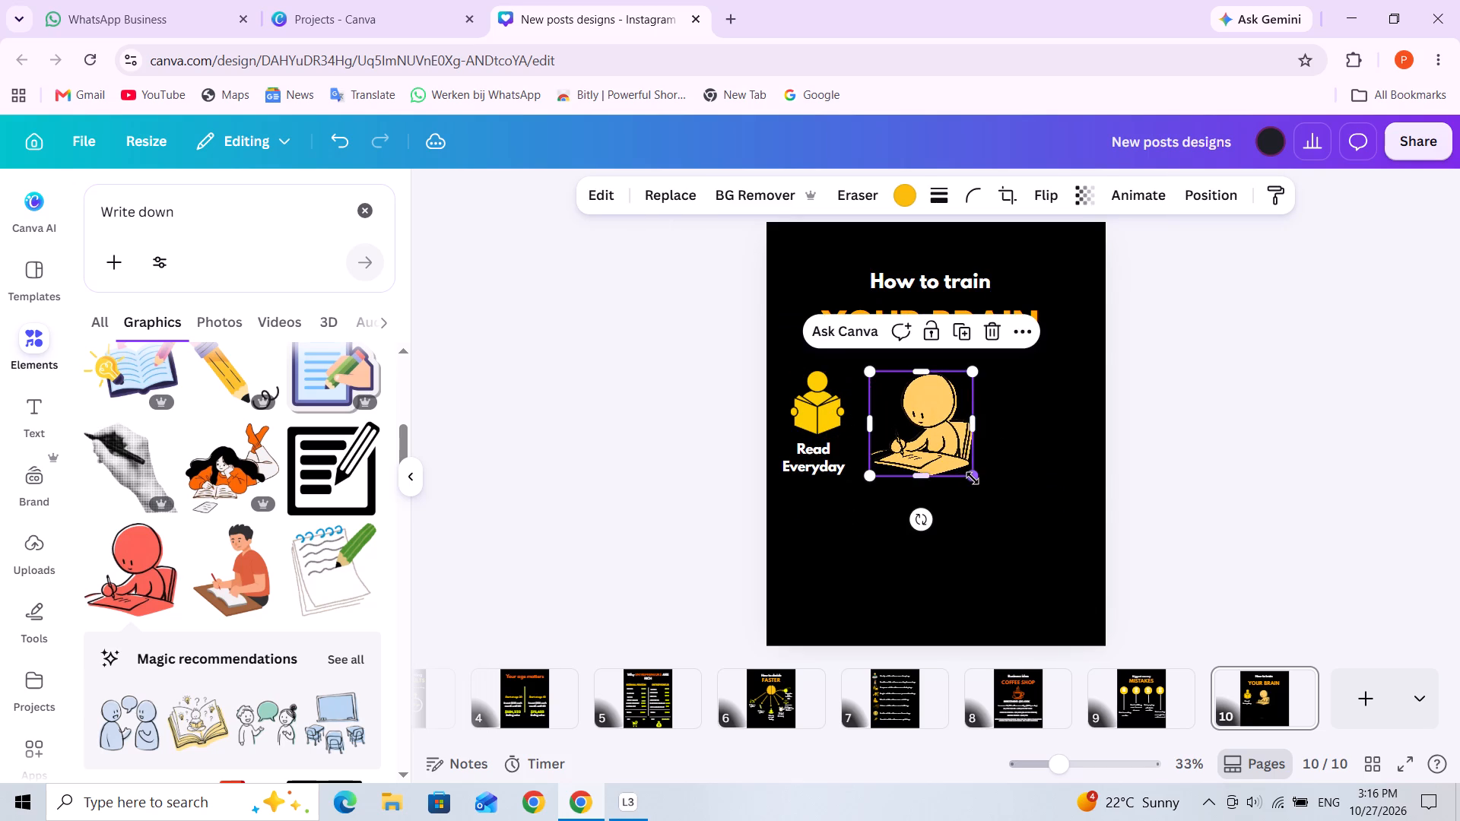
left_click_drag(973, 478, 949, 418)
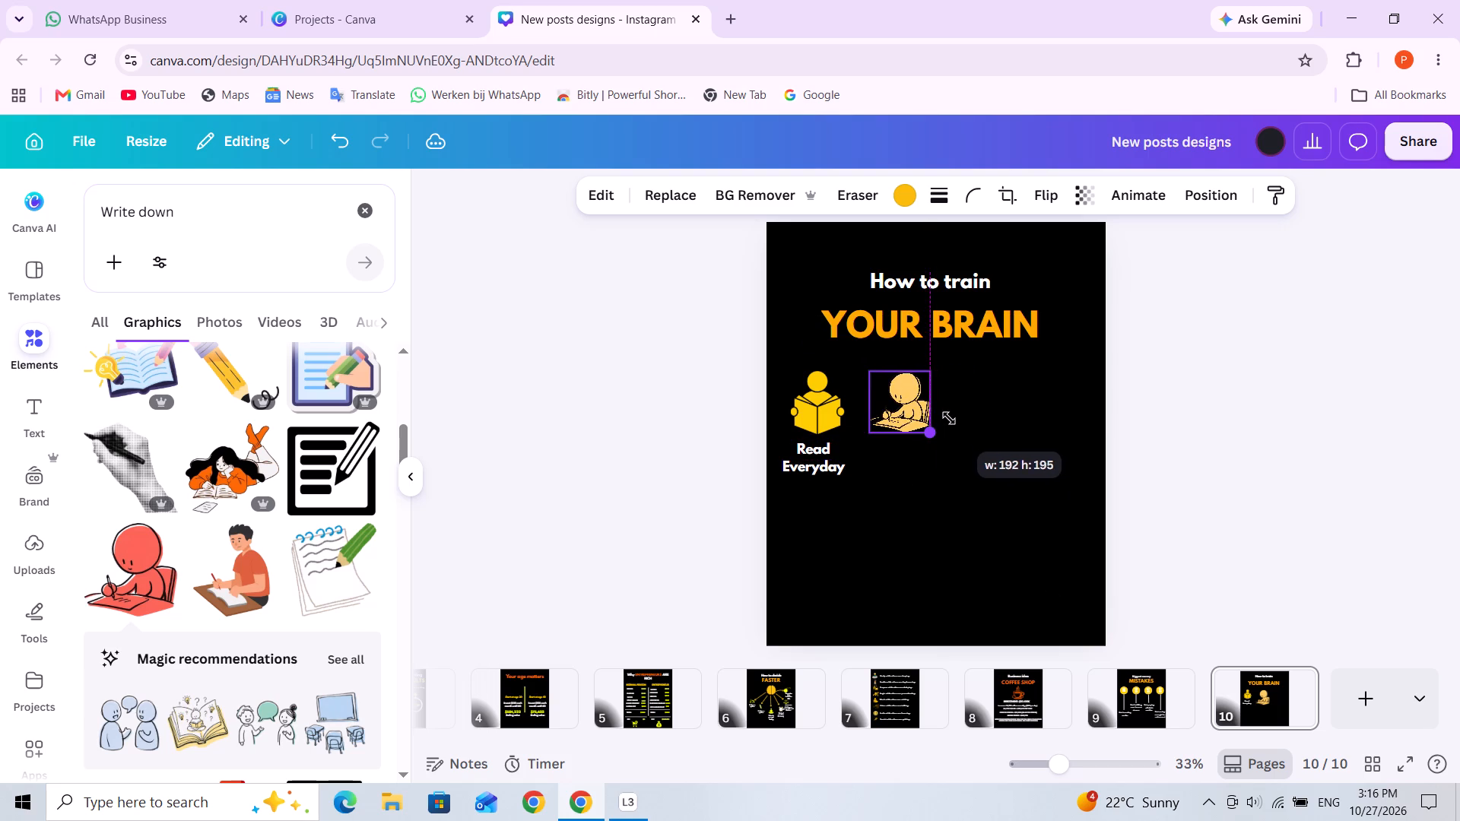
left_click_drag(949, 418, 950, 418)
left_click(995, 401)
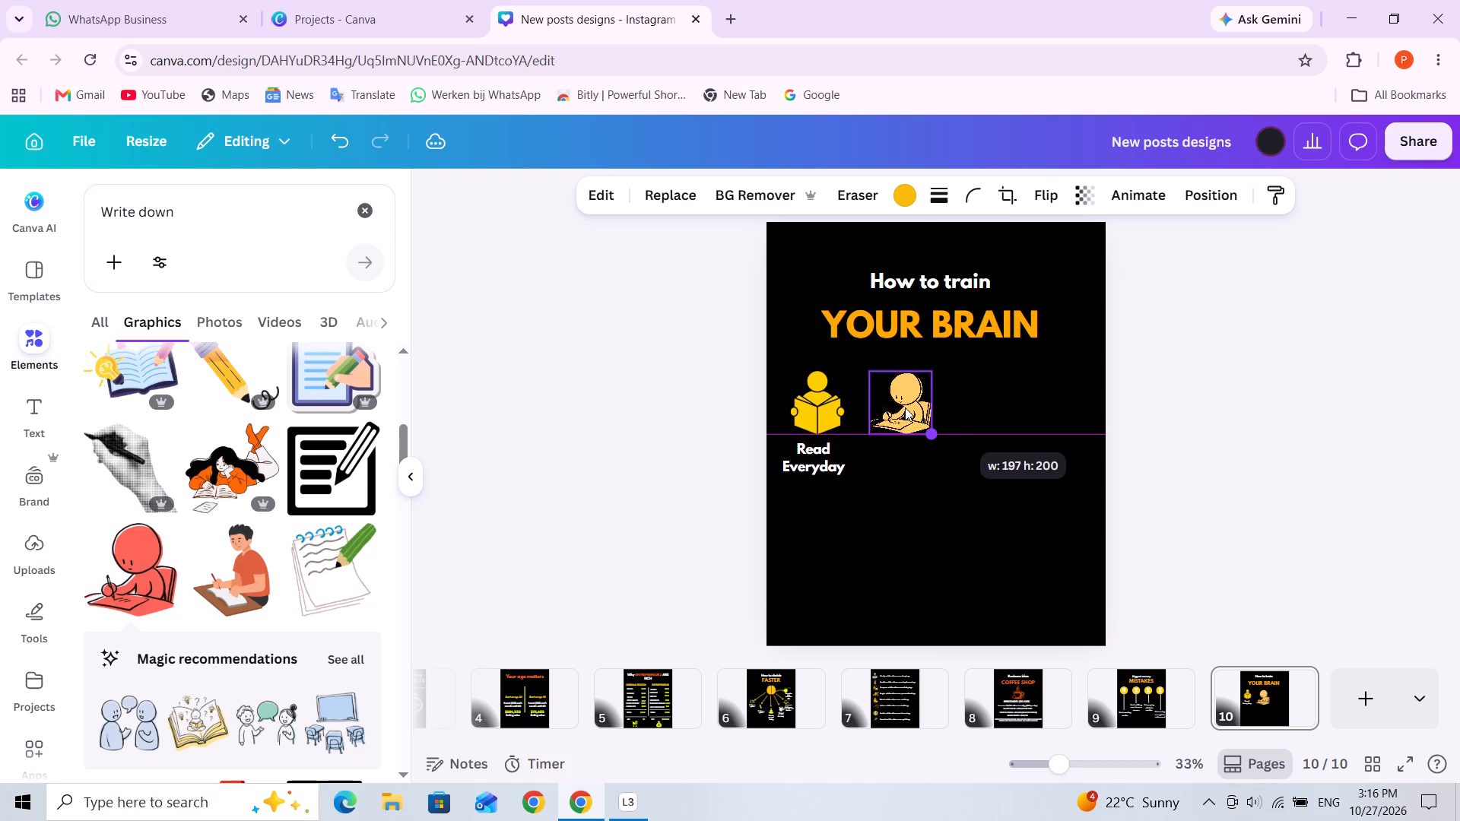
Position the writing figure centred beneath the "YOUR BRAIN" heading, level with the reading icon.
left_click_drag(905, 407, 926, 404)
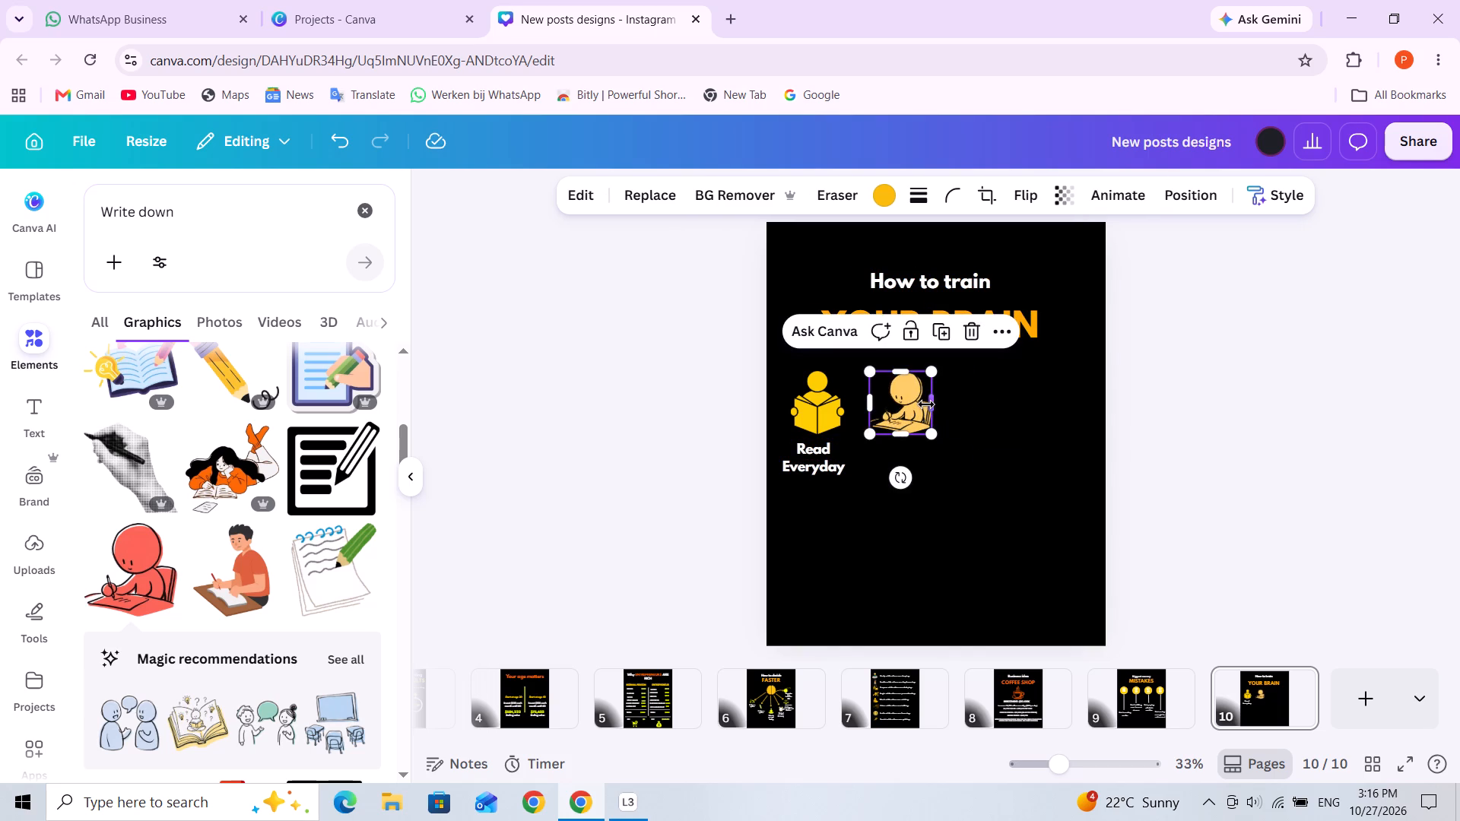
left_click_drag(926, 404, 927, 404)
left_click(993, 398)
left_click_drag(898, 406, 912, 404)
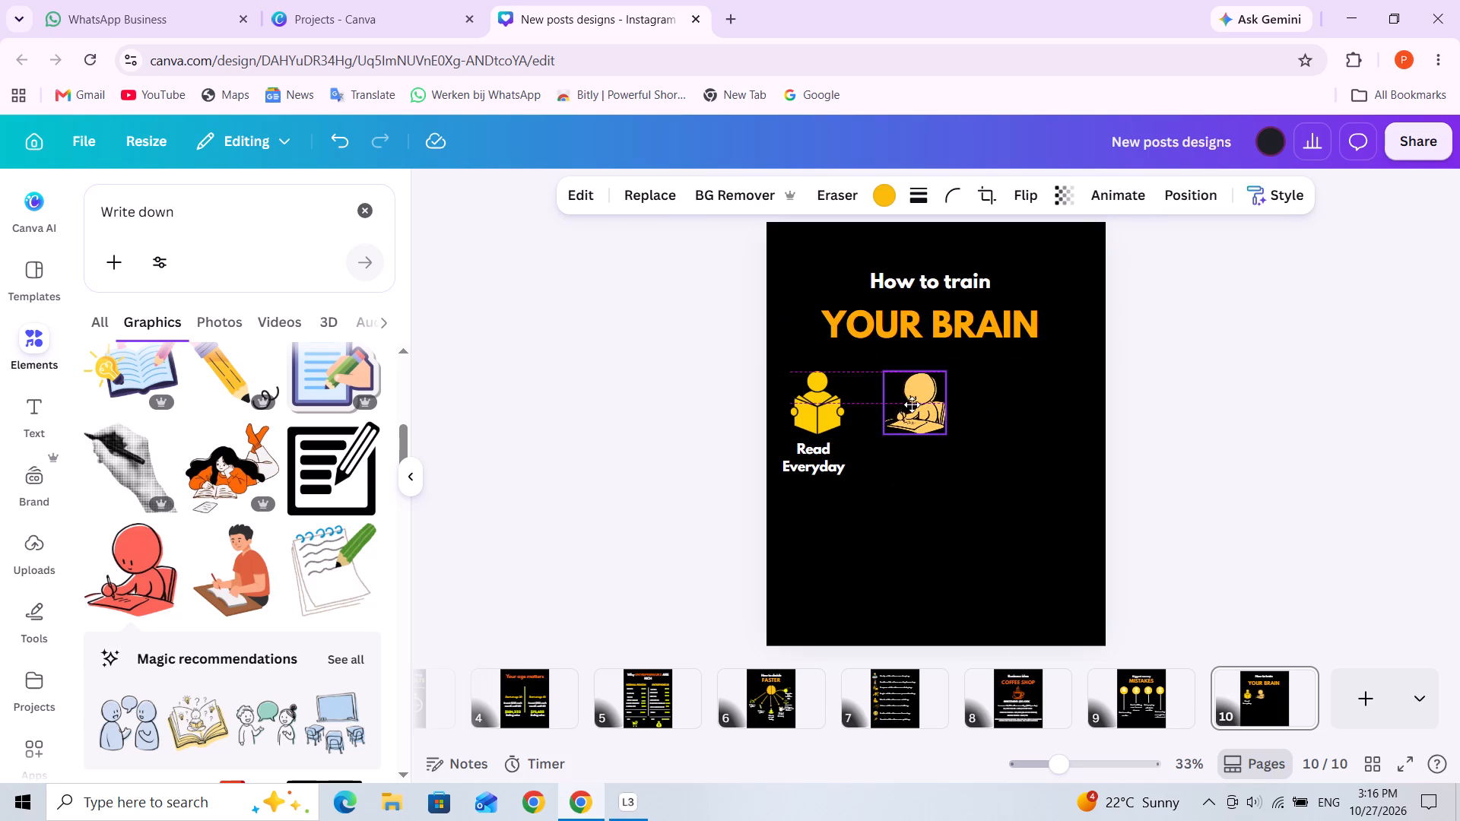
left_click_drag(912, 404, 926, 402)
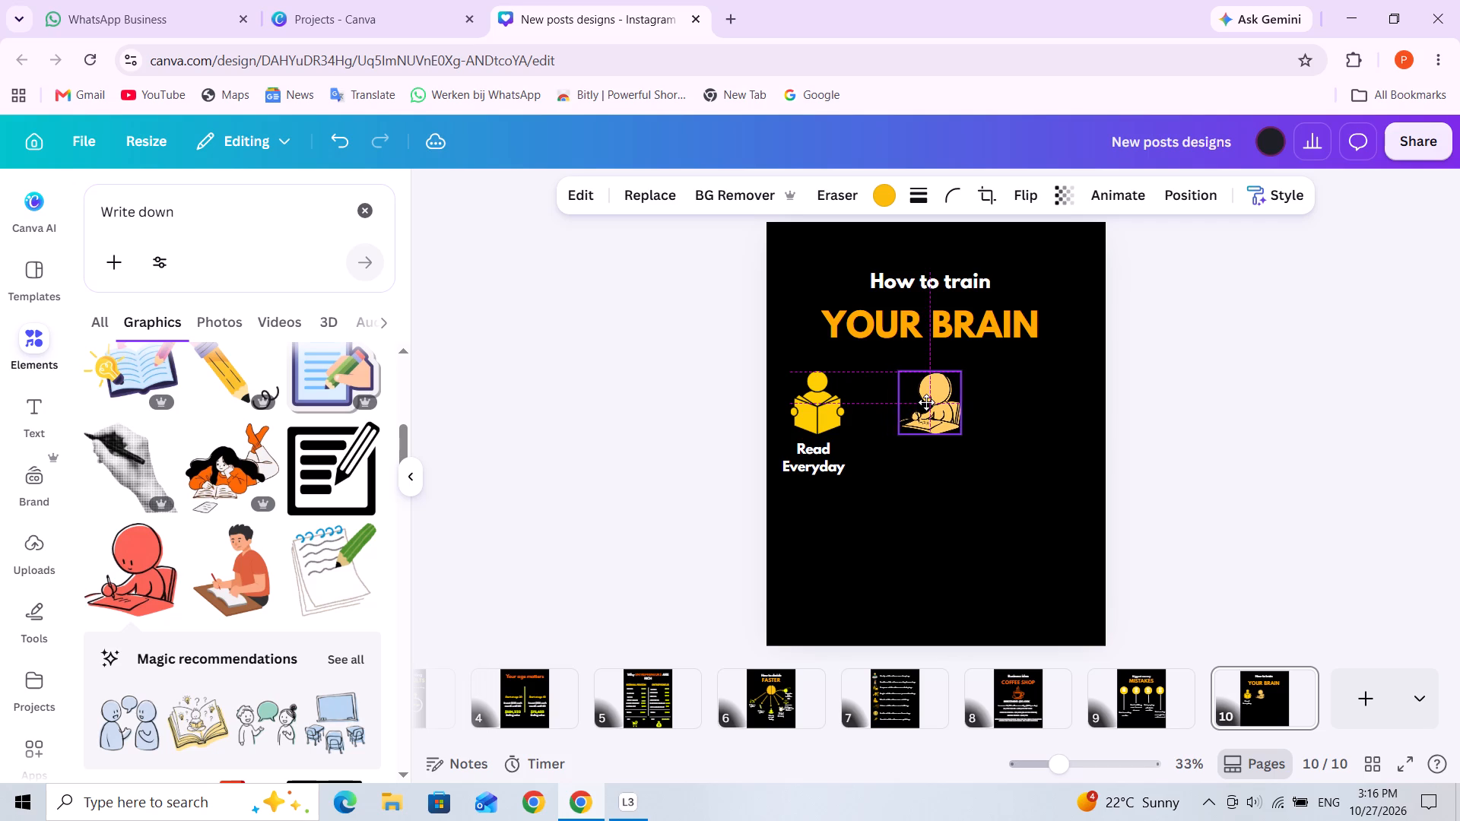
left_click_drag(926, 402, 925, 402)
left_click(1022, 426)
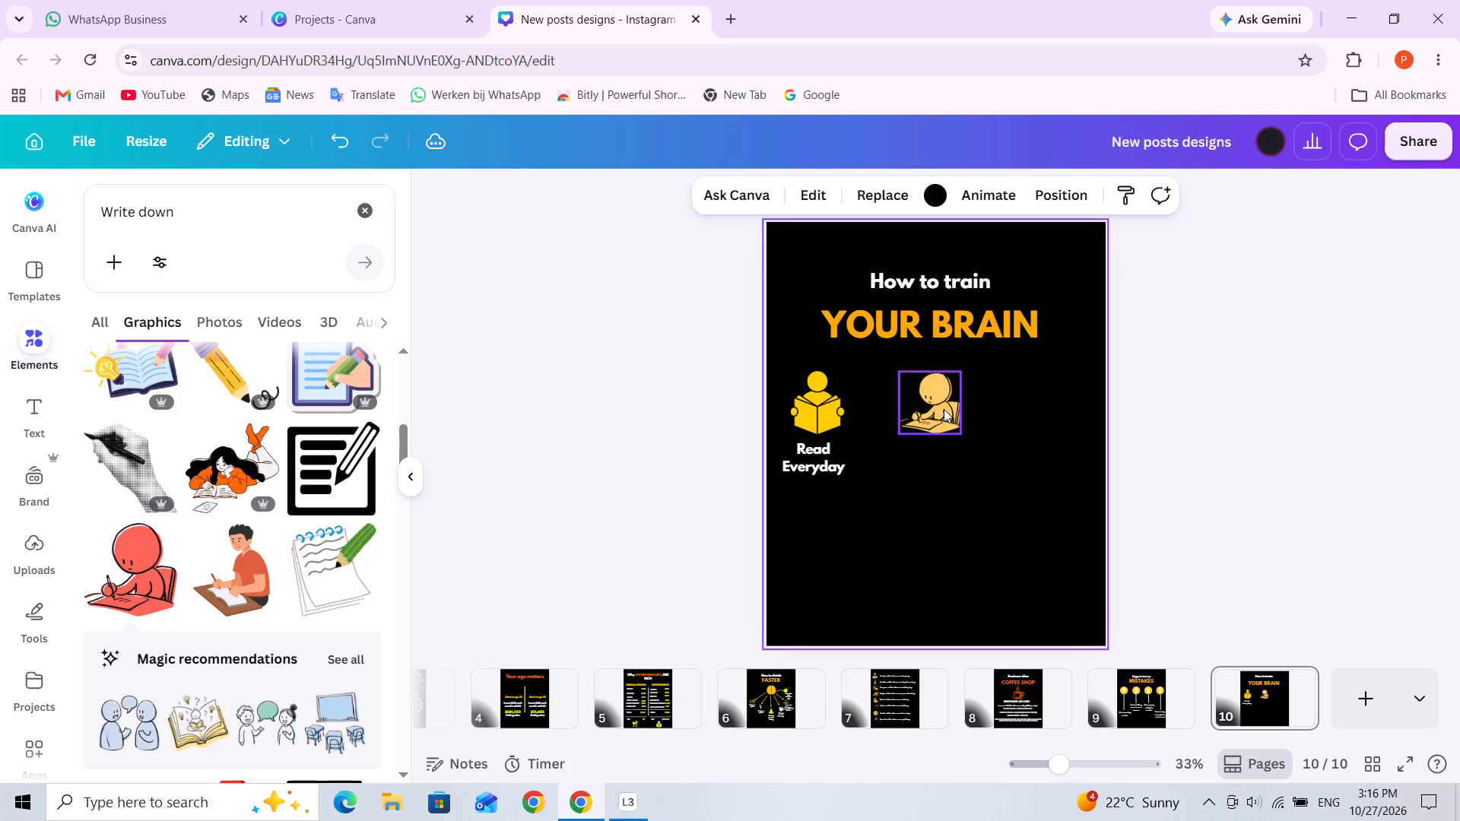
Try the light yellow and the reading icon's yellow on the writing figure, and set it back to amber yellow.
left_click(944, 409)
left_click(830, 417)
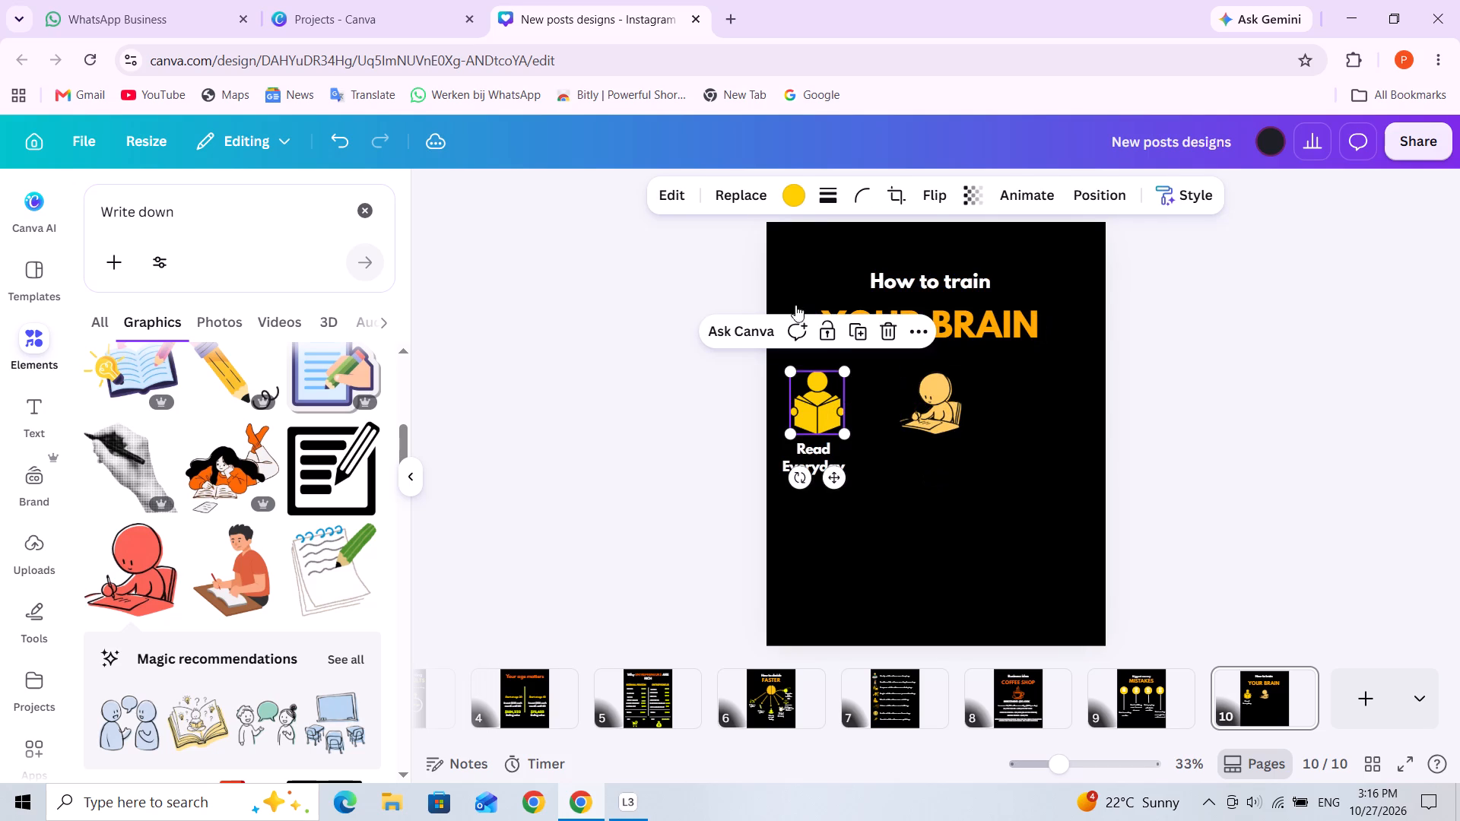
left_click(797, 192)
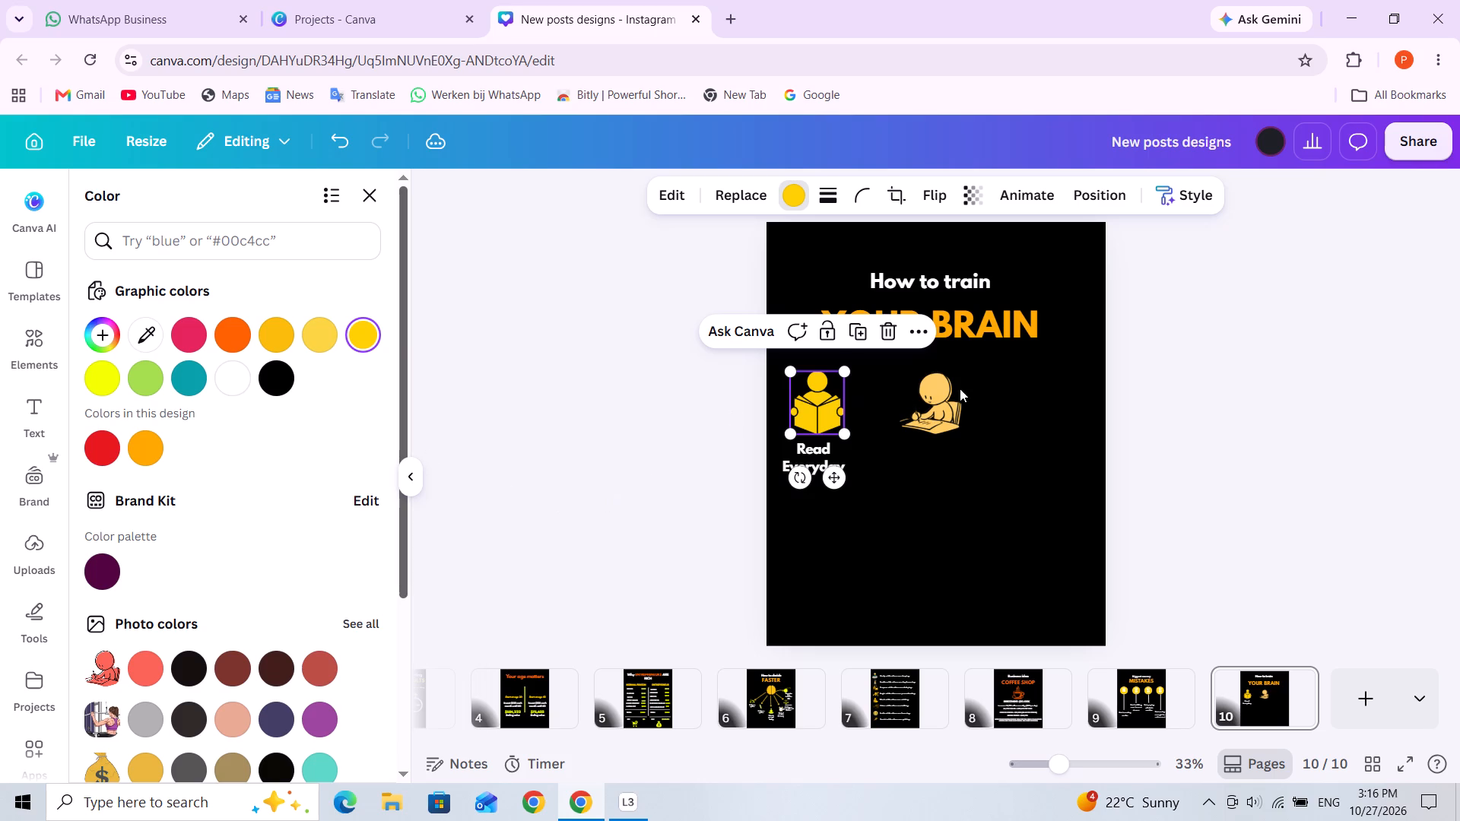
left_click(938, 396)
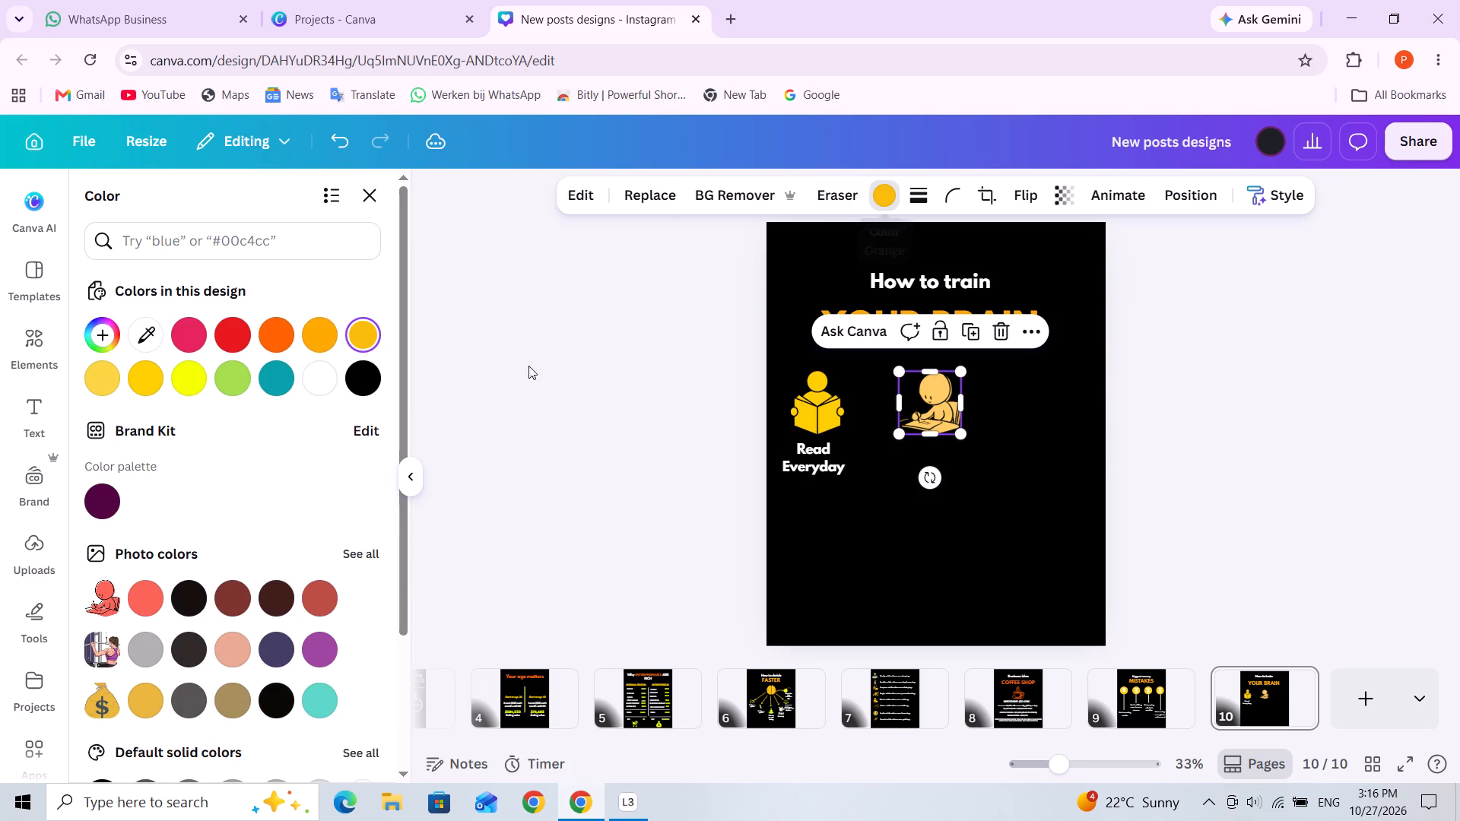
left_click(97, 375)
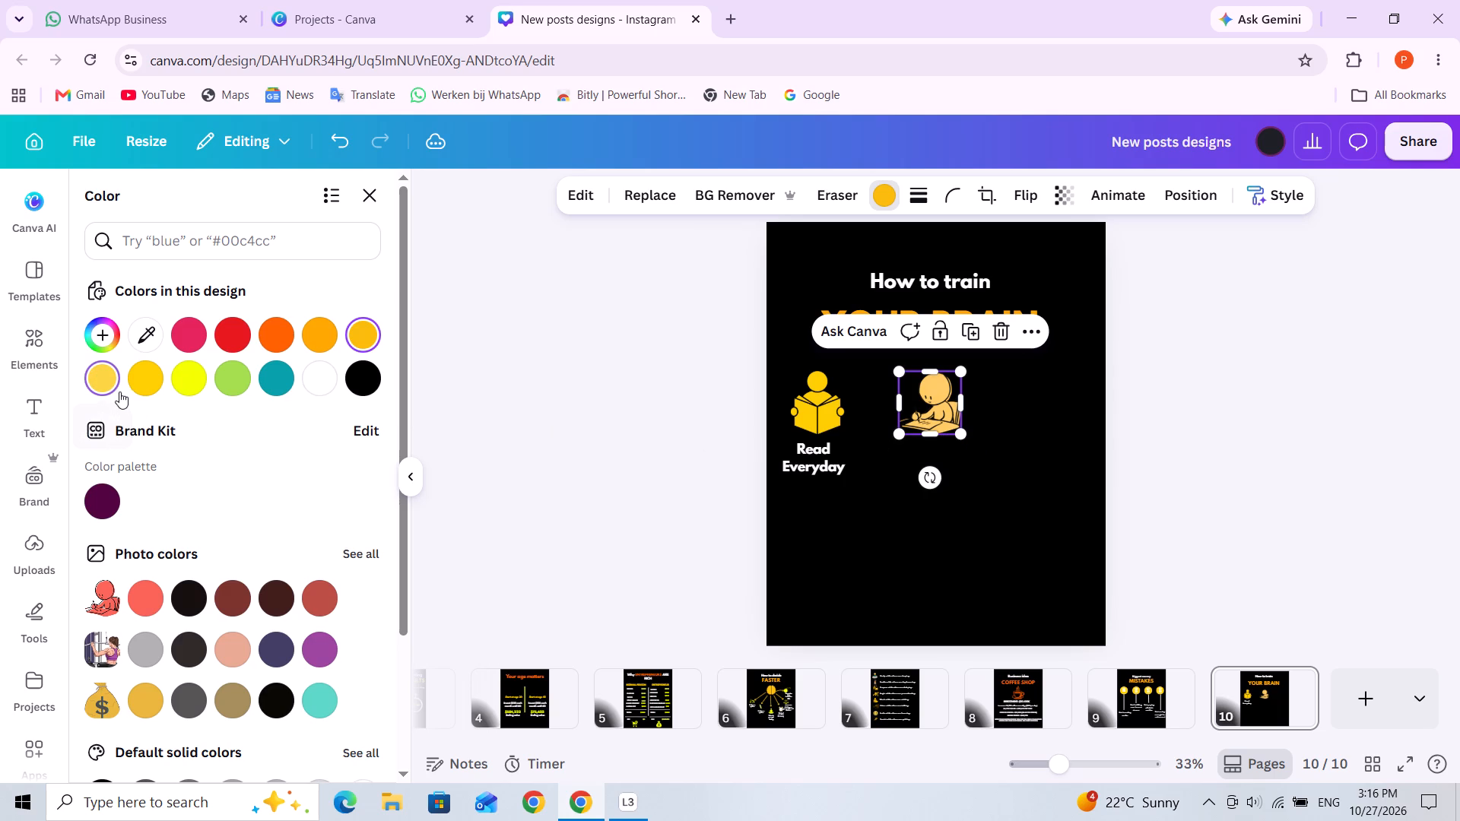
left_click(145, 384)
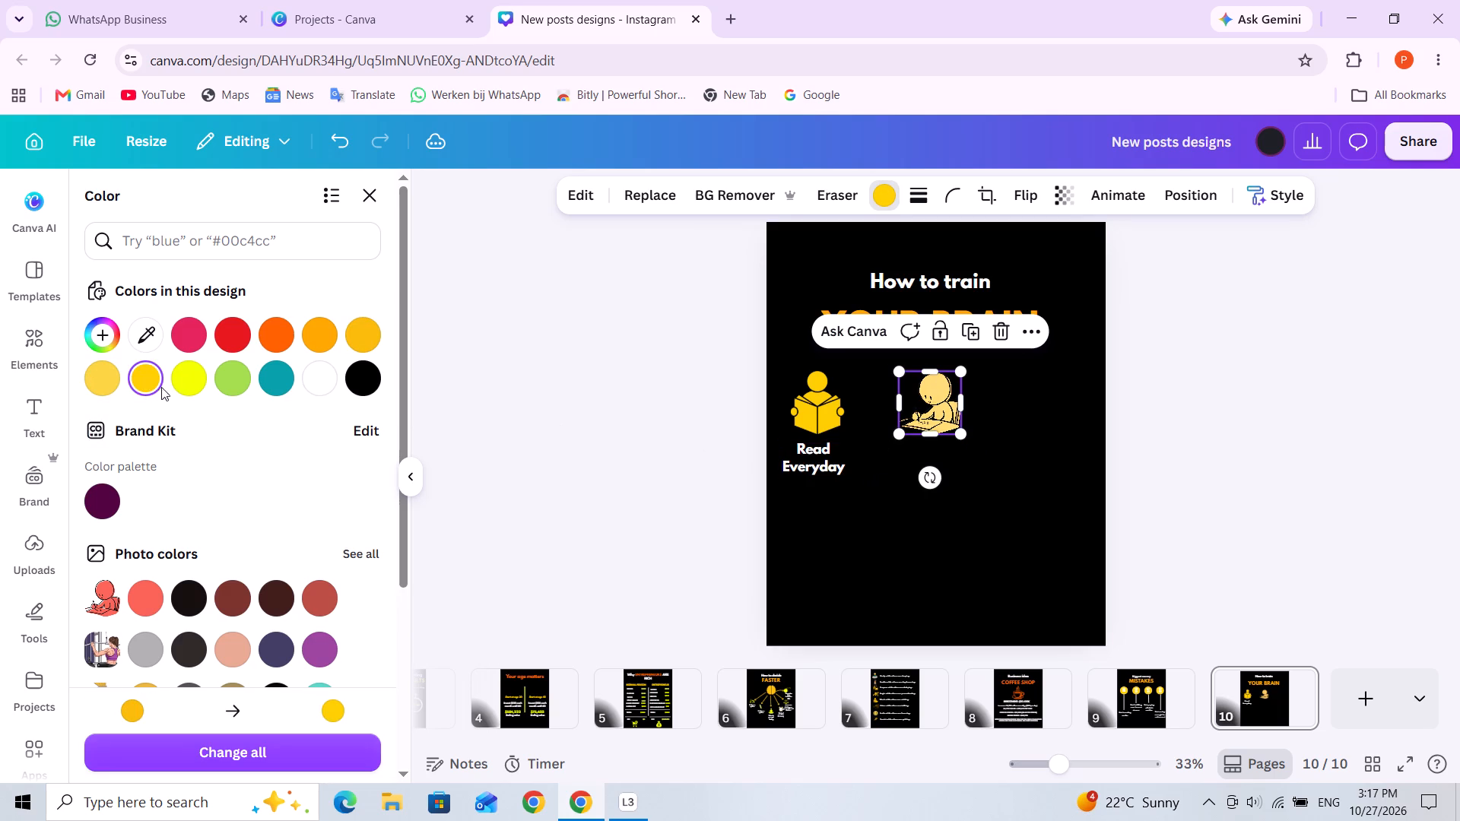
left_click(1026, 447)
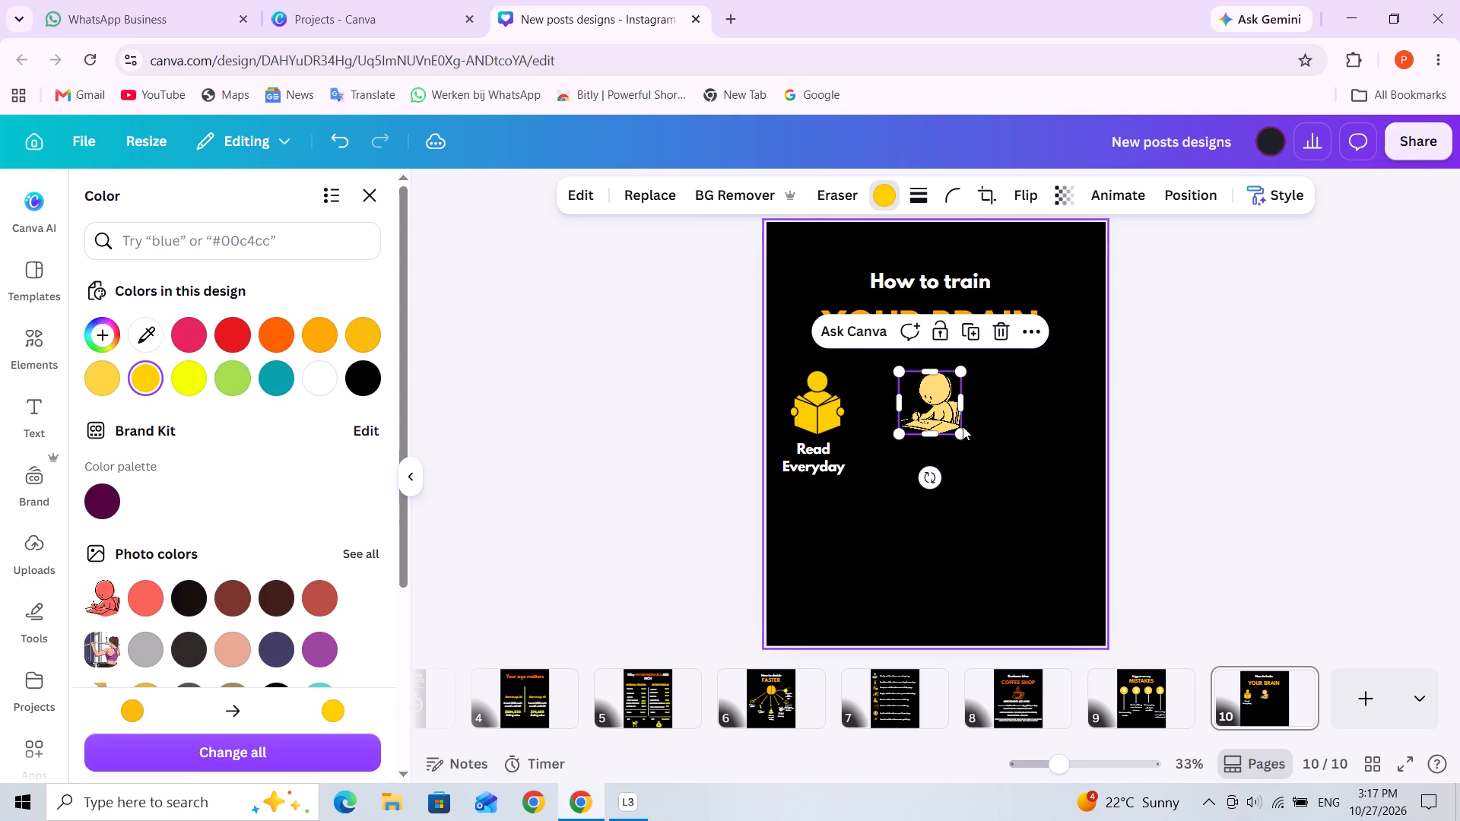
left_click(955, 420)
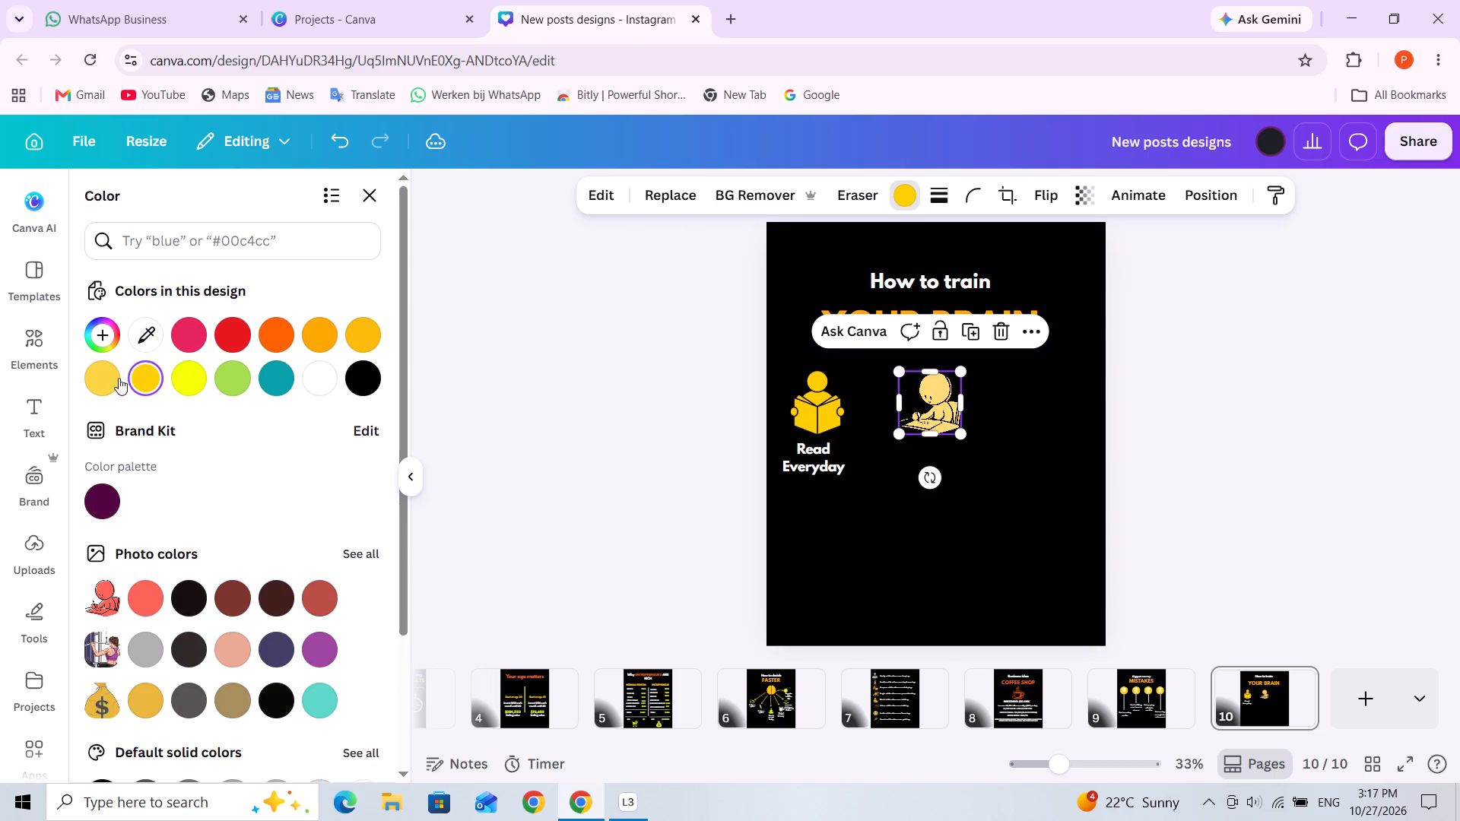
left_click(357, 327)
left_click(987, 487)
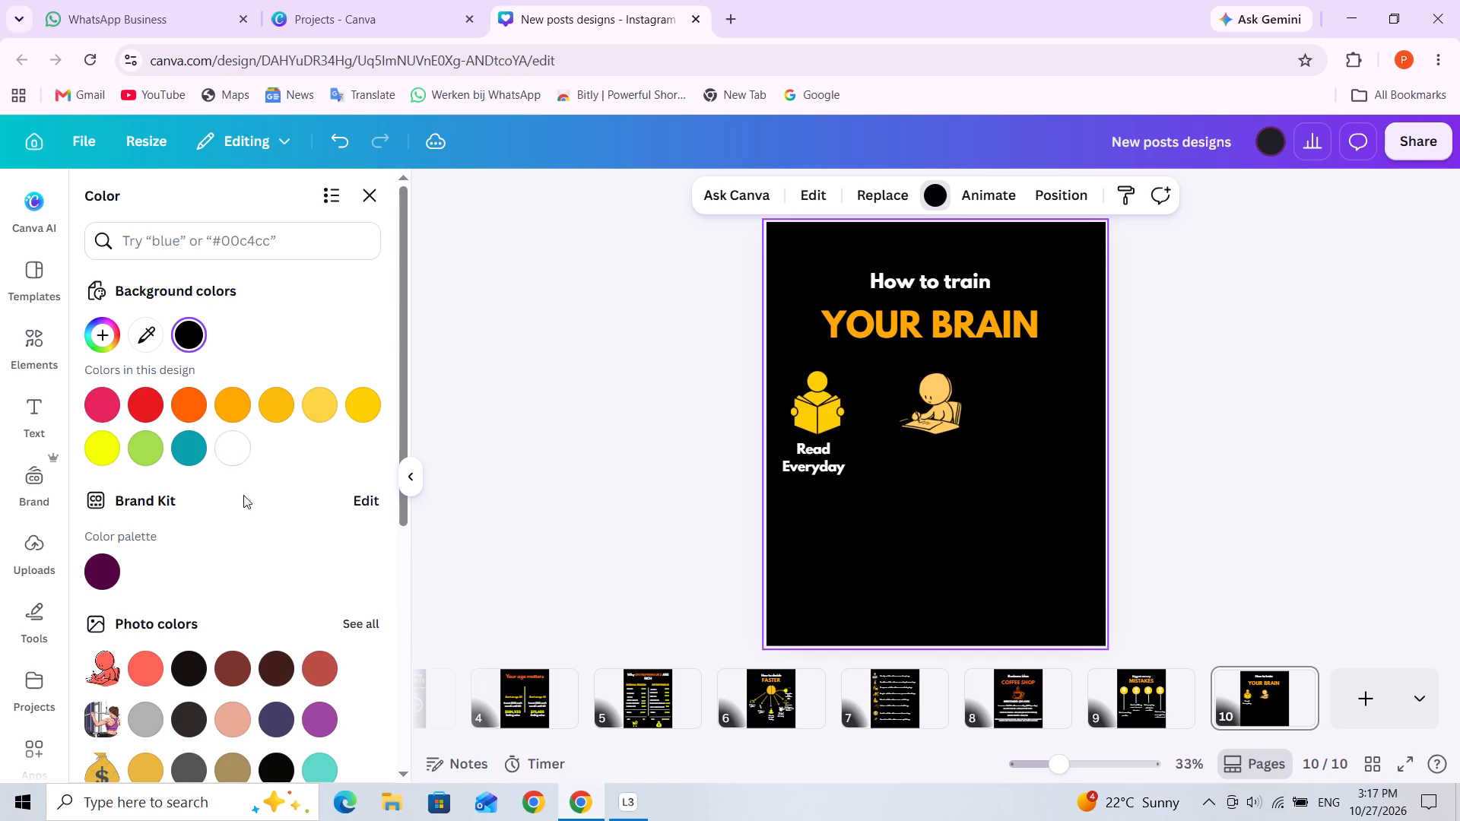
Duplicate the "Read Everyday" caption and place the copy directly beneath the writing figure, level with the original.
left_click(827, 454)
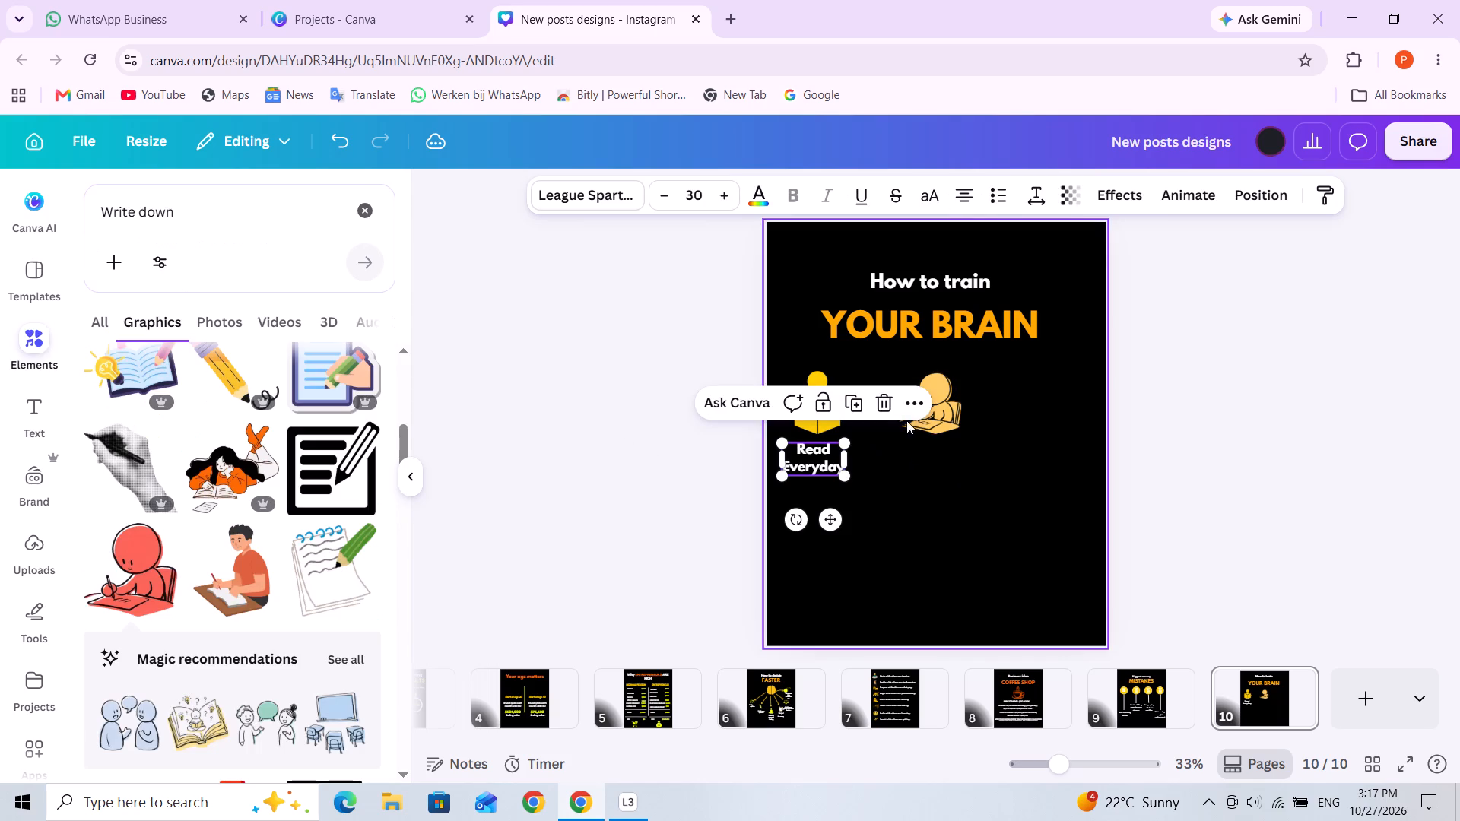
left_click(859, 404)
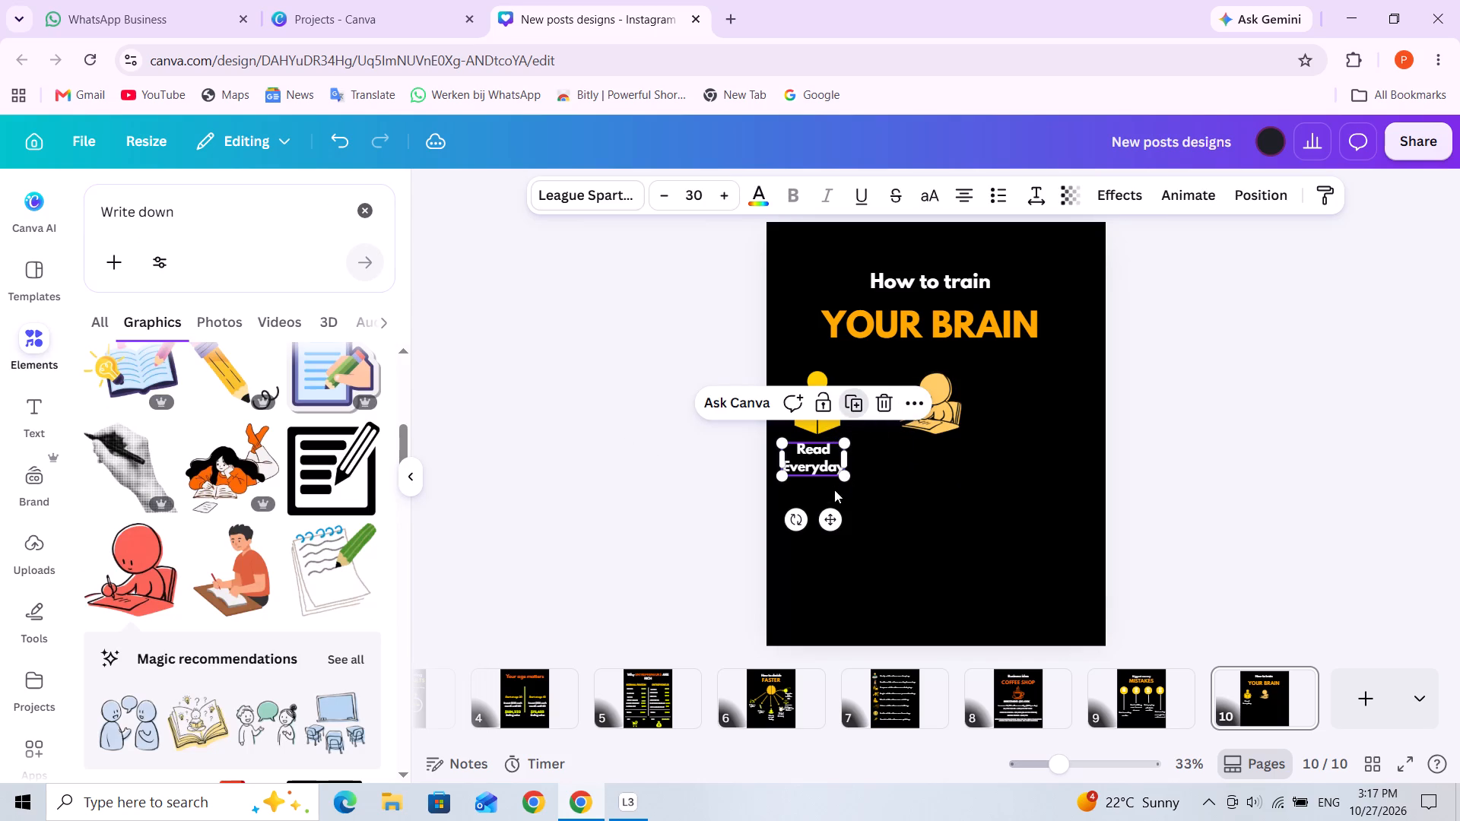
left_click_drag(816, 466, 887, 455)
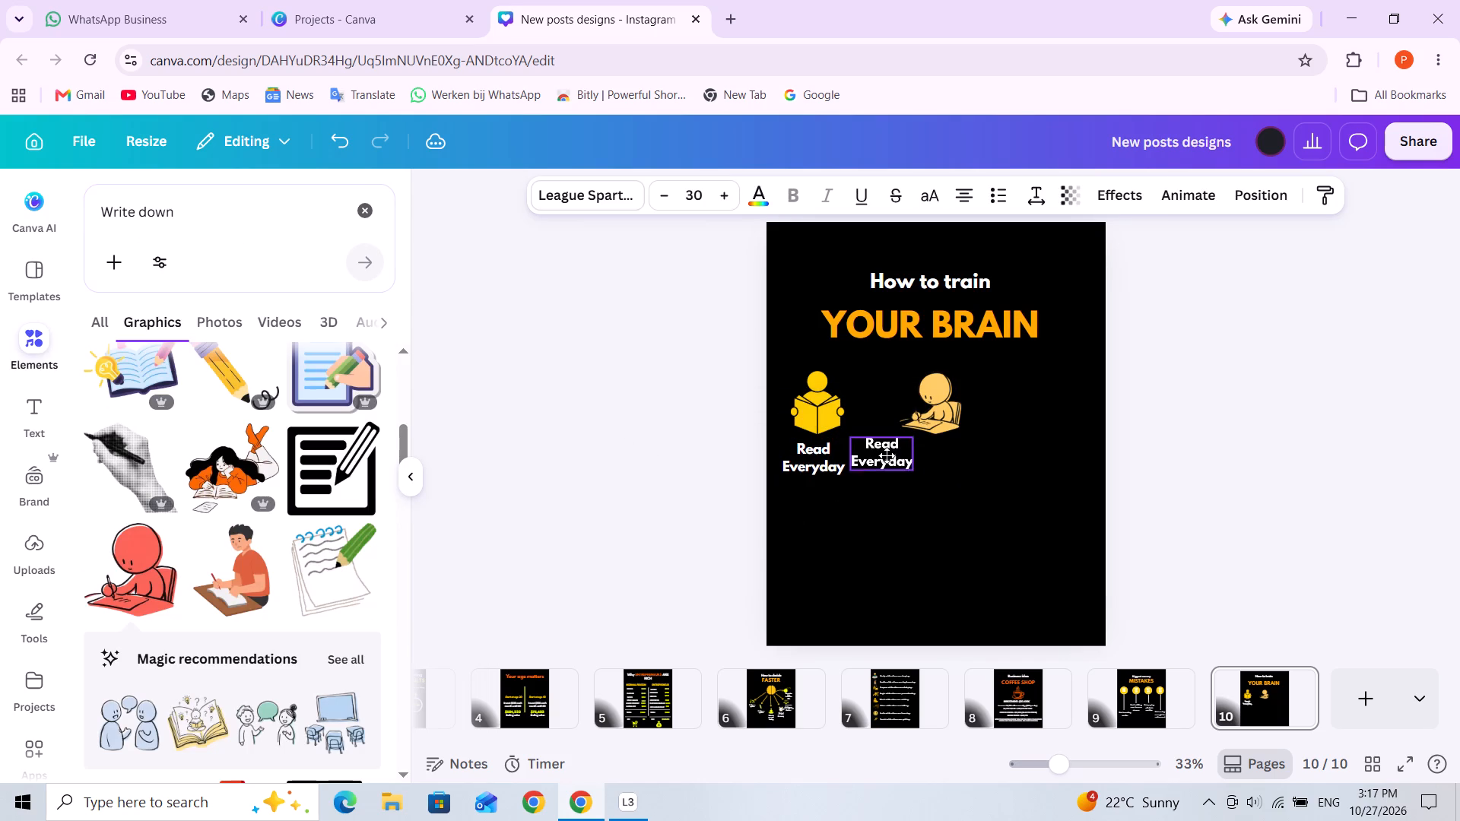
left_click_drag(887, 455, 928, 461)
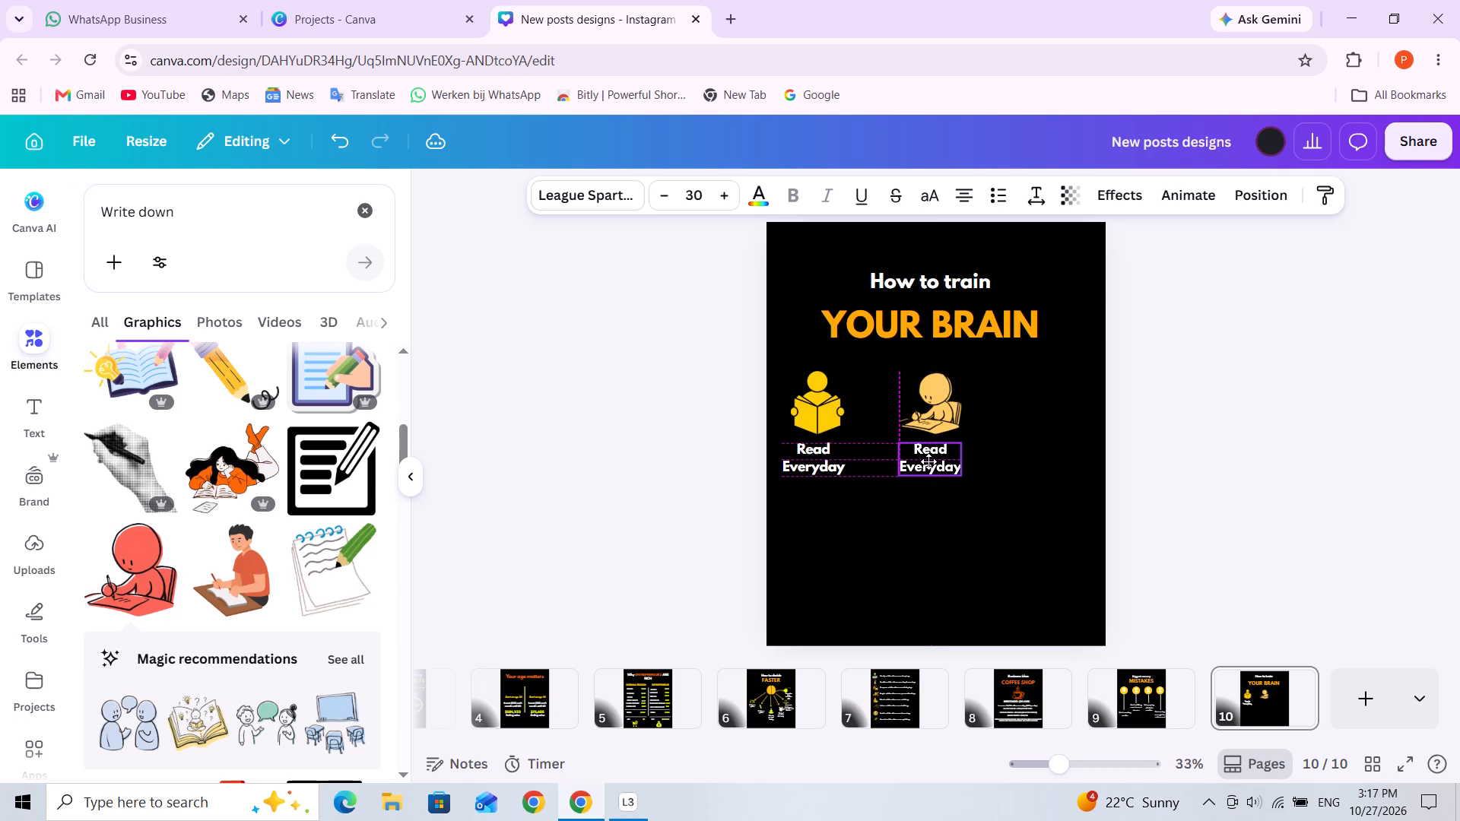
left_click_drag(928, 461, 928, 461)
Replace the text of the caption beneath the writing figure with "Write Down".
triple_click(925, 461)
left_click(925, 461)
double_click(919, 460)
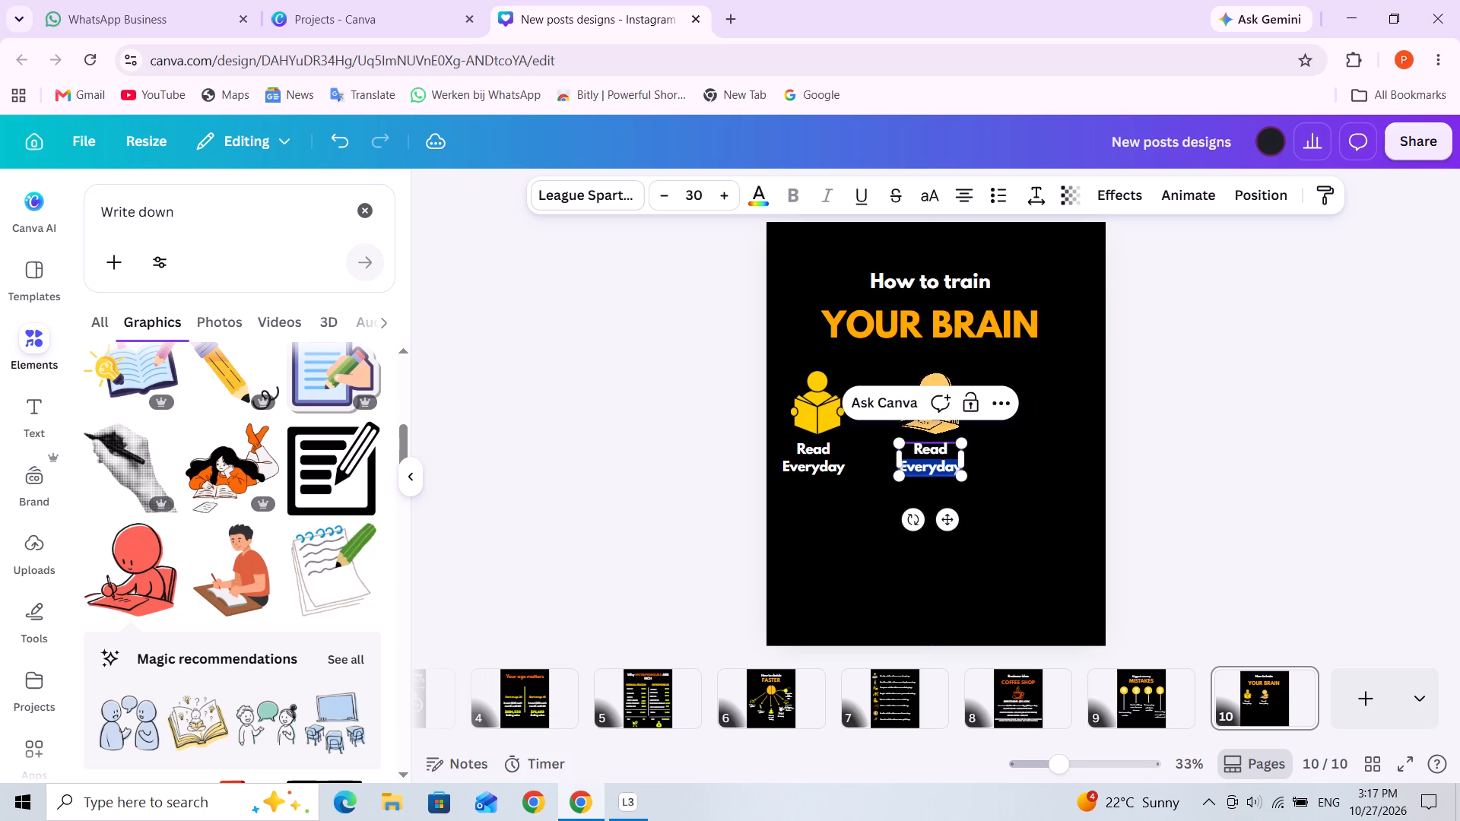
key("ctrl+a")
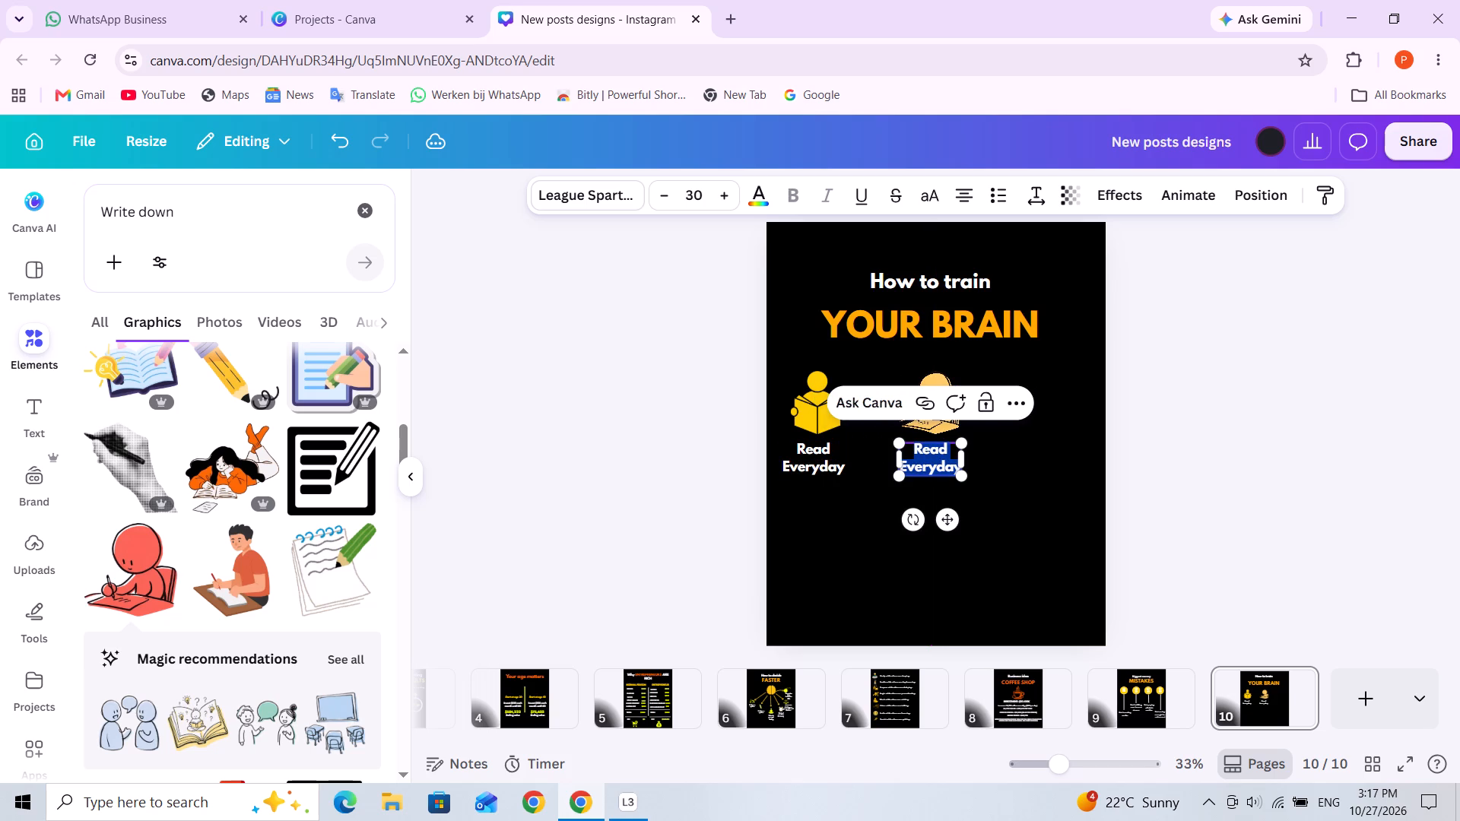
type("rite")
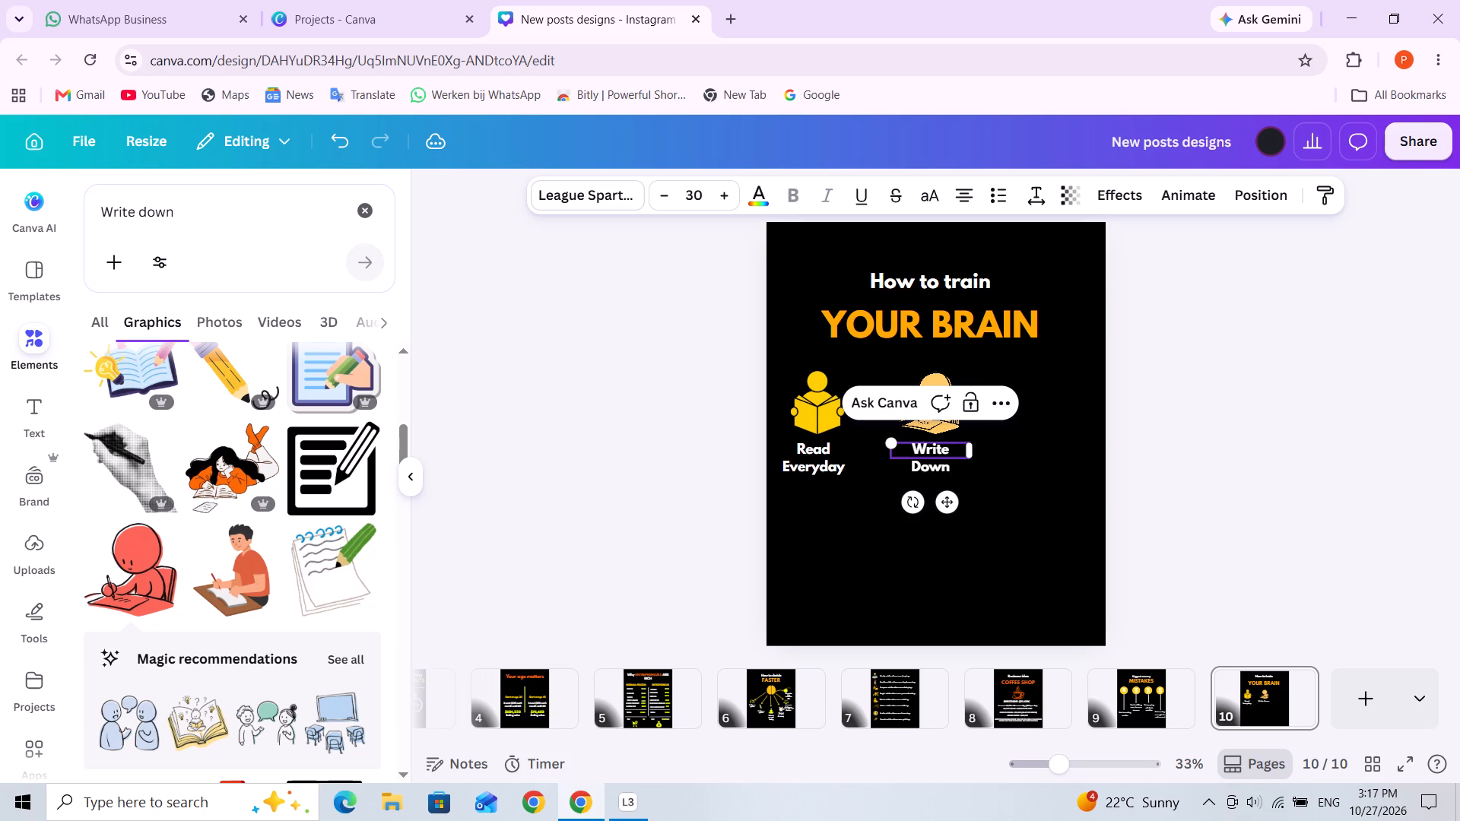
Widen the "Write Down" caption box just enough for both words to fit on one line.
left_click_drag(970, 452, 992, 449)
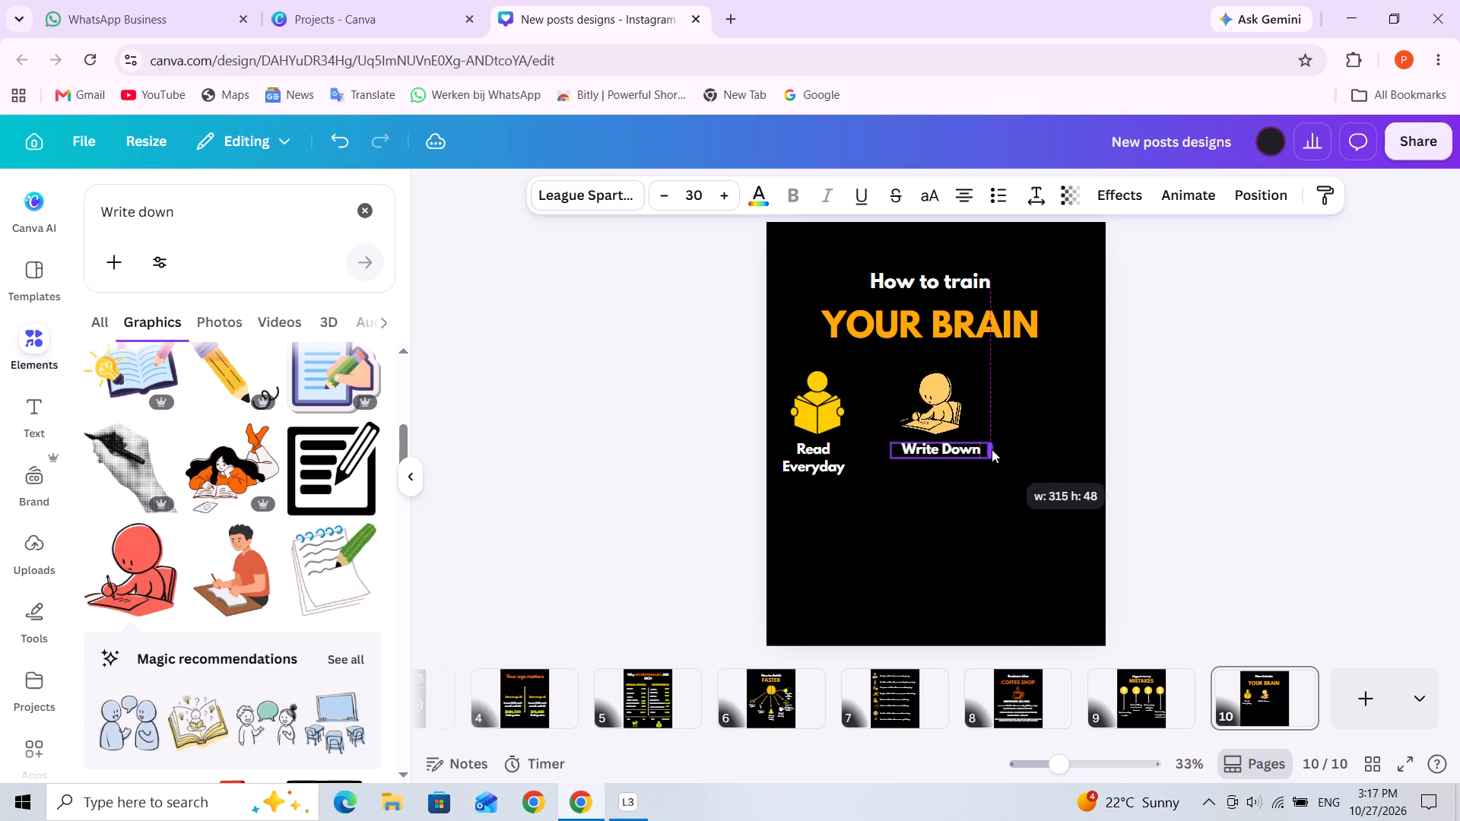
left_click_drag(992, 449, 982, 449)
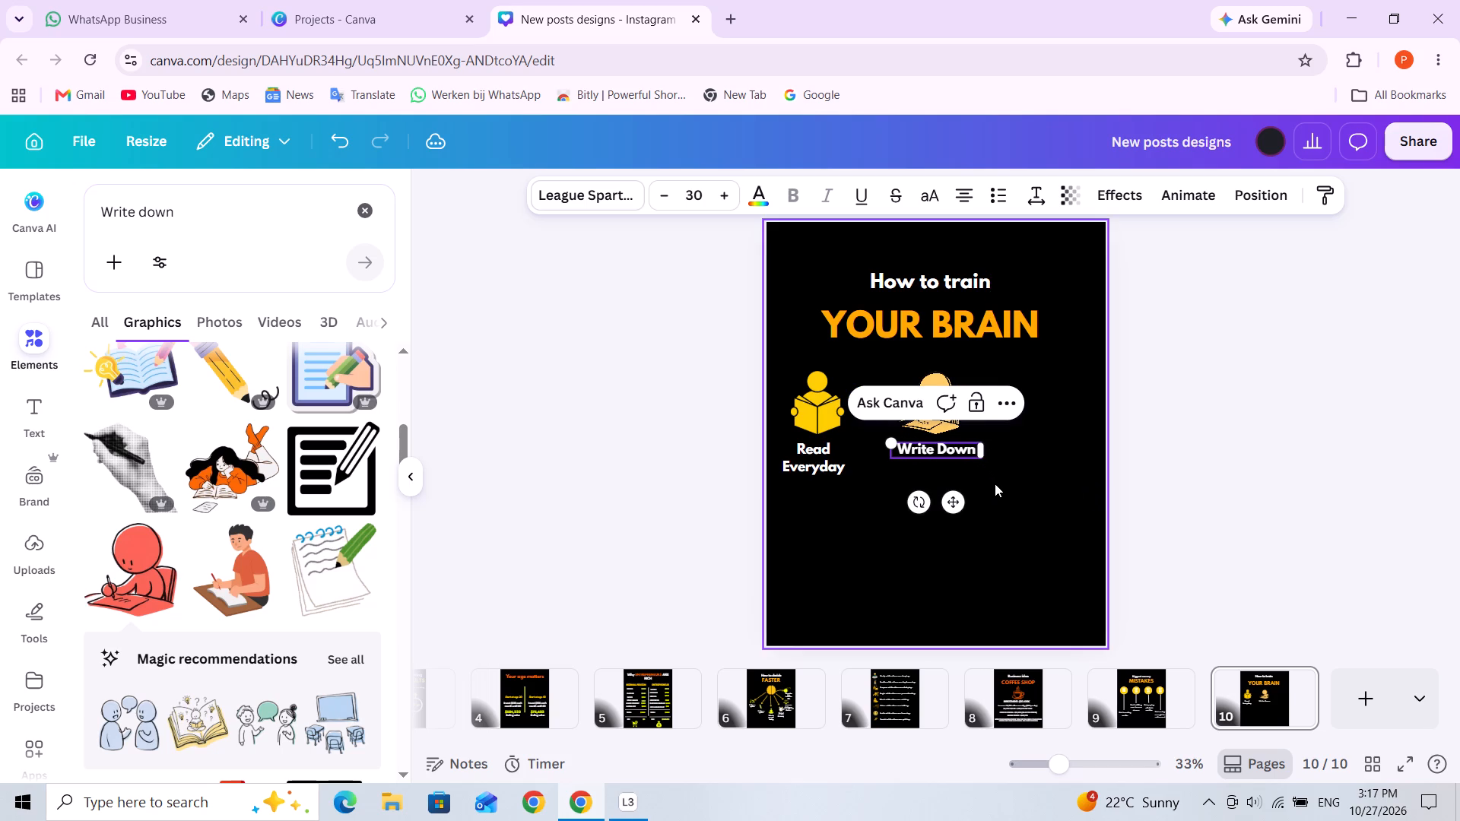
left_click(995, 483)
Add a second line reading "Ideas" to the "Write Down" caption.
left_click(970, 449)
left_click(970, 450)
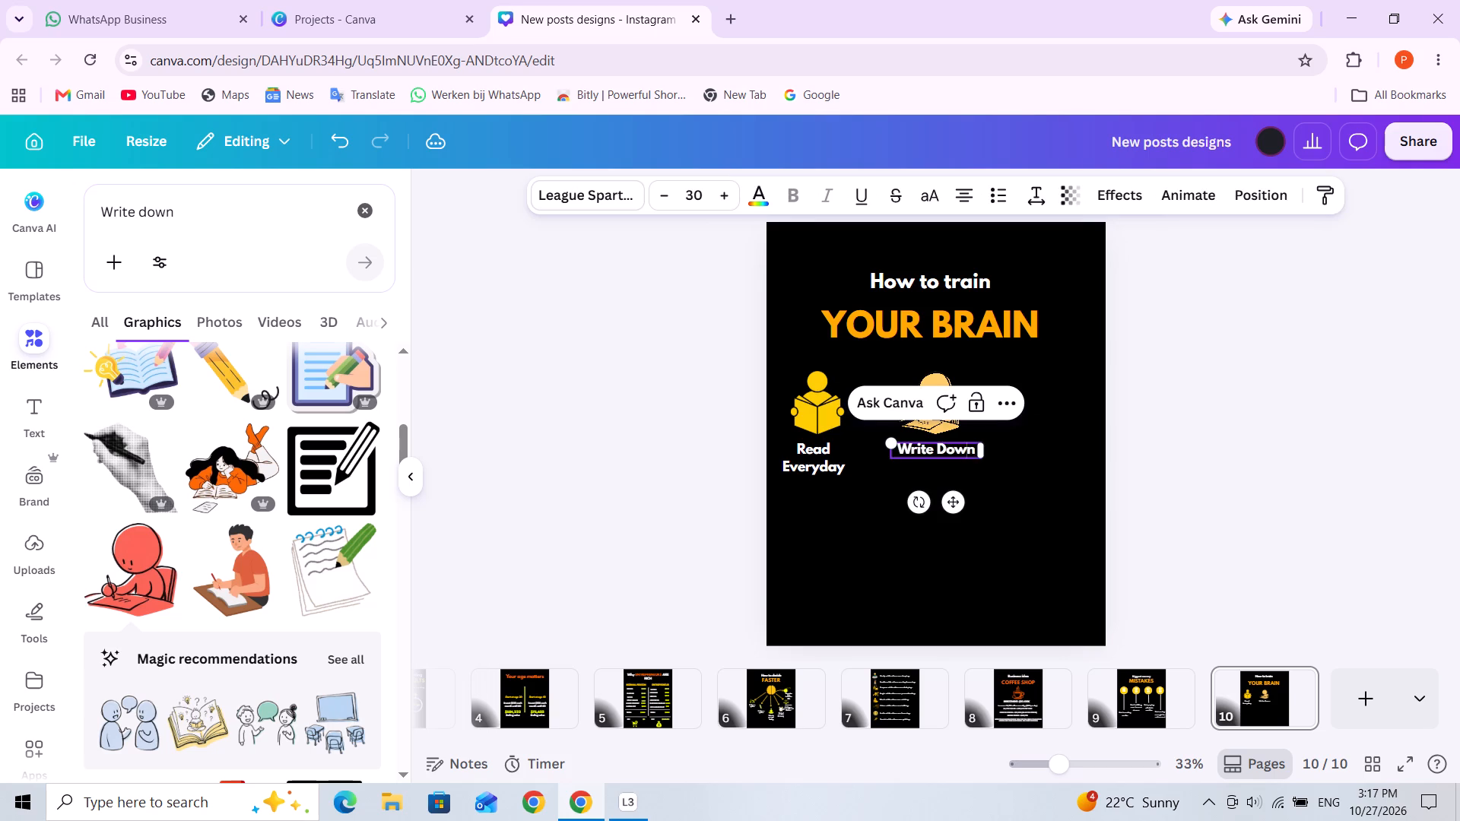
left_click(970, 450)
left_click(928, 476)
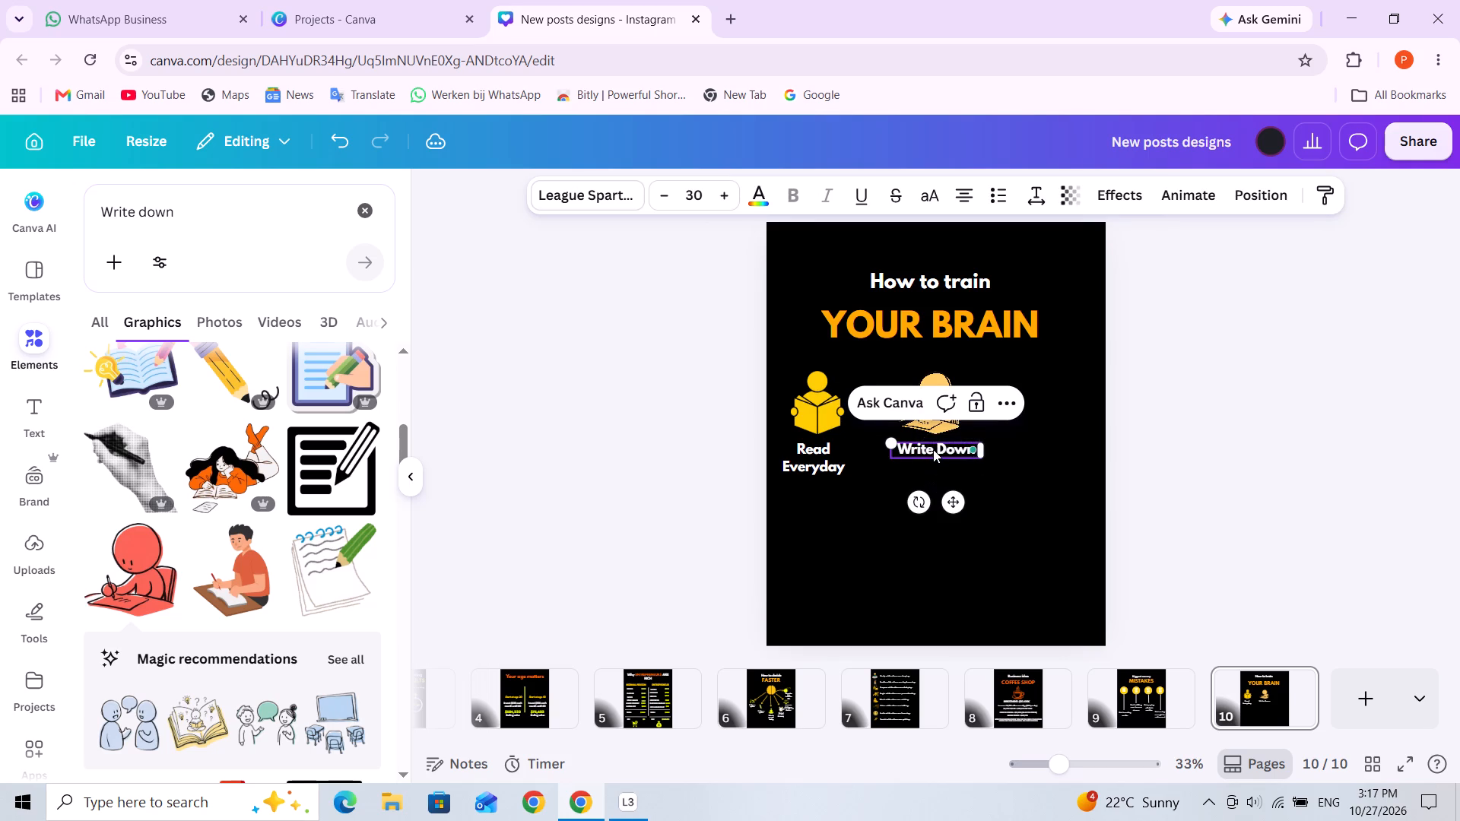
double_click(933, 449)
key("Right")
key("Right")
key("Right")
key("Right")
key("Right")
key("Right")
key("Return")
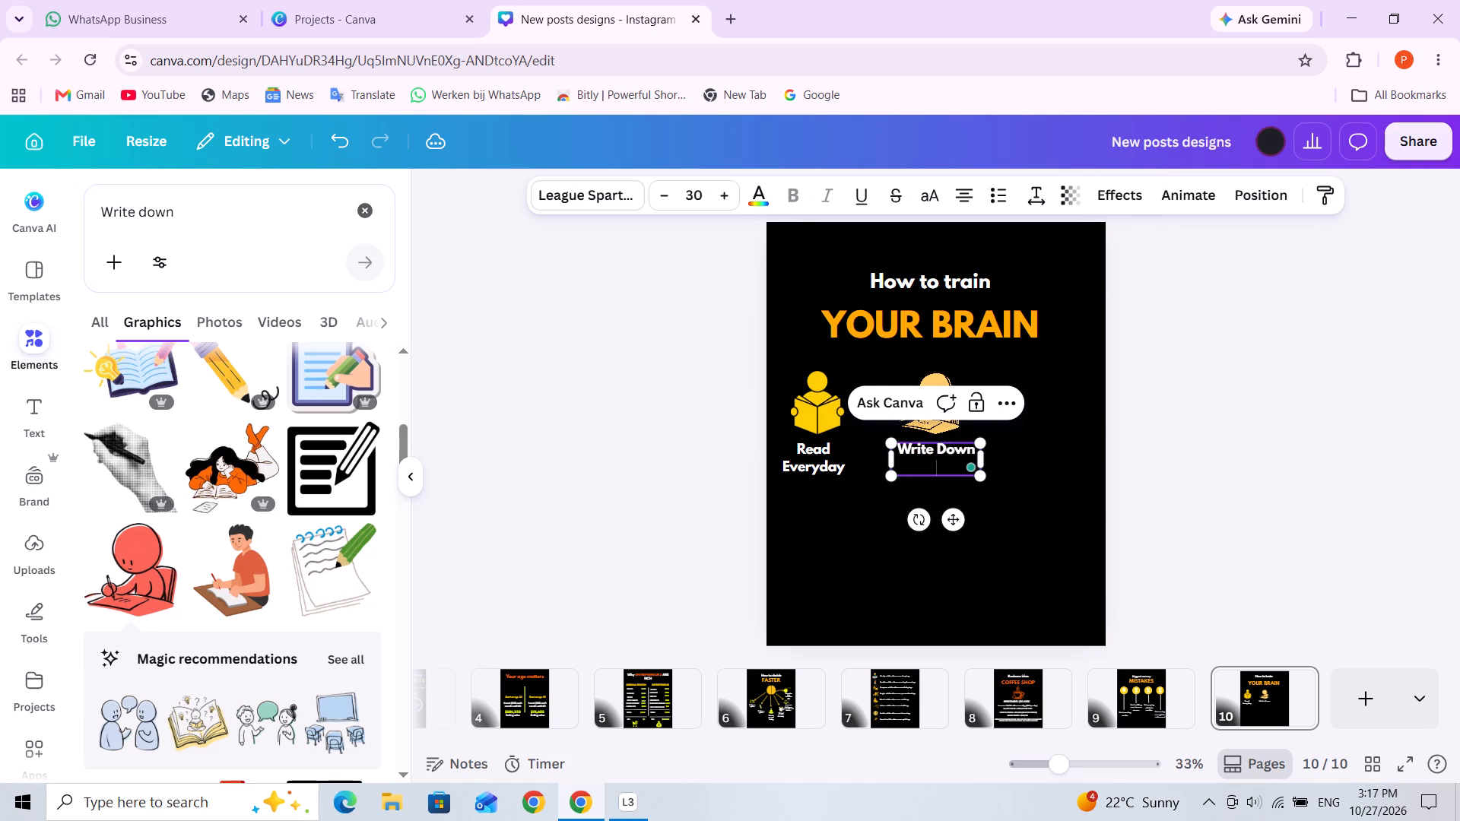
type("deas")
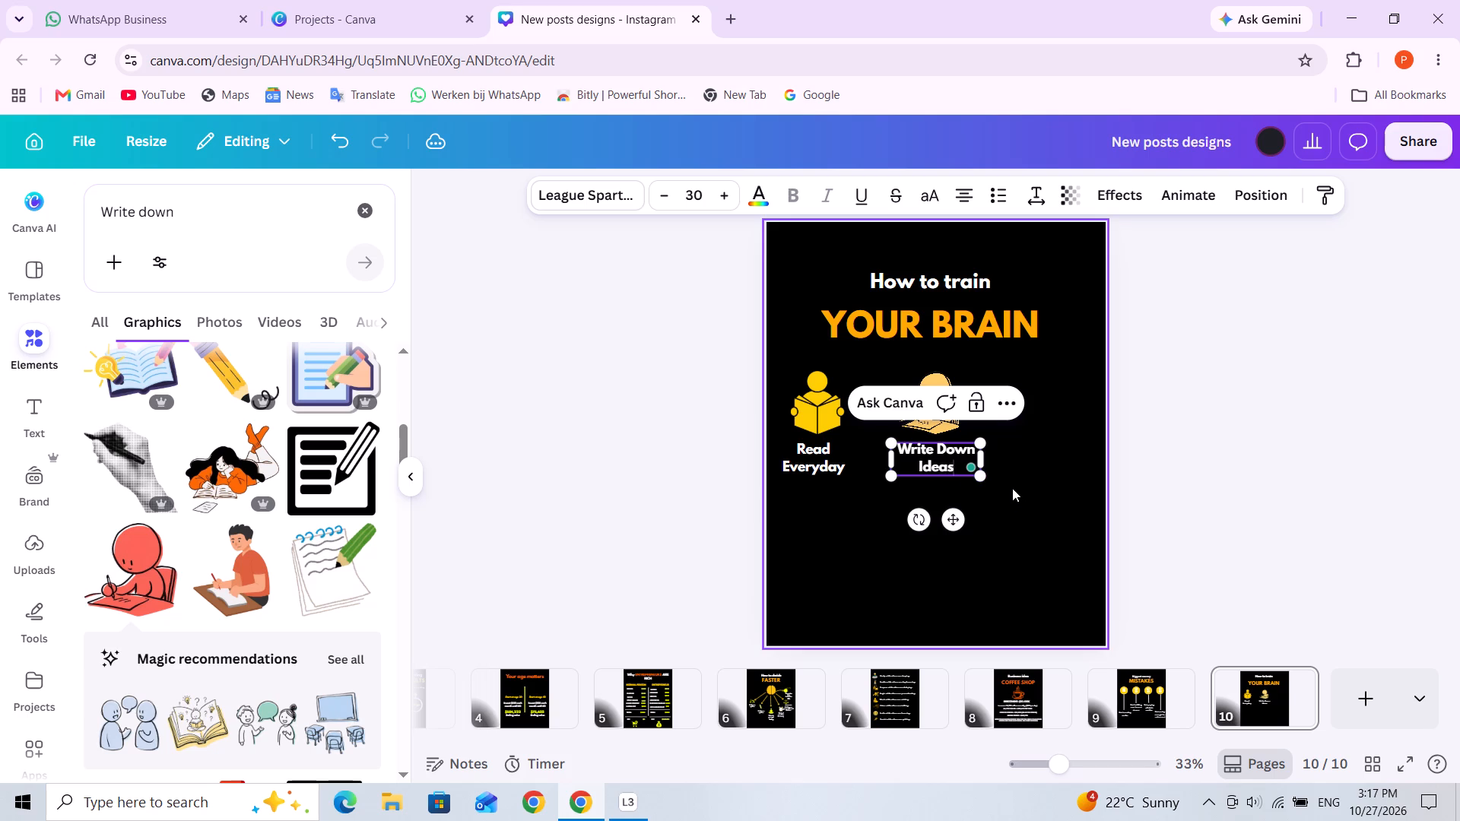
left_click(1015, 486)
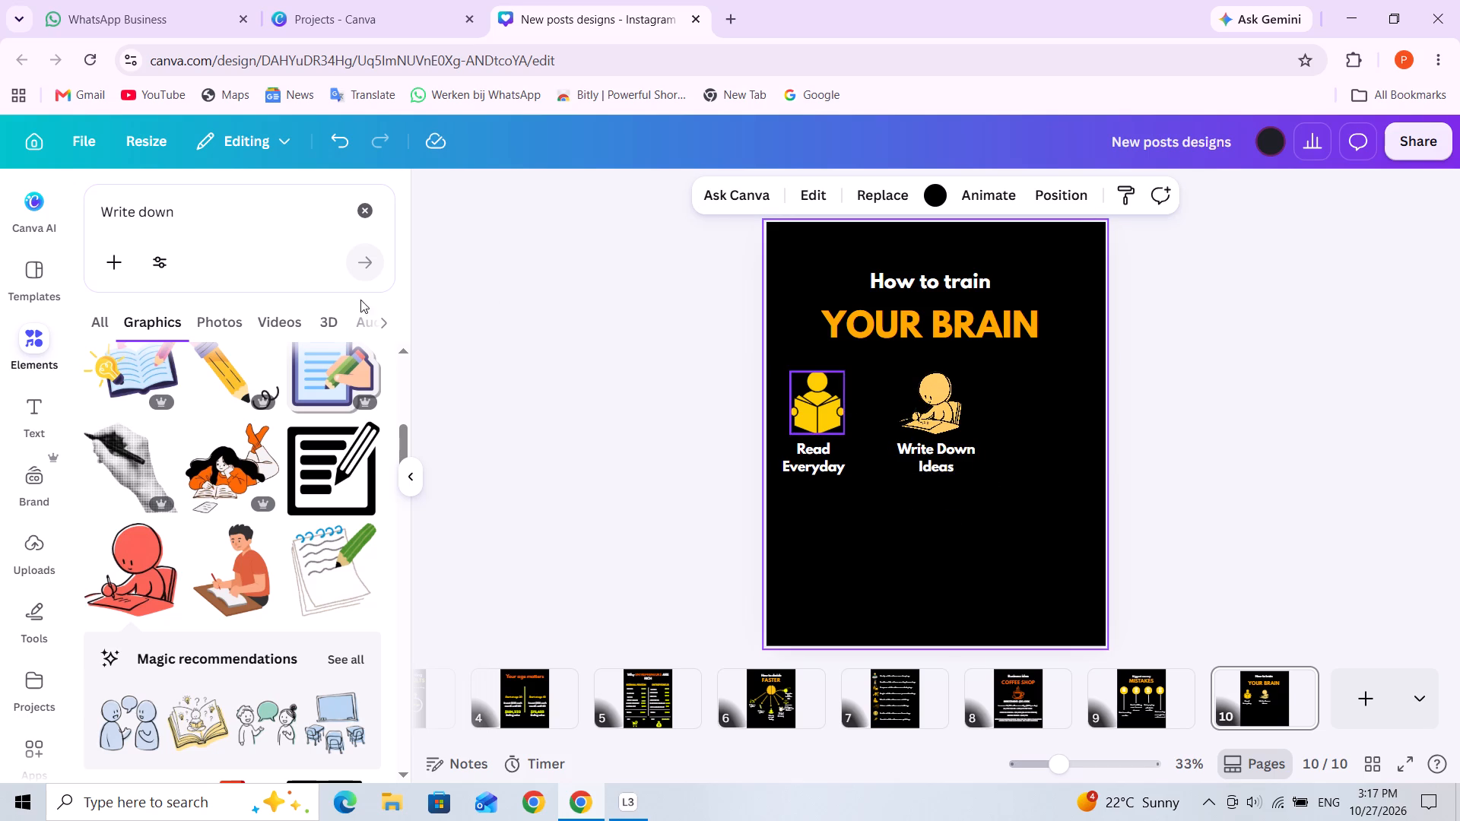
Search the graphics library for "exercise".
triple_click(137, 214)
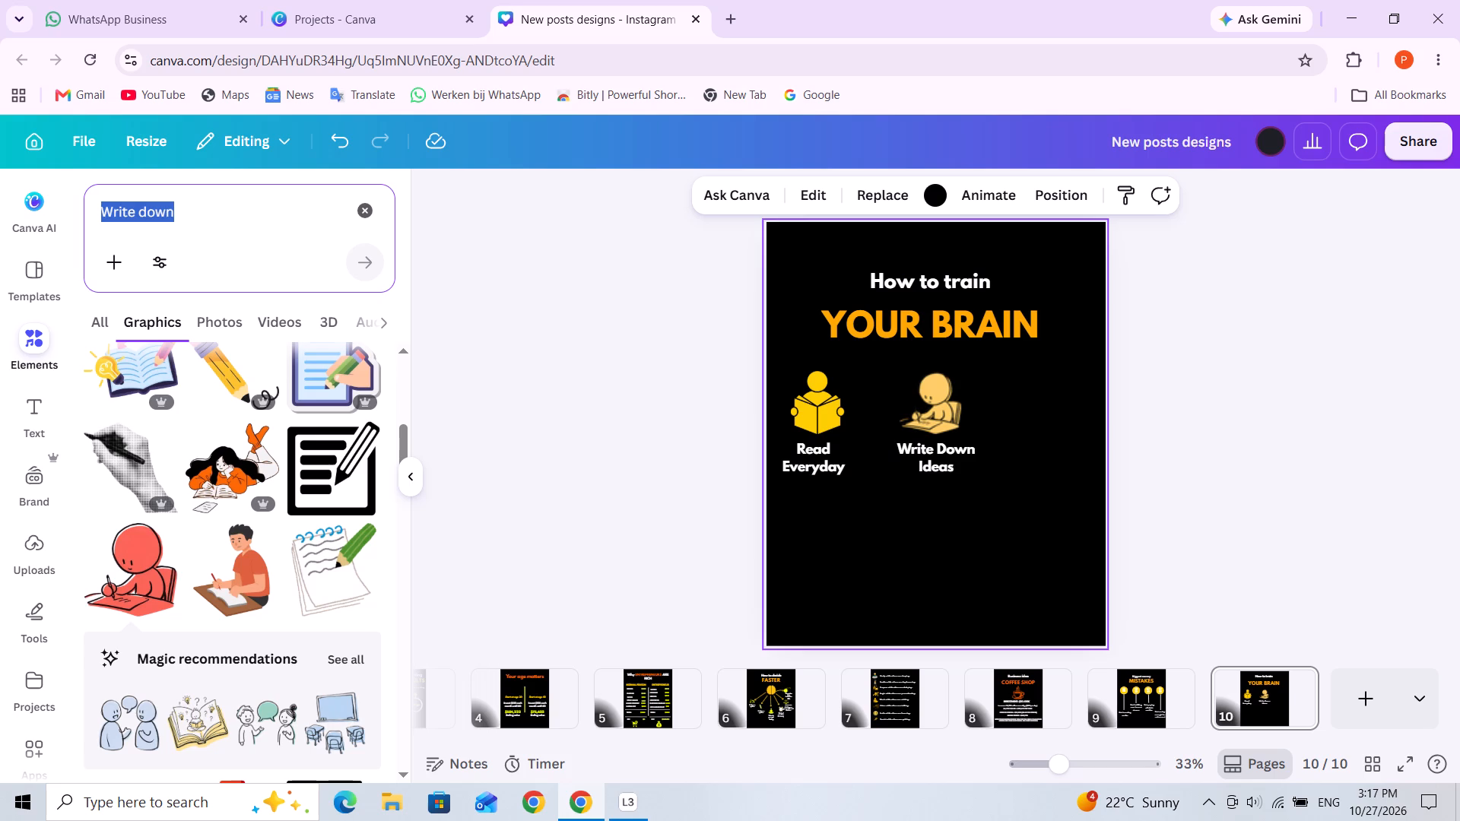
type("ex")
type("ercise")
key("Return")
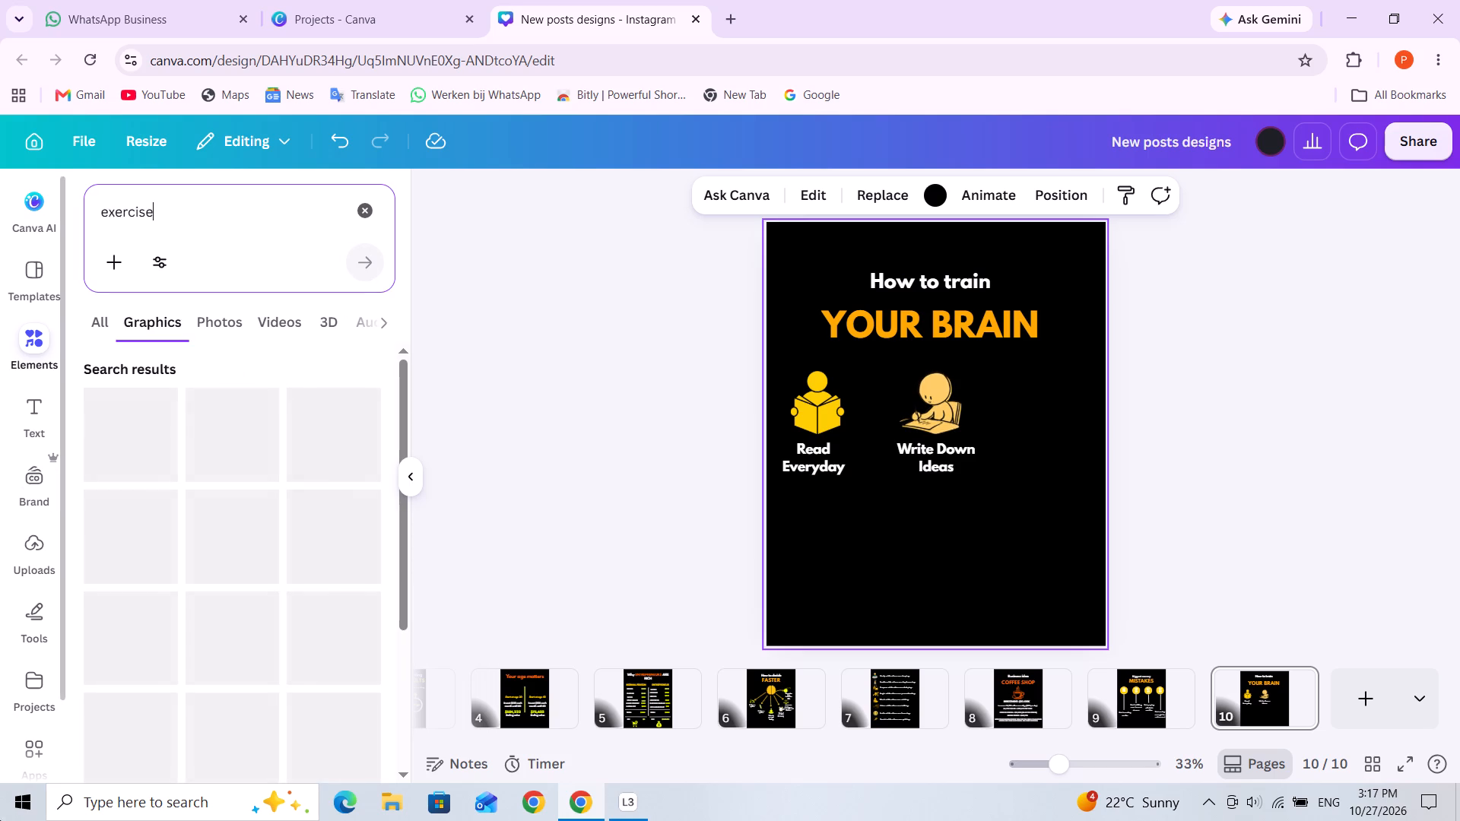
Recolour the writing figure with the reading icon's yellow, #ffcf00.
left_click(803, 412)
left_click(789, 191)
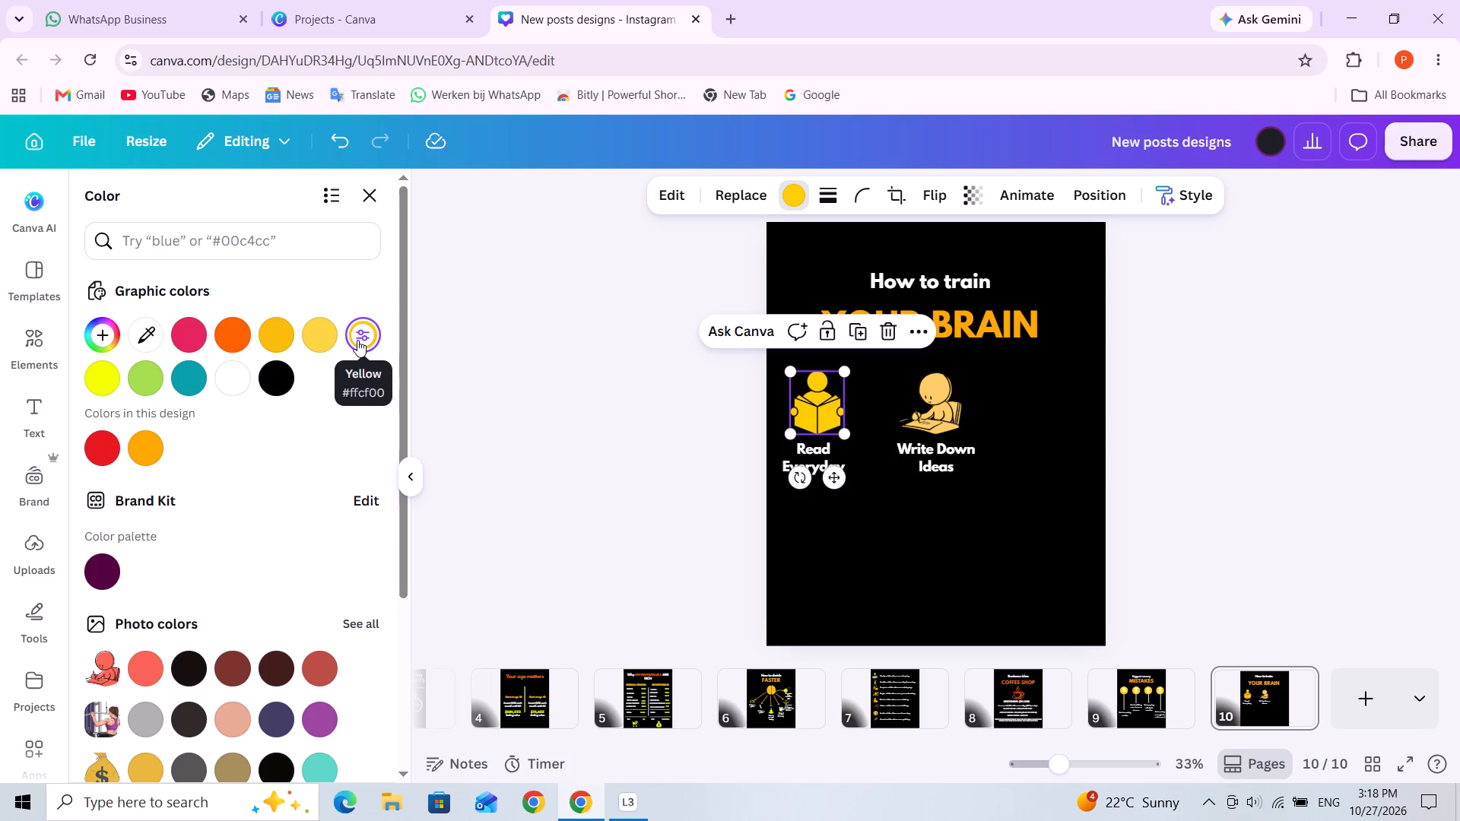
left_click(912, 408)
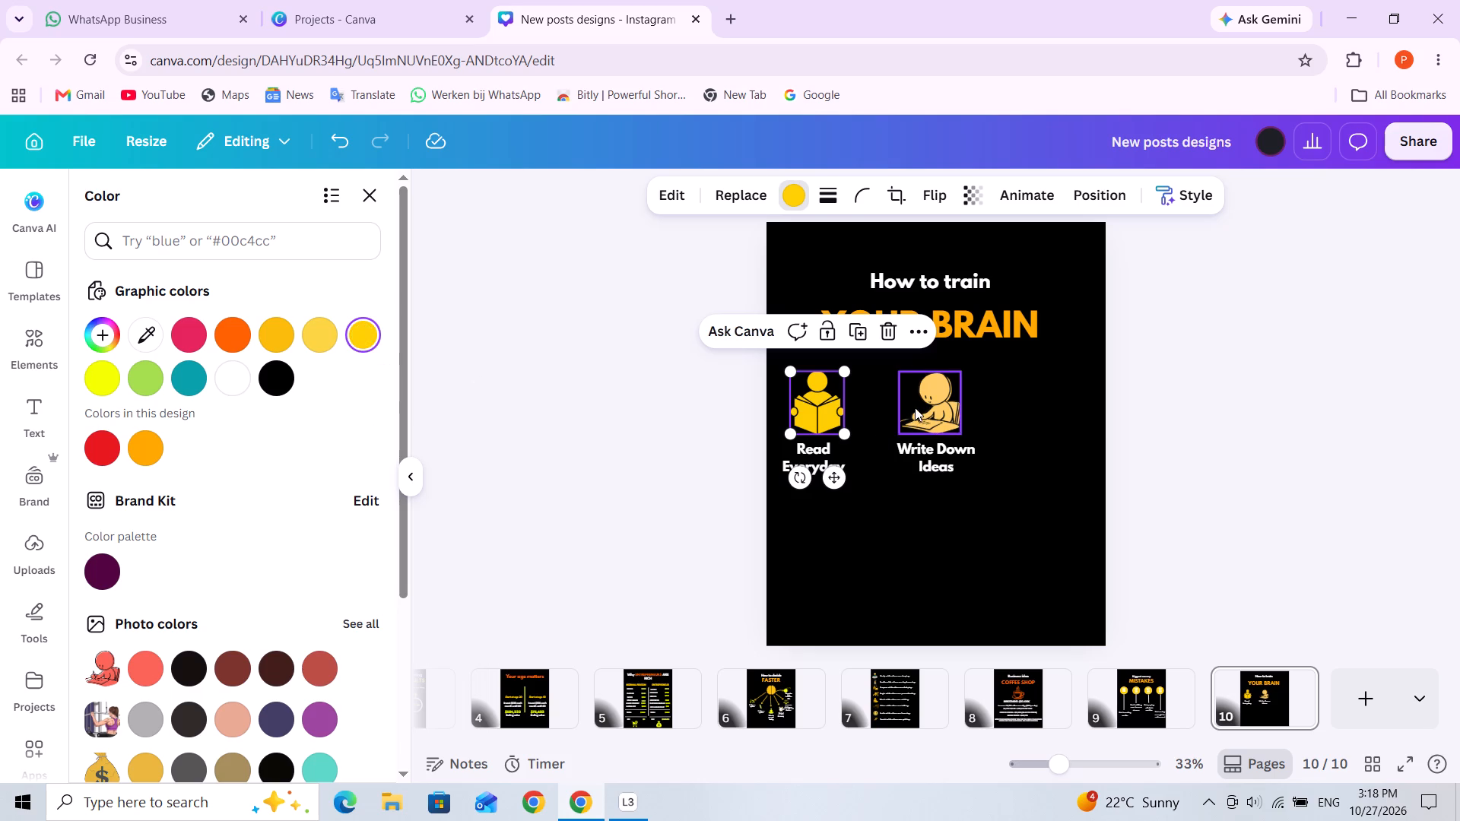
left_click(190, 239)
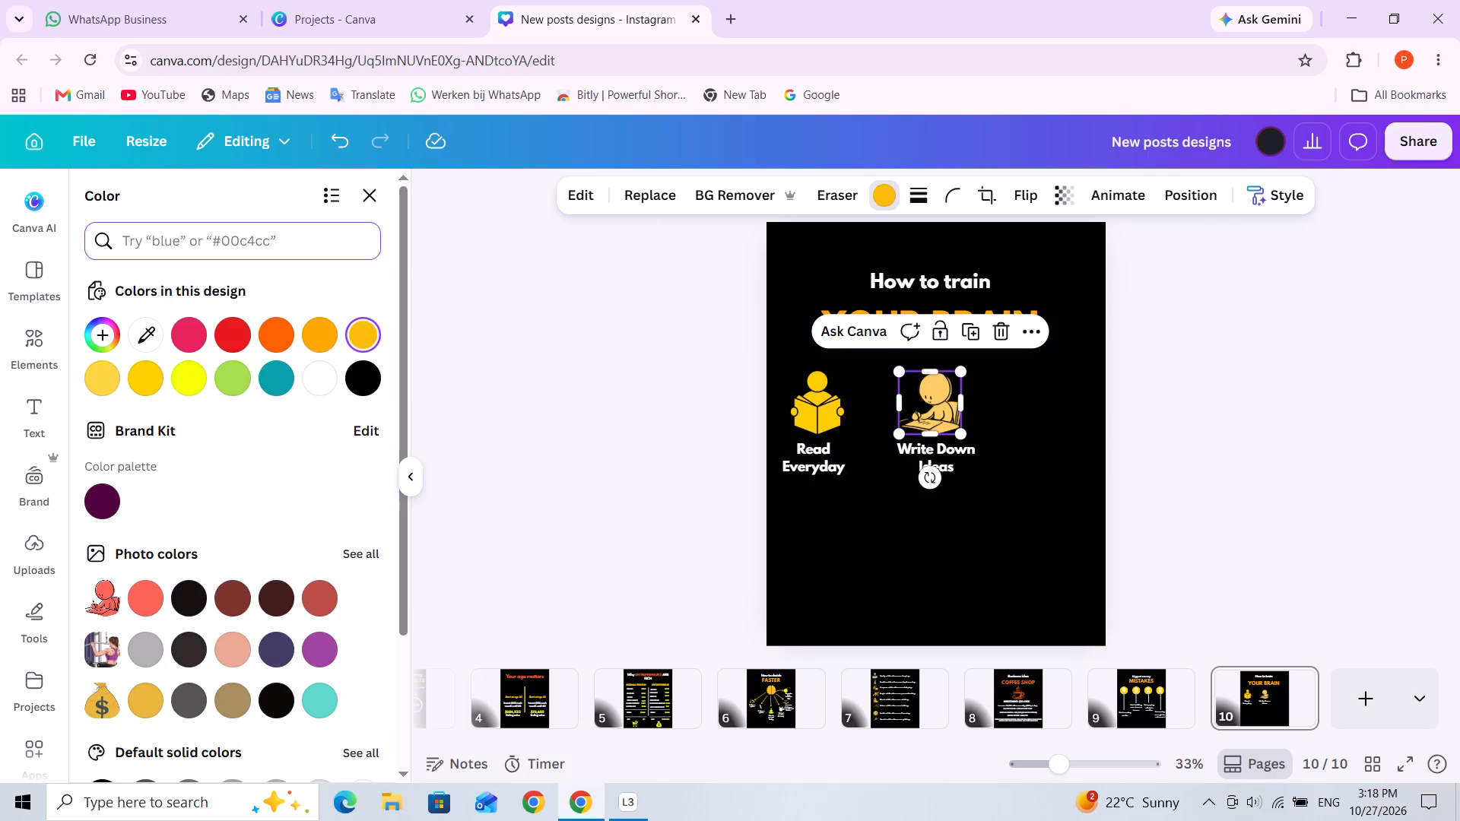
type("#ffc")
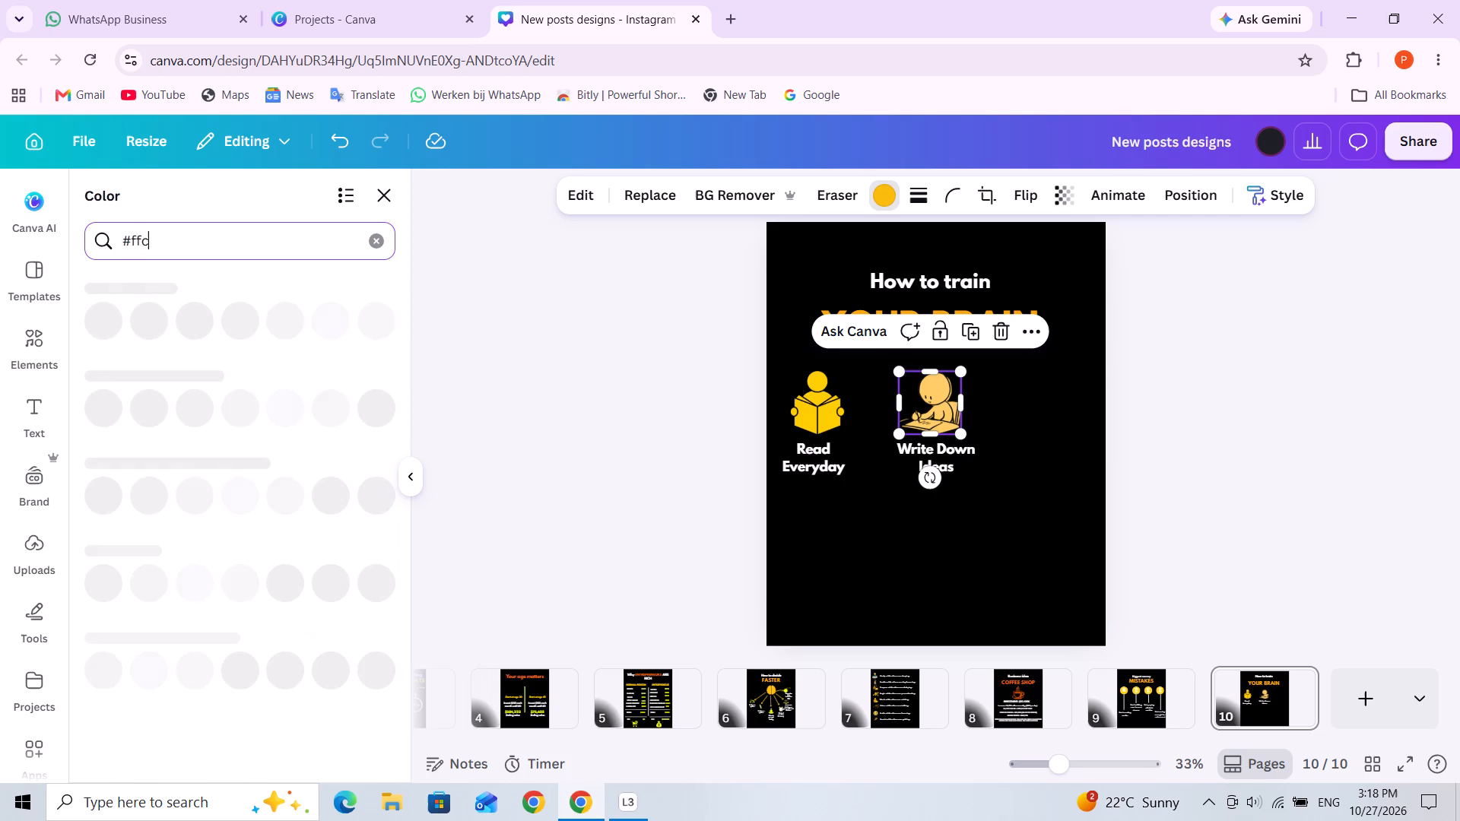
key("f")
type("00")
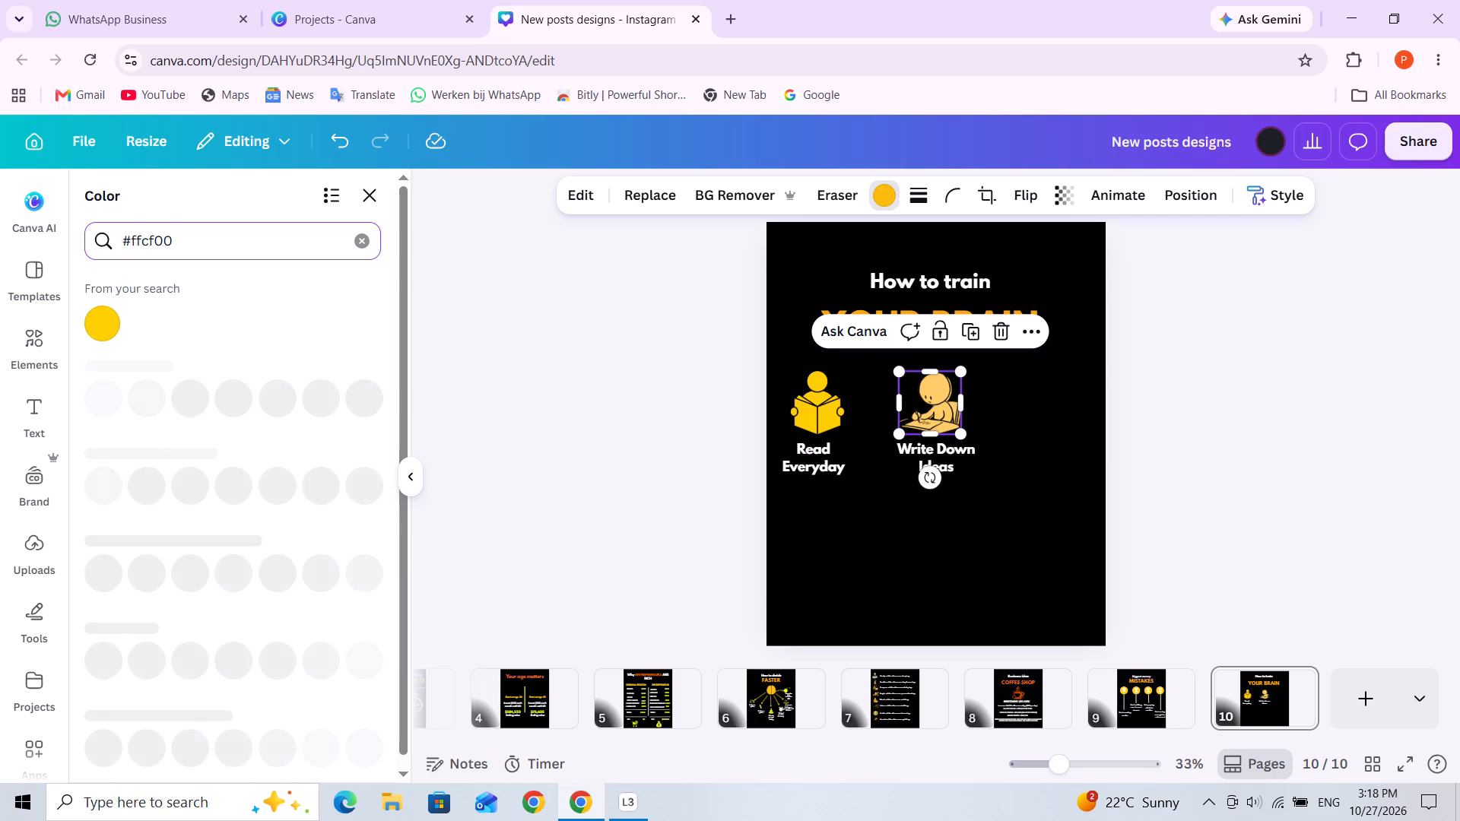
left_click(108, 327)
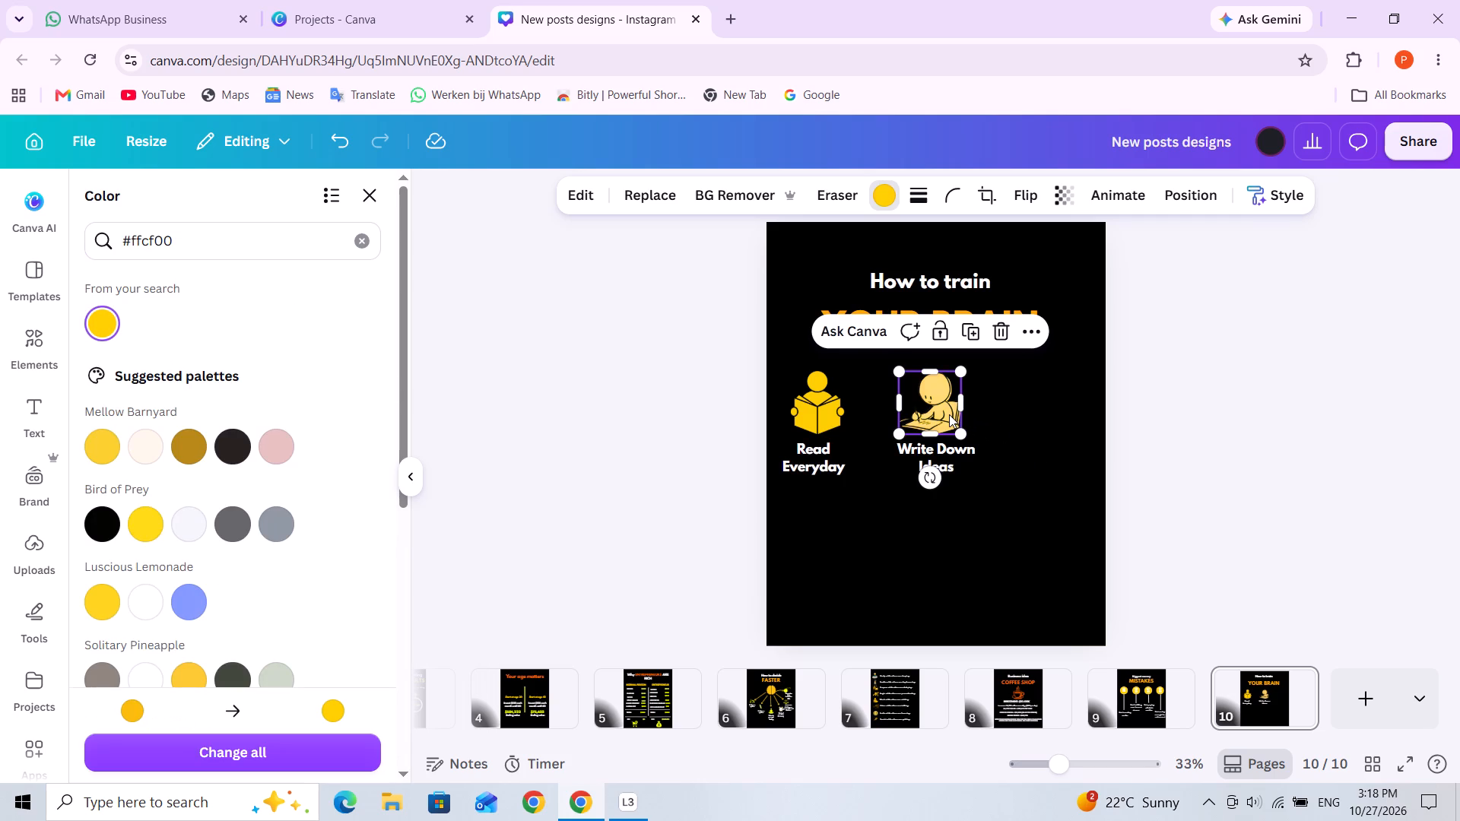
left_click(995, 414)
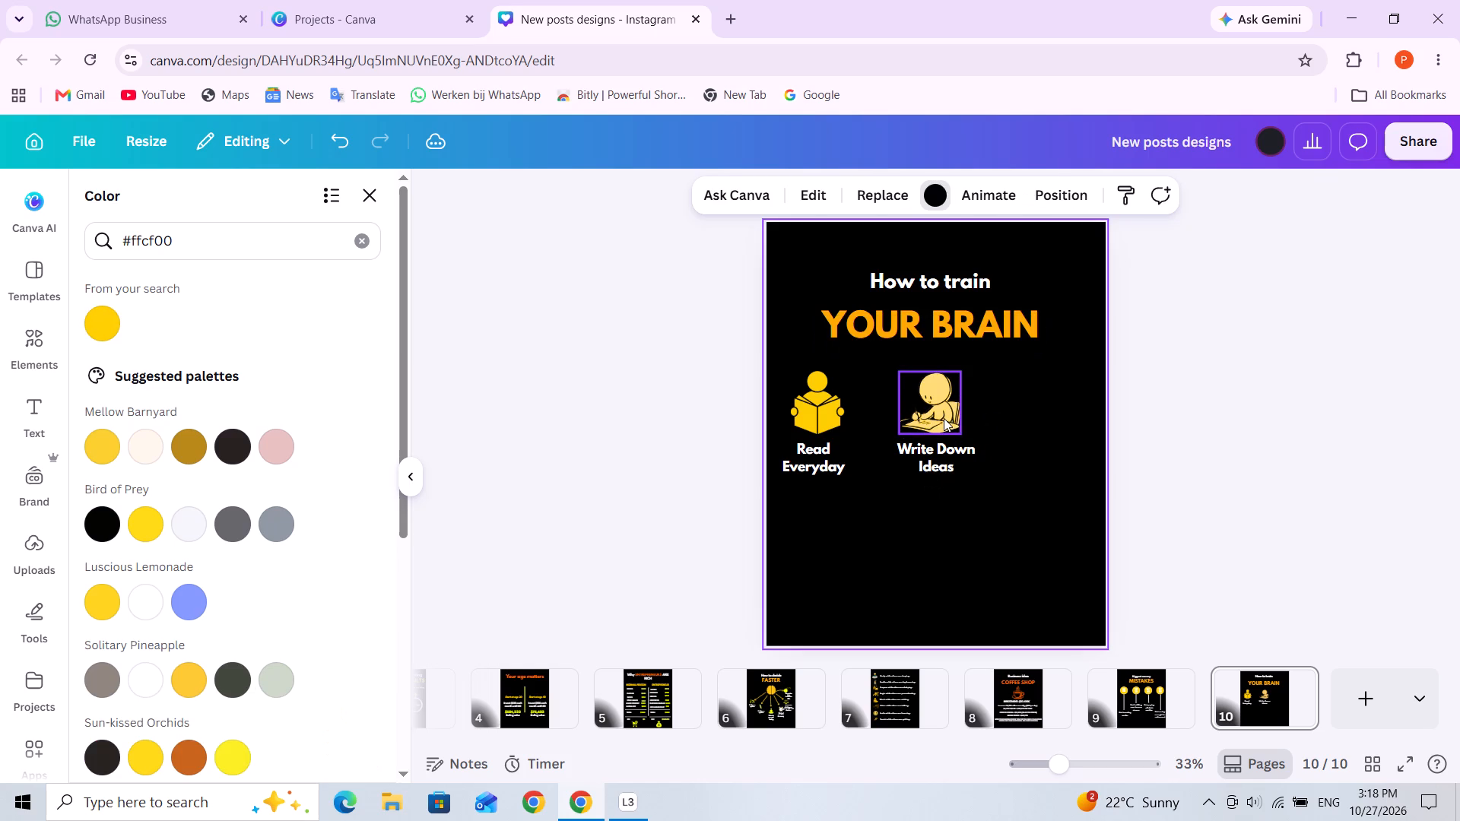
left_click(942, 415)
left_click(99, 322)
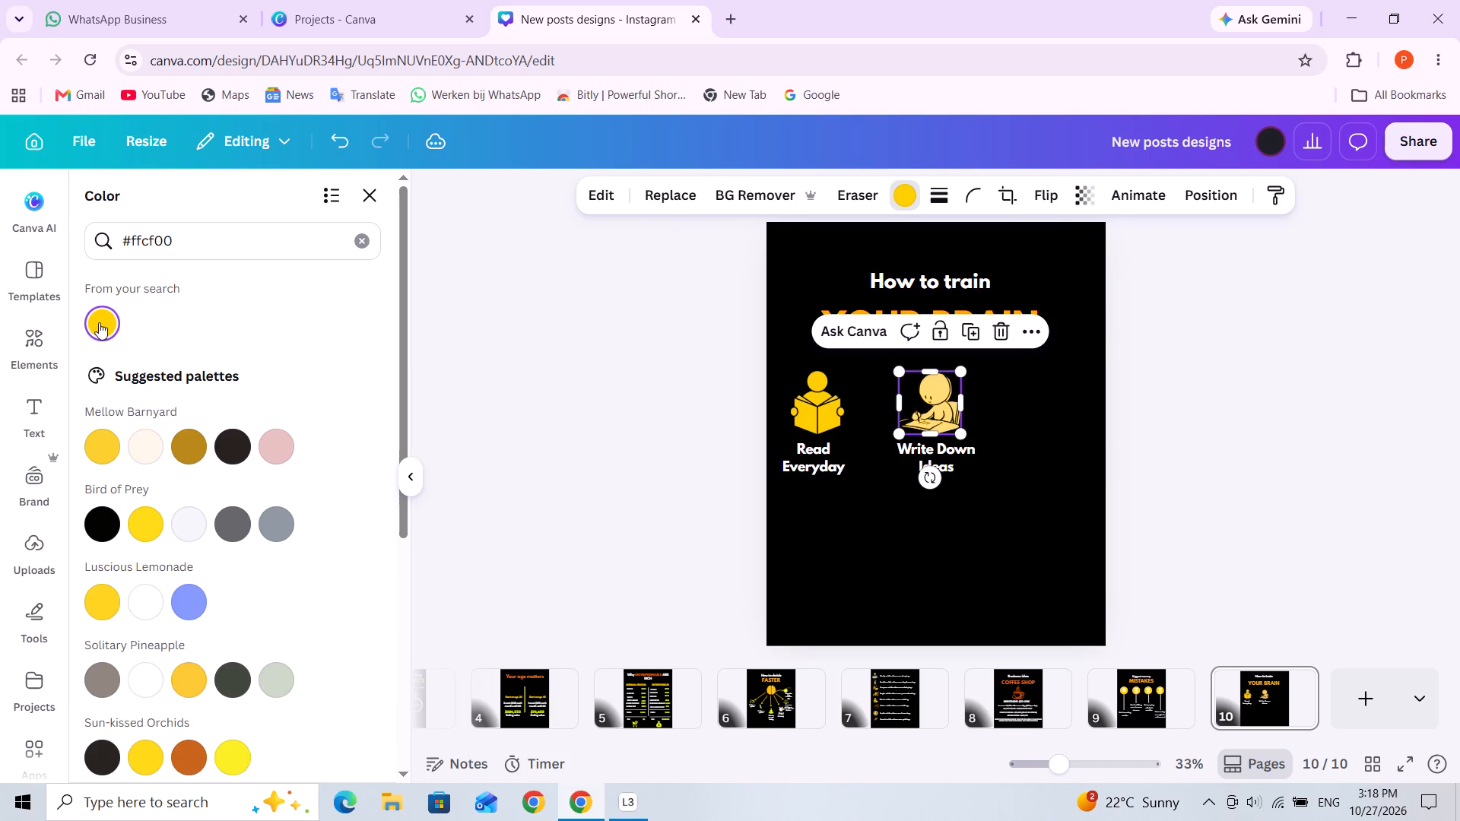
left_click(1027, 417)
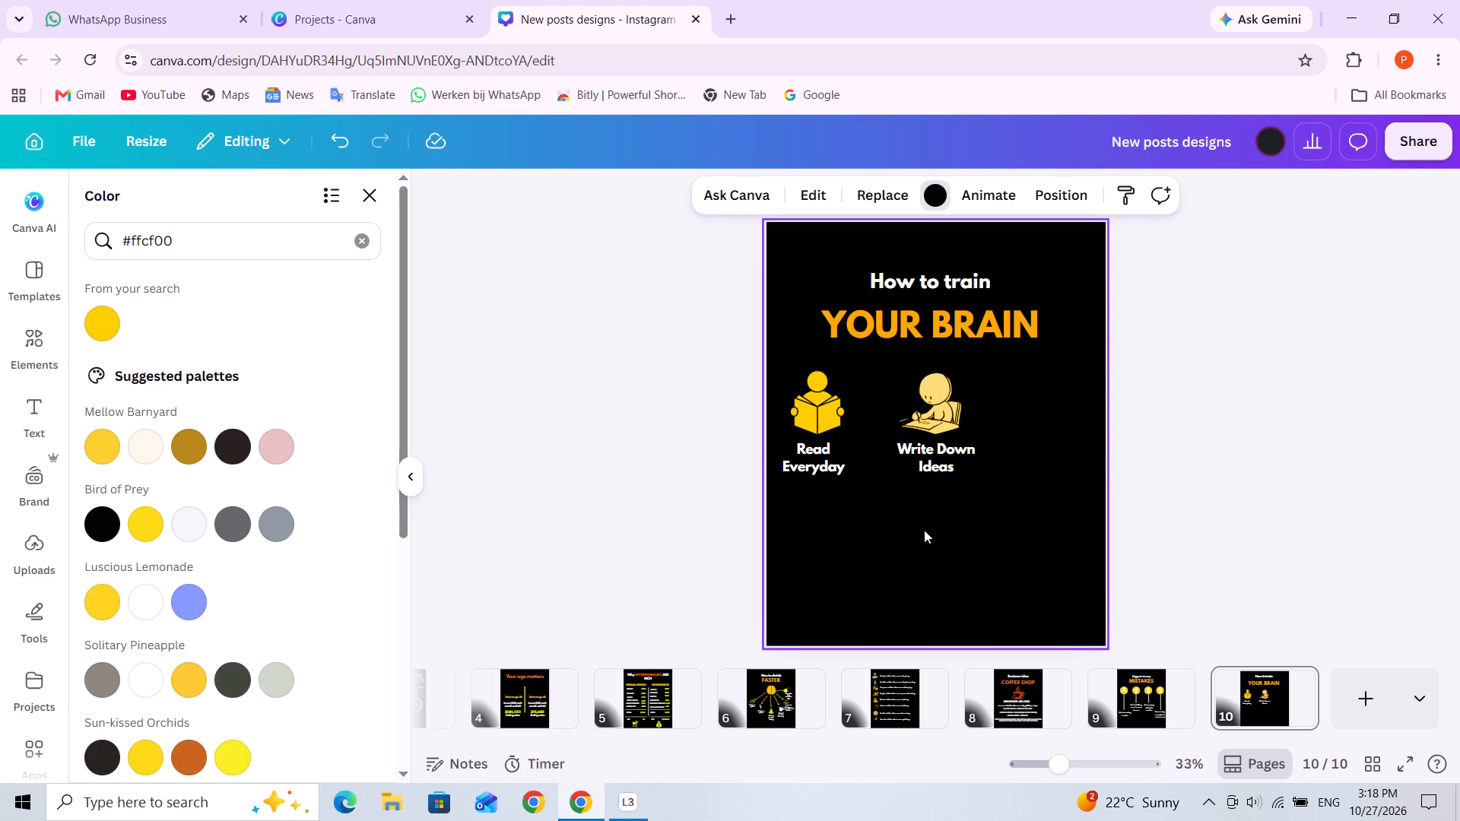
Browse the "exercise" graphics and add the solid black silhouette of a person bending sideways to page 10.
left_click(27, 340)
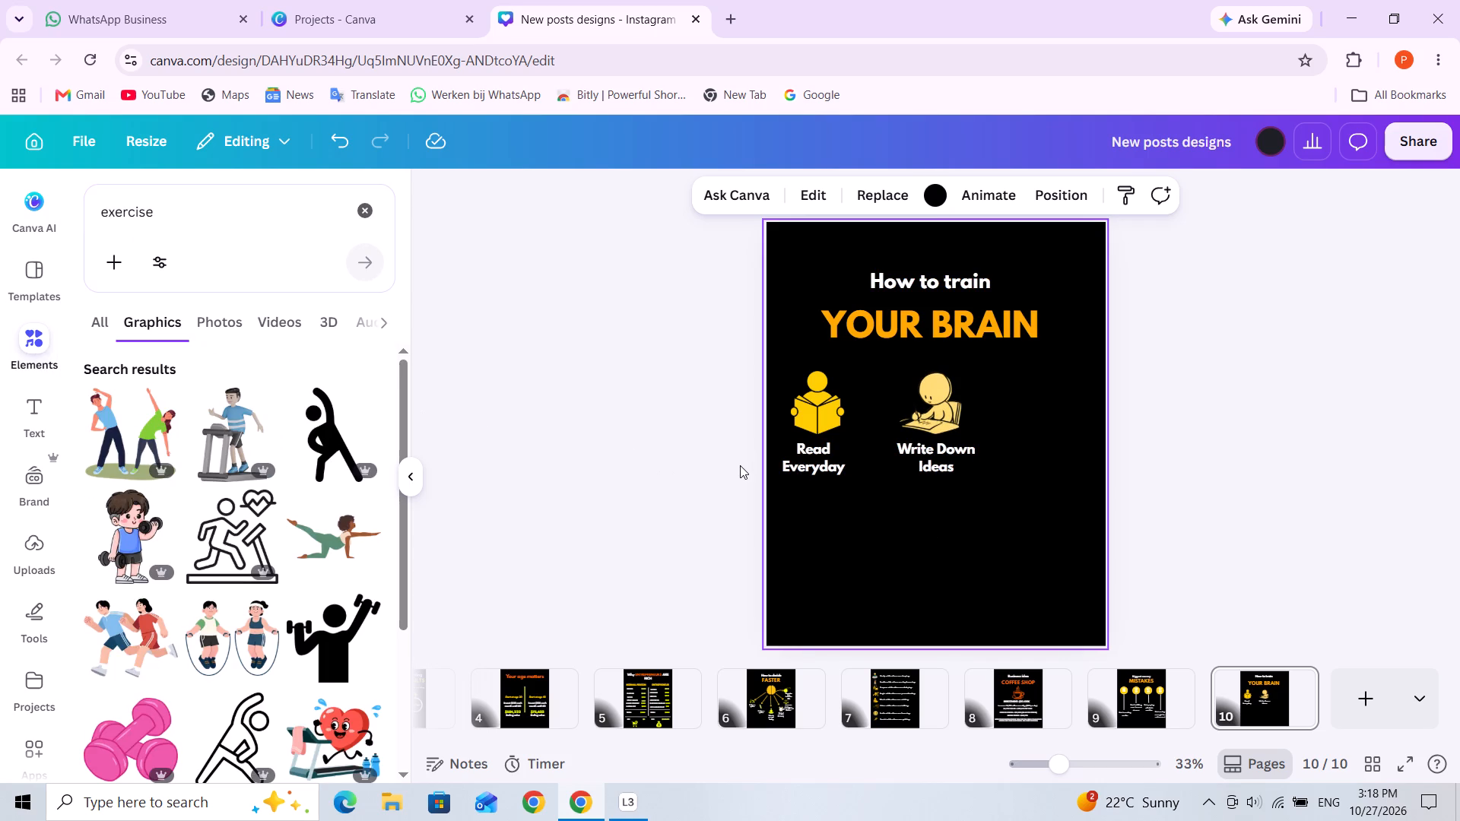
scroll(281, 612, "down", 1)
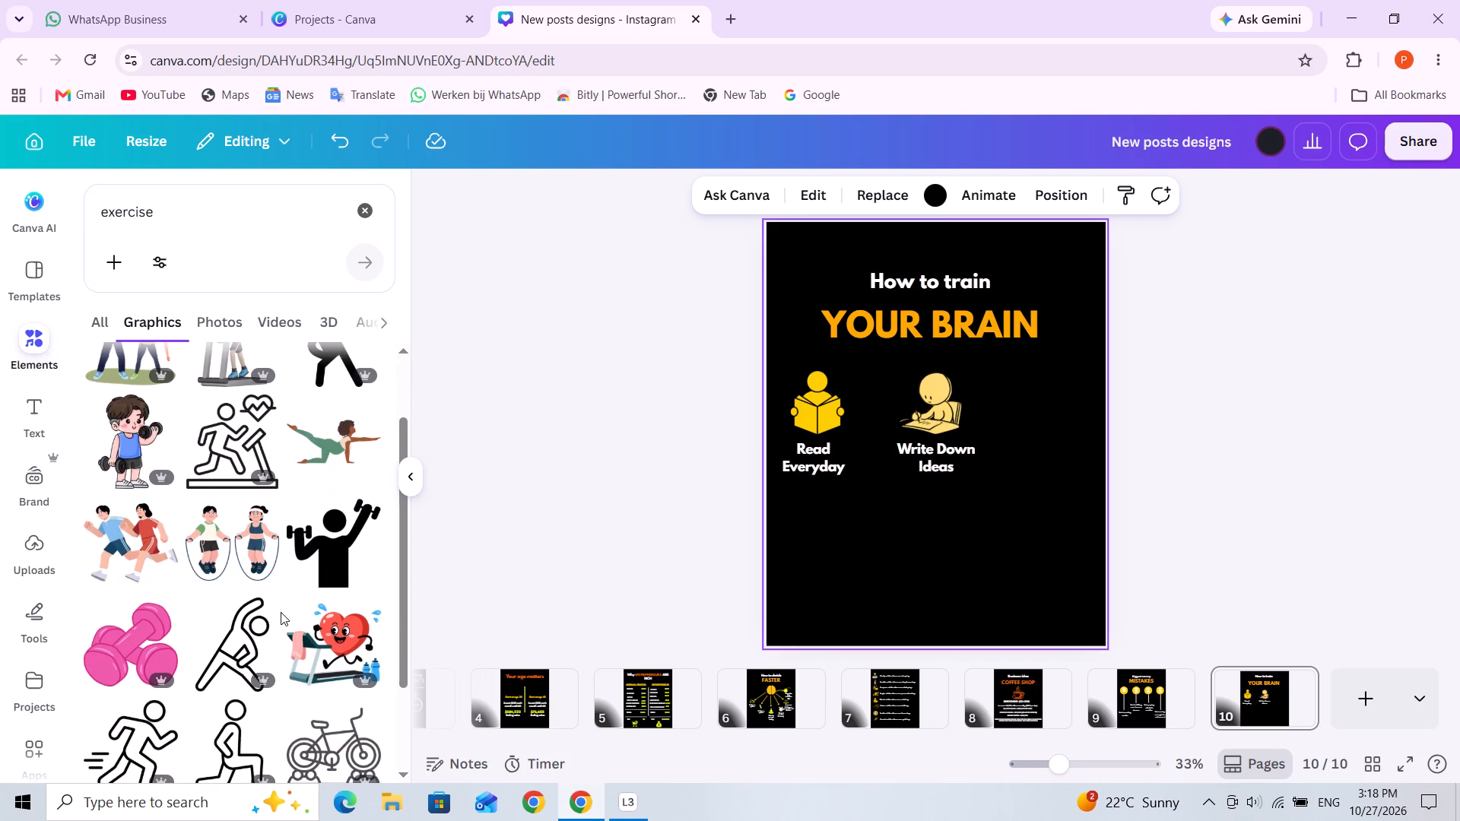
scroll(281, 612, "down", 6)
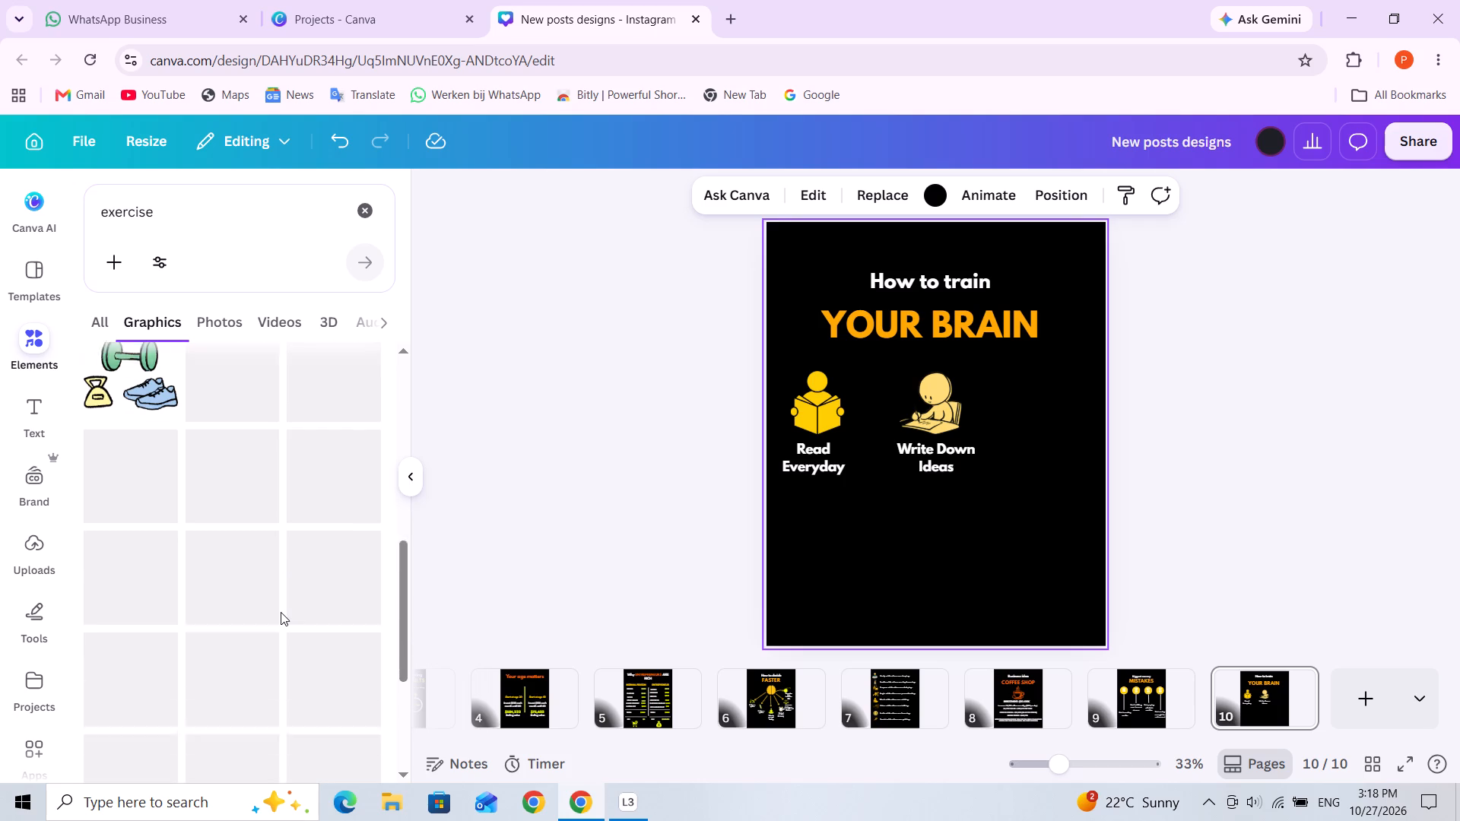
scroll(281, 612, "down", 3)
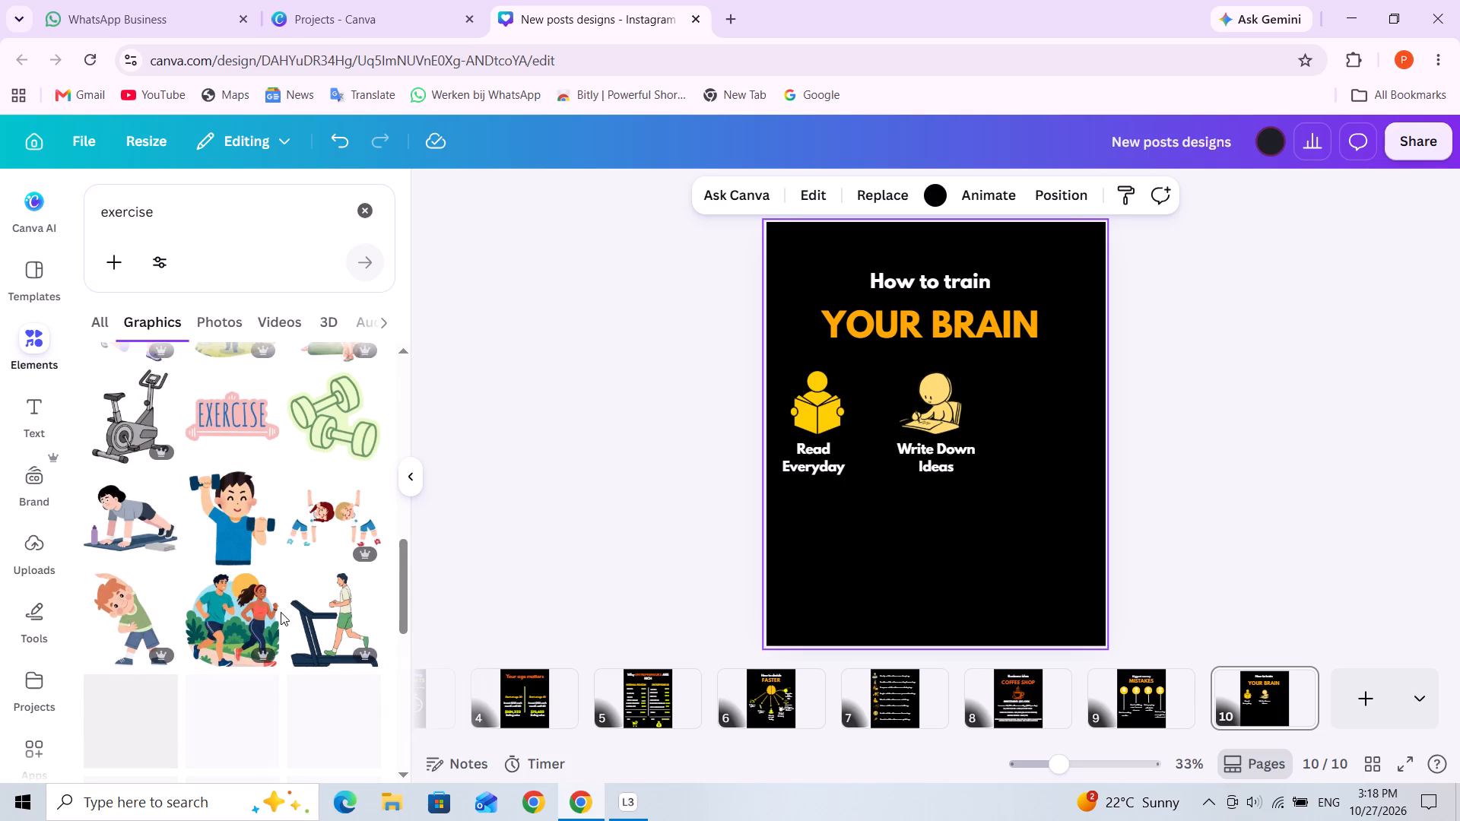
scroll(281, 612, "down", 4)
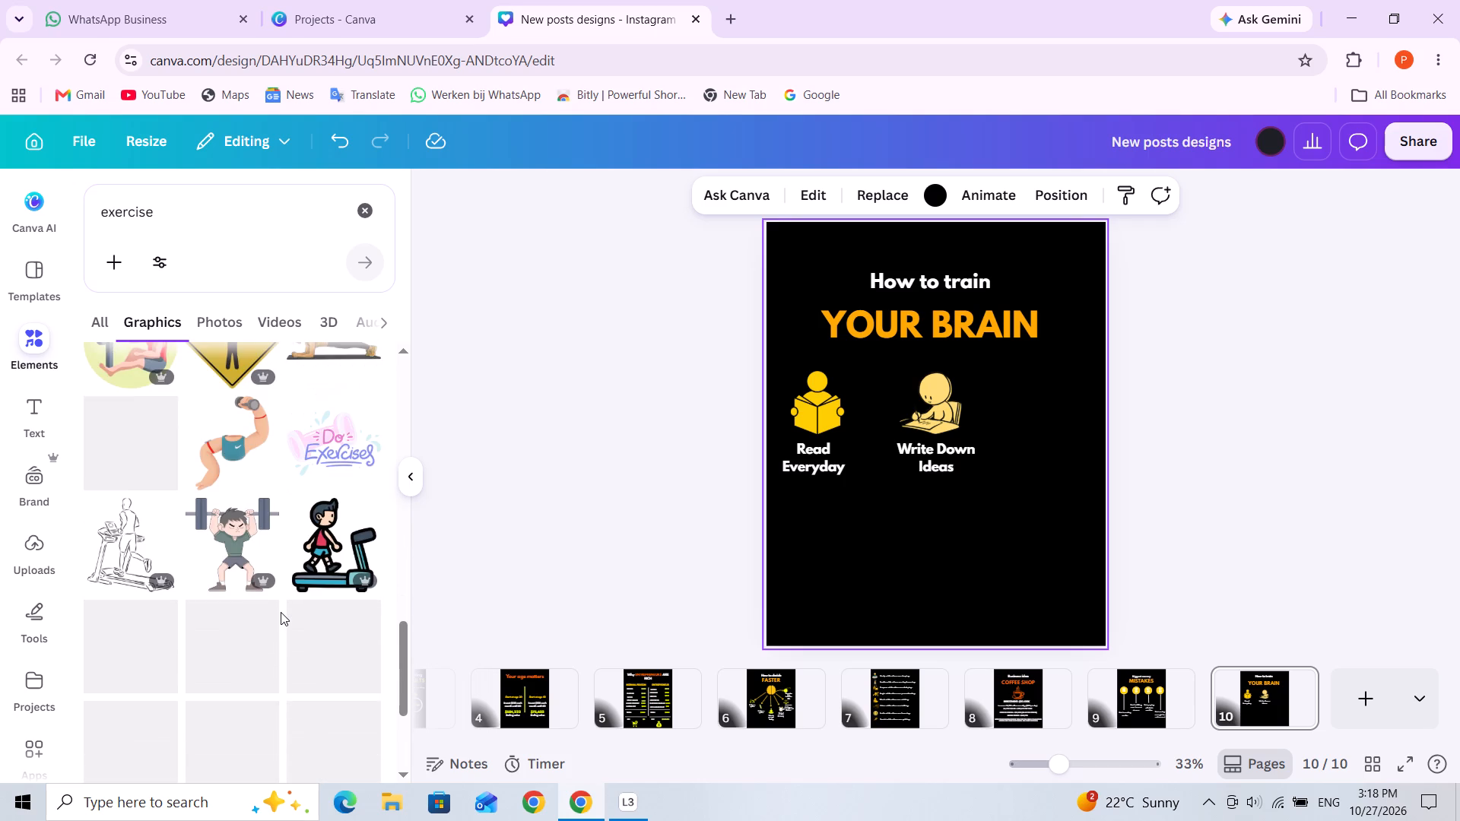
scroll(284, 611, "down", 4)
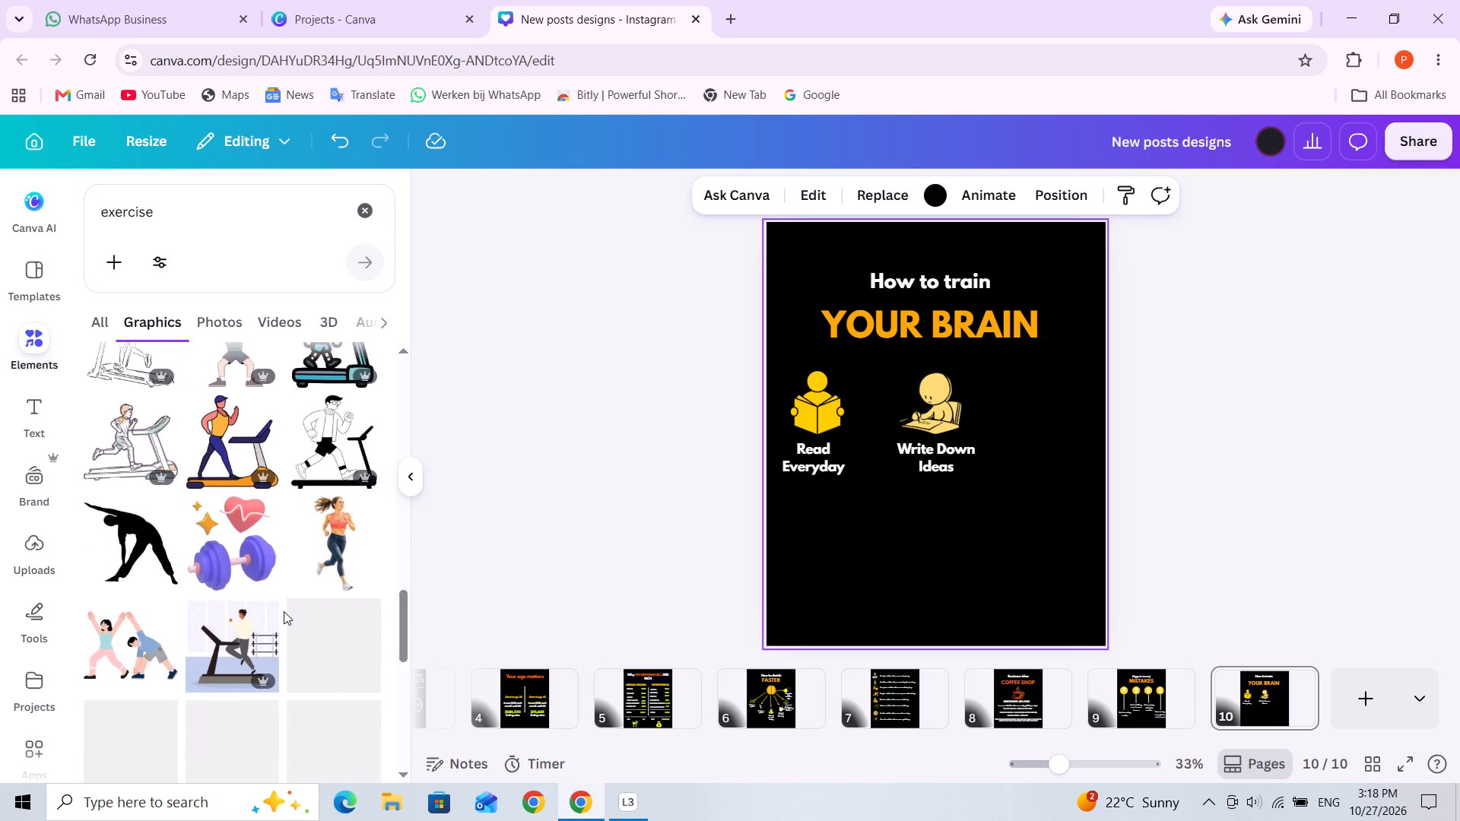
scroll(284, 611, "down", 1)
scroll(284, 611, "up", 1)
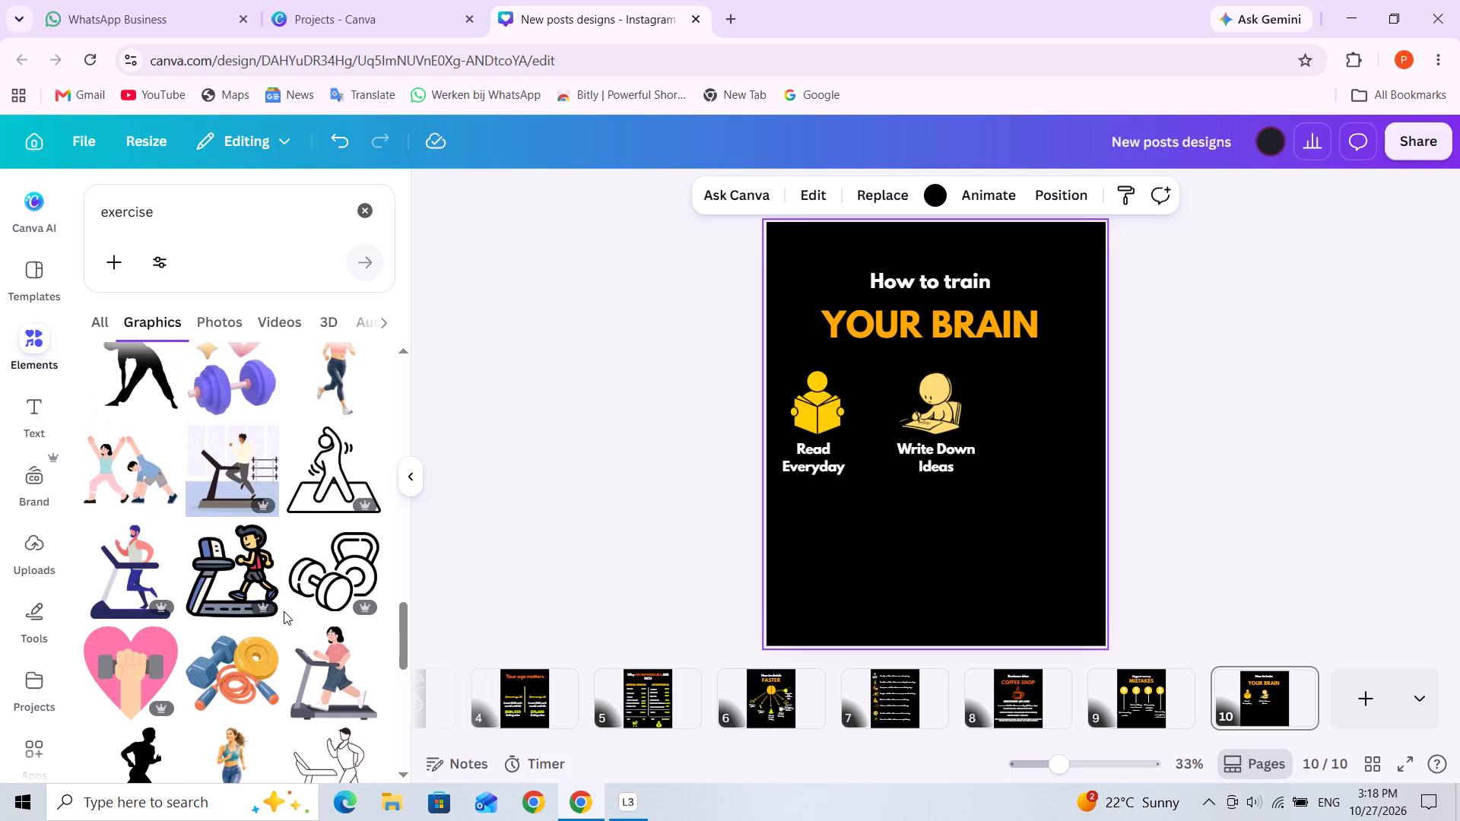
scroll(284, 611, "up", 20)
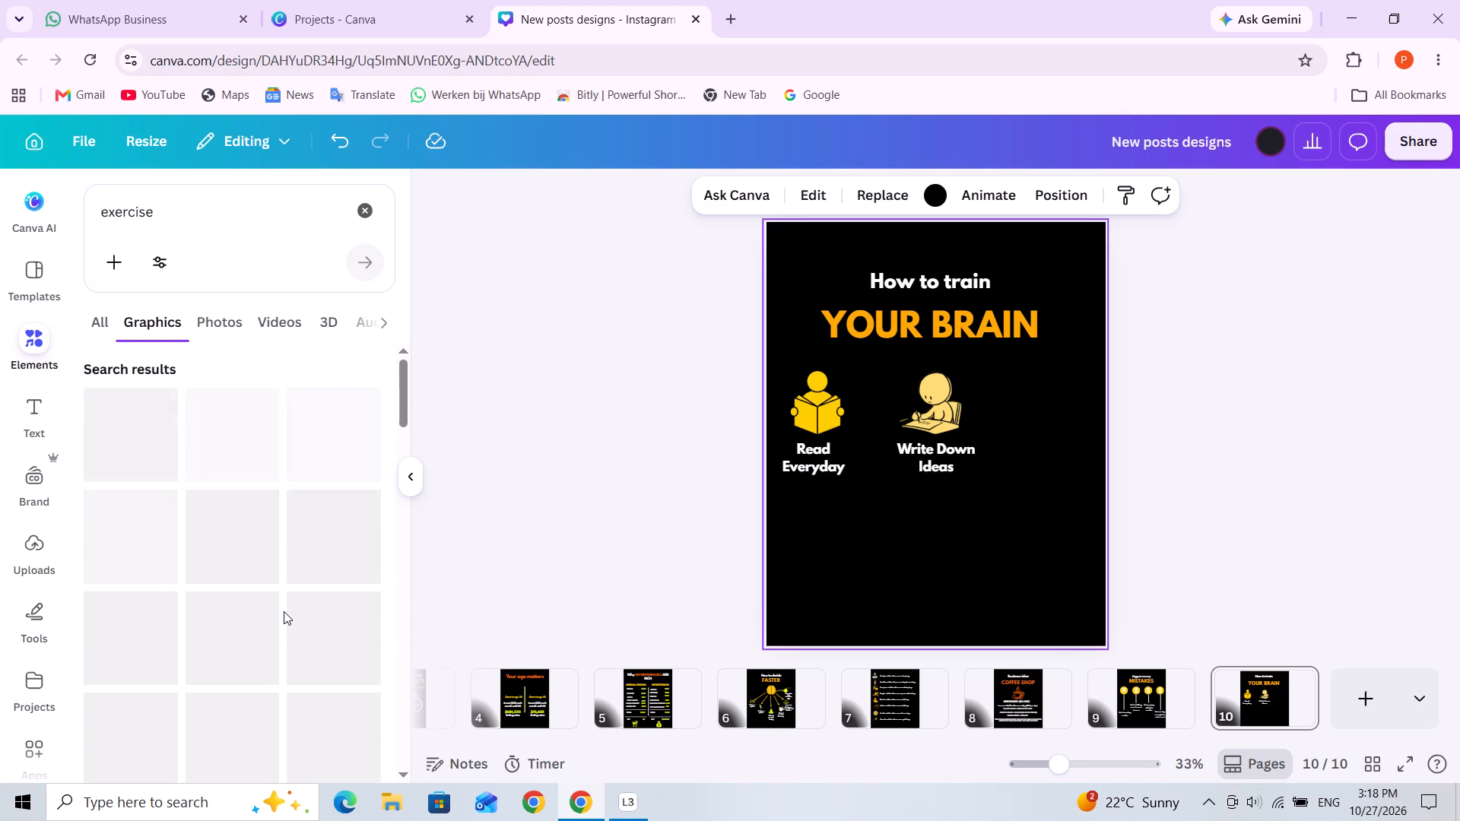
scroll(289, 599, "down", 4)
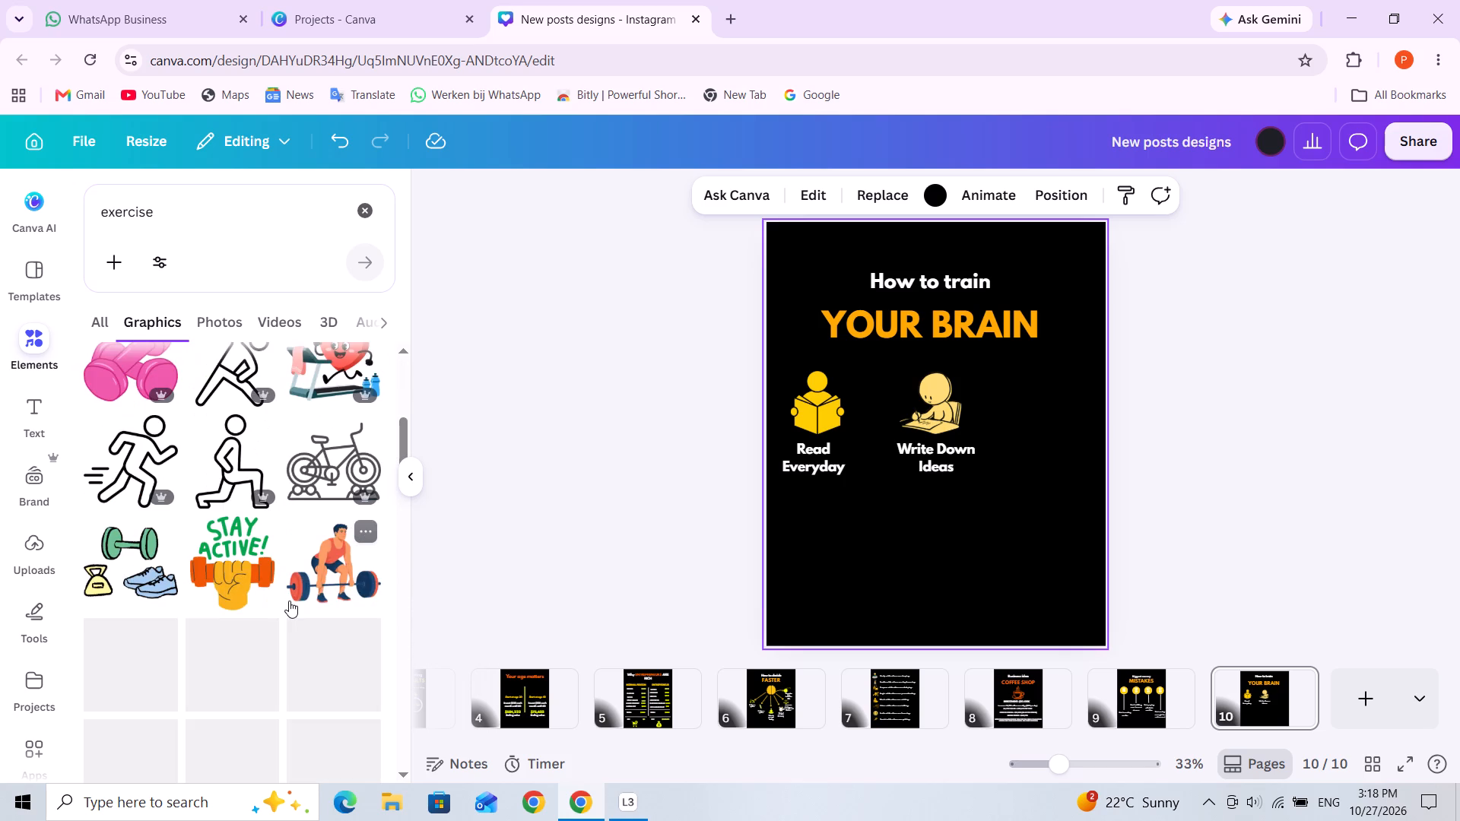
scroll(289, 601, "up", 2)
scroll(290, 601, "down", 4)
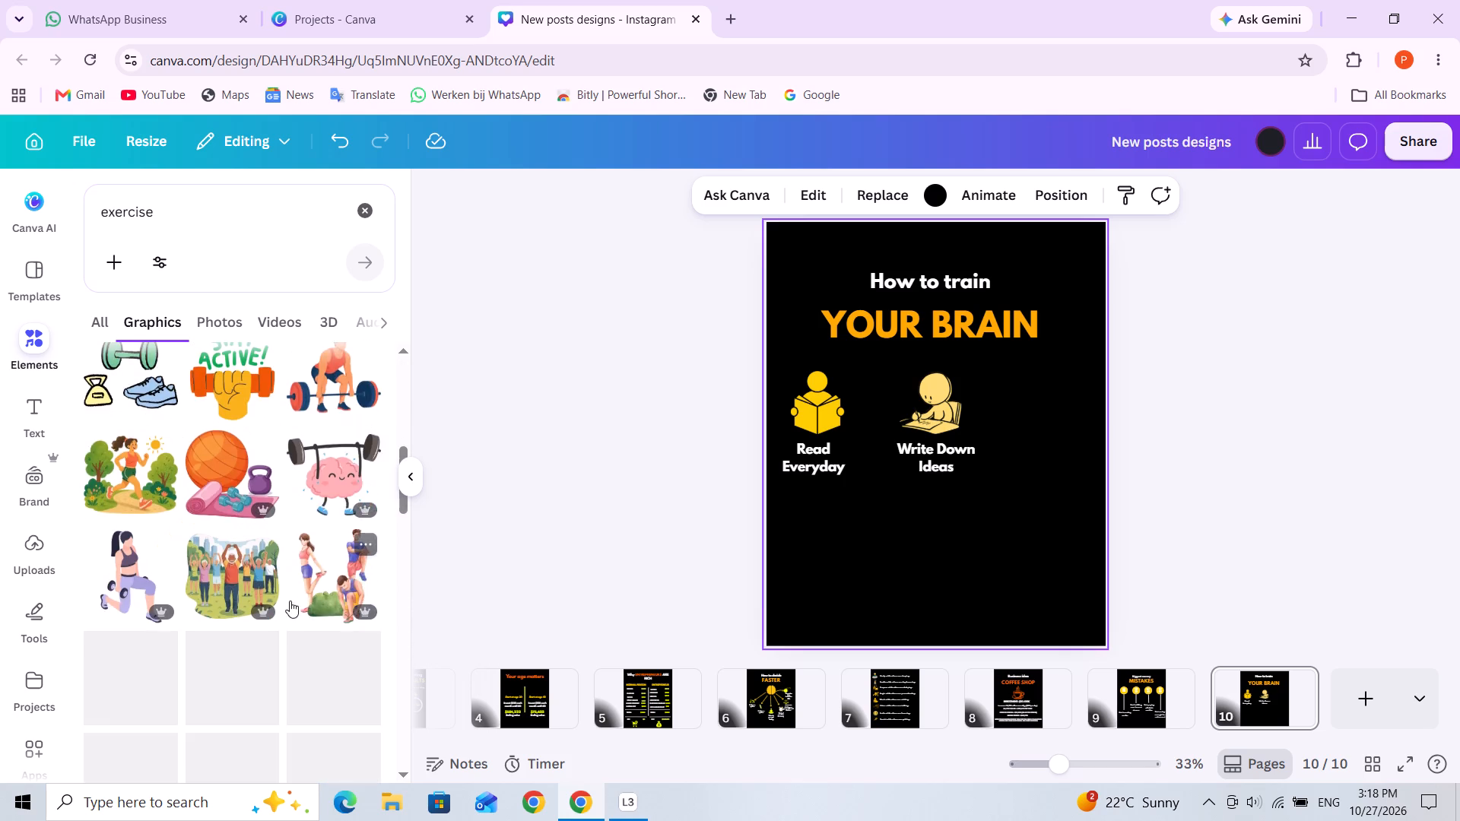
scroll(290, 601, "down", 7)
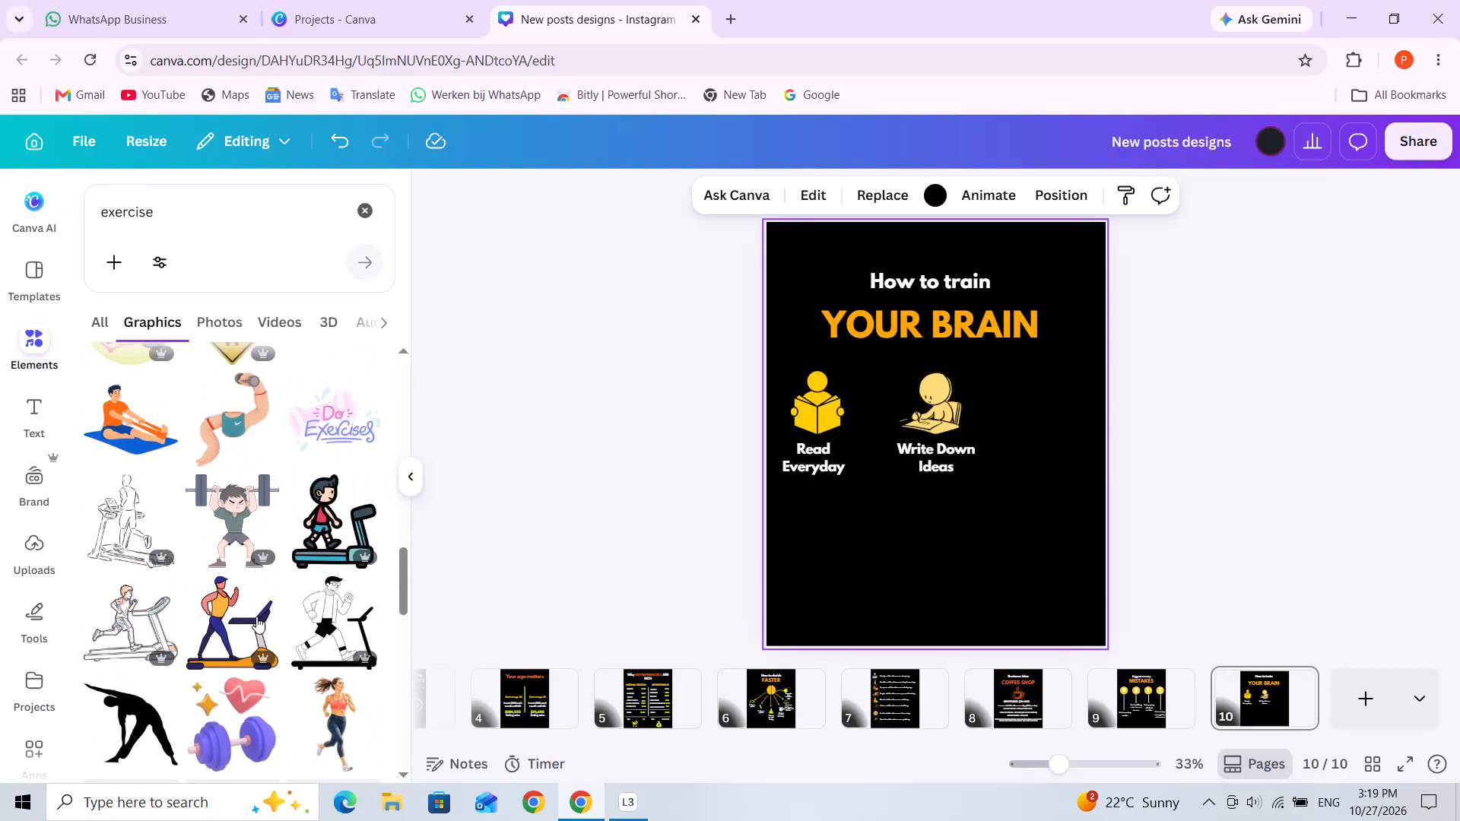
scroll(241, 627, "down", 2)
left_click(137, 553)
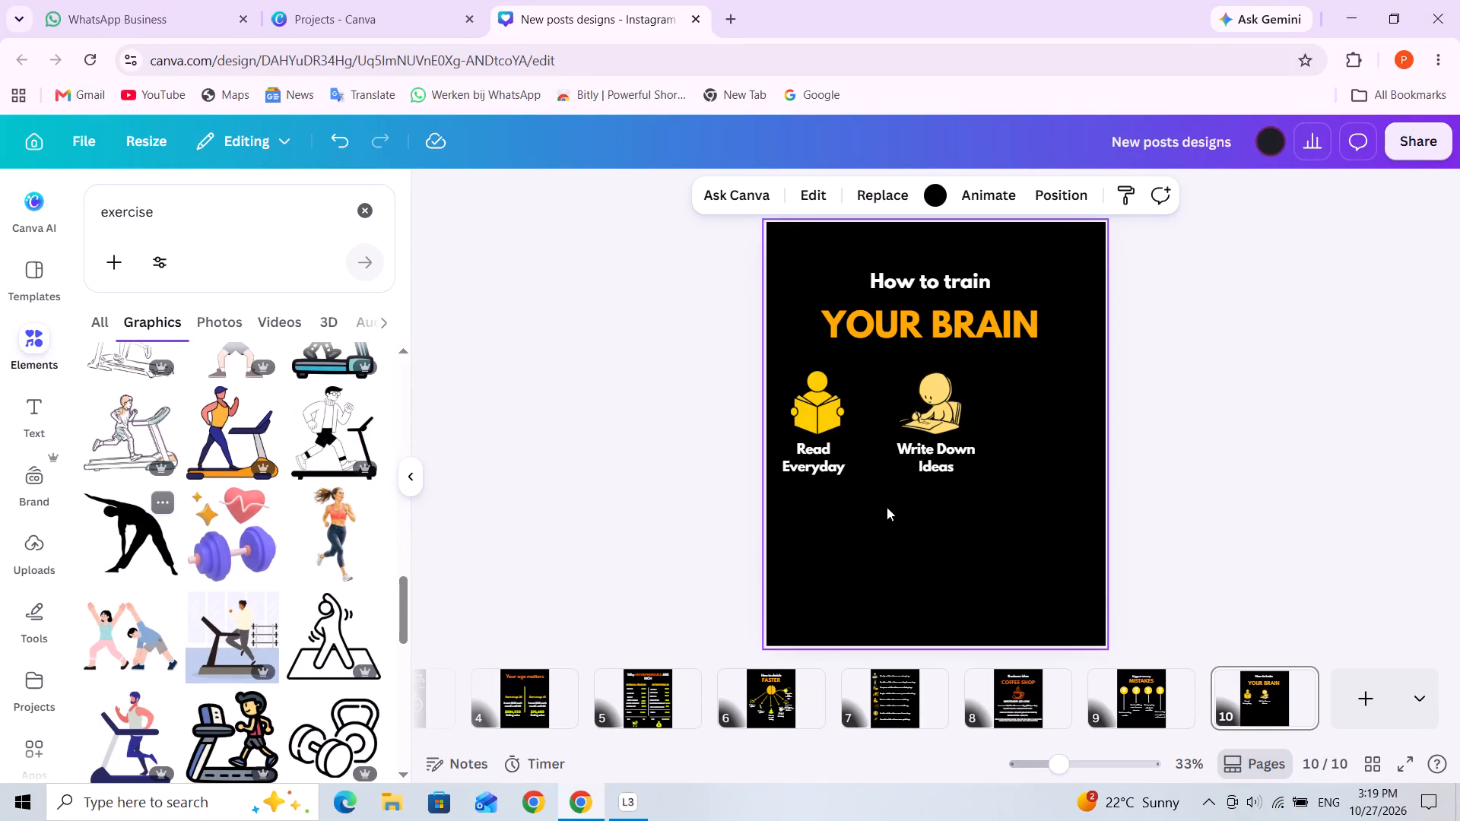
left_click(1043, 481)
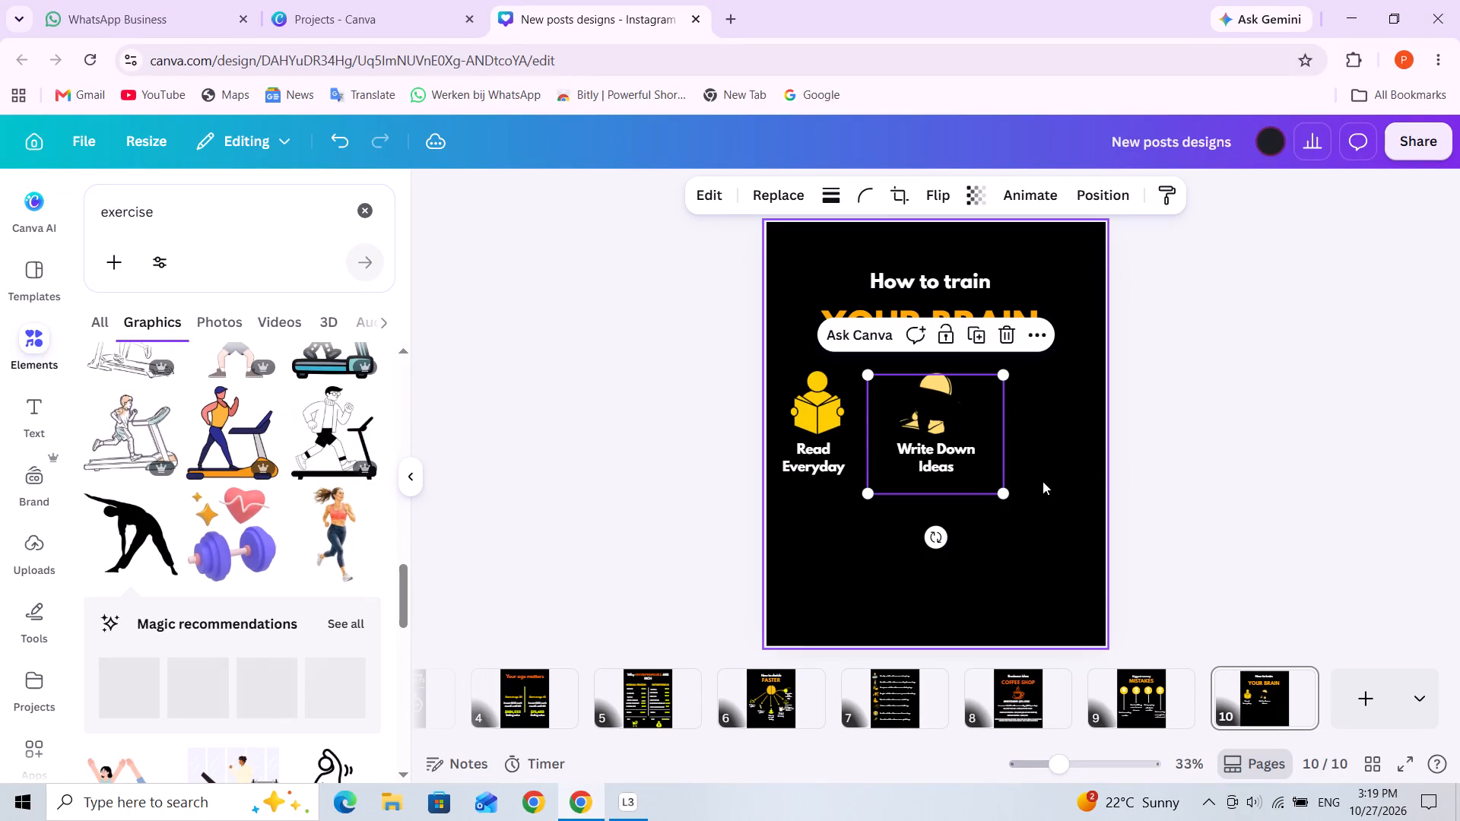
Shrink the stretching silhouette to about 228 × 200 and align it beside the writing icon with equal 175 spacing between the three icons.
left_click_drag(985, 477, 1081, 479)
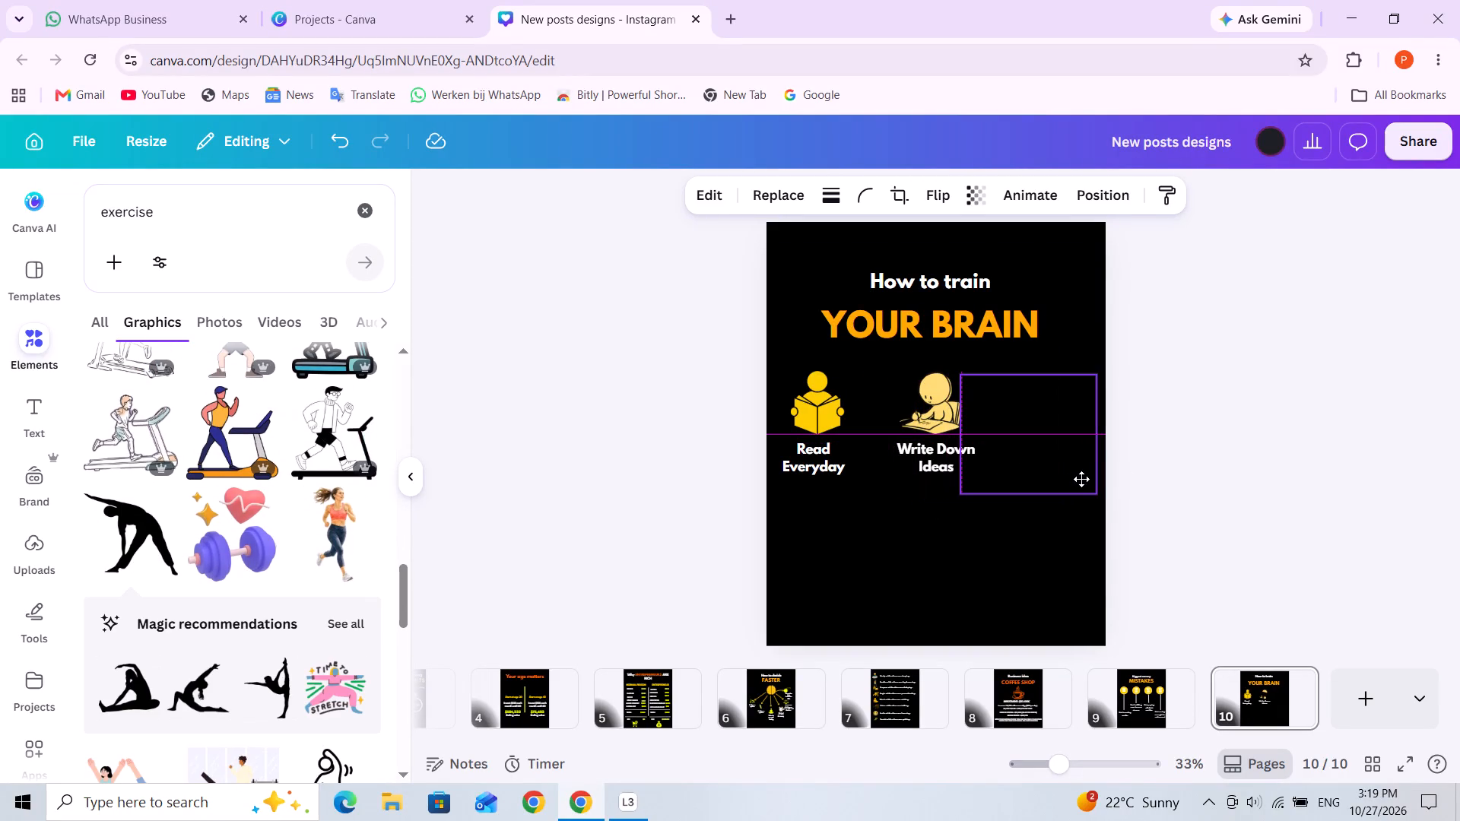
left_click_drag(1081, 479, 1074, 476)
left_click_drag(1097, 495, 1067, 460)
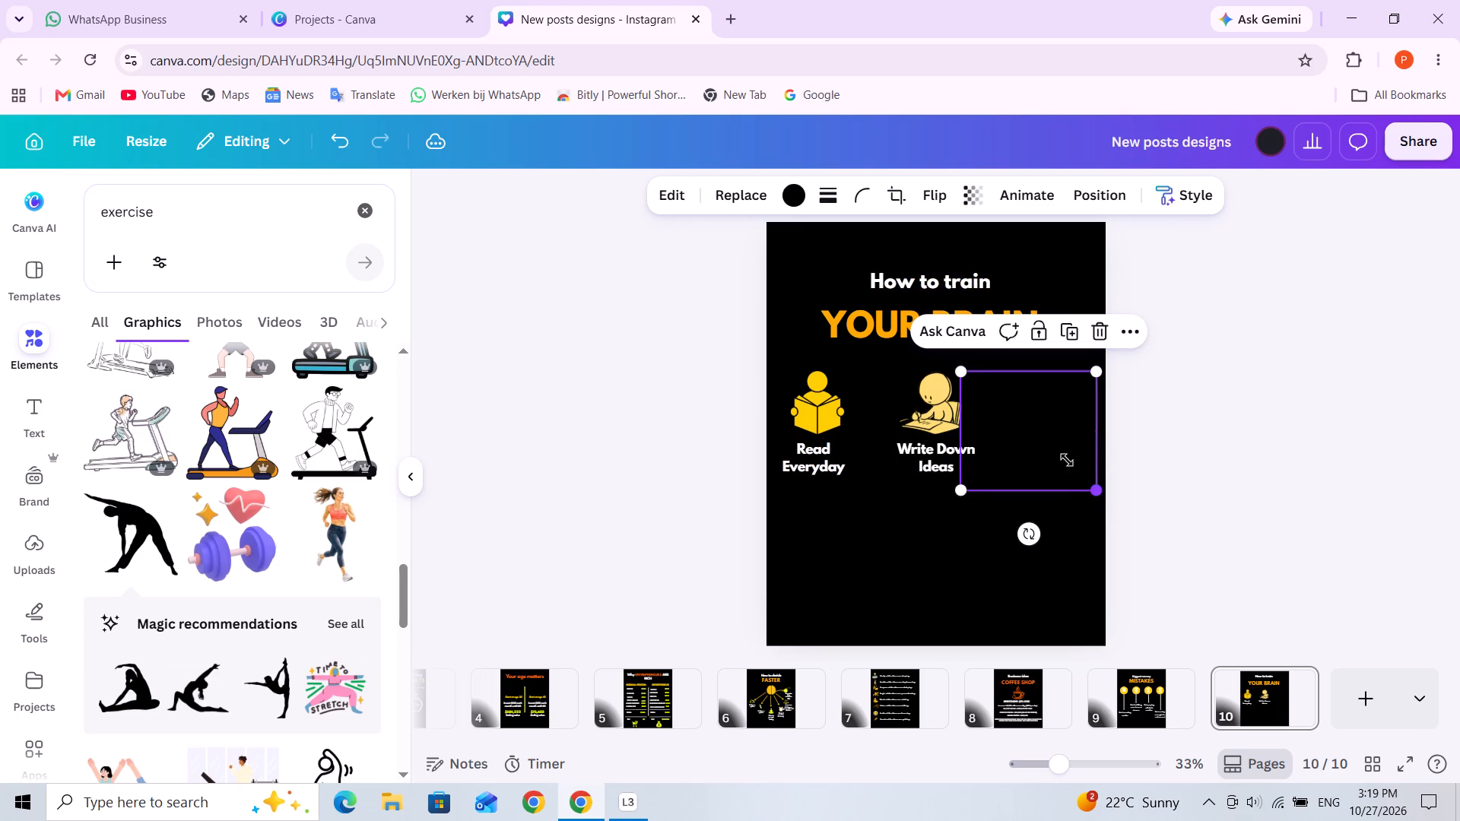
left_click_drag(1067, 460, 1043, 426)
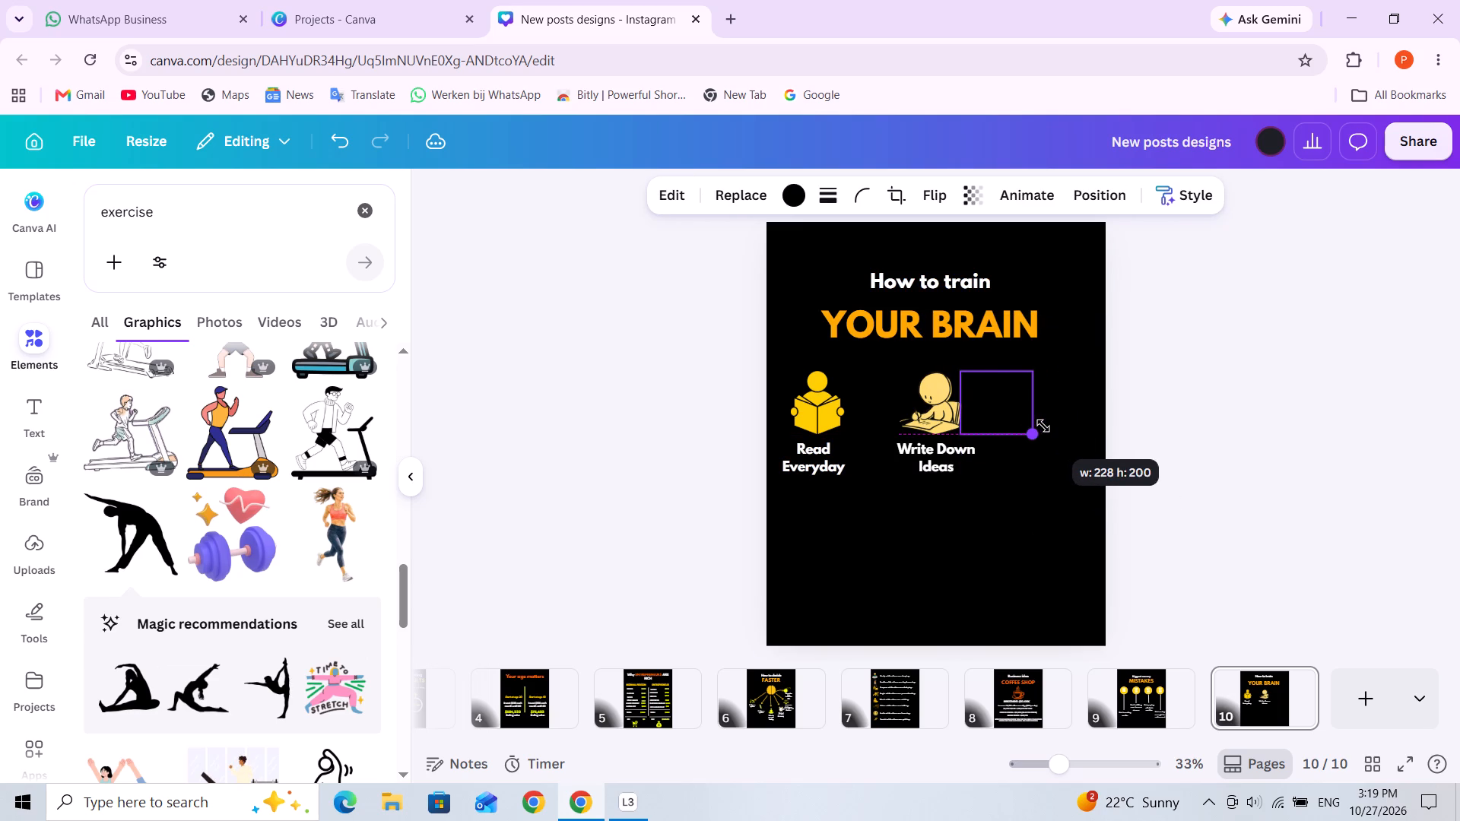
left_click_drag(1043, 426, 1044, 428)
left_click(1057, 506)
left_click_drag(1006, 409, 1064, 409)
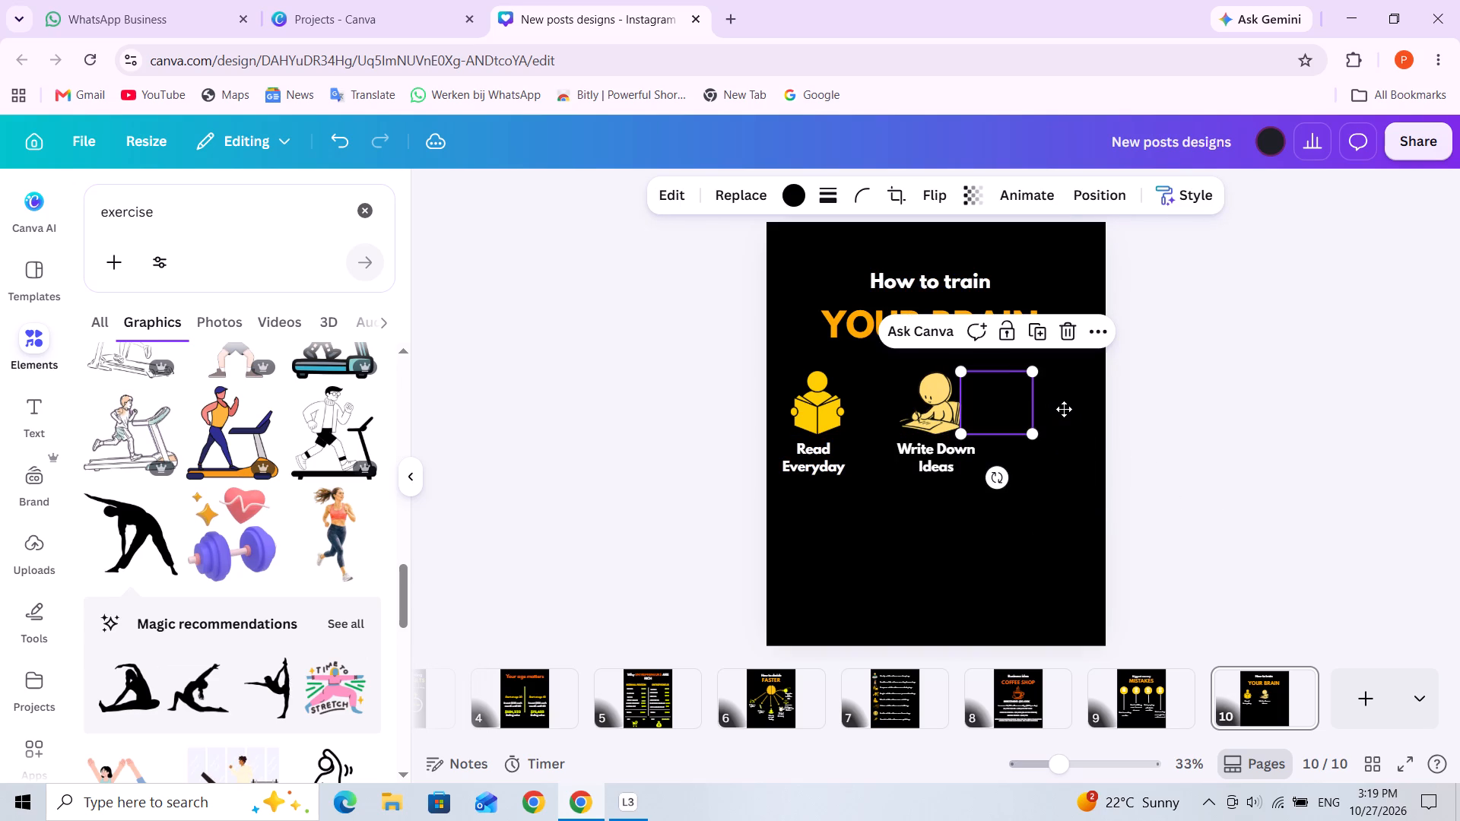
left_click_drag(1064, 409, 1065, 409)
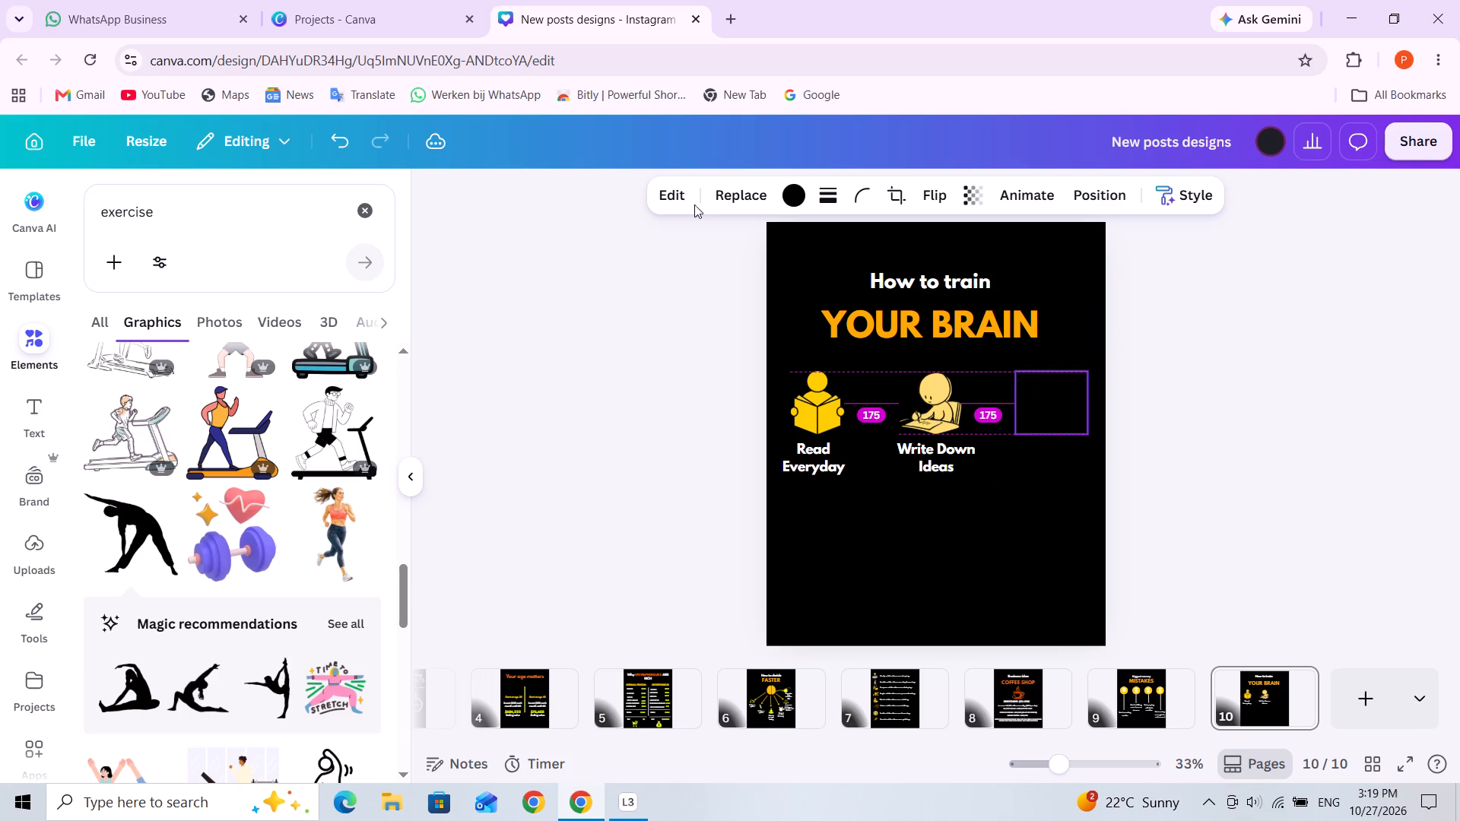
Recolour the stretching silhouette with the same yellow as the reading icon, #ffcf00.
left_click(799, 201)
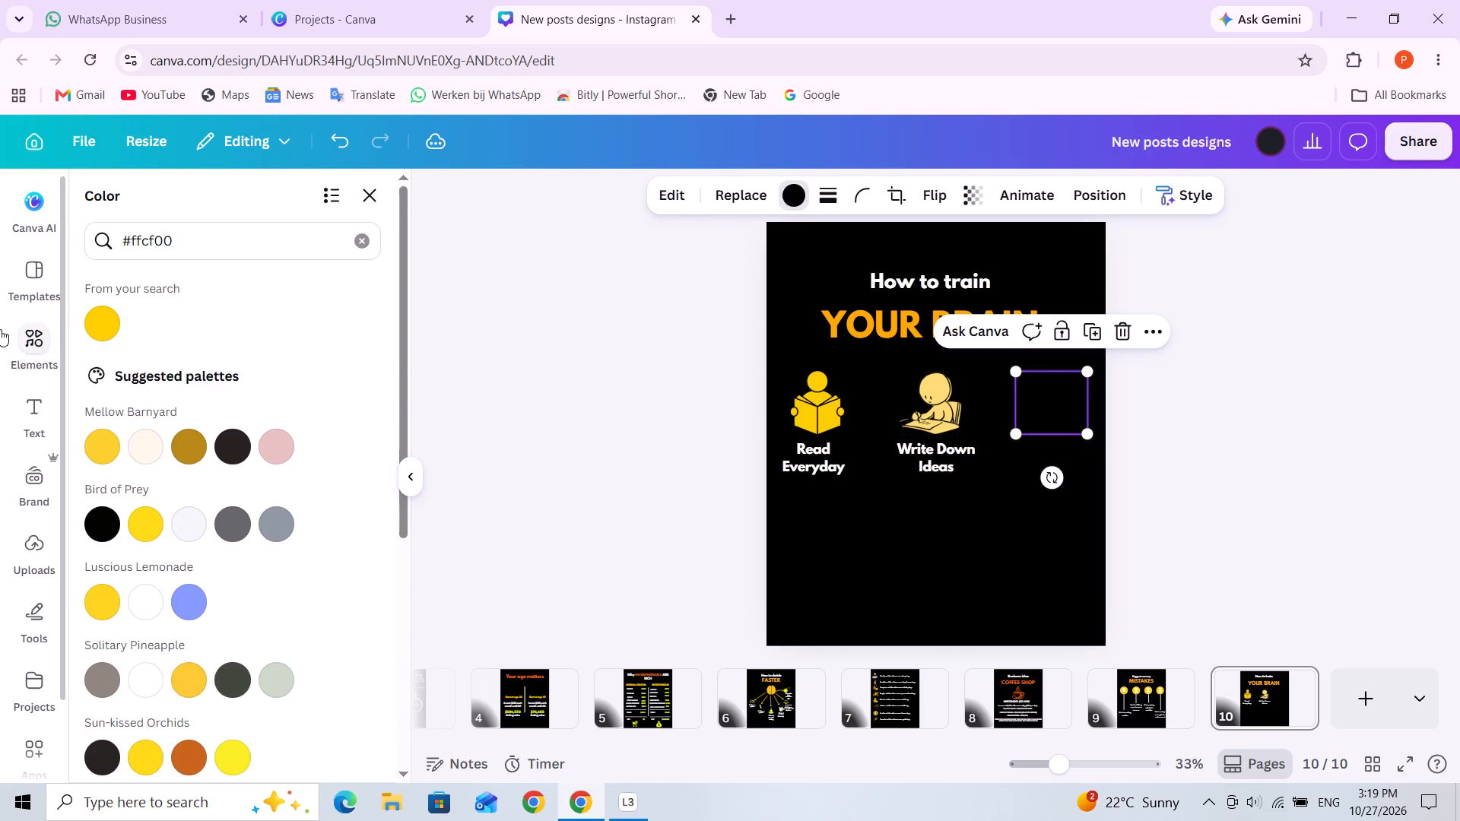
left_click(92, 315)
left_click(1005, 528)
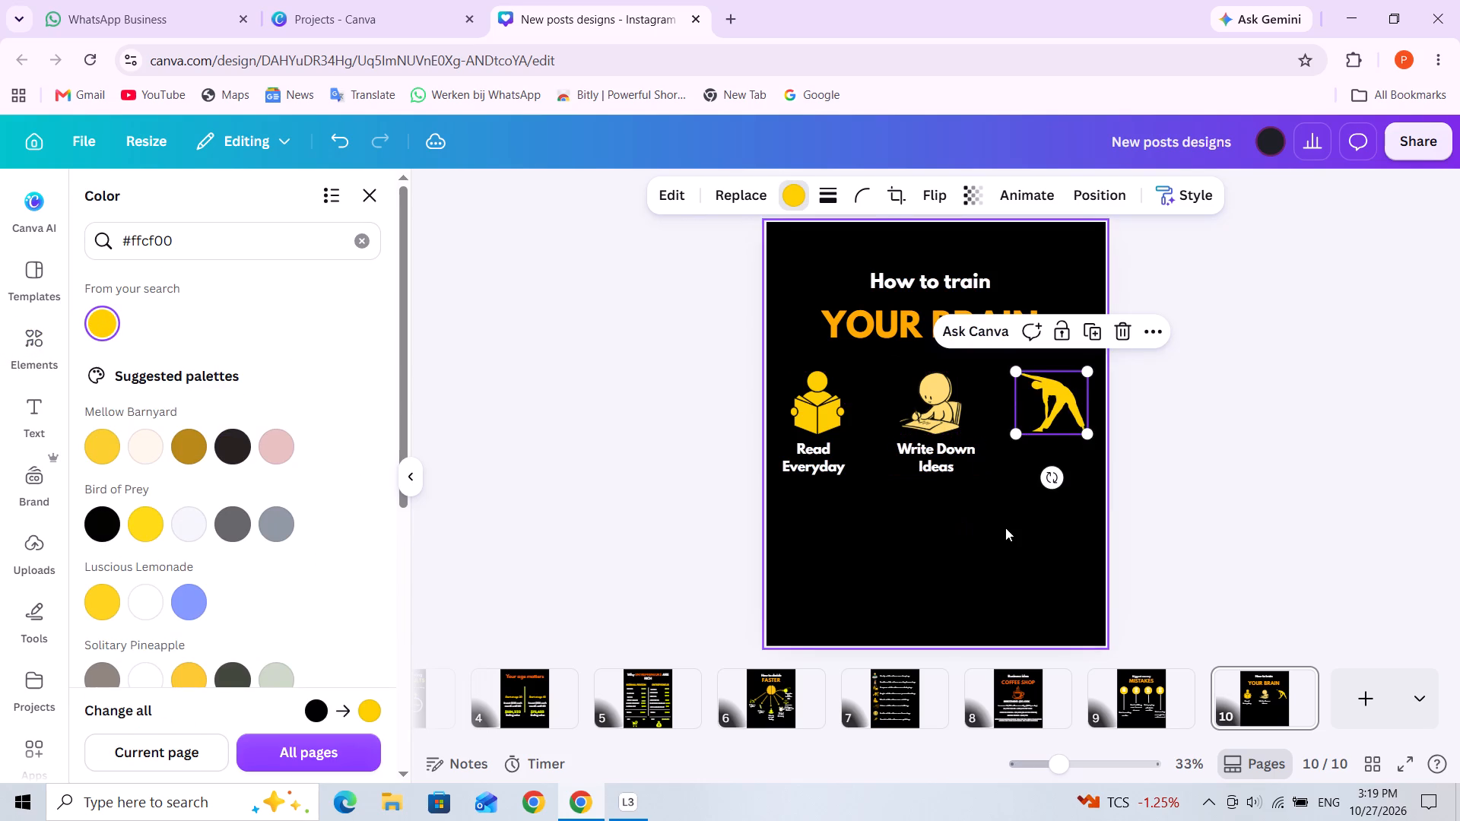
left_click(1055, 426)
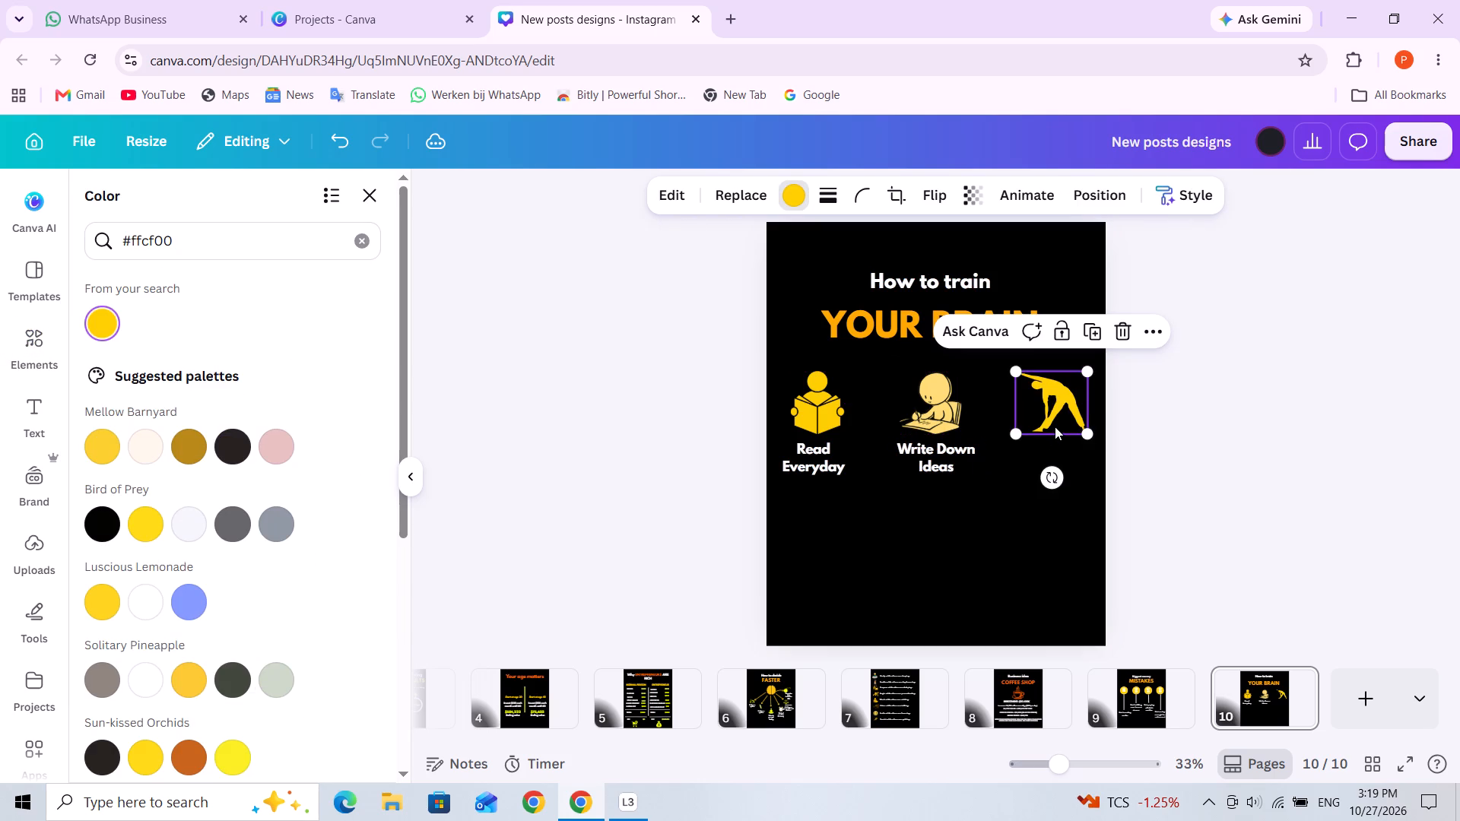
Duplicate the "Write Down Ideas" caption beneath the stretching figure and change its text to "Exercise on a" / "Weekly Basis" on two lines.
left_click(954, 464)
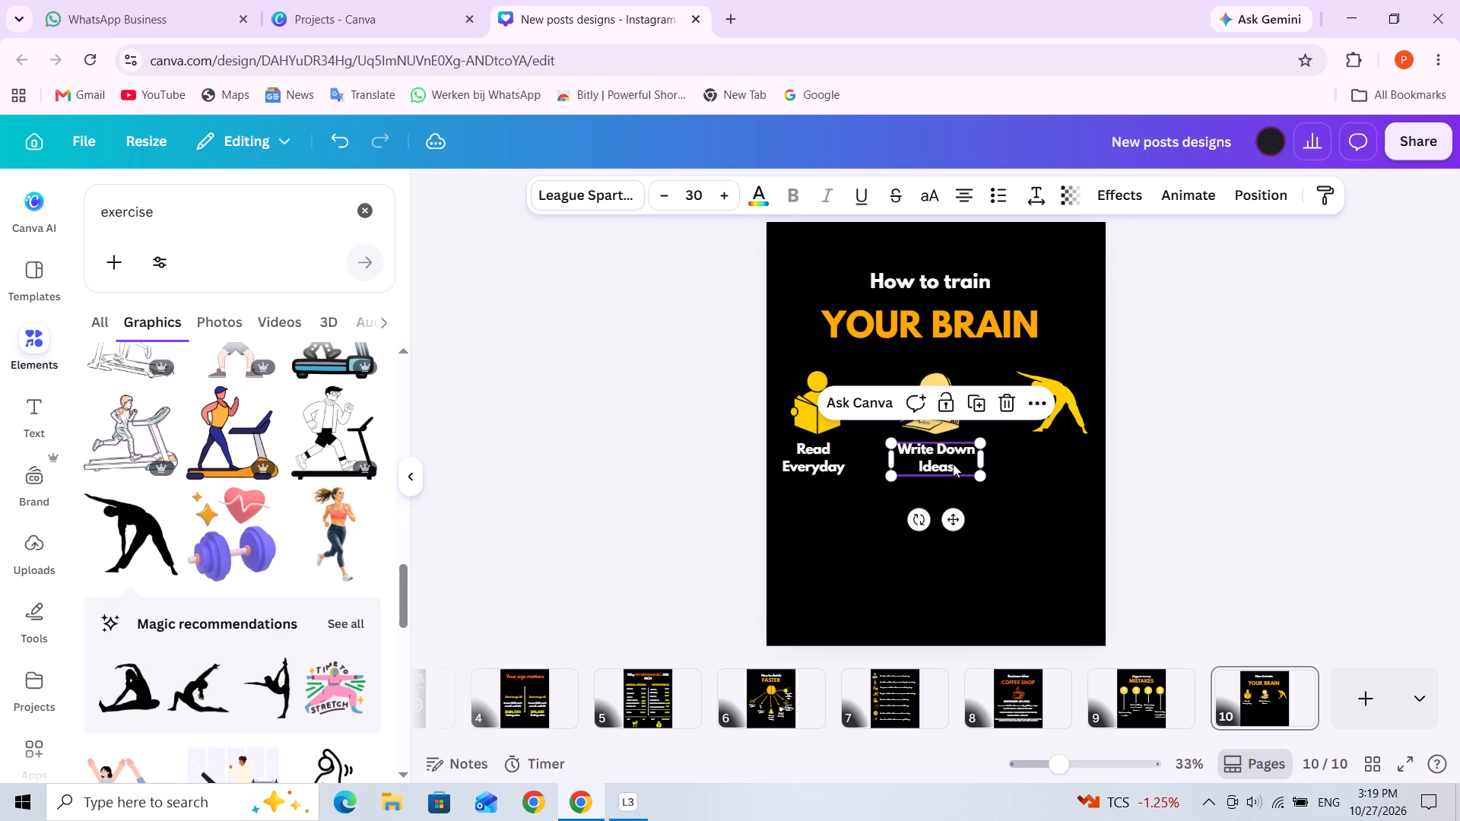
left_click(973, 401)
triple_click(1029, 458)
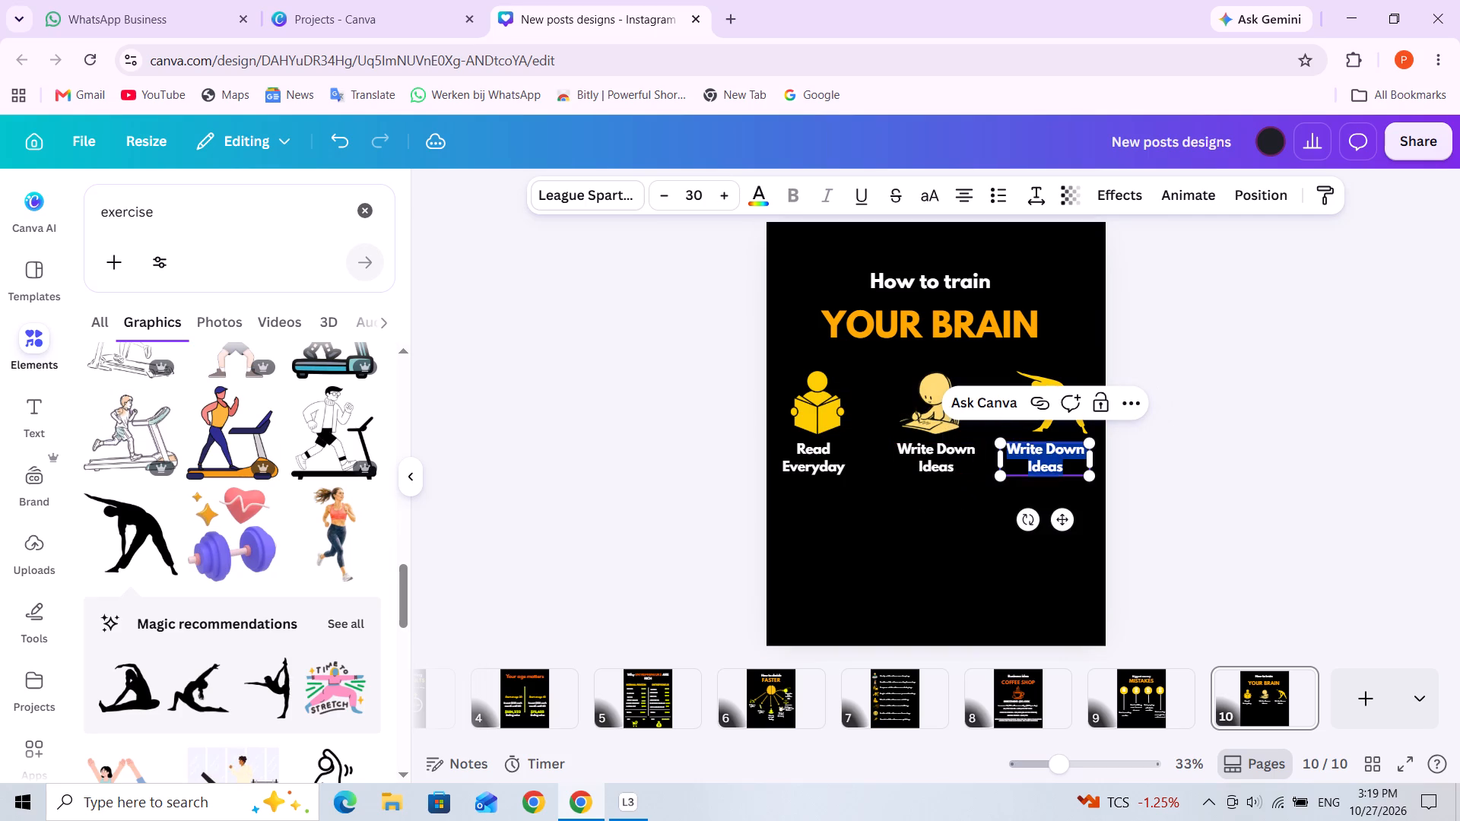
key("ctrl+a")
key("e")
type("xercise")
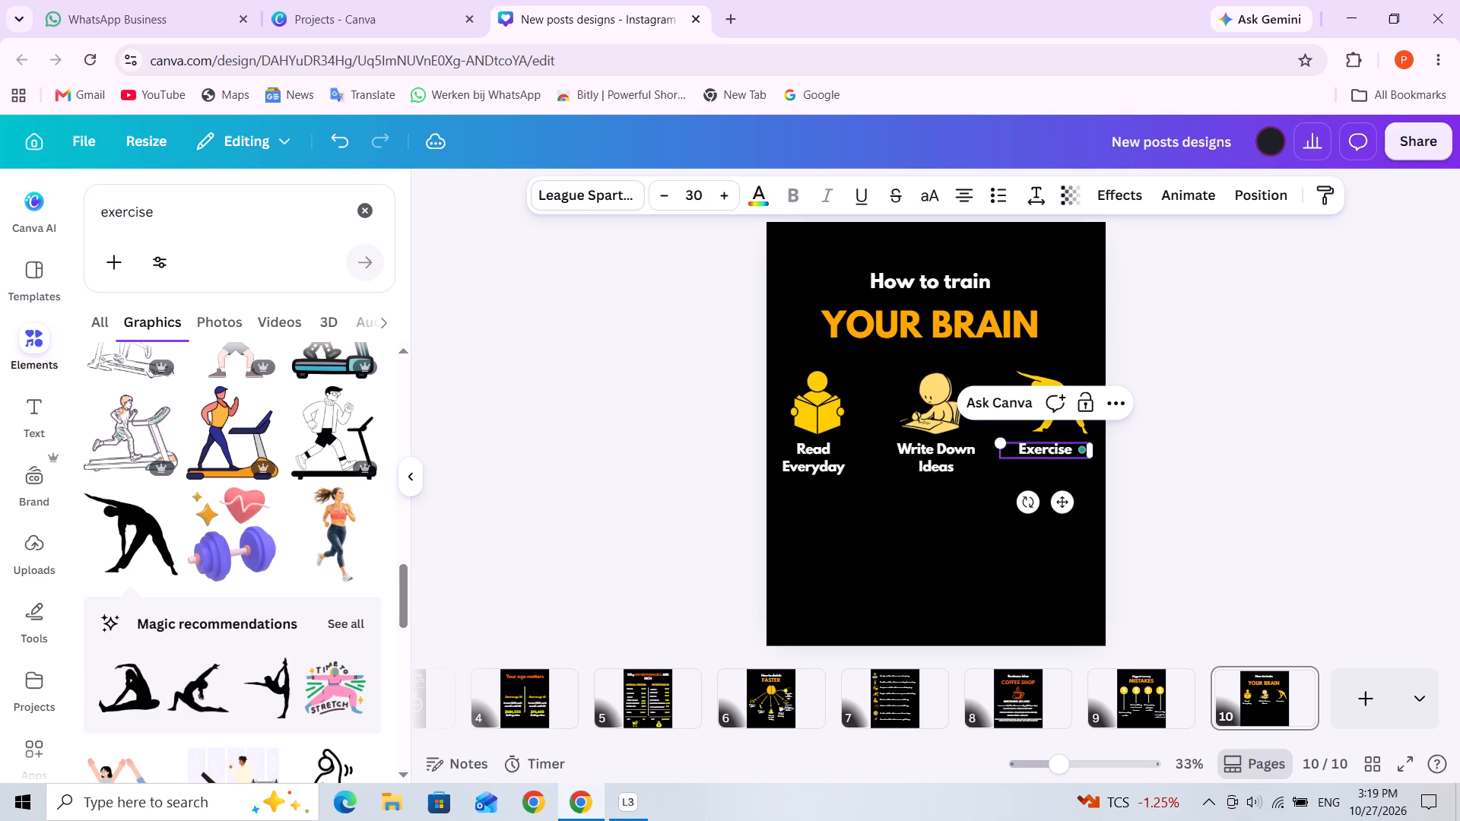
key("space")
type("on a")
key("Return")
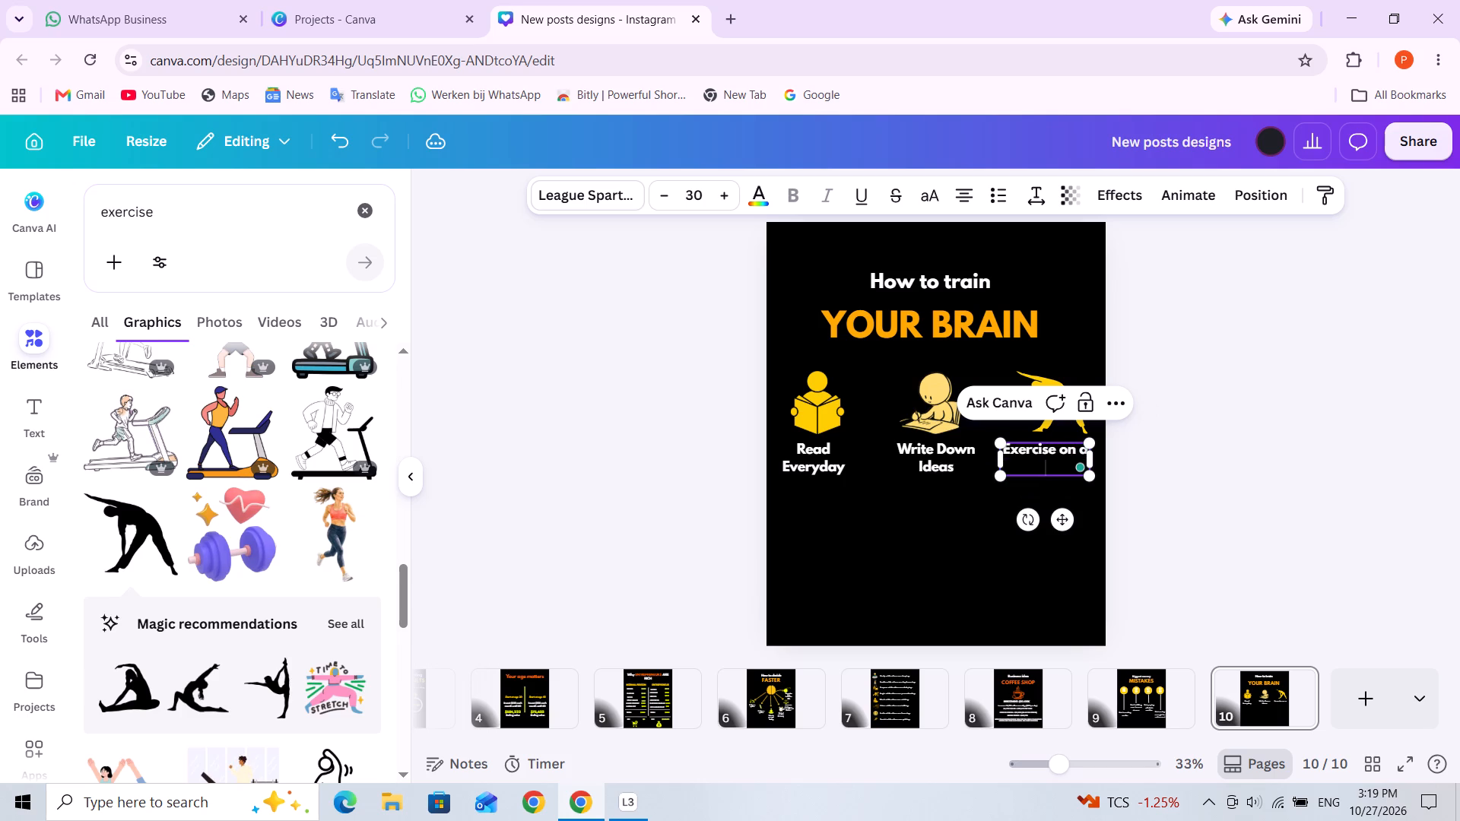
type("ee")
type("kly")
key("space")
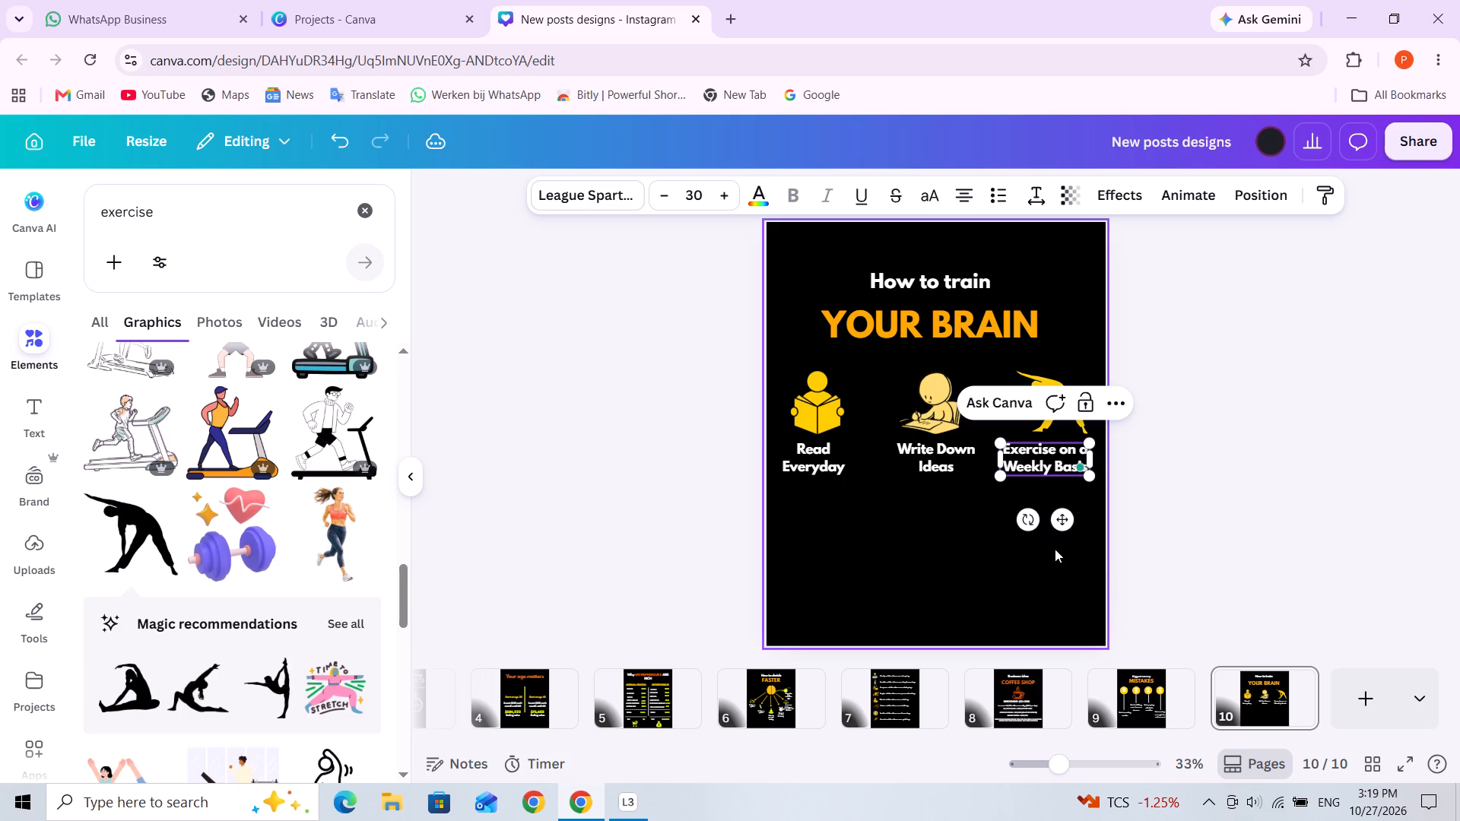
key("BackSpace")
key("s")
left_click(951, 597)
left_click(954, 588)
left_click(960, 559)
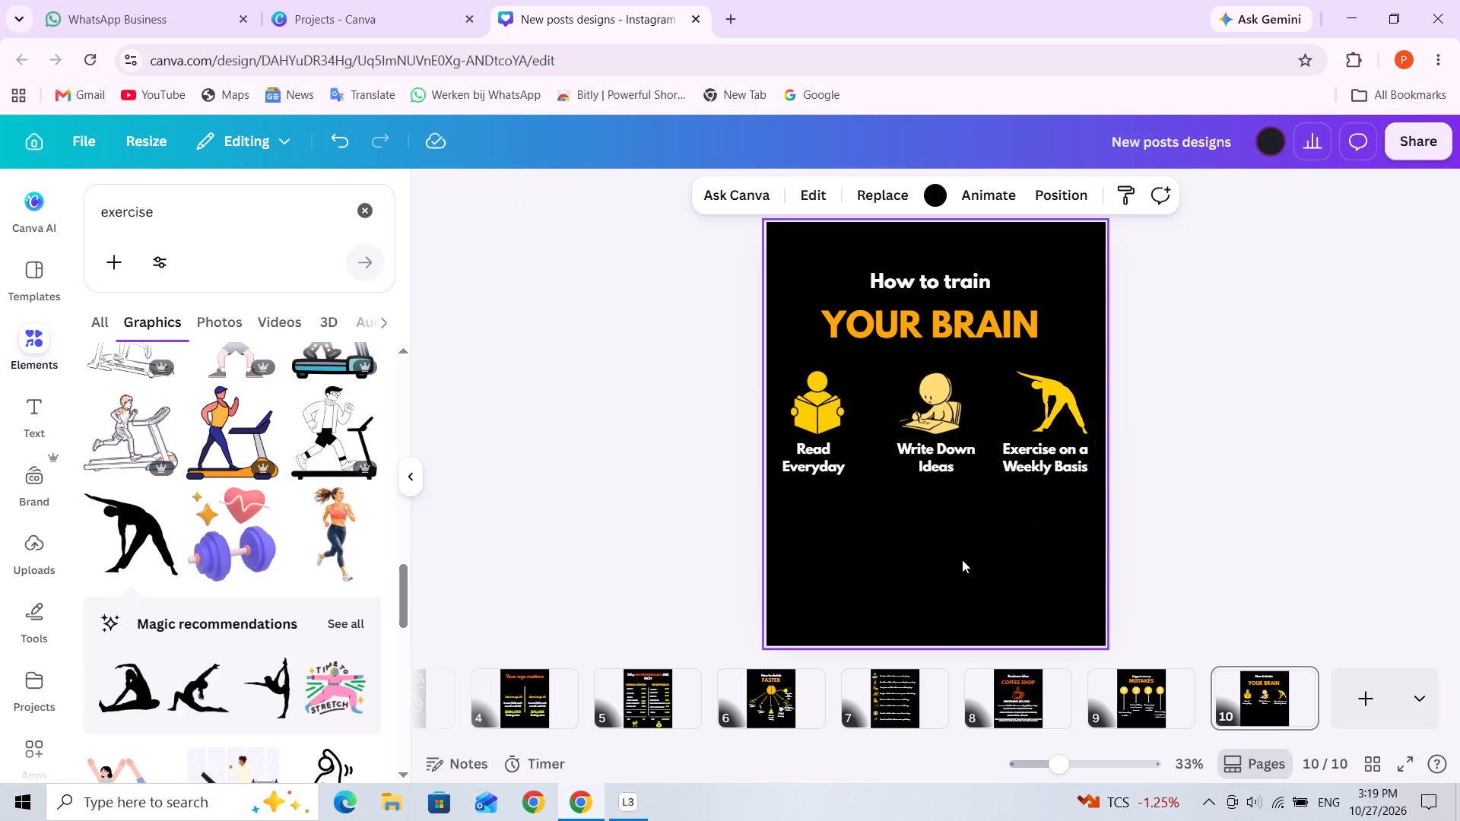
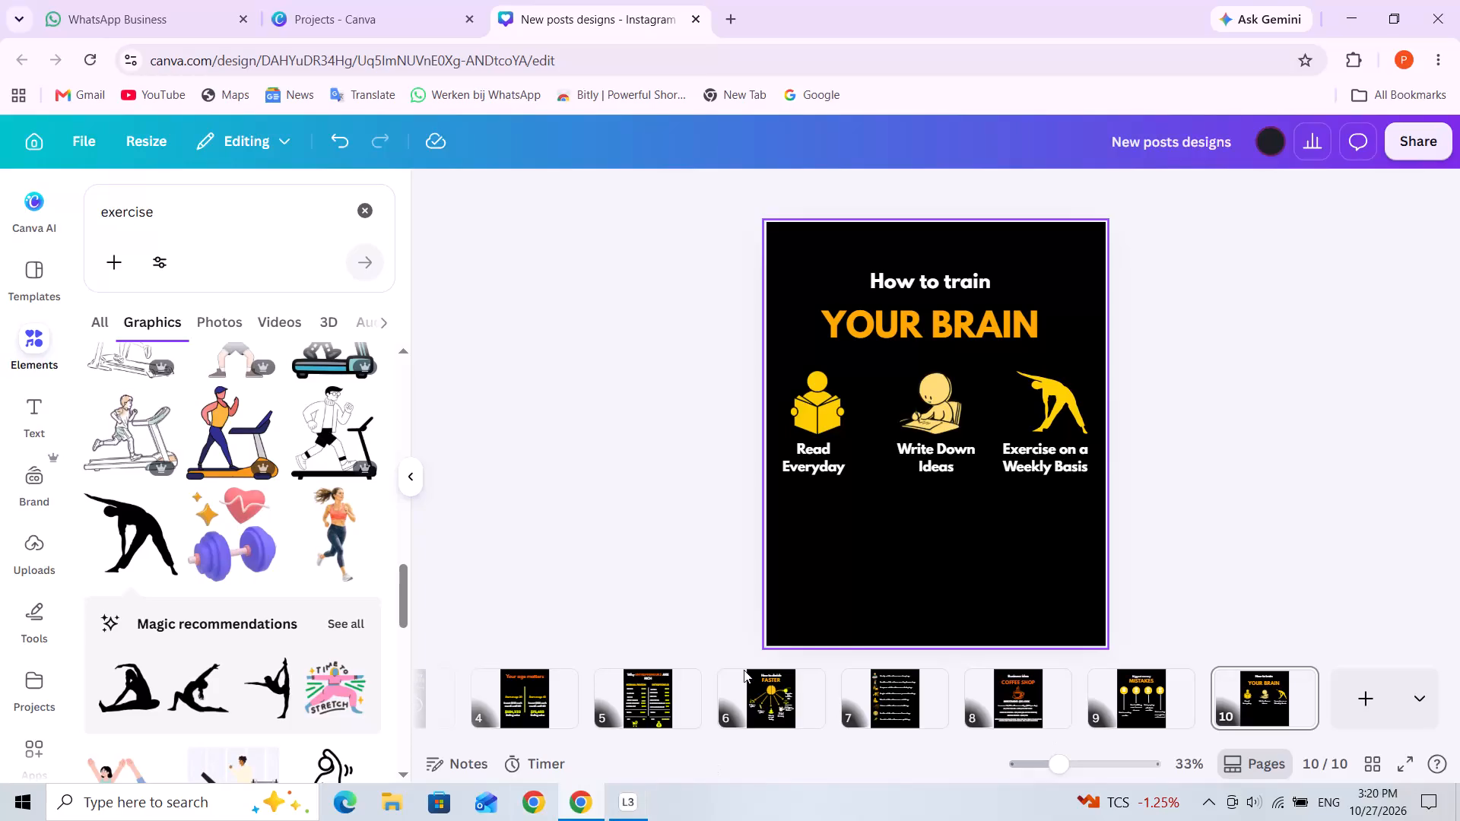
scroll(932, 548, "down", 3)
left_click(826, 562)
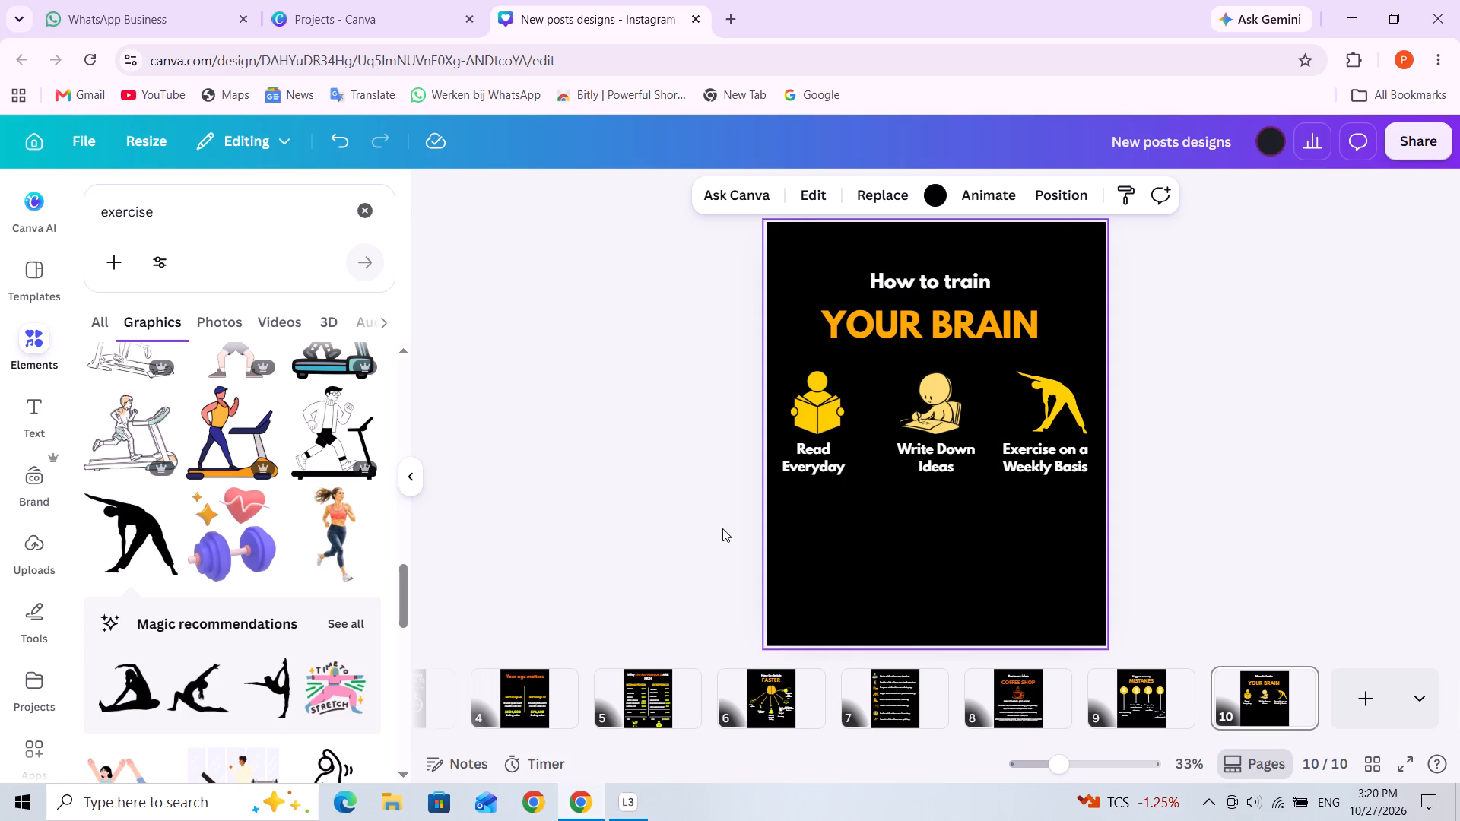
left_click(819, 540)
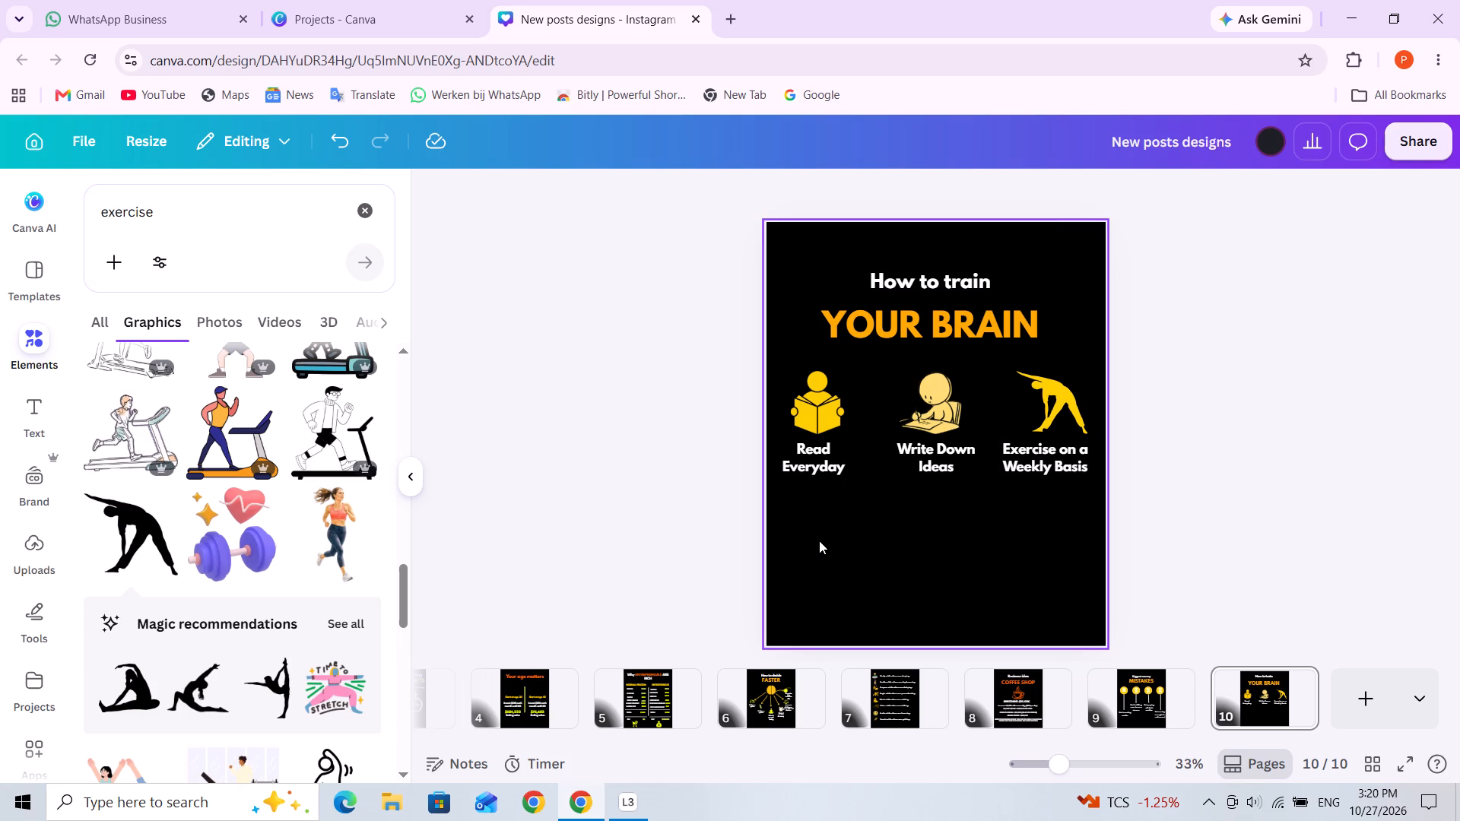
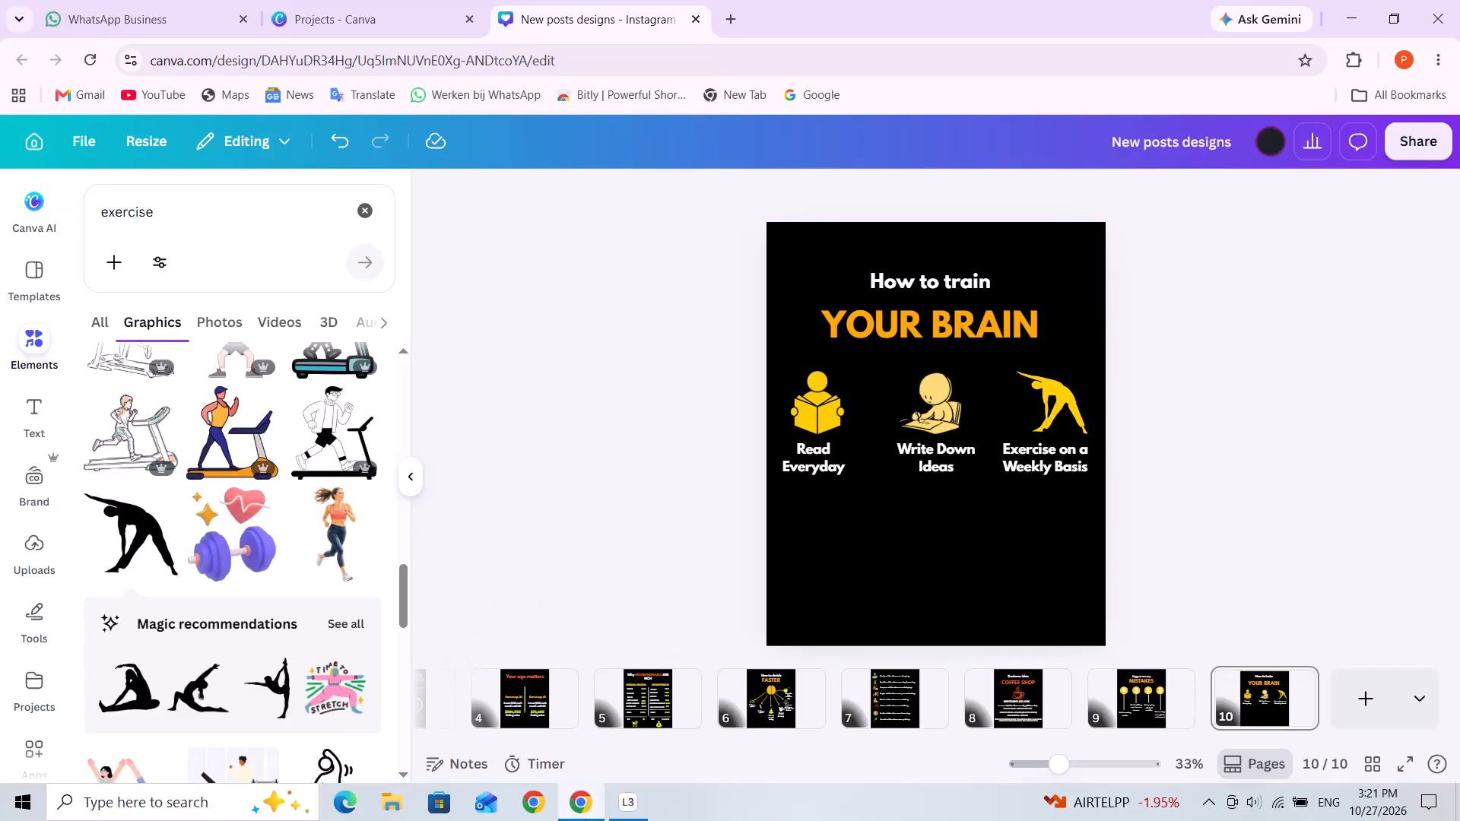
Search the graphics library for "comfort zone".
double_click(178, 213)
type("comd")
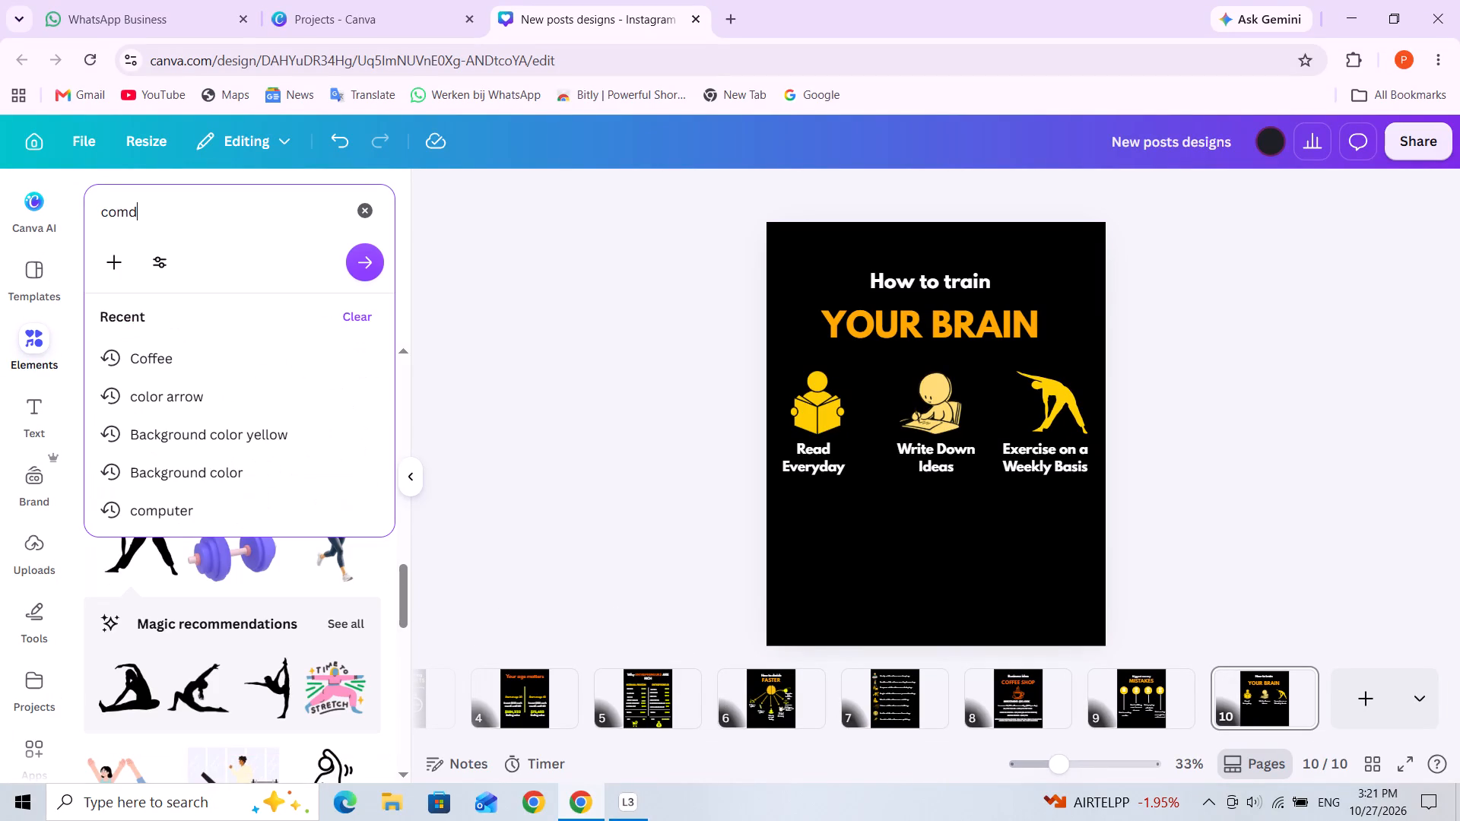
key("BackSpace")
type("fort zone'")
key("Return")
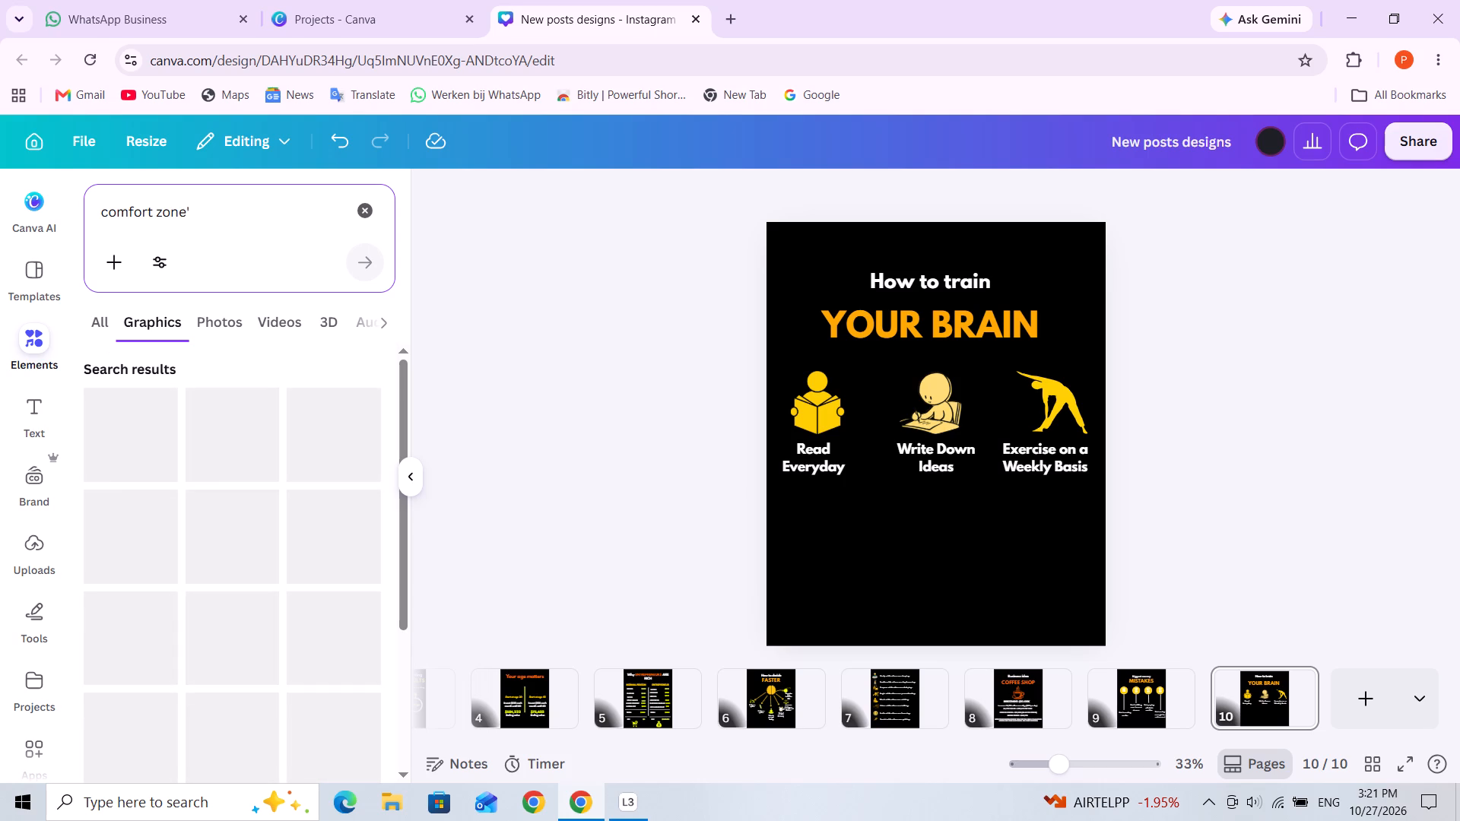
key("BackSpace")
key("Return")
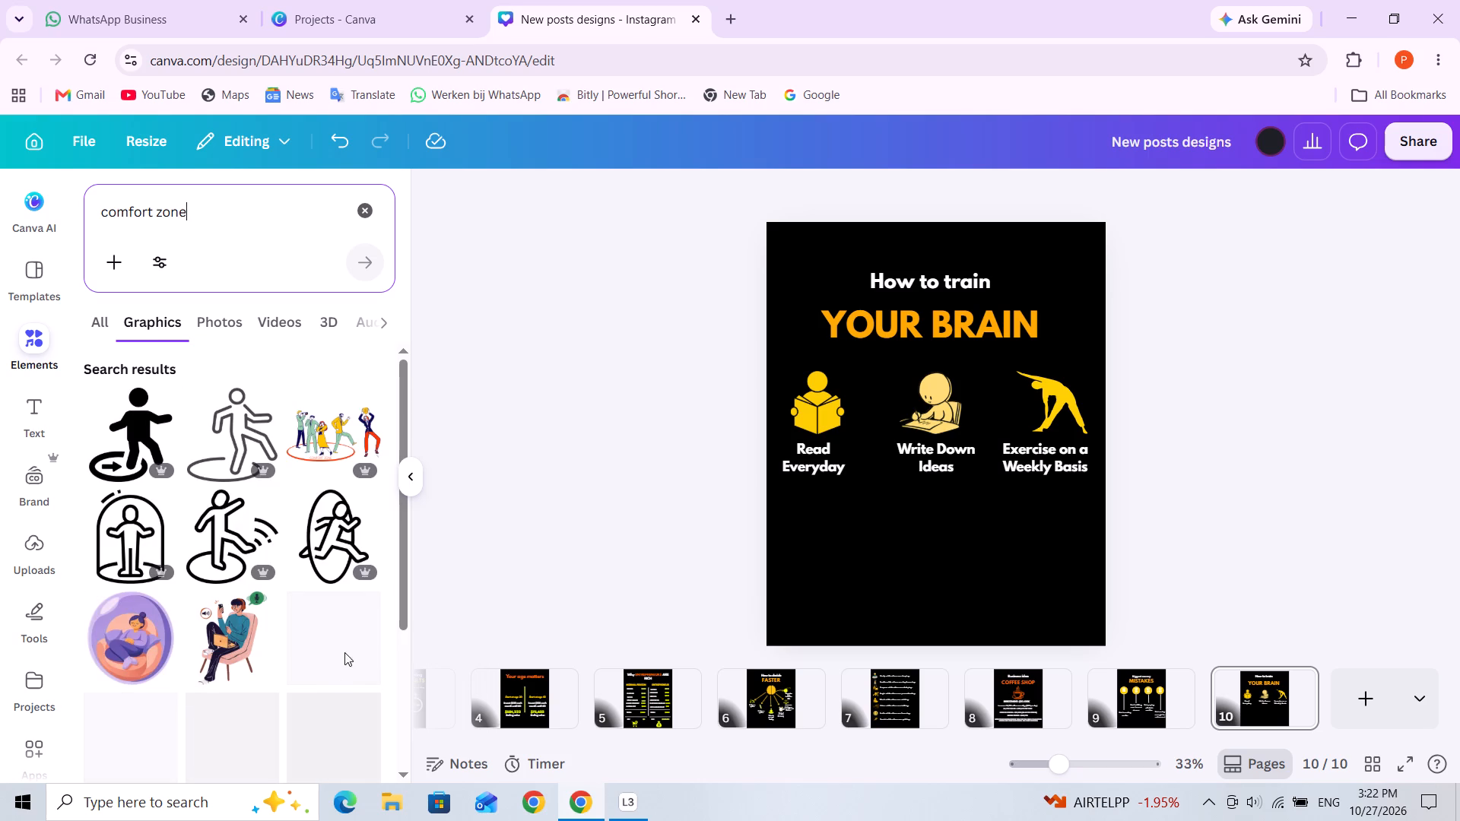
Add the comfort zone graphic of a person reclining in a chair on a solid black rounded square to page 10.
scroll(341, 634, "down", 1)
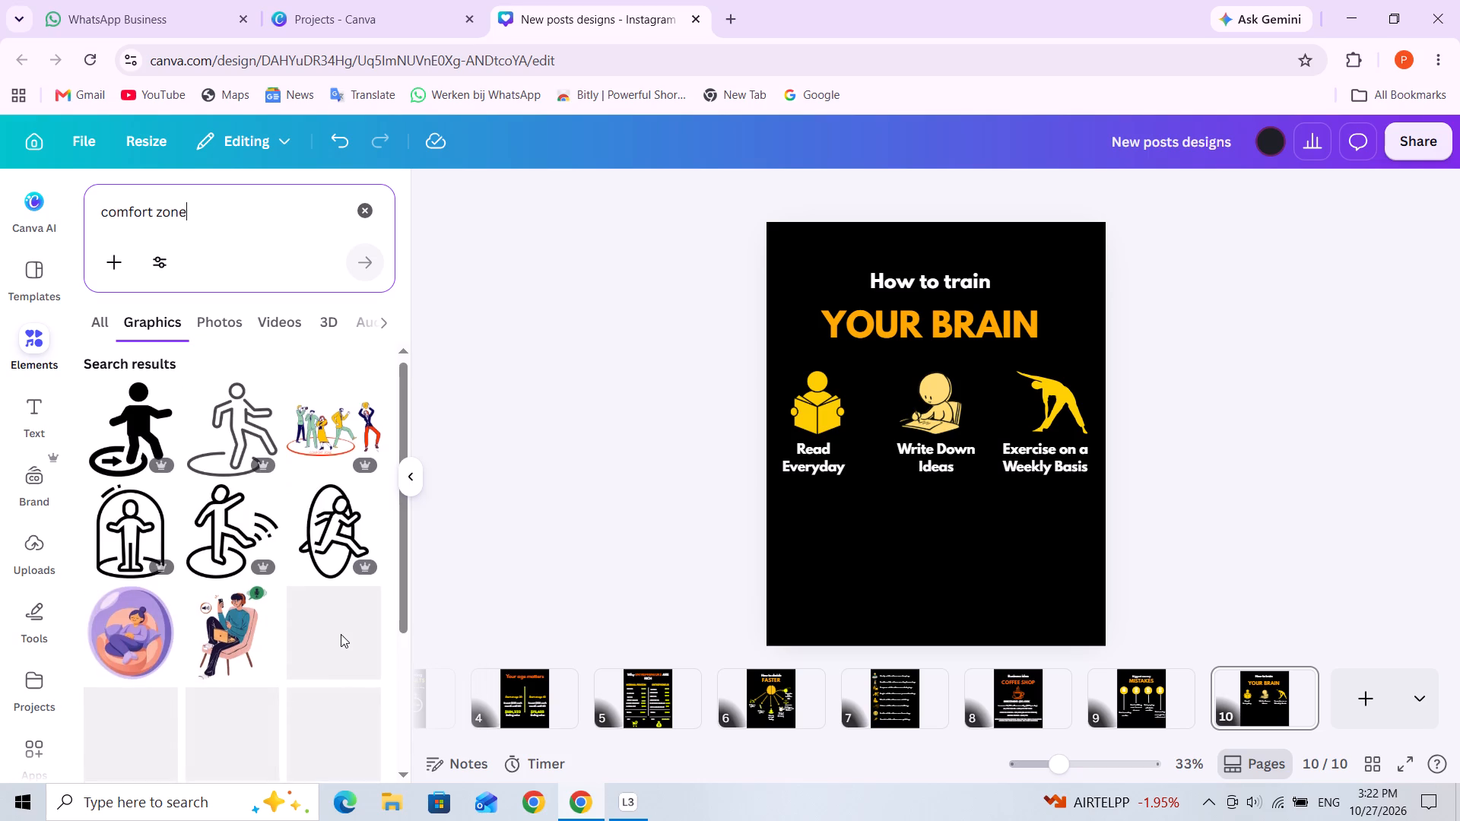
scroll(341, 634, "down", 1)
scroll(341, 633, "up", 3)
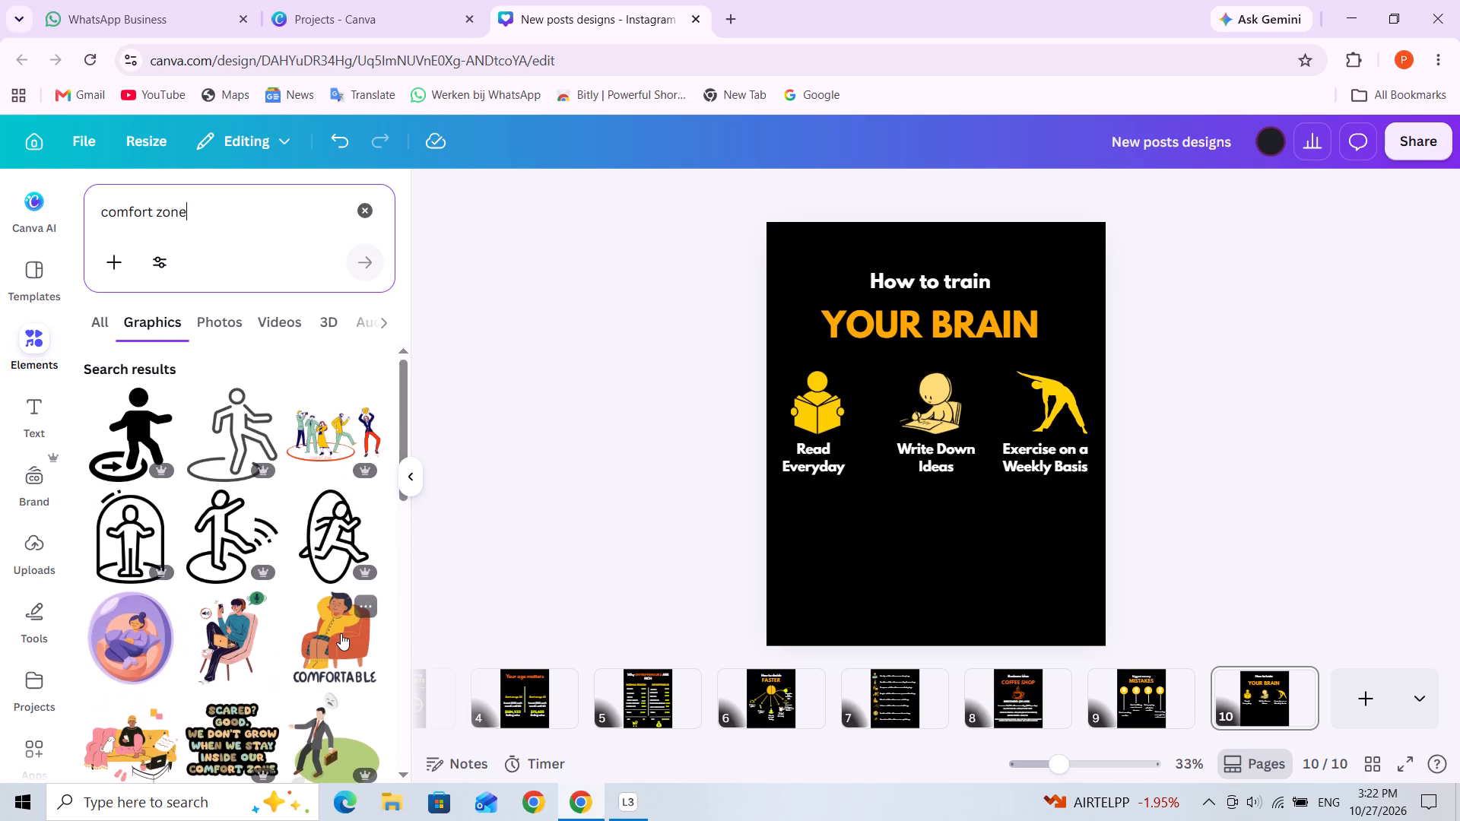
scroll(341, 633, "down", 4)
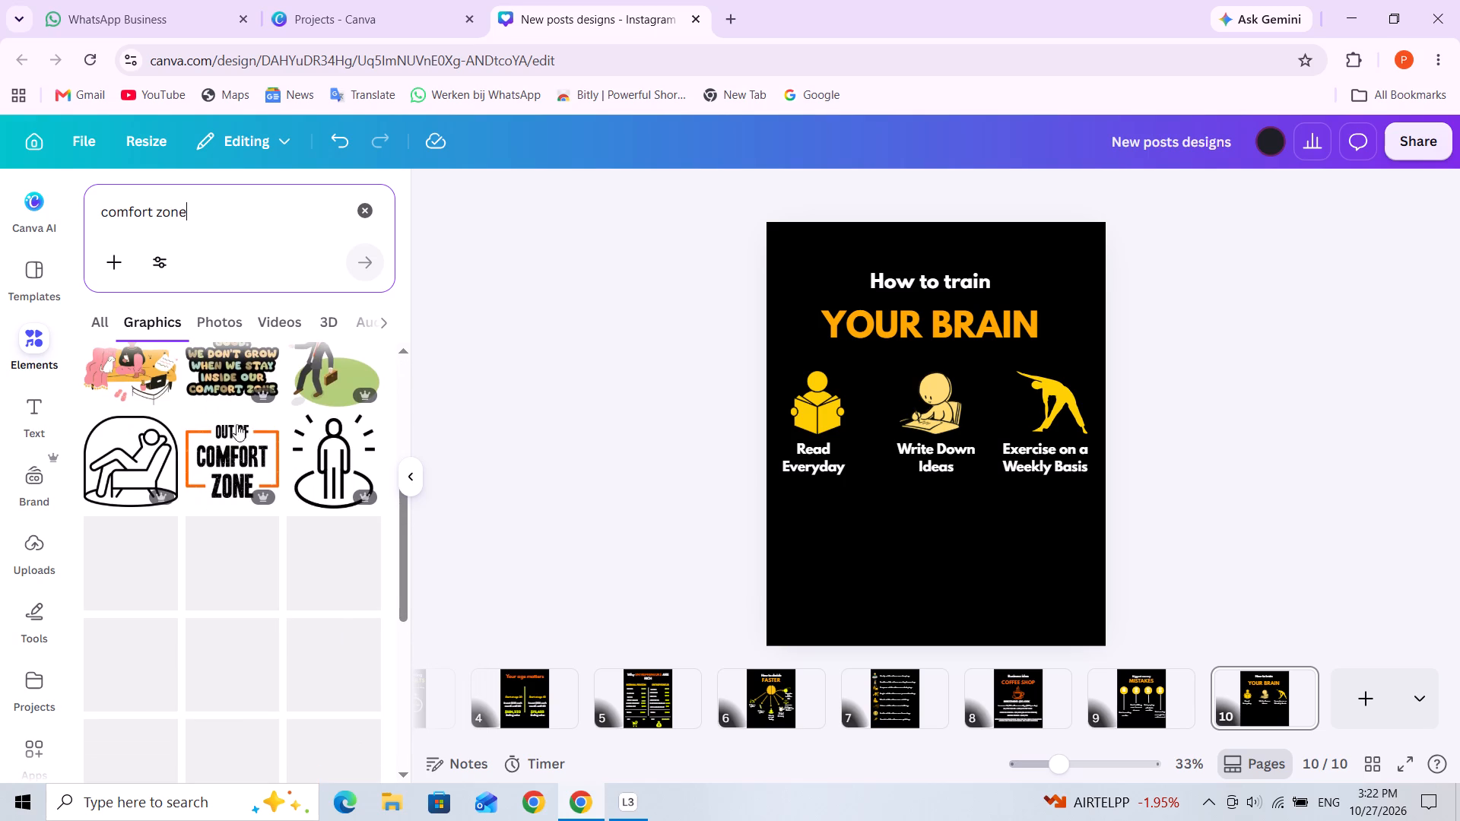
triple_click(195, 225)
triple_click(195, 216)
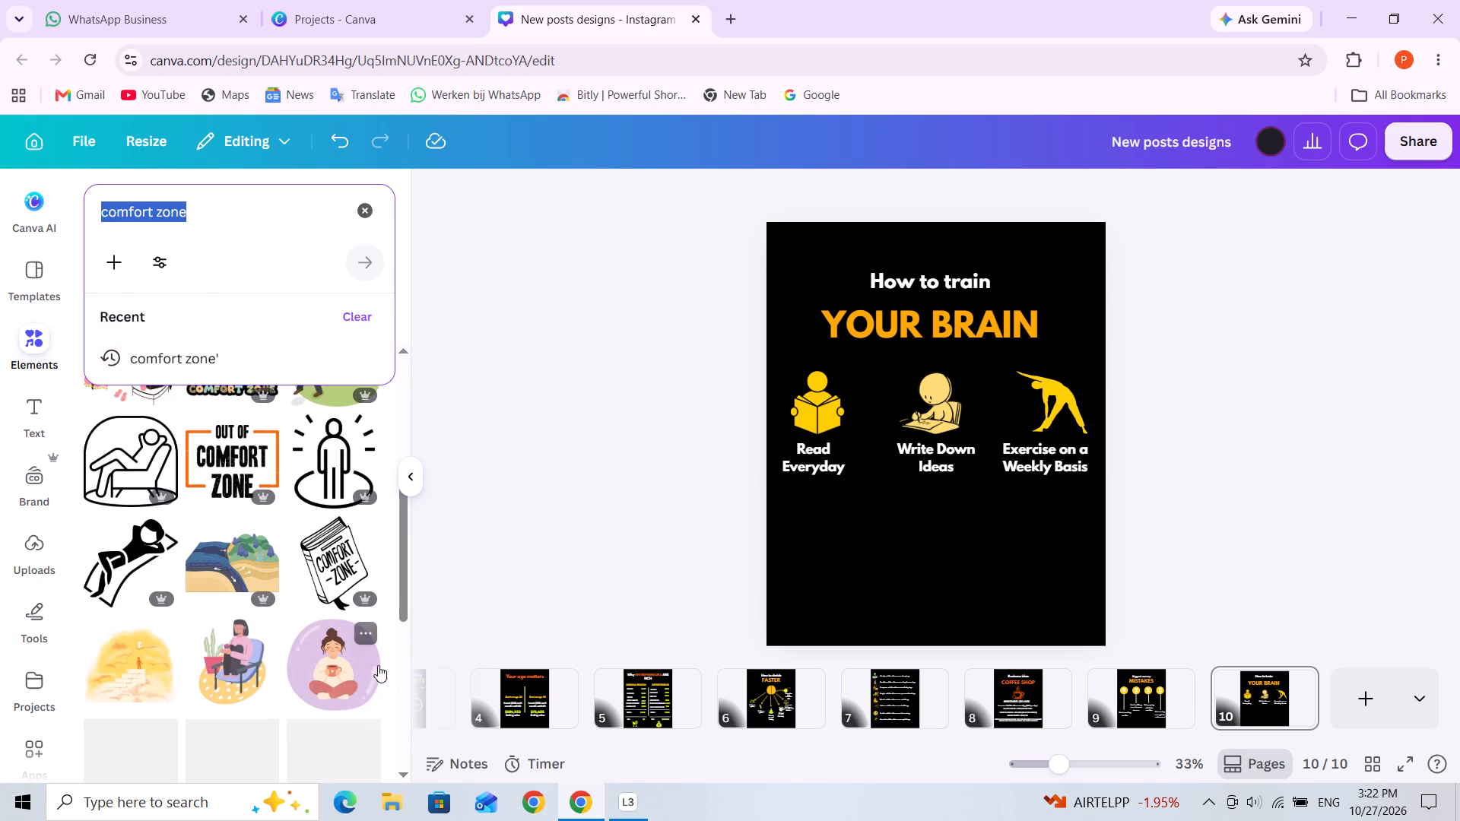
scroll(393, 658, "up", 2)
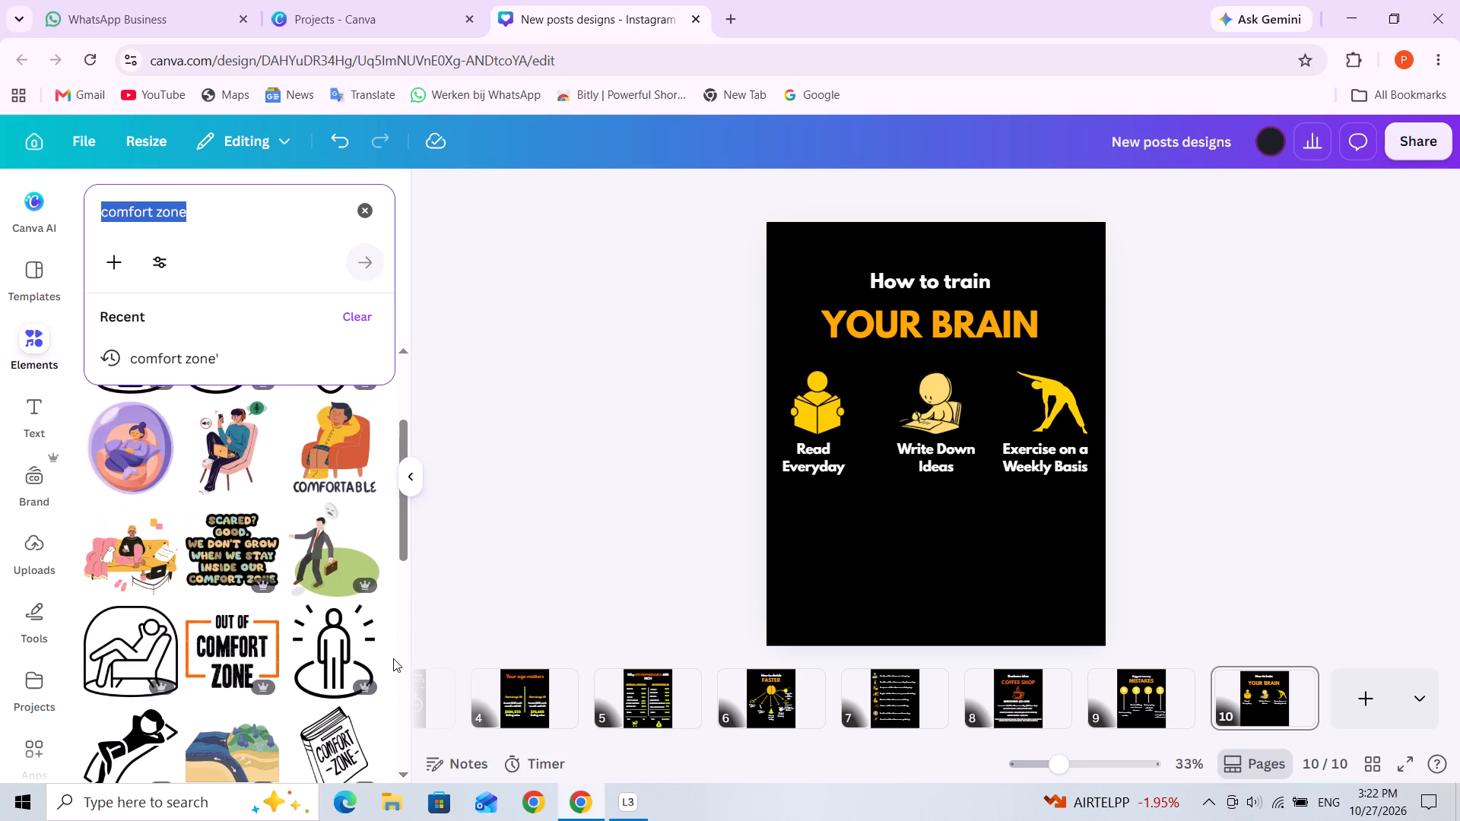
scroll(393, 658, "up", 5)
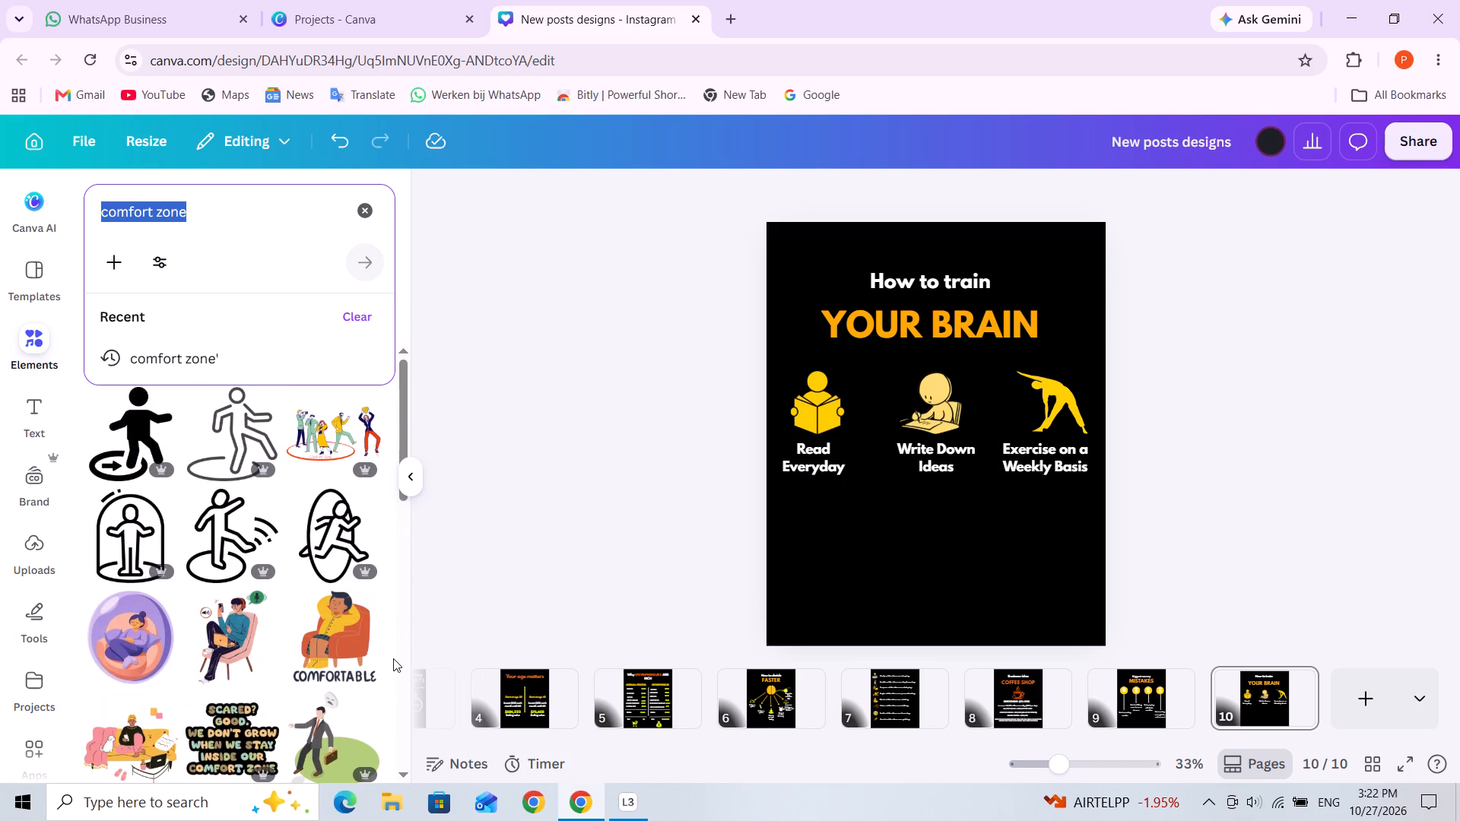
scroll(393, 658, "down", 4)
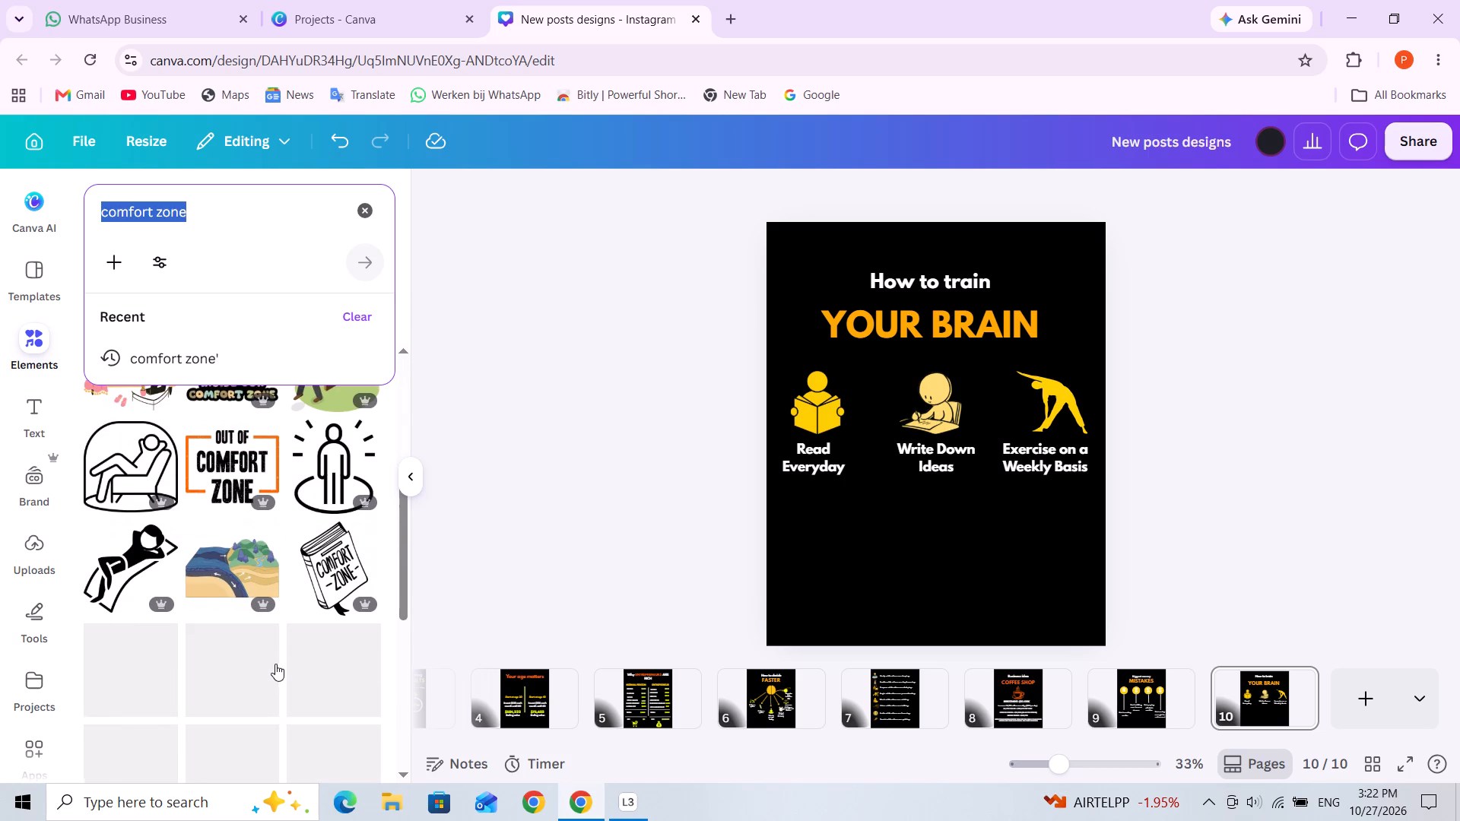
scroll(281, 632, "down", 2)
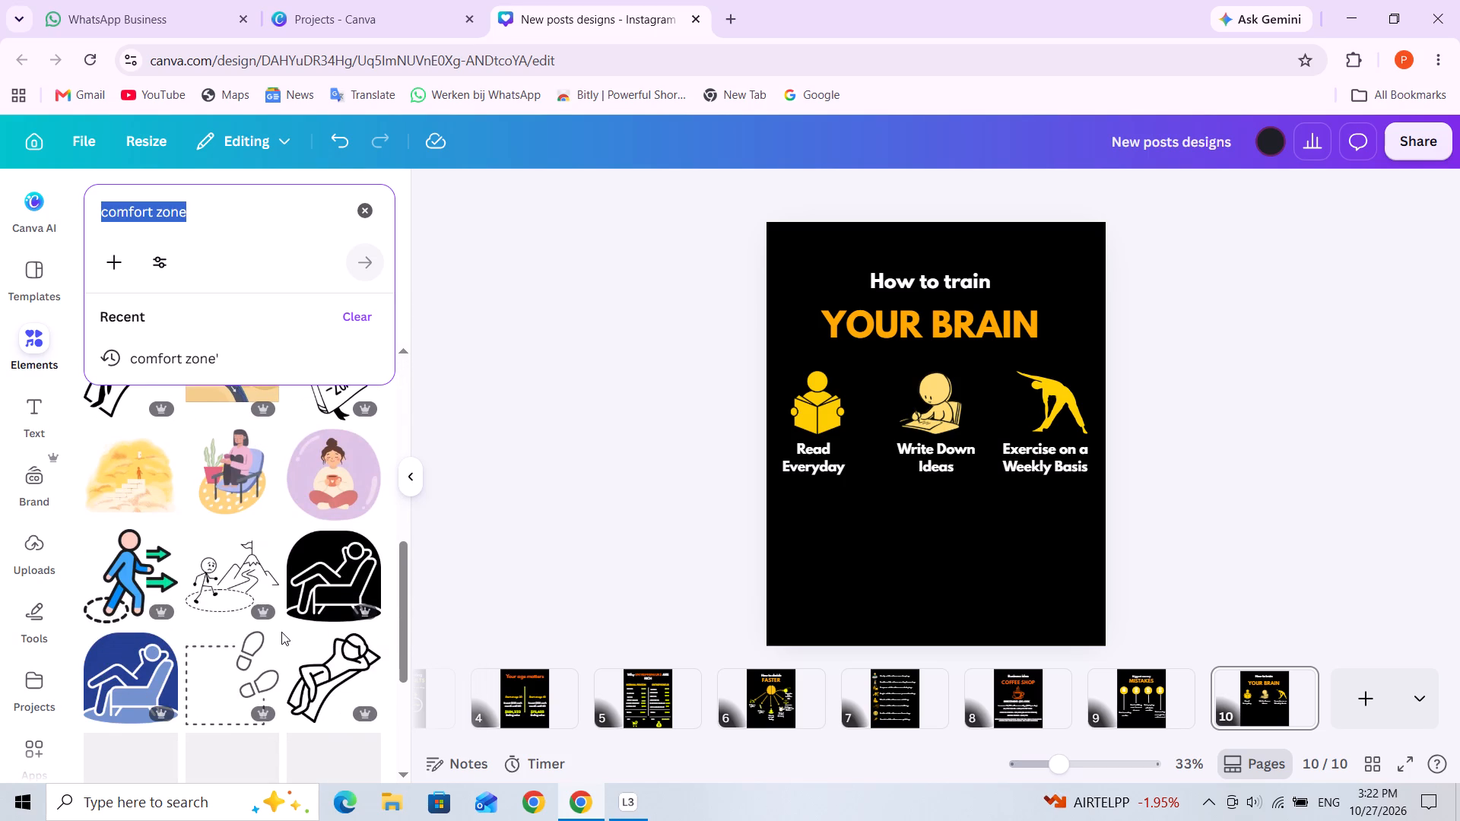
scroll(281, 632, "down", 1)
scroll(281, 632, "up", 2)
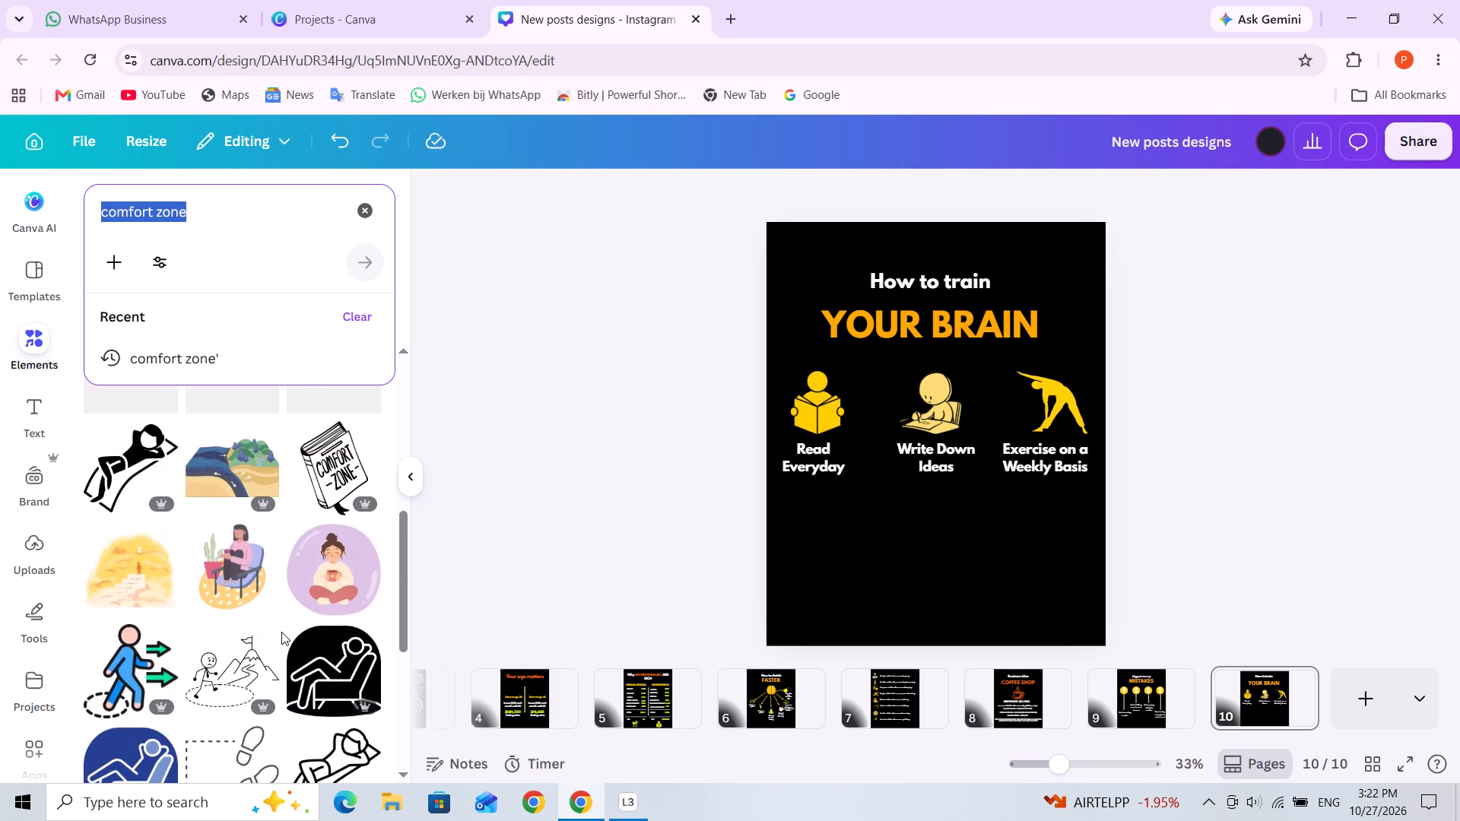
scroll(281, 632, "down", 3)
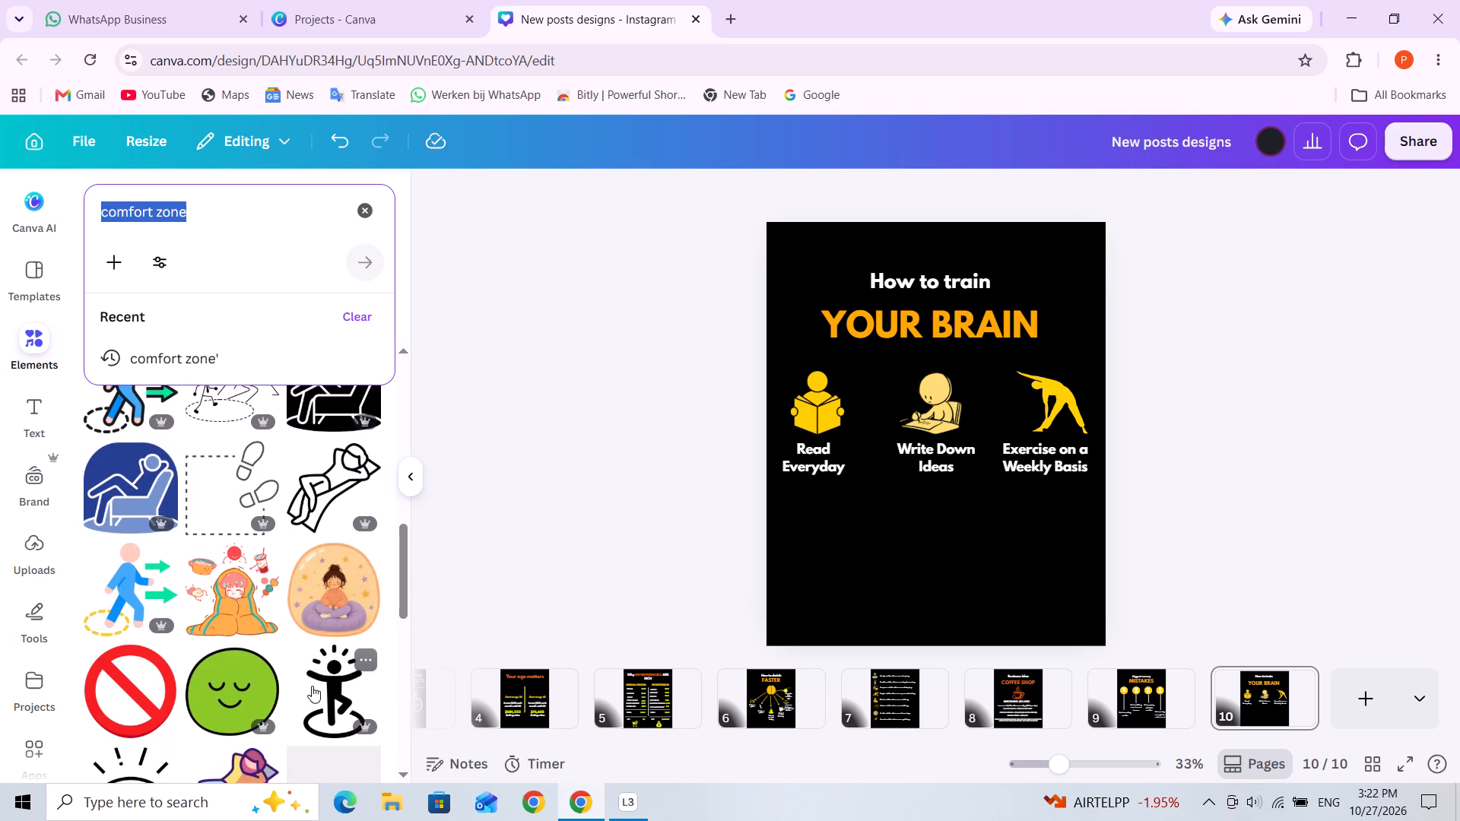
scroll(313, 687, "down", 2)
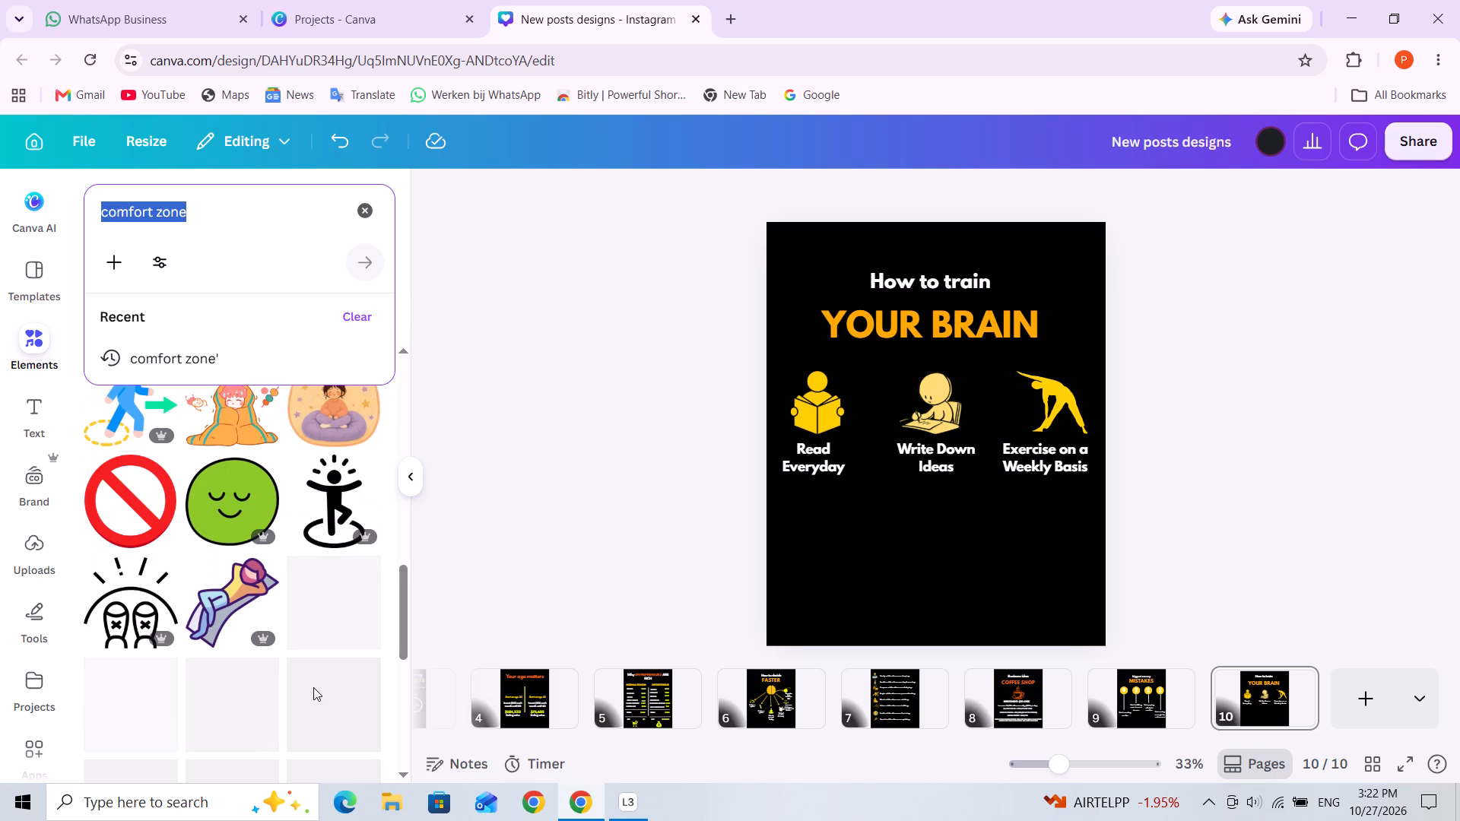
scroll(313, 687, "up", 2)
scroll(240, 658, "up", 3)
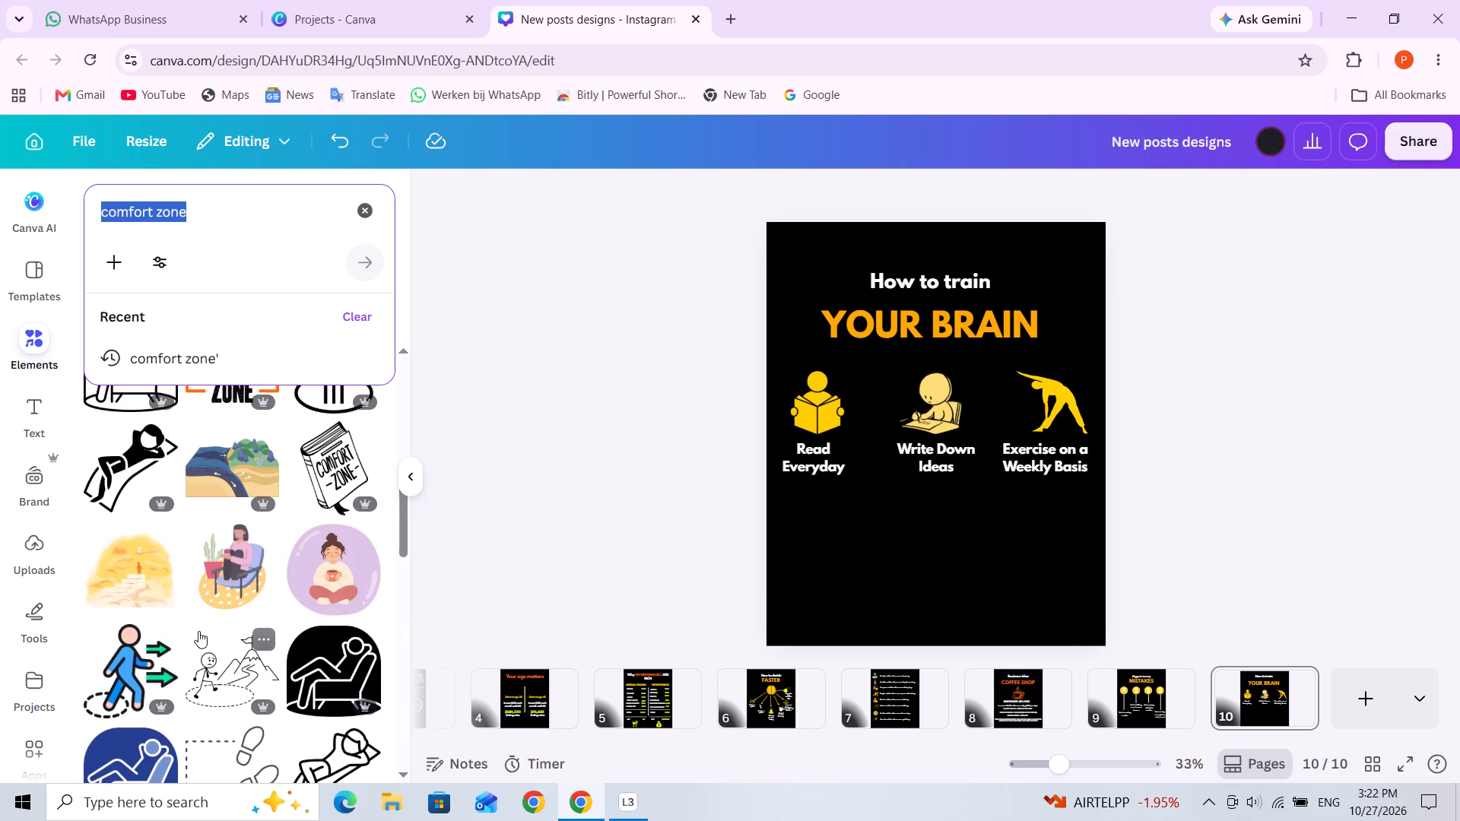
left_click(327, 686)
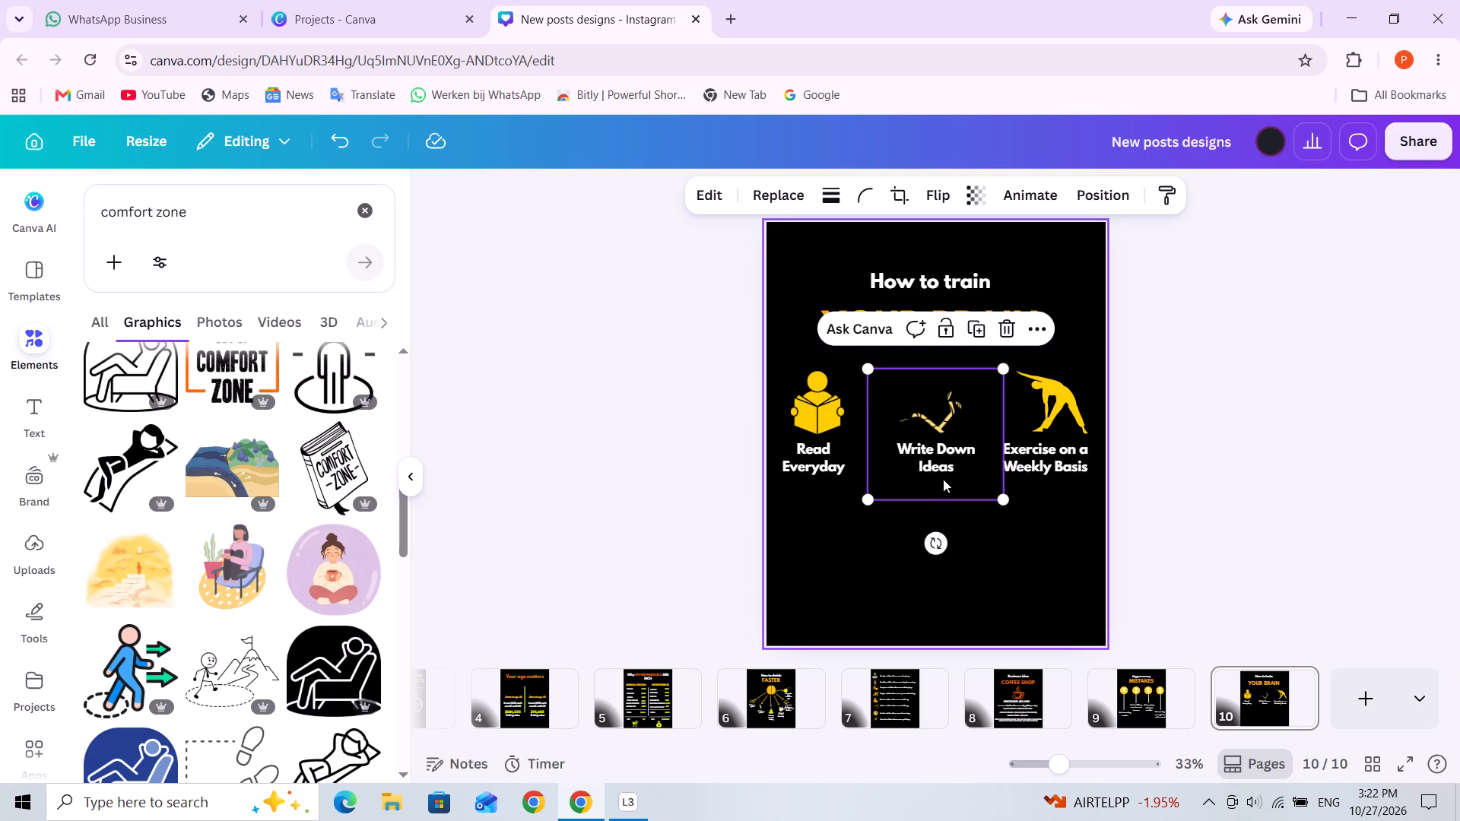
Shrink the reclining-person graphic to about the size of the yellow reading icon.
left_click_drag(900, 489, 881, 490)
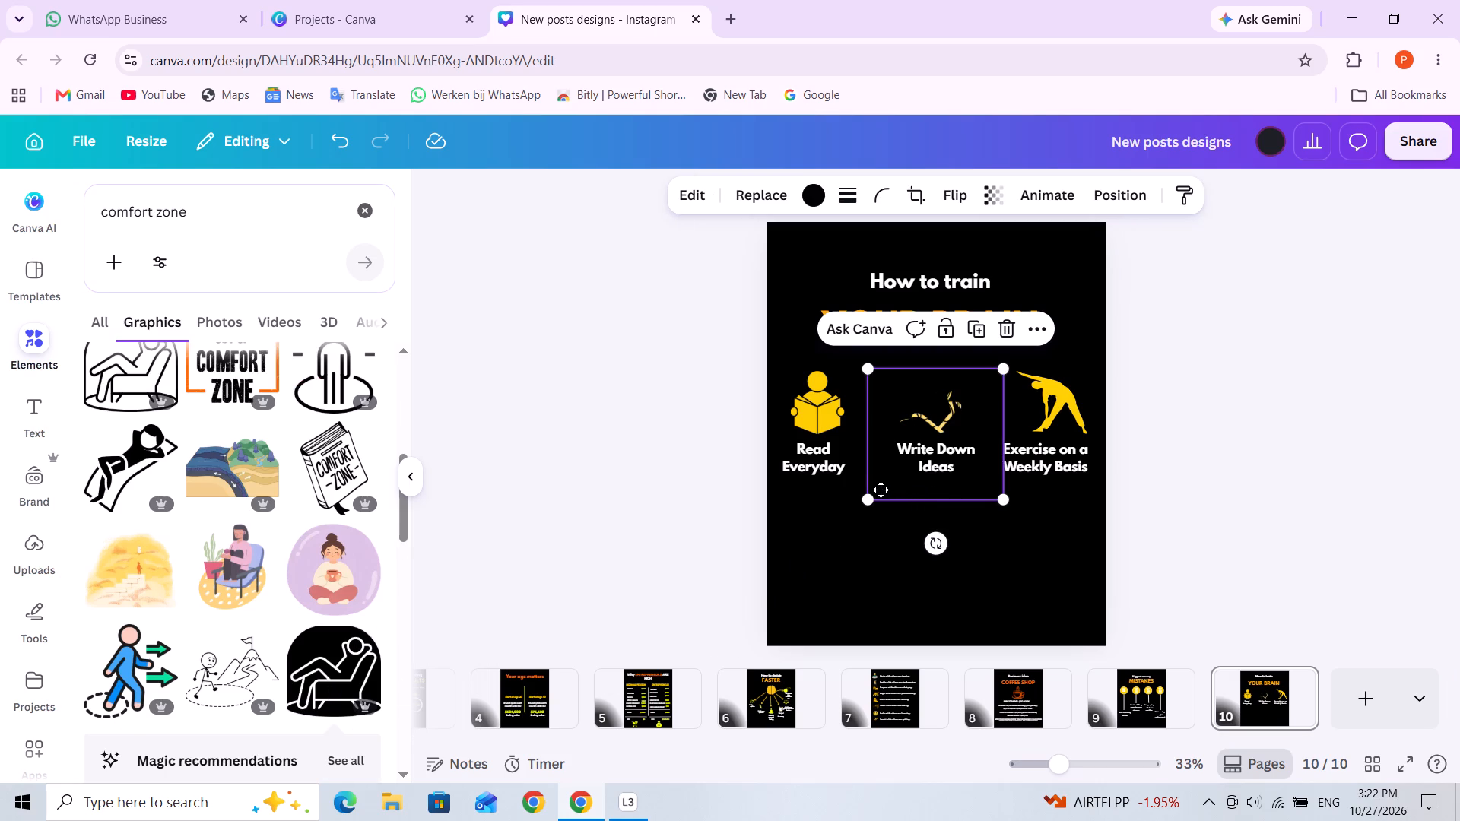
left_click_drag(881, 490, 882, 487)
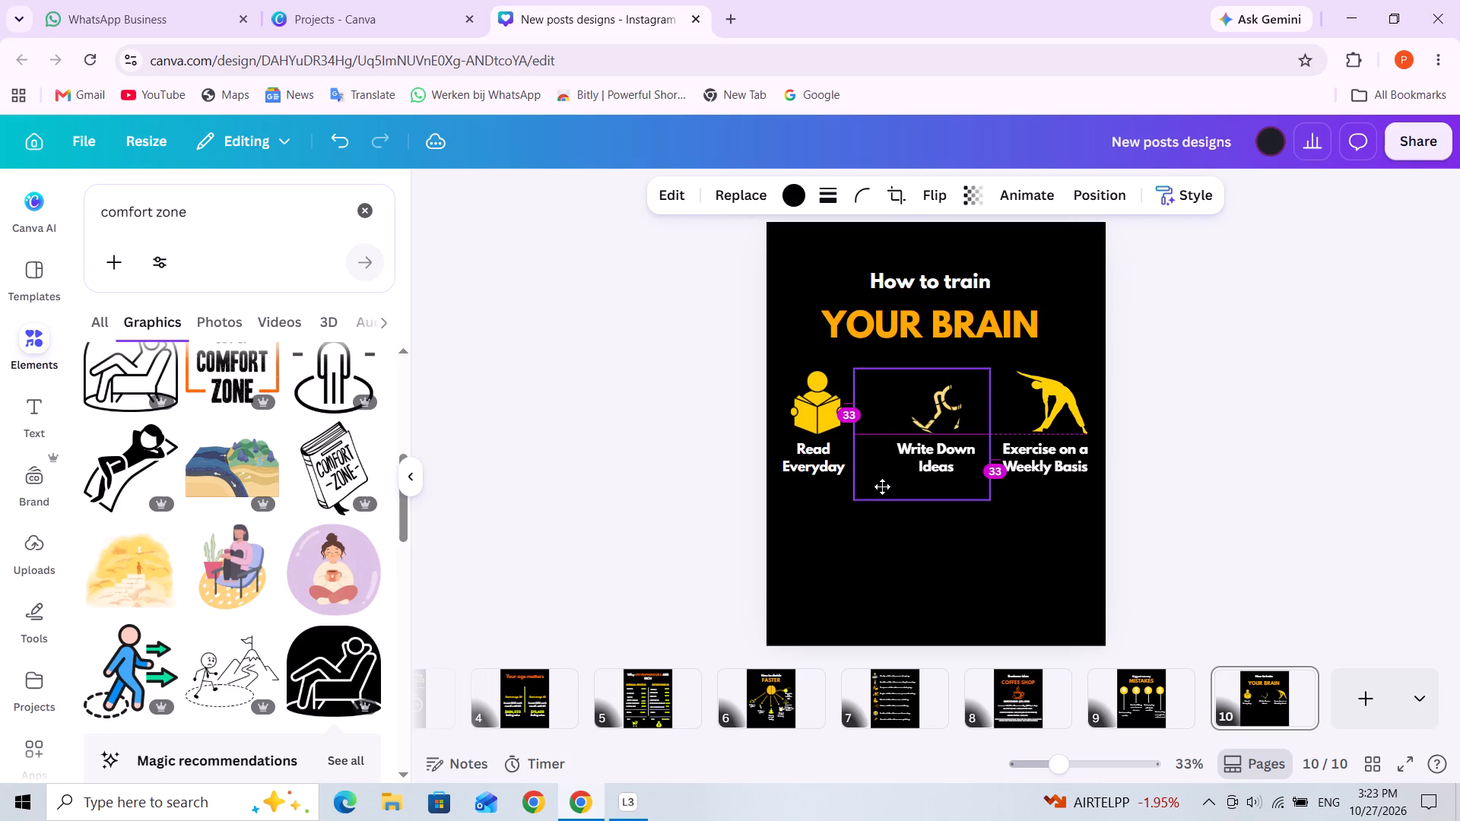
left_click_drag(882, 487, 882, 490)
left_click_drag(989, 499, 965, 459)
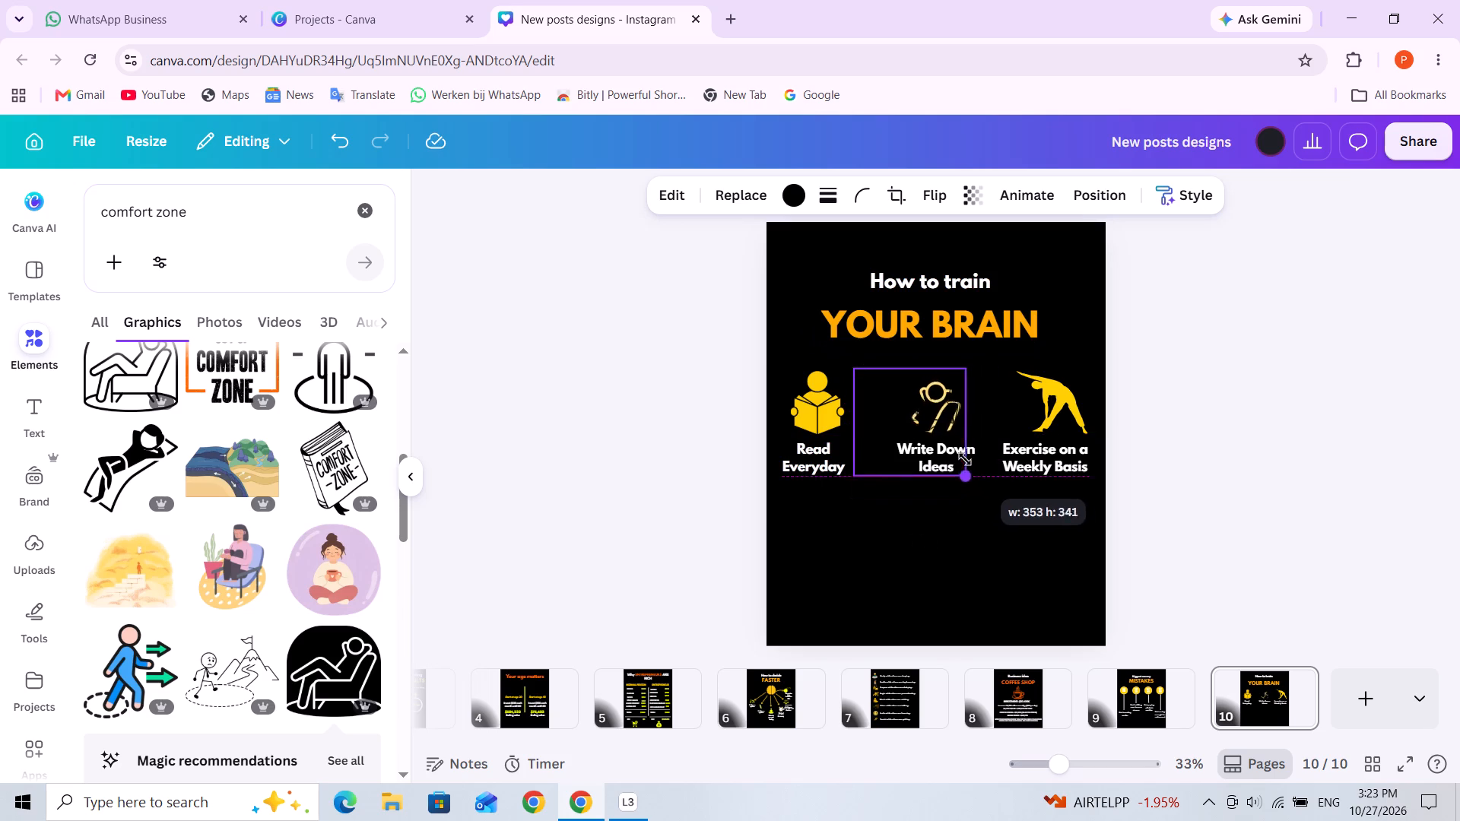
left_click_drag(965, 459, 920, 407)
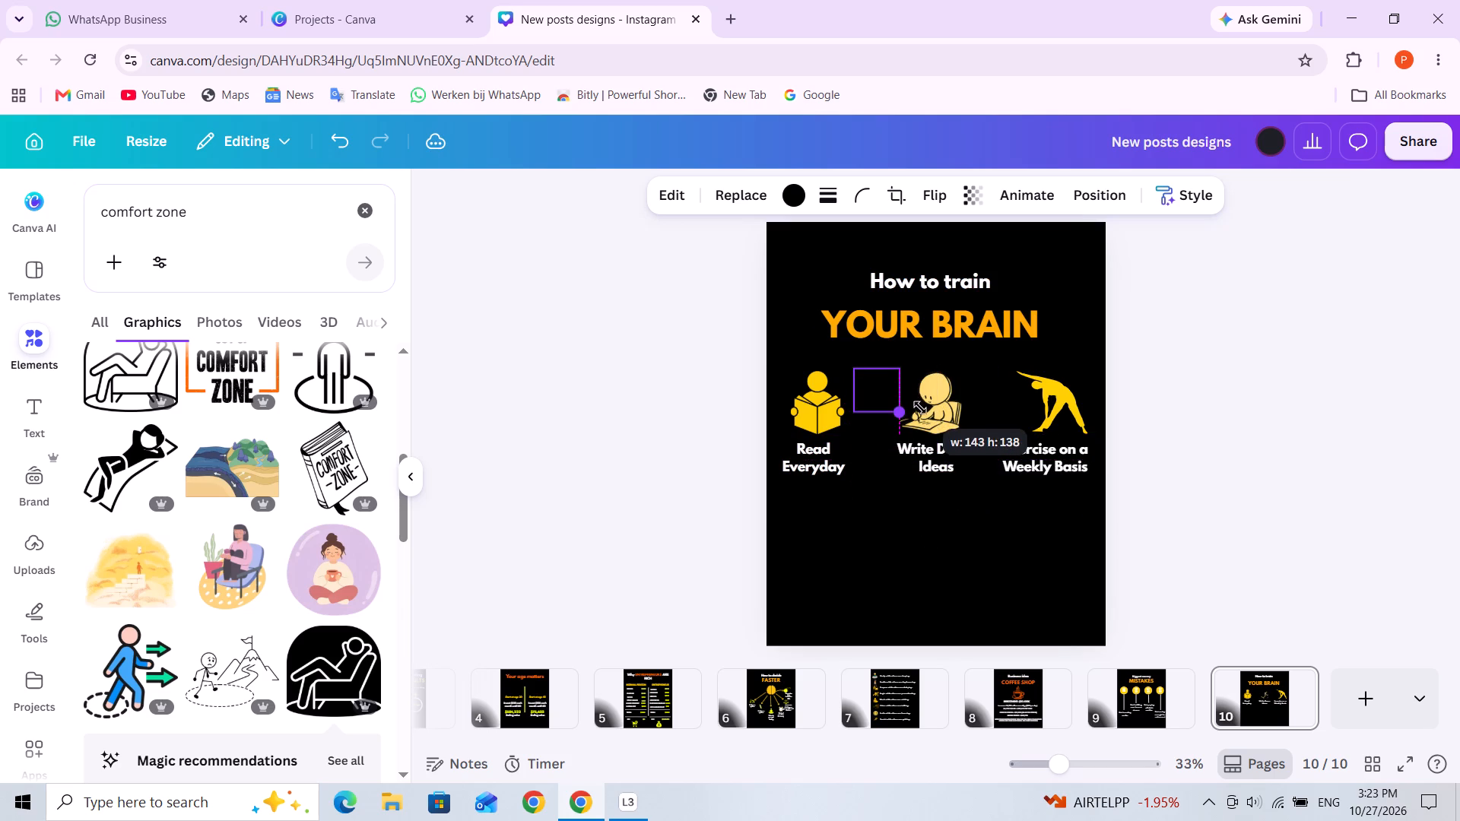
left_click_drag(920, 407, 917, 418)
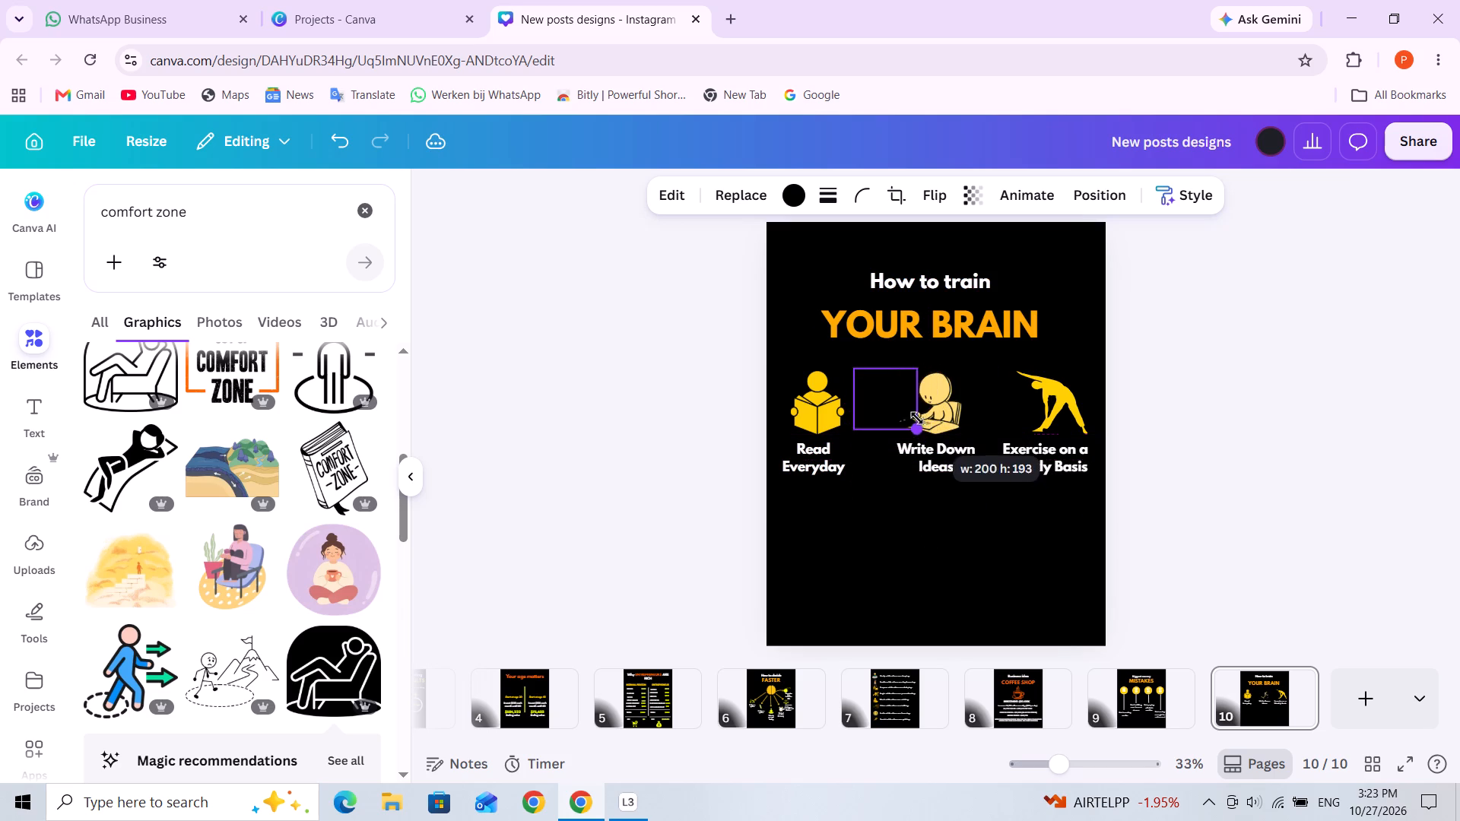
left_click_drag(917, 418, 910, 411)
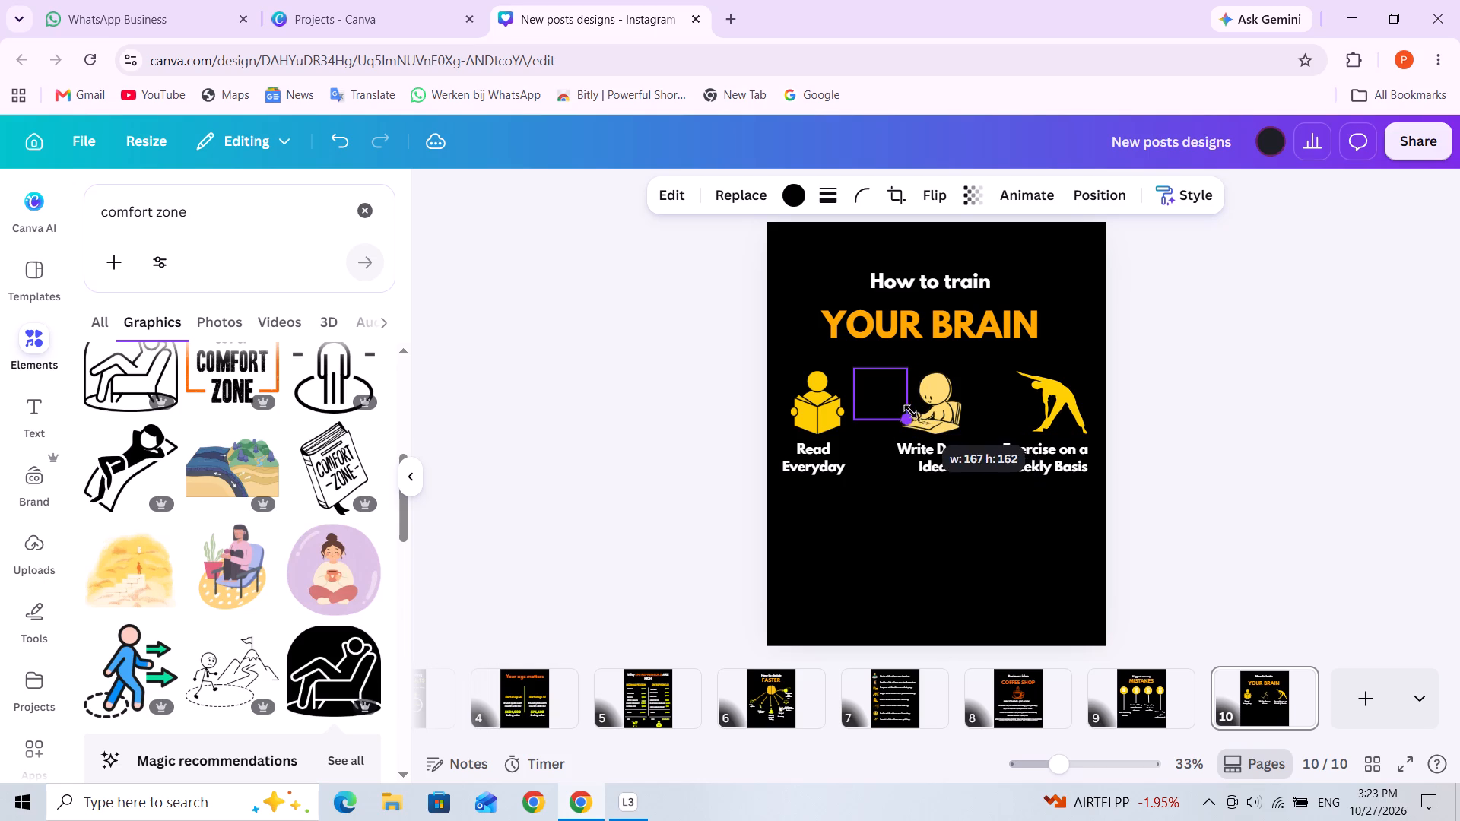
left_click_drag(910, 411, 924, 426)
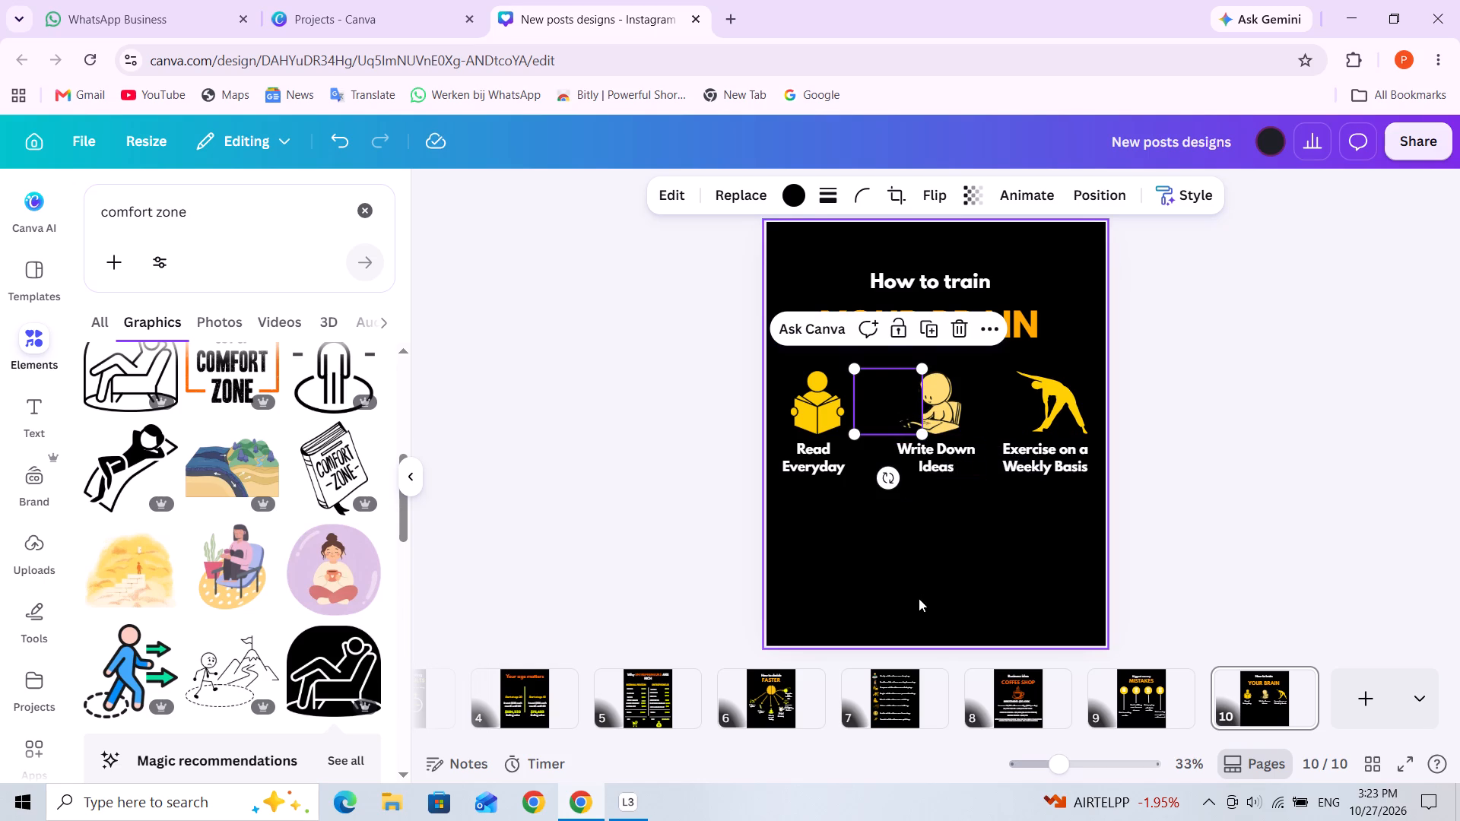
left_click(919, 598)
left_click(887, 394)
left_click_drag(922, 368, 913, 380)
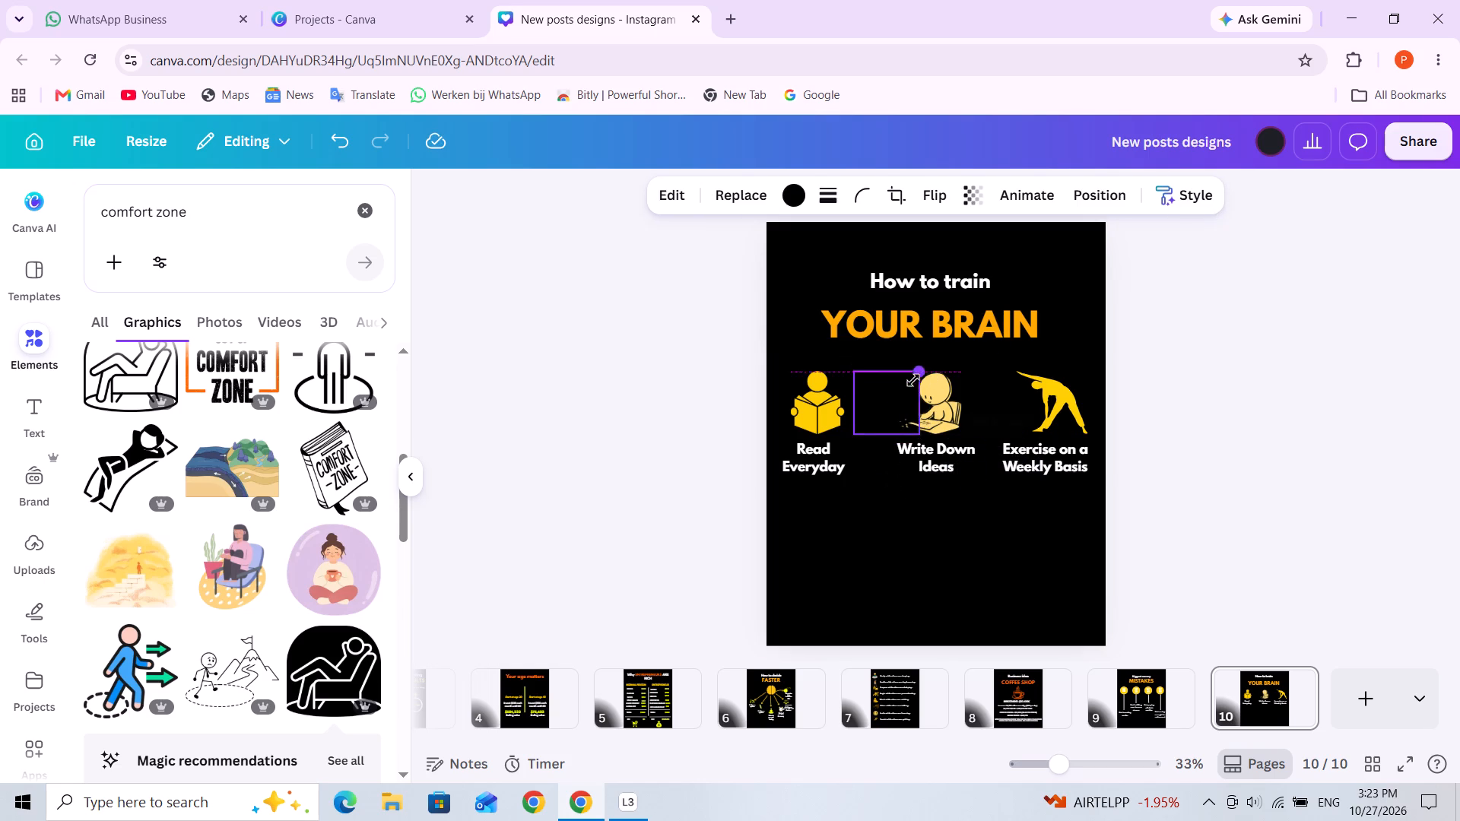
left_click_drag(913, 380, 920, 378)
left_click(943, 515)
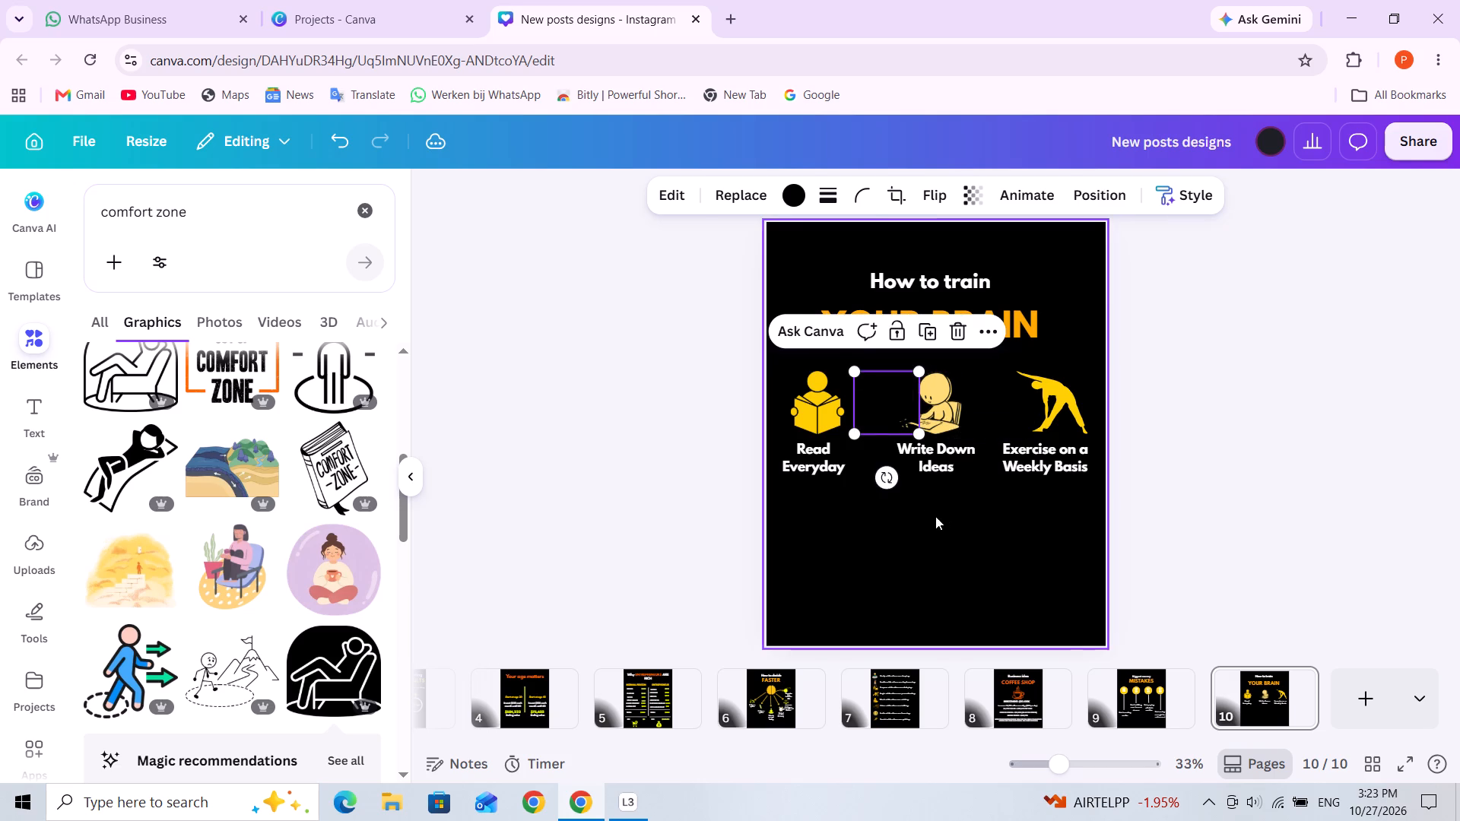
Place the reclining-person graphic below the "Read Everyday" caption, centred under the reading icon, as the start of a second row.
left_click_drag(865, 394, 801, 547)
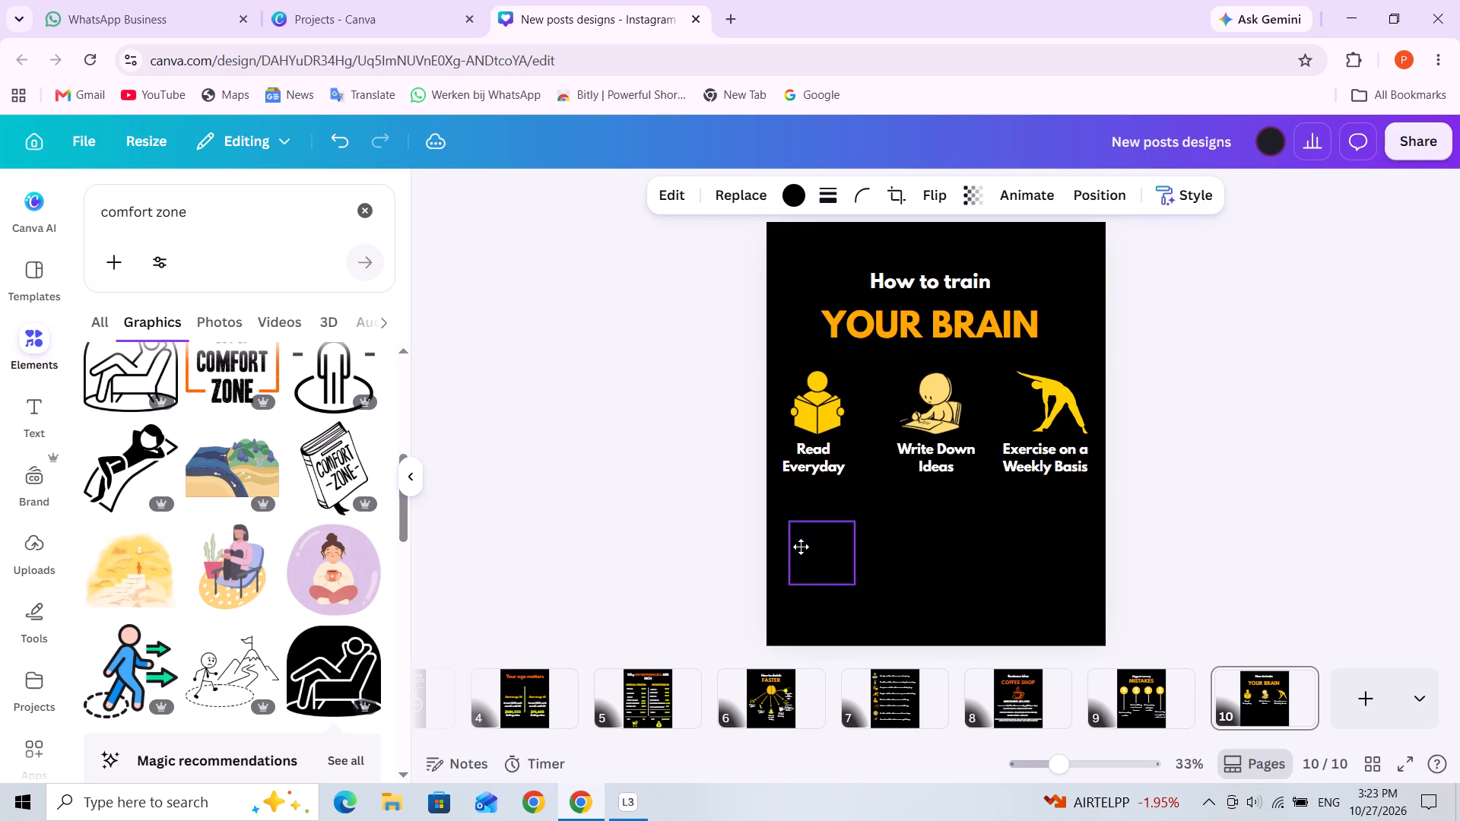
left_click_drag(801, 547, 795, 513)
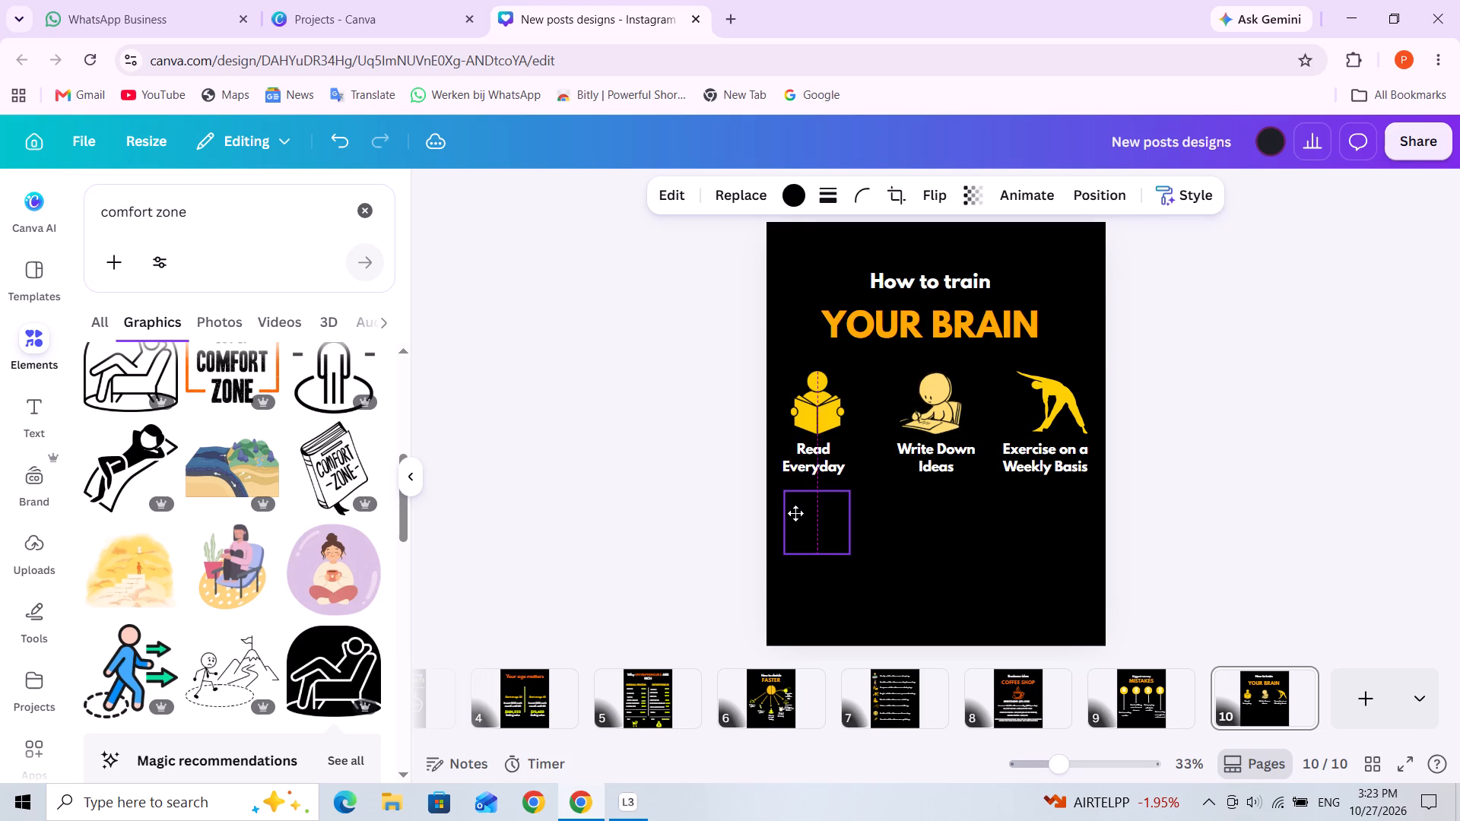
left_click_drag(795, 513, 795, 522)
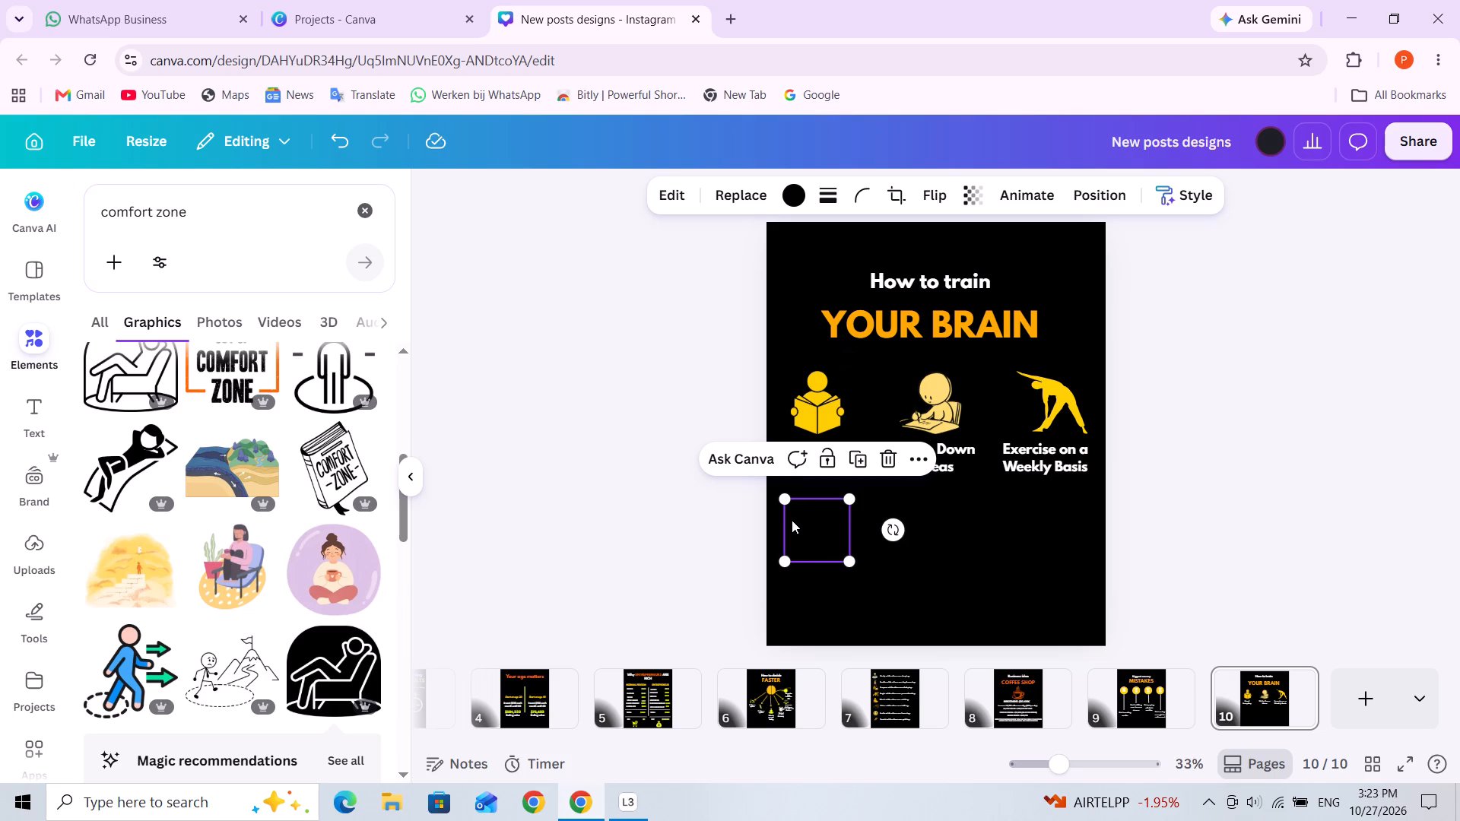
left_click_drag(824, 537, 831, 537)
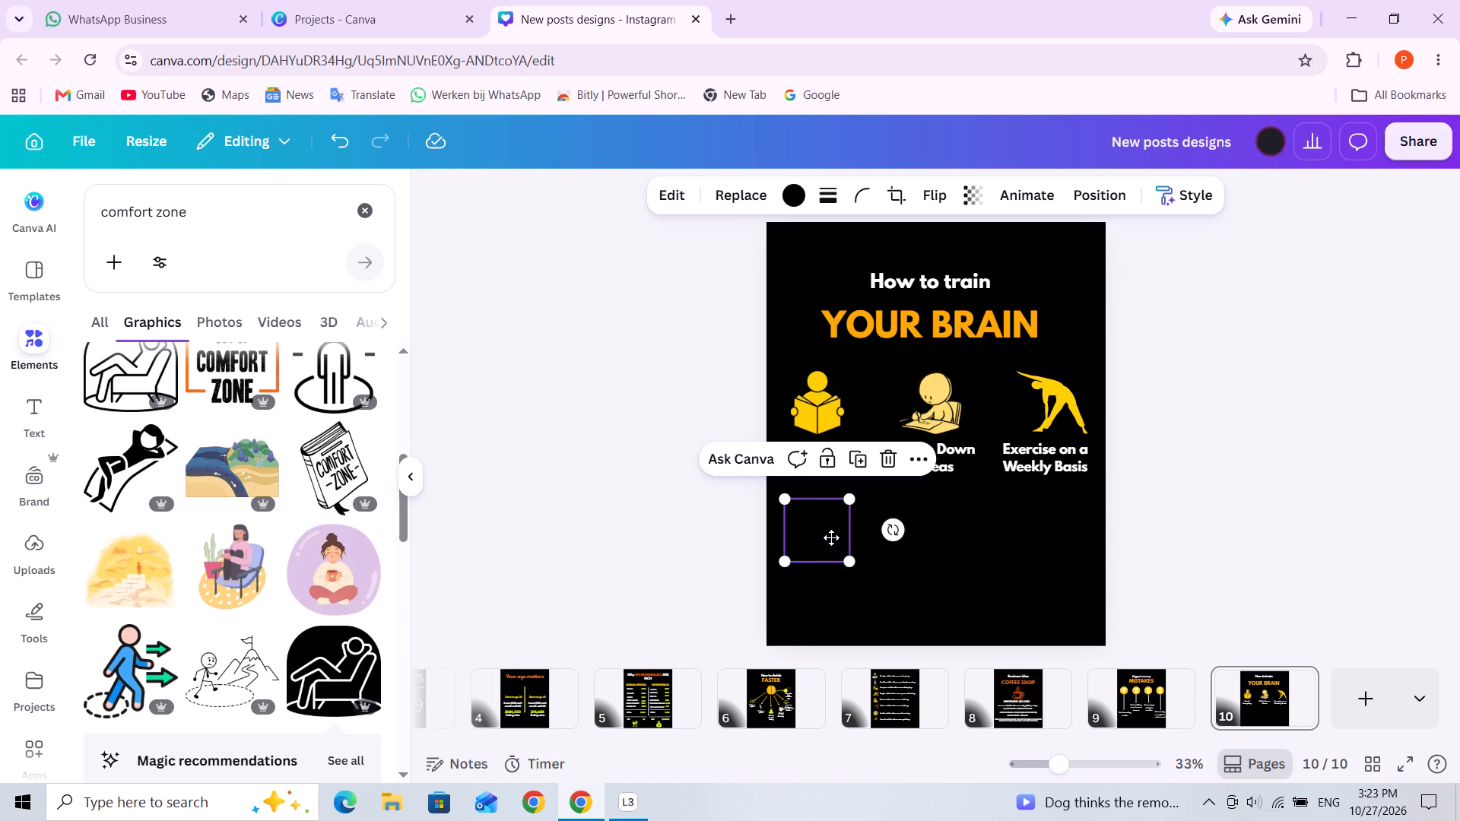
left_click_drag(831, 537, 836, 537)
left_click(993, 533)
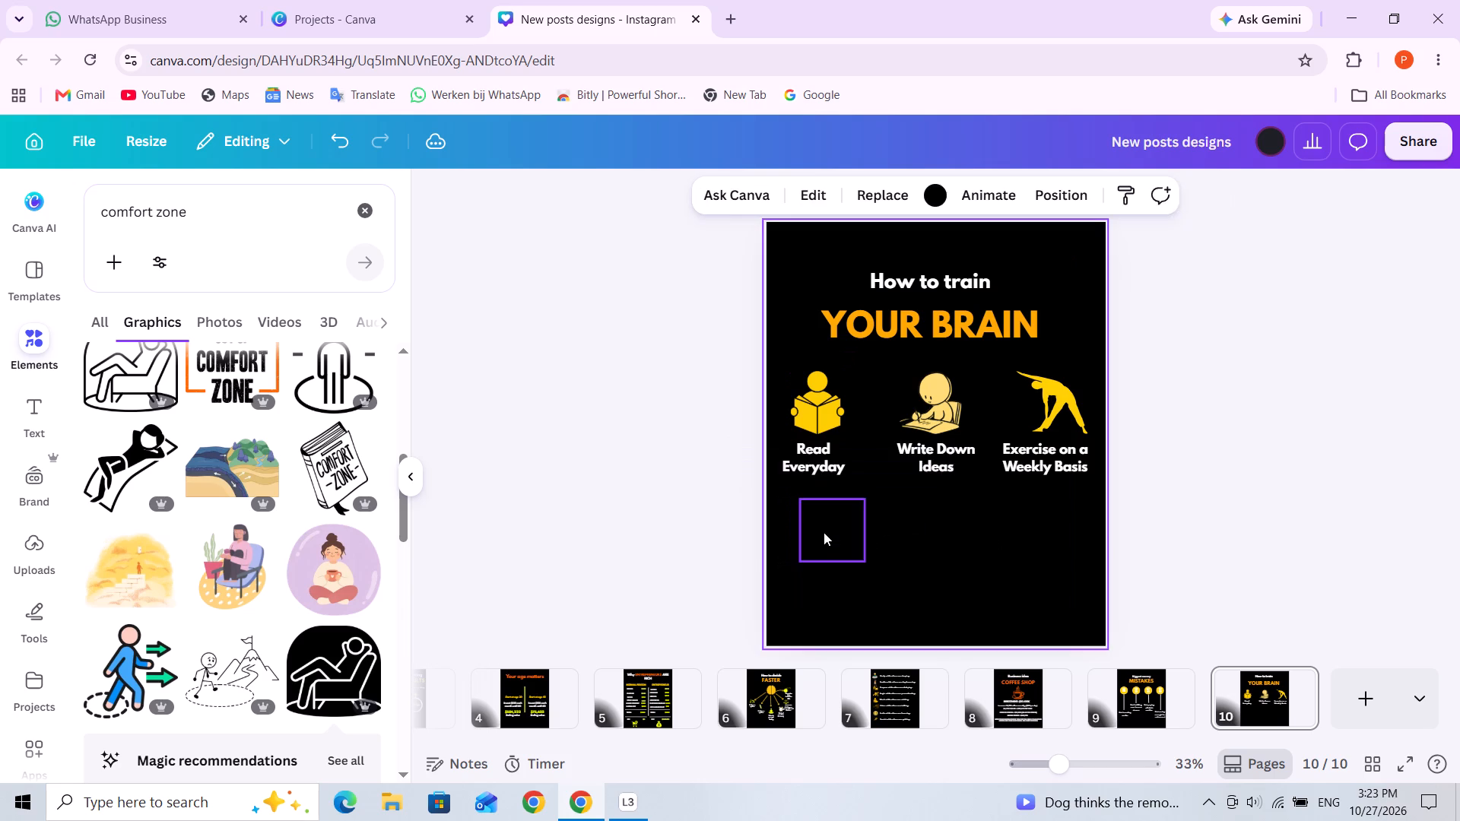
left_click_drag(823, 532, 808, 532)
left_click(895, 531)
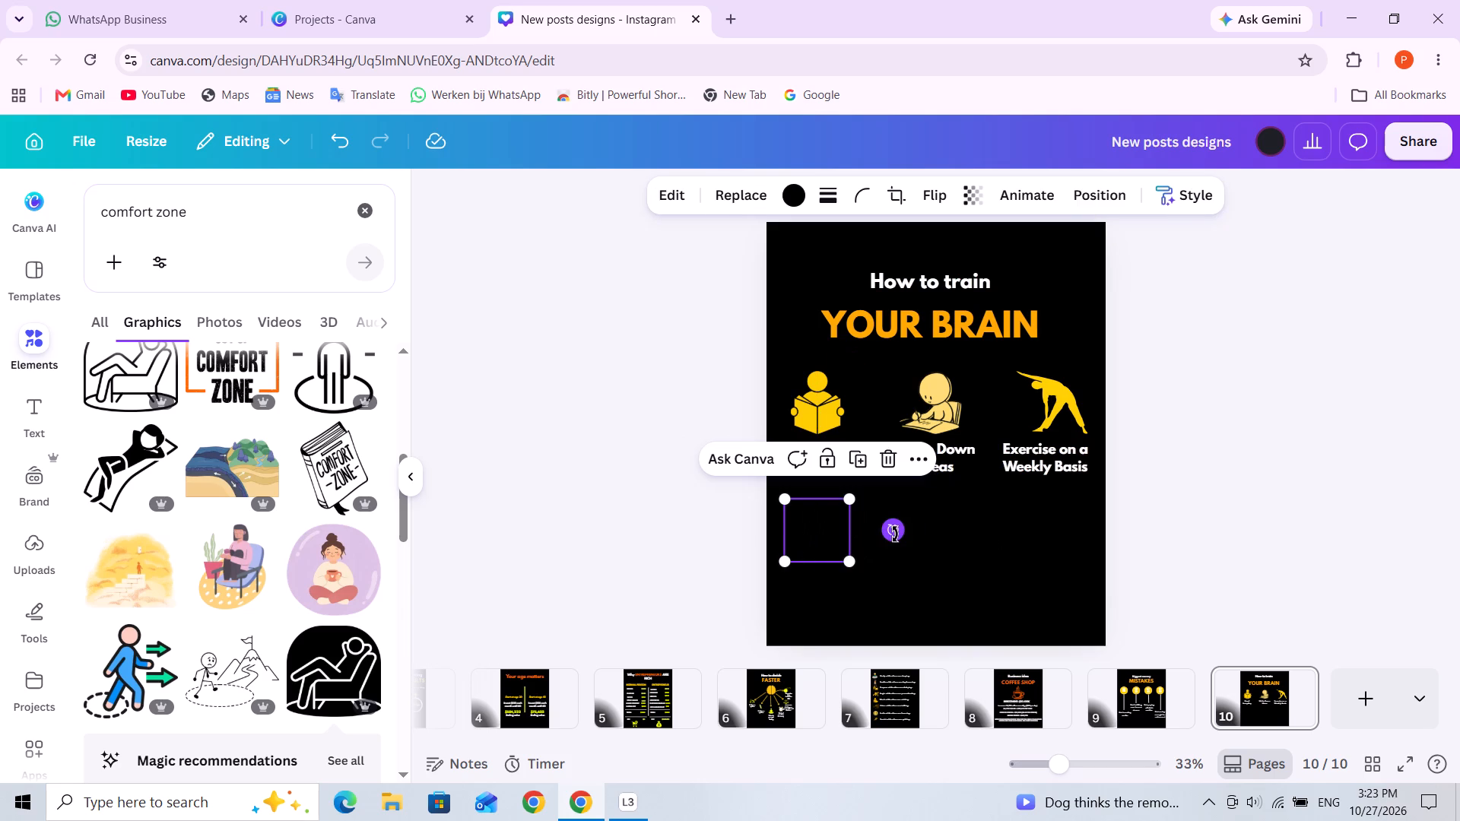
Duplicate the "Exercise on a Weekly Basis" caption and place the copy beneath the reclining-person graphic in the second row.
left_click(1047, 471)
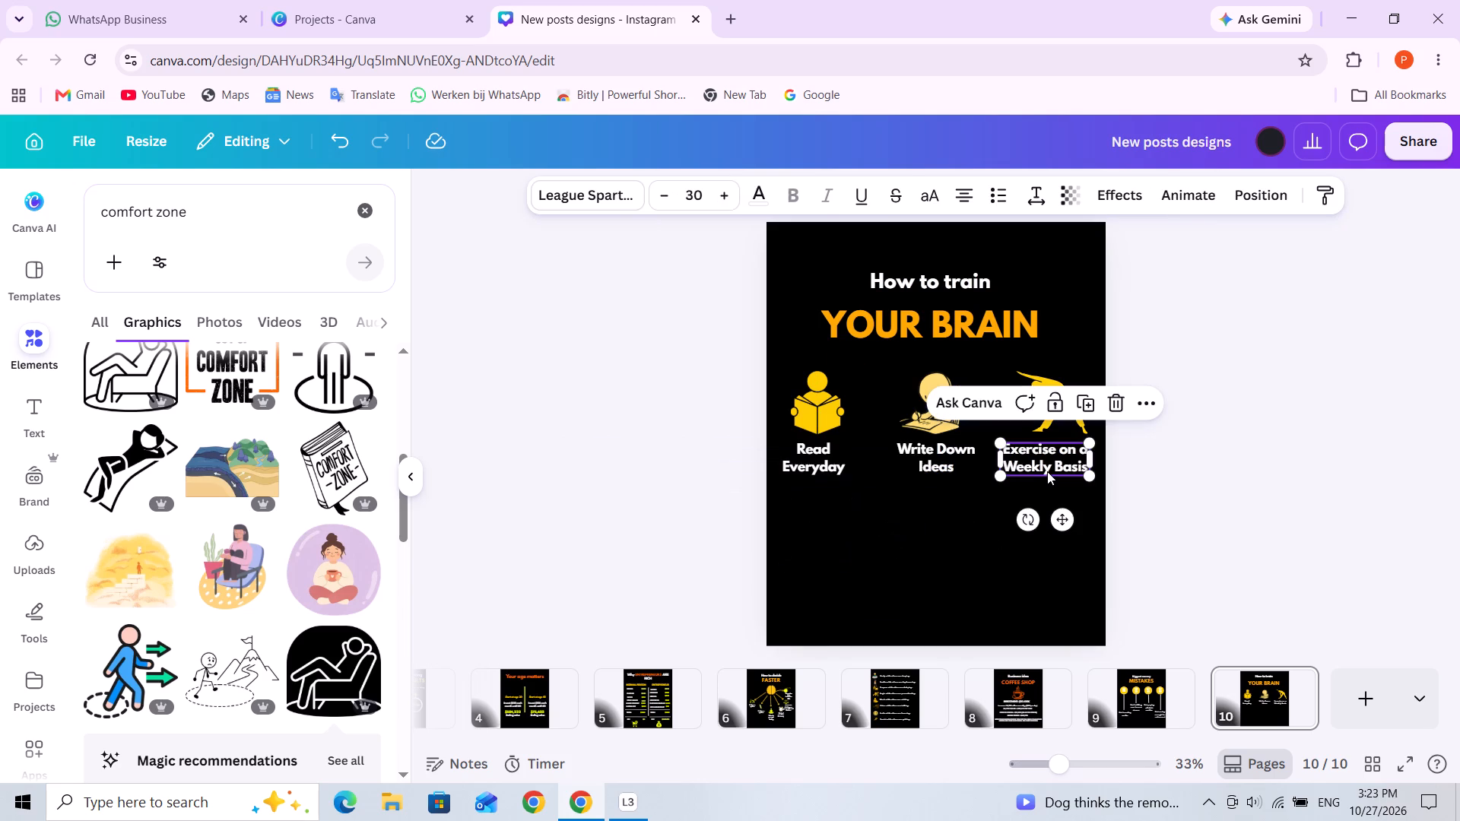
left_click(1083, 407)
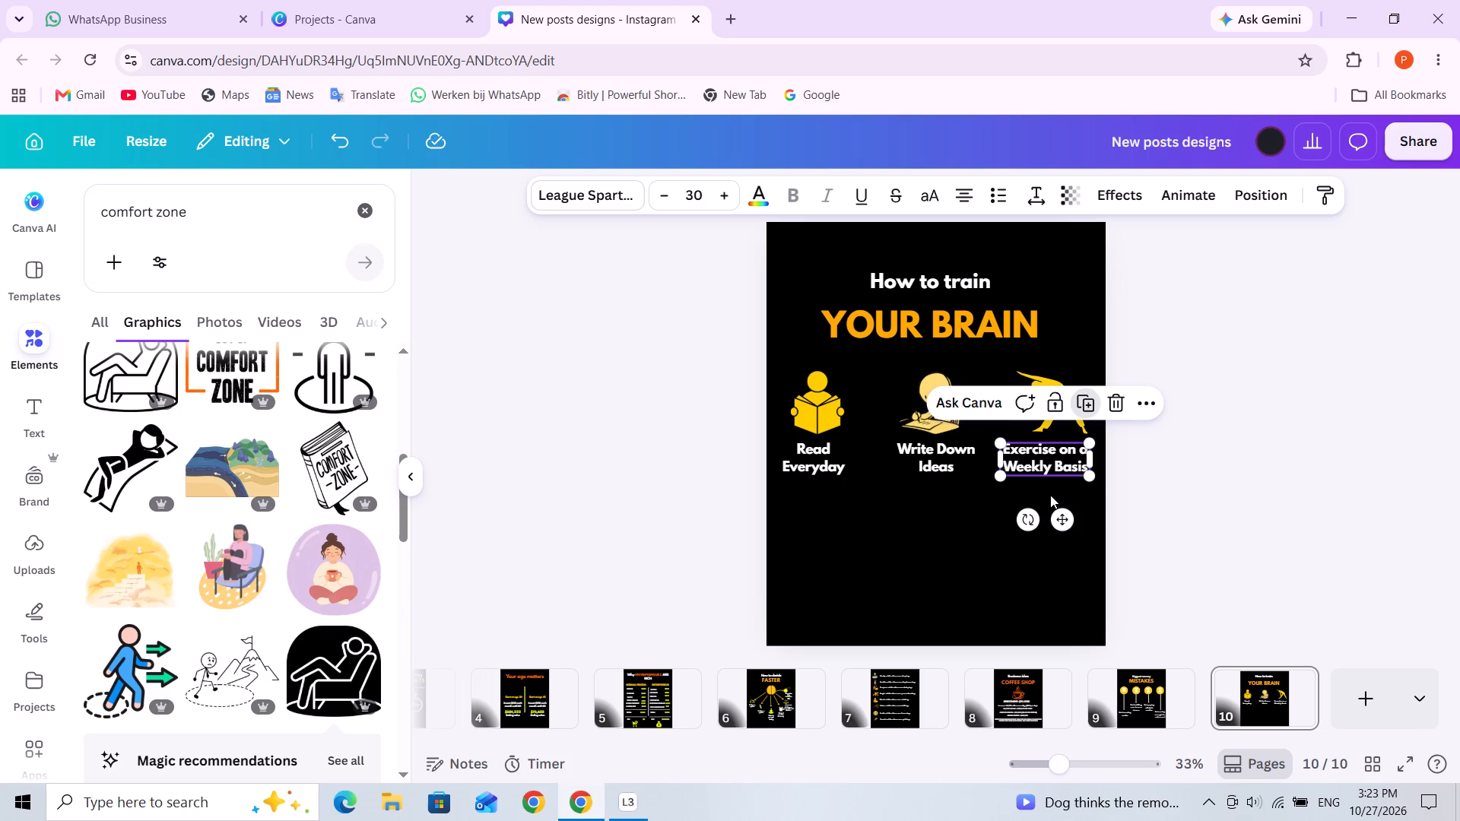
left_click_drag(1054, 471, 849, 601)
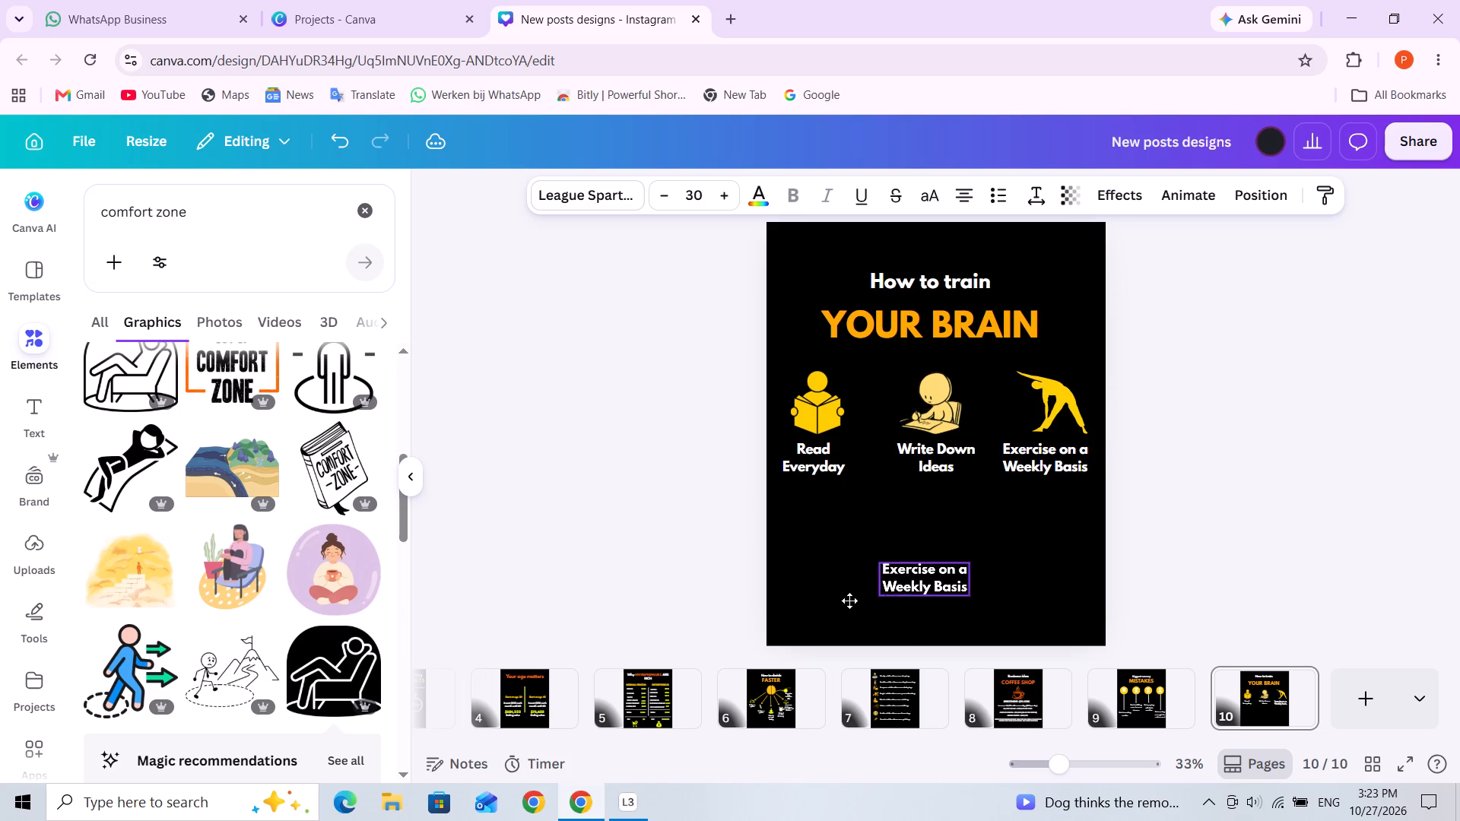
left_click_drag(849, 601, 833, 599)
left_click(818, 541)
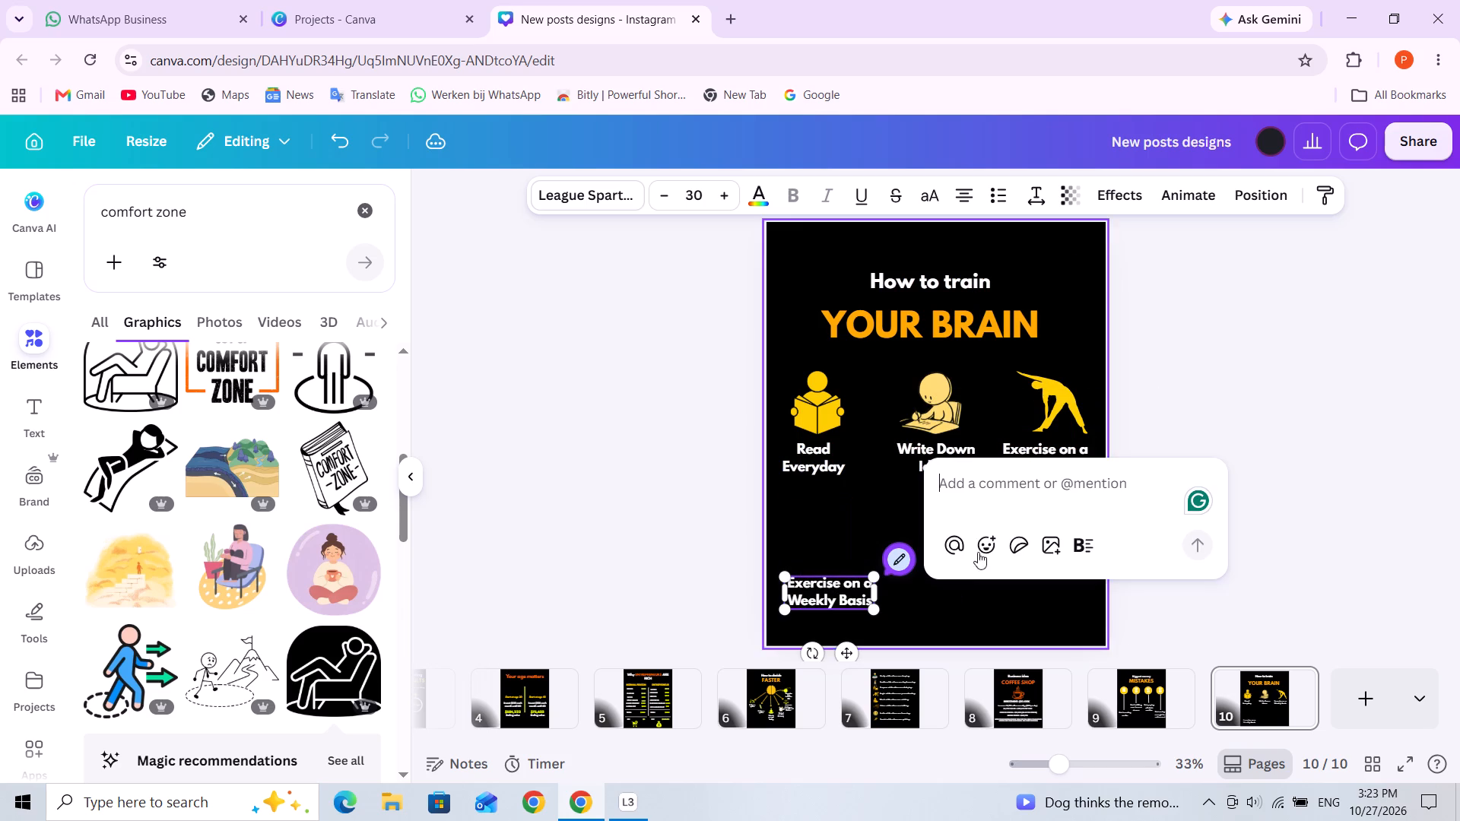
left_click(1050, 611)
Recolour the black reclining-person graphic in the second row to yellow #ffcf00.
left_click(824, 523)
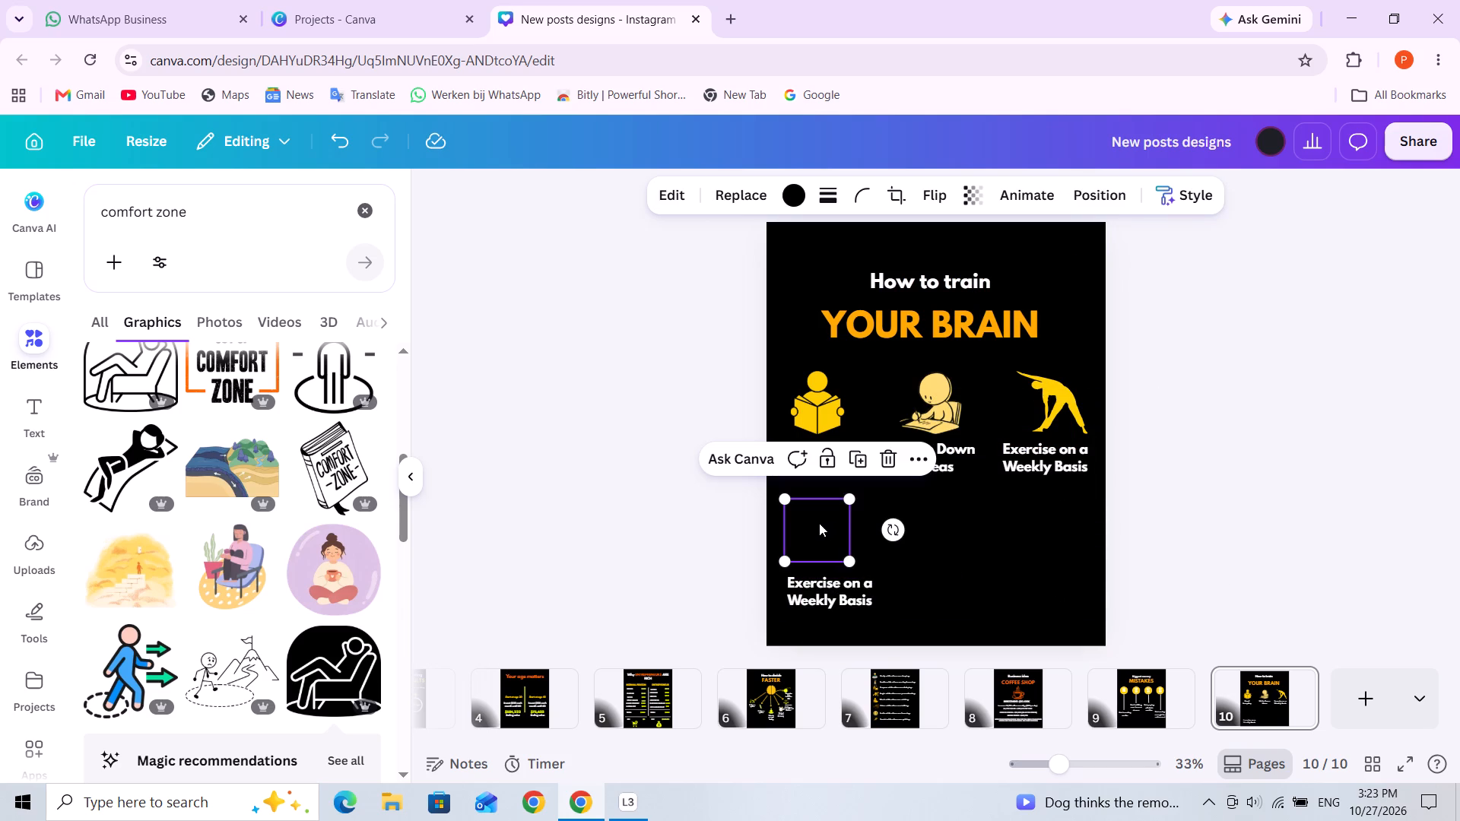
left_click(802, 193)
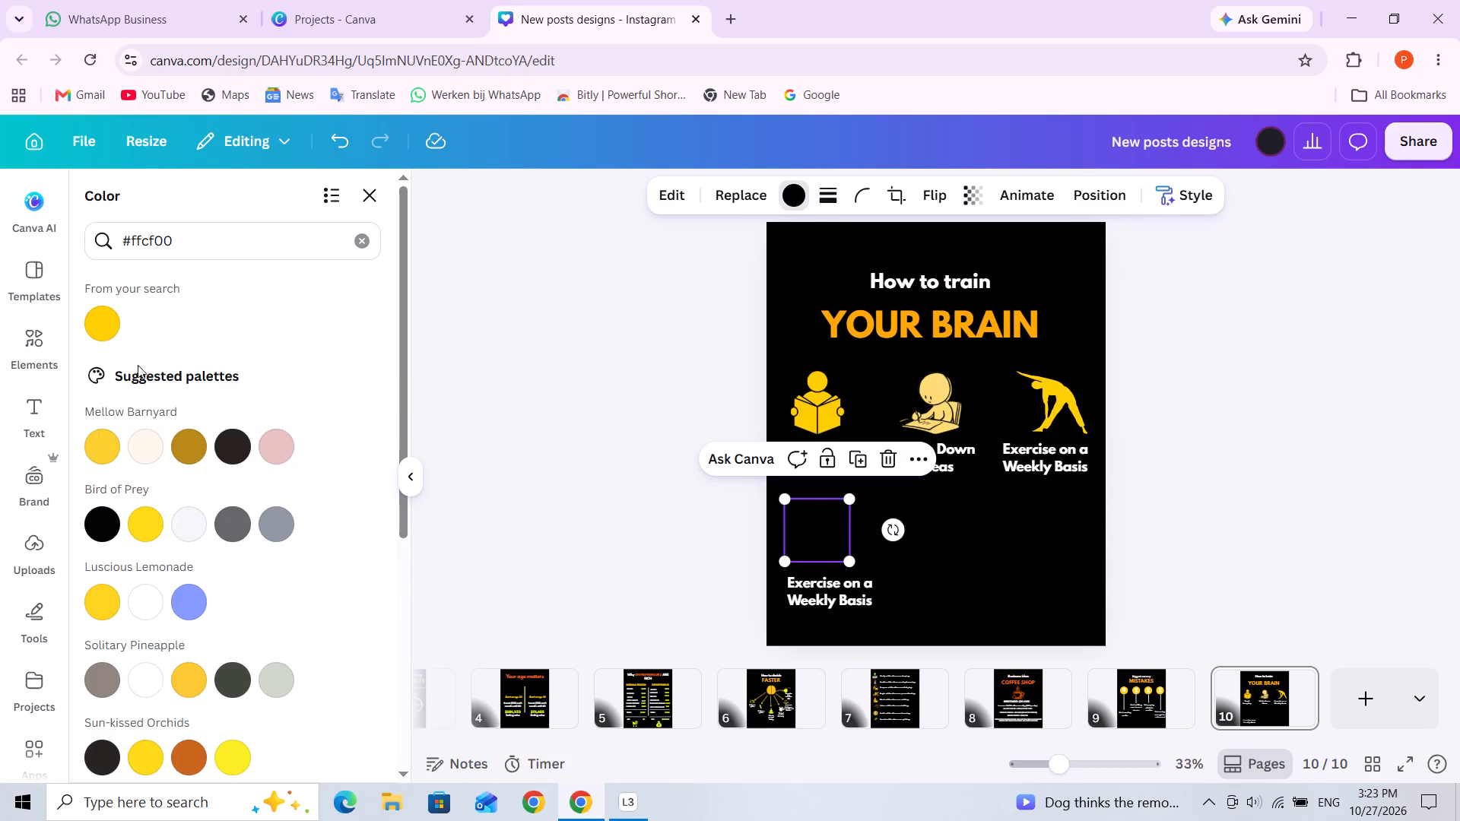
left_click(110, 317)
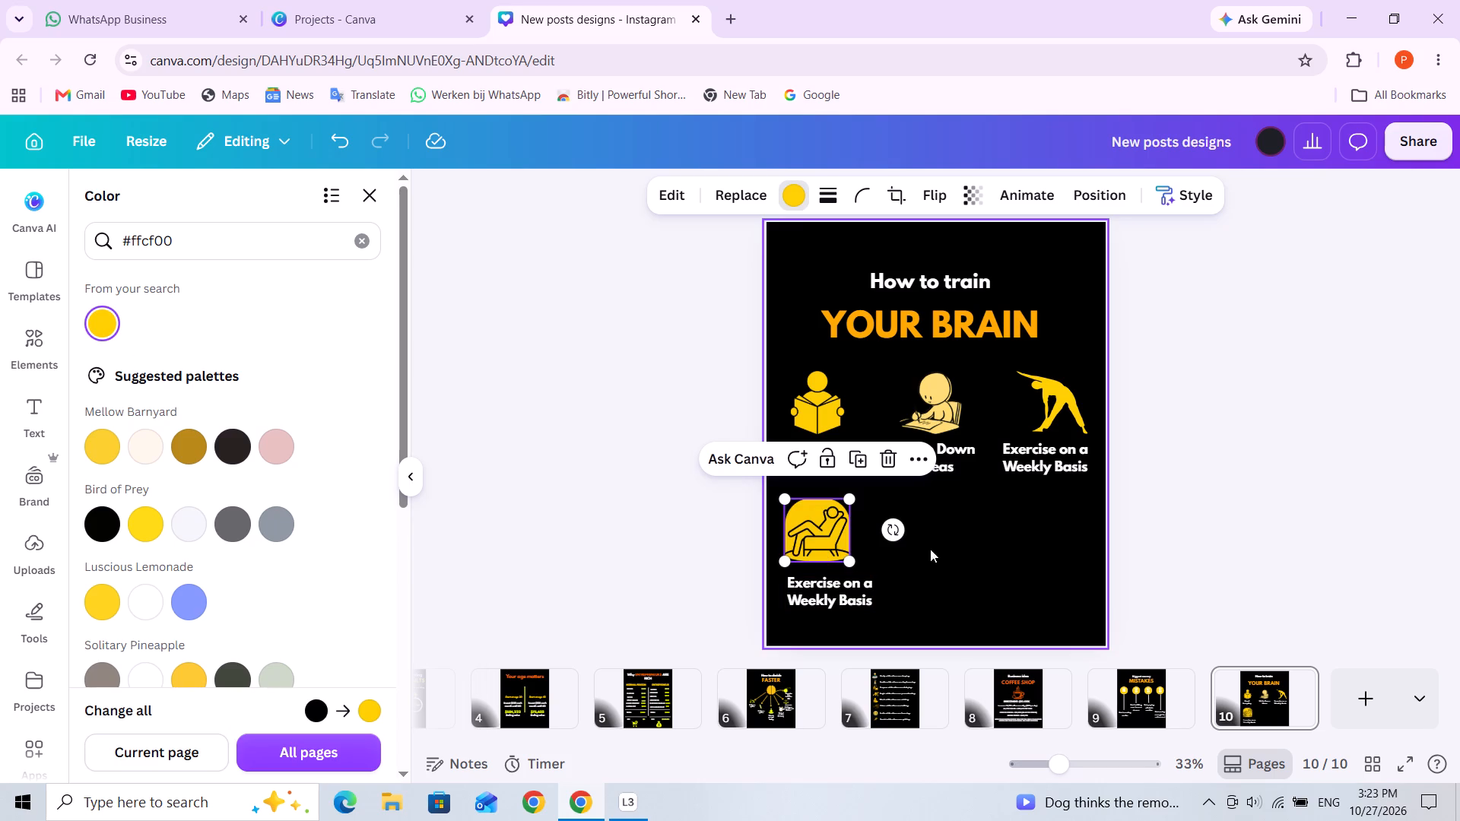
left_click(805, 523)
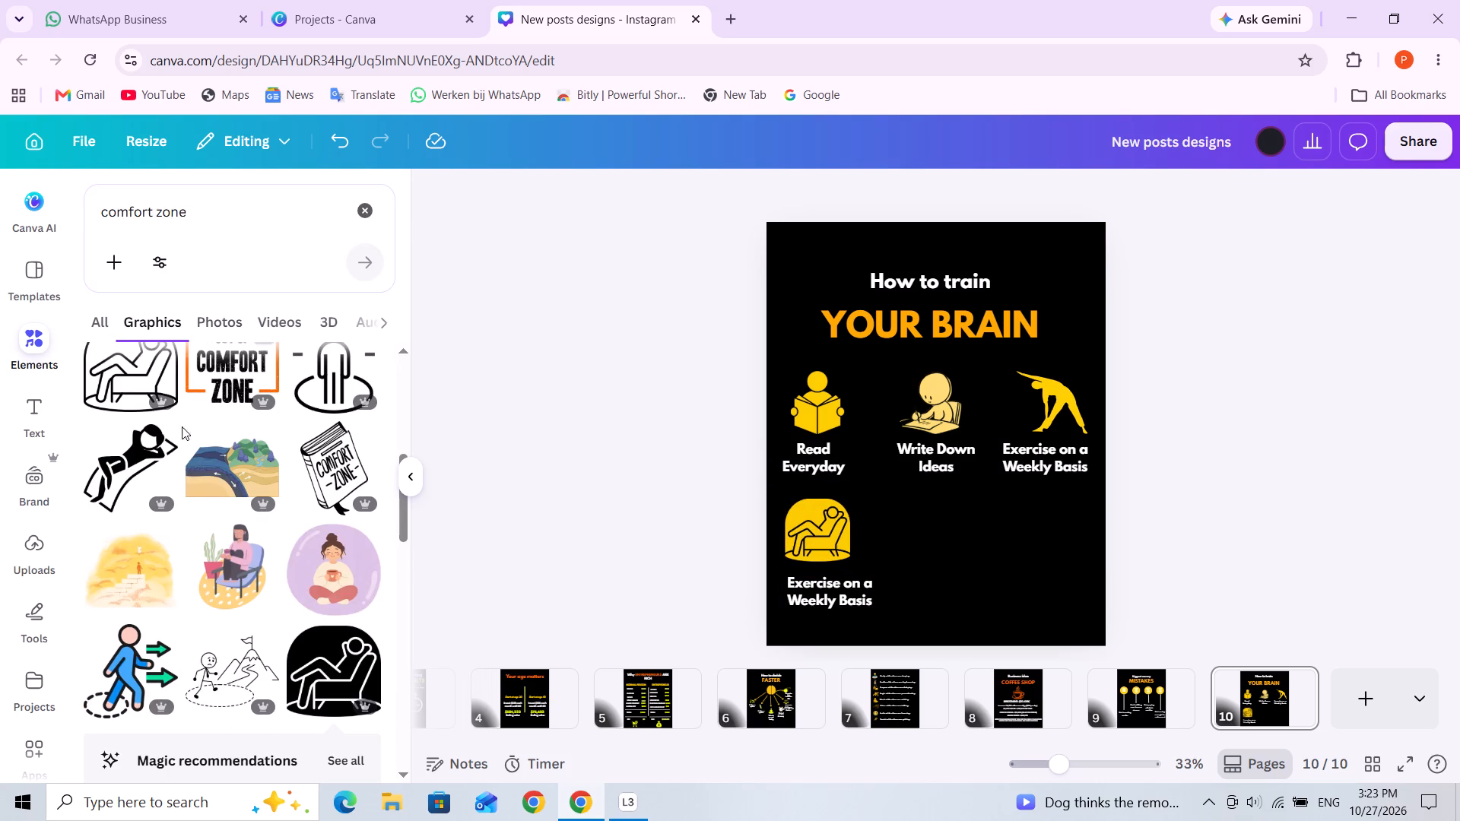
Replace the reclining-person graphic with the comfort zone graphic of a person lying back with hands behind the head, without a chair.
scroll(186, 521, "up", 3)
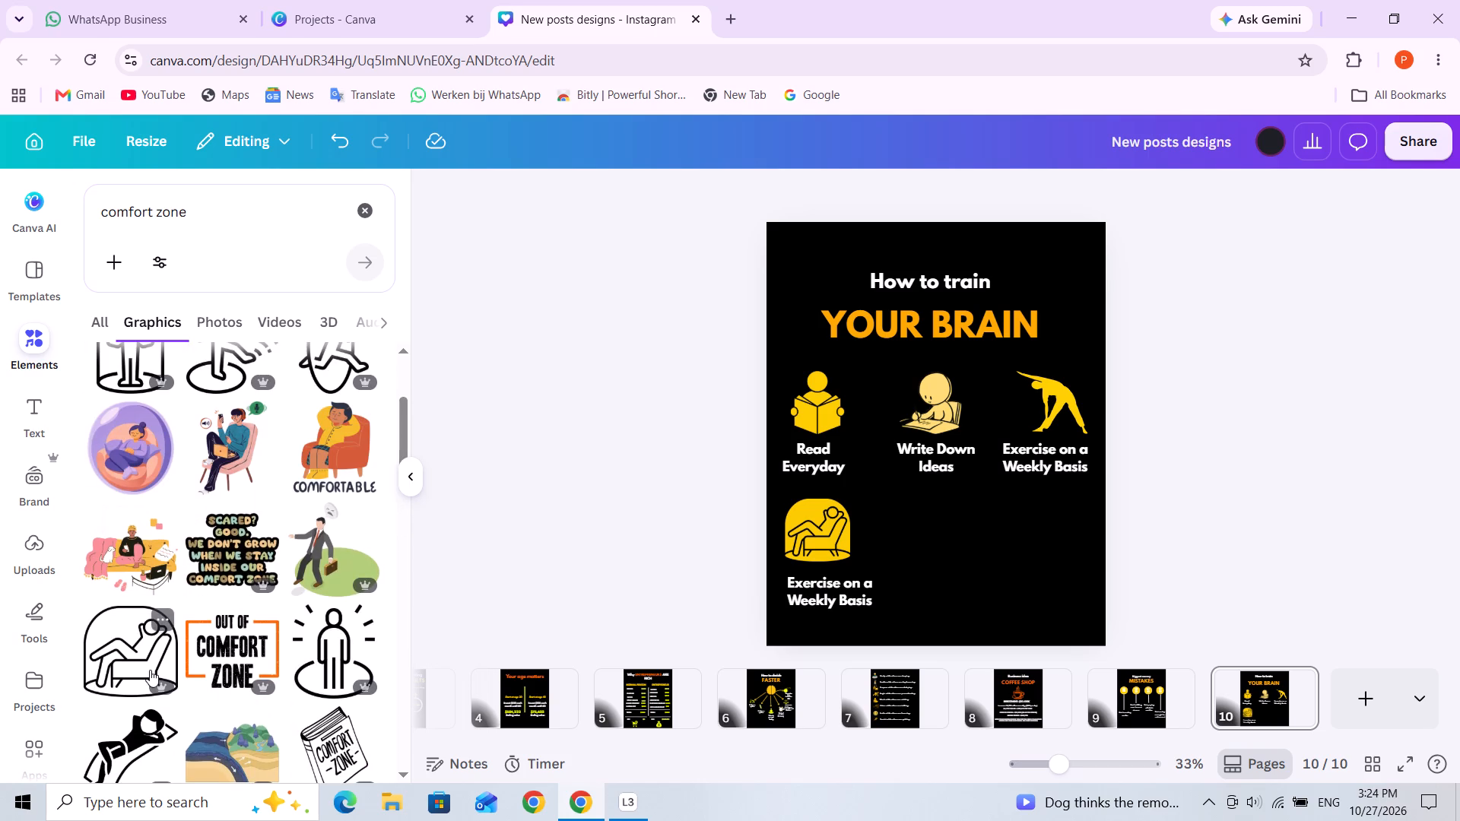
scroll(167, 700, "down", 1)
scroll(167, 700, "up", 3)
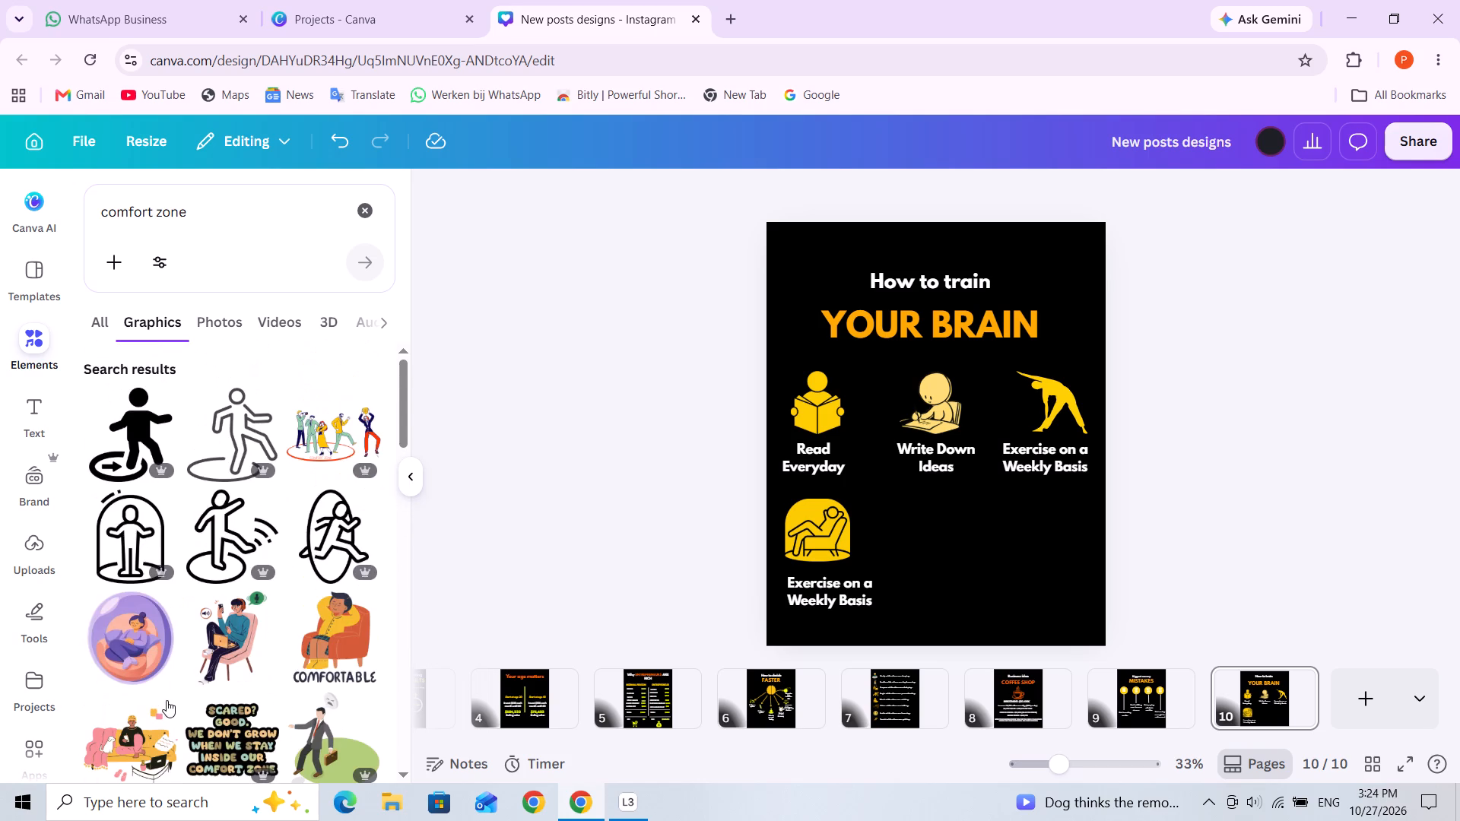
scroll(167, 700, "down", 3)
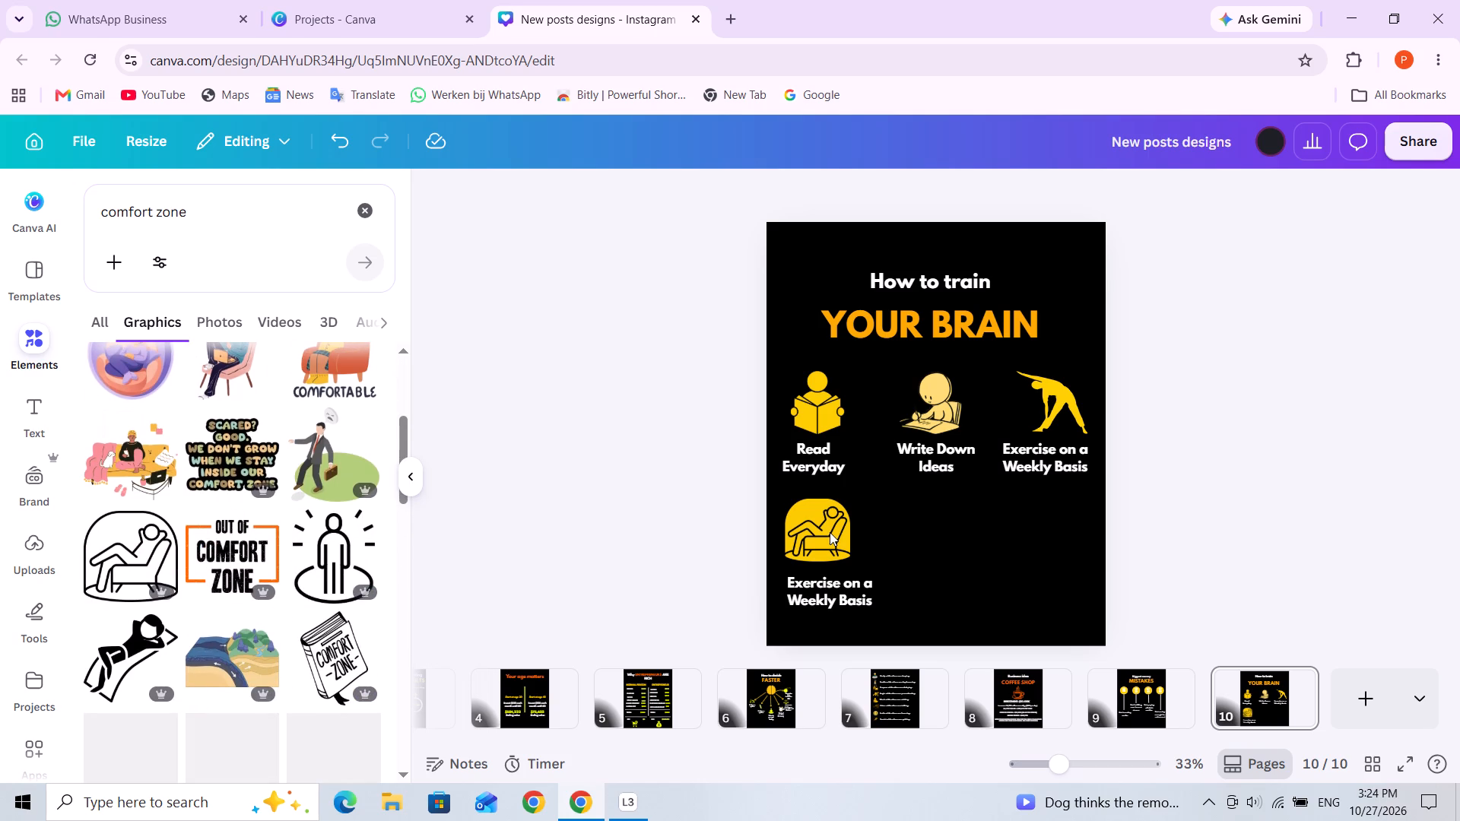
left_click(830, 533)
key("Delete")
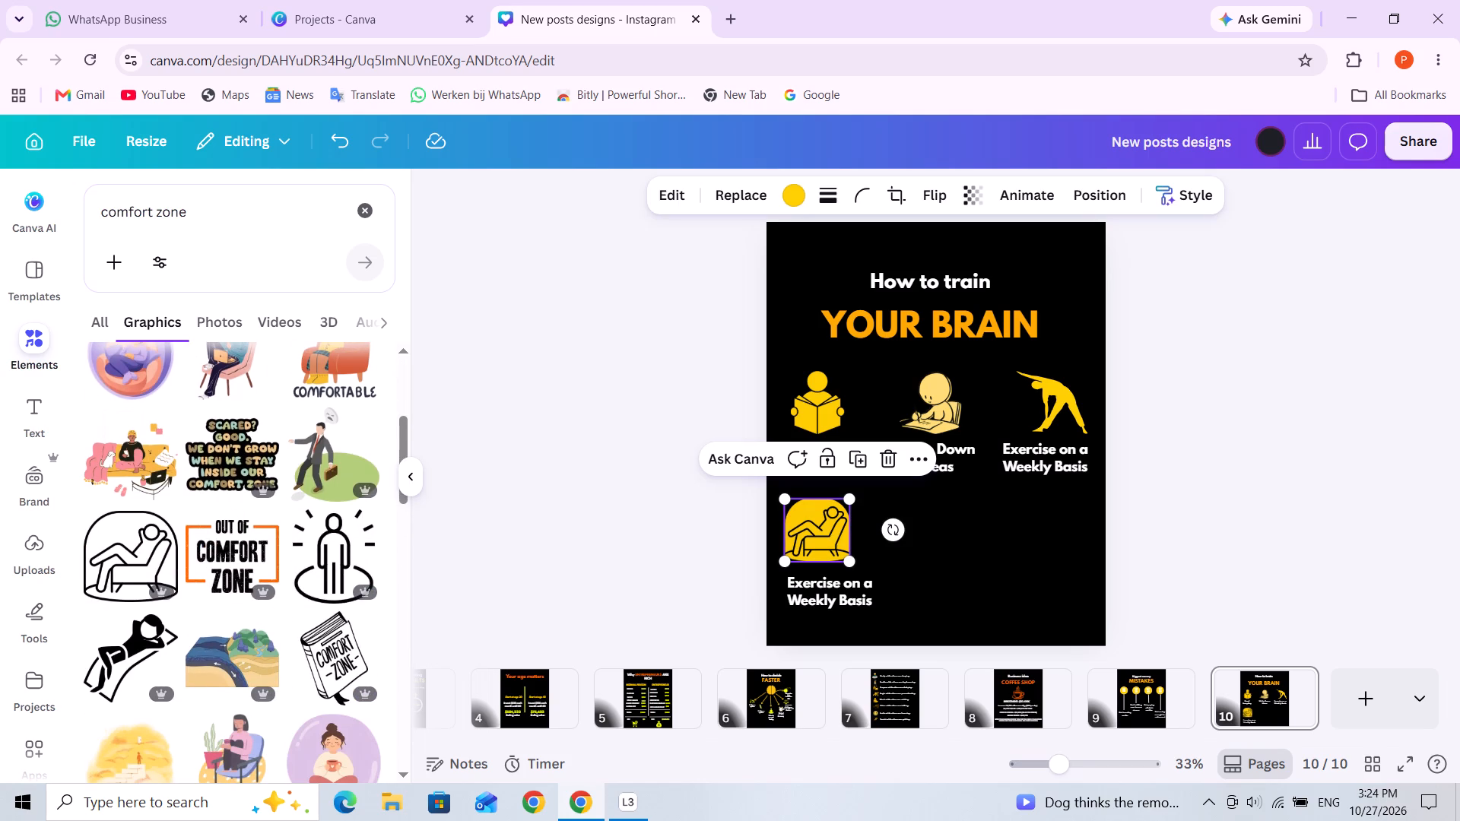
left_click(116, 647)
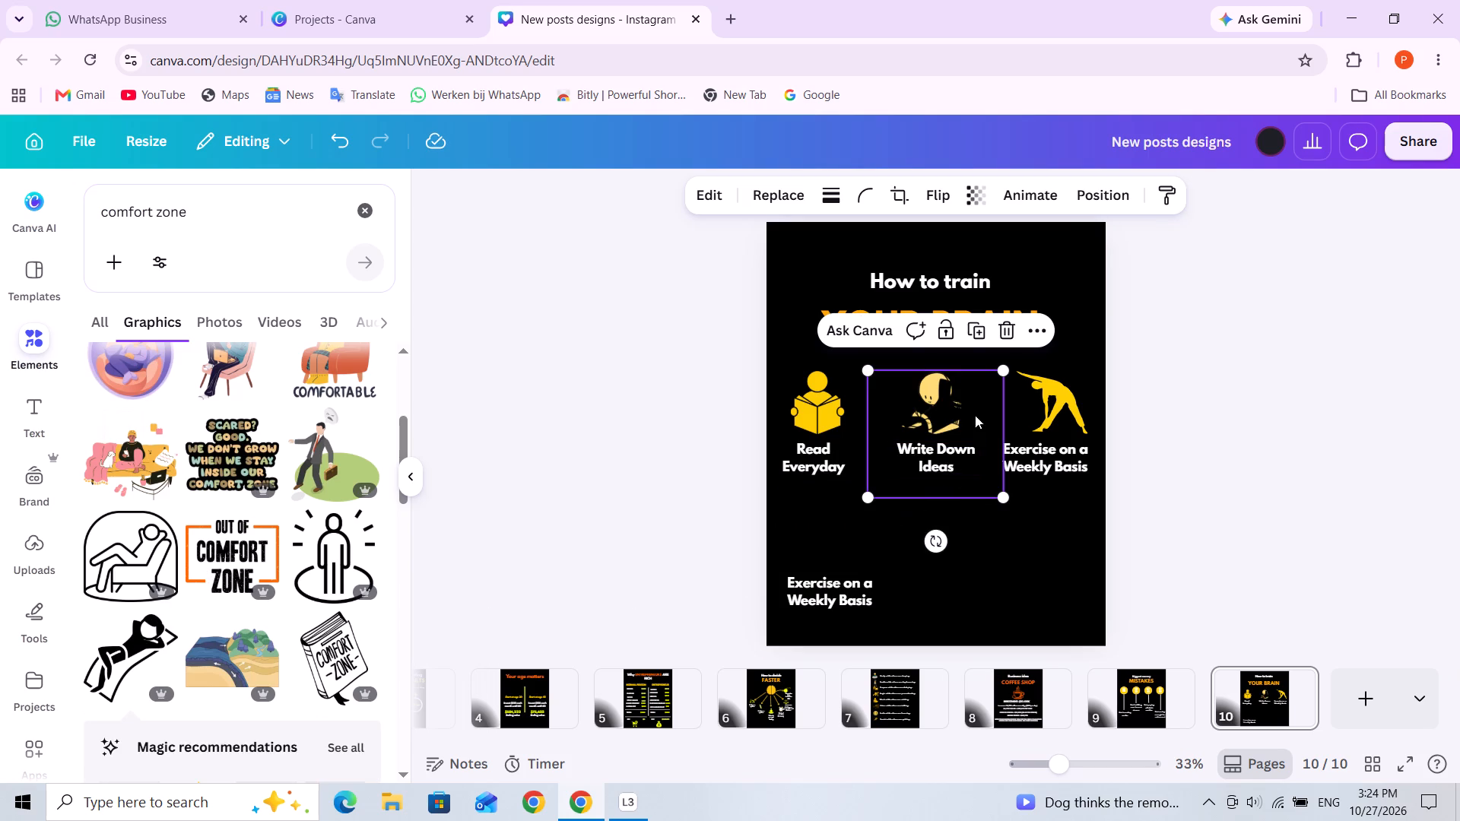
Shrink the lying-person graphic to about 212 by 200 and place it above the duplicated caption, under "Read Everyday".
left_click_drag(1004, 493, 944, 426)
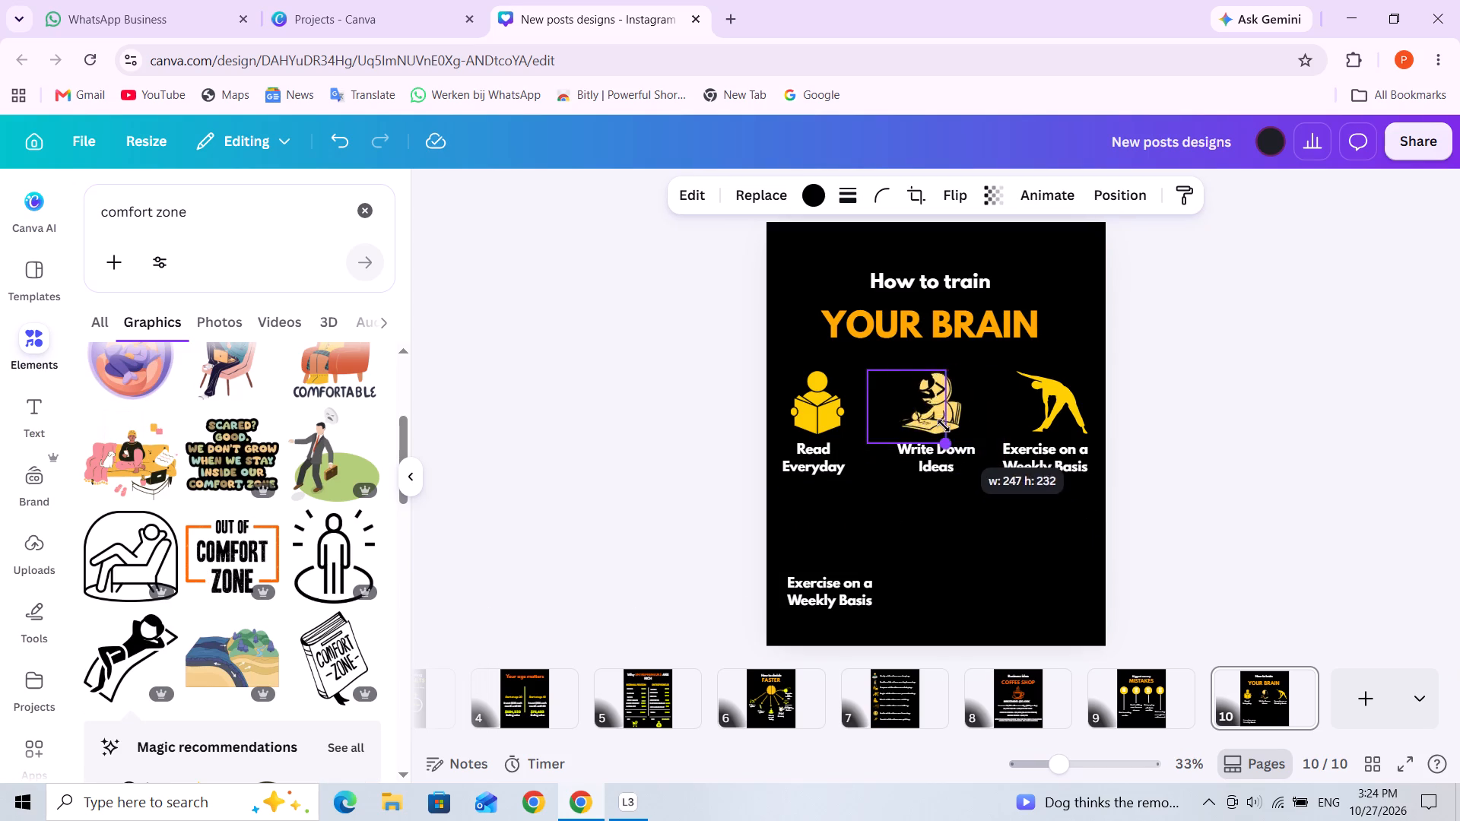
left_click_drag(944, 426, 941, 435)
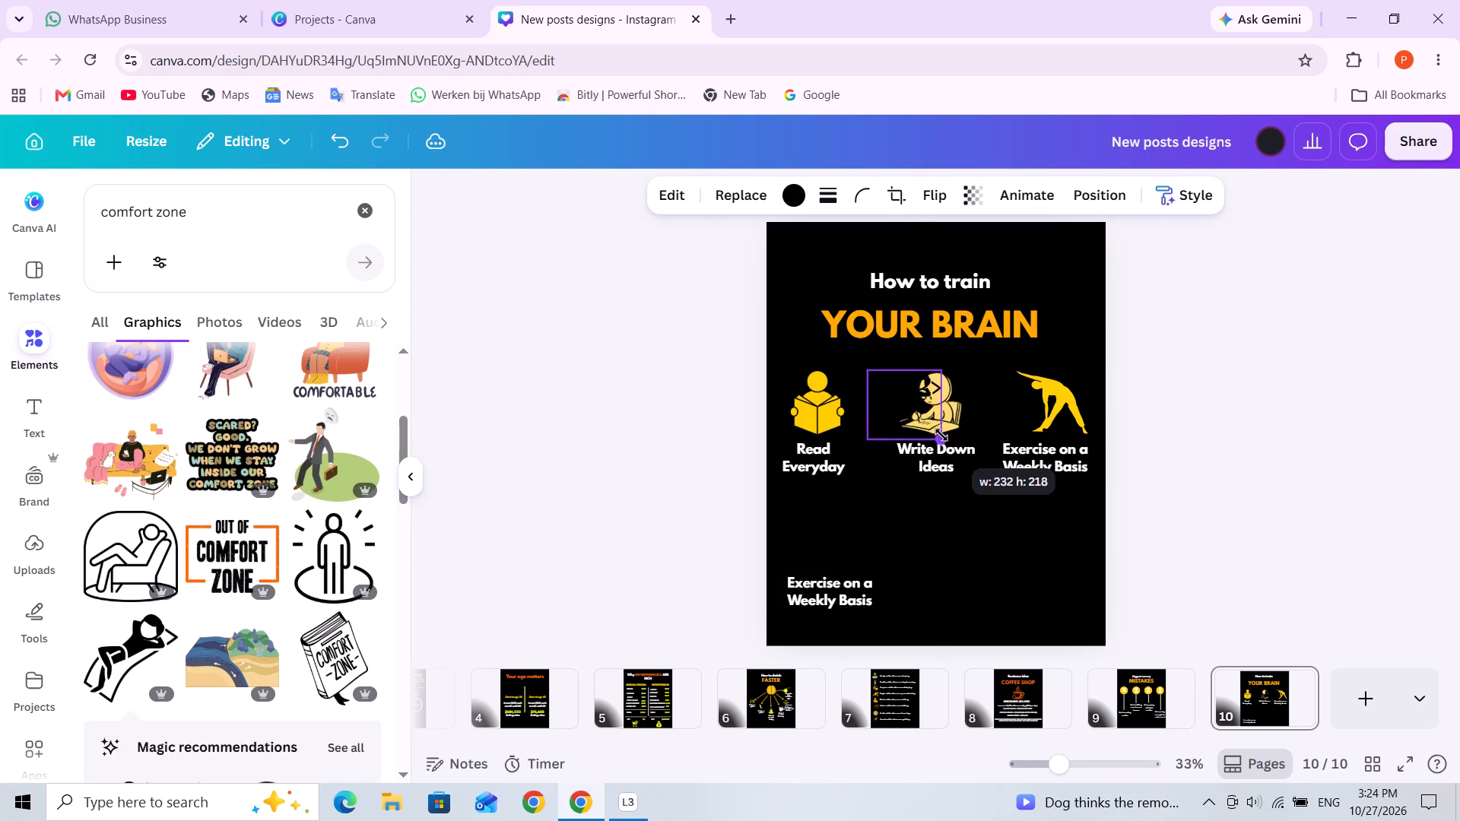
left_click_drag(941, 435, 924, 423)
left_click_drag(883, 408, 866, 410)
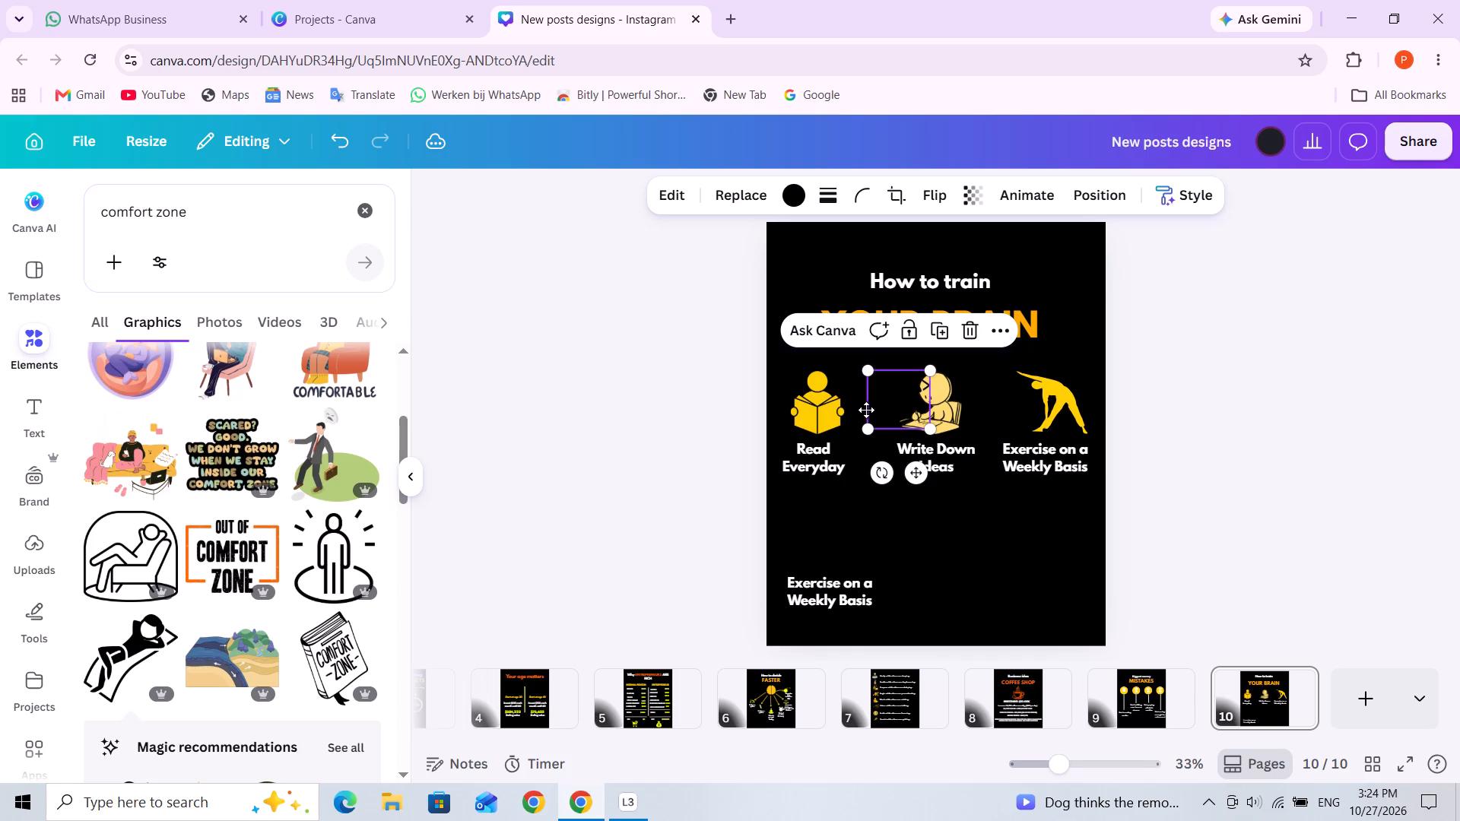
left_click_drag(866, 410, 860, 410)
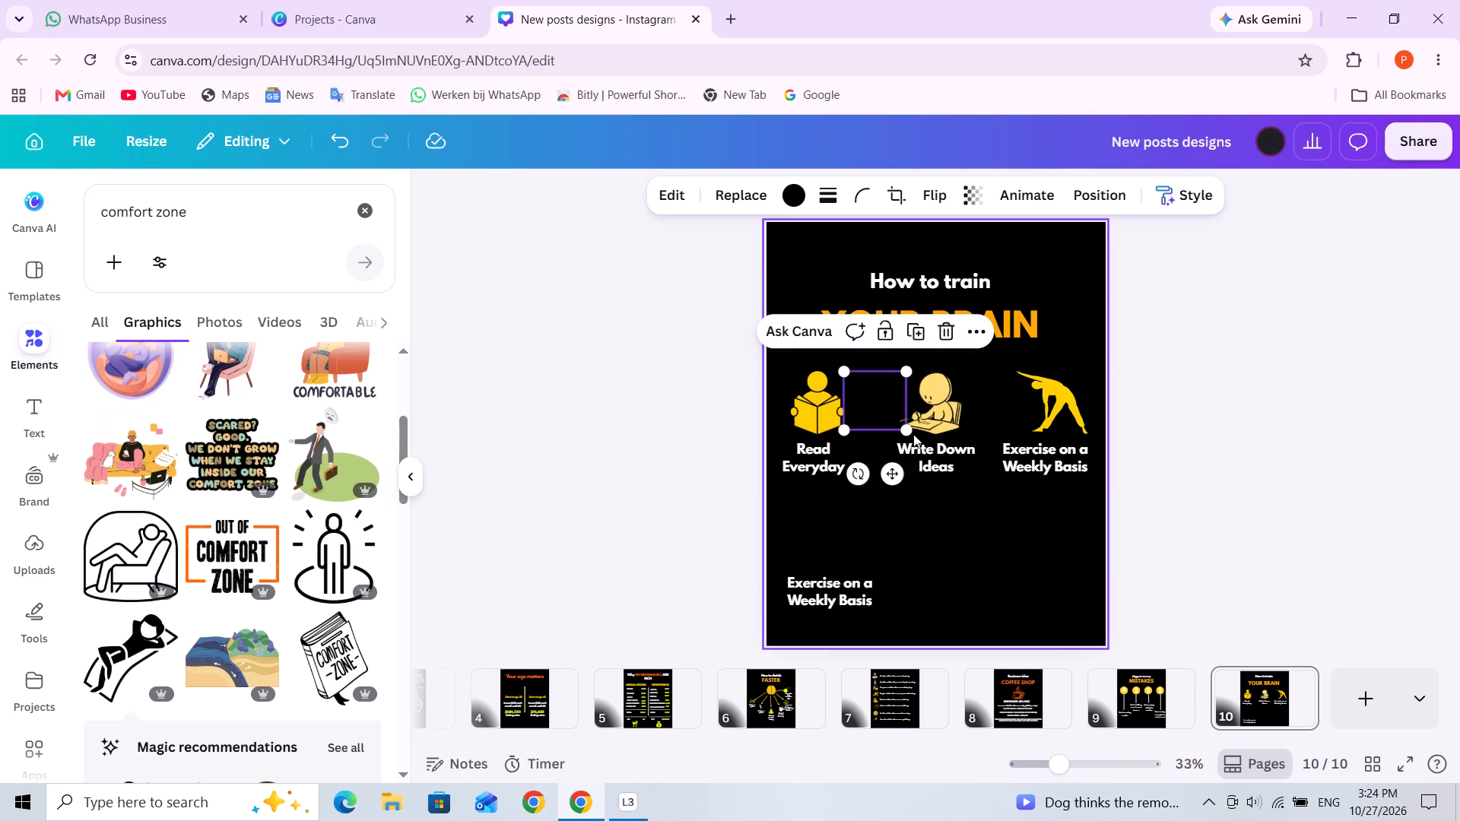
left_click_drag(906, 431, 908, 439)
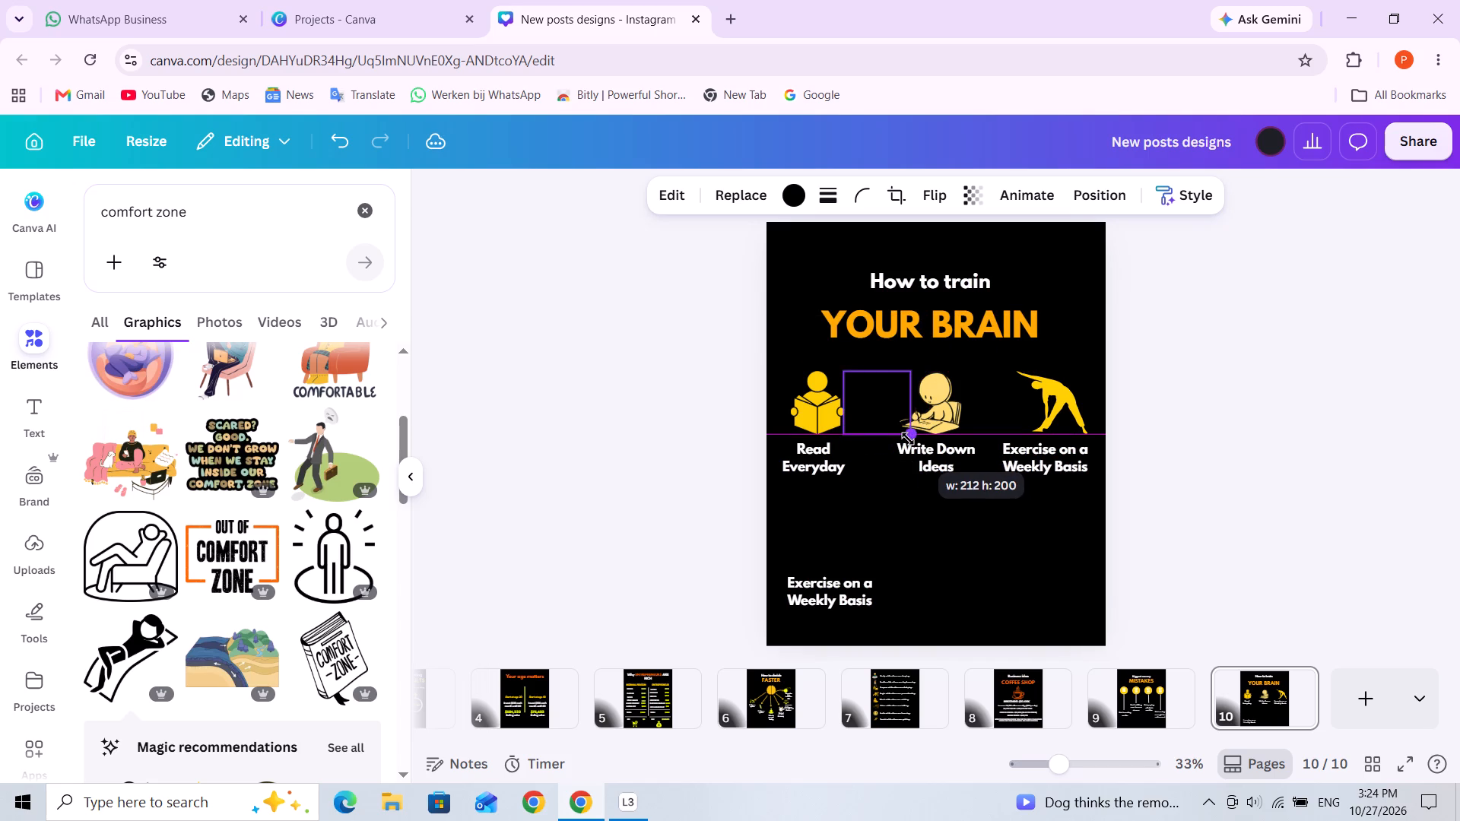
left_click_drag(878, 405, 820, 540)
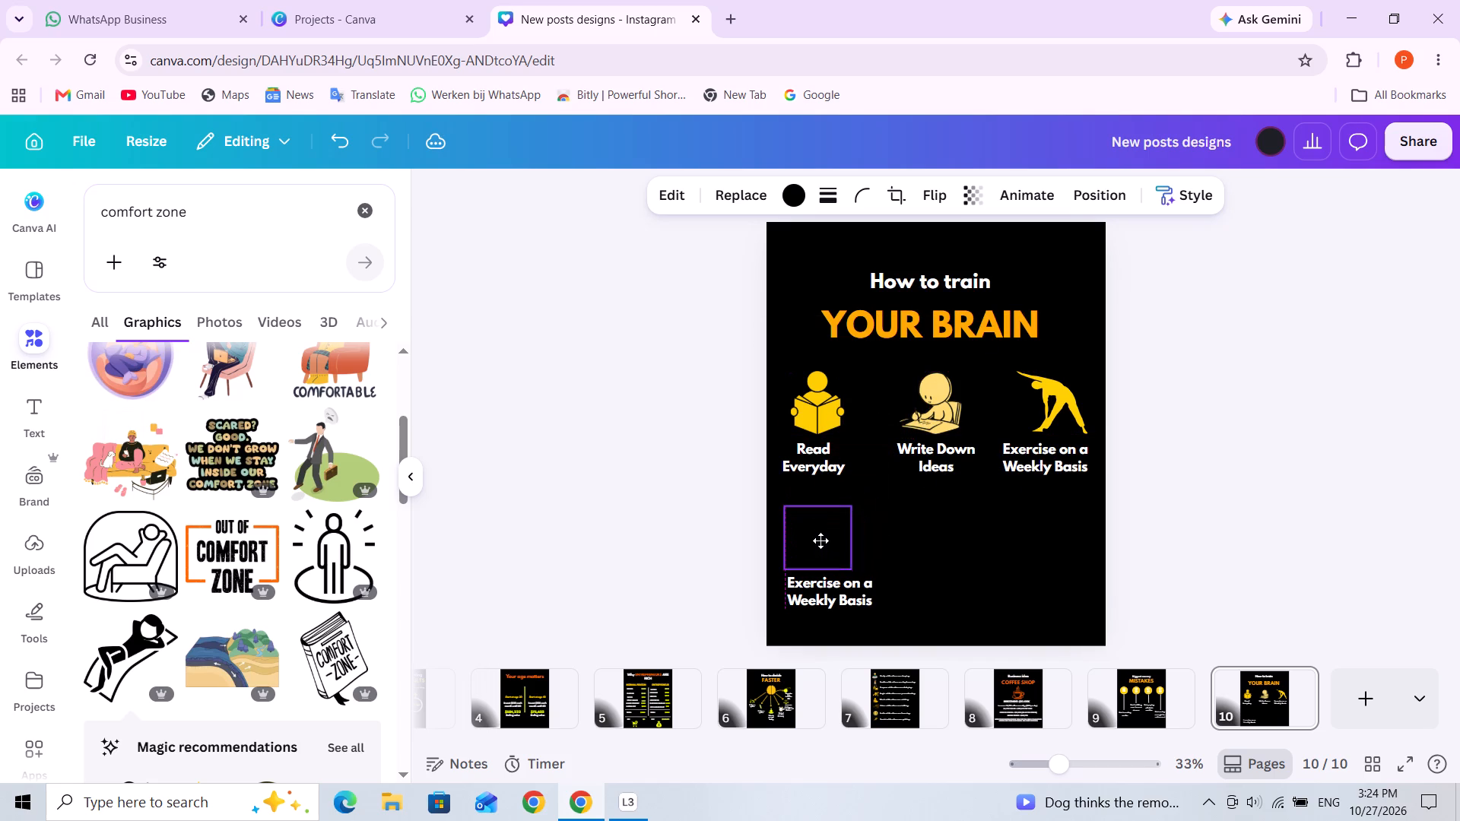
left_click_drag(820, 540, 820, 538)
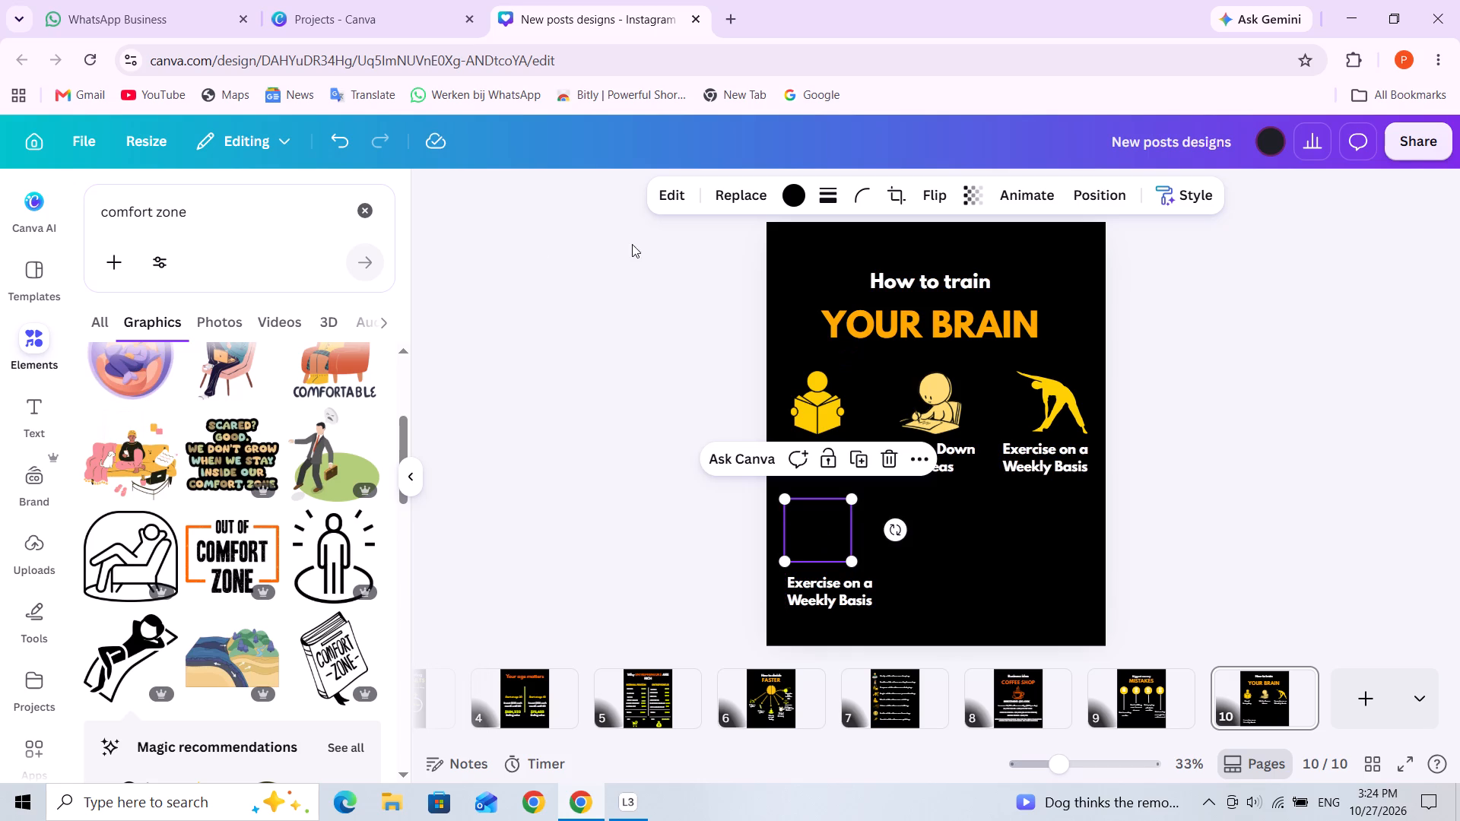
Recolour the lying-person graphic to yellow #ffcf00.
left_click(811, 196)
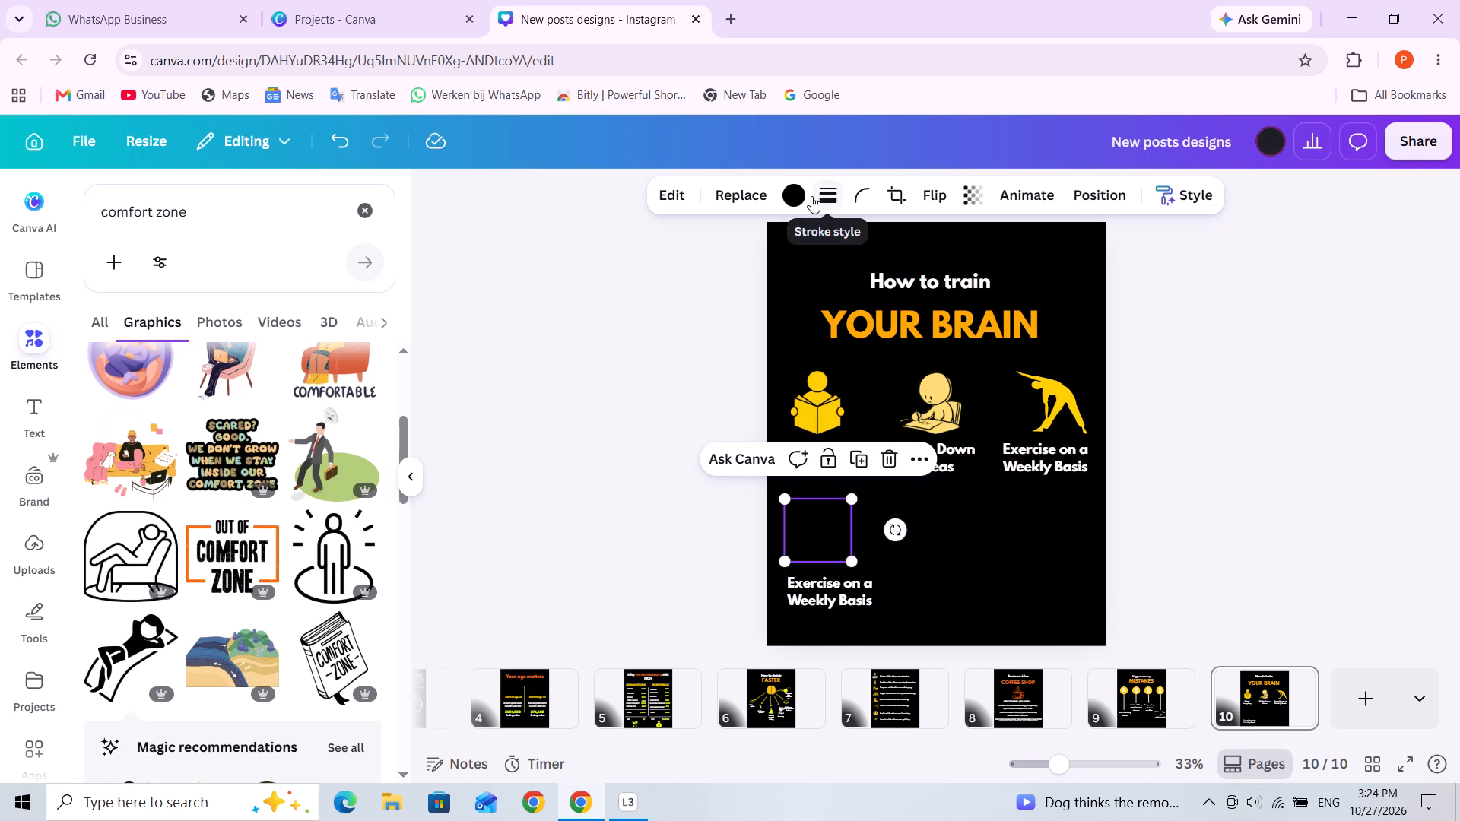
left_click(805, 196)
left_click(116, 323)
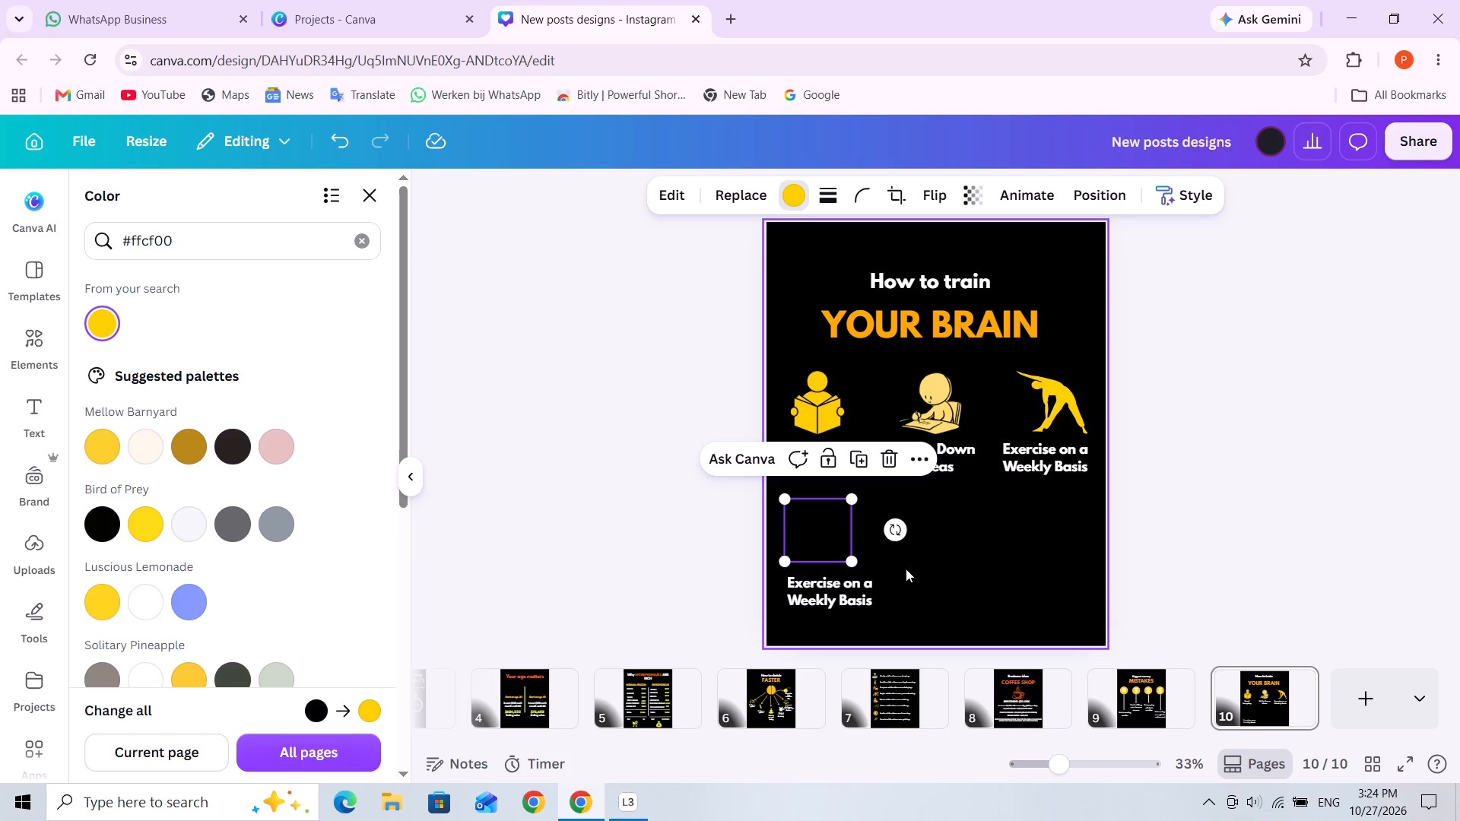
left_click(827, 544)
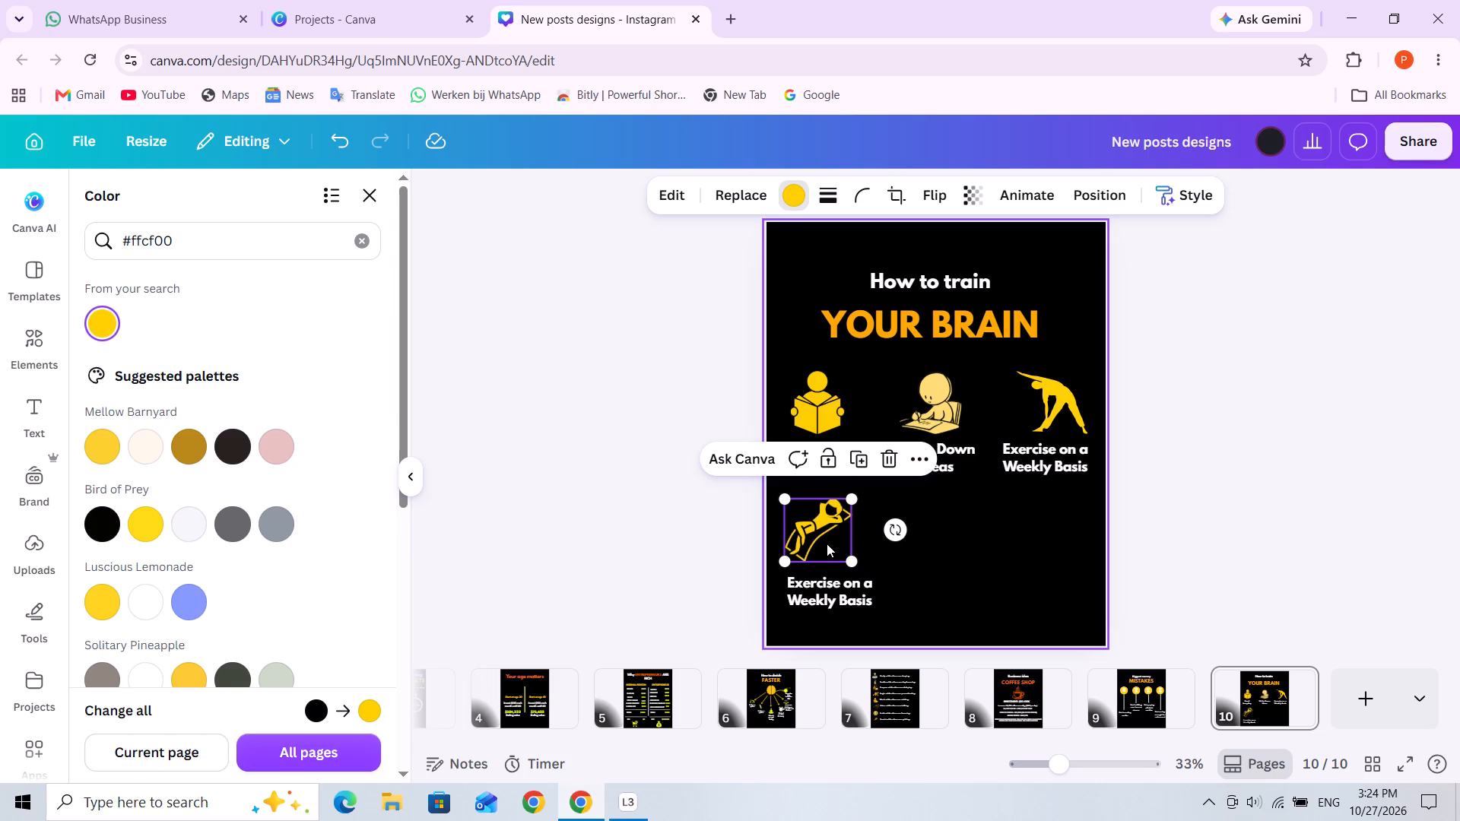
left_click(899, 544)
Move the duplicated caption closer beneath the lying-person graphic and change its text to "Get out of the Comfort Zone".
left_click(821, 591)
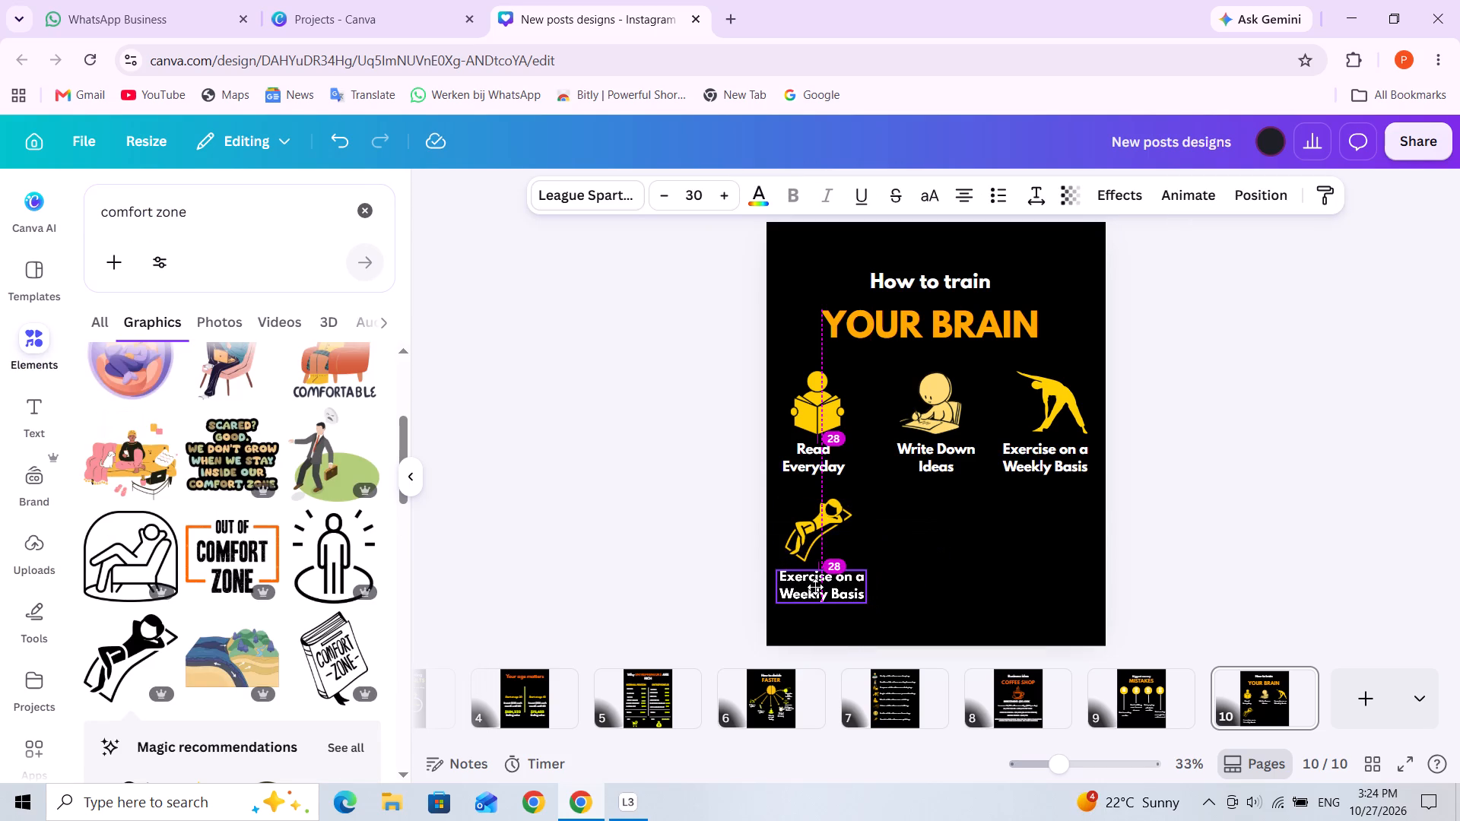
triple_click(815, 587)
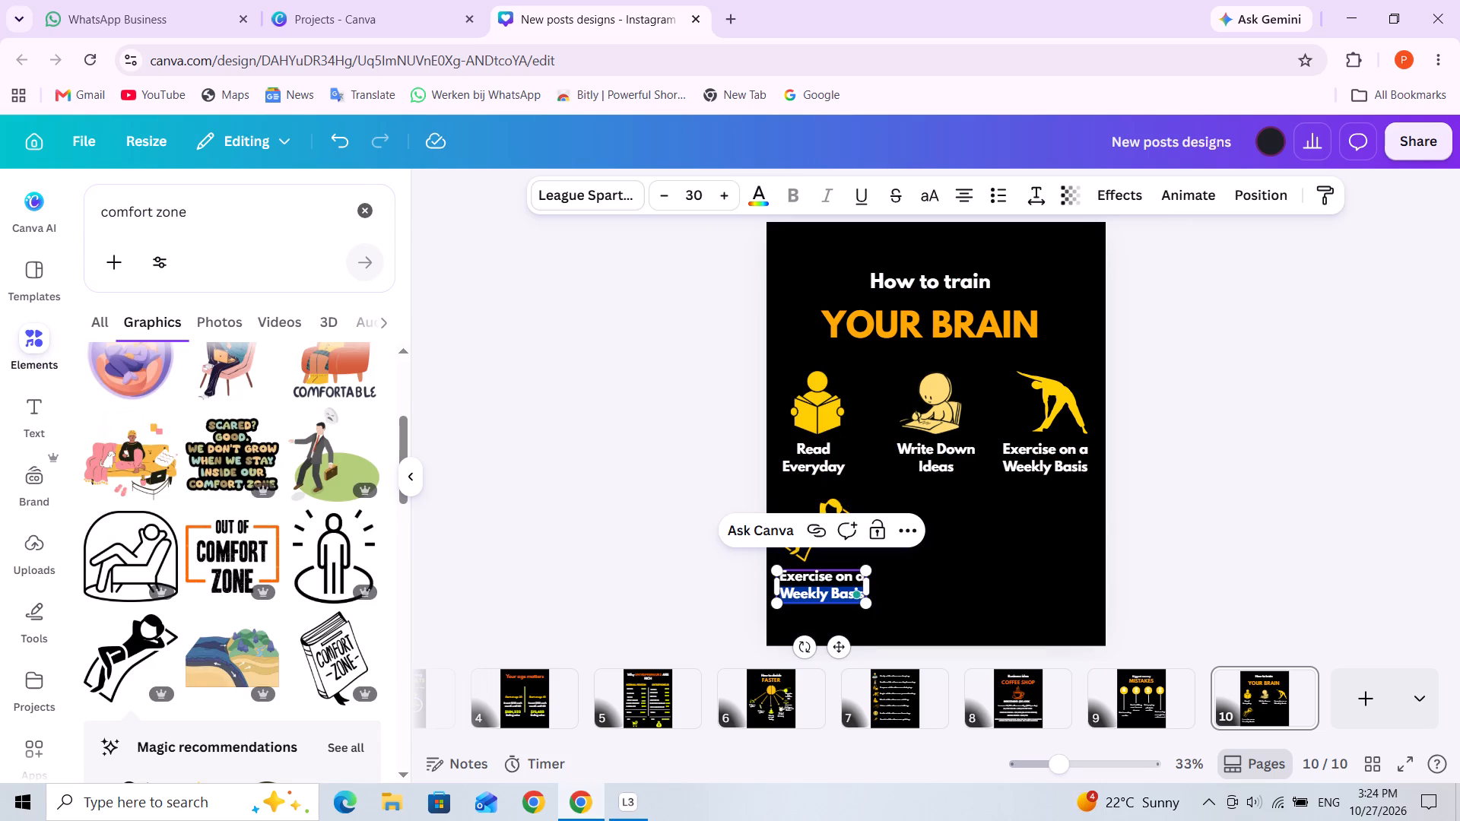
key("ctrl+a")
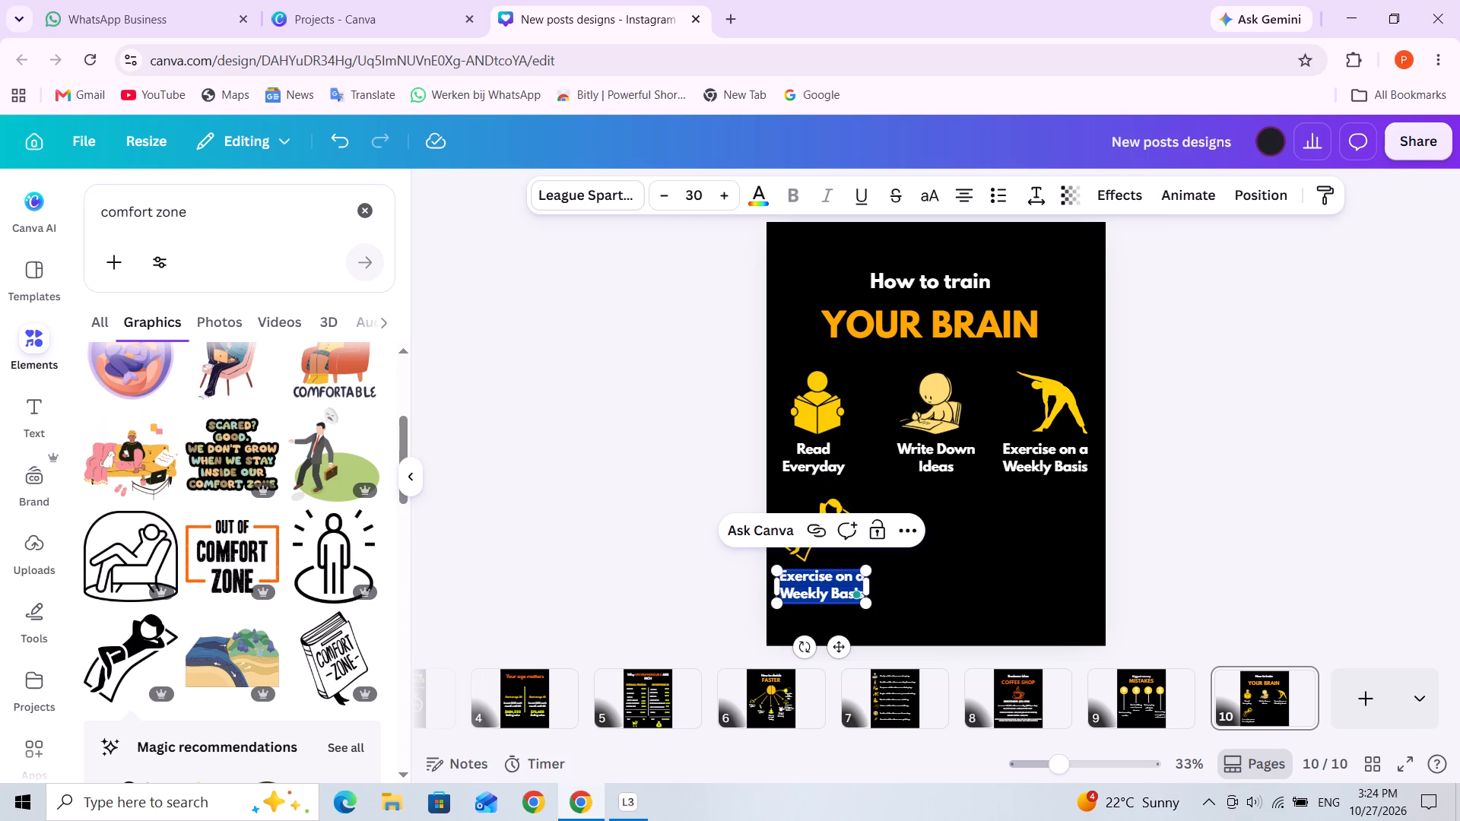
type("et out")
key("space")
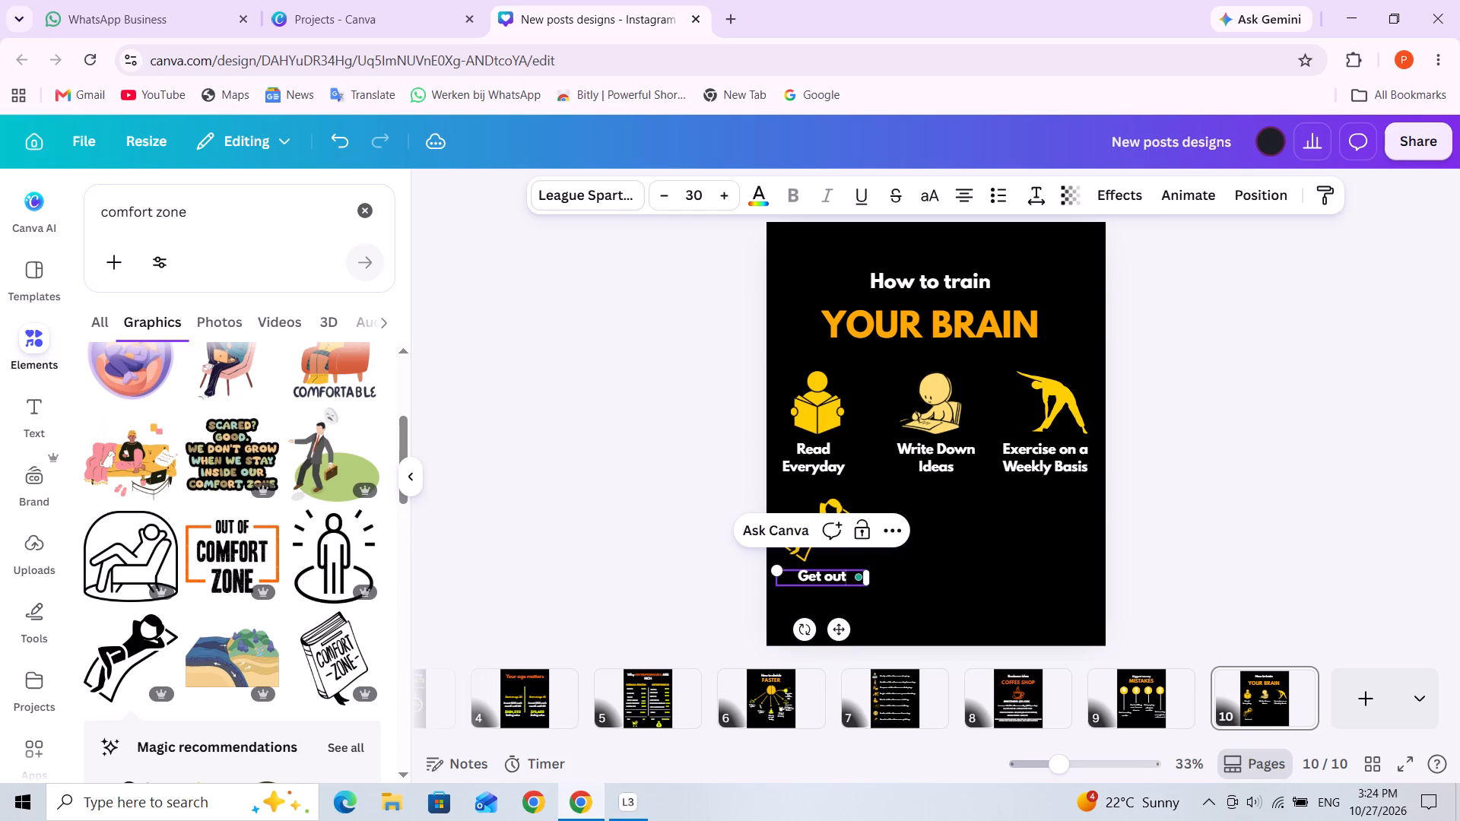
type("of the")
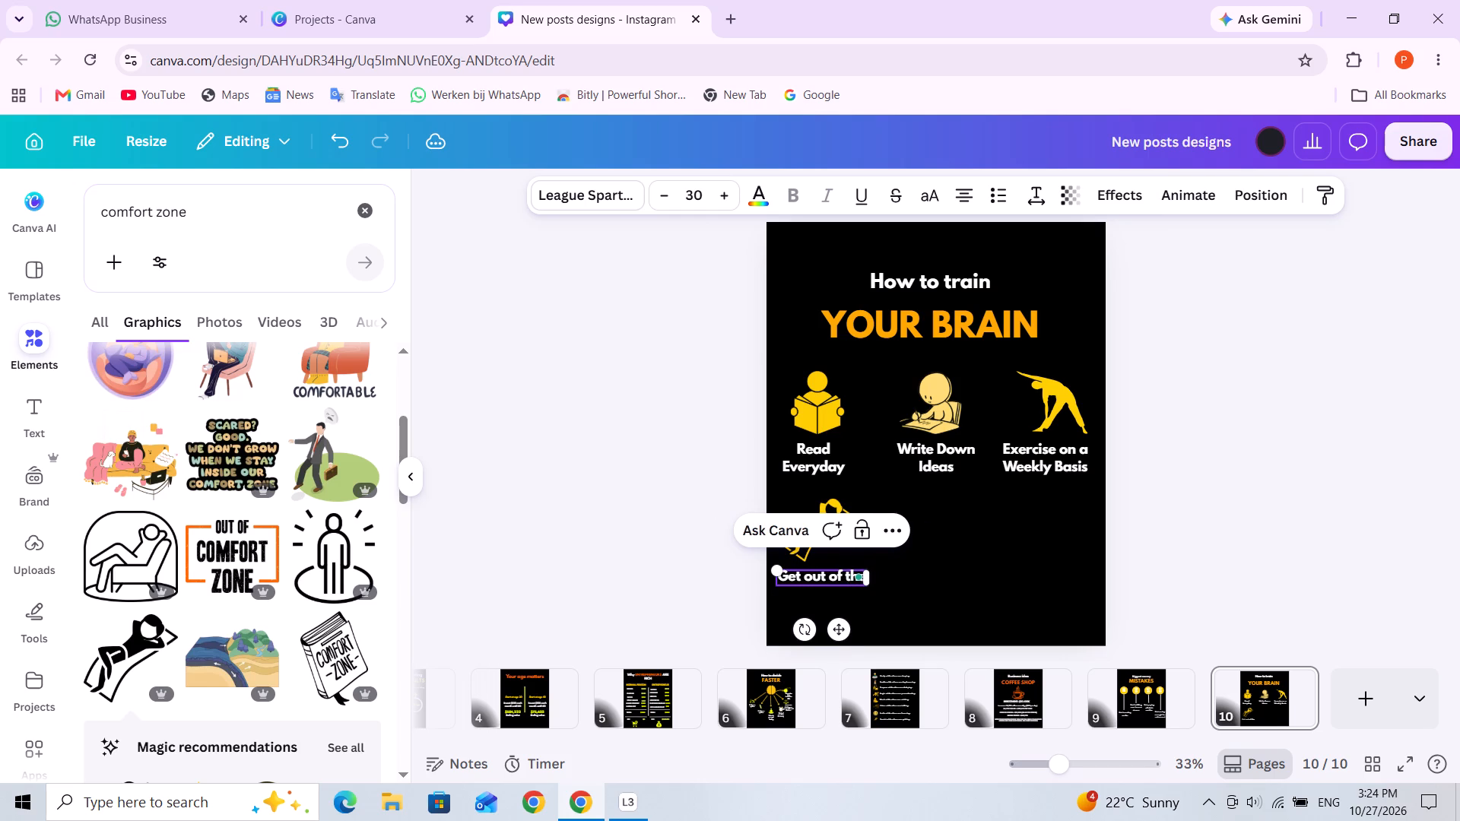
key("Return")
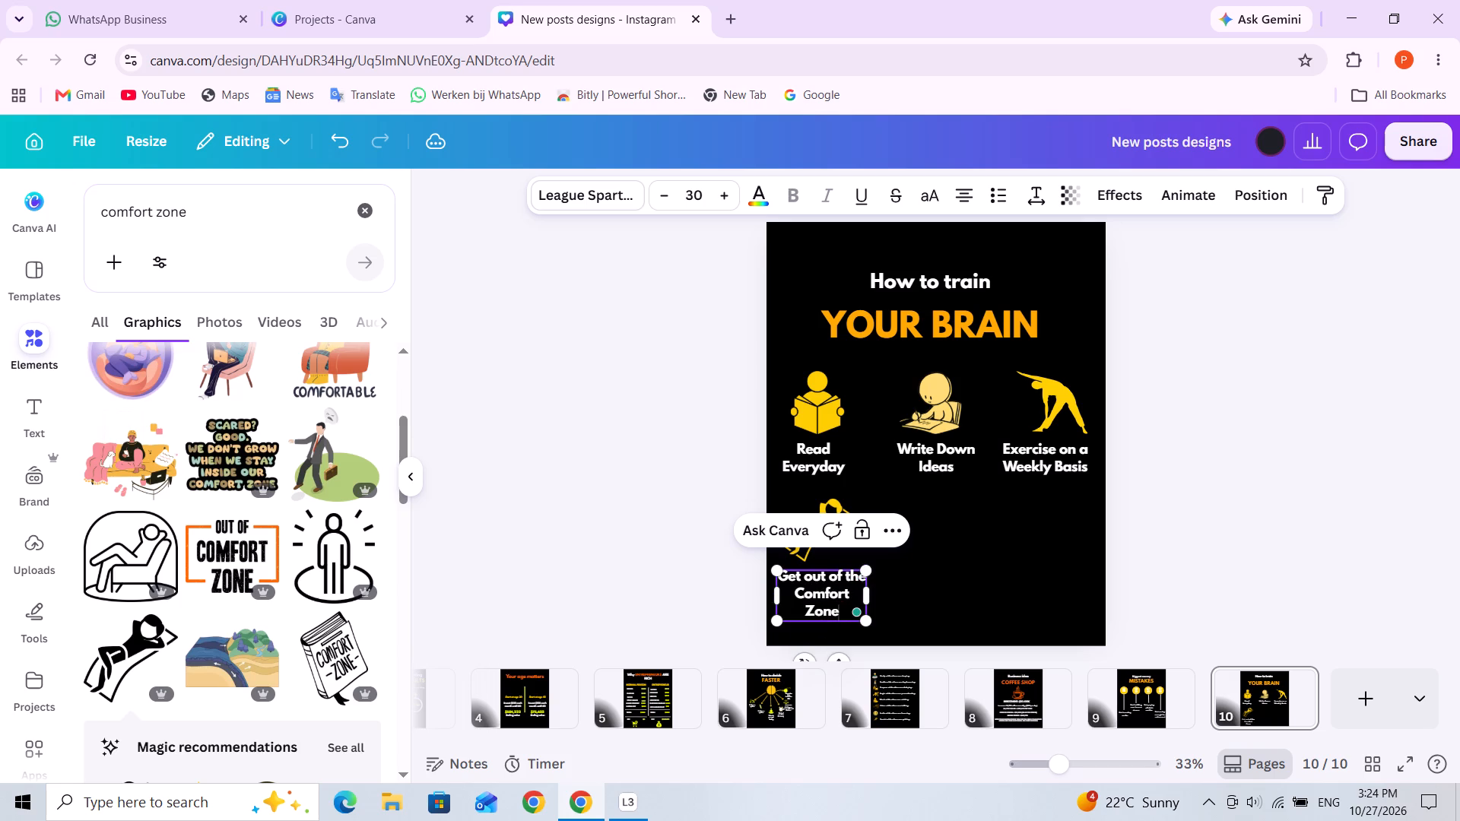
Widen the "Get out of the Comfort Zone" caption box so that its text fits on two lines.
left_click_drag(870, 599, 885, 599)
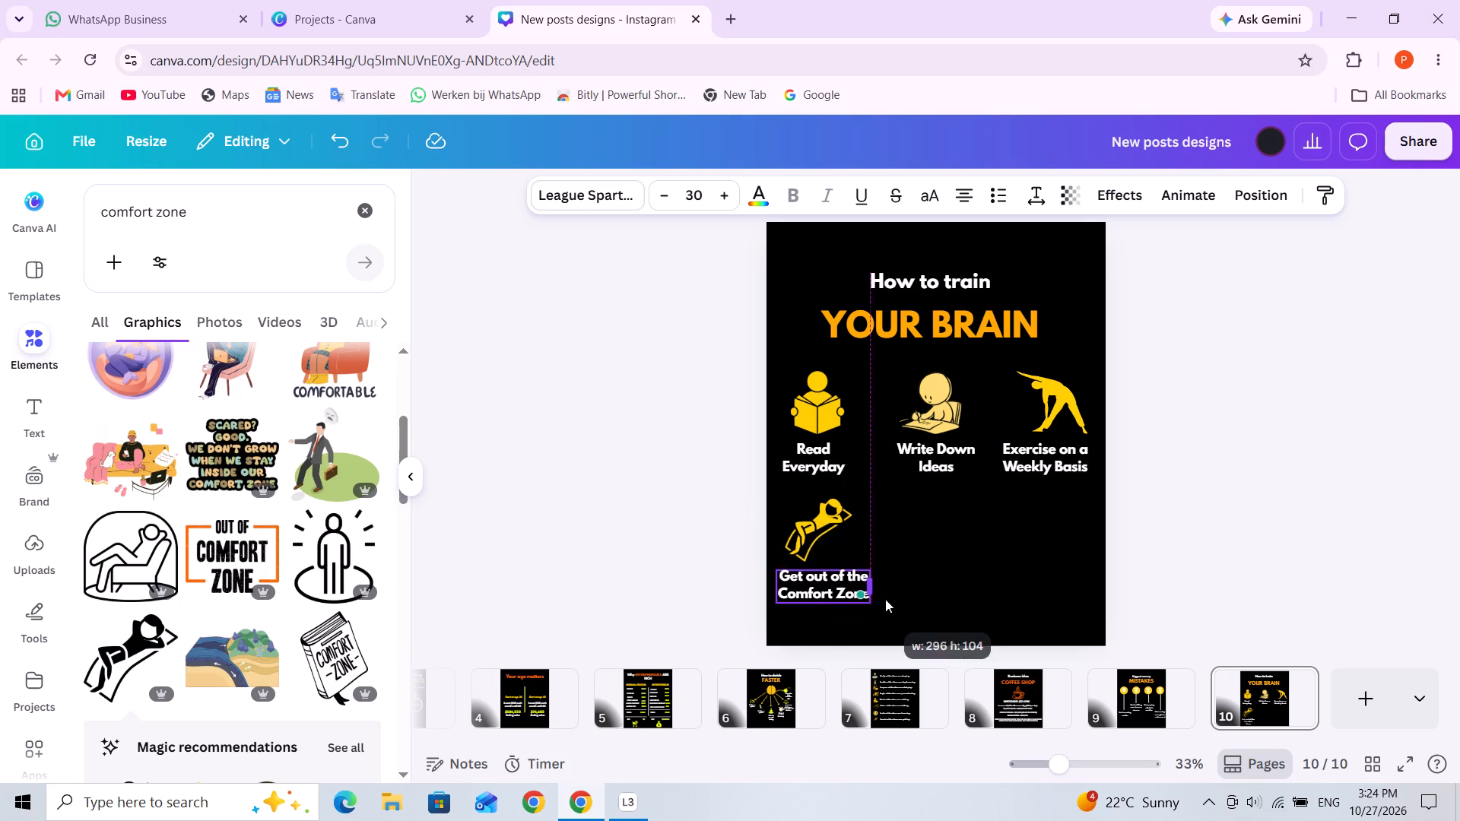
left_click_drag(885, 599, 881, 599)
left_click(924, 588)
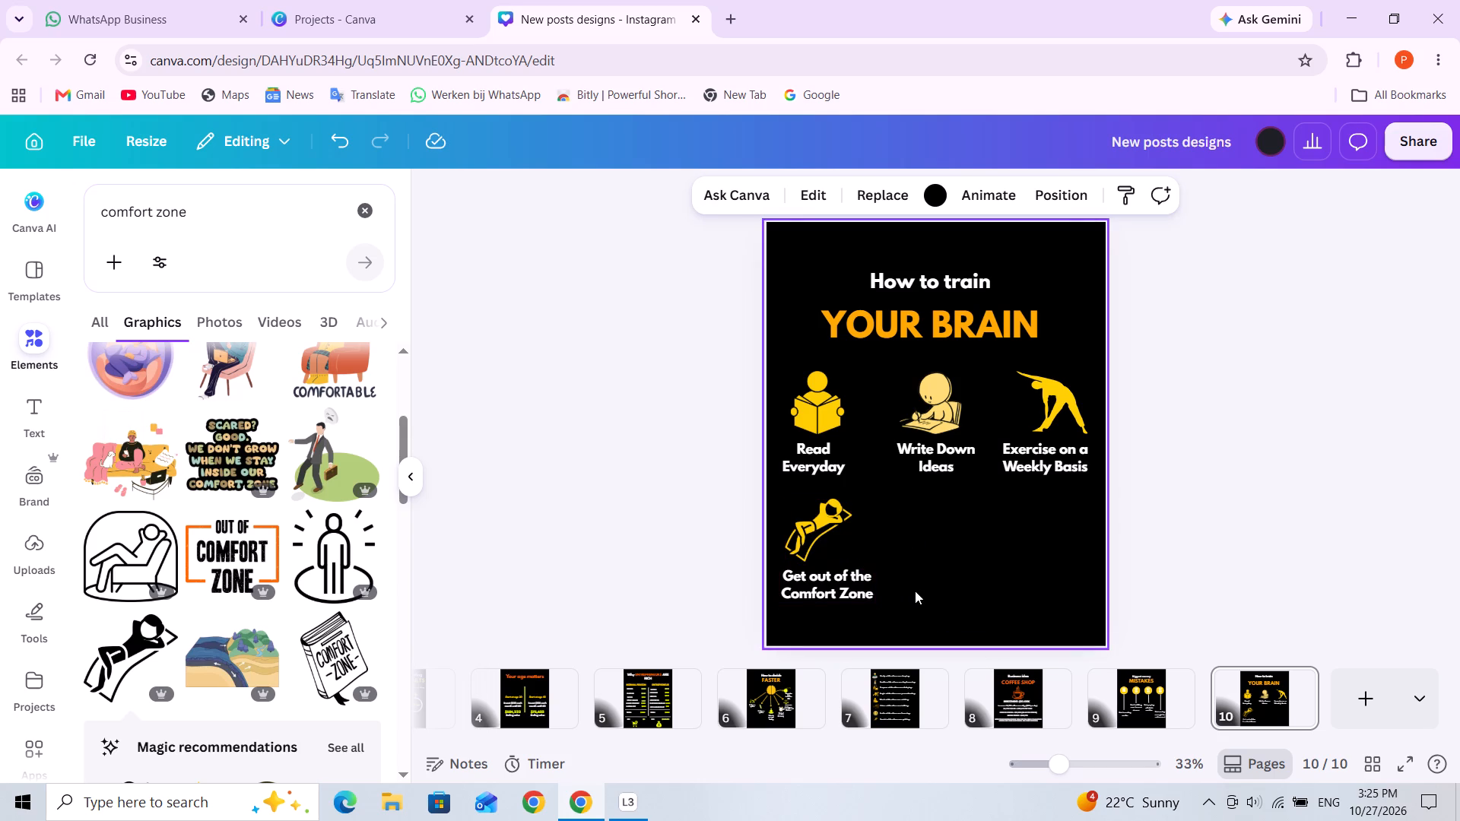
Search the graphics for "to do list" and add the tilted white "TO DO LIST" notebook page to the design.
triple_click(186, 212)
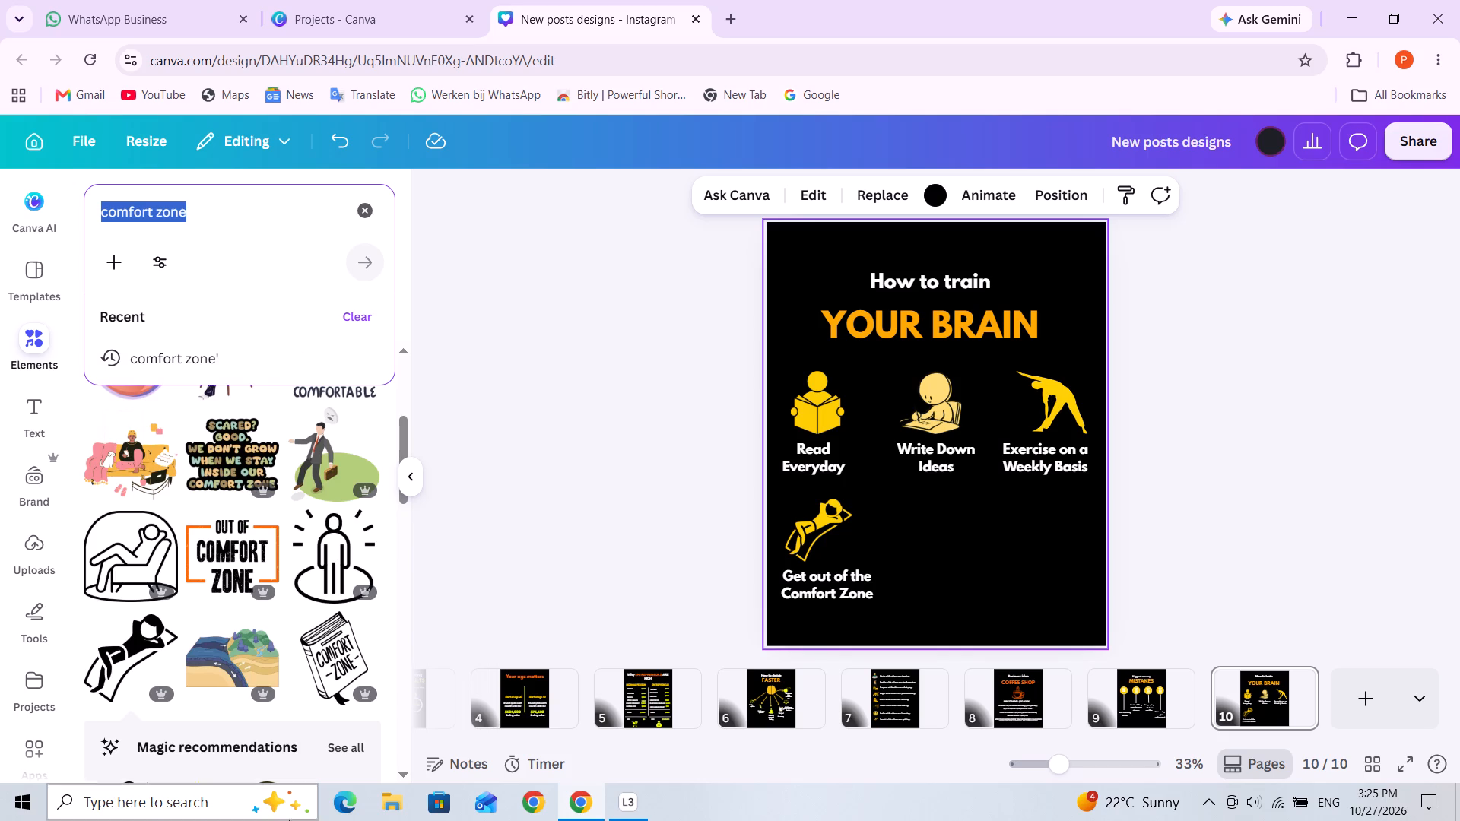
type("to do list")
key("Return")
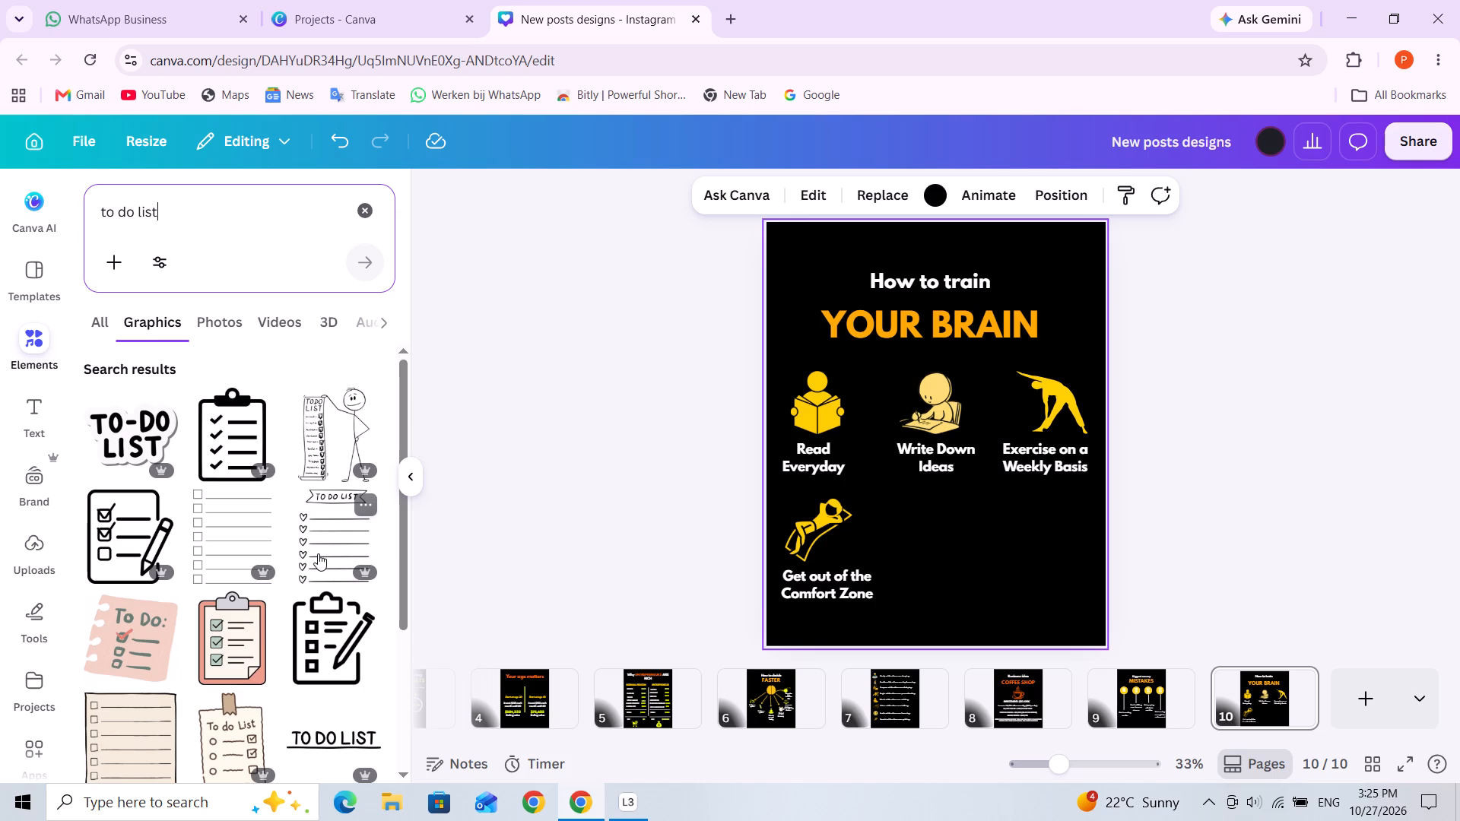
scroll(280, 560, "down", 2)
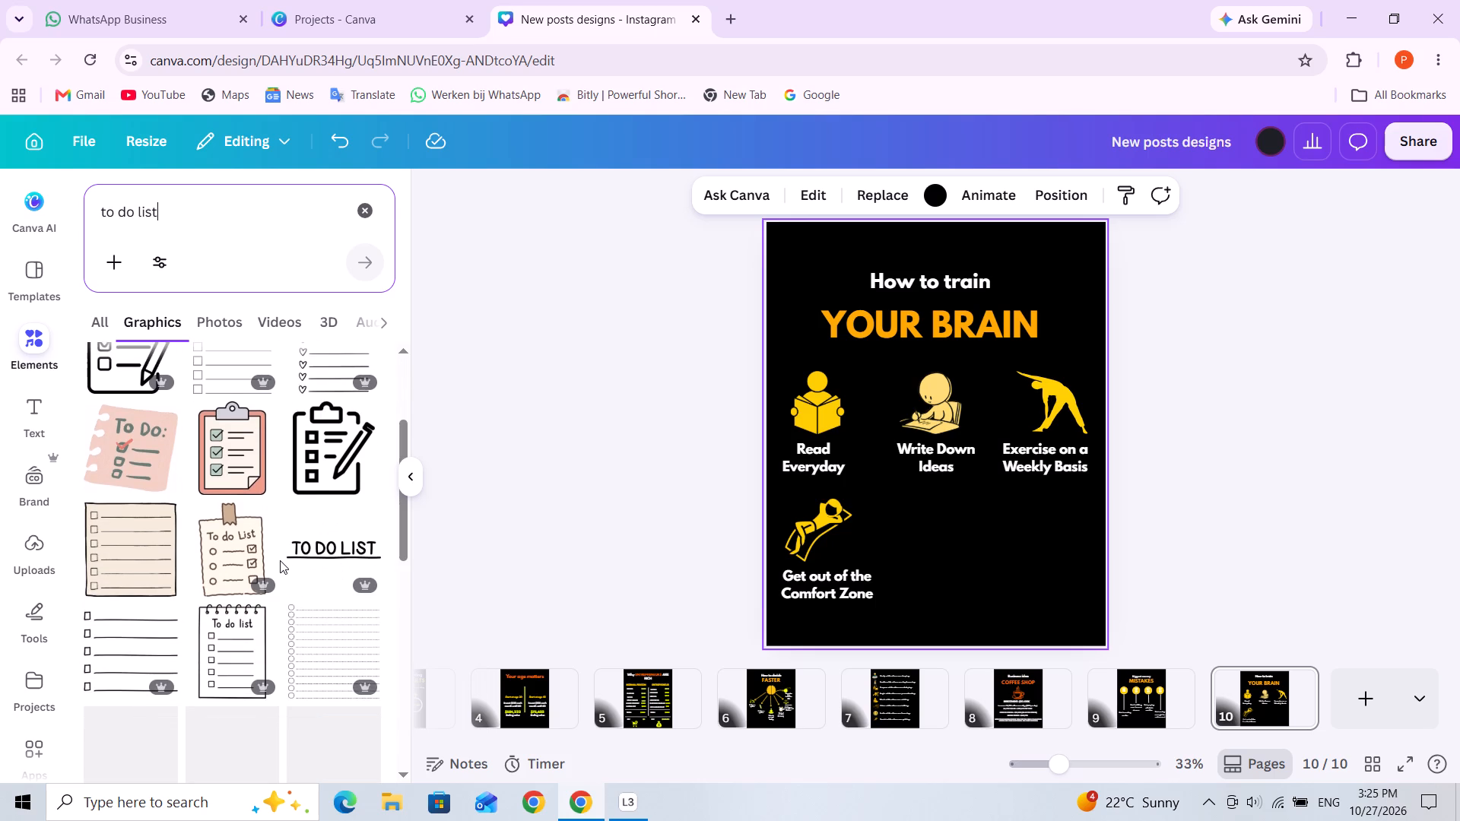
scroll(280, 560, "down", 1)
scroll(310, 618, "down", 2)
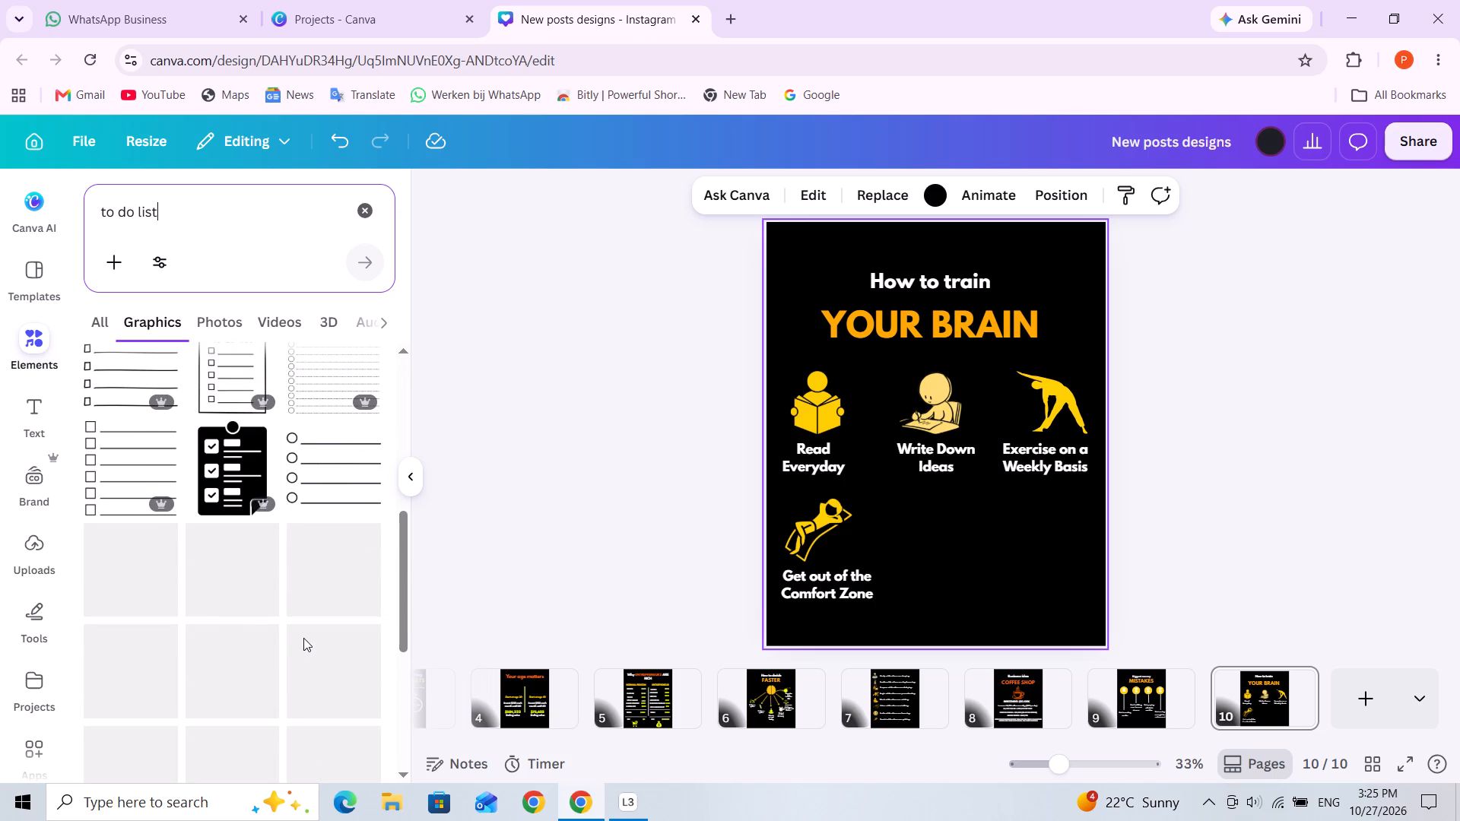
scroll(304, 636, "down", 1)
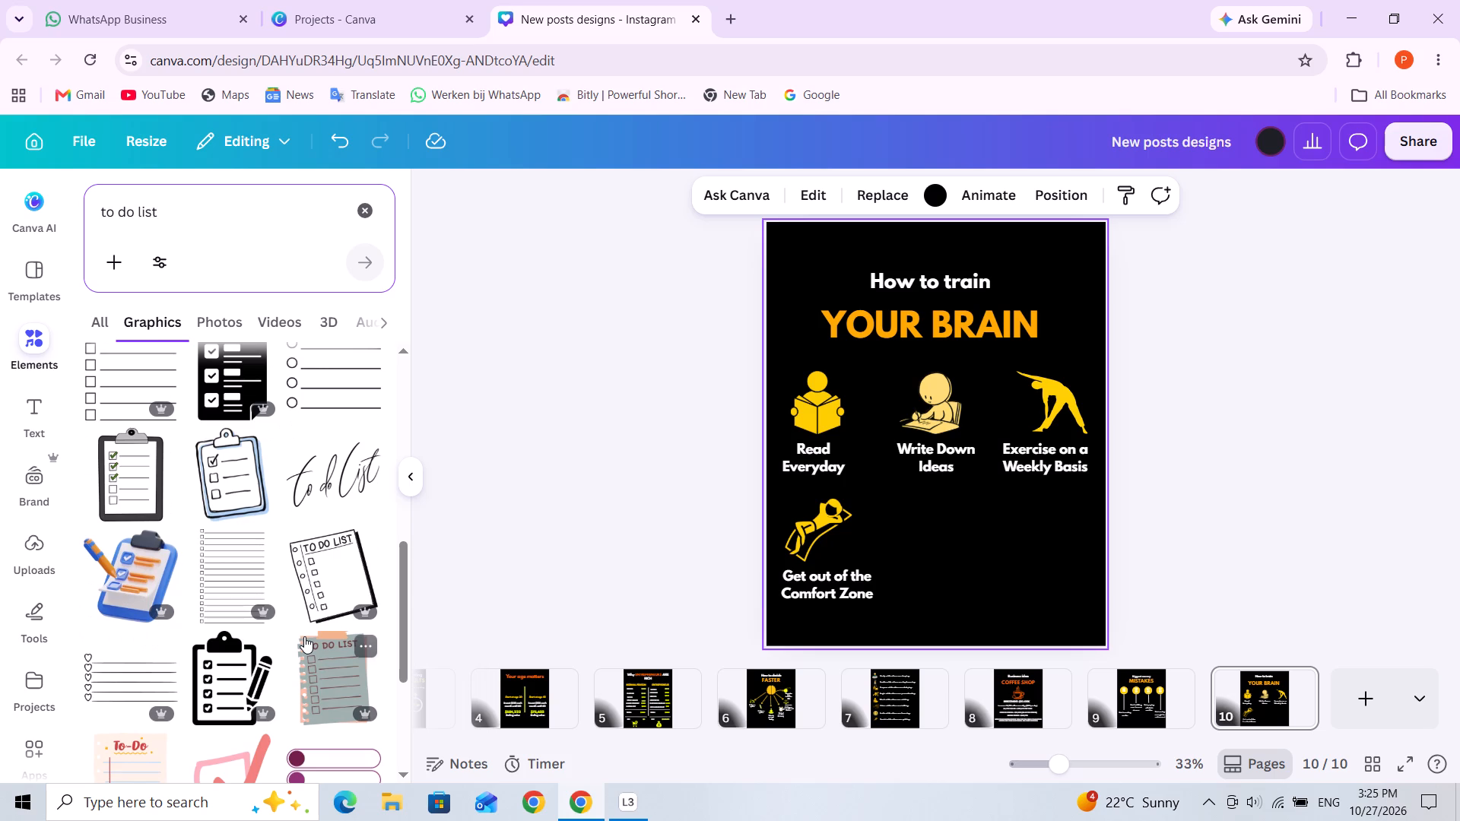
scroll(304, 636, "down", 1)
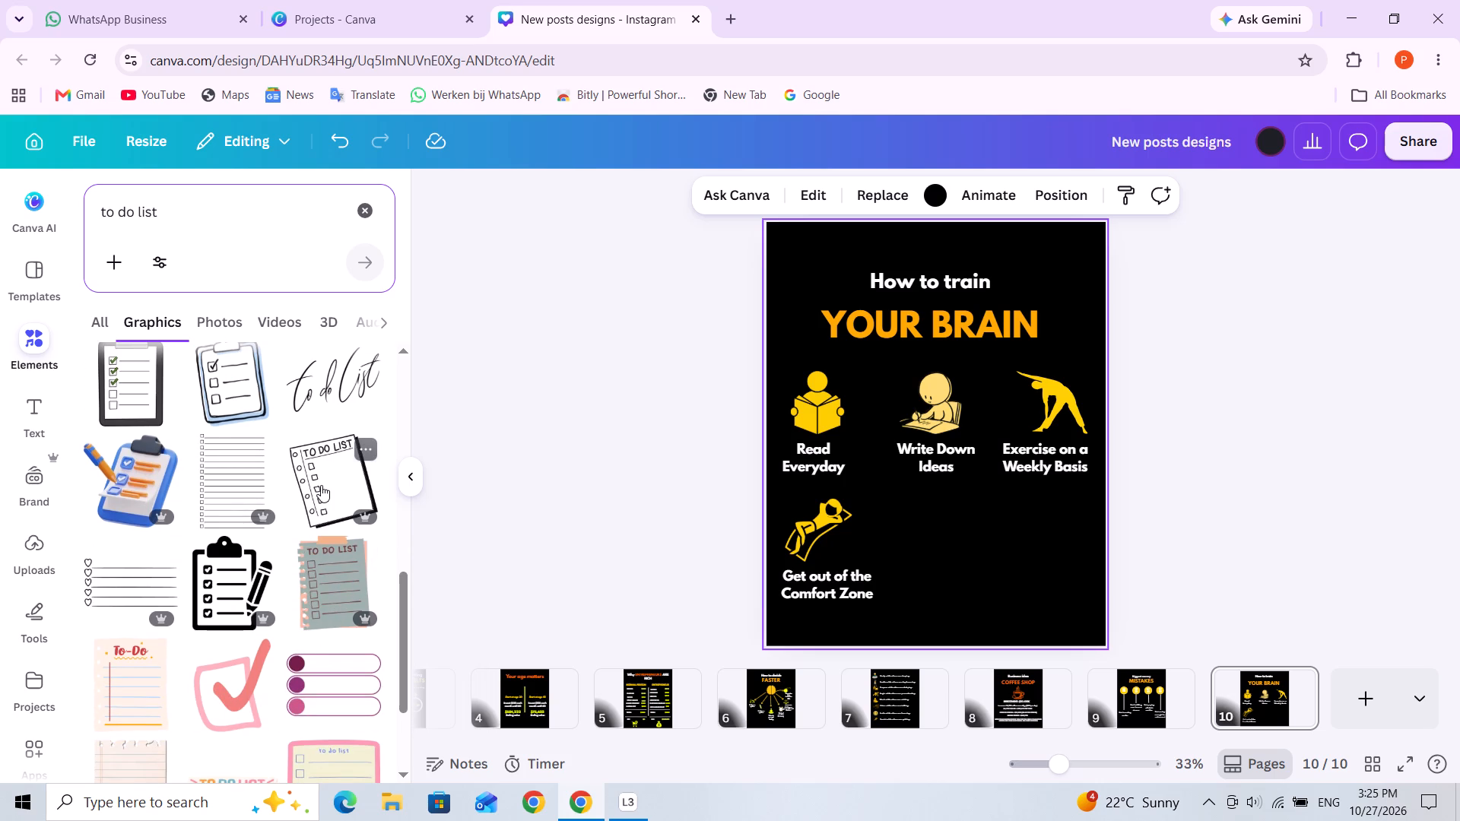
scroll(312, 521, "down", 2)
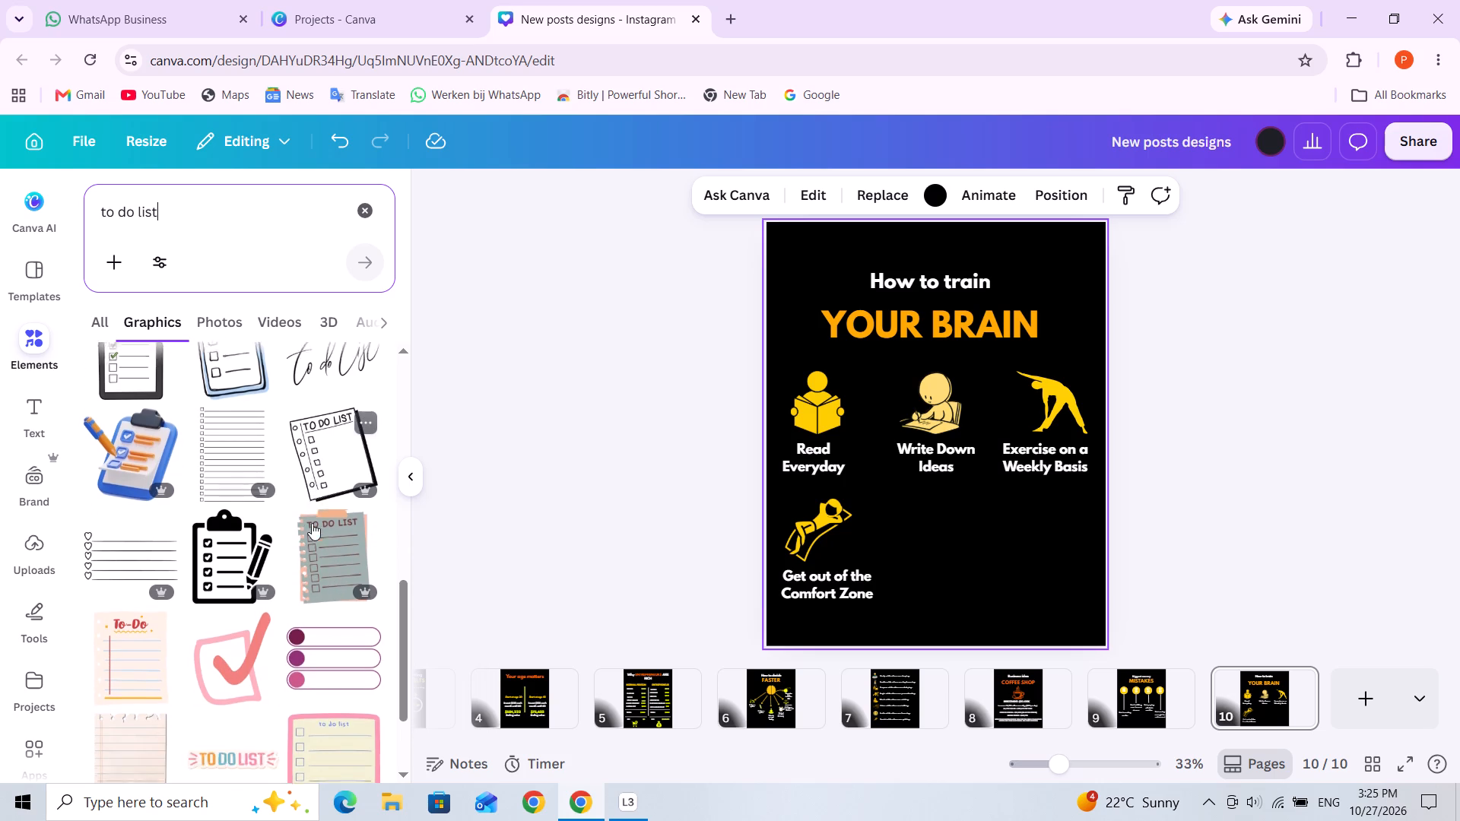
scroll(312, 523, "down", 2)
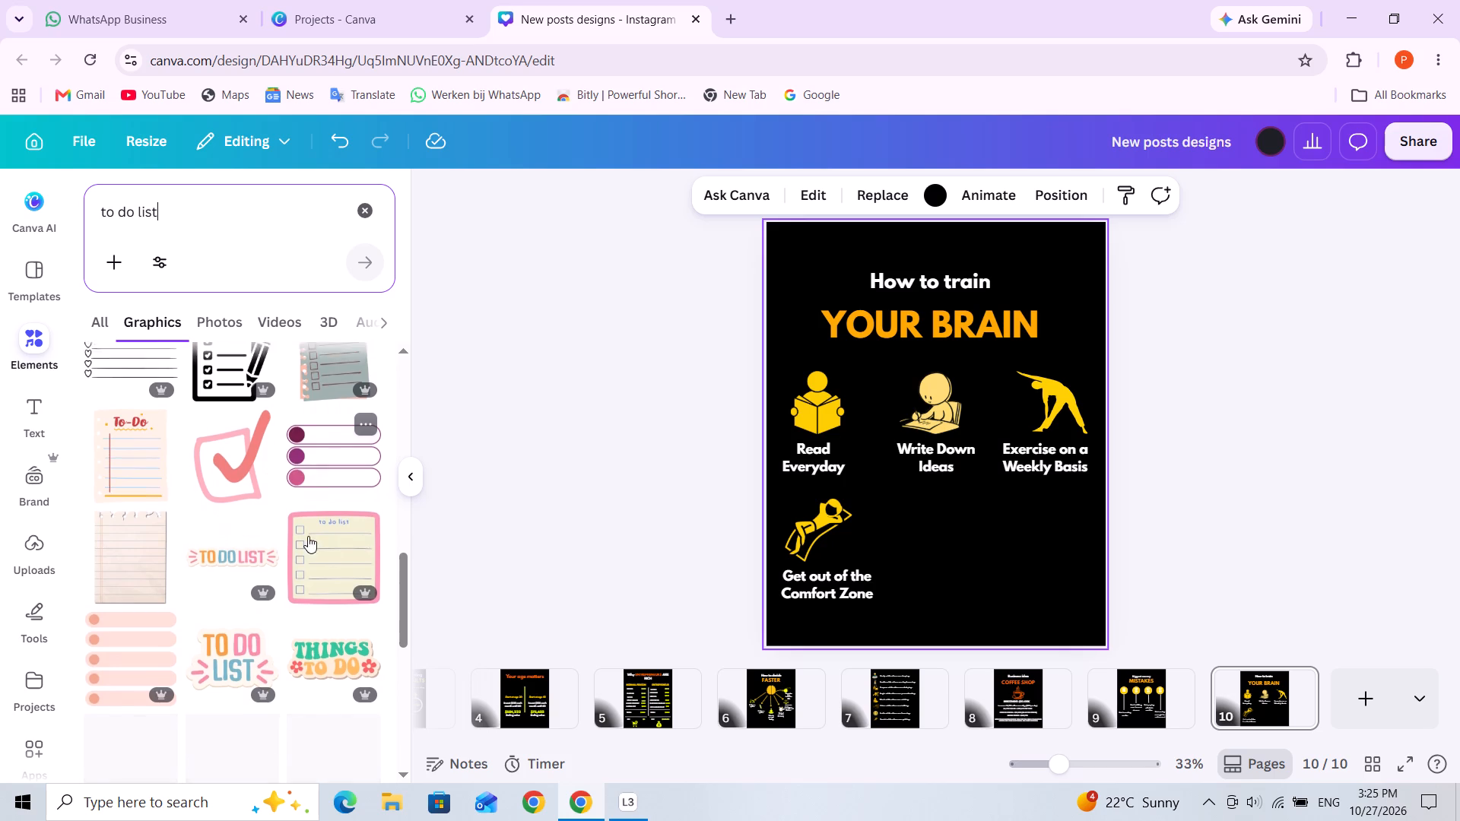
scroll(308, 562, "down", 2)
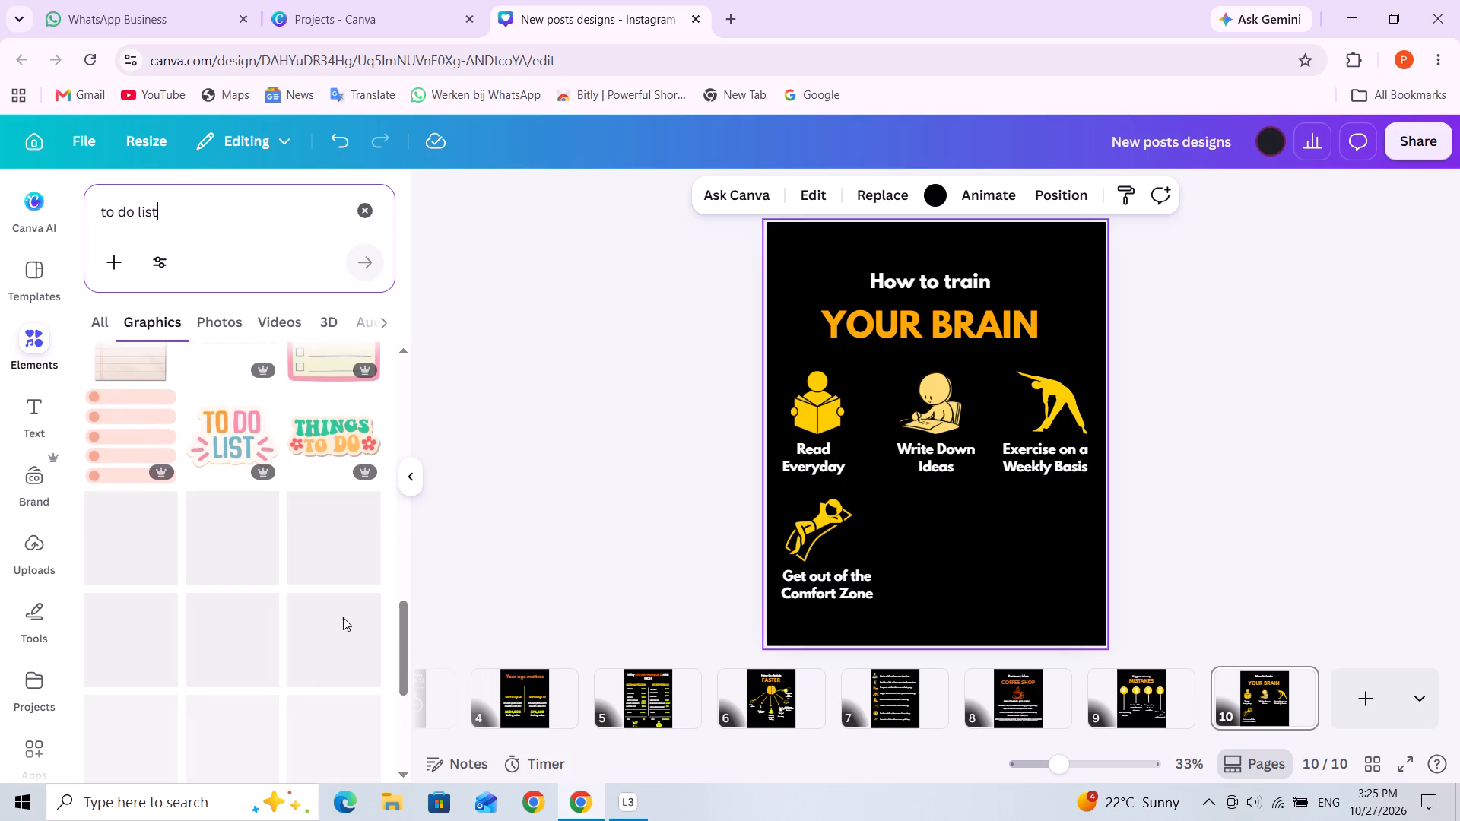
scroll(361, 620, "up", 2)
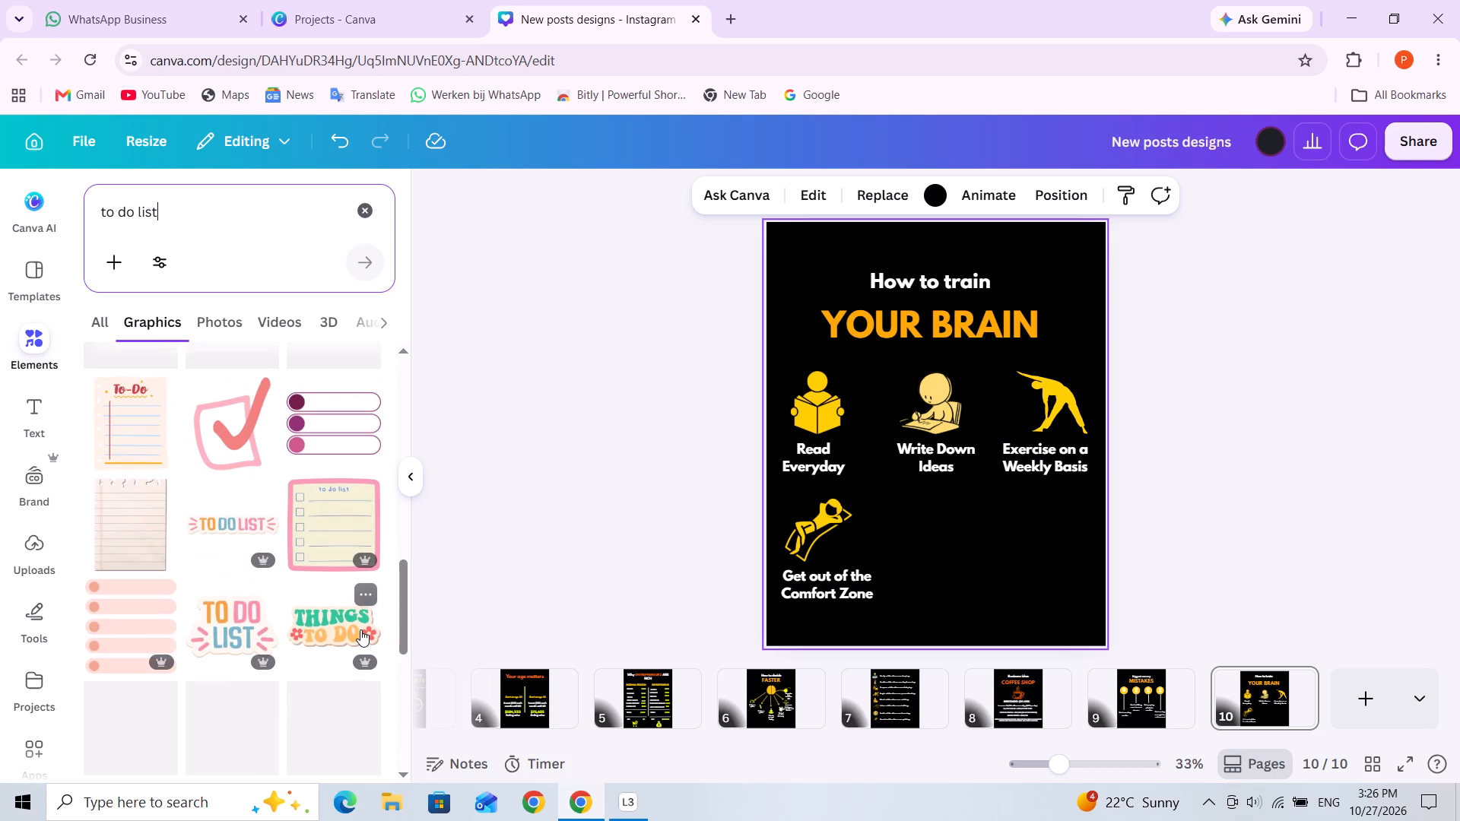
scroll(360, 631, "up", 4)
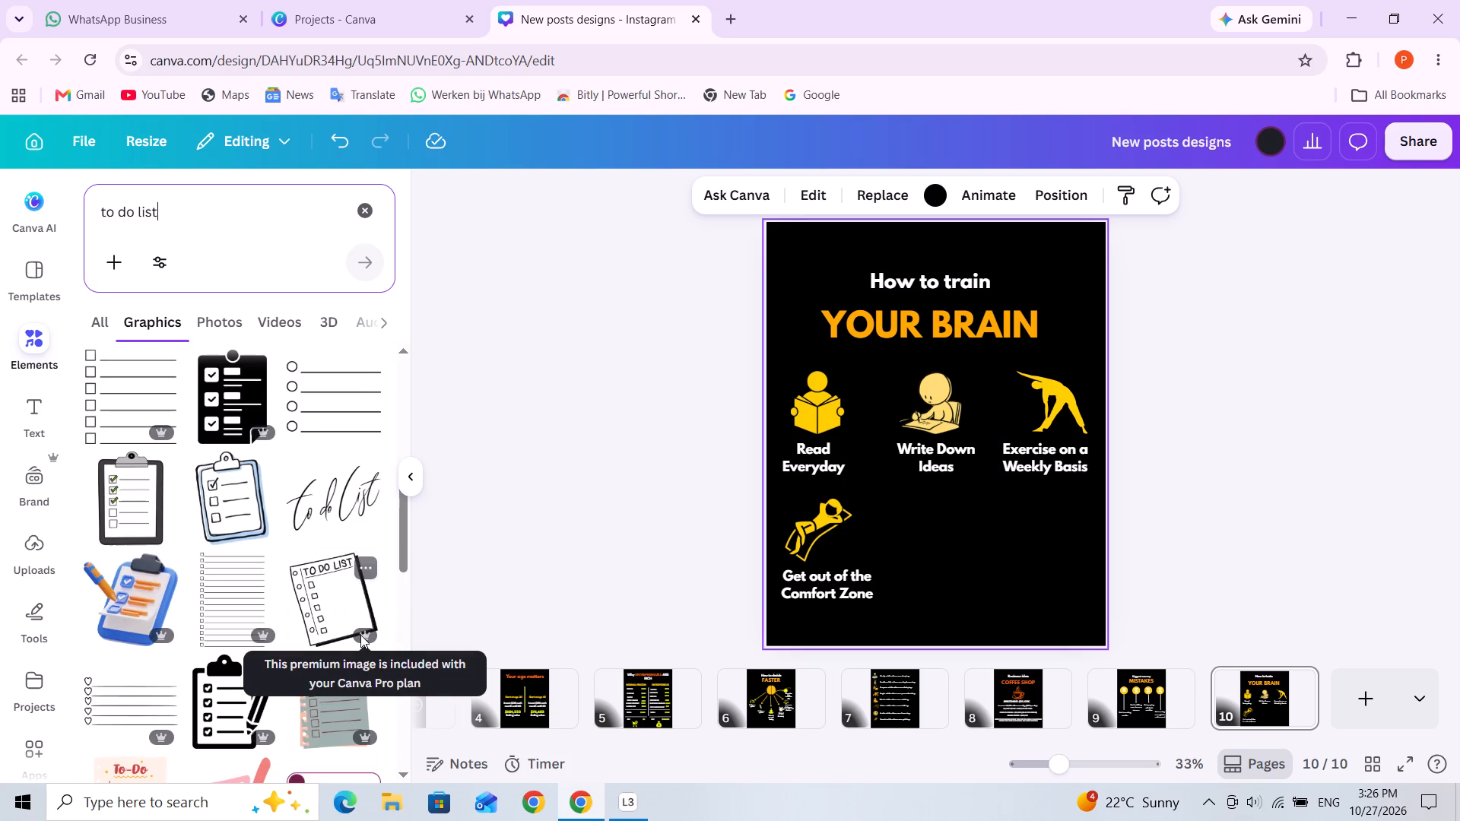
scroll(360, 637, "up", 3)
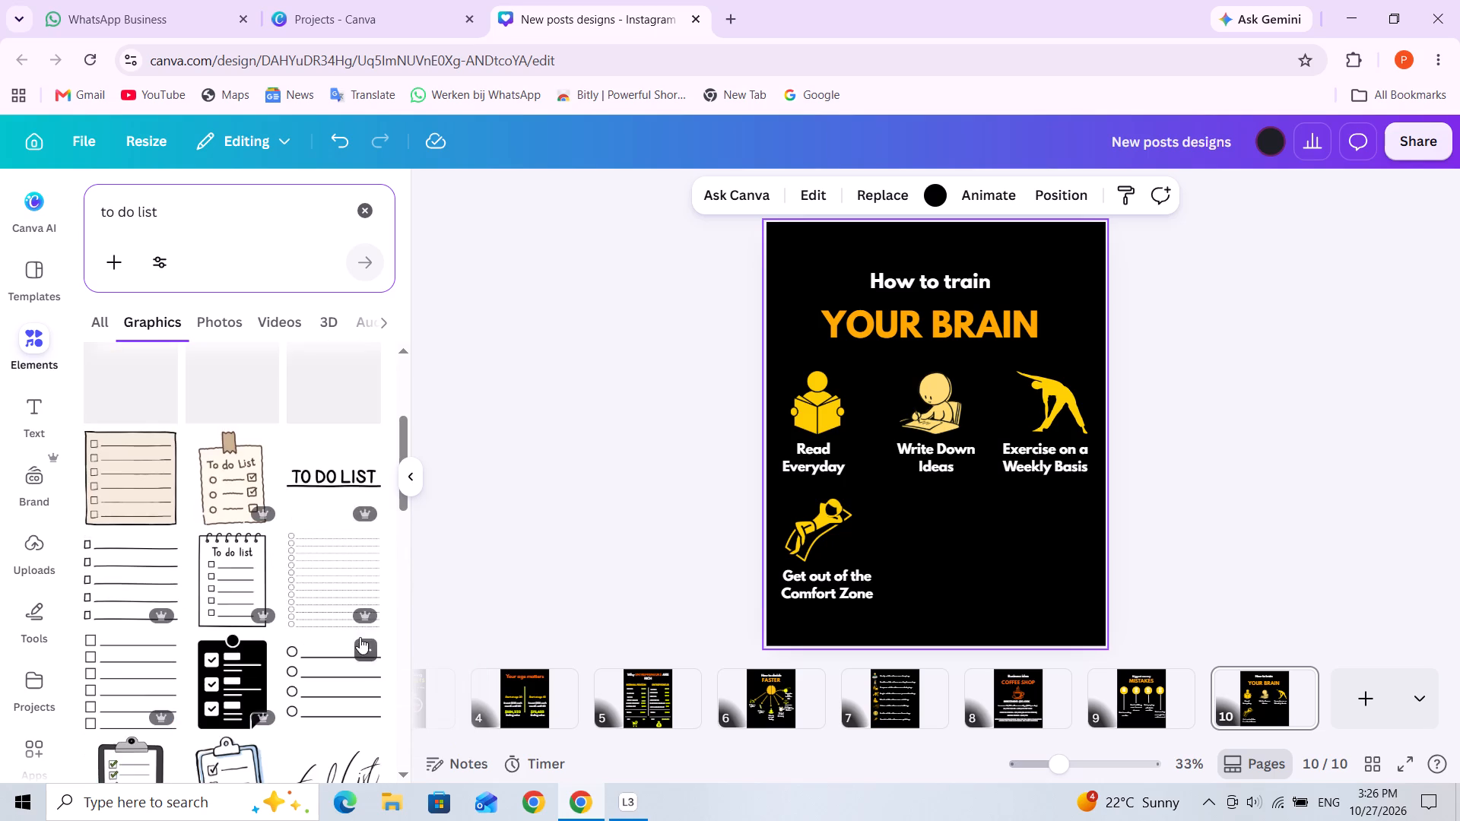
scroll(360, 637, "up", 4)
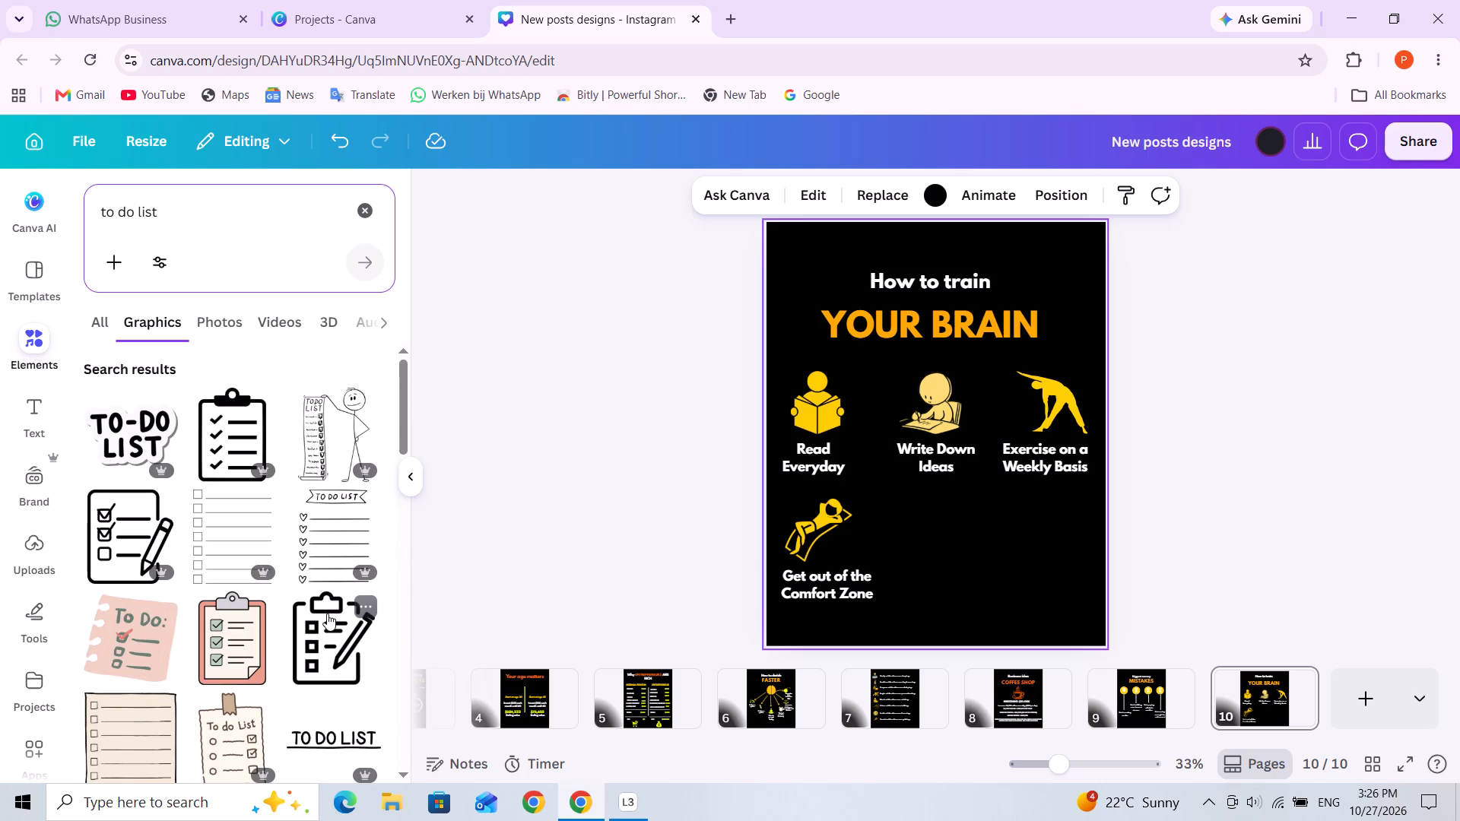
scroll(327, 613, "down", 5)
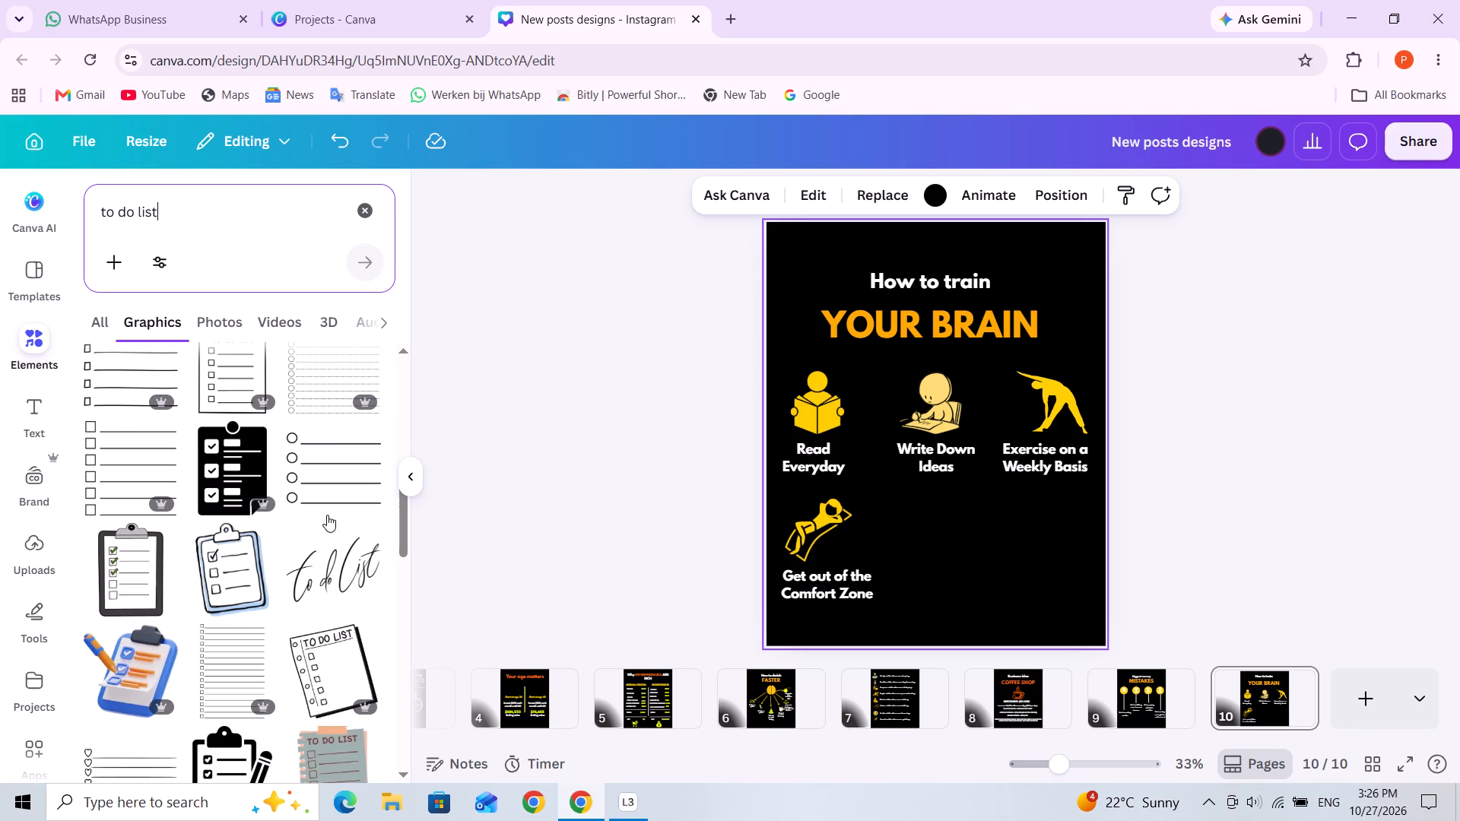
scroll(324, 648, "down", 4)
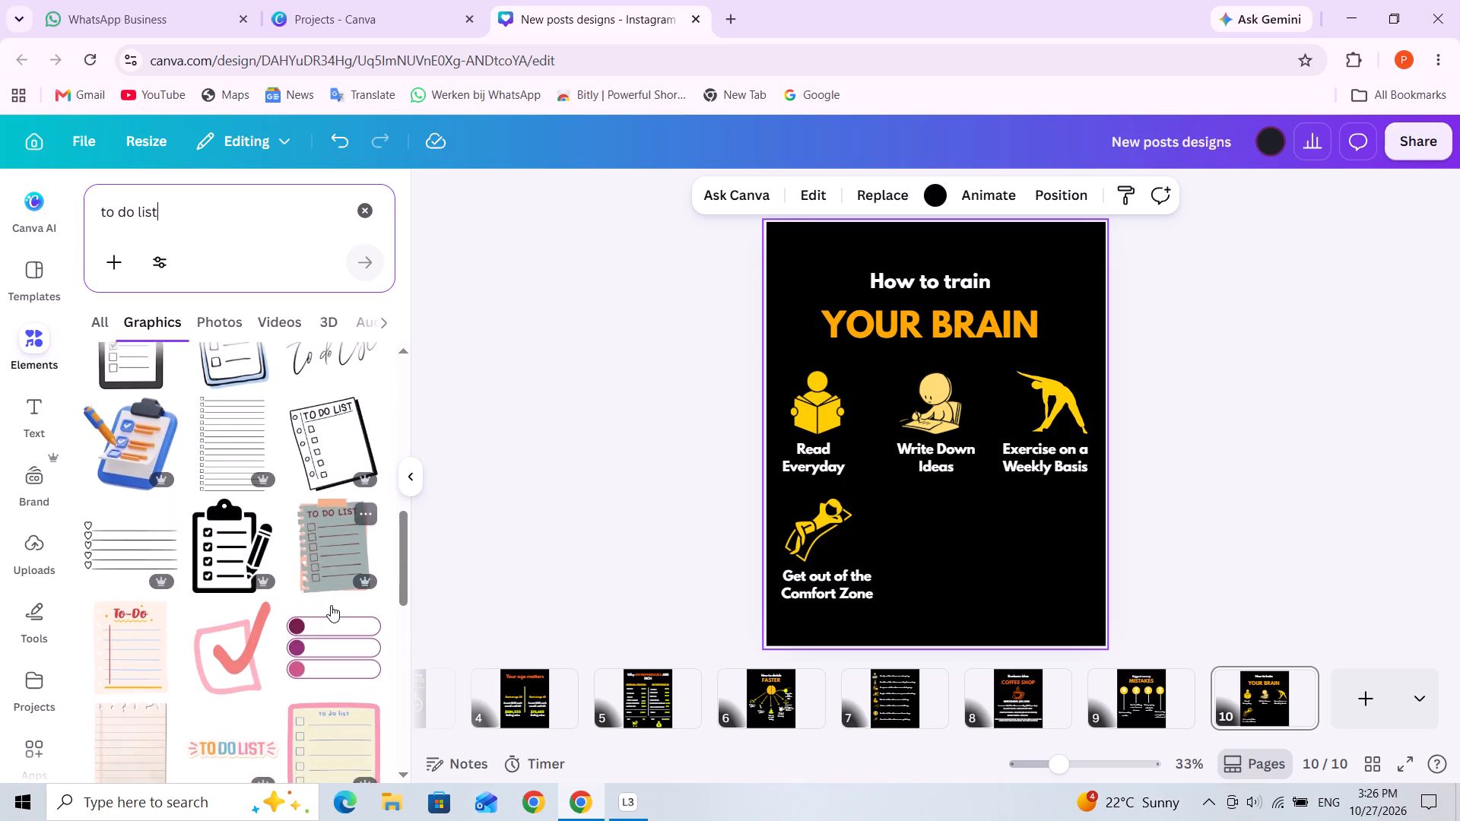
scroll(331, 615, "down", 6)
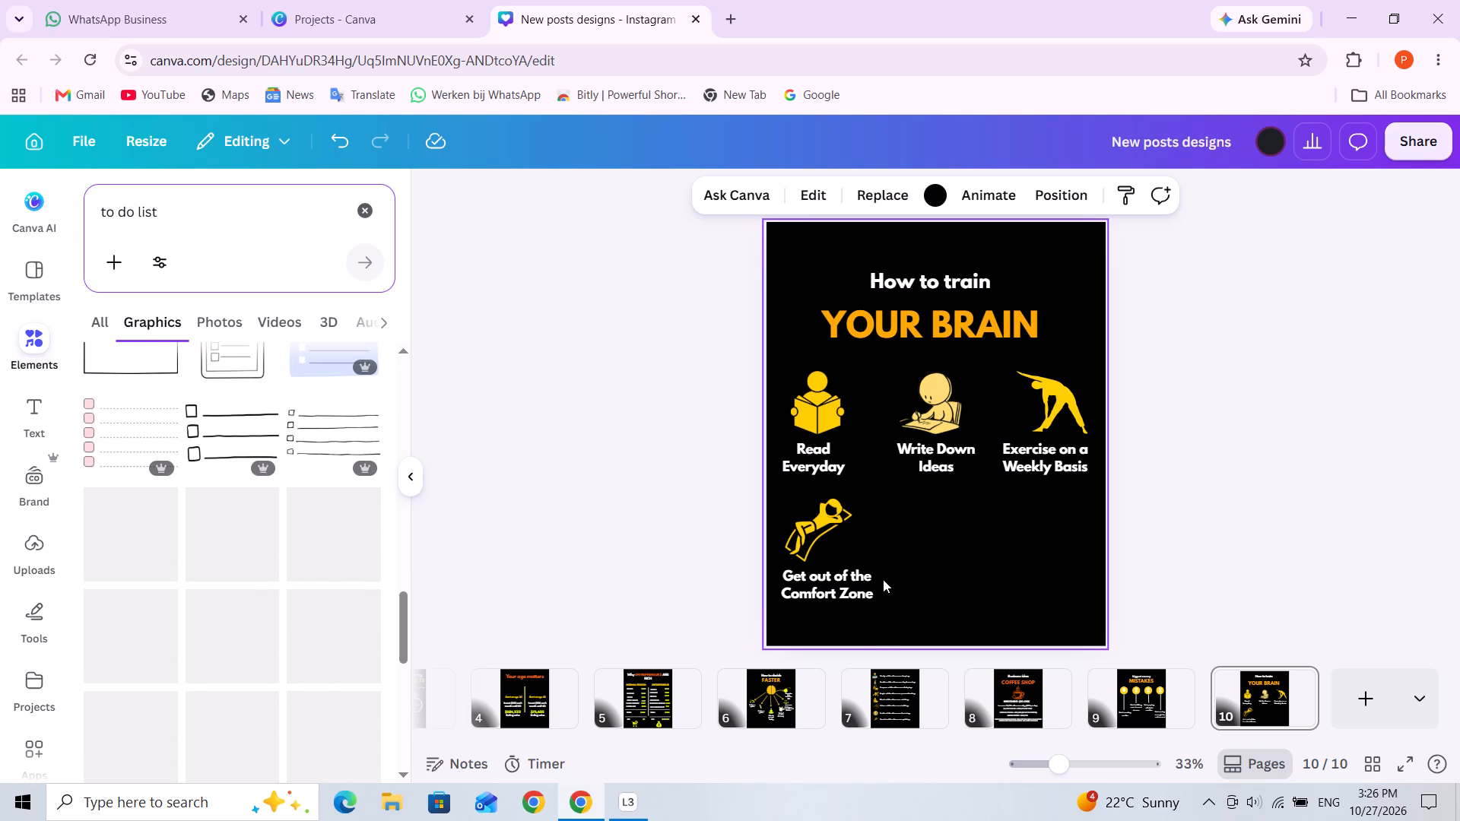
scroll(336, 601, "down", 1)
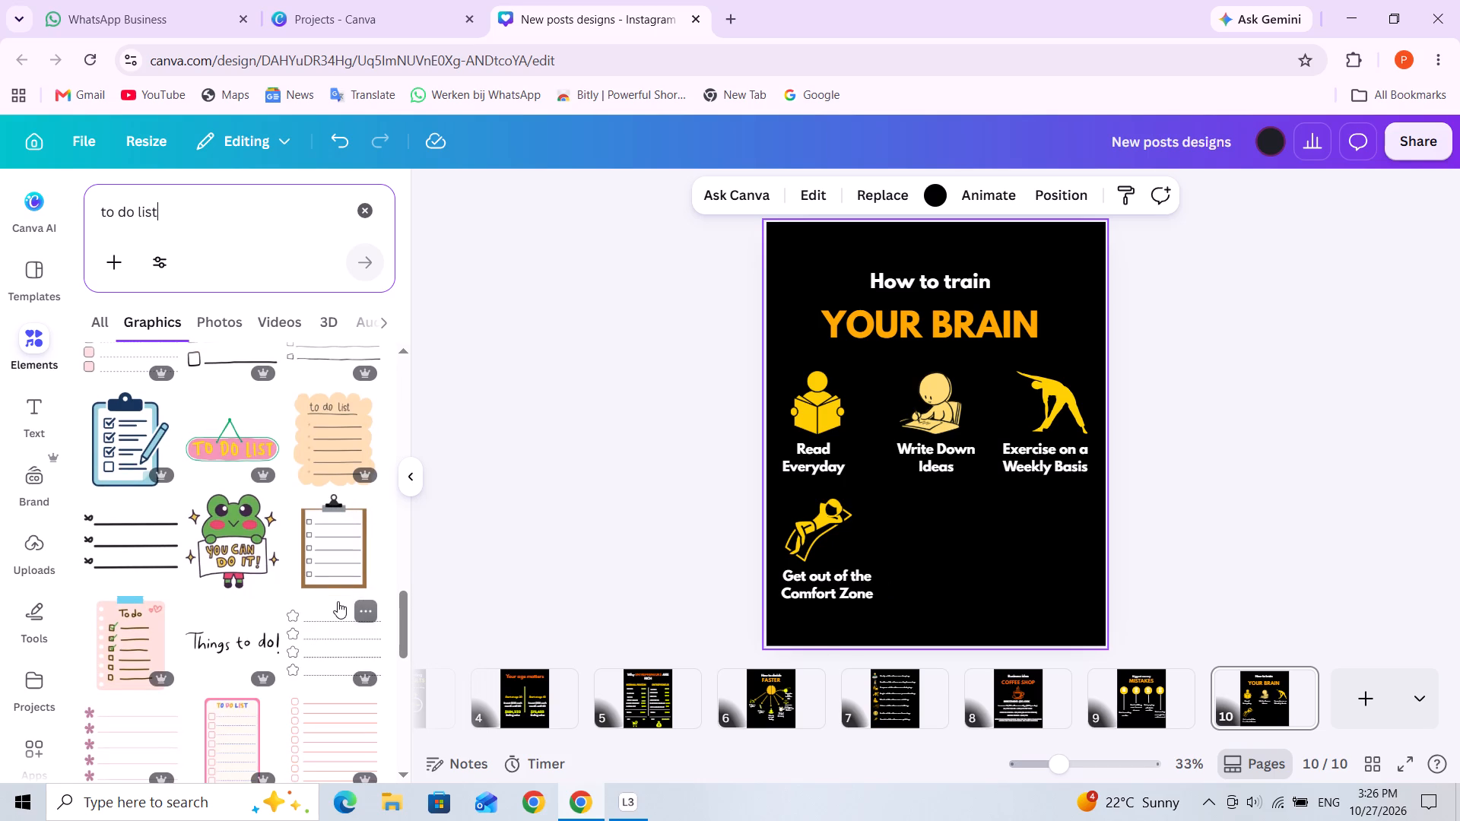
scroll(339, 603, "down", 2)
scroll(344, 642, "up", 3)
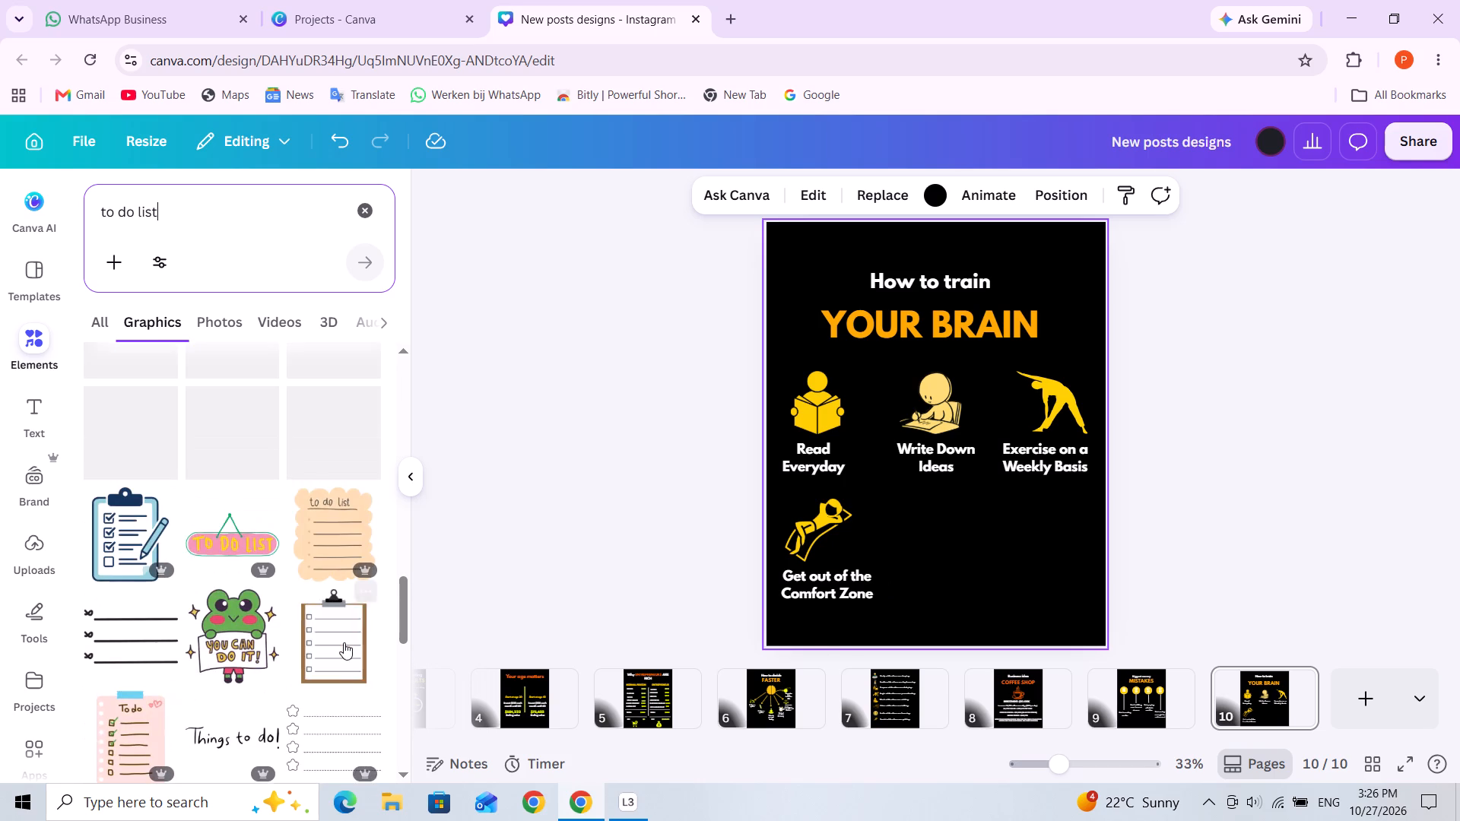
scroll(341, 629, "up", 2)
scroll(344, 550, "up", 2)
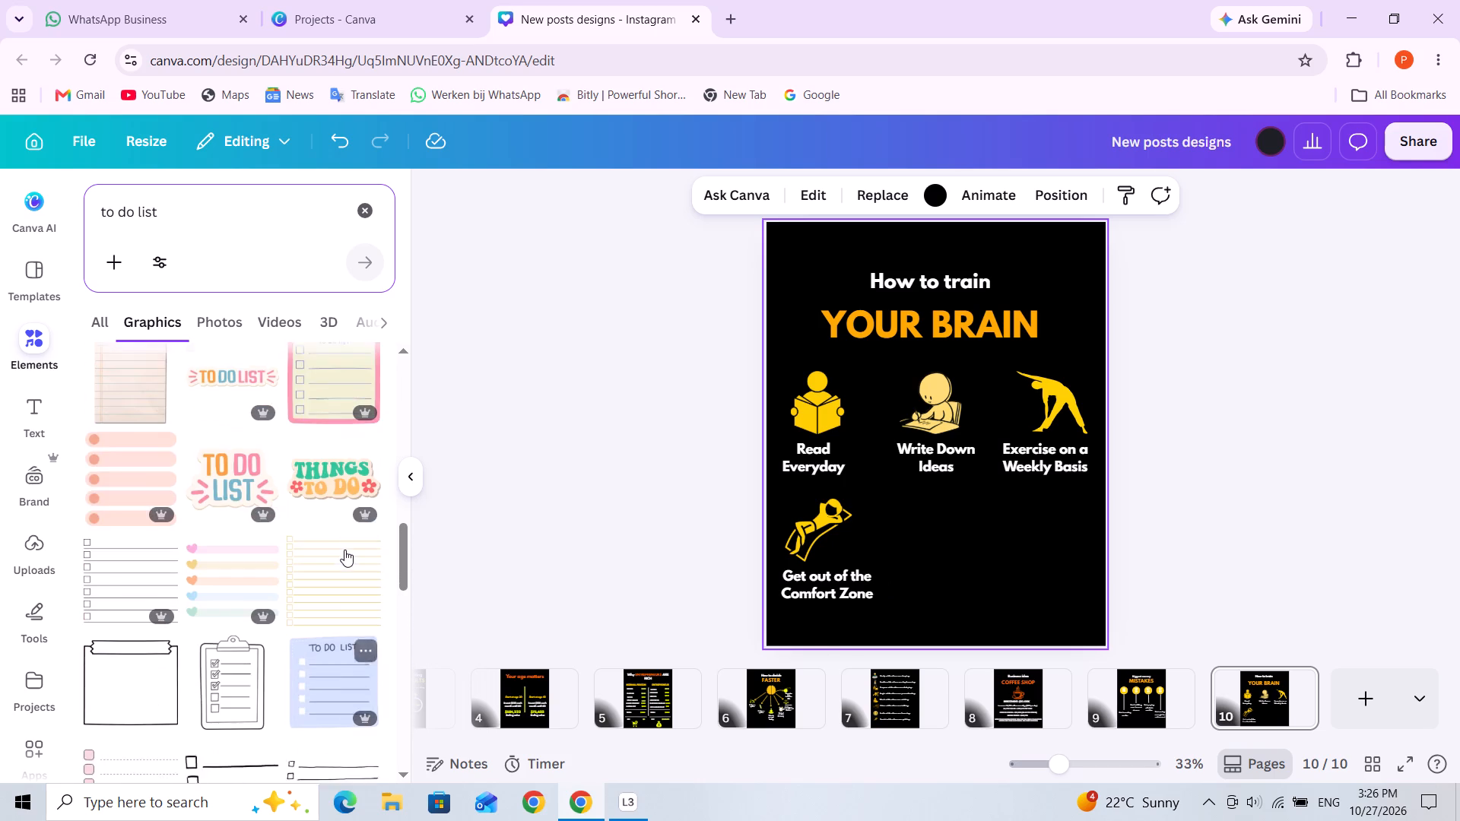
scroll(344, 550, "up", 5)
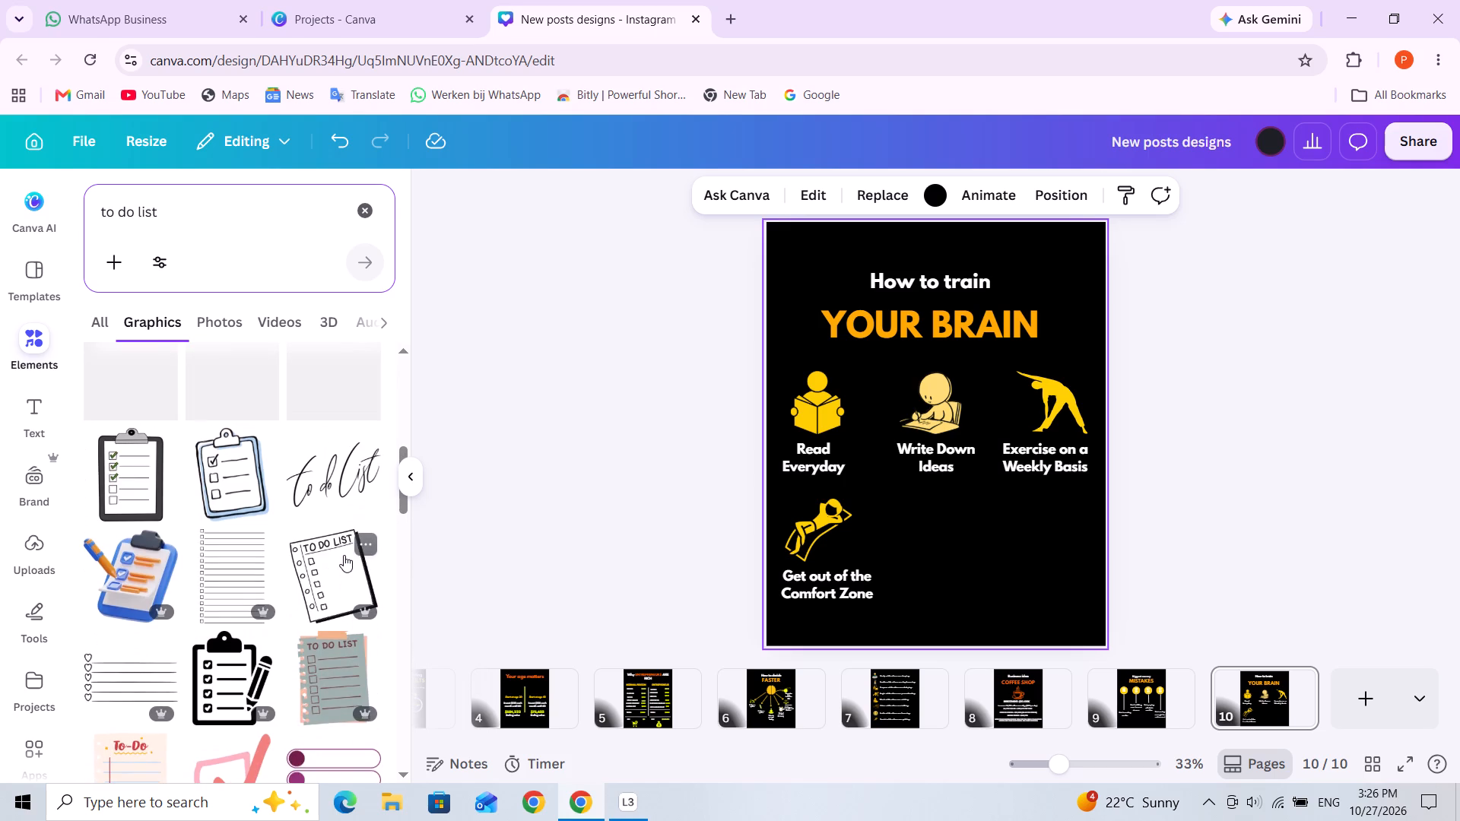
scroll(339, 570, "up", 2)
scroll(339, 570, "down", 1)
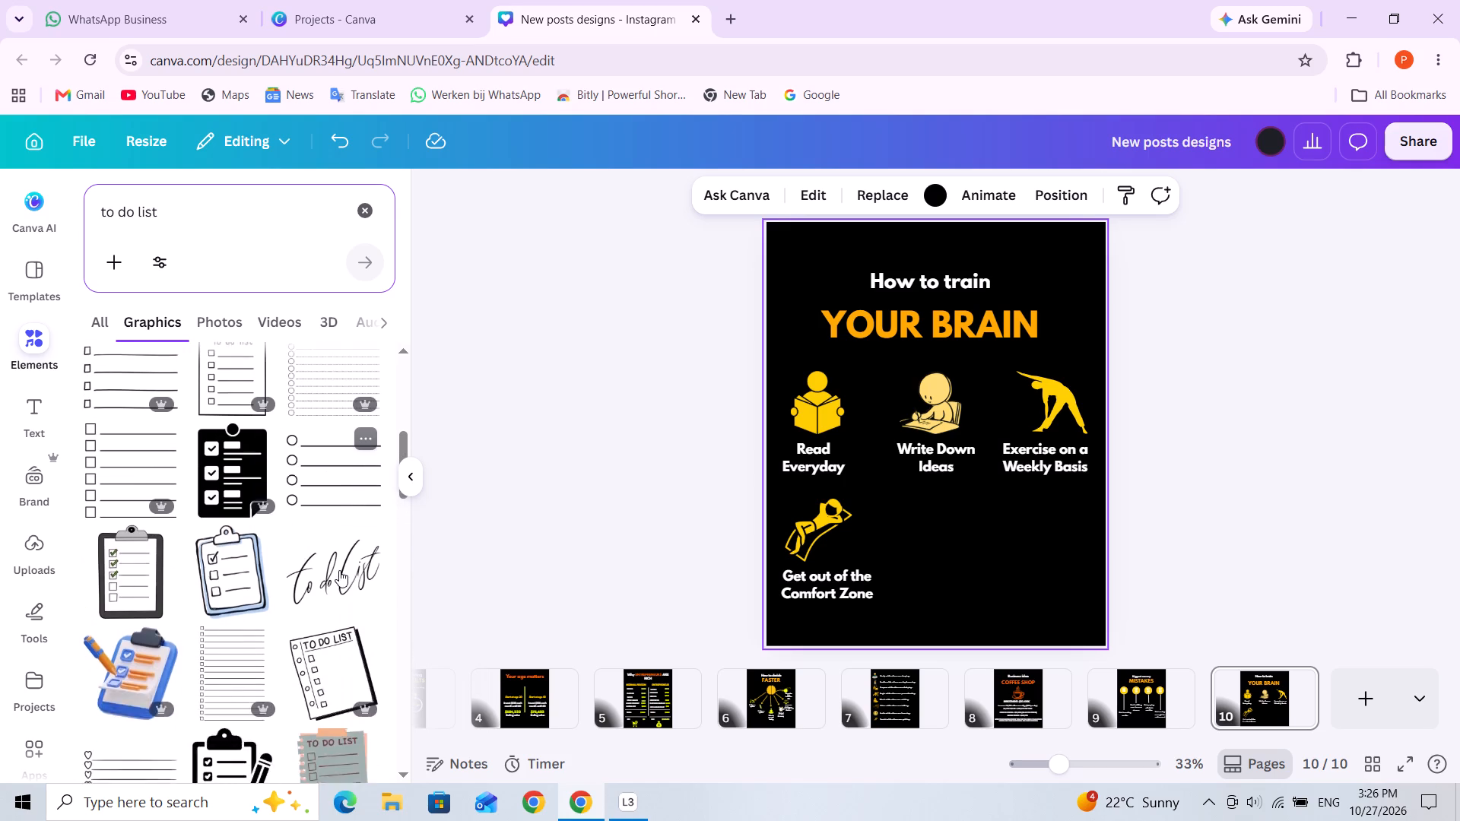
scroll(339, 570, "up", 6)
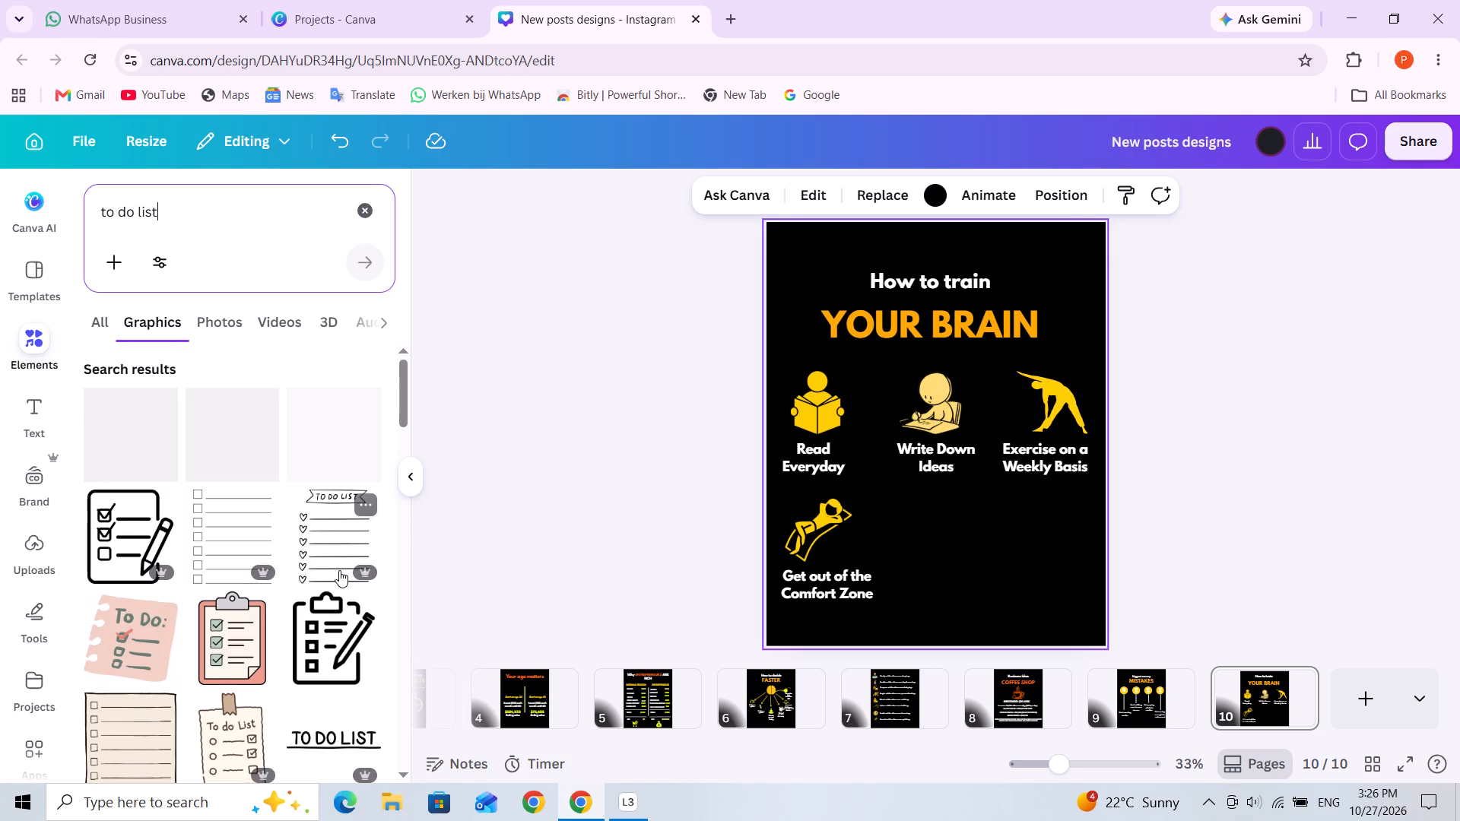
scroll(339, 570, "up", 2)
scroll(339, 570, "down", 3)
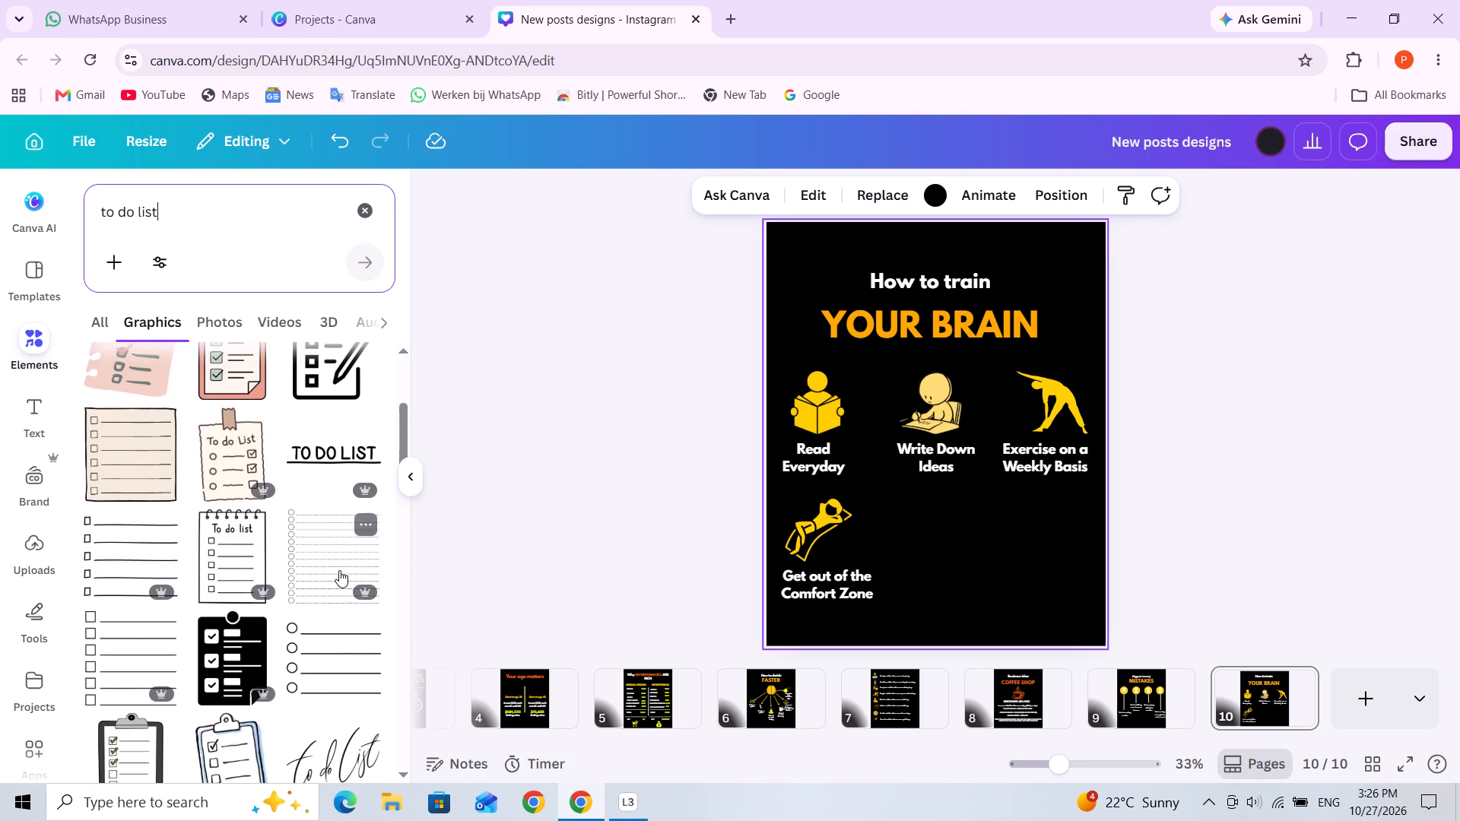
scroll(339, 570, "down", 4)
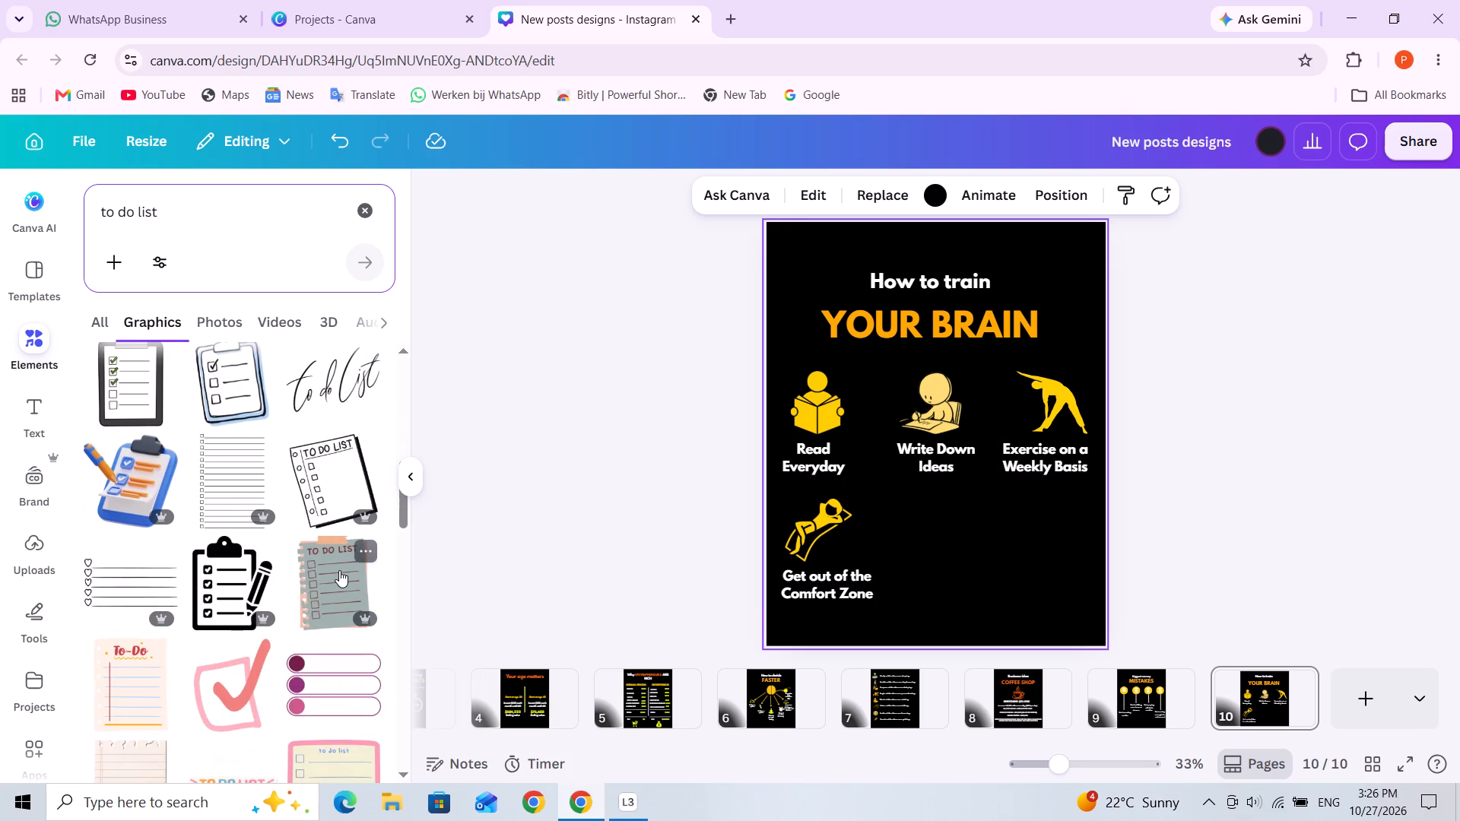
left_click(334, 478)
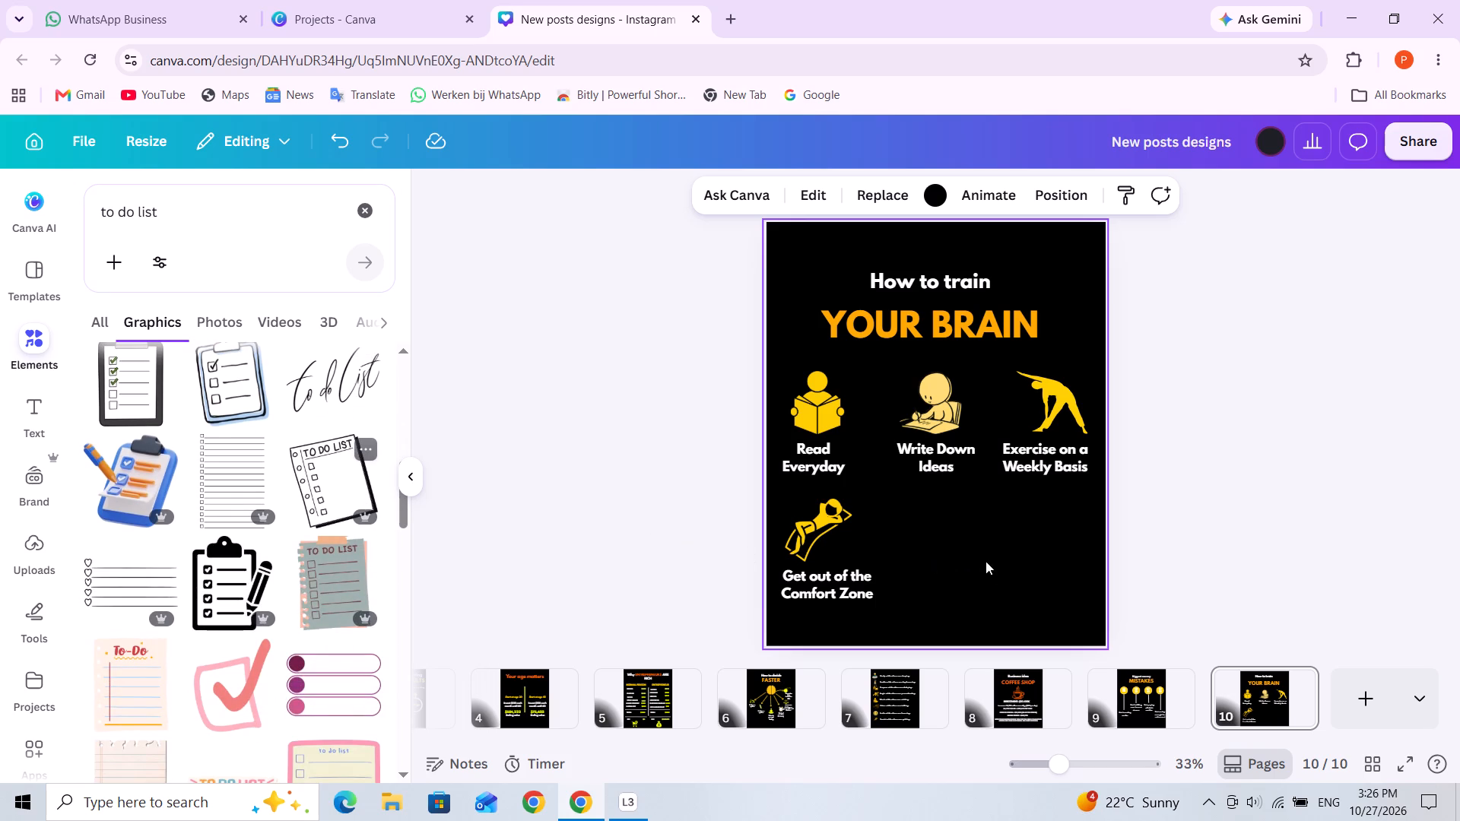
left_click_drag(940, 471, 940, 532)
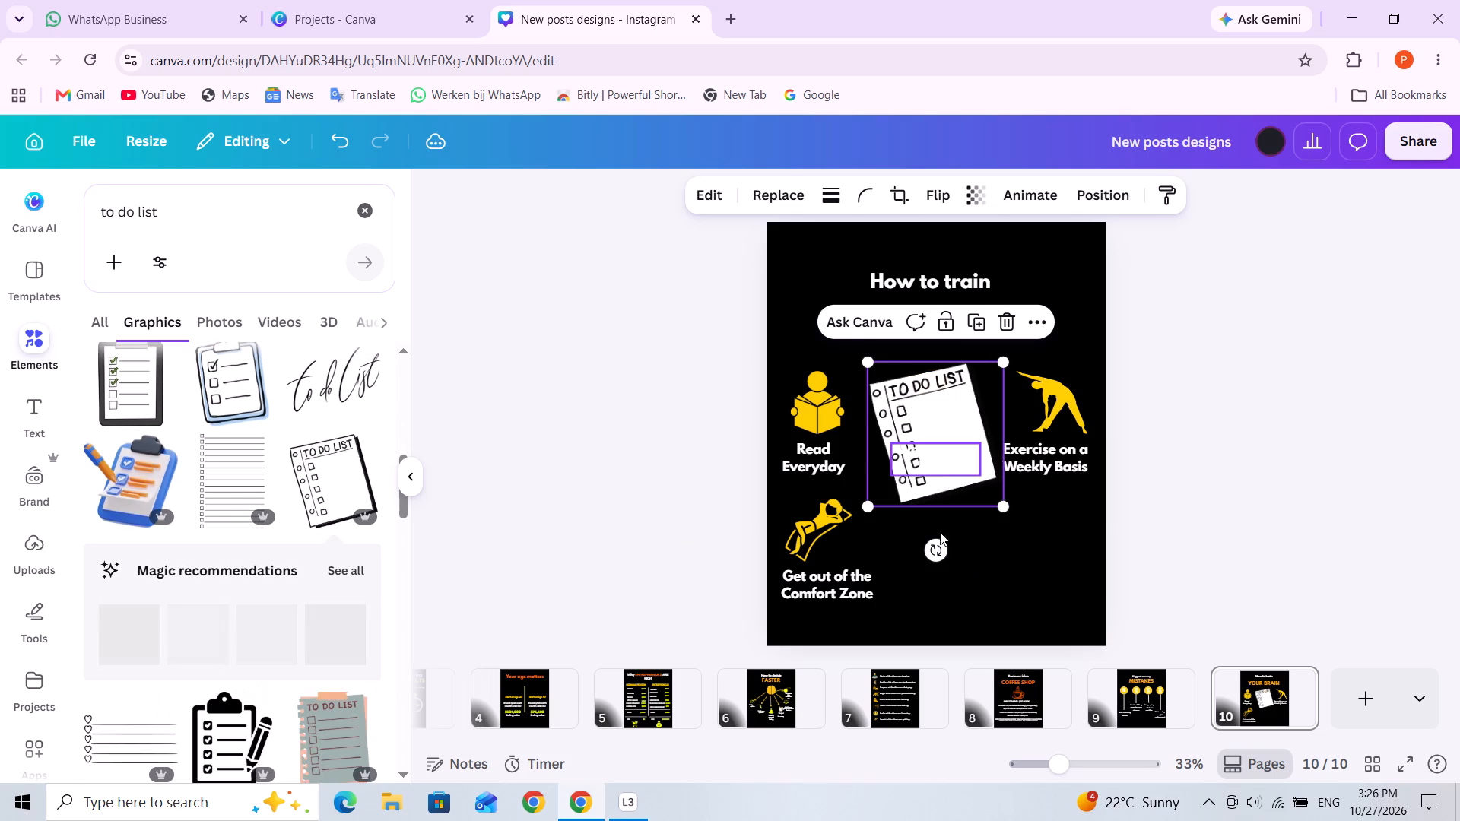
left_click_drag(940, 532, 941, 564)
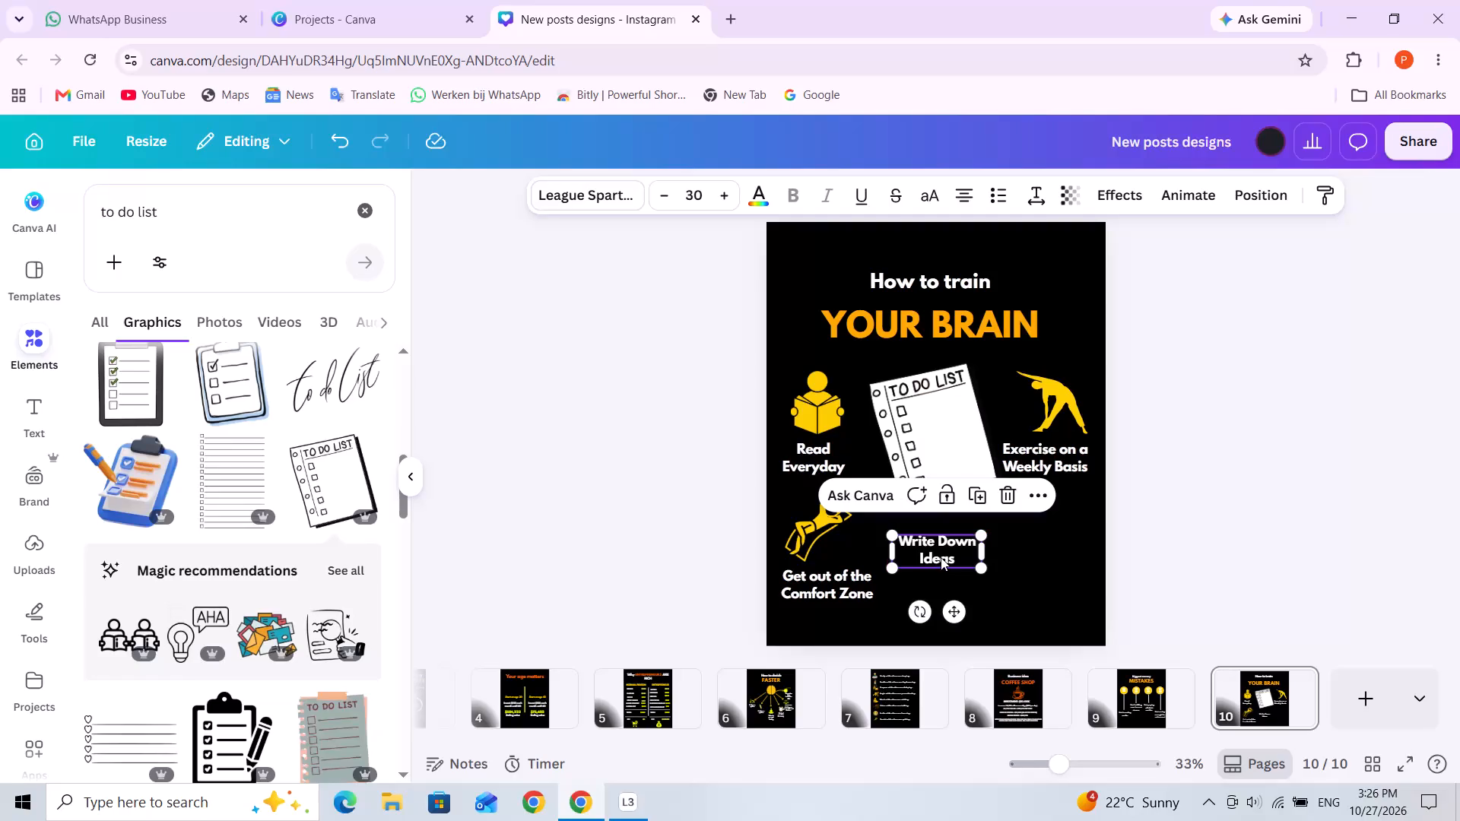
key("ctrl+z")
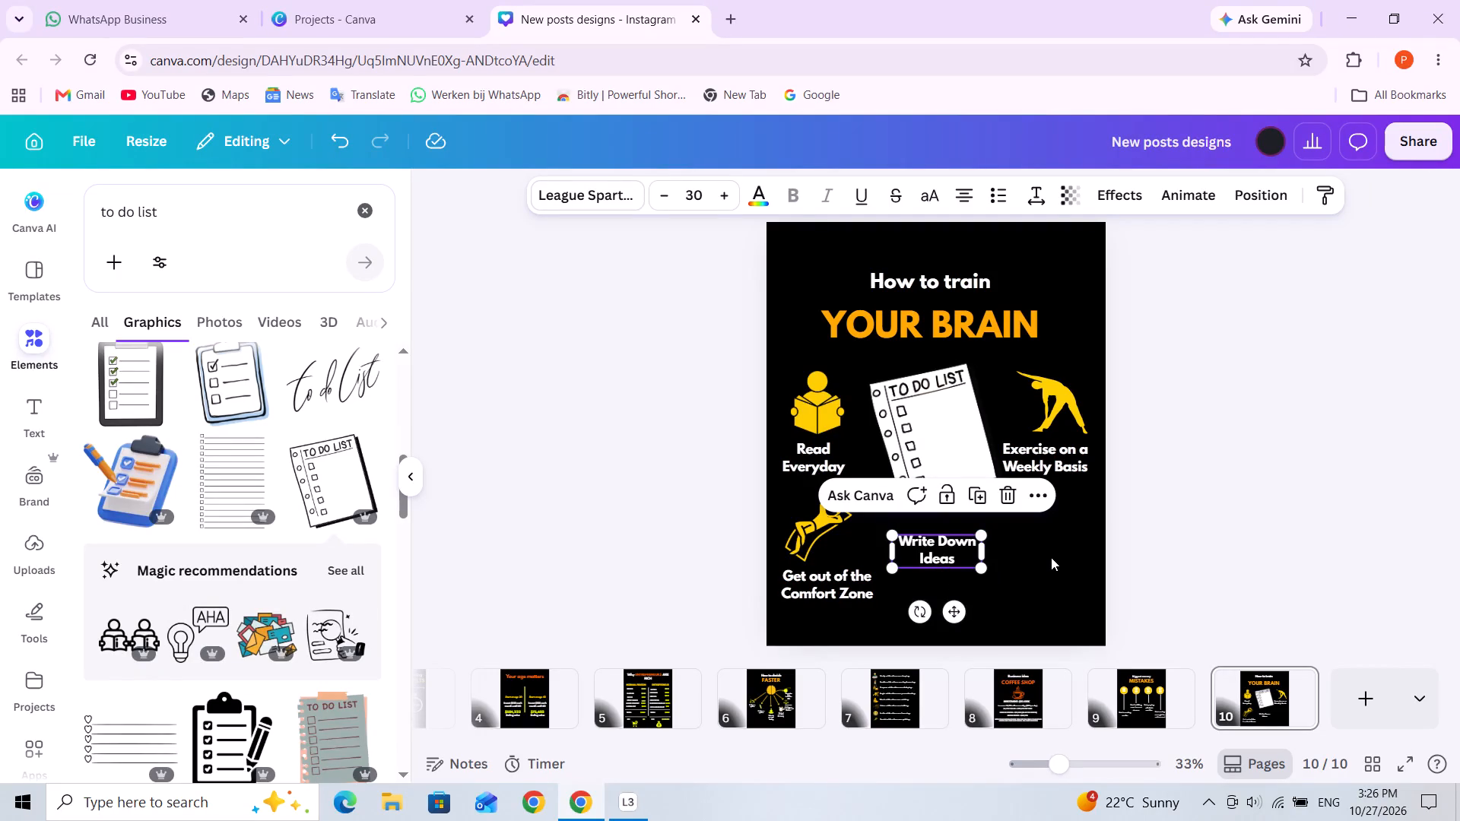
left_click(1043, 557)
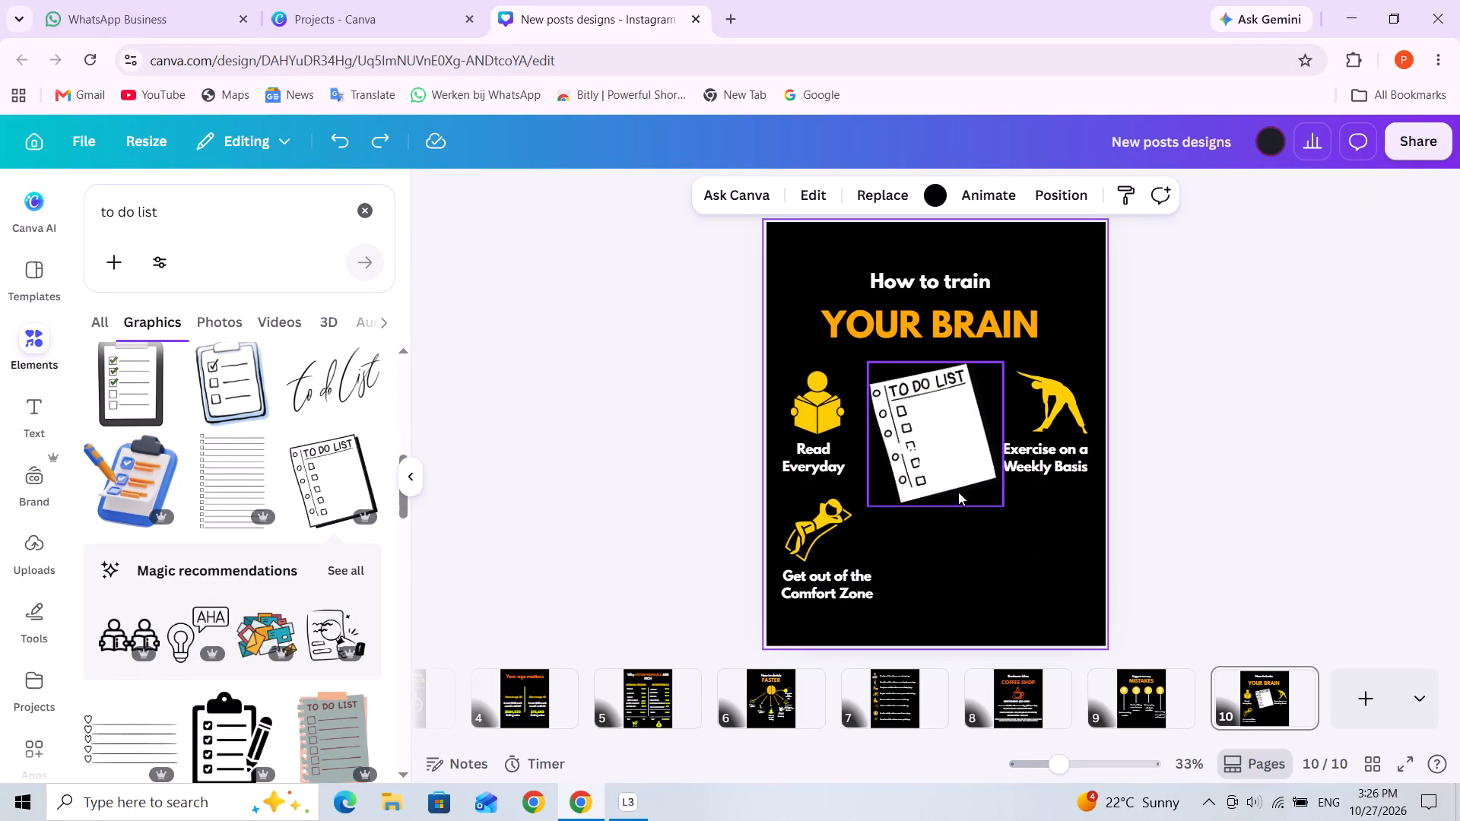
Shrink the "TO DO LIST" notebook graphic to about 188 by 200 and place it under "Write Down Ideas", level with the lying-person graphic.
left_click_drag(917, 487, 936, 592)
left_click_drag(1027, 473, 987, 528)
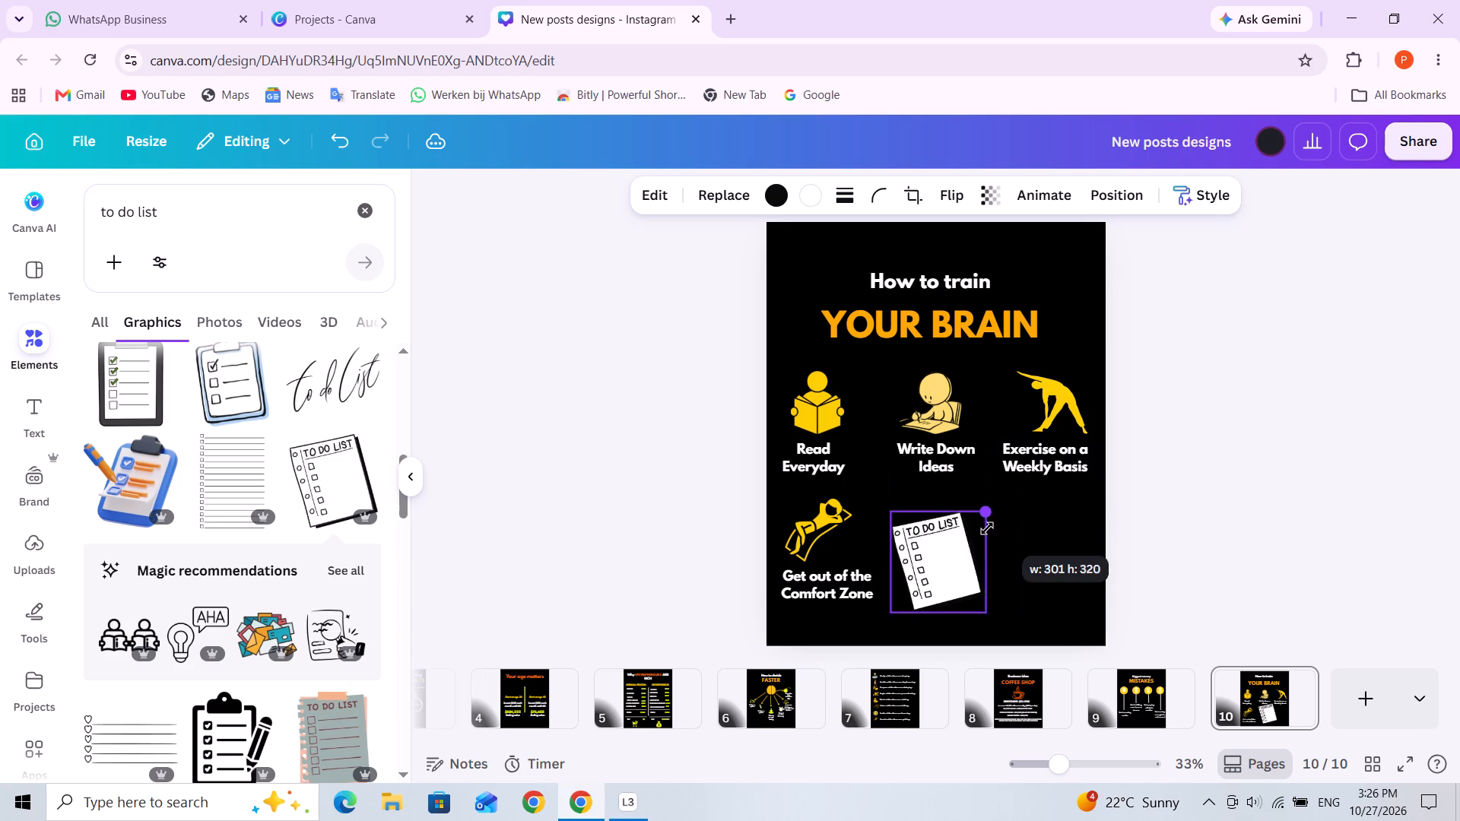
left_click_drag(987, 528, 984, 497)
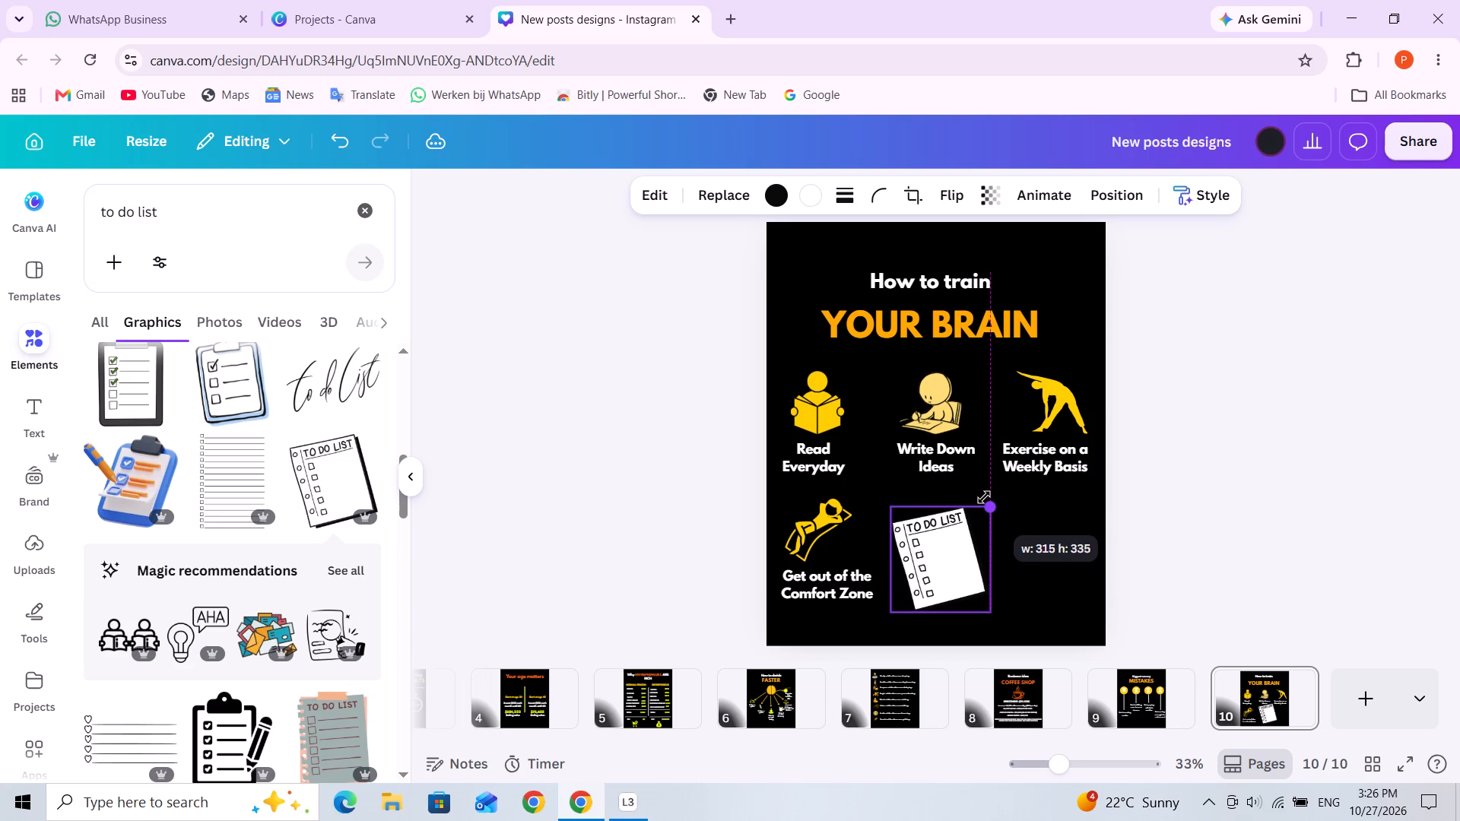
left_click_drag(984, 497, 984, 493)
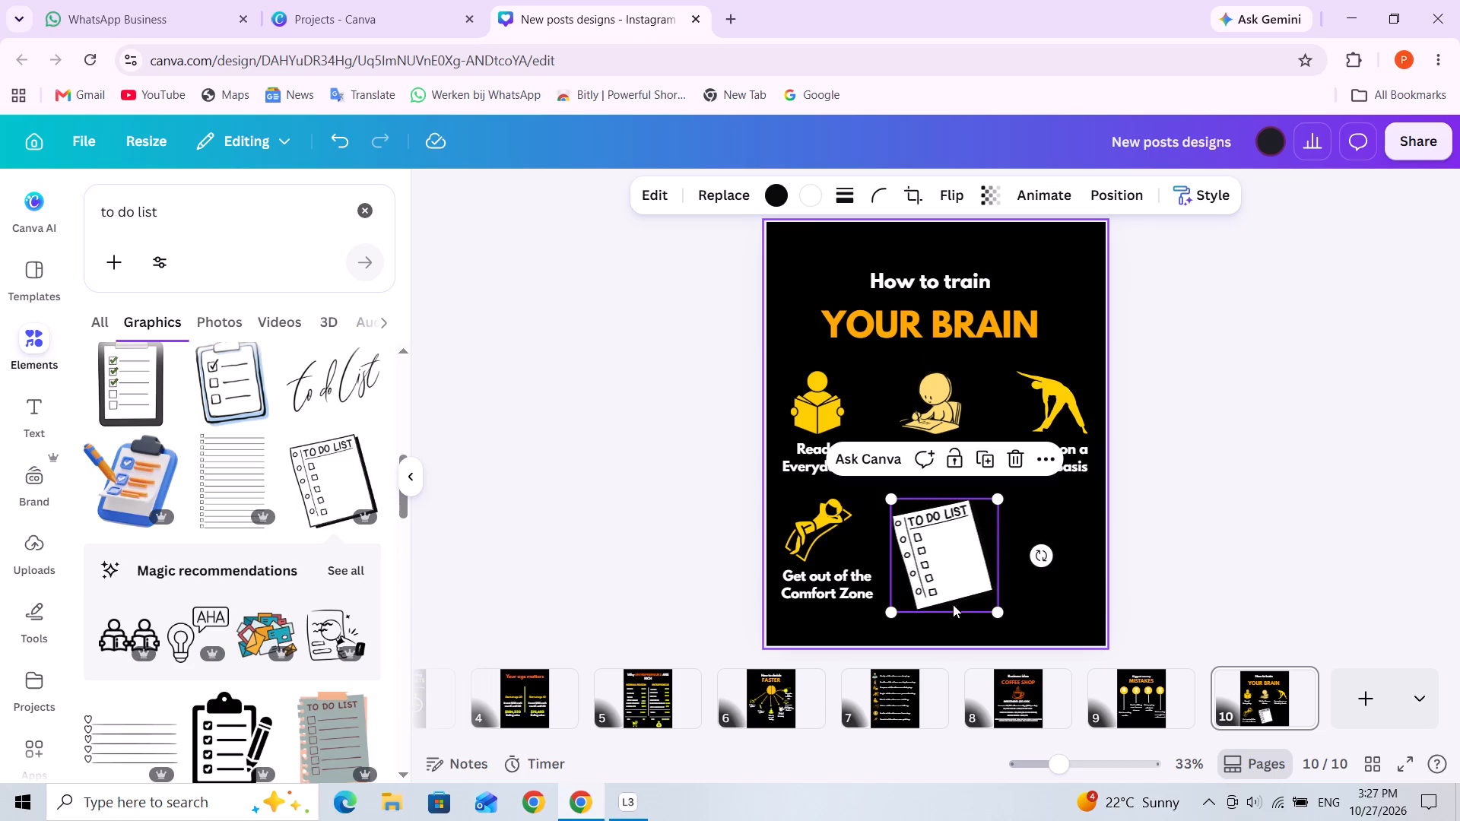
left_click_drag(995, 610, 960, 543)
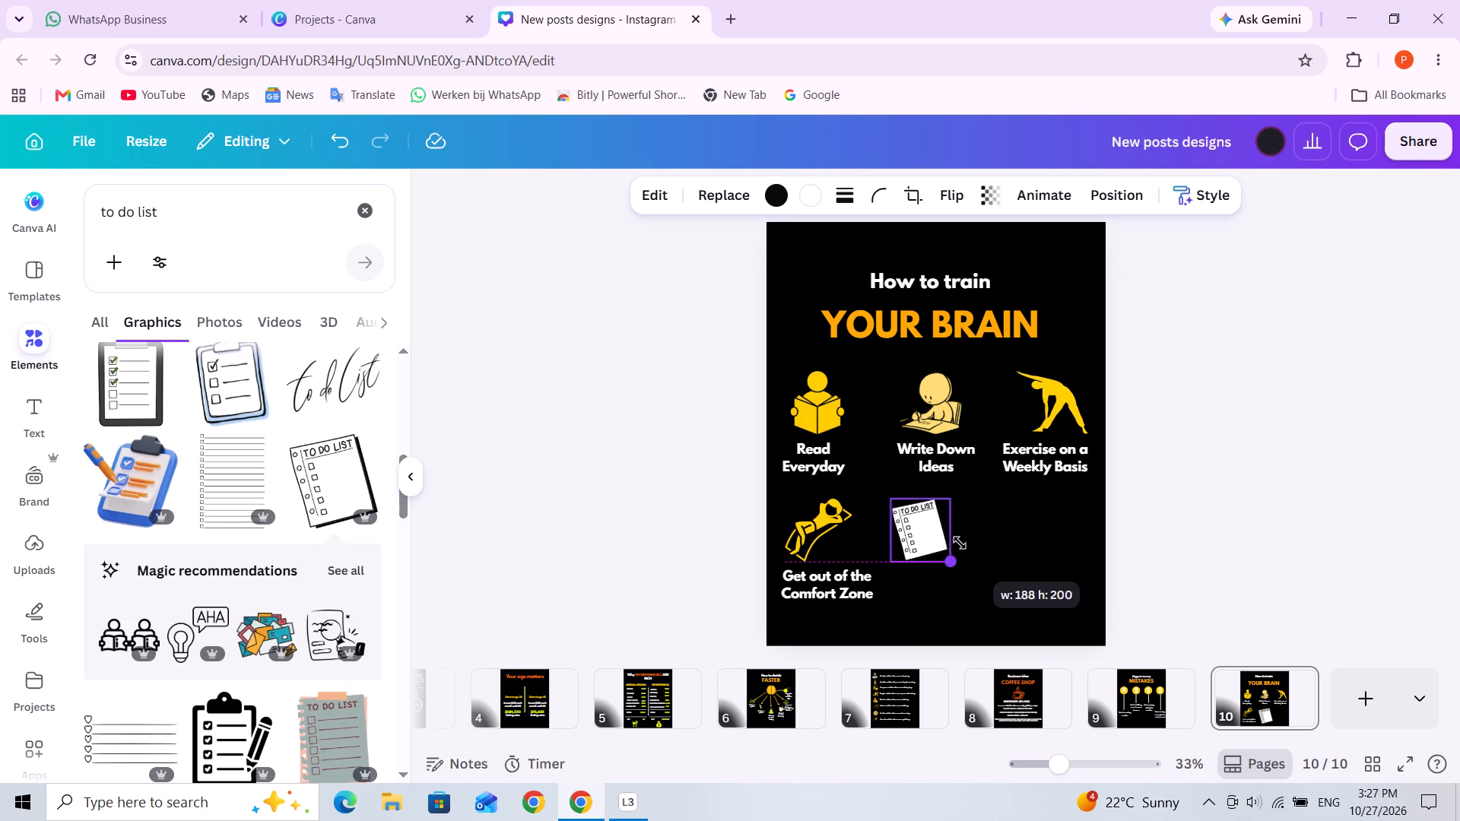
left_click_drag(960, 543, 972, 544)
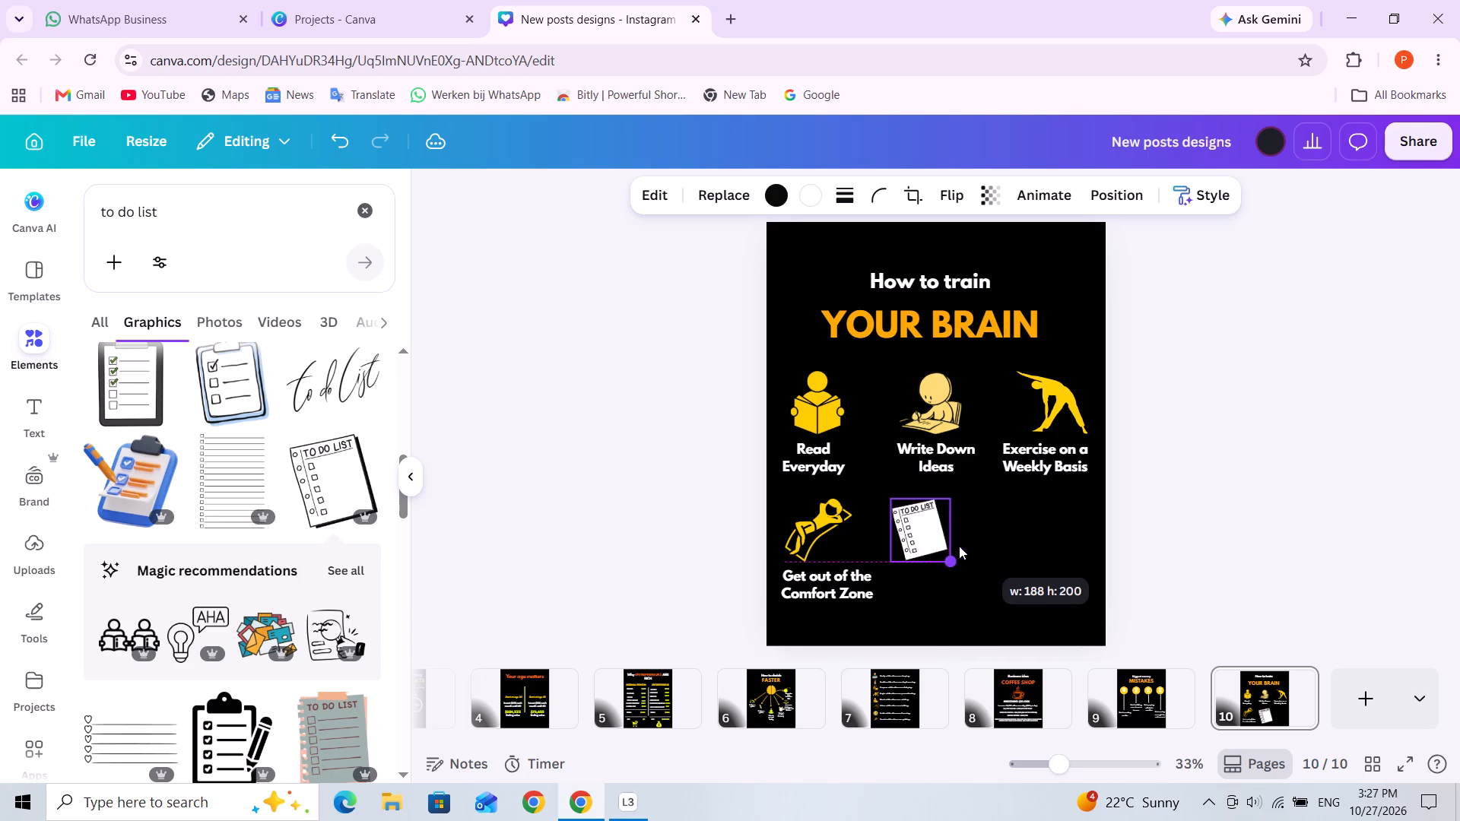
left_click(945, 501)
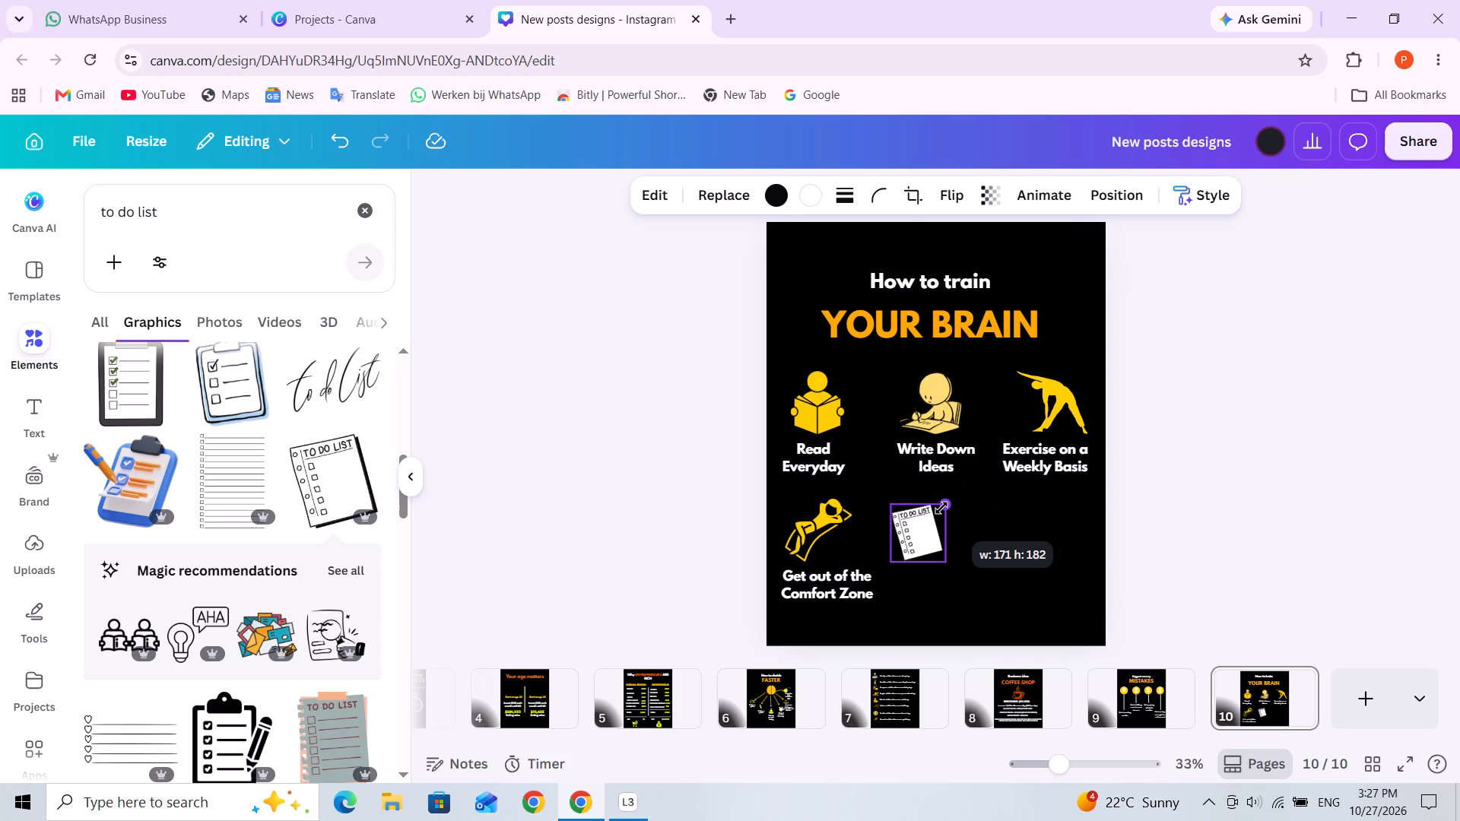
left_click(1036, 541)
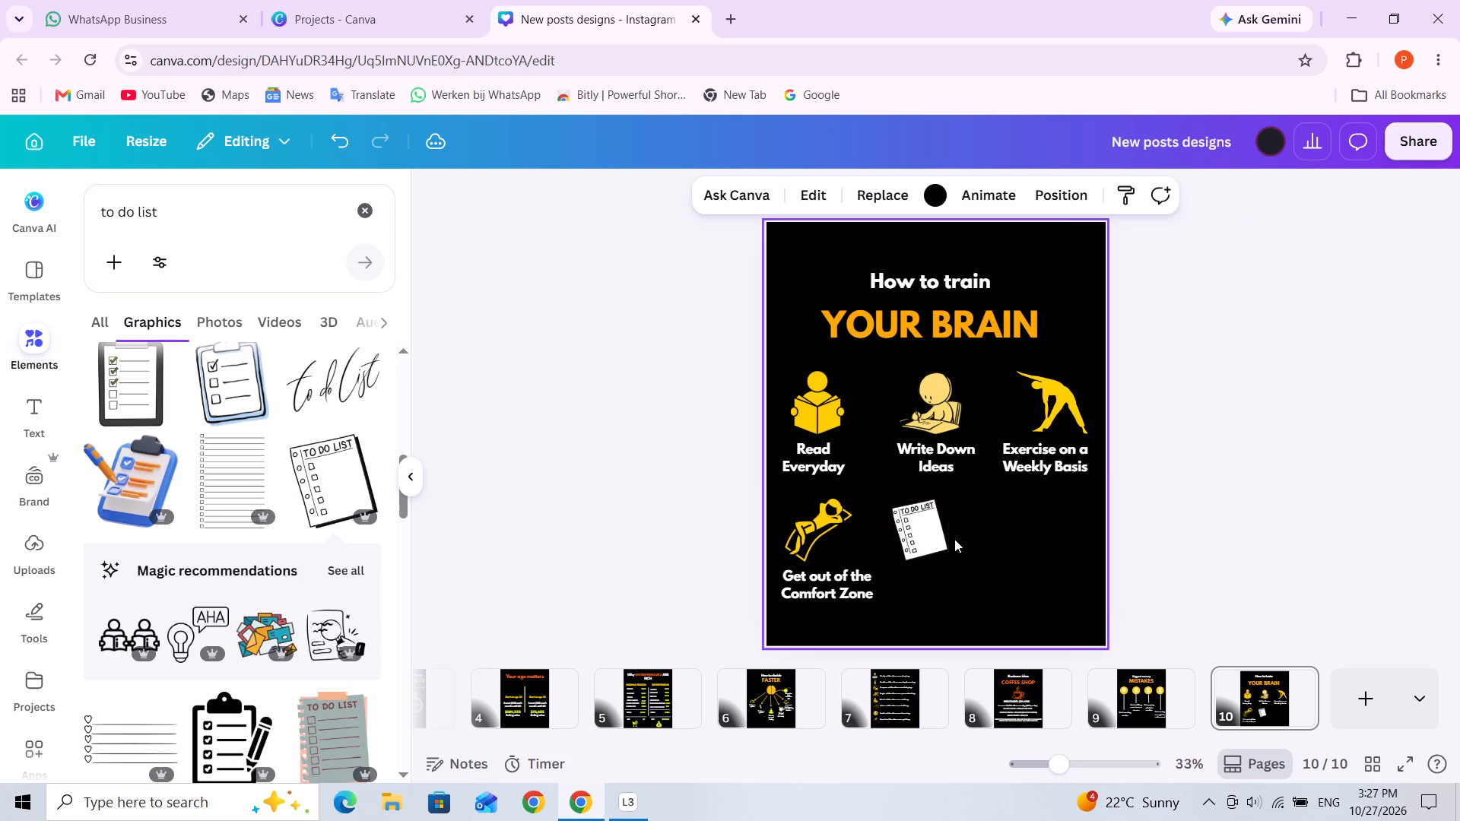
left_click_drag(932, 530, 942, 530)
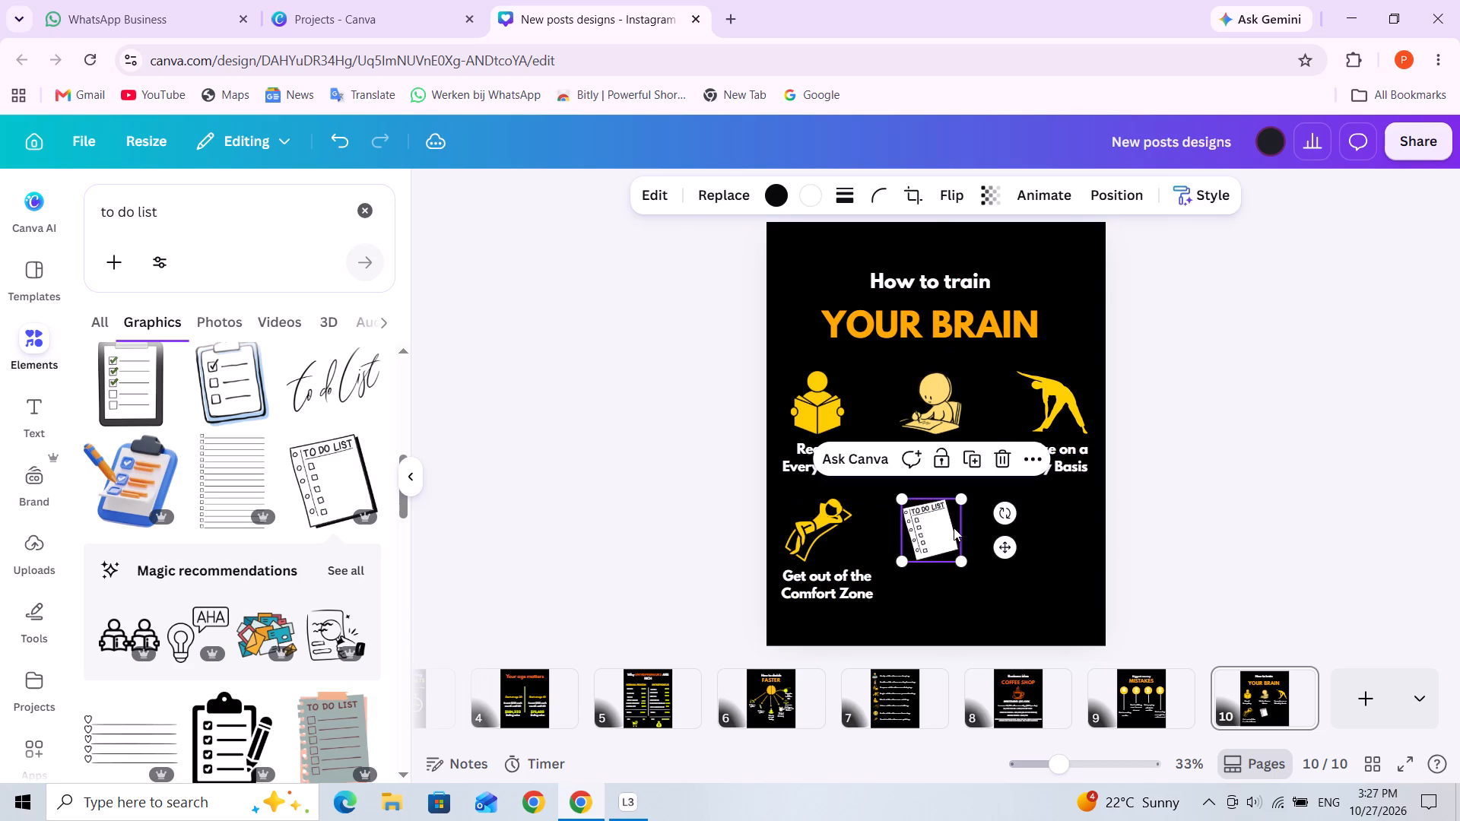
left_click(1032, 583)
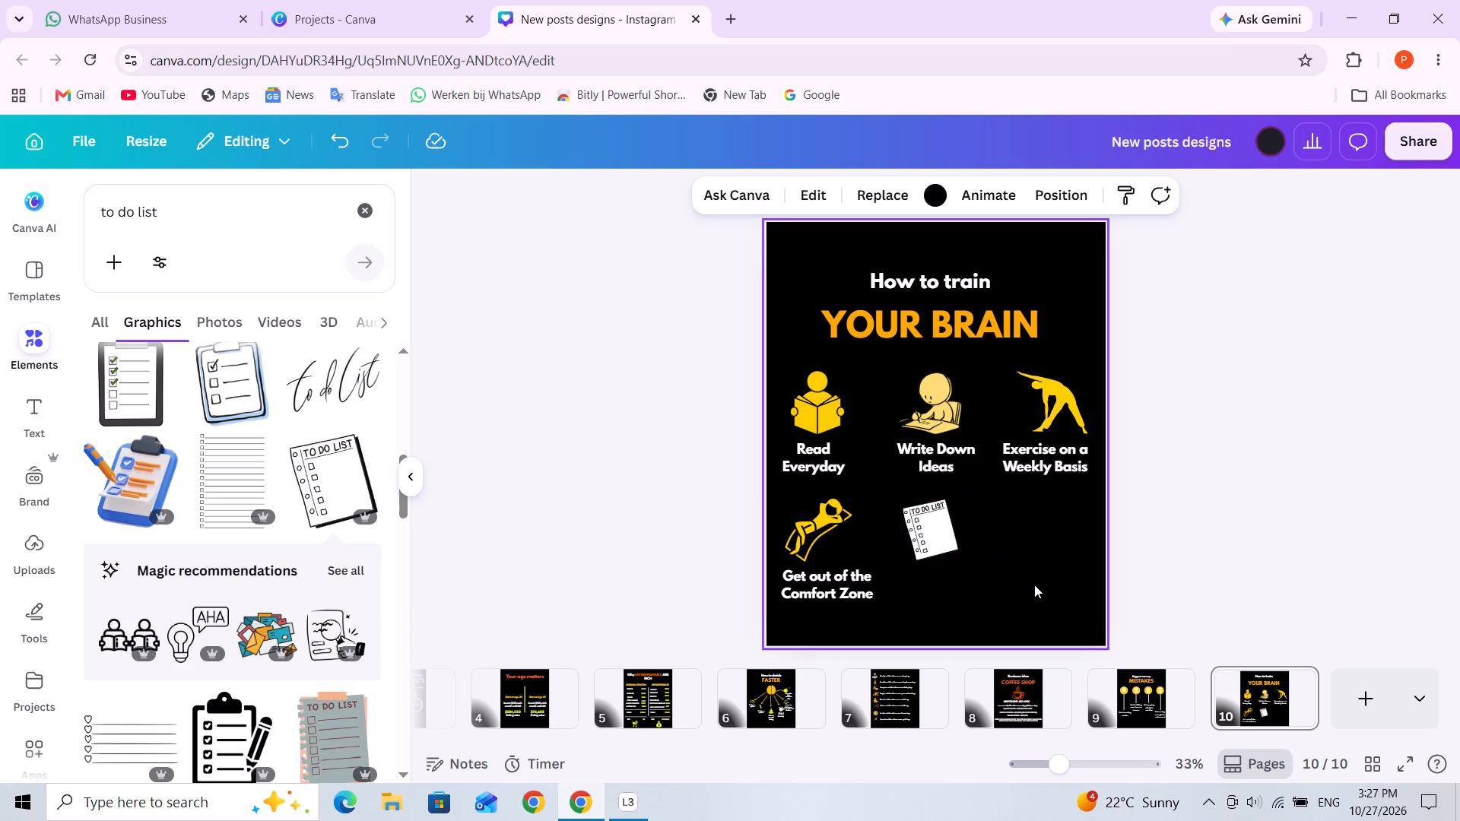
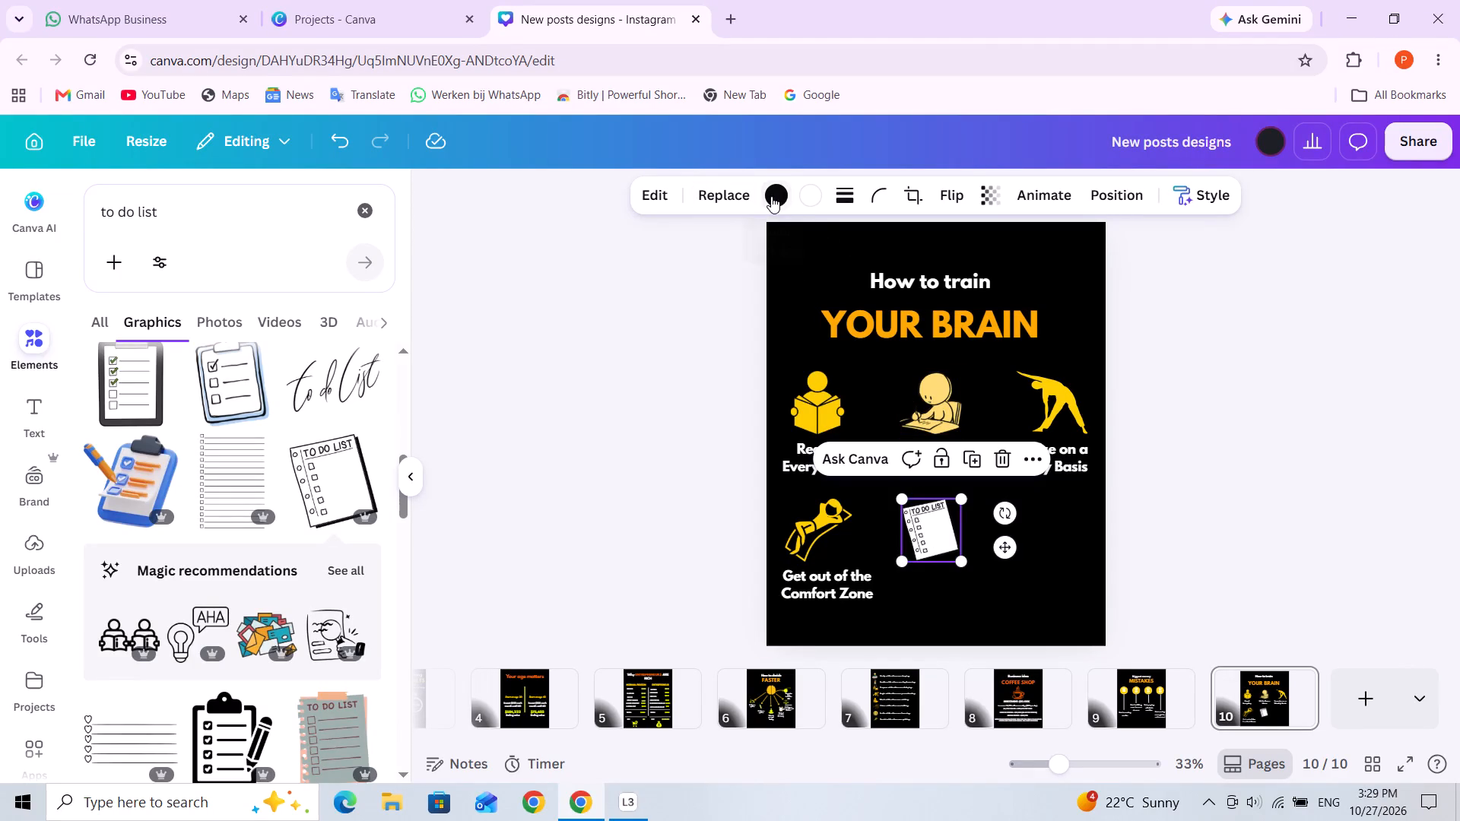
Recolour the white fill of the "TO DO LIST" notebook graphic to yellow #ffcf00.
left_click(808, 194)
left_click(91, 330)
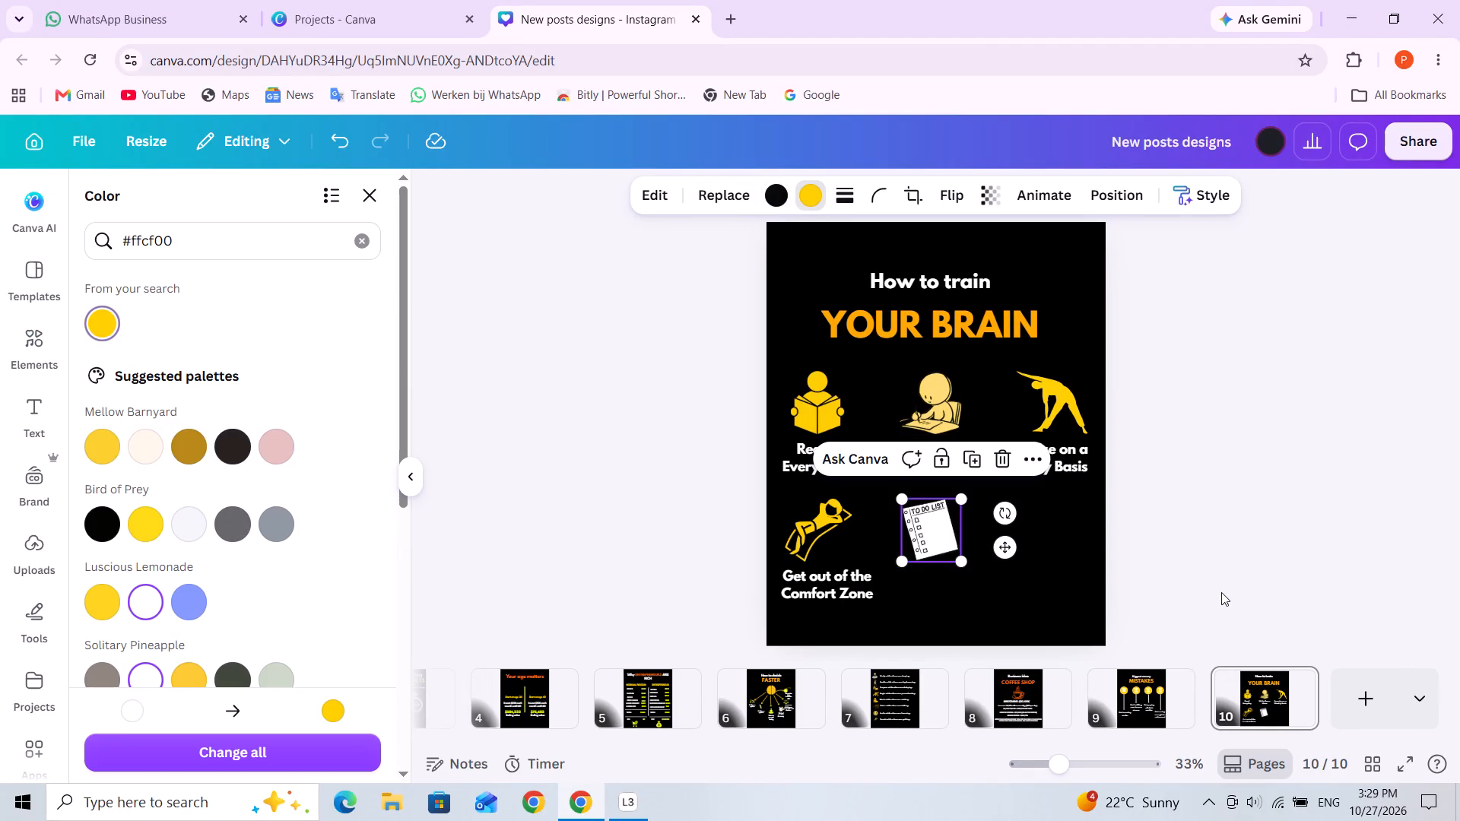
left_click(992, 596)
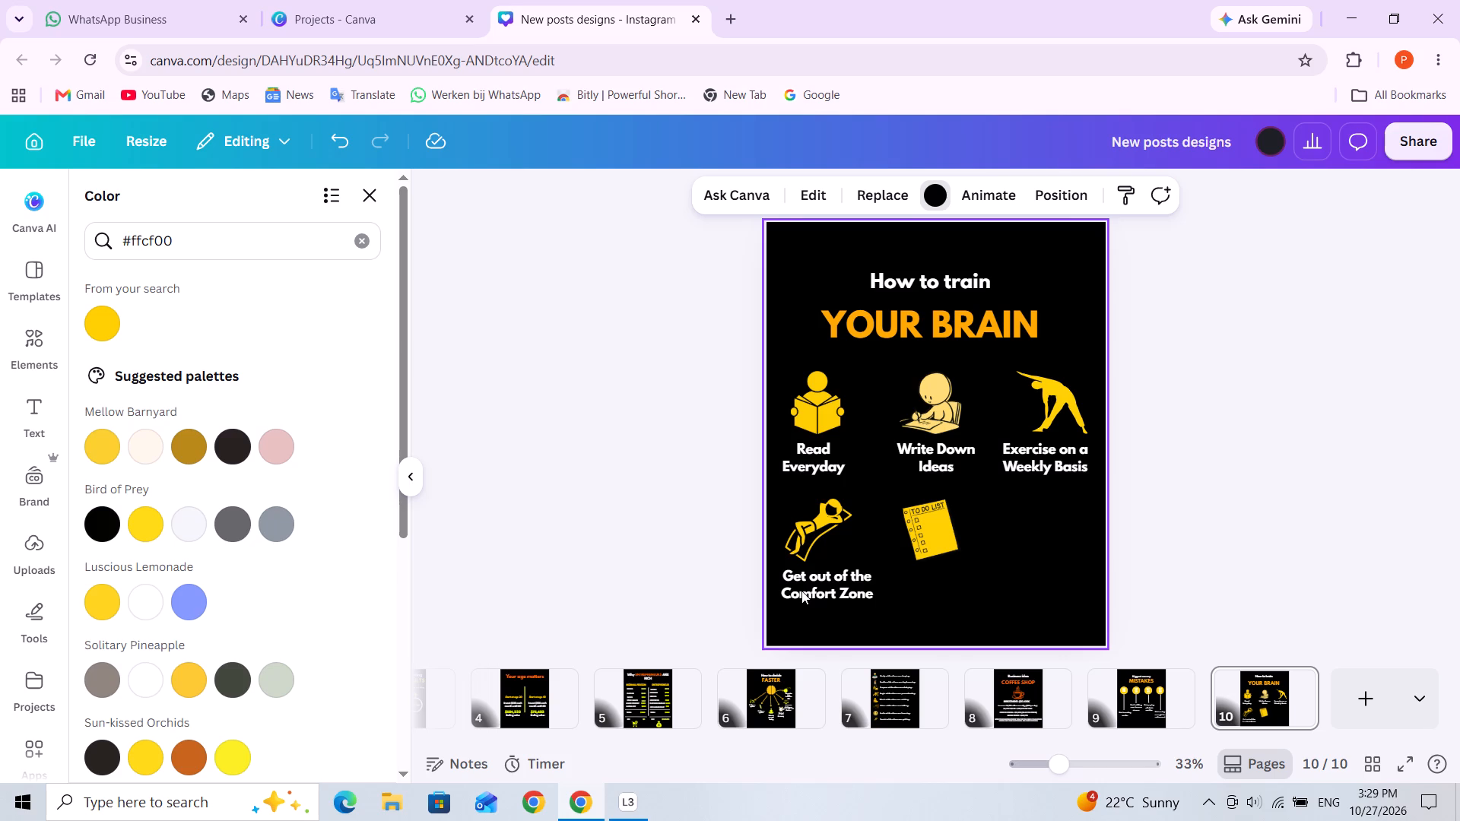
Duplicate the "Get out of the Comfort Zone" caption and place the copy beneath the notebook graphic, level with the original.
left_click(864, 590)
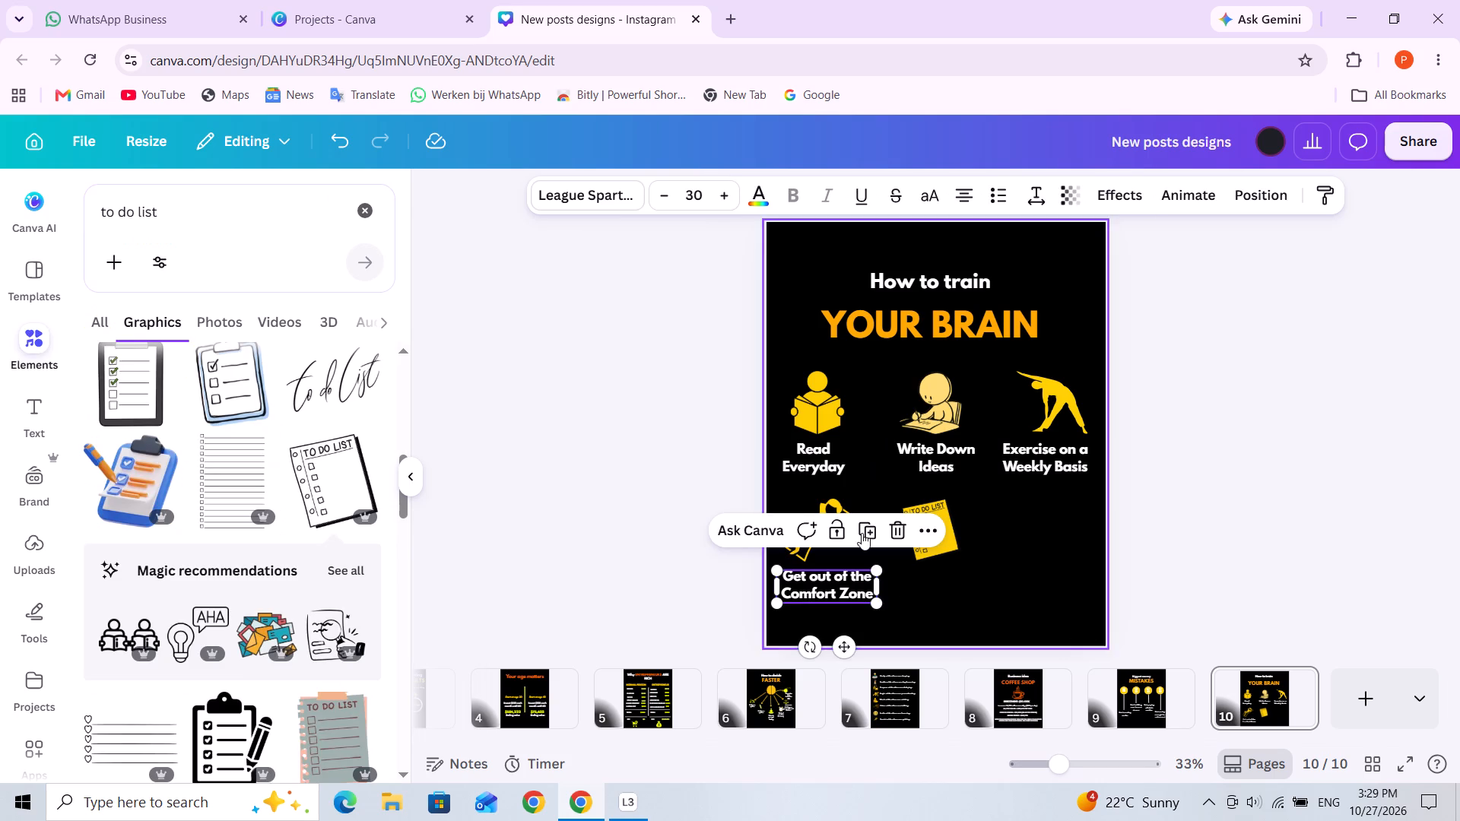
left_click(867, 534)
left_click_drag(842, 587, 956, 584)
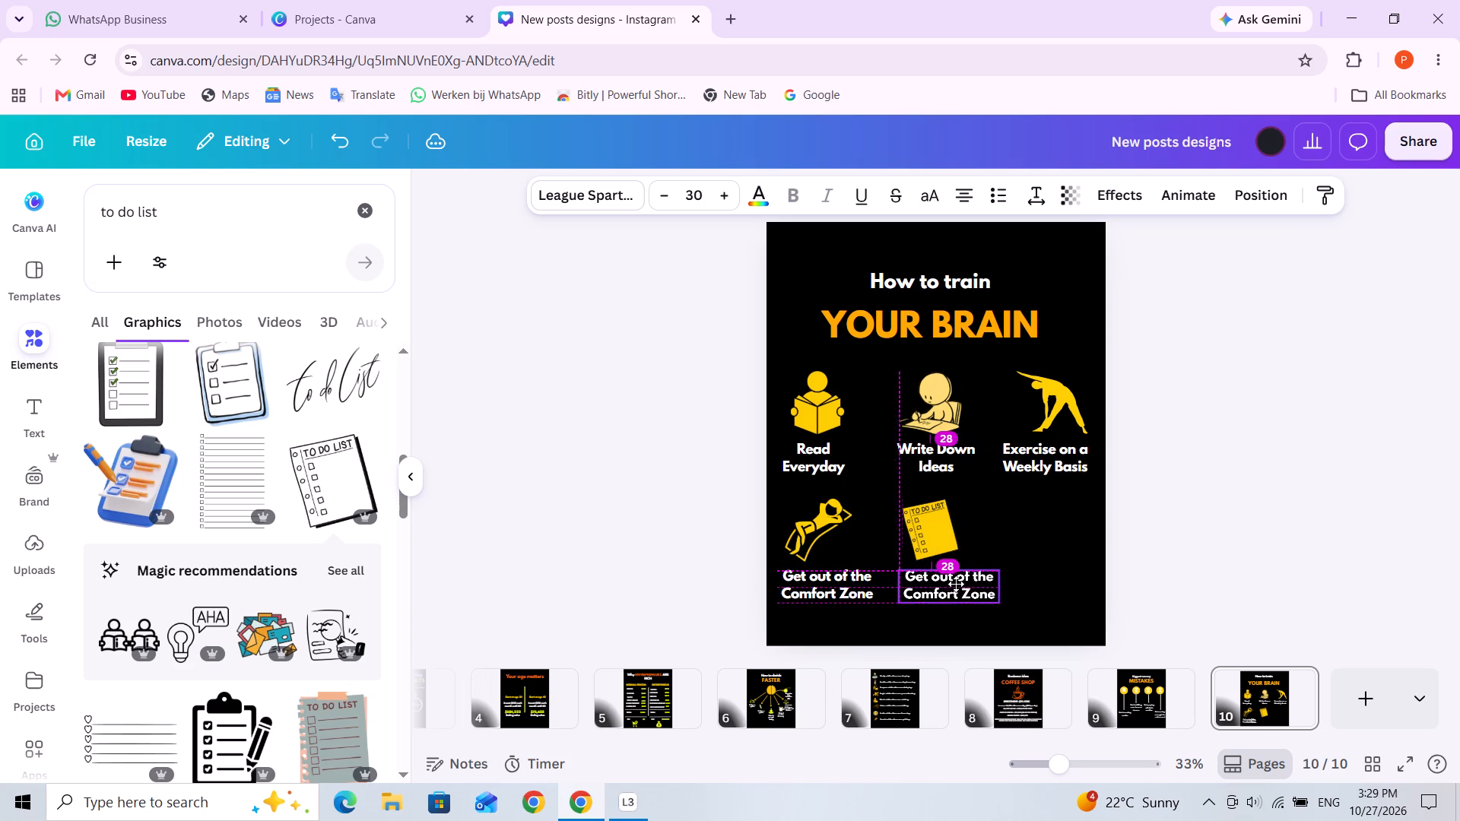
left_click_drag(956, 584, 955, 584)
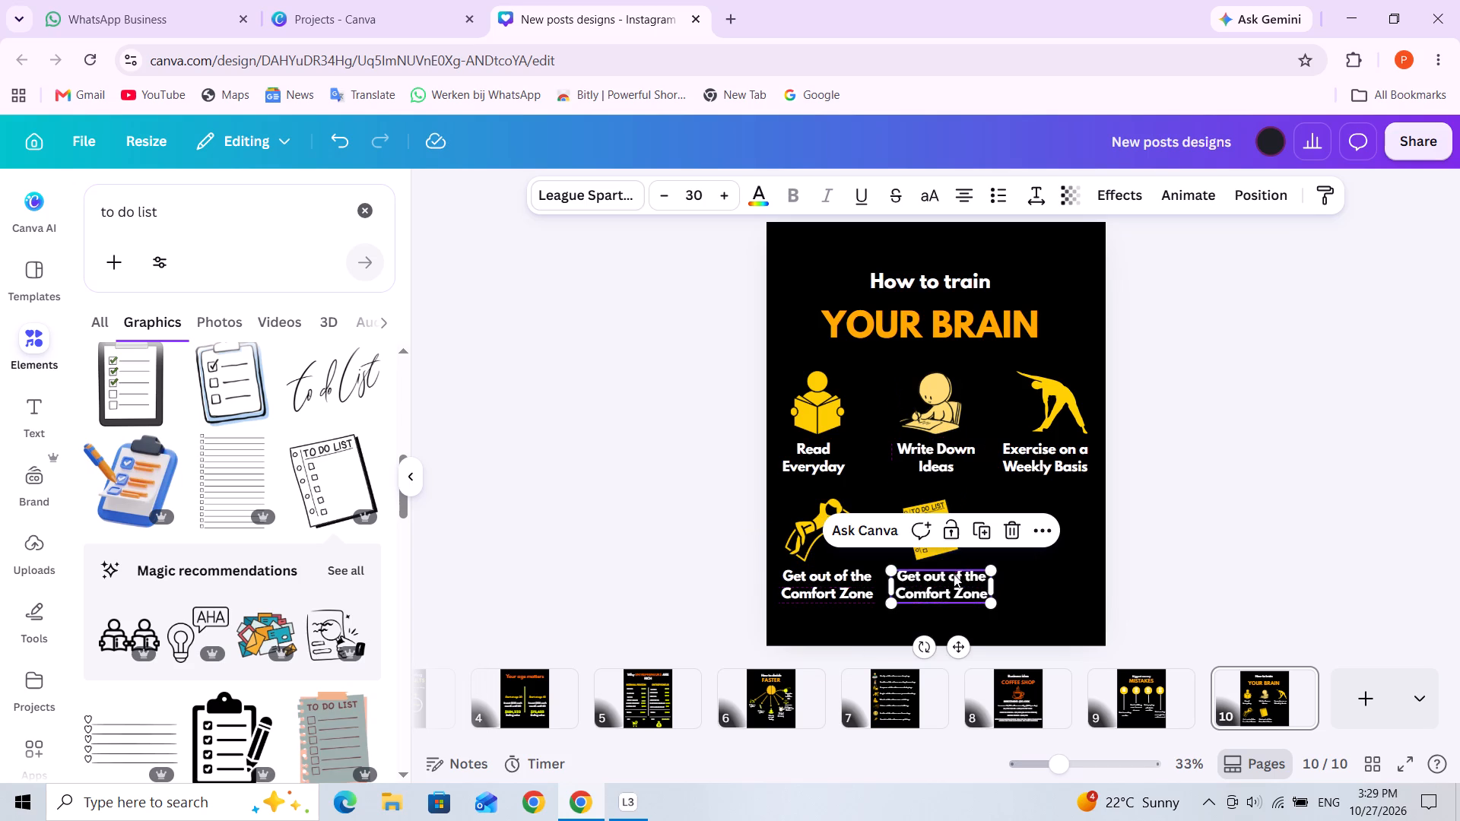
left_click(1059, 550)
Shift the notebook graphic slightly sideways so that it sits centred above its caption.
left_click_drag(934, 540, 943, 539)
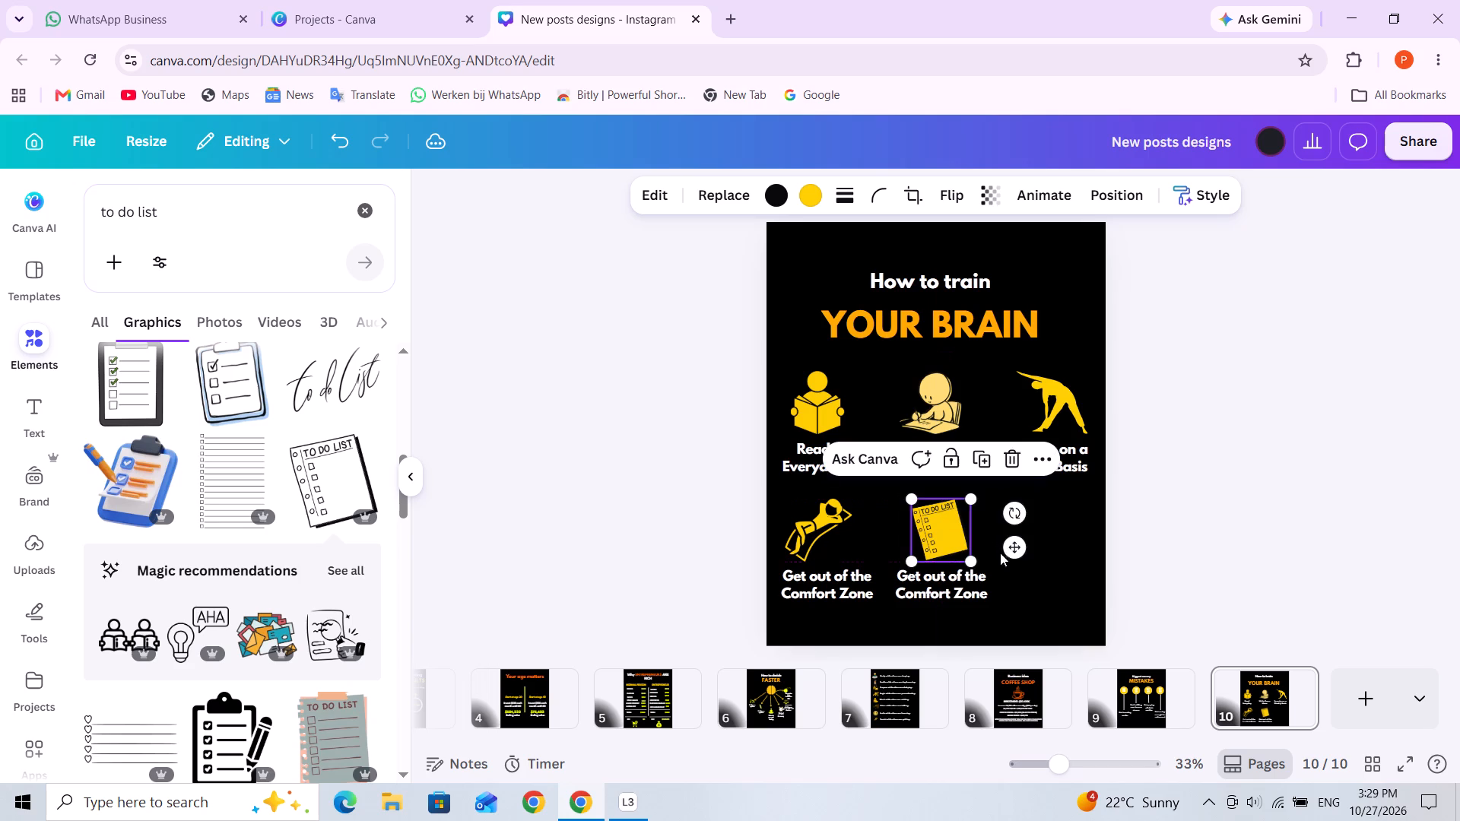
left_click(1036, 567)
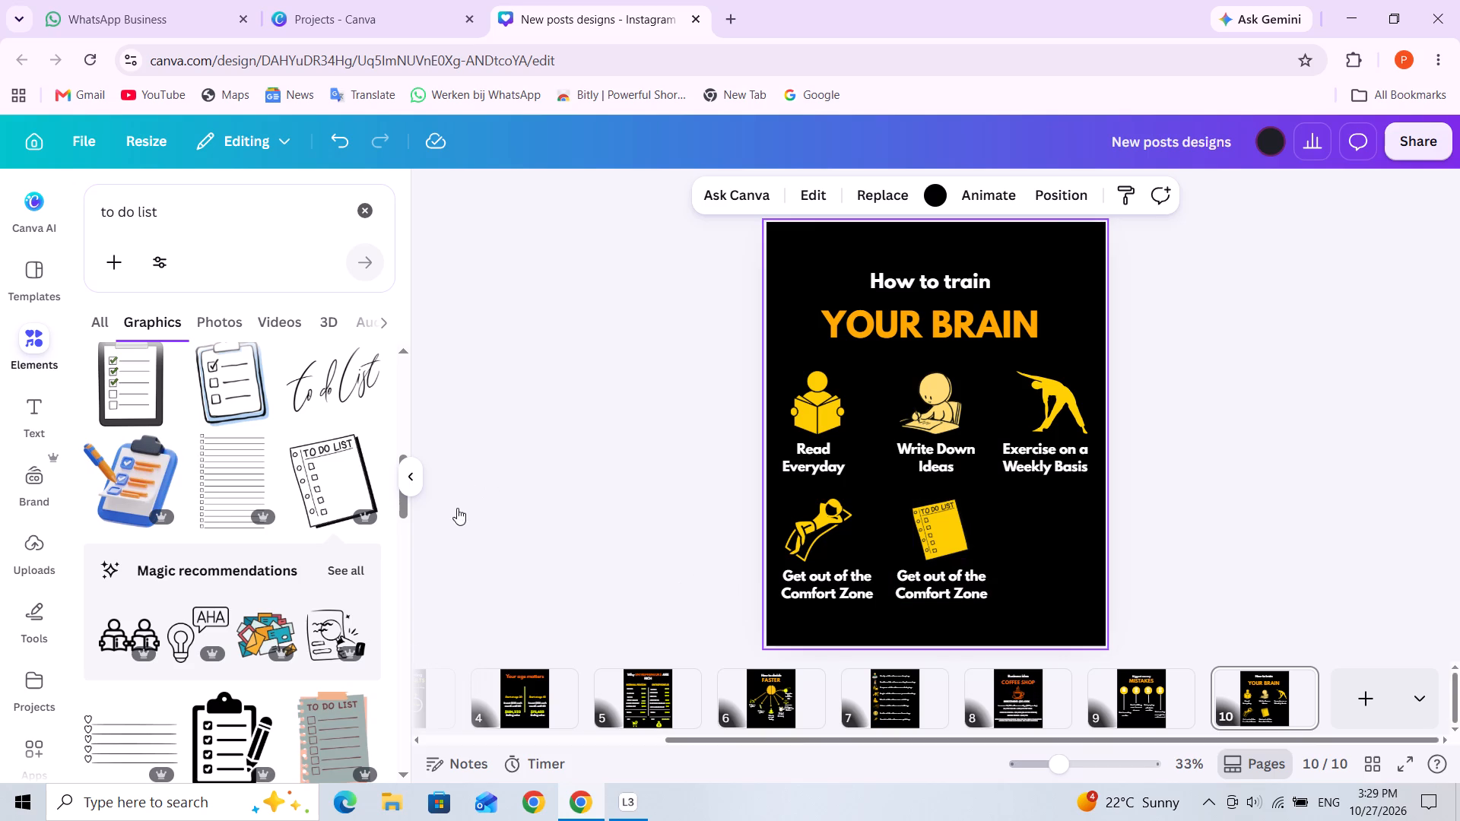
Search the graphics for "mediate".
triple_click(174, 214)
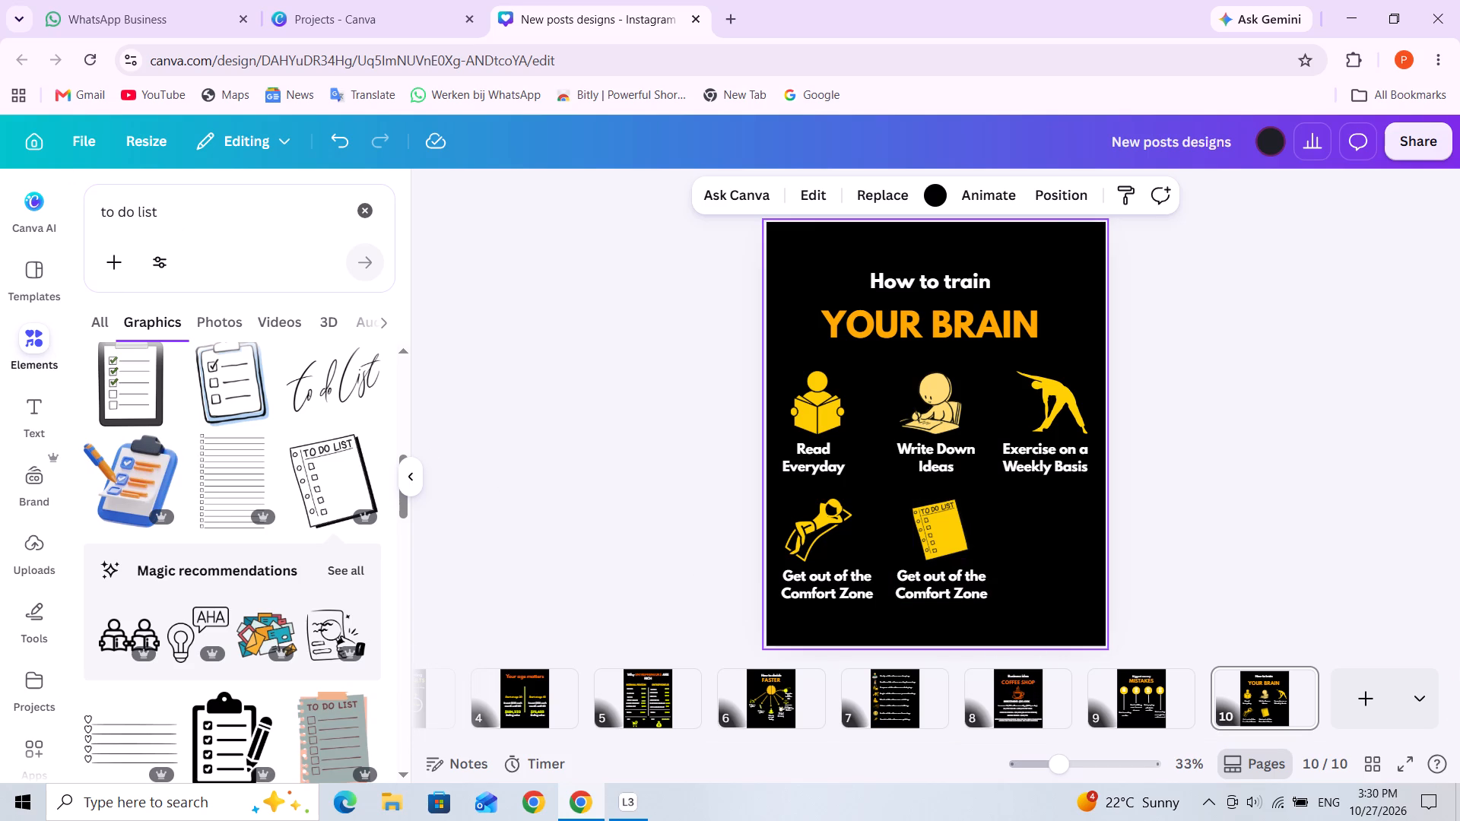
type("mediate")
key("Return")
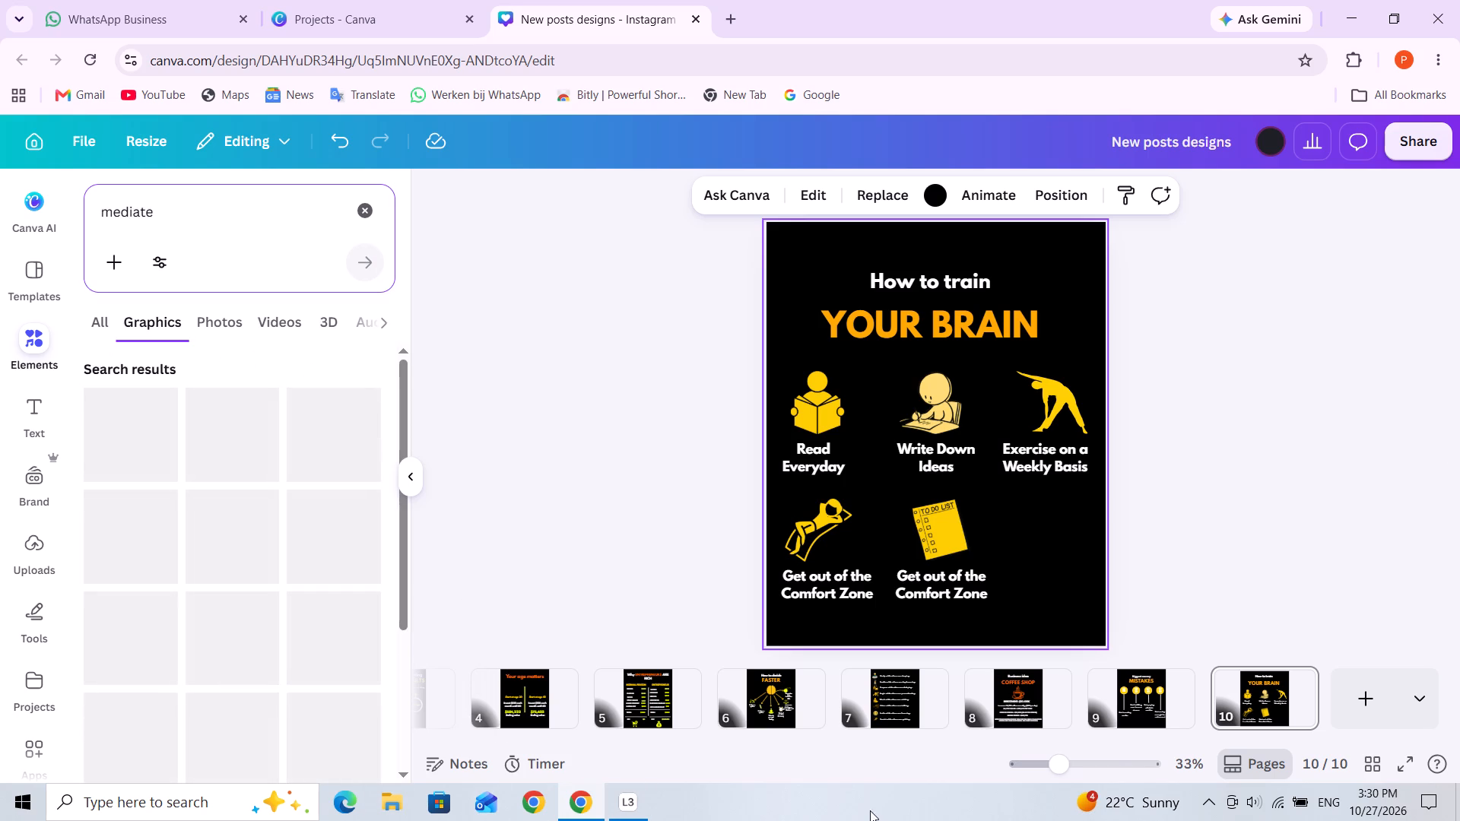
Change the caption under the notebook graphic to "Write a To-Do List Daily".
triple_click(960, 594)
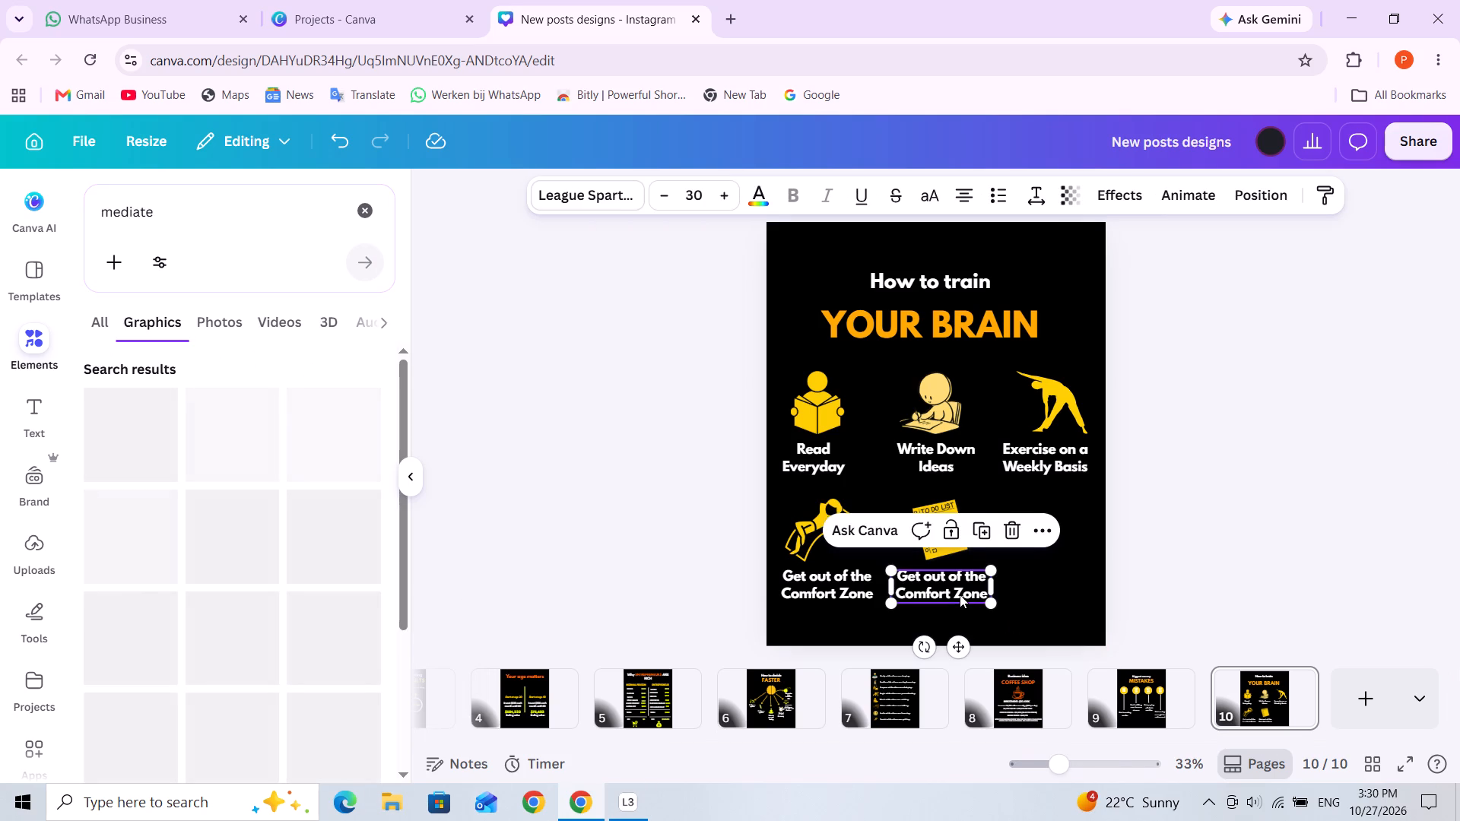
key("ctrl+a")
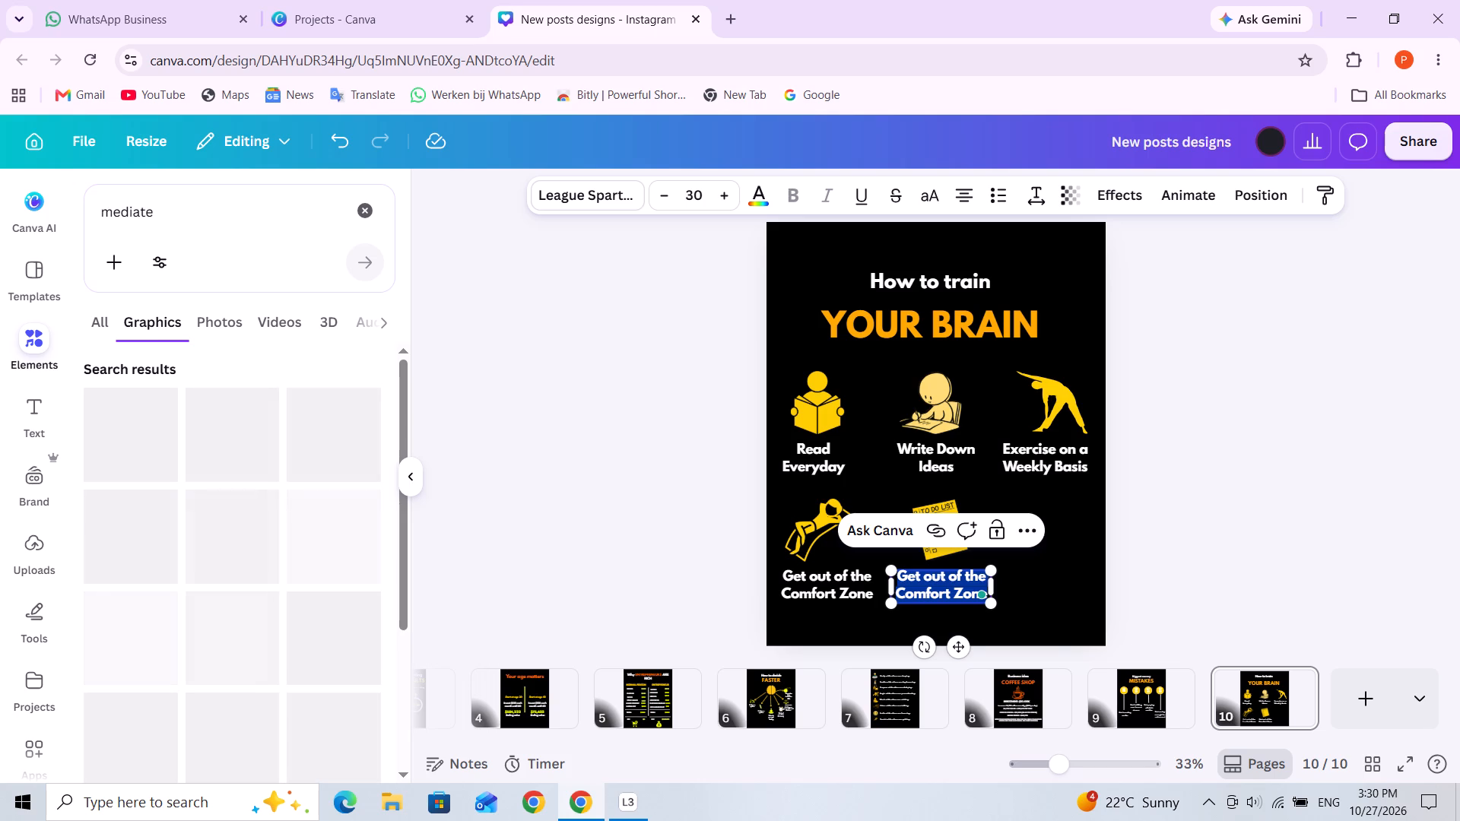
type("rite")
key("space")
type("a")
key("space")
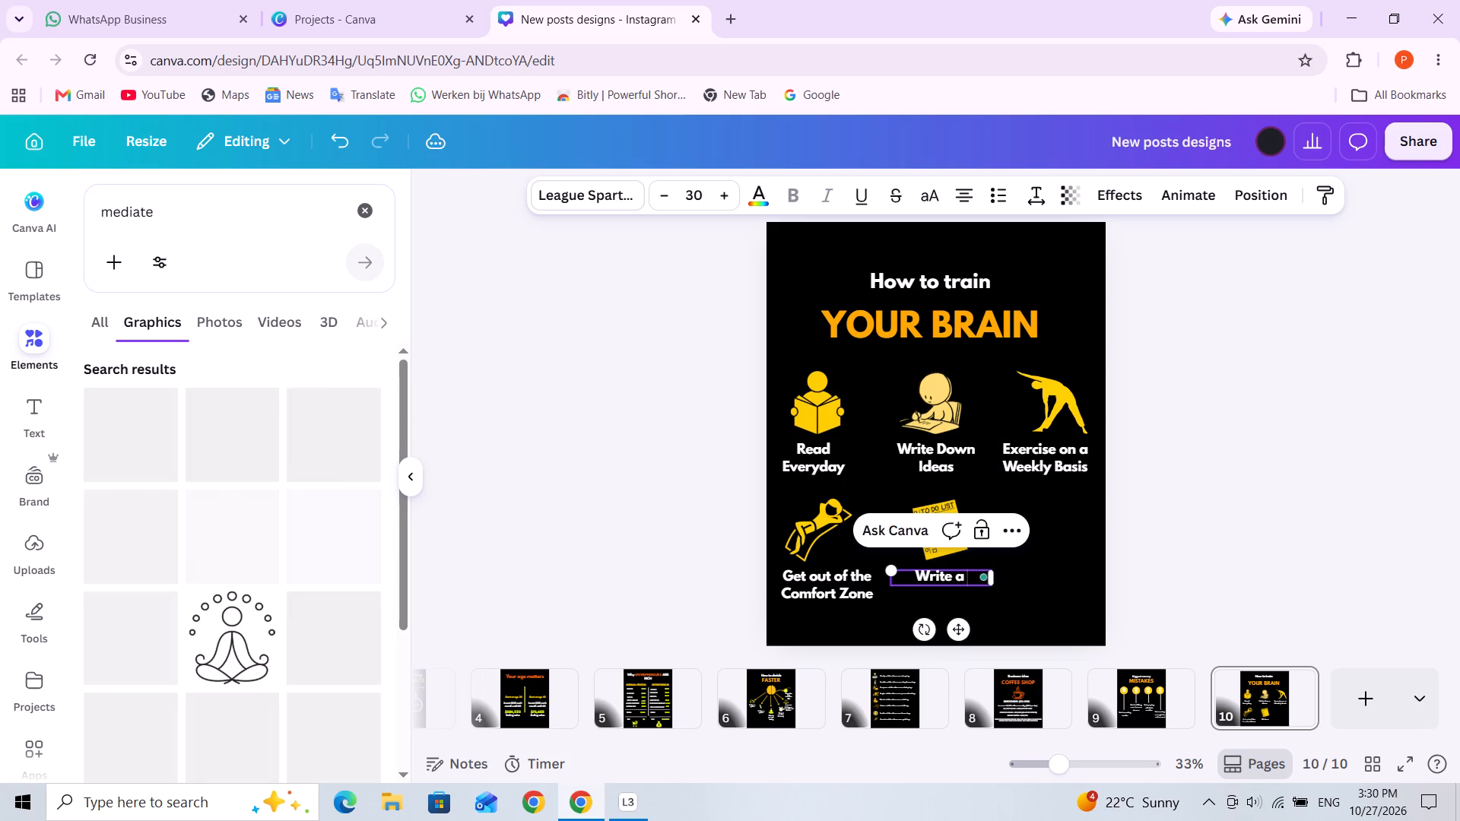
key("t")
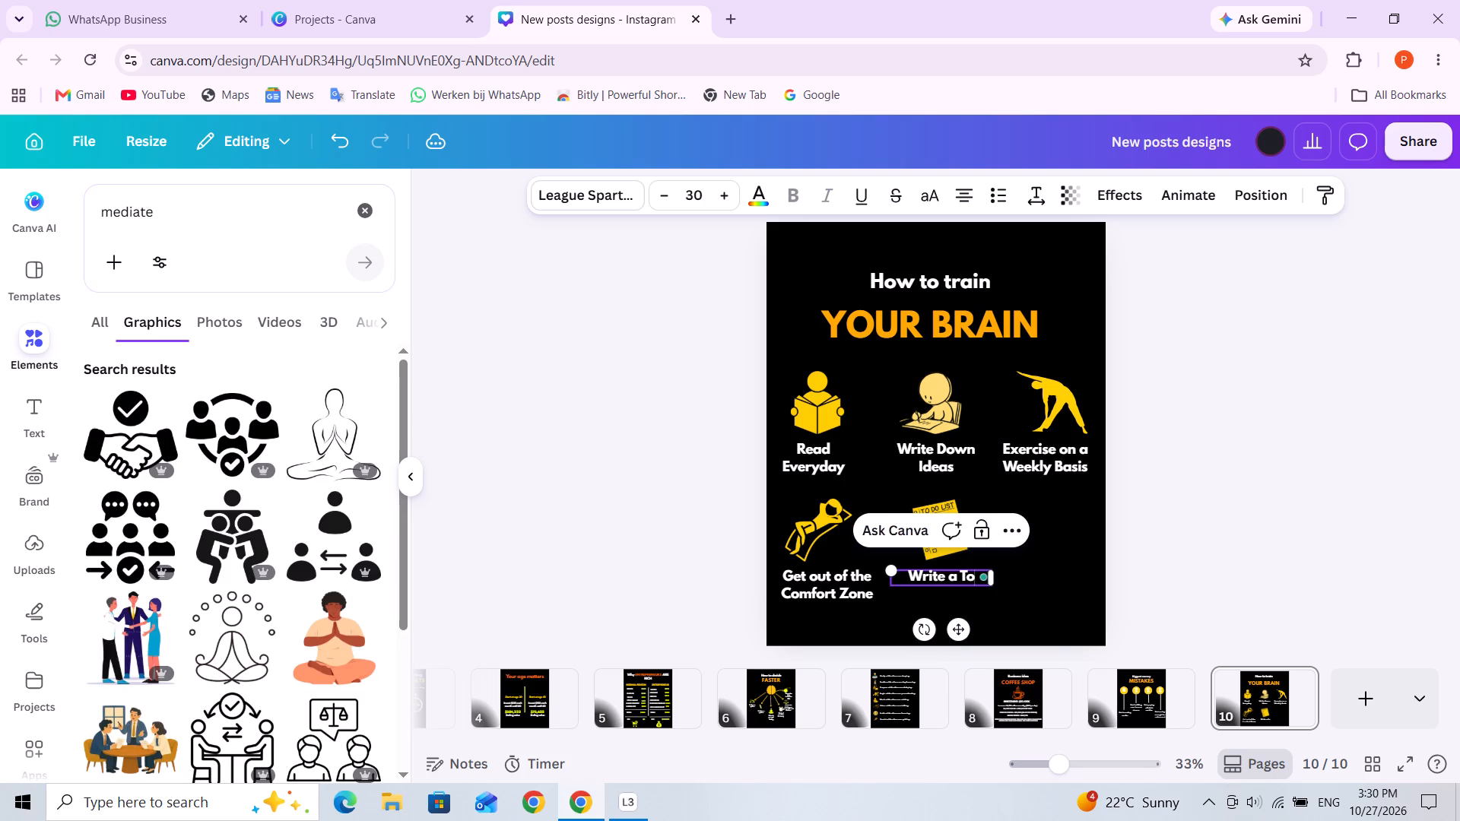
key("d")
key("o")
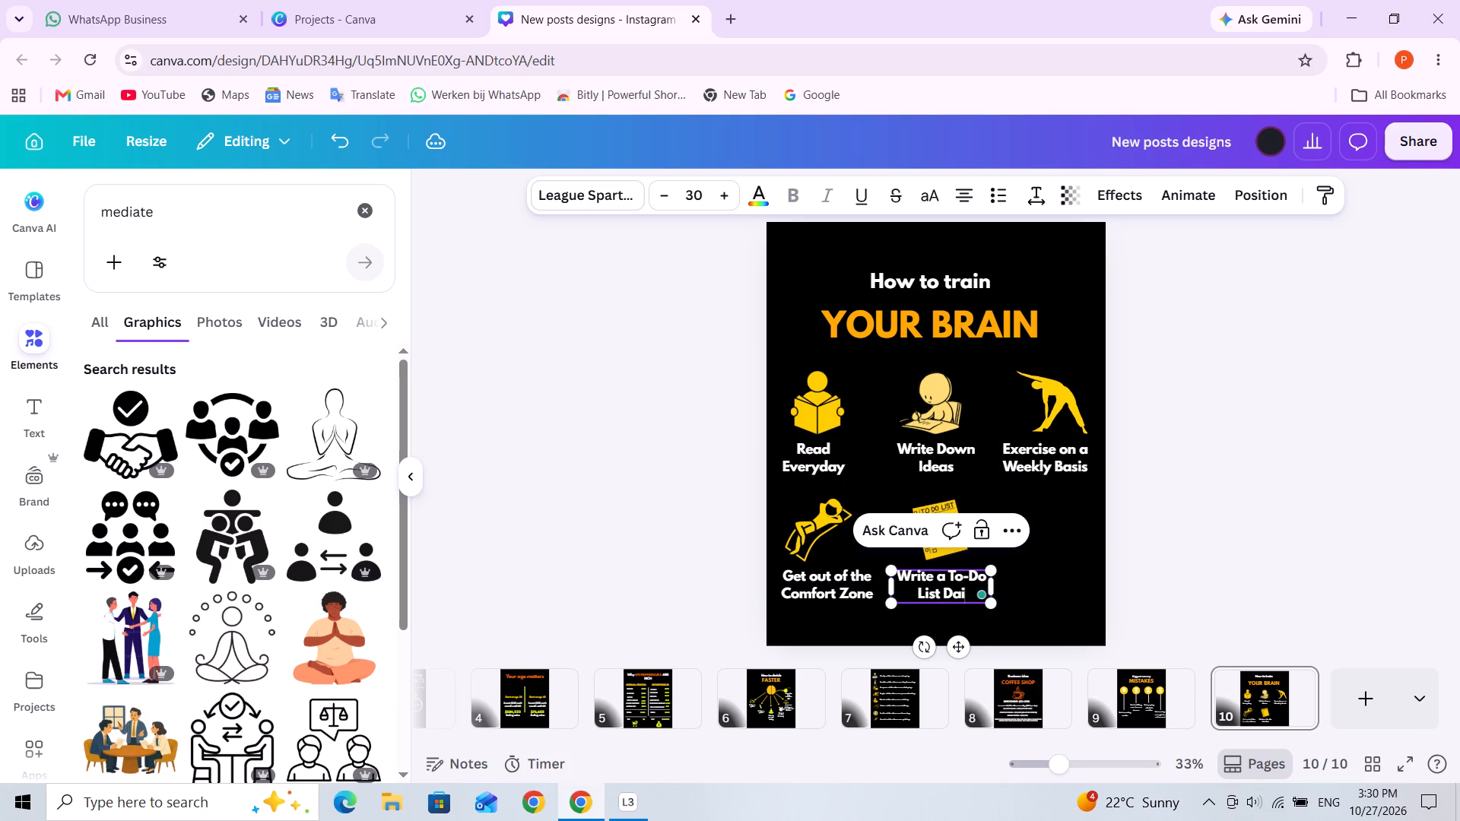
left_click(1036, 593)
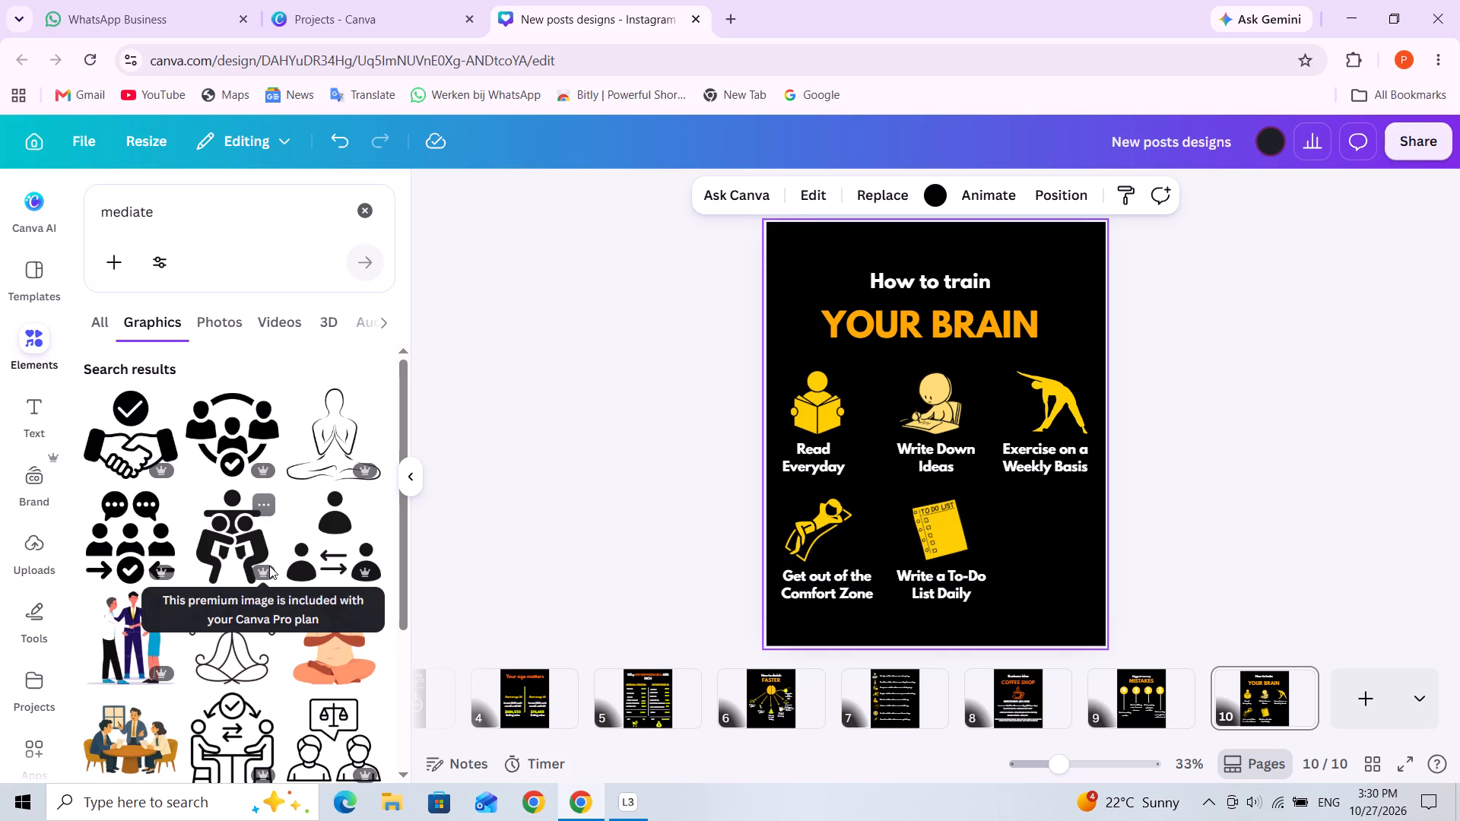
Look through the "mediate" graphics for a meditating figure suited to the sixth tip on the brain-training page.
scroll(269, 566, "down", 2)
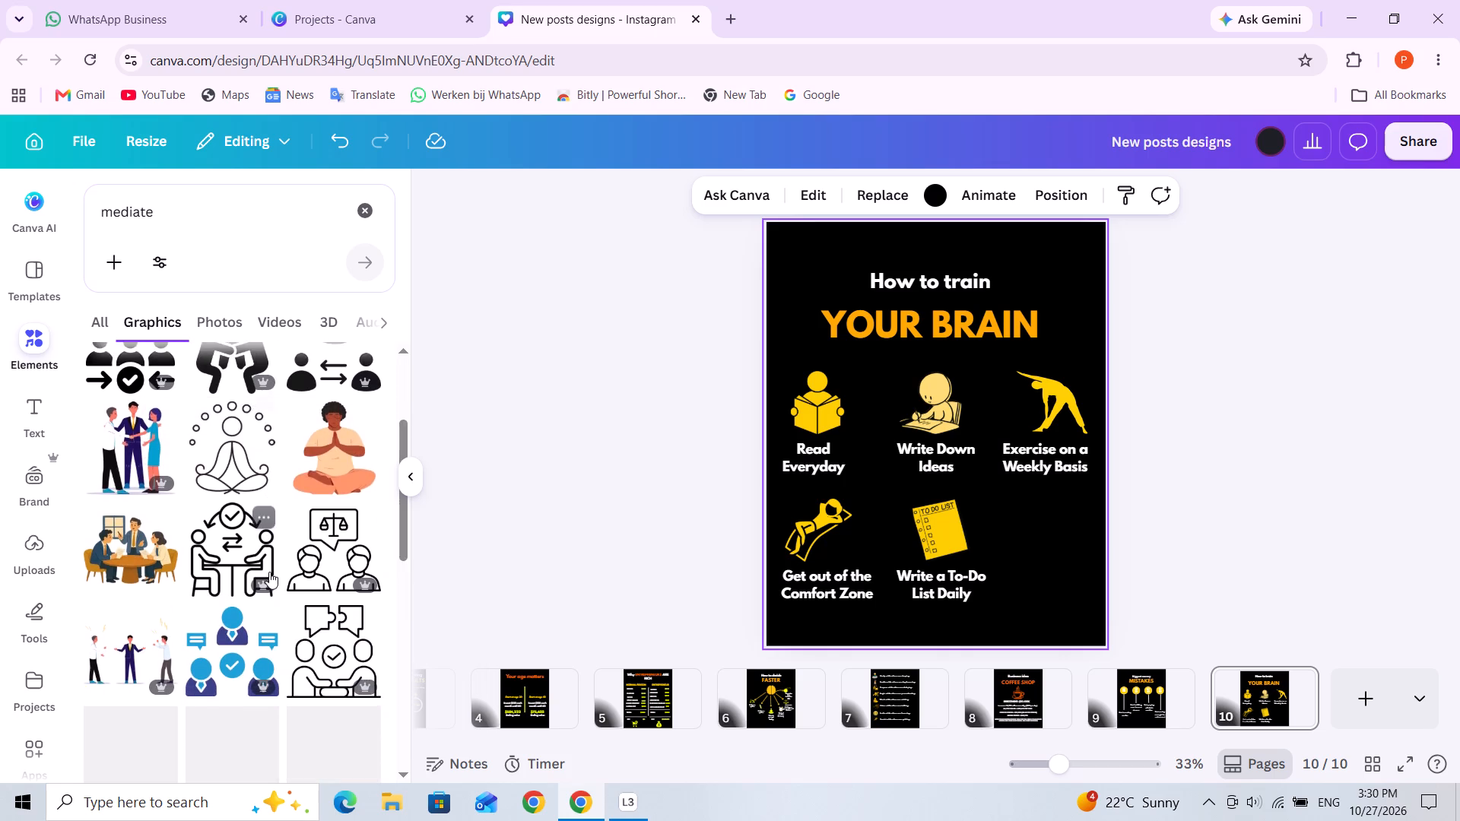
scroll(269, 572, "down", 4)
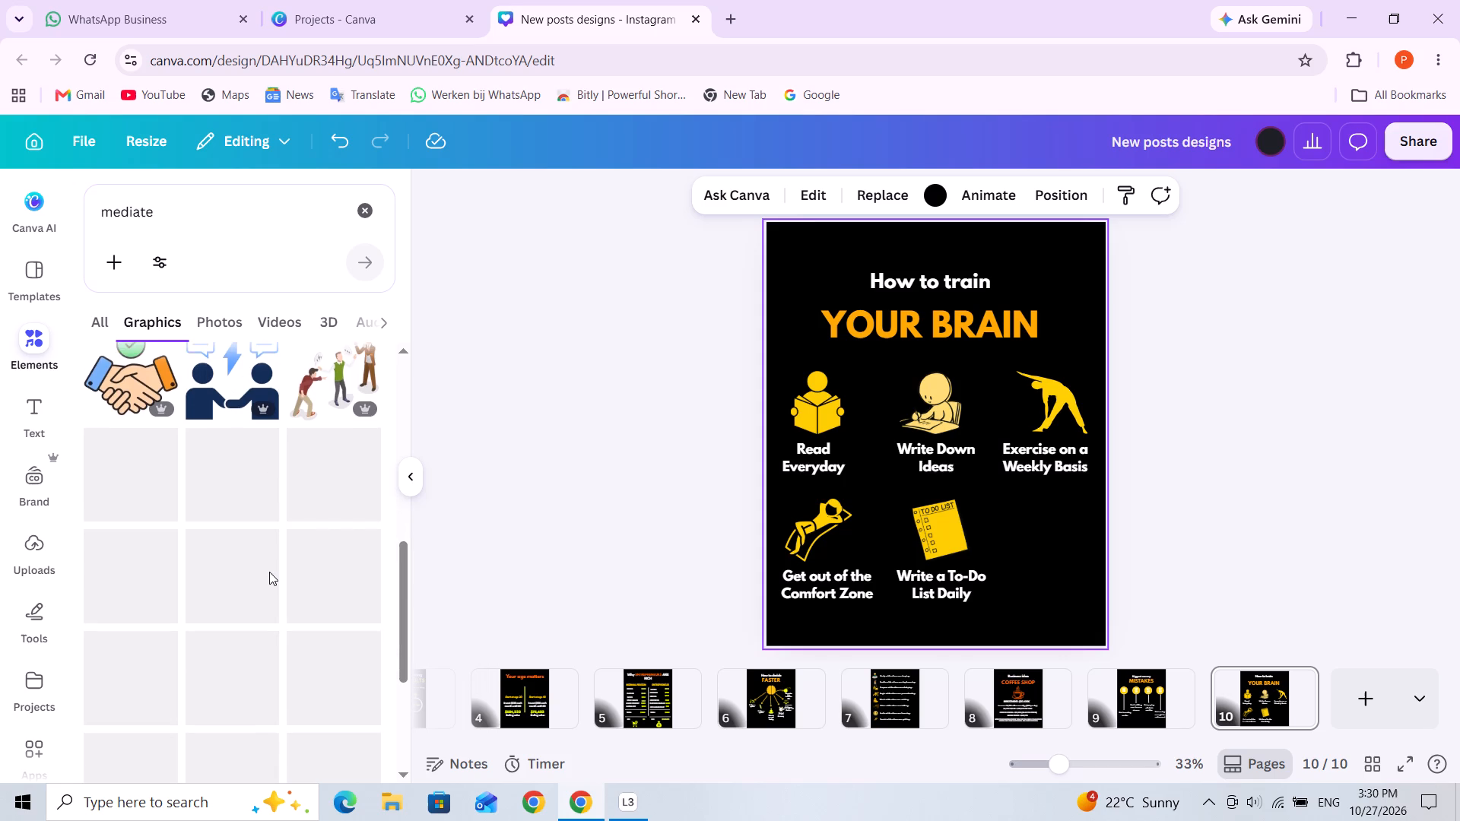
scroll(269, 572, "up", 2)
scroll(269, 572, "down", 2)
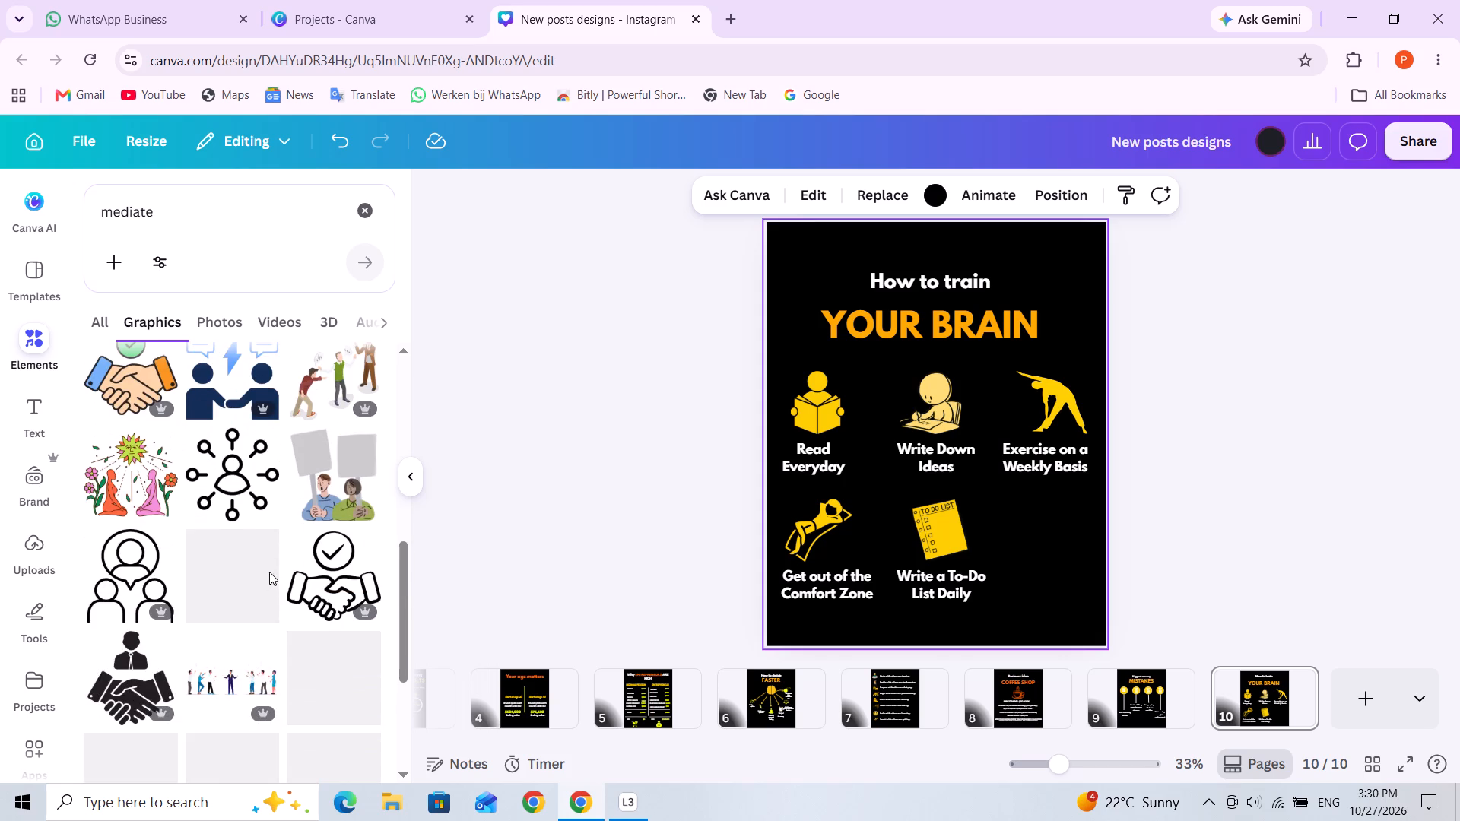
scroll(269, 572, "down", 2)
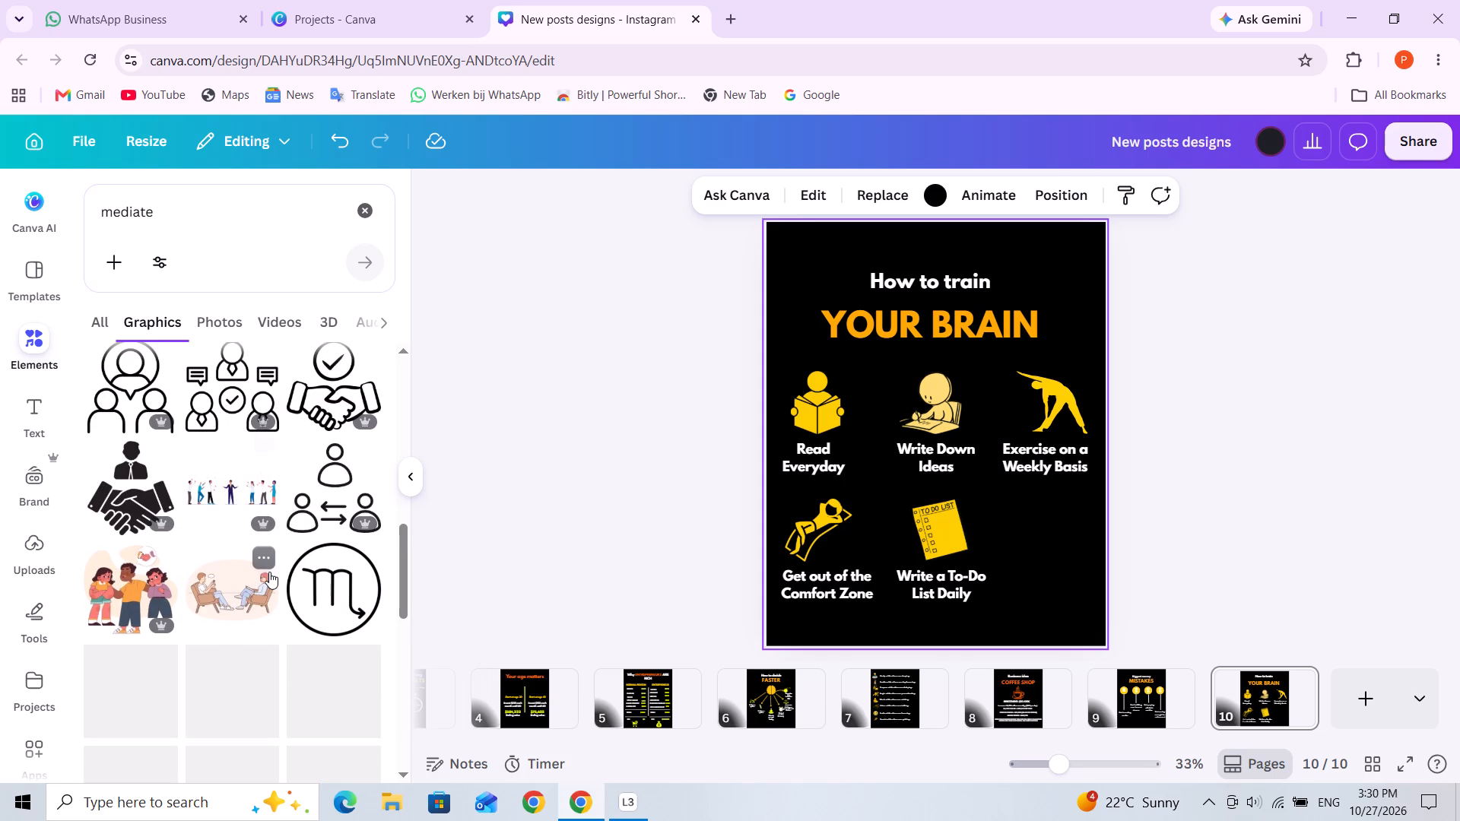
scroll(269, 572, "down", 1)
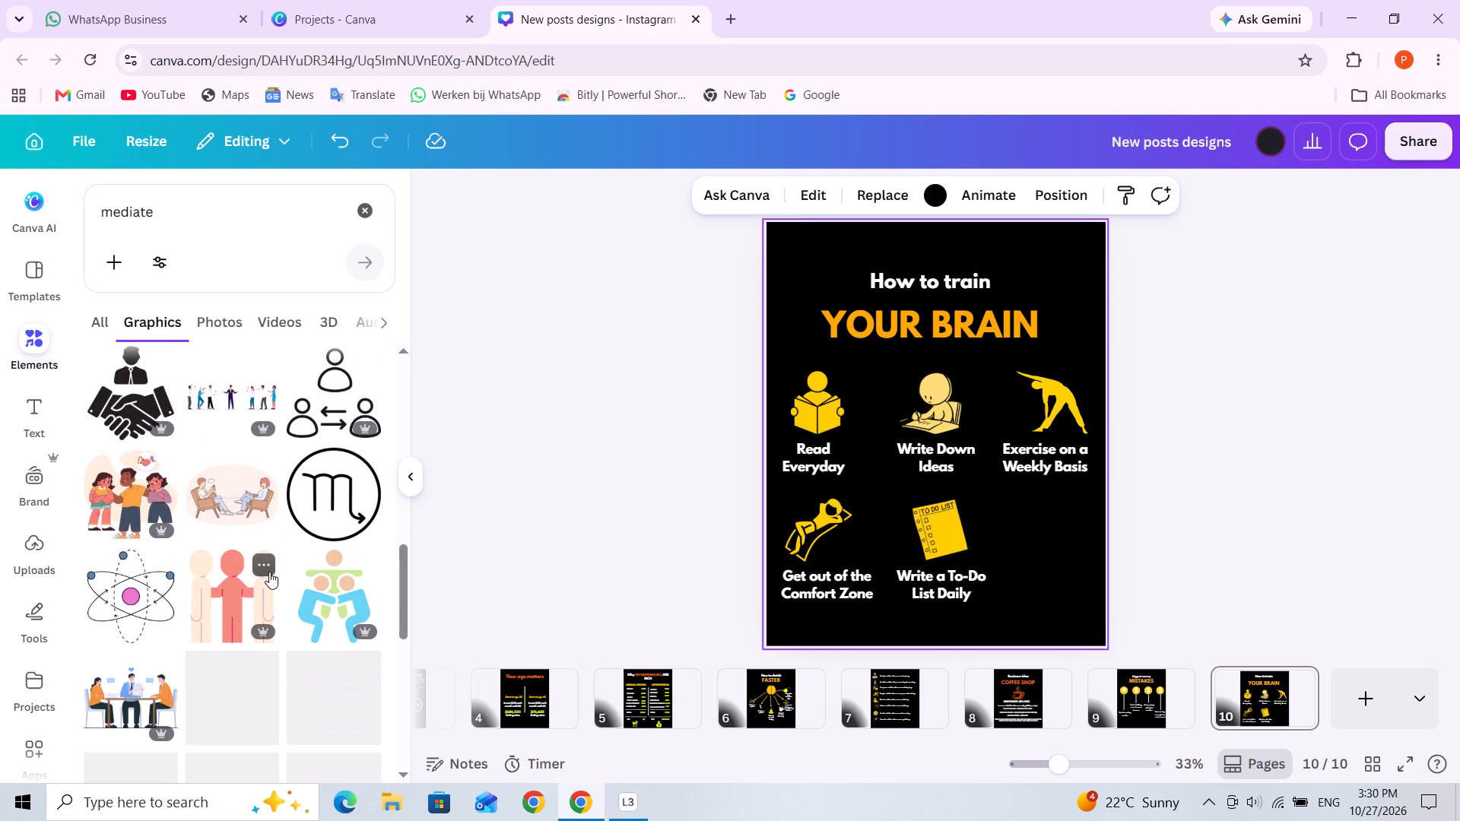
scroll(269, 572, "down", 2)
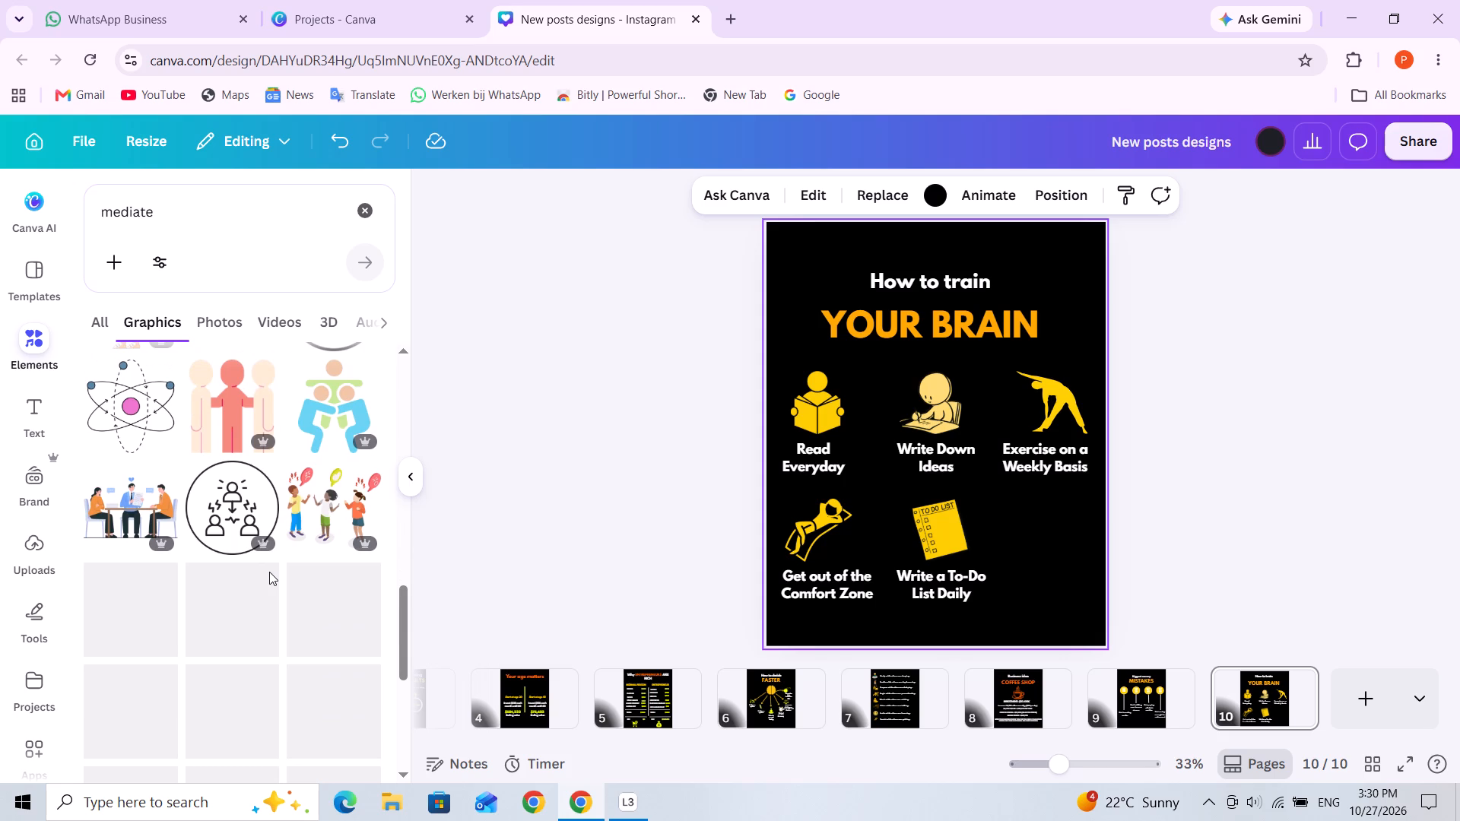
scroll(269, 572, "down", 2)
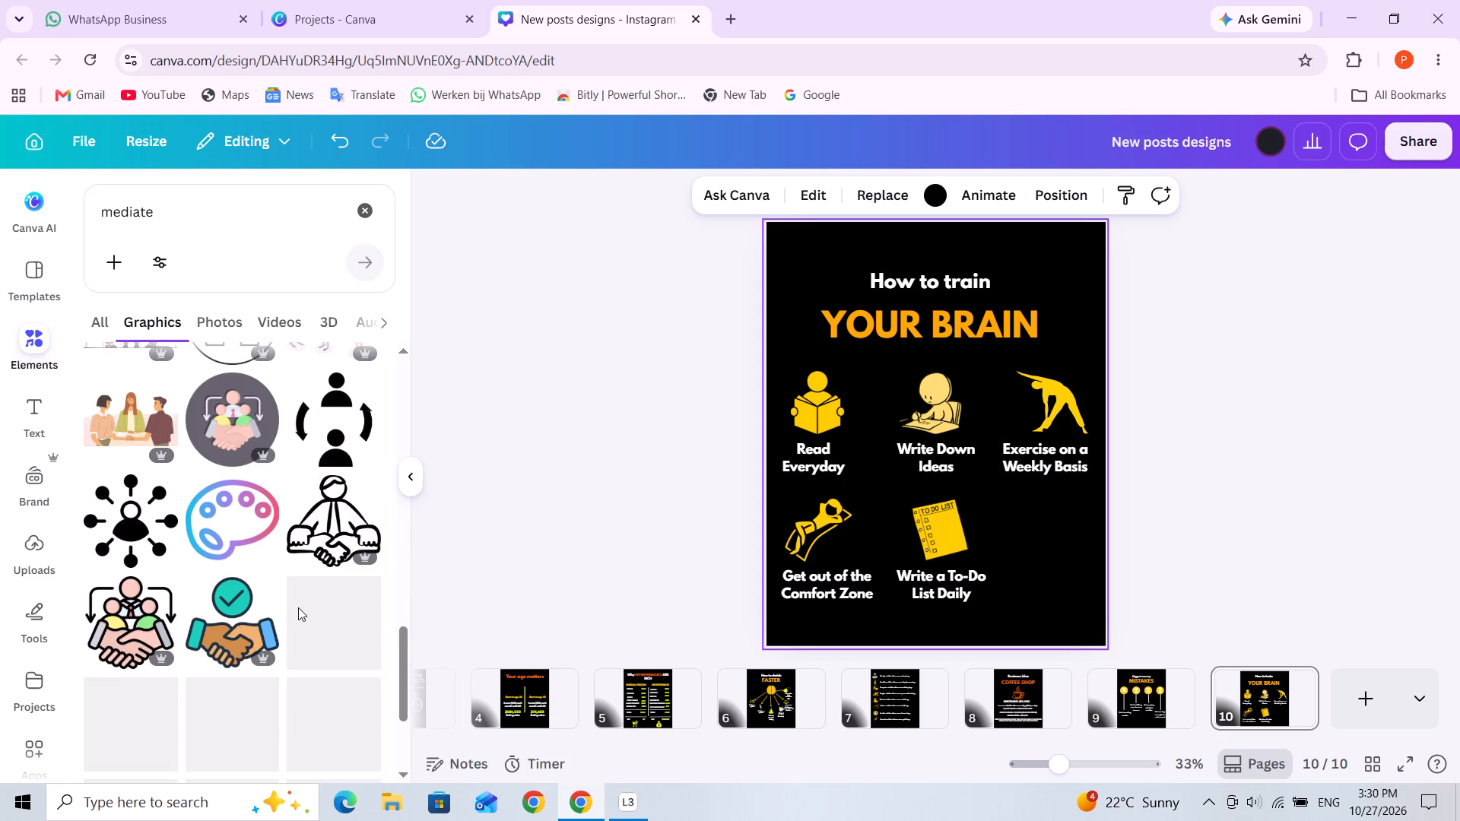
scroll(298, 608, "up", 2)
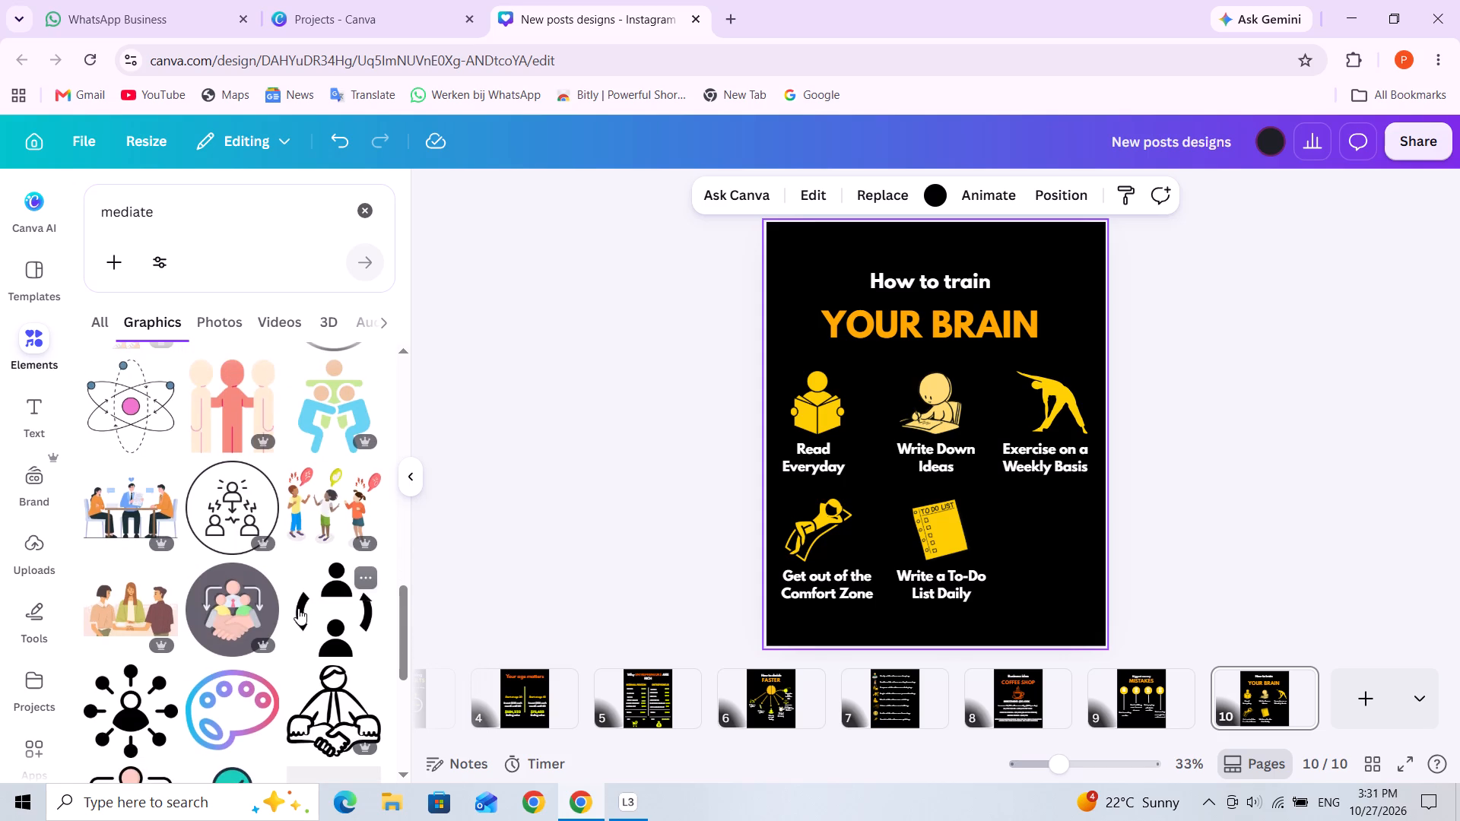
scroll(298, 608, "up", 17)
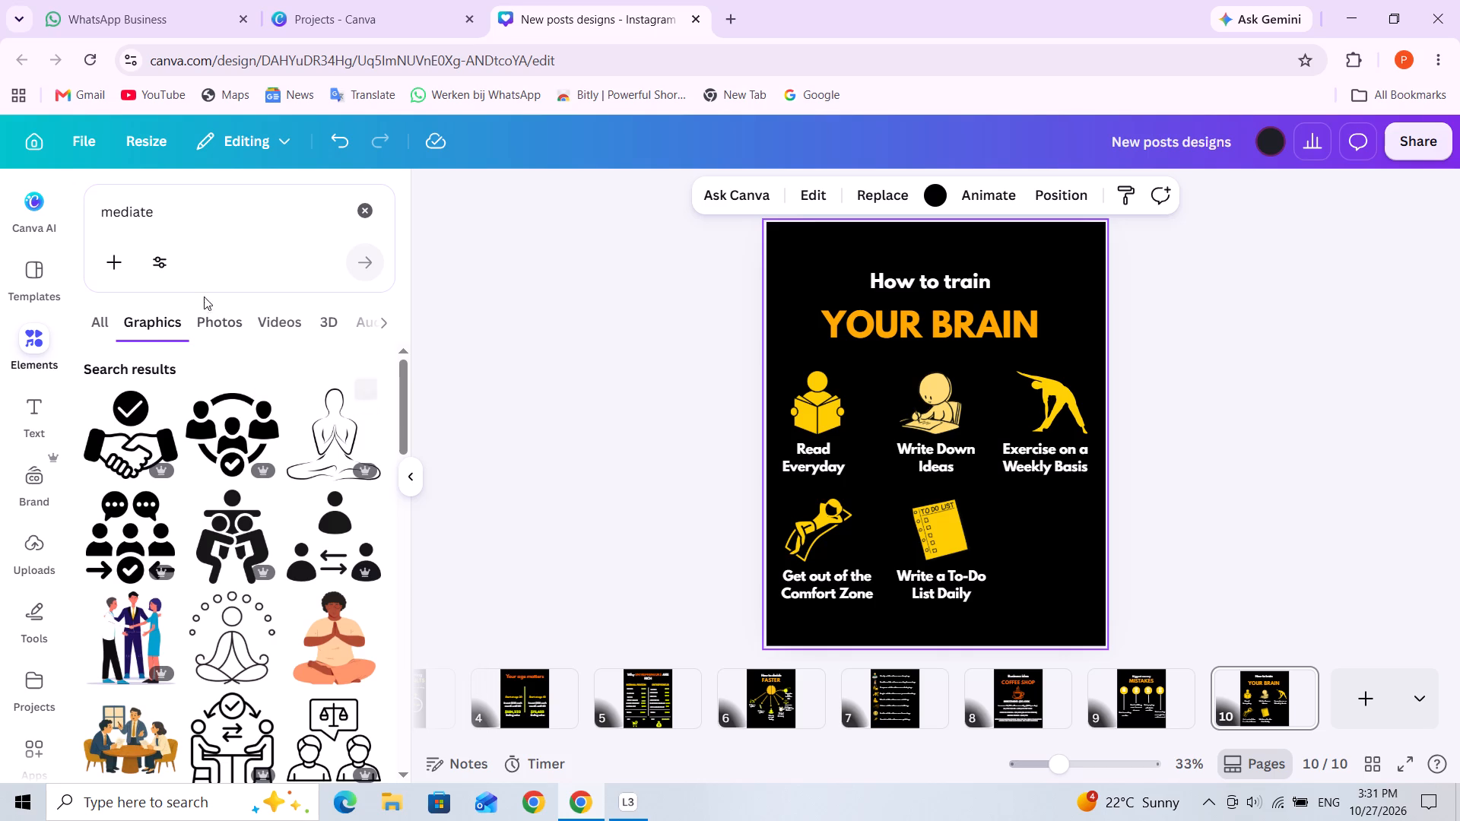
Change the graphics search to "meditation".
left_click(168, 215)
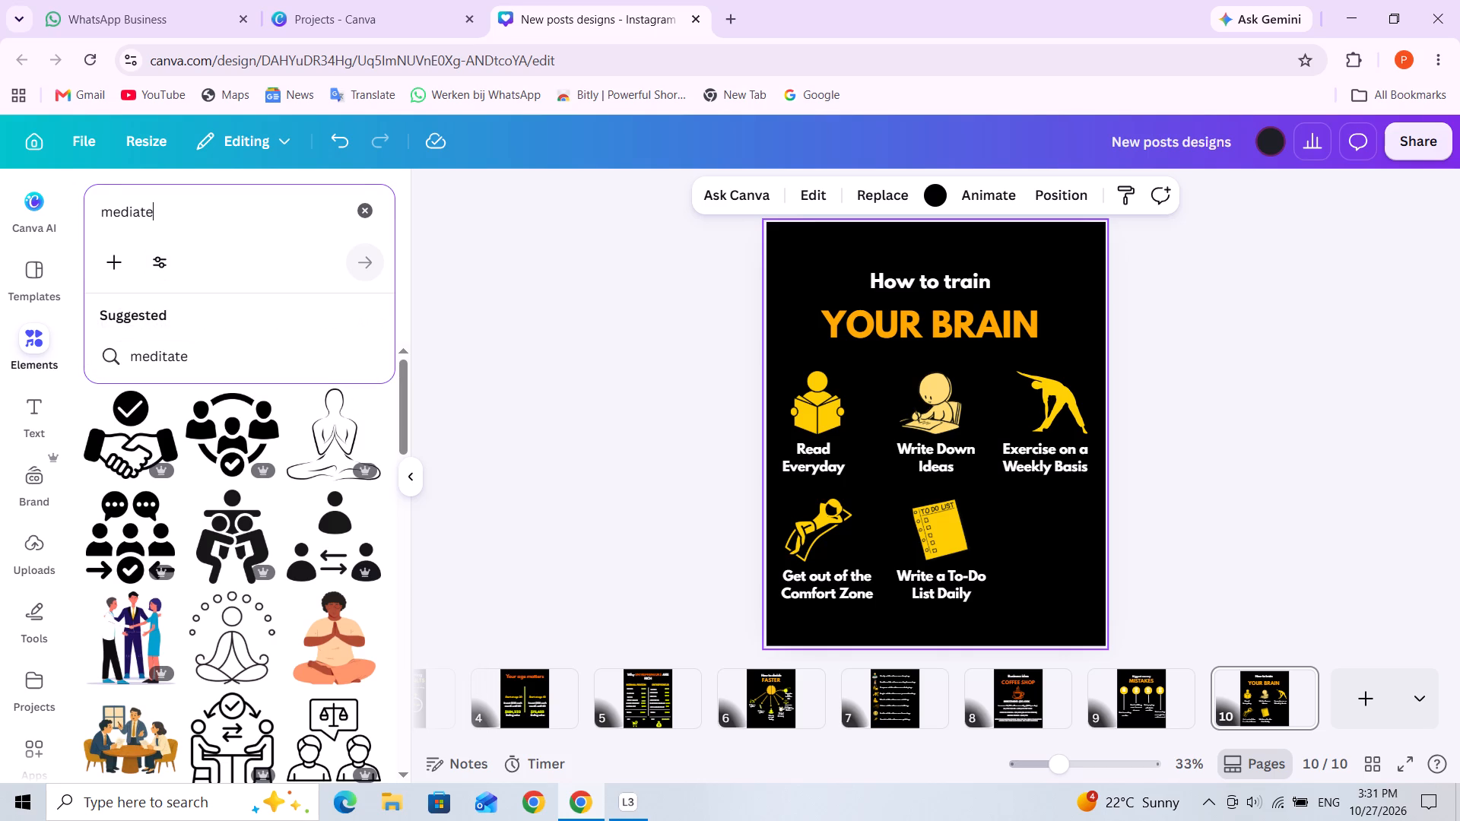
key("BackSpace")
key("BackSpace")
key("BackSpace")
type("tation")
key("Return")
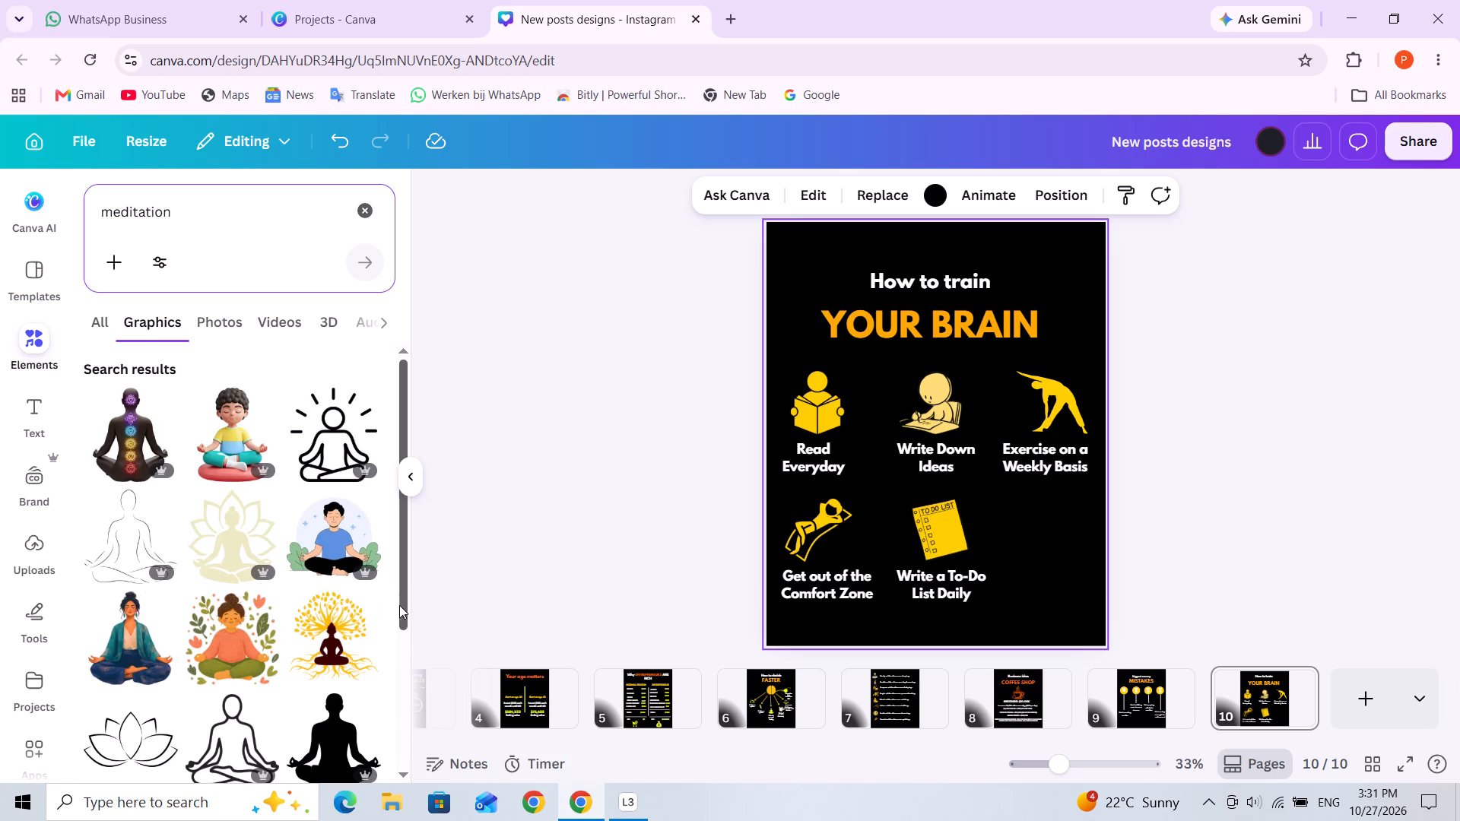
Add the solid black silhouette of a person meditating cross-legged to page 10.
scroll(389, 640, "down", 1)
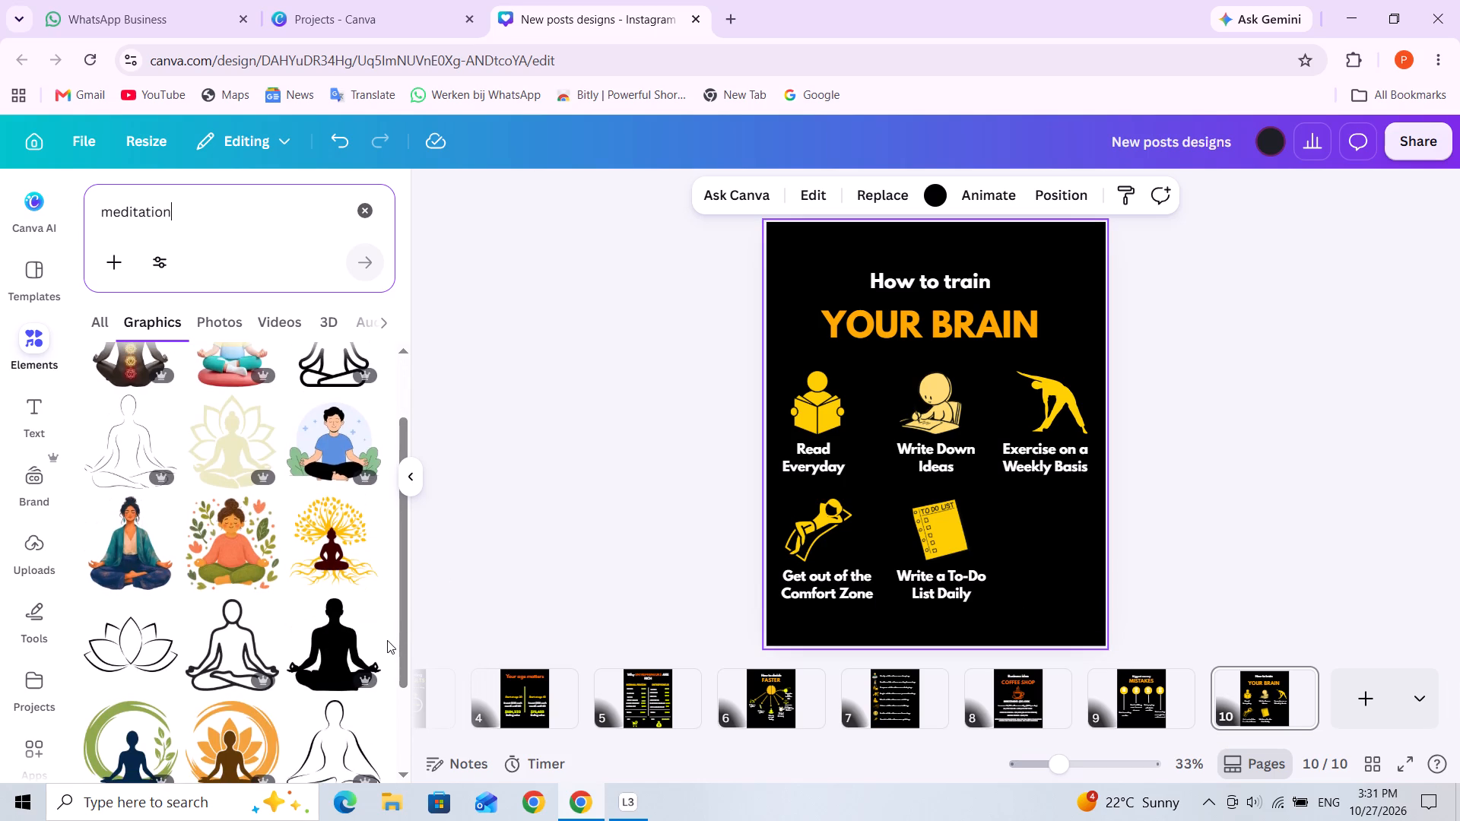
left_click(349, 646)
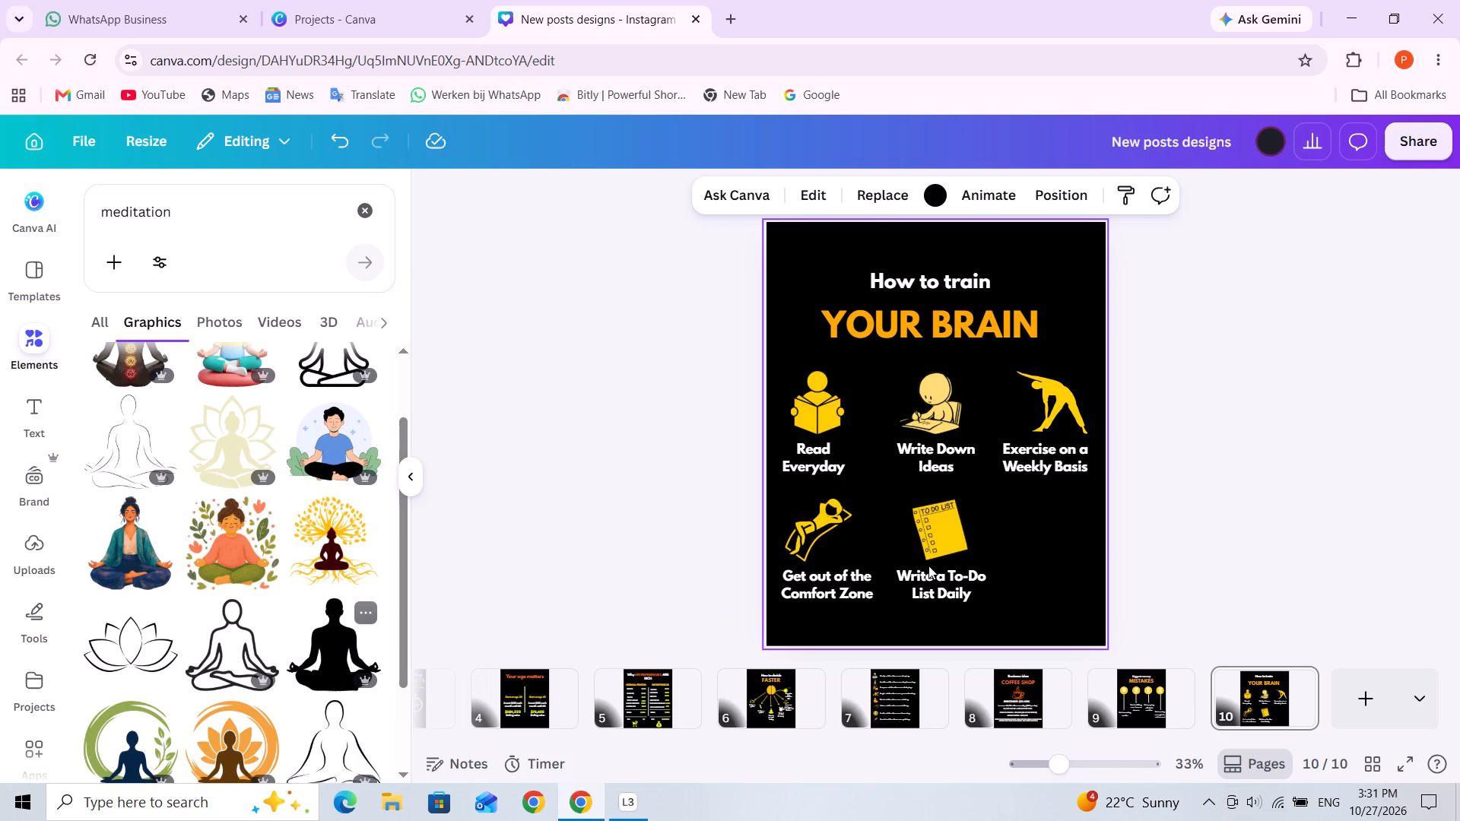
left_click(1079, 554)
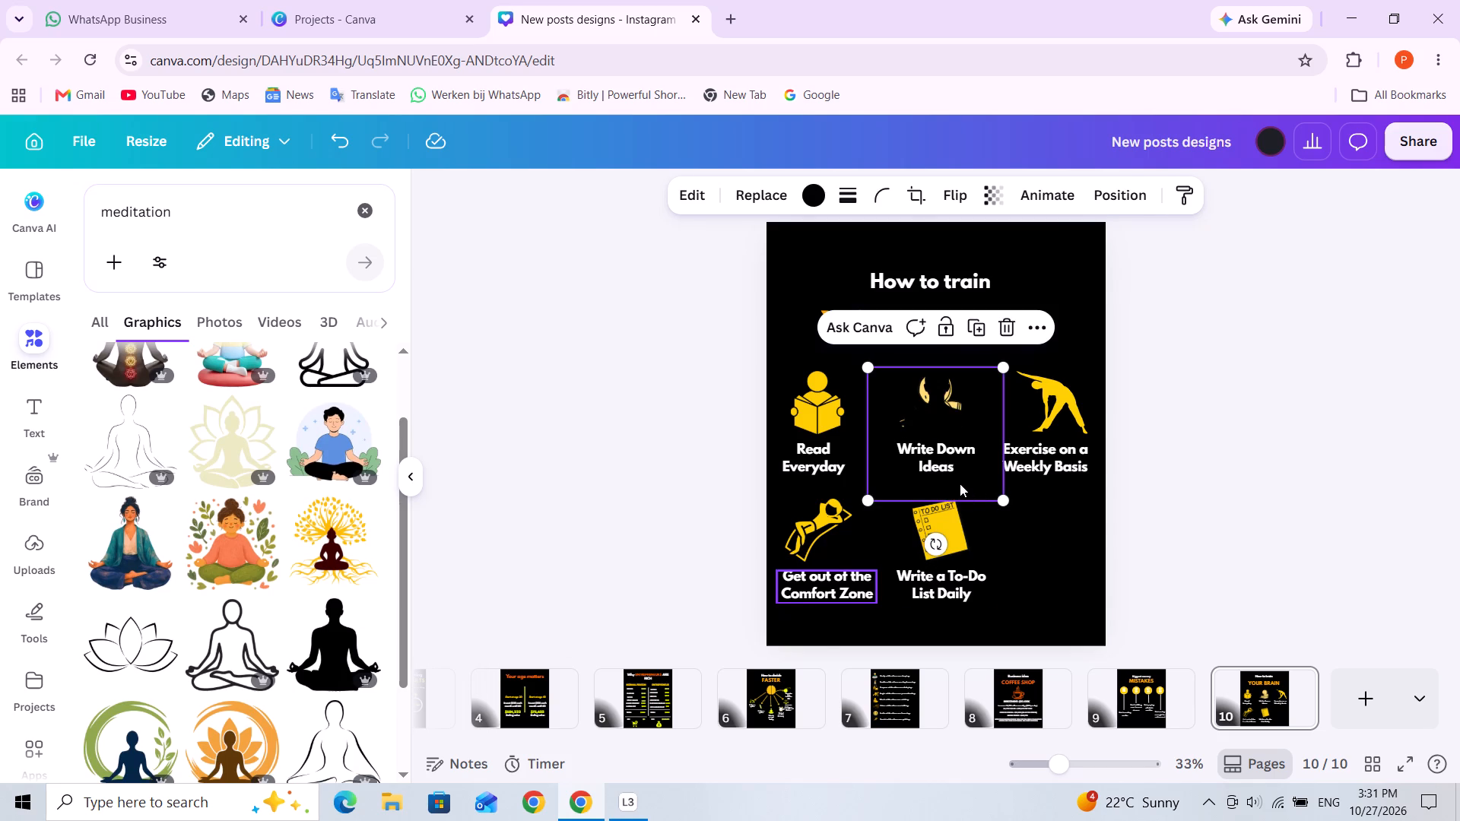
Shrink the meditating silhouette to about the notebook's height and place it under "Exercise on a Weekly Basis", level with the notebook.
left_click_drag(972, 488, 1036, 571)
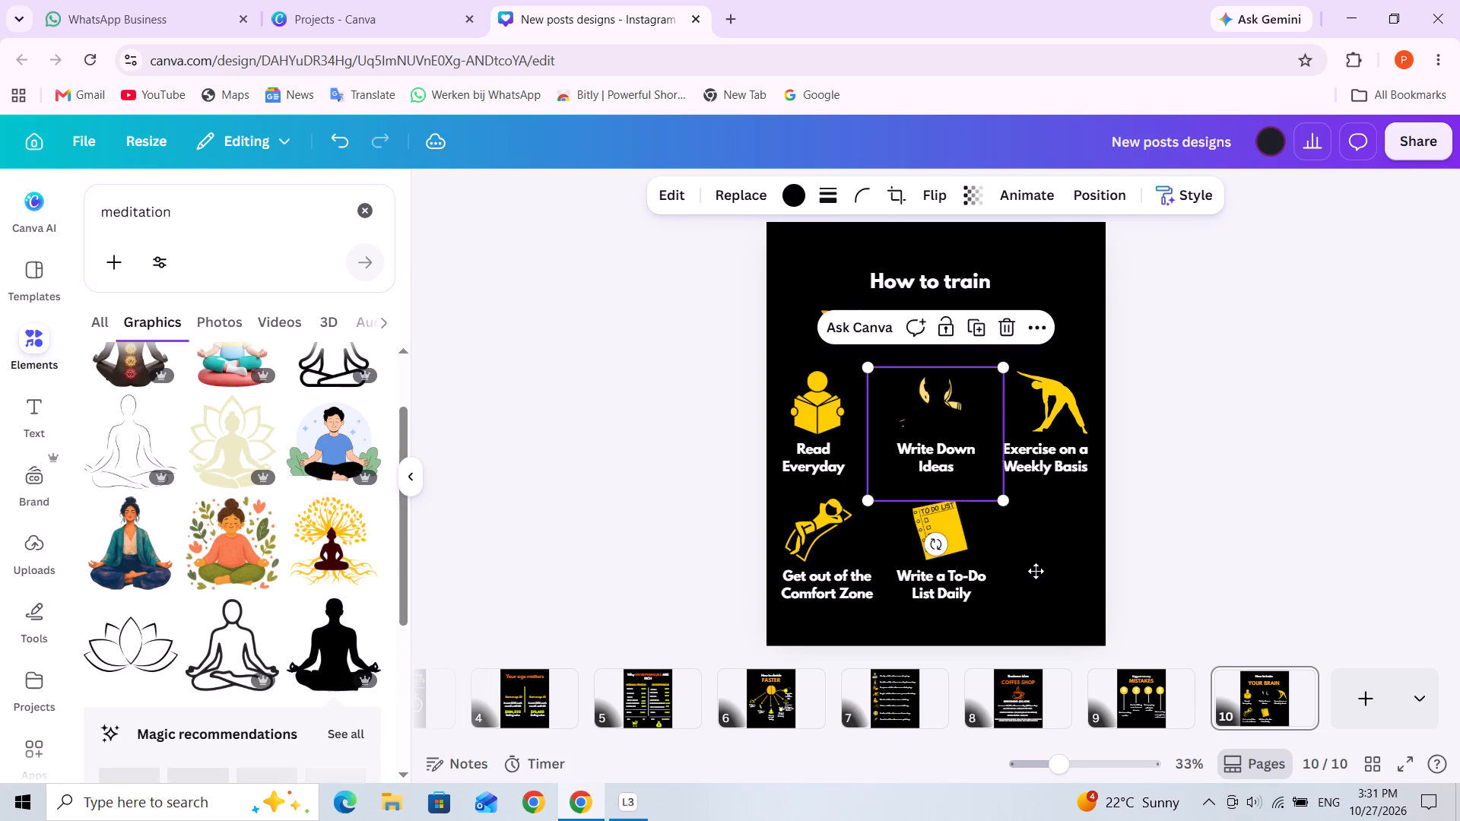
left_click_drag(1036, 571, 1084, 608)
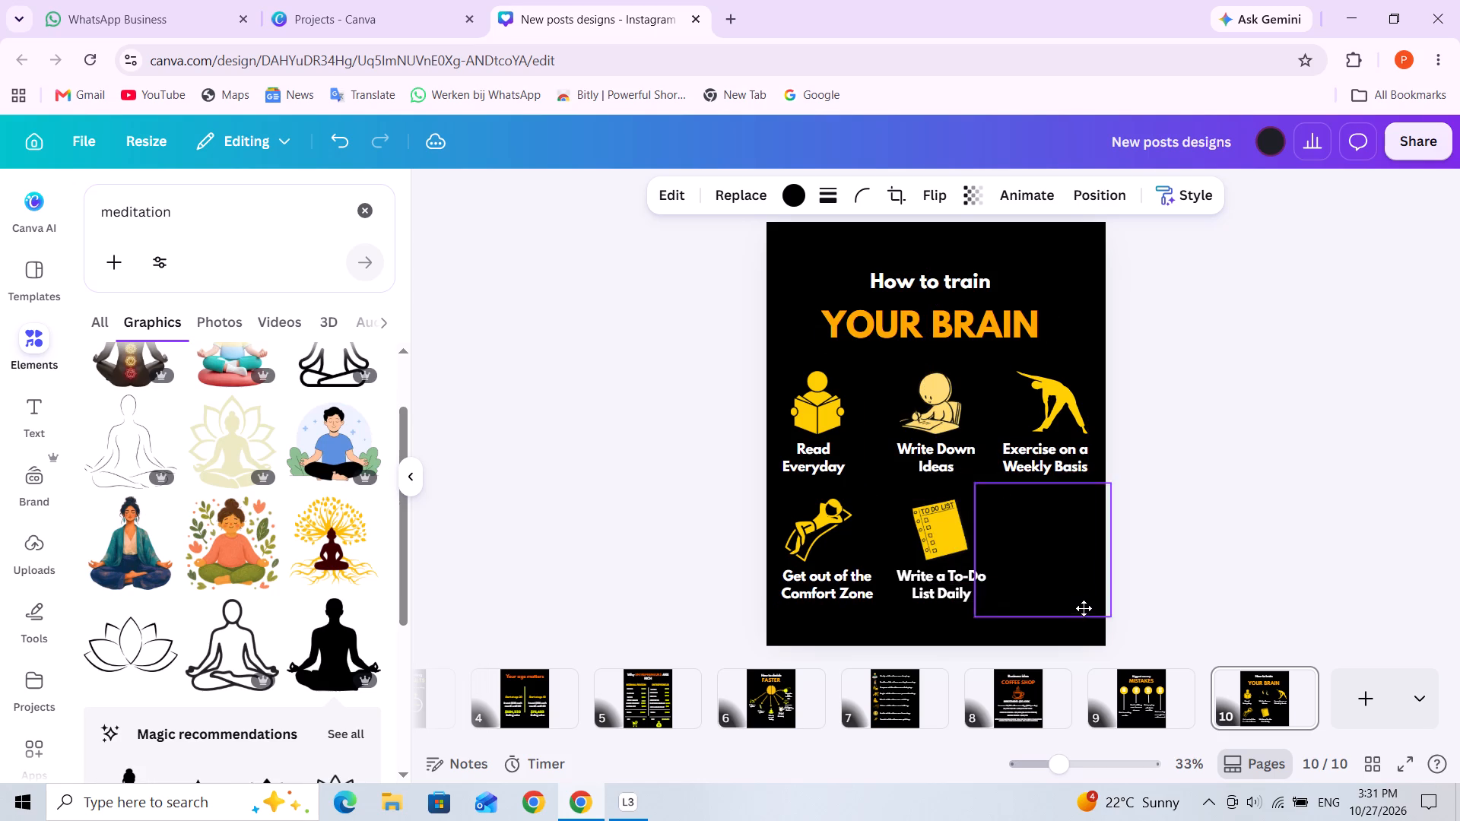
left_click_drag(1084, 608, 1080, 619)
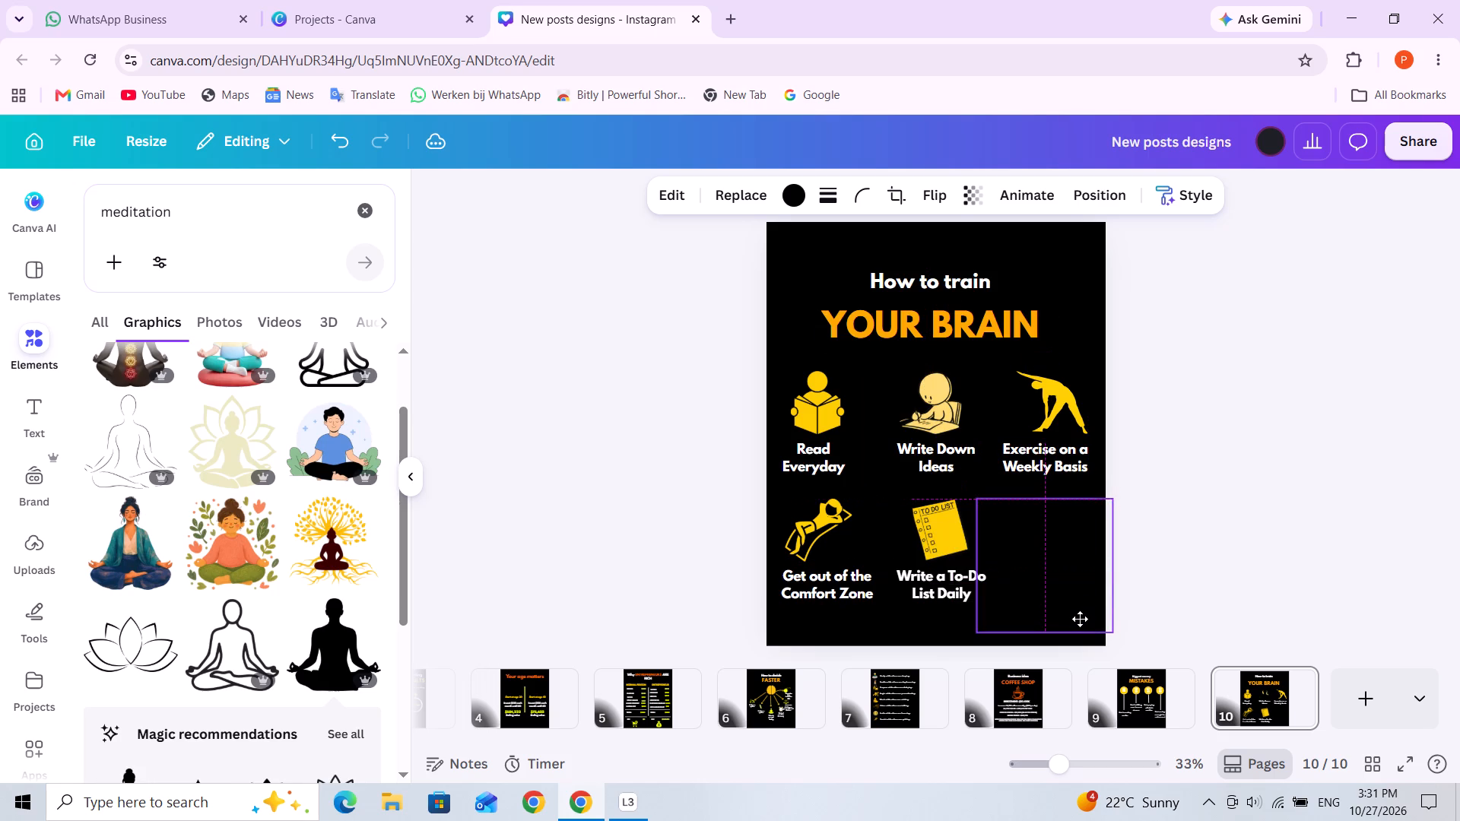
left_click_drag(1080, 619, 1081, 619)
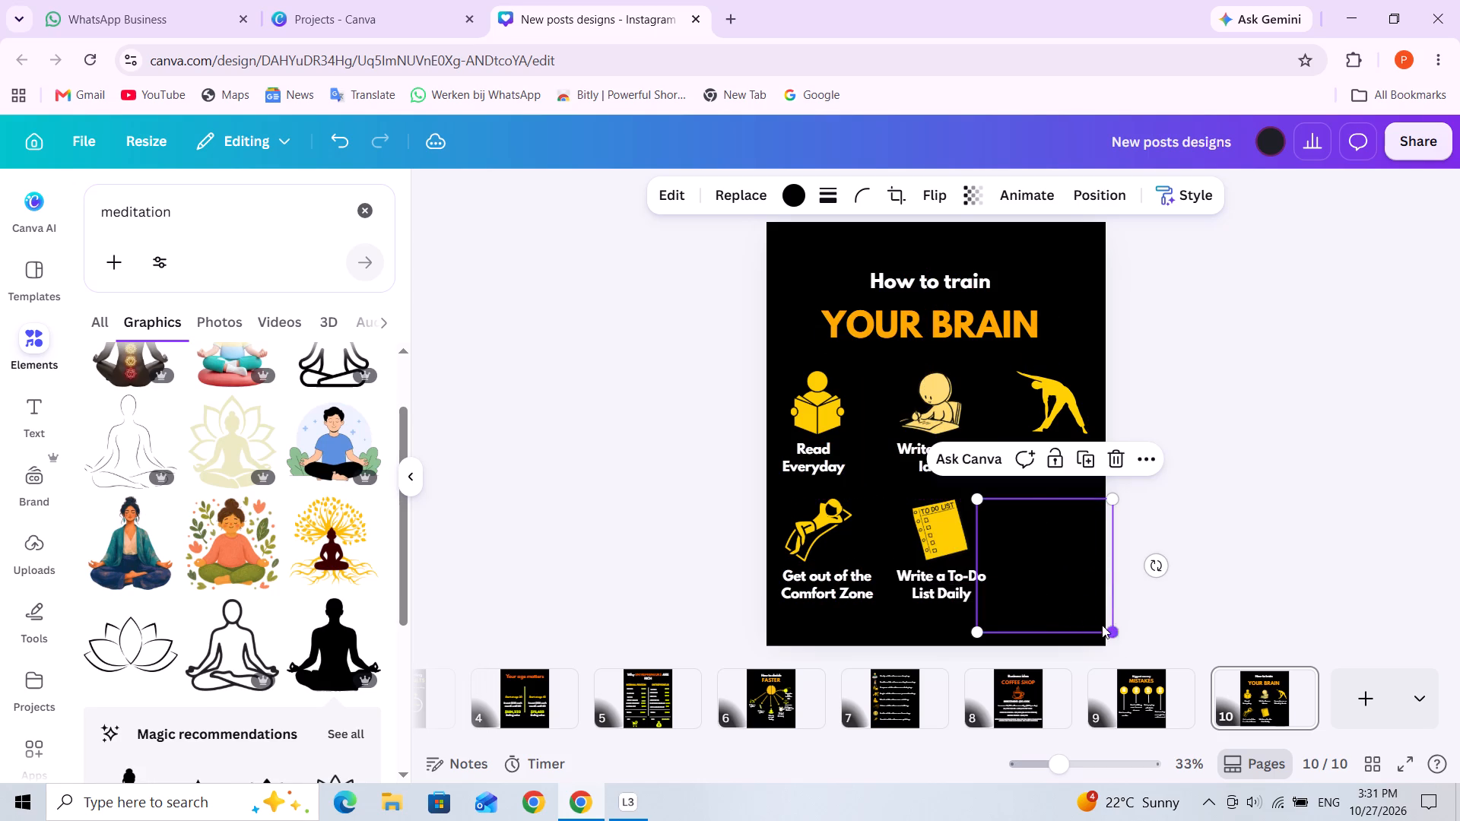
left_click_drag(1111, 633, 1054, 544)
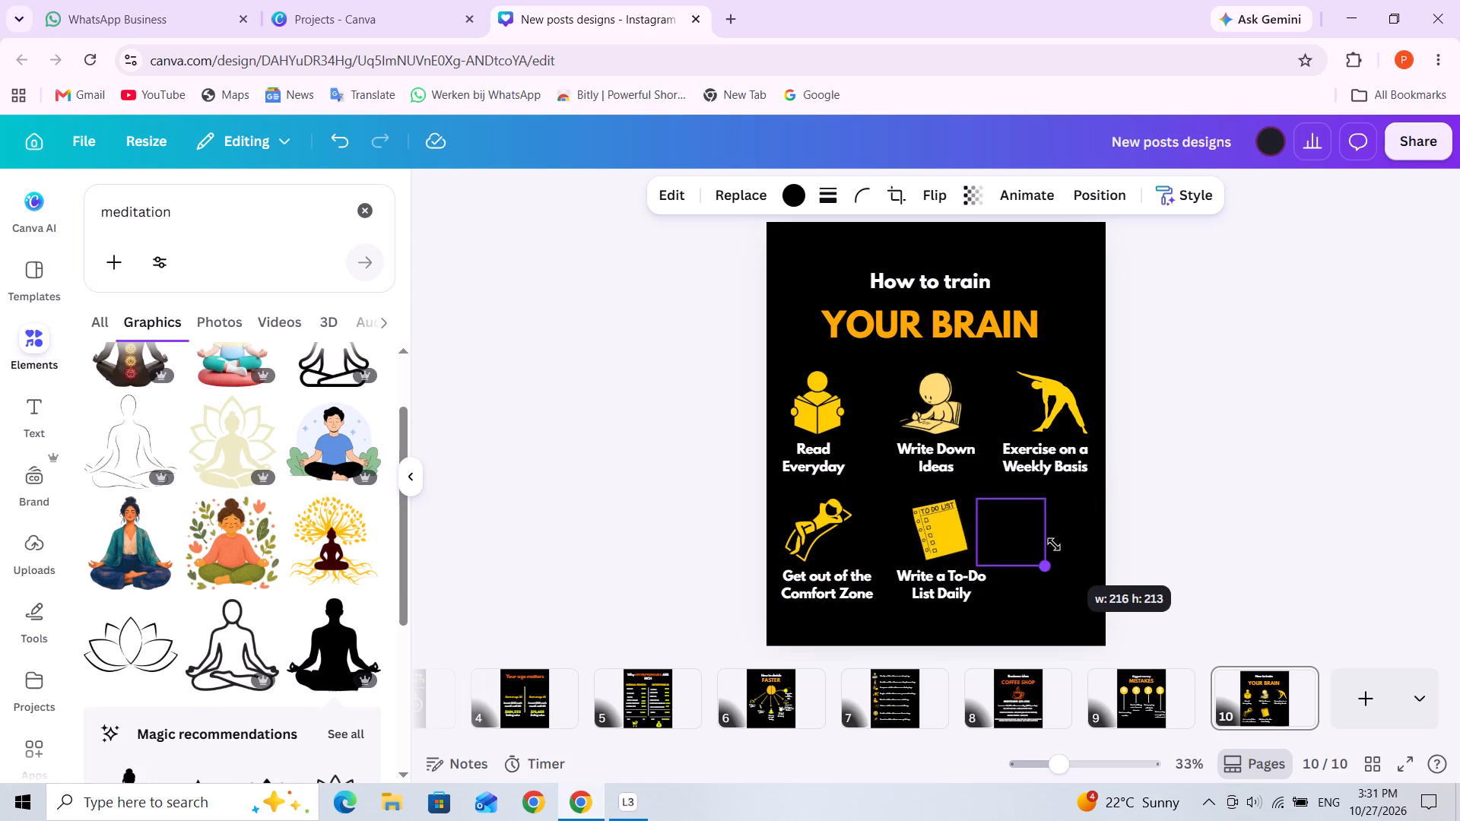
left_click_drag(1054, 544, 1045, 525)
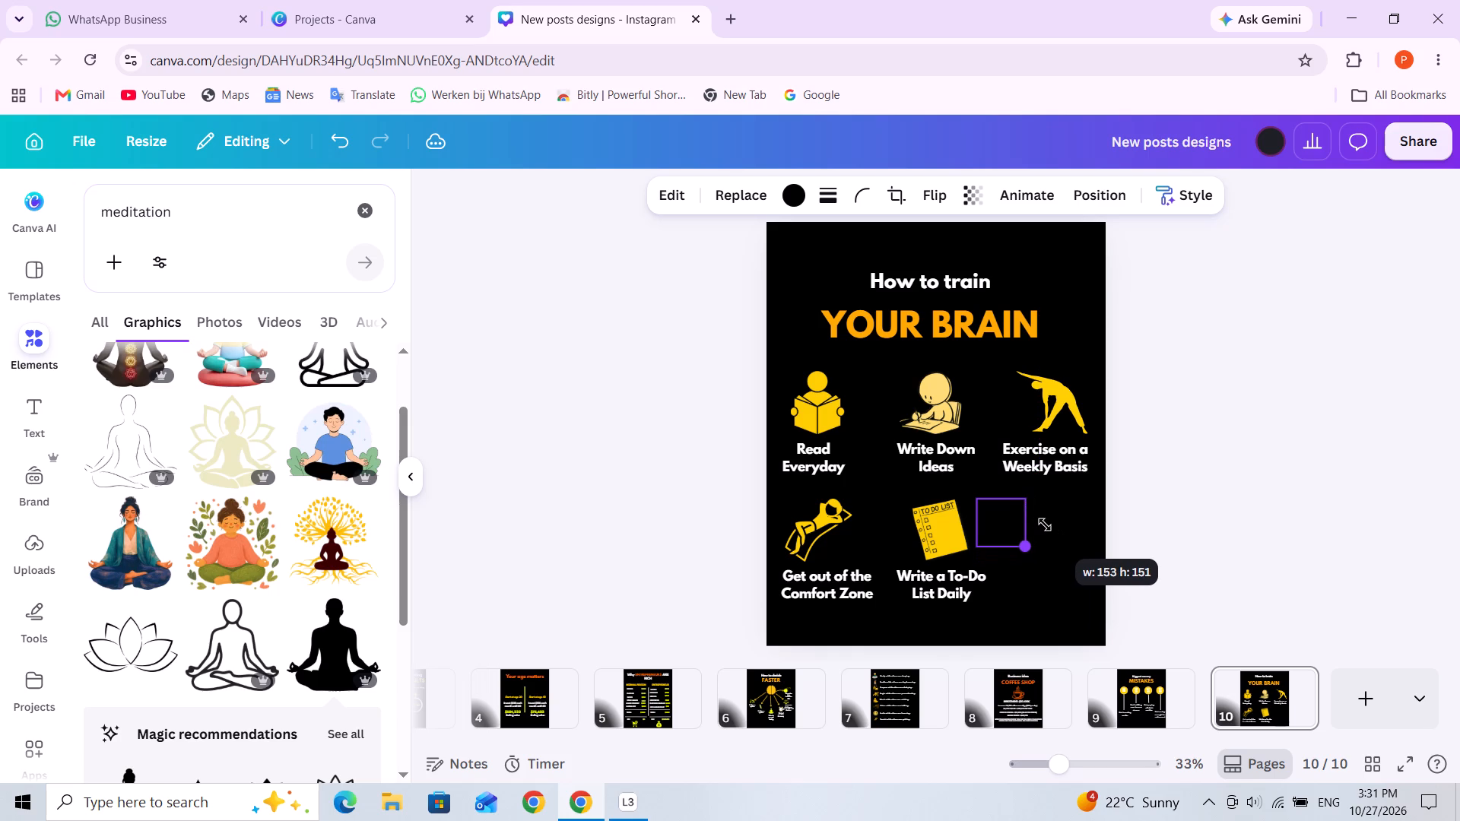
left_click_drag(1045, 525, 1058, 531)
left_click_drag(1005, 525, 1038, 525)
left_click_drag(1076, 563, 1060, 549)
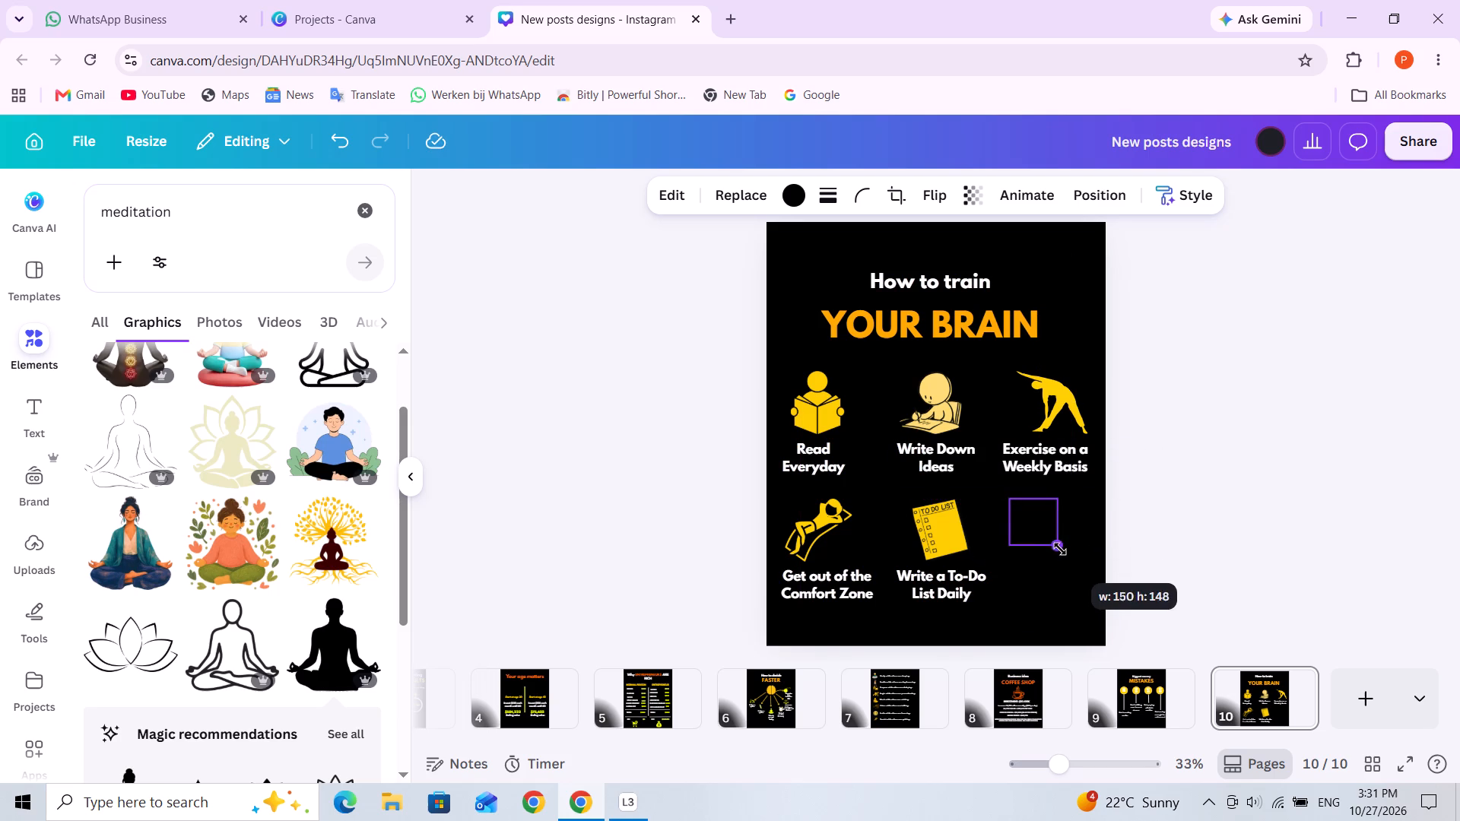
left_click_drag(1060, 549, 1070, 556)
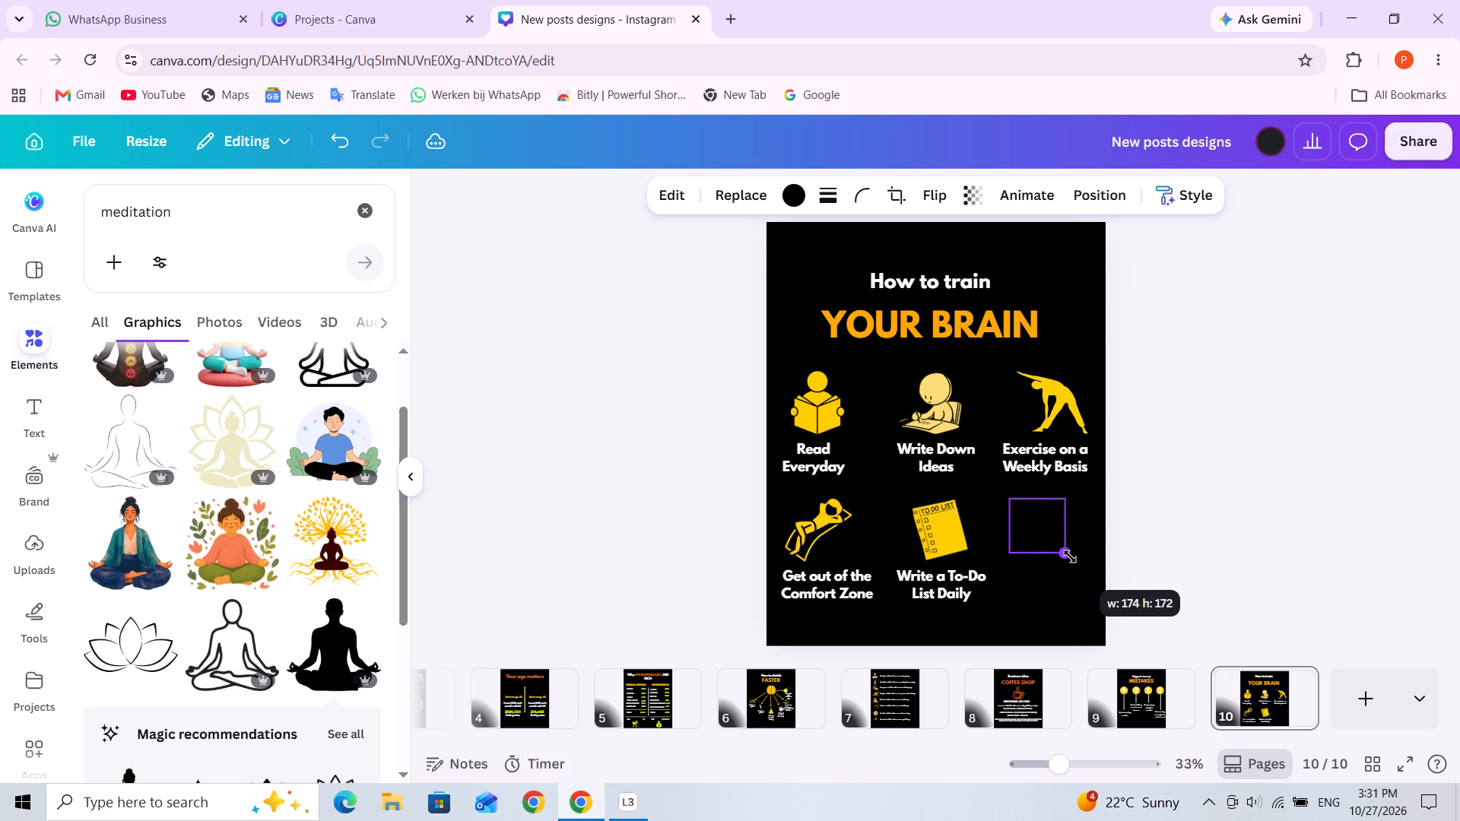
left_click_drag(1070, 556, 1084, 561)
left_click_drag(1046, 533, 1060, 532)
left_click(1063, 601)
Recolour the black meditating silhouette to yellow #ffcf00.
left_click(1055, 540)
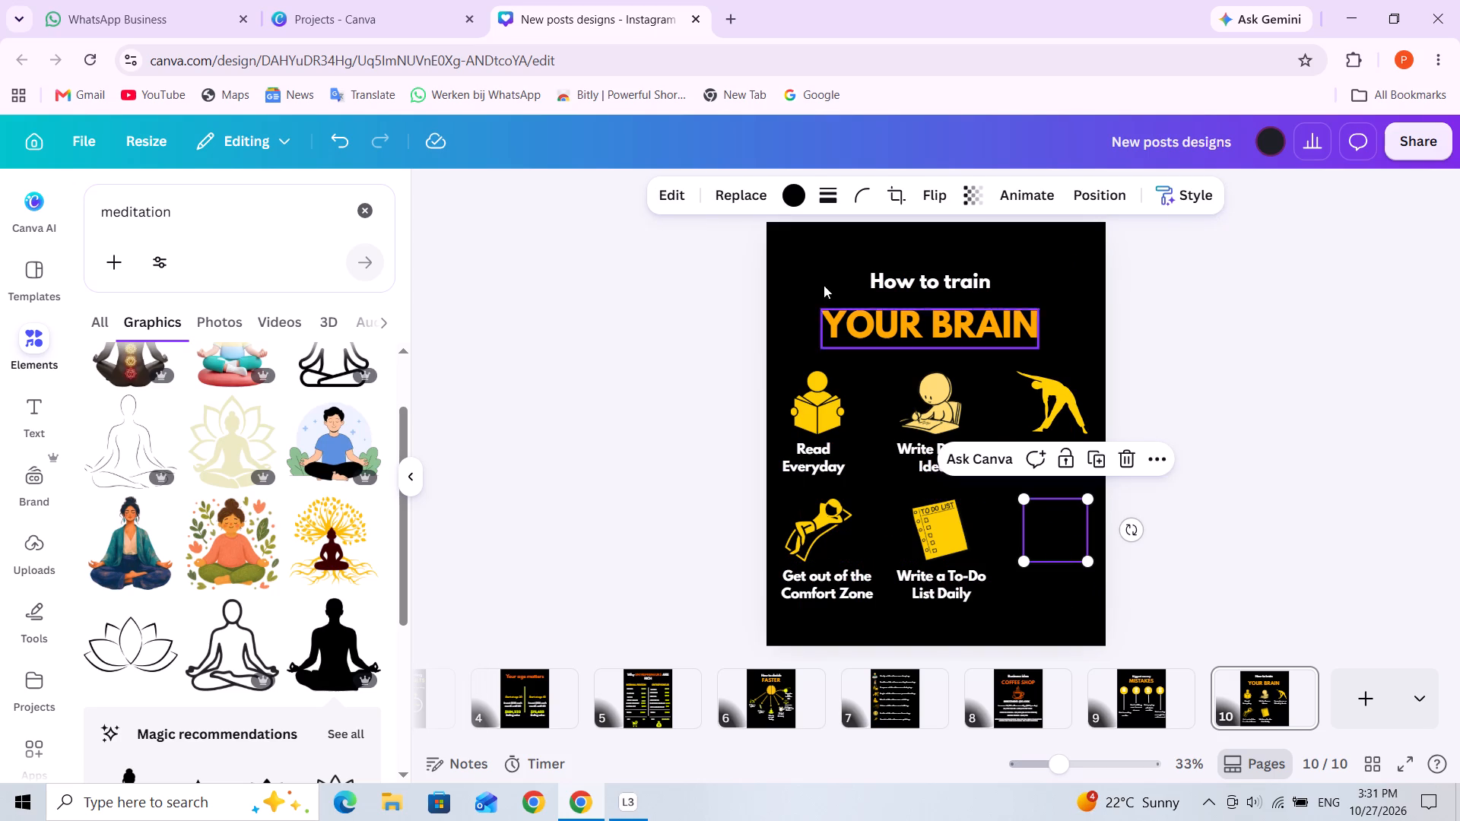
left_click(797, 205)
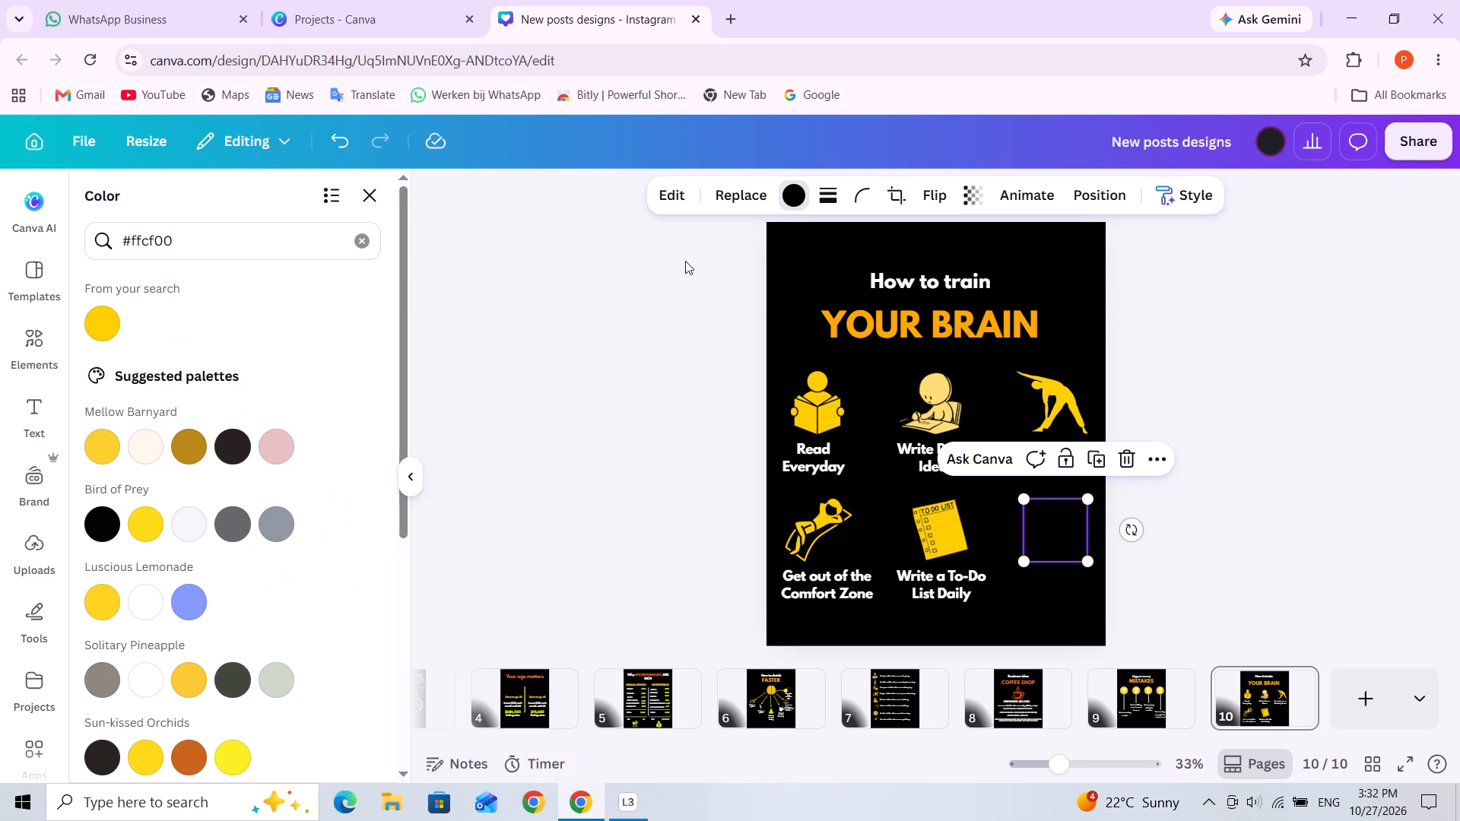
left_click(113, 323)
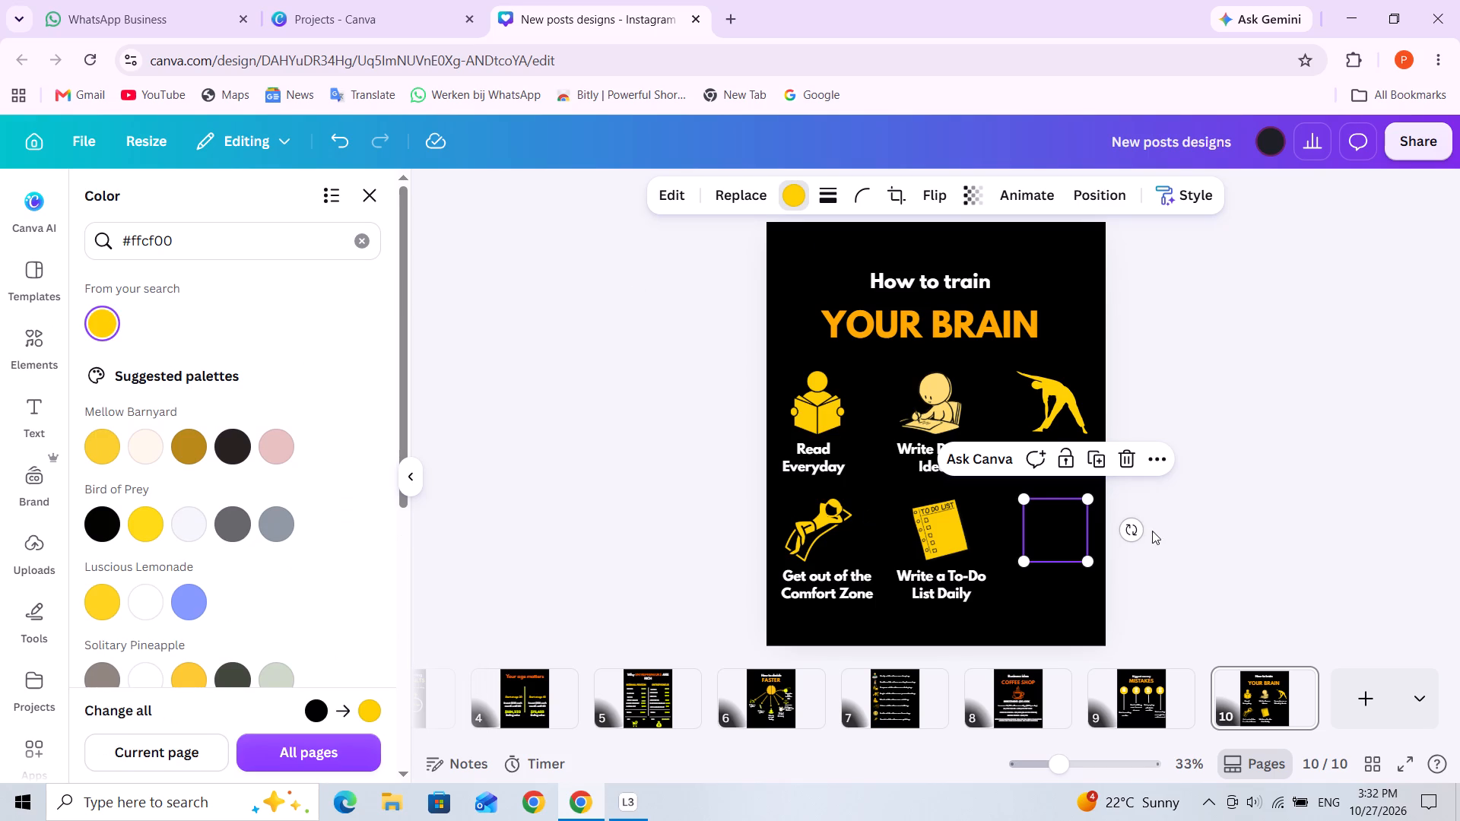
left_click(1062, 594)
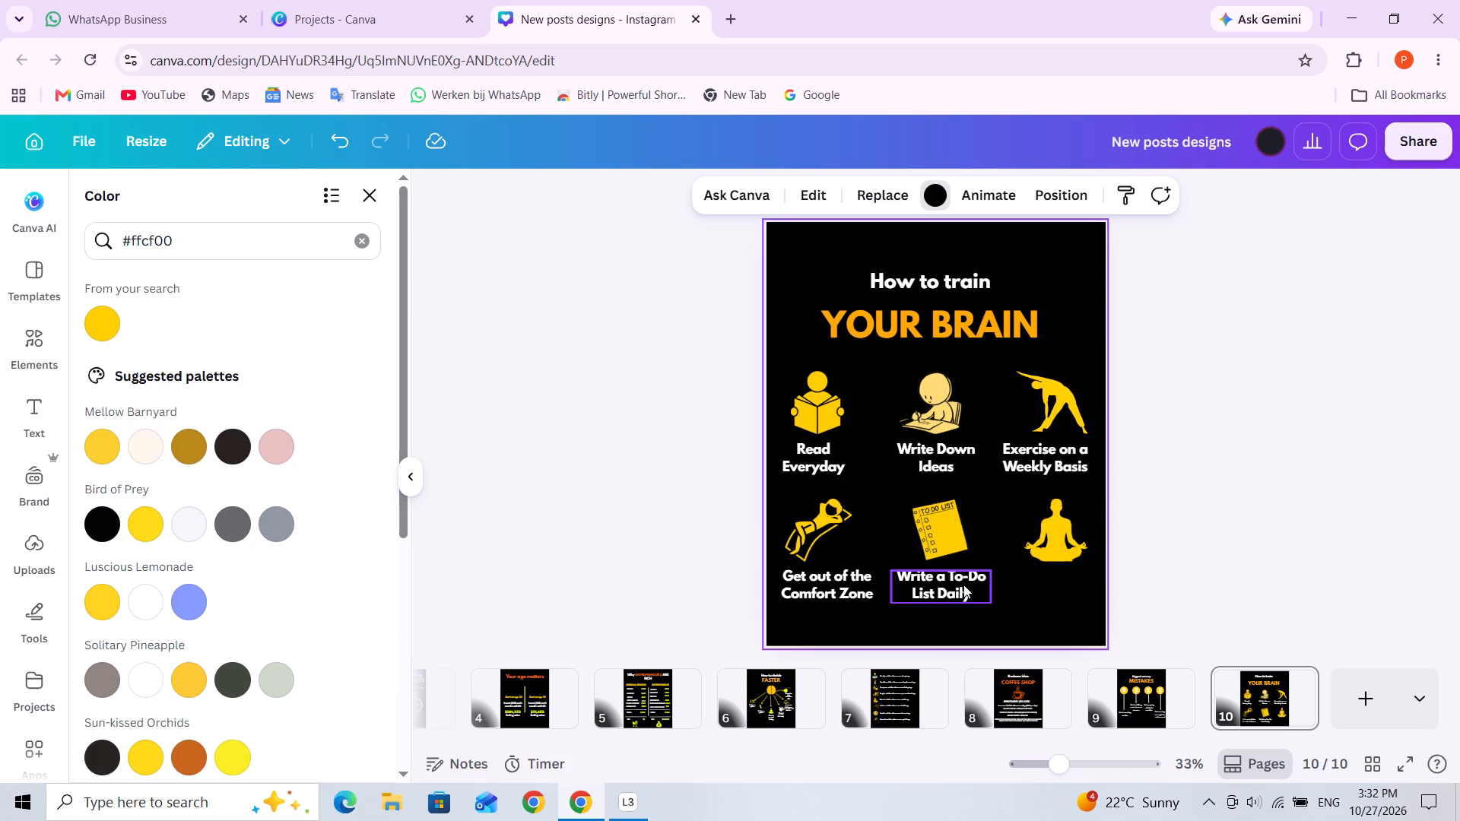
Duplicate the "Write a To-Do List Daily" caption, placing the copy under the meditating silhouette, and change its text to "Take Time to Mediate".
left_click(963, 585)
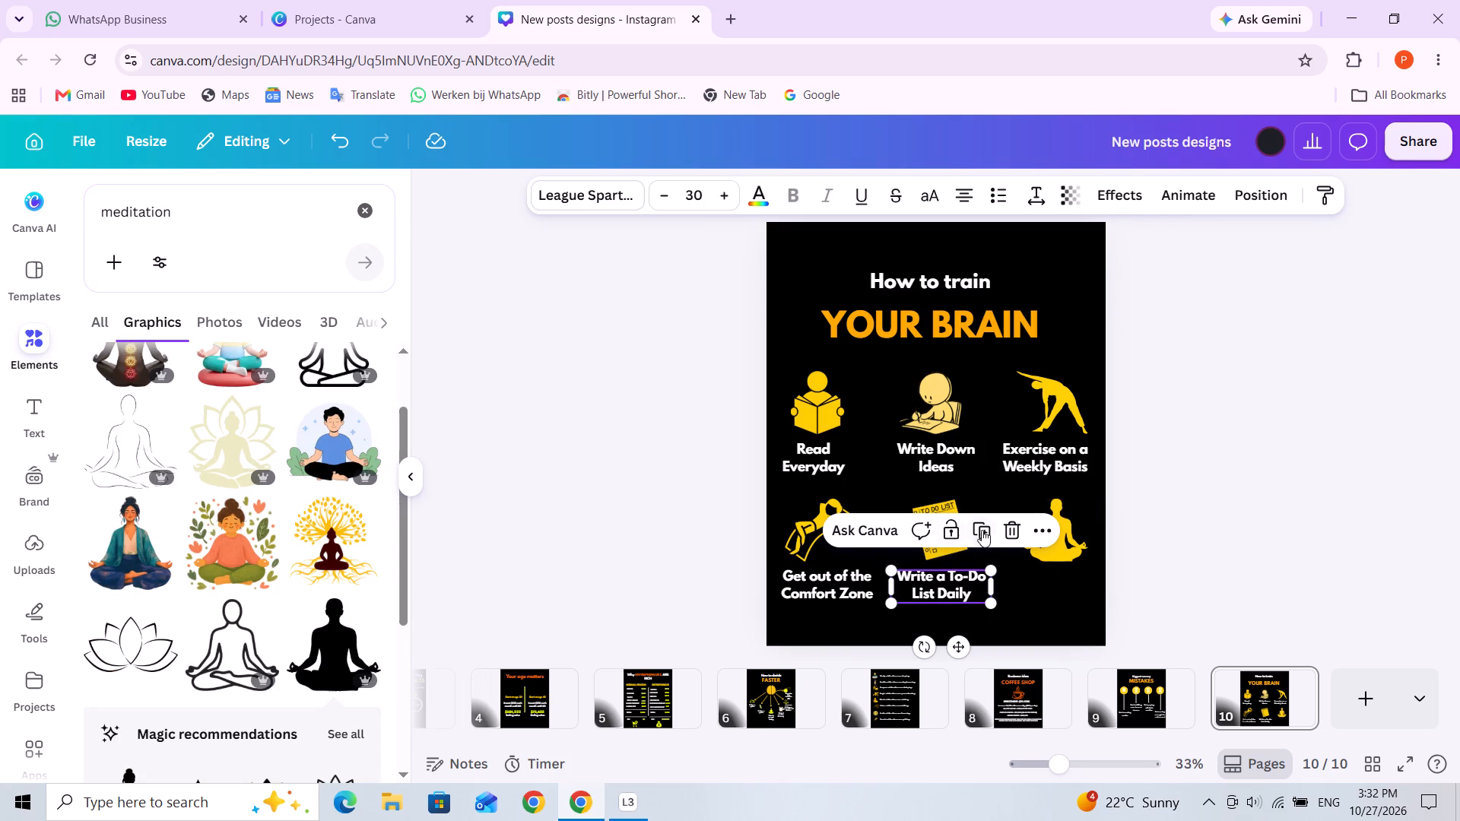
left_click(984, 530)
triple_click(1055, 591)
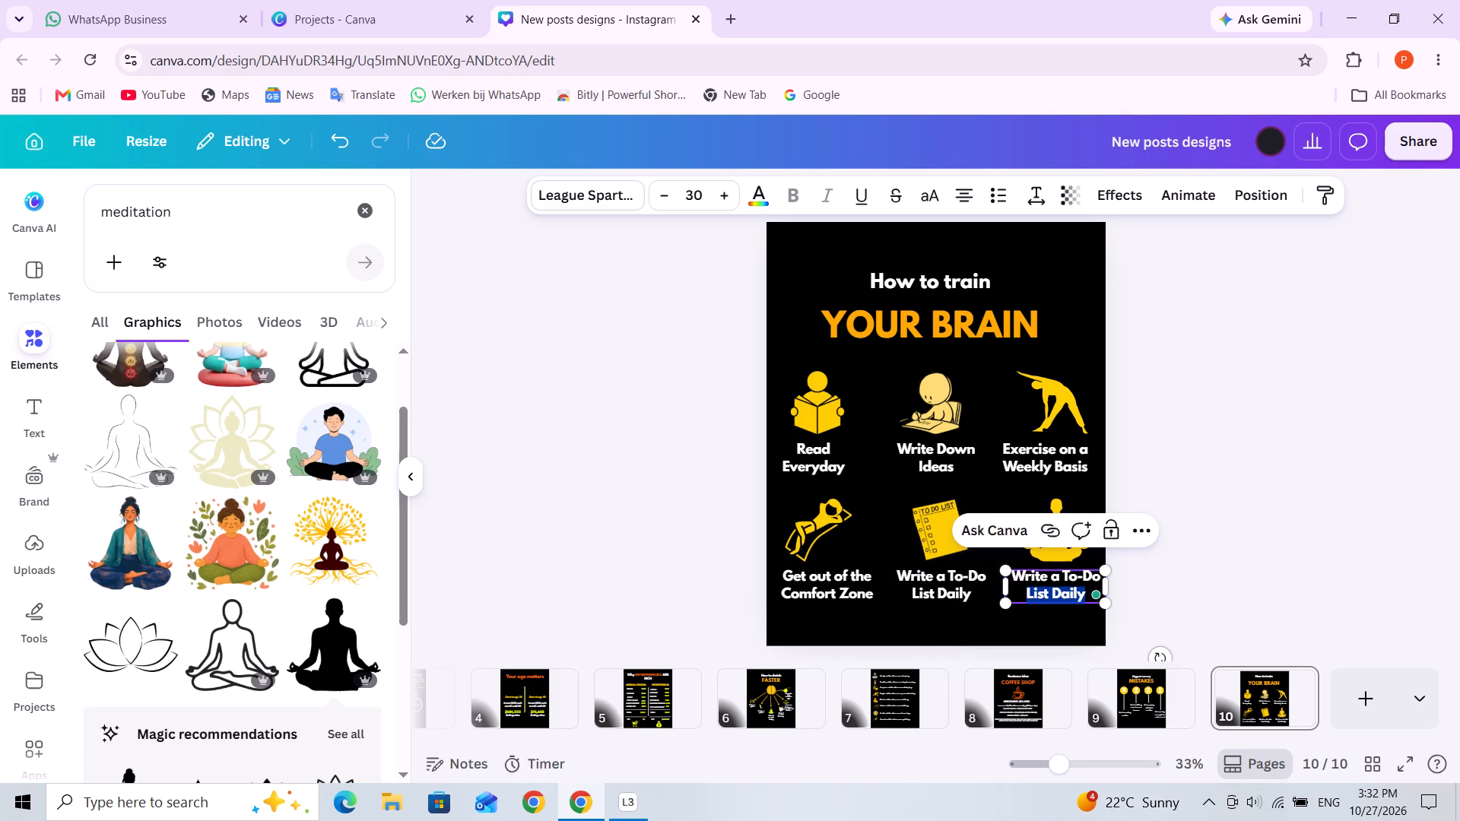
key("ctrl+a")
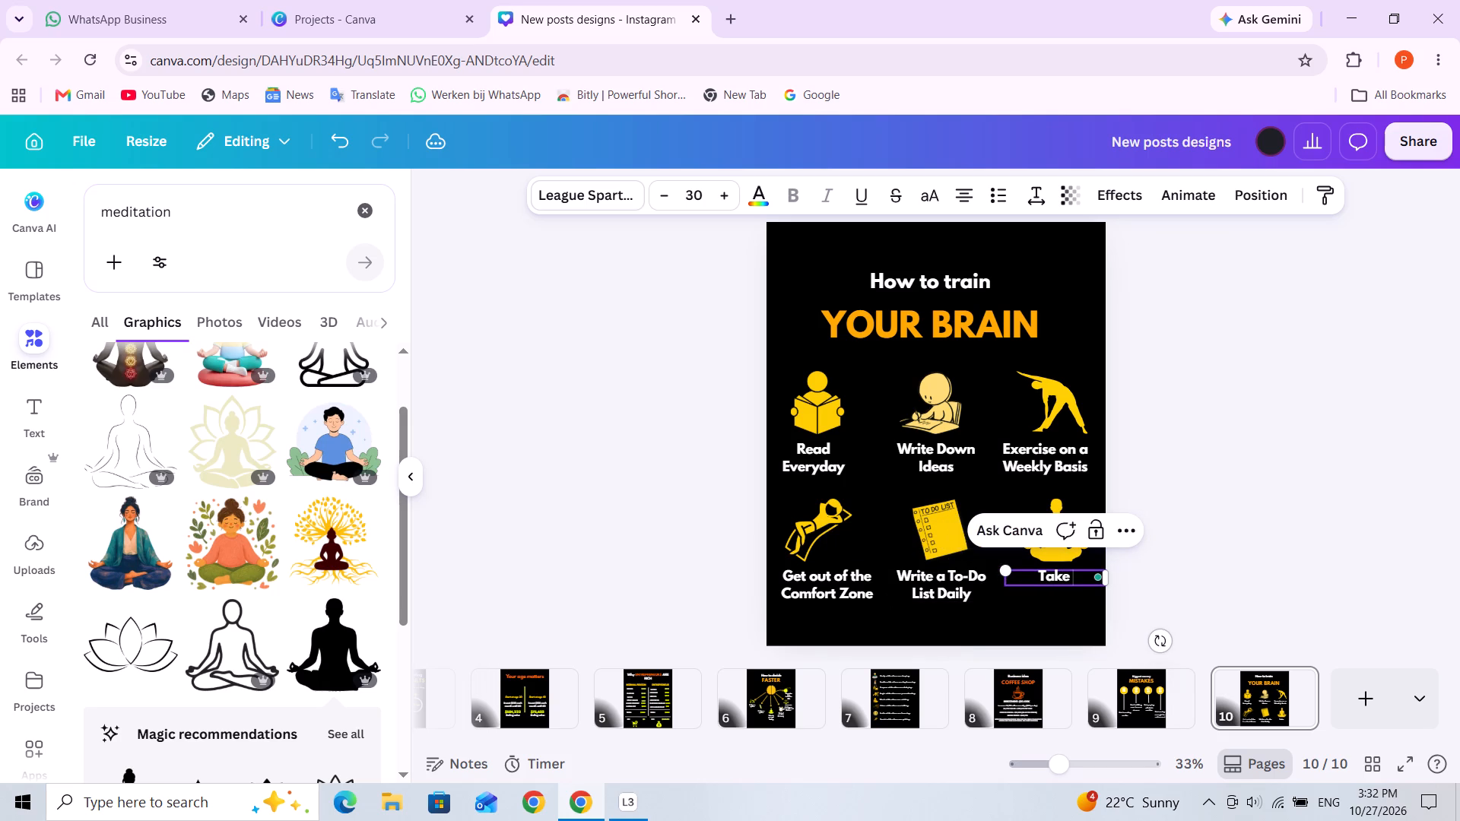
type("ime")
key("space")
type("to")
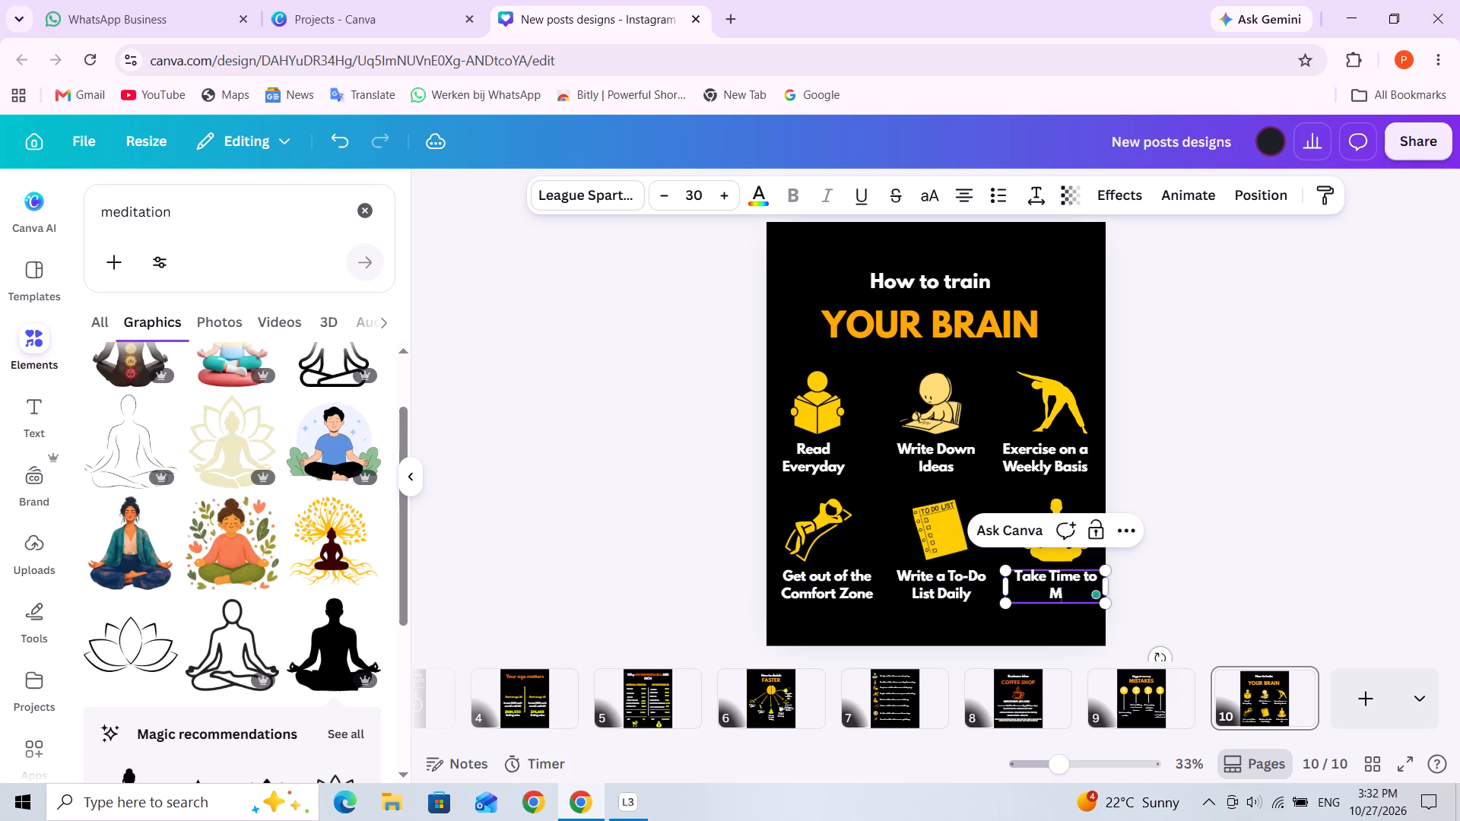
type("ediate")
Narrow the "Take Time to Mediate" text box and centre it under the meditating silhouette, level with the neighbouring captions.
left_click_drag(1108, 589, 1093, 588)
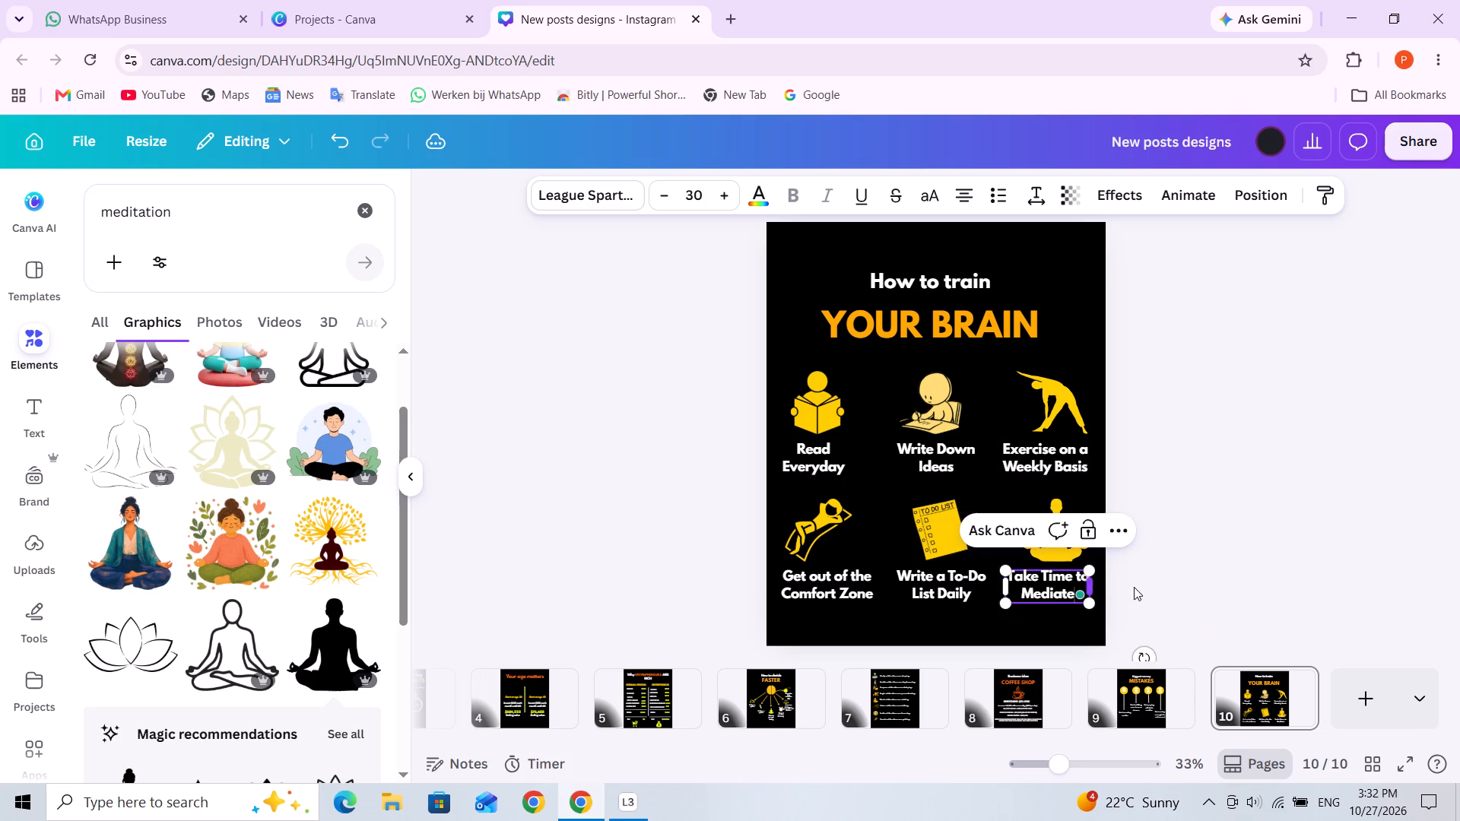
left_click(1195, 570)
left_click(1051, 588)
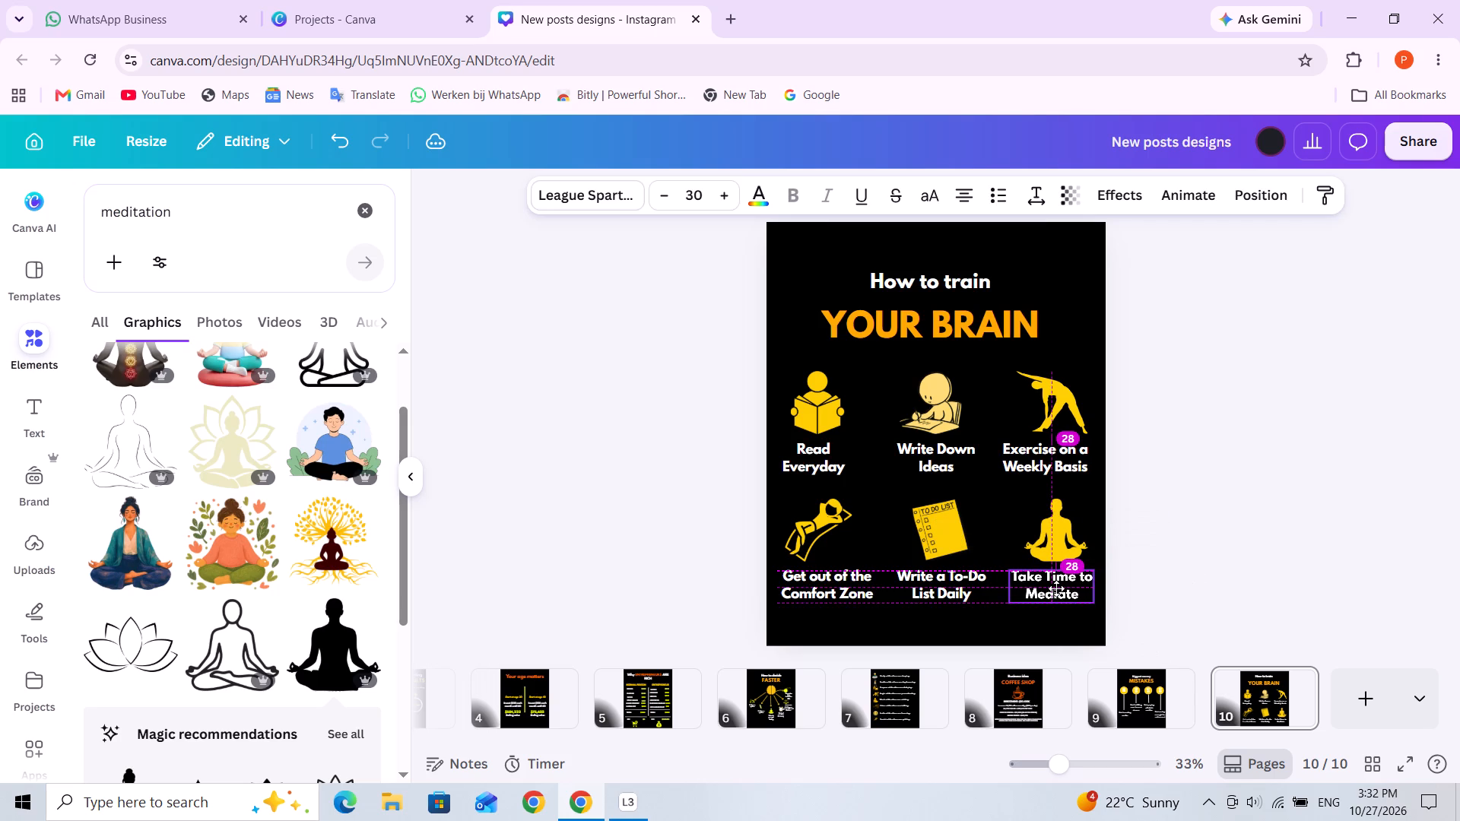
left_click(1199, 564)
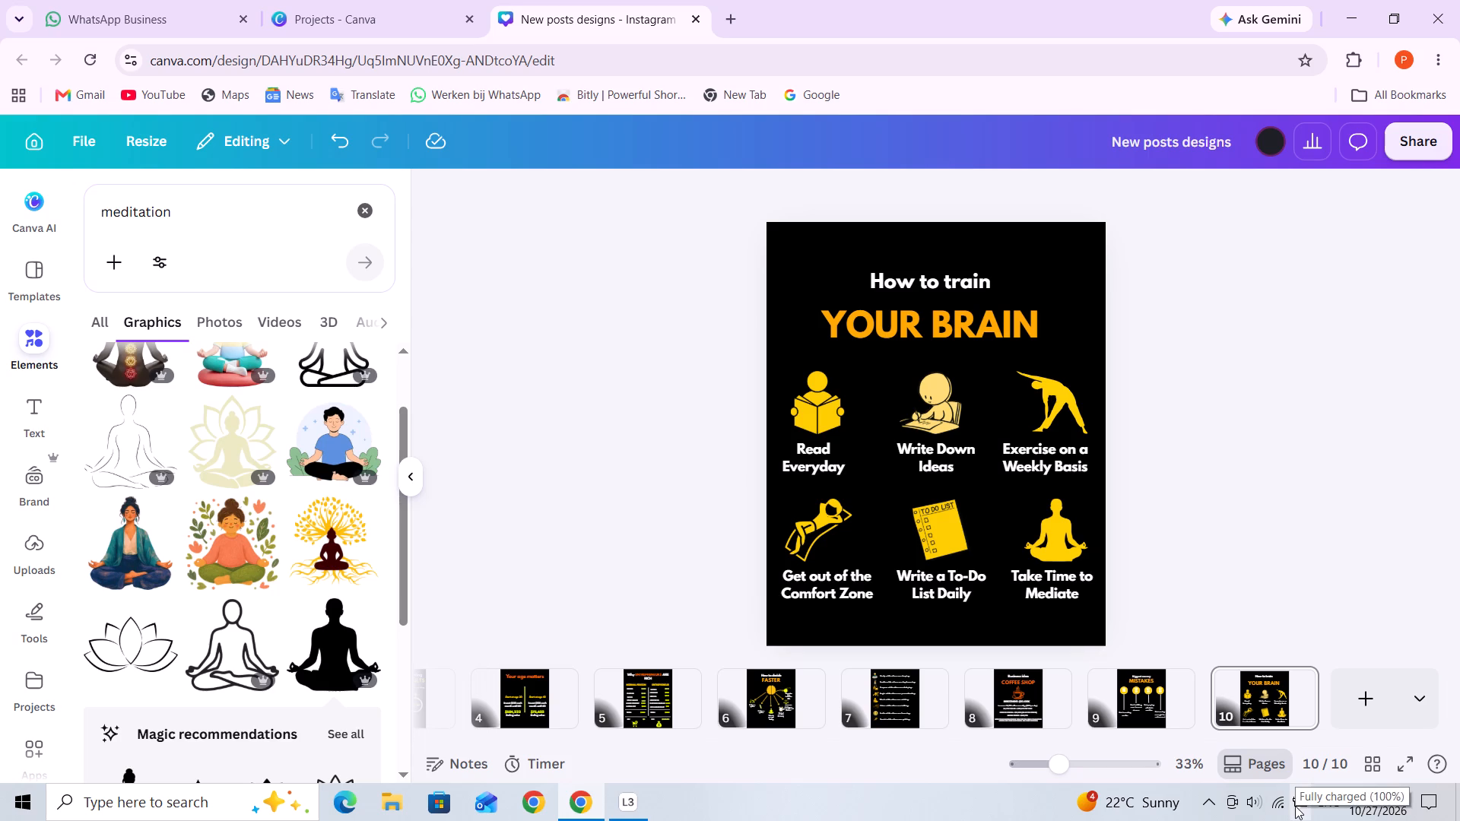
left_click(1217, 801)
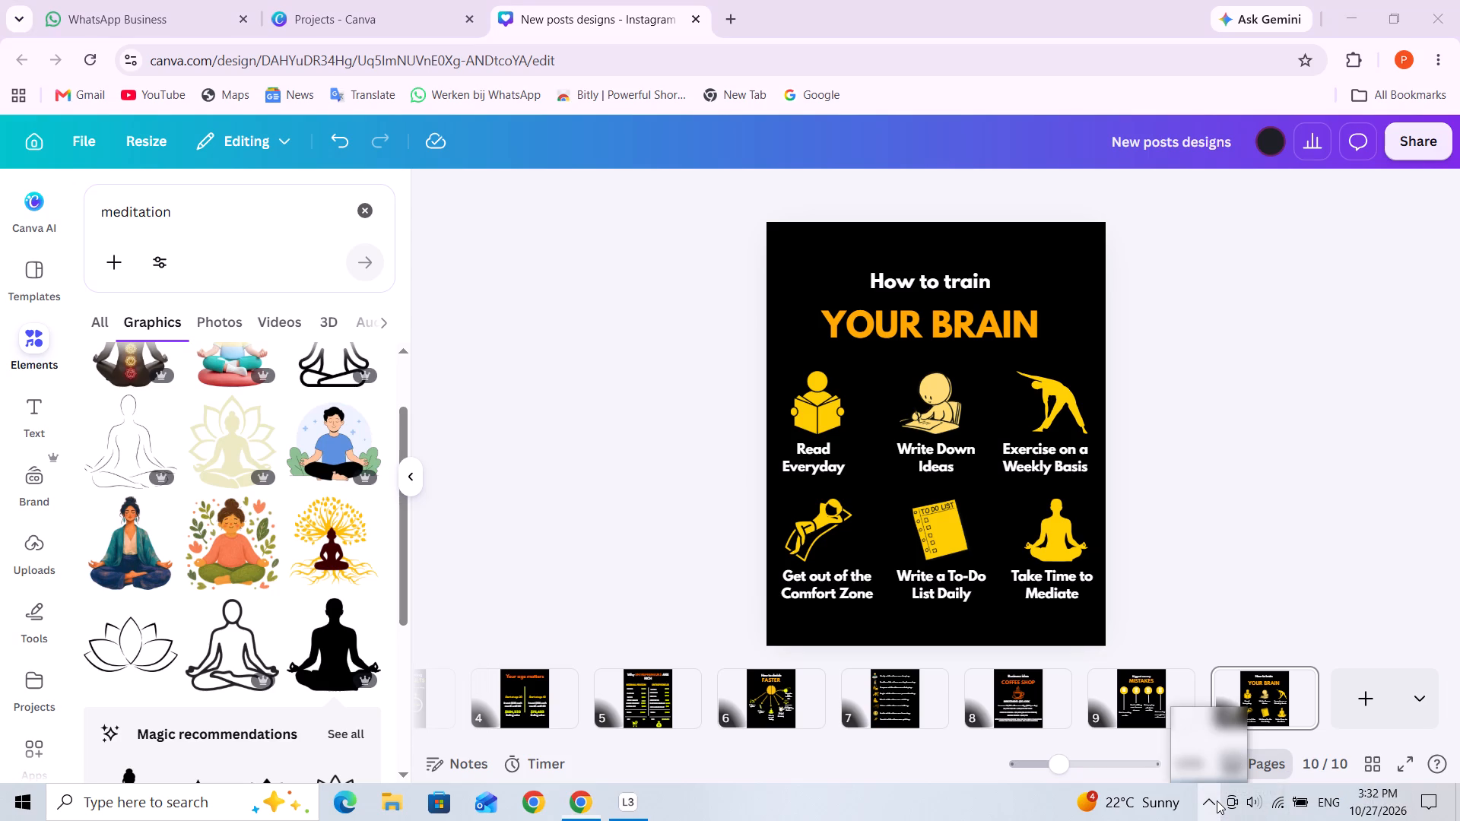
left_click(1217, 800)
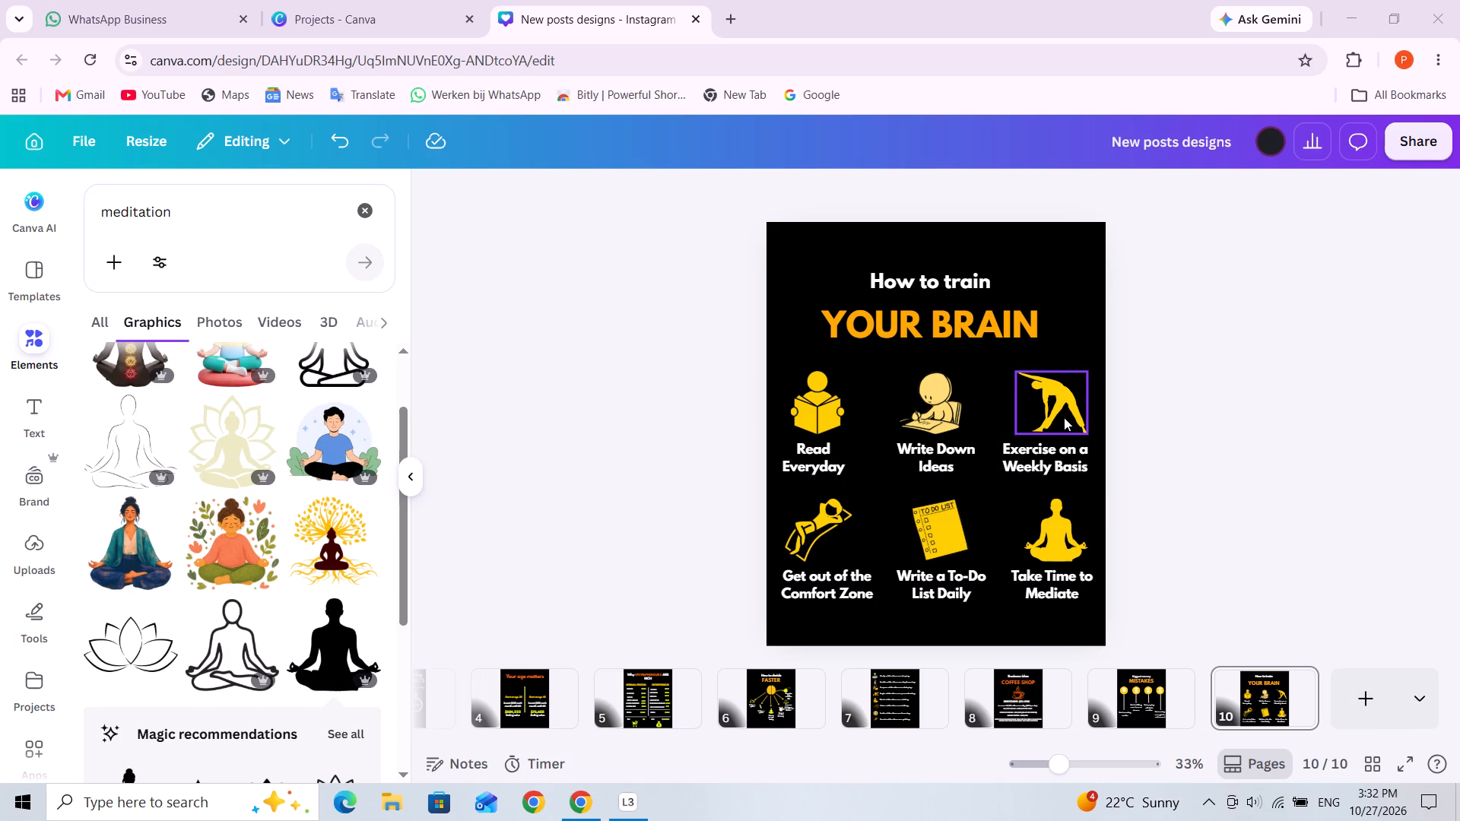
Save the design.
key("ctrl+s")
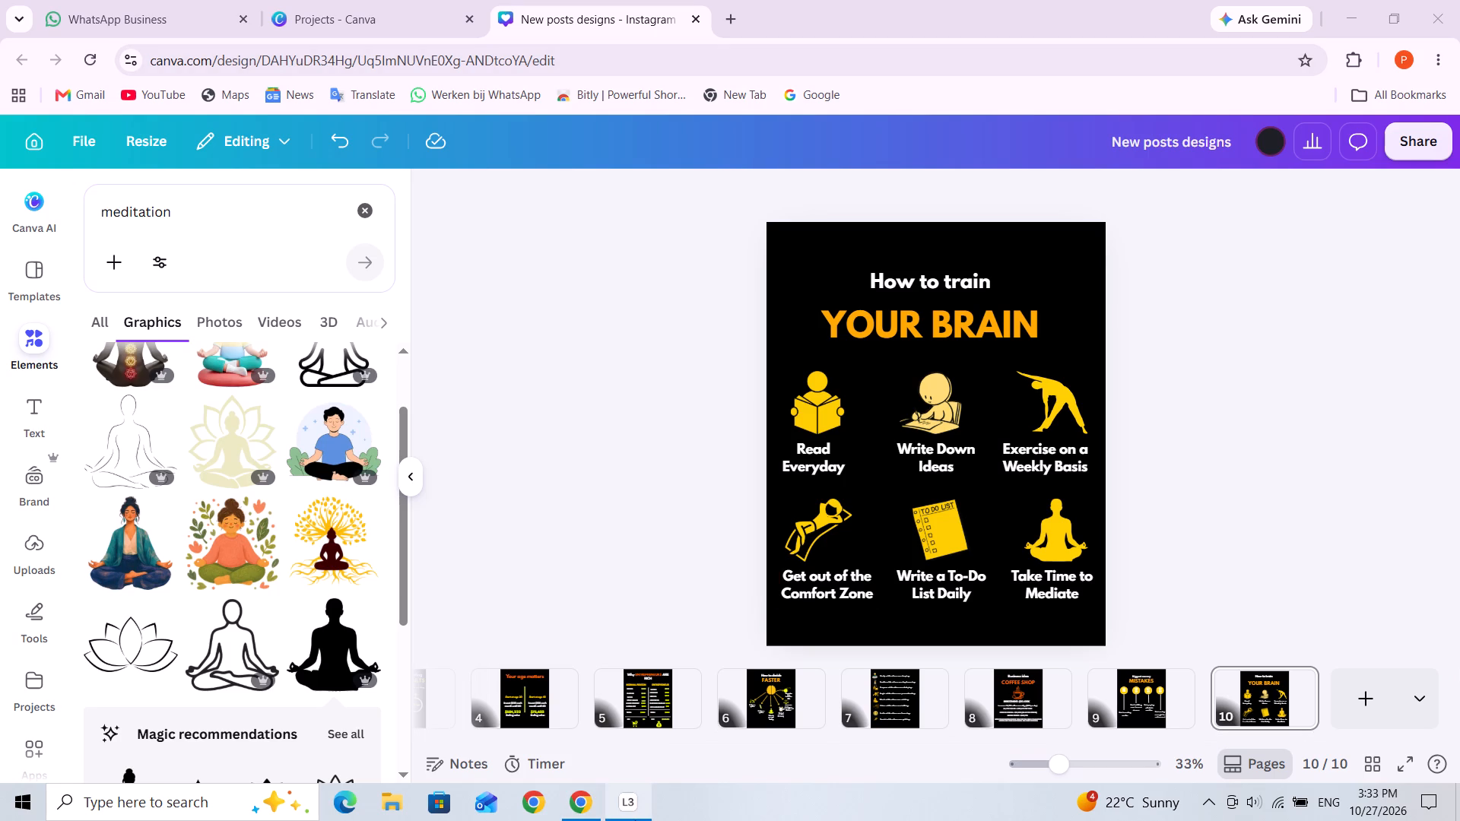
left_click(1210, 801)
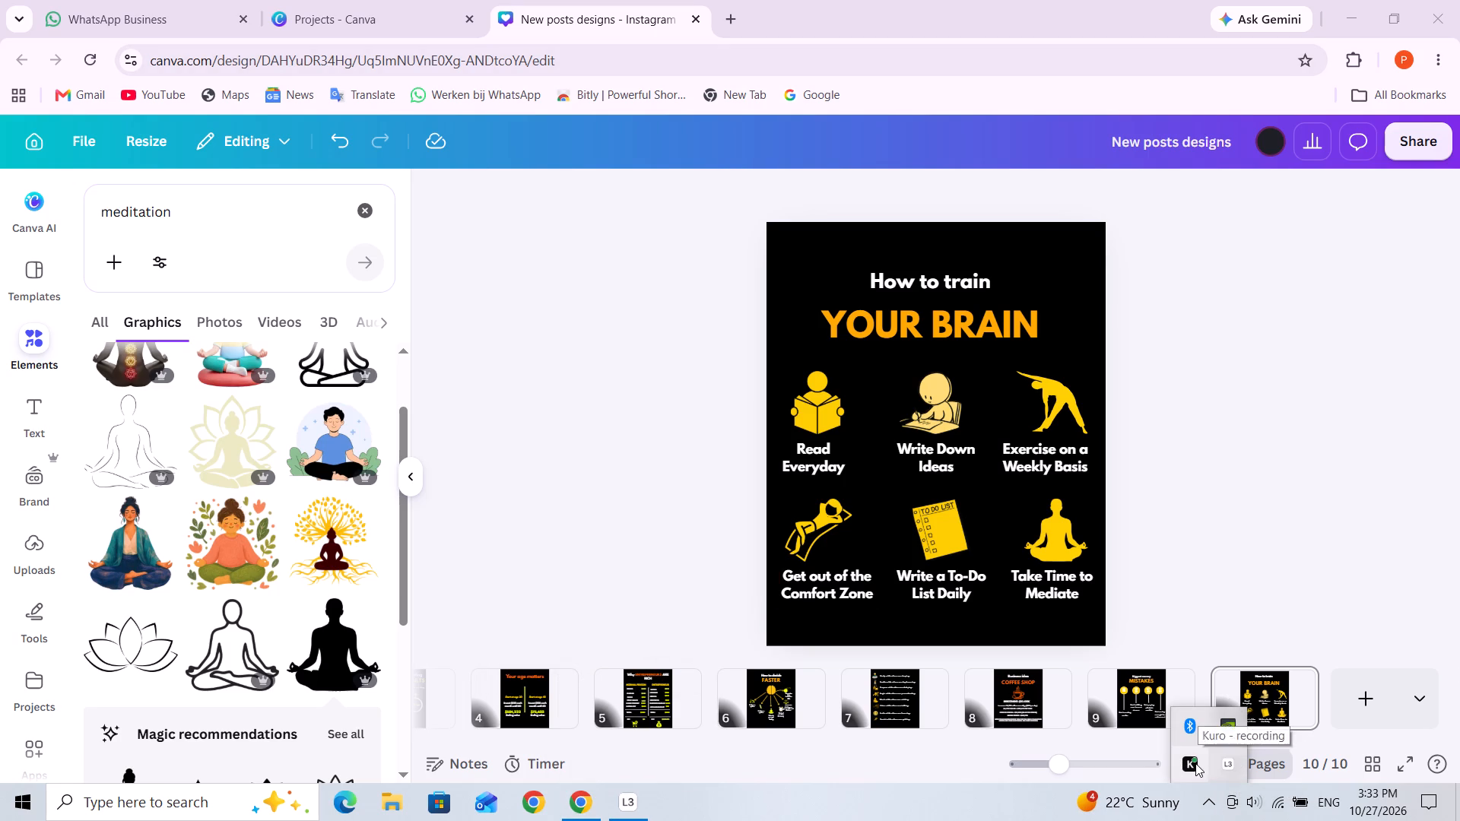
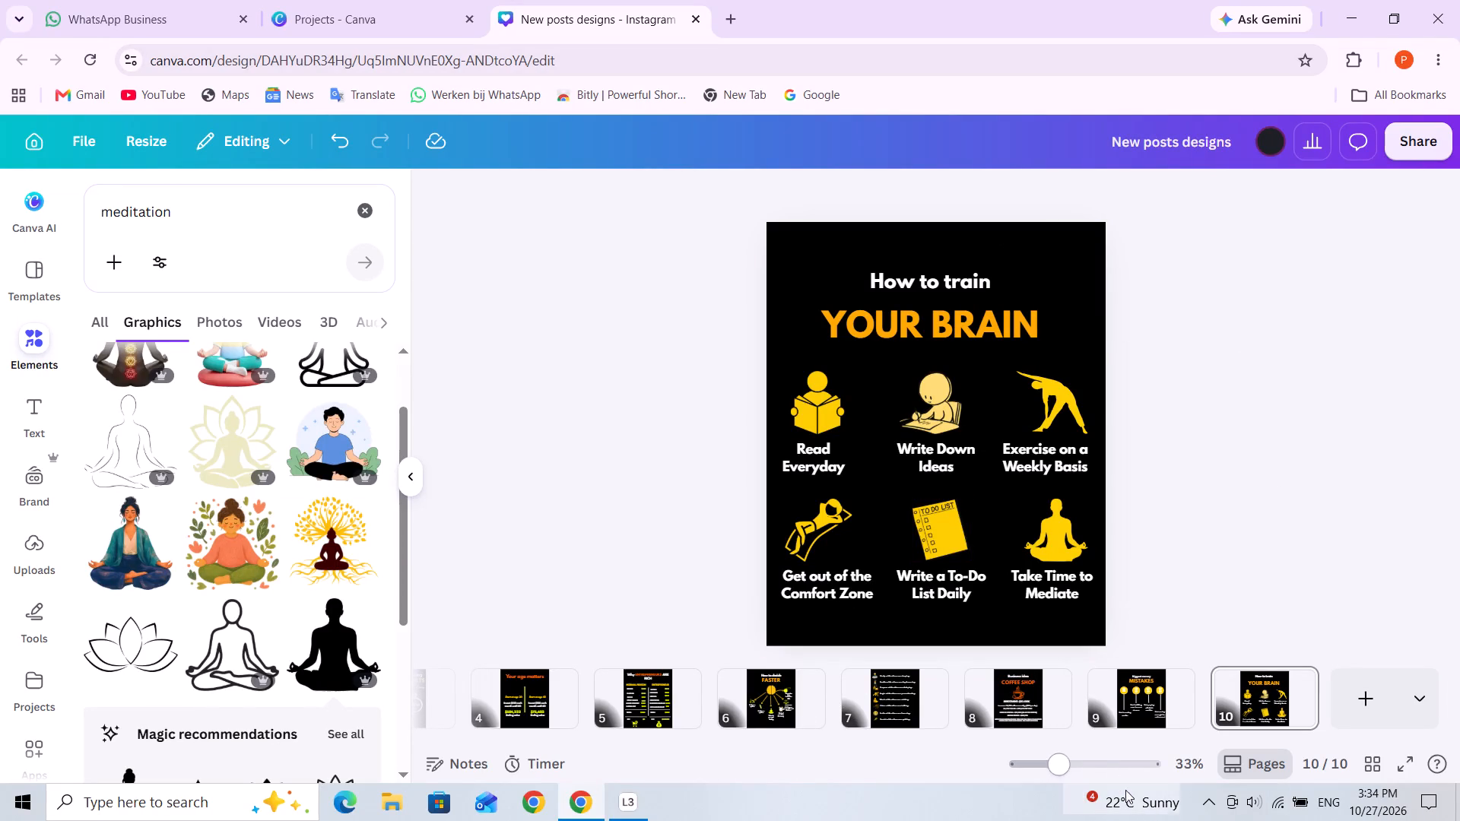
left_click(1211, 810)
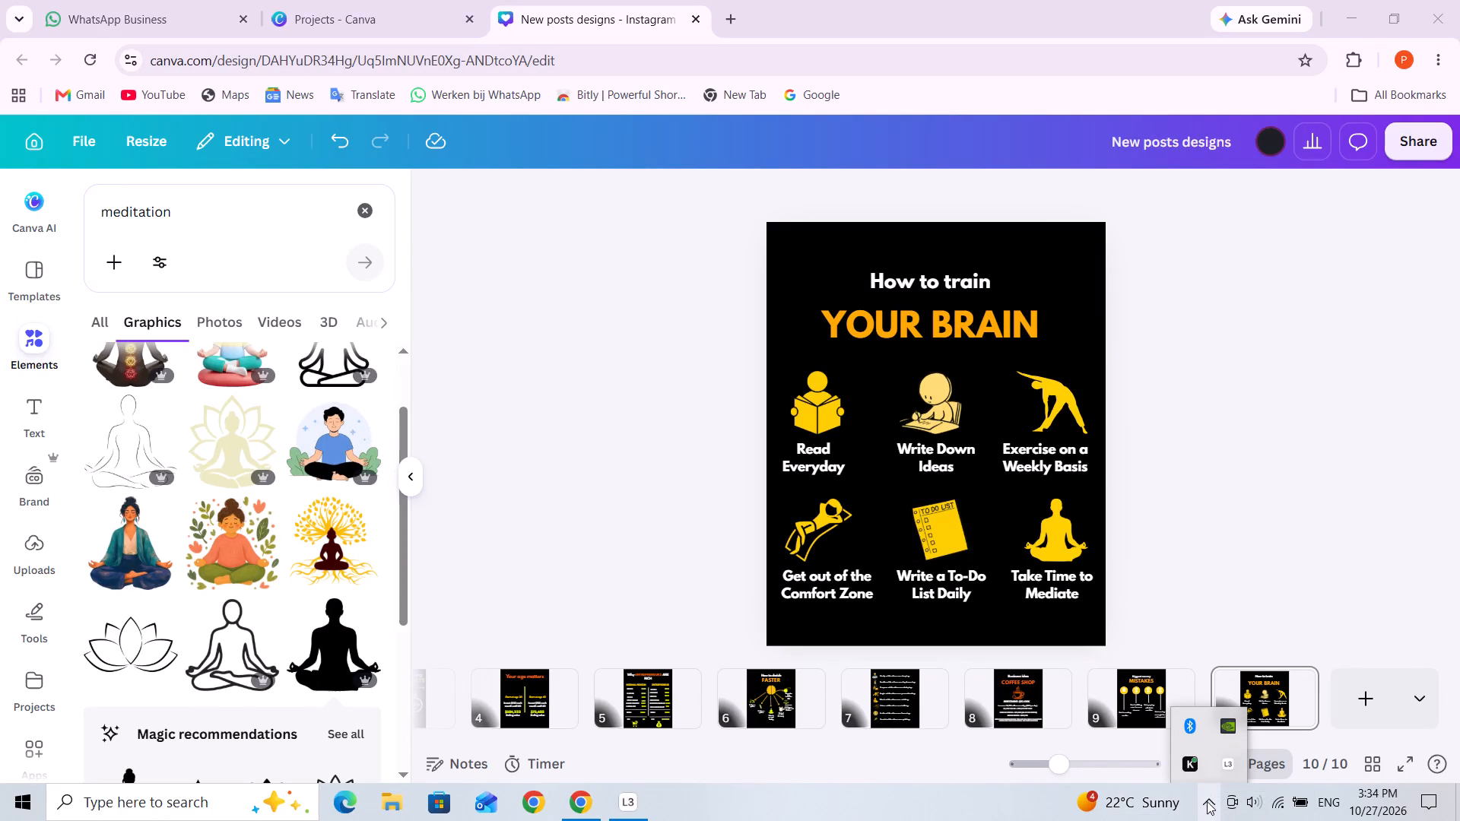